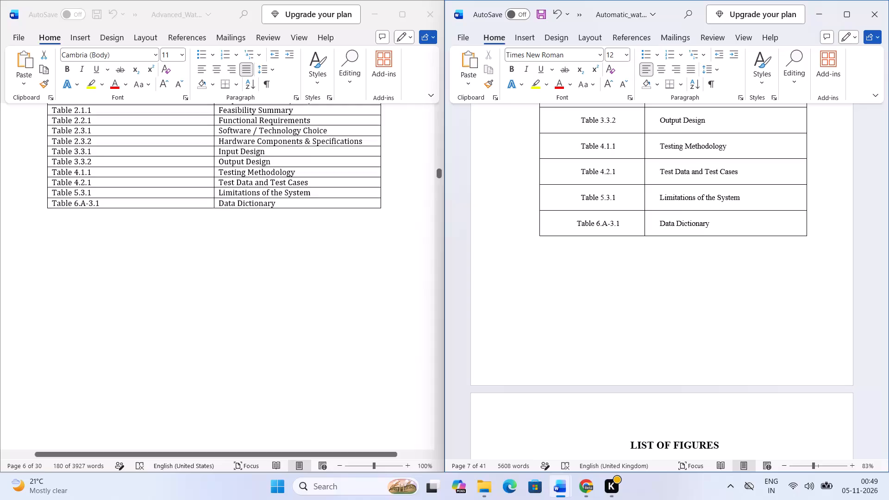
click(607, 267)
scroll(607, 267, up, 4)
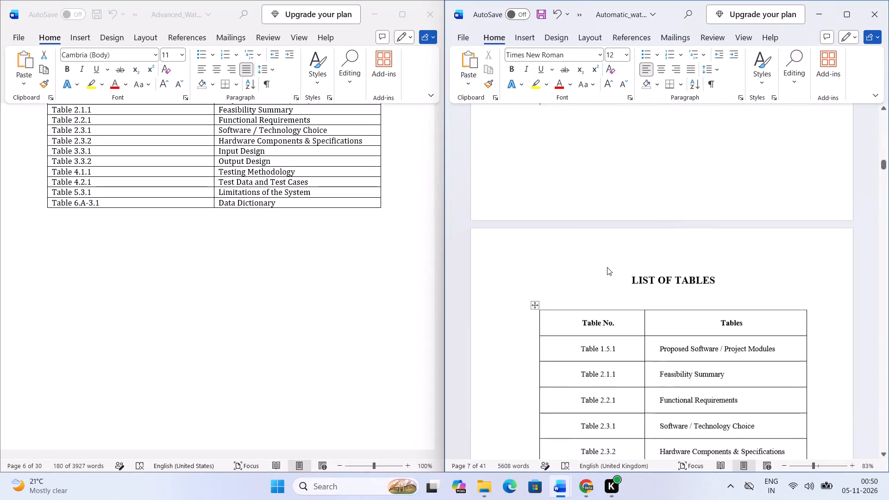
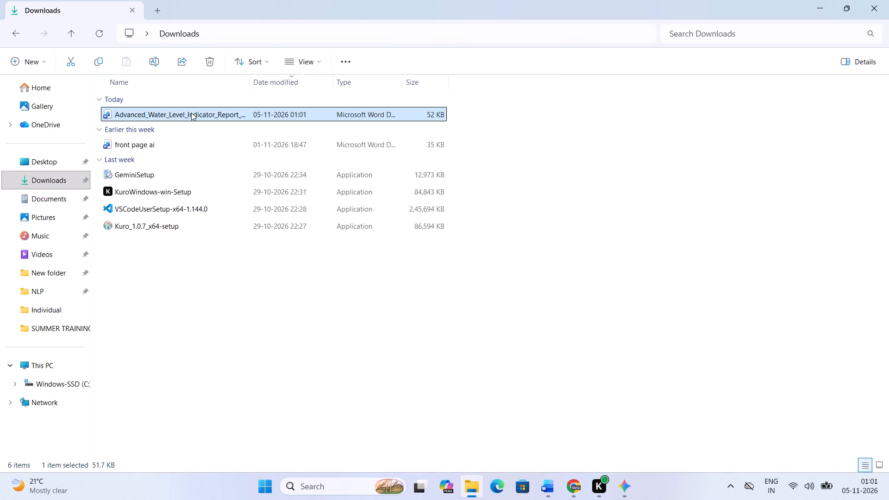
Move the newly downloaded Advanced Water Level Indicator report from Downloads into the SUMMER TRAINING 2 folder.
key(ctrl+x)
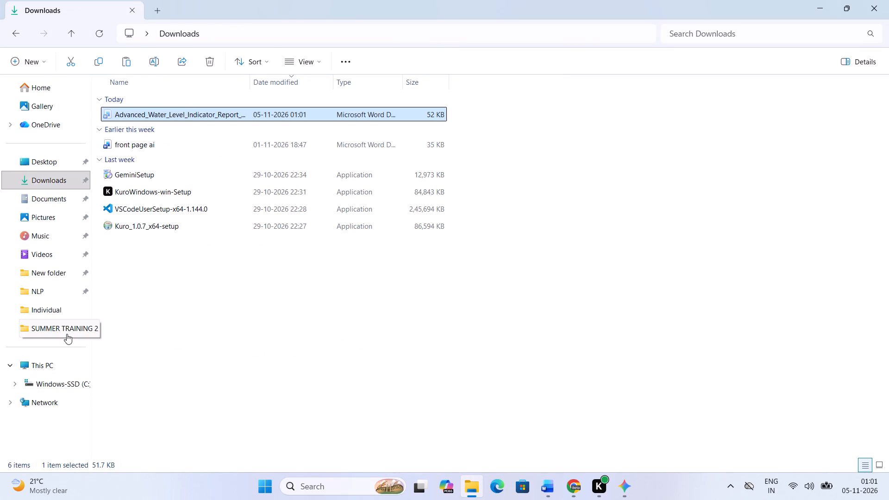
click(67, 331)
click(213, 383)
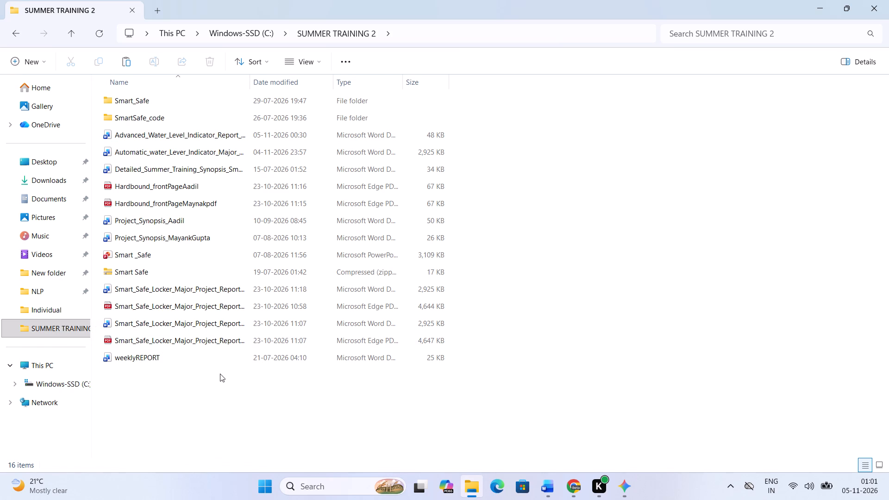
key(ctrl+v)
click(231, 409)
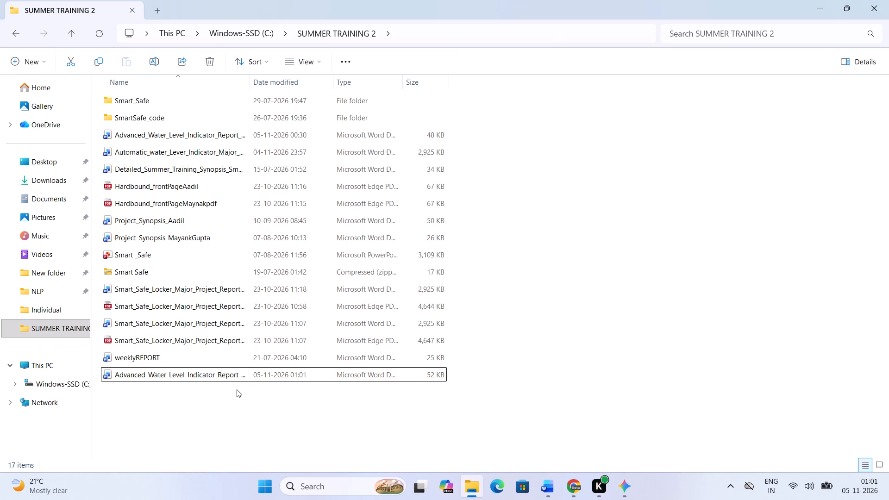
Compare the two Advanced Water Level Indicator report files in the SUMMER TRAINING 2 folder by their file details.
click(236, 377)
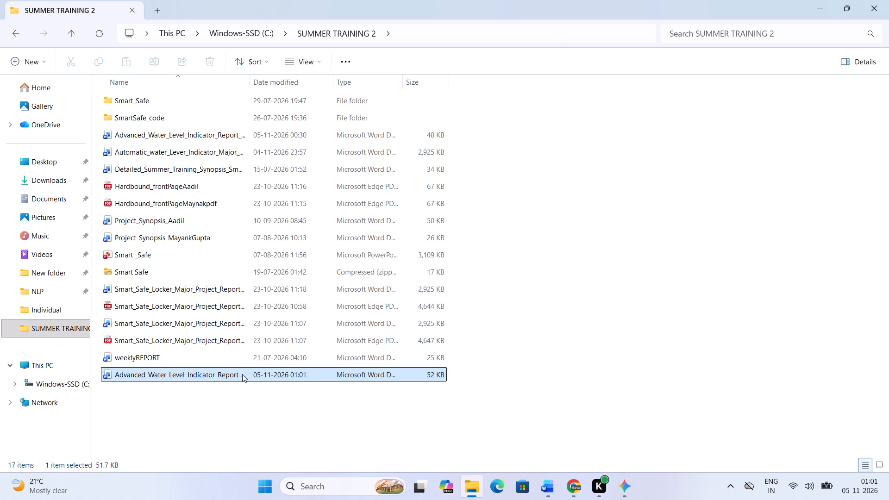
click(210, 412)
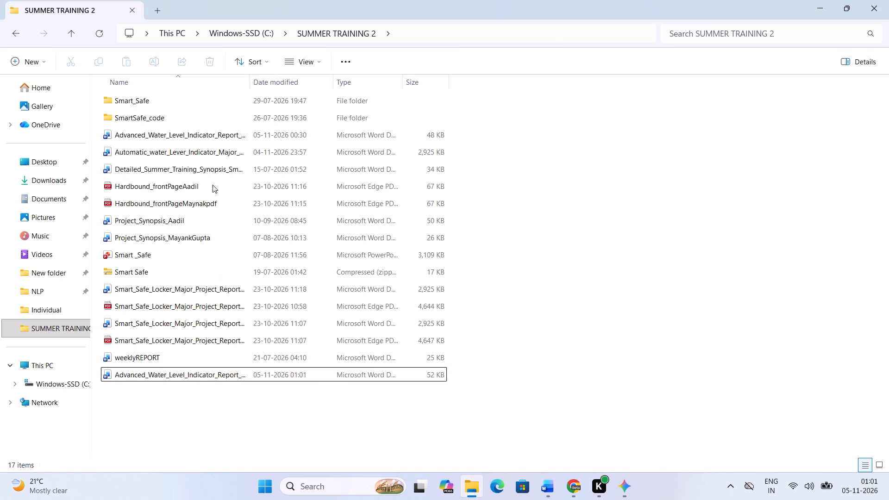
click(202, 139)
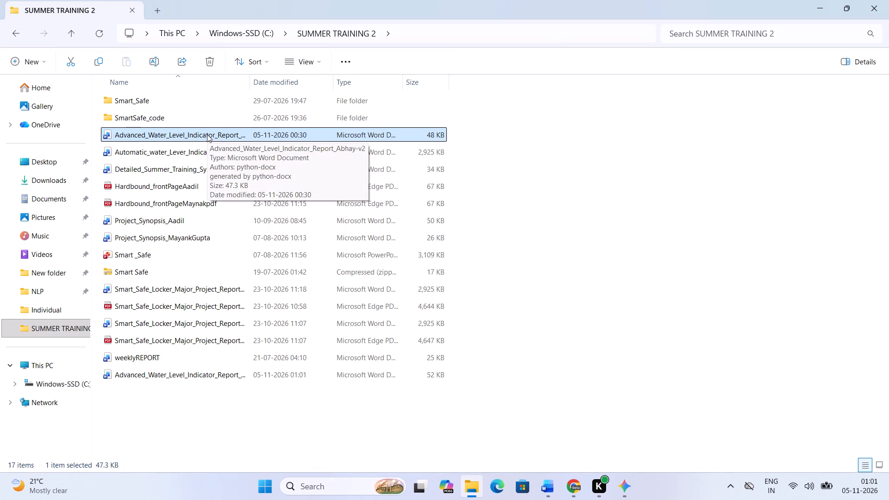
click(488, 212)
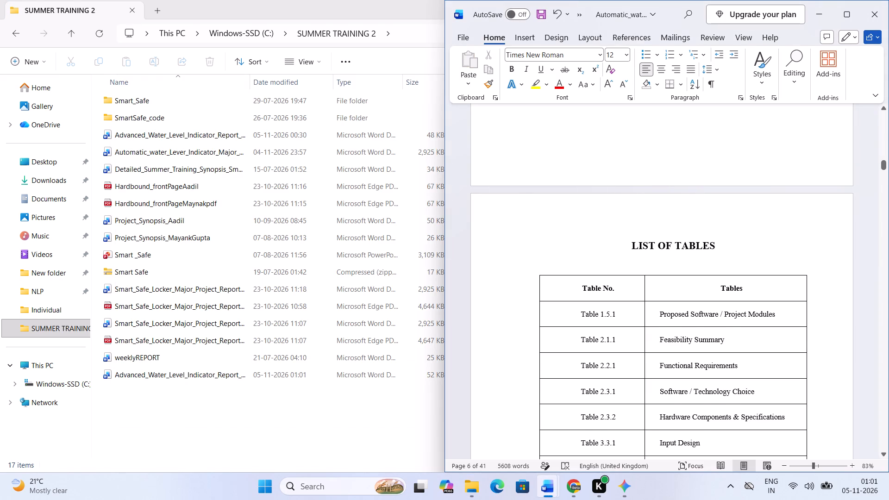
In Word, check the full file name and save location of the open water level indicator major project report.
scroll(579, 246, up, 1)
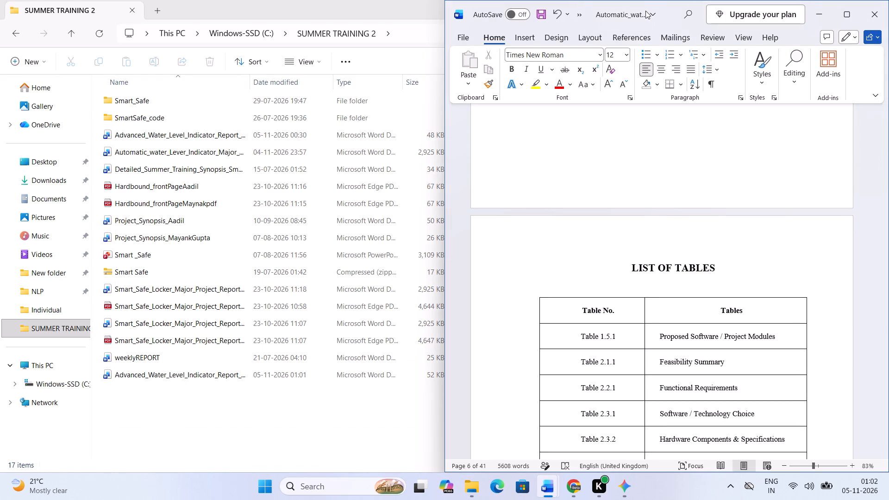
click(649, 15)
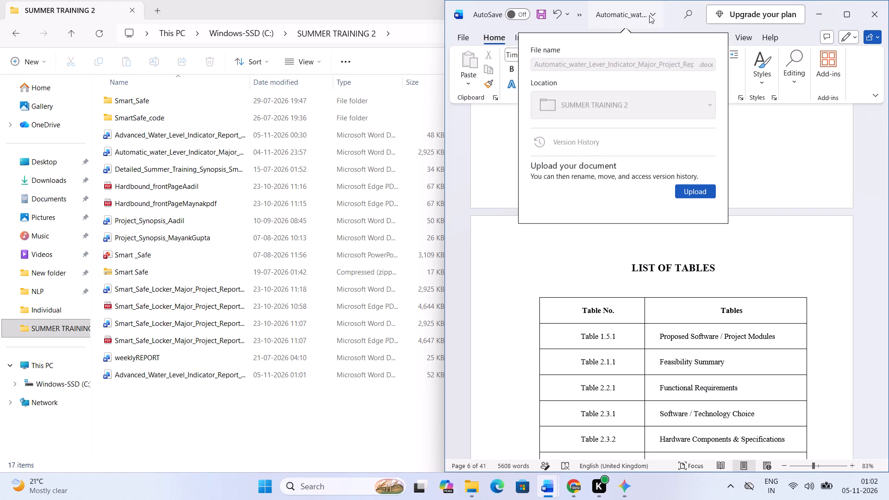
Review the Automatic water level major project report from the List of Tables through the Synopsis to the Chapter 1 opening page.
click(649, 15)
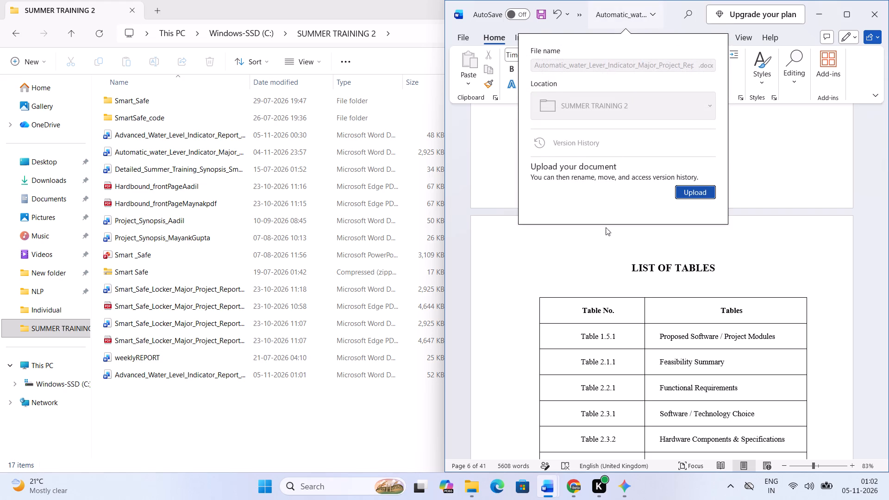
click(582, 277)
scroll(580, 278, down, 7)
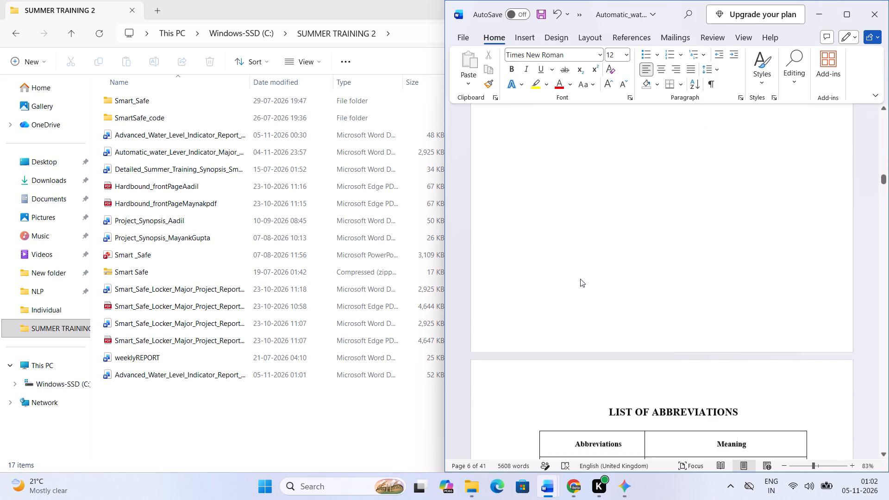
scroll(580, 279, down, 10)
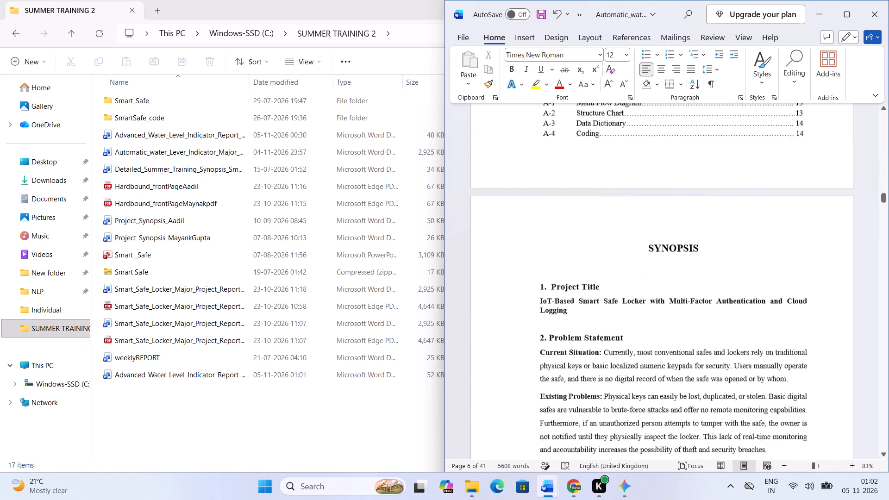
scroll(580, 279, down, 1)
scroll(580, 279, up, 1)
scroll(512, 273, down, 2)
scroll(563, 266, down, 1)
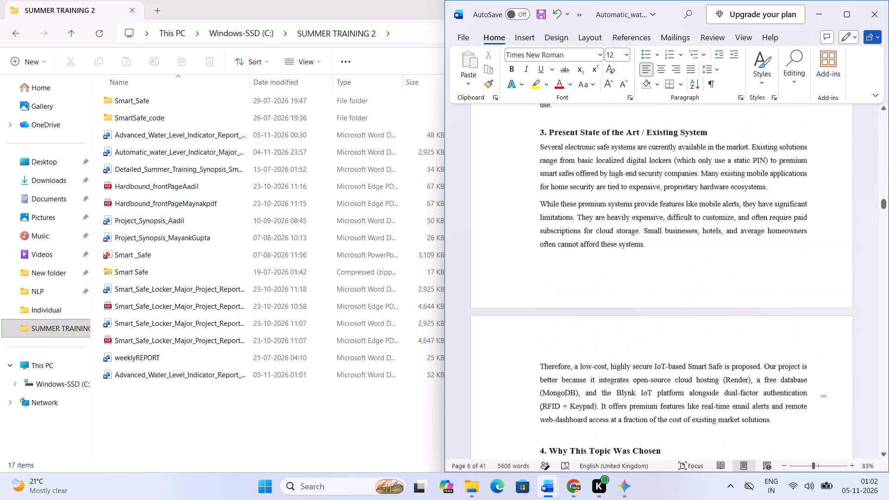
scroll(563, 266, down, 6)
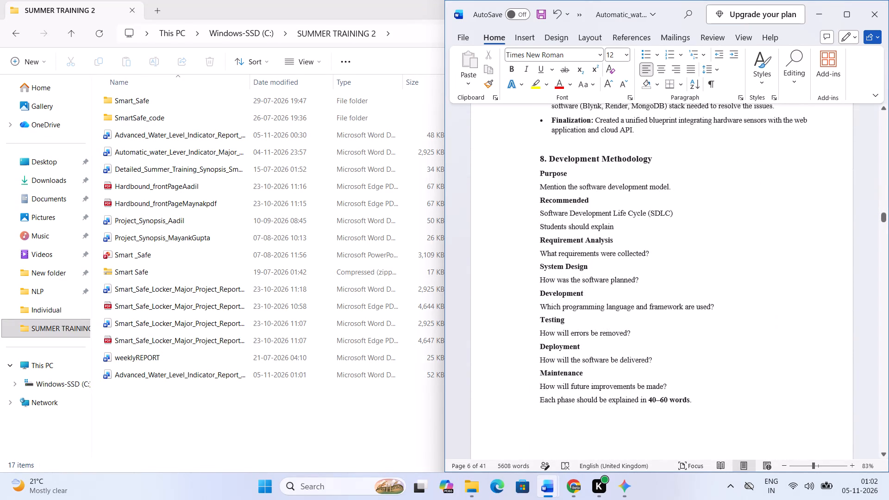
scroll(563, 265, down, 5)
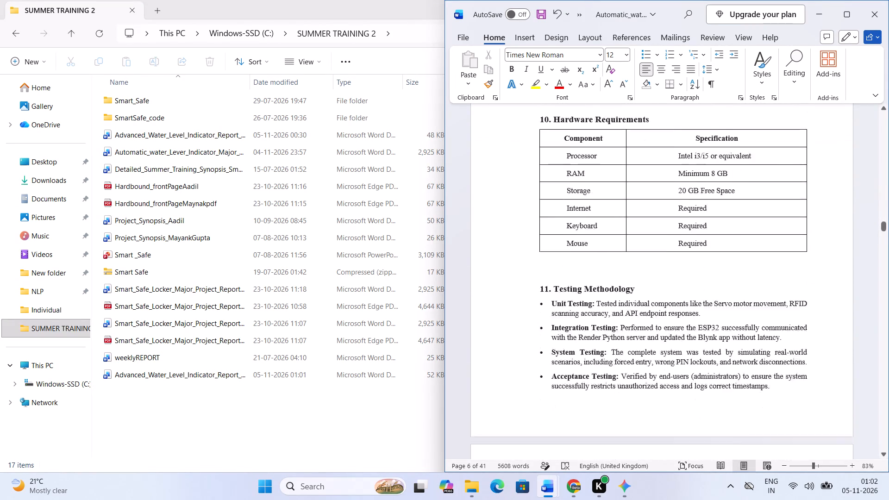
scroll(551, 276, down, 4)
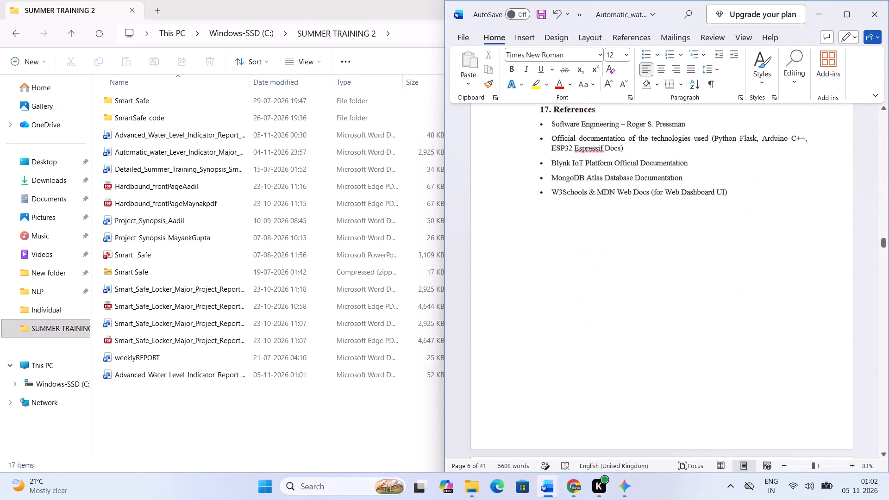
scroll(548, 271, down, 2)
scroll(548, 271, up, 2)
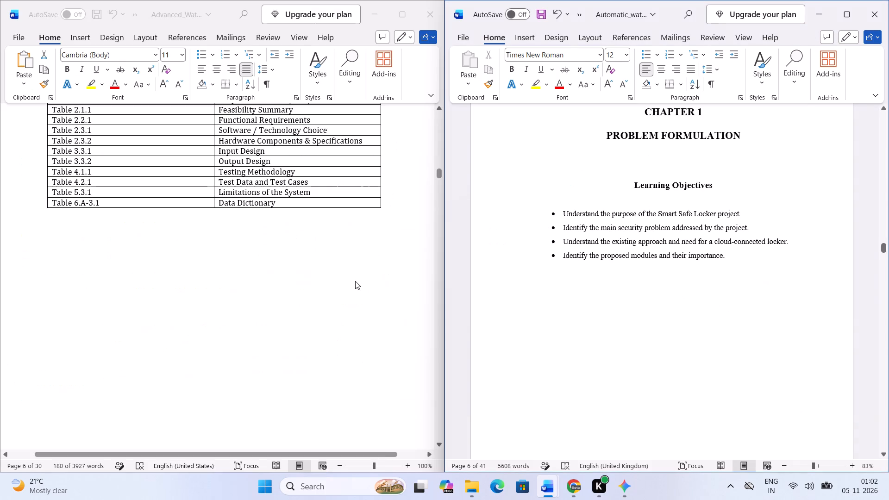
Review the older Advanced Water Level Indicator report from its lists of tables and figures to Chapter 1, for comparison with the Automatic report.
scroll(267, 263, up, 6)
scroll(262, 258, down, 20)
scroll(262, 258, down, 3)
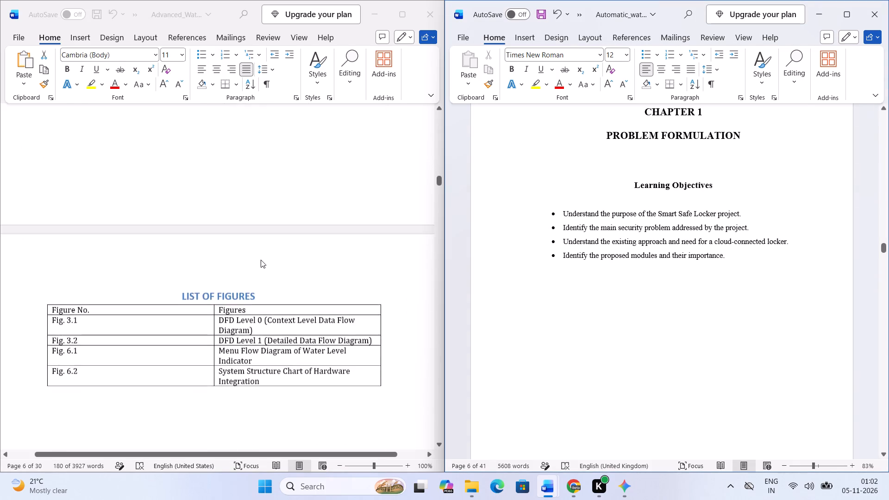
scroll(261, 260, down, 9)
scroll(302, 197, down, 6)
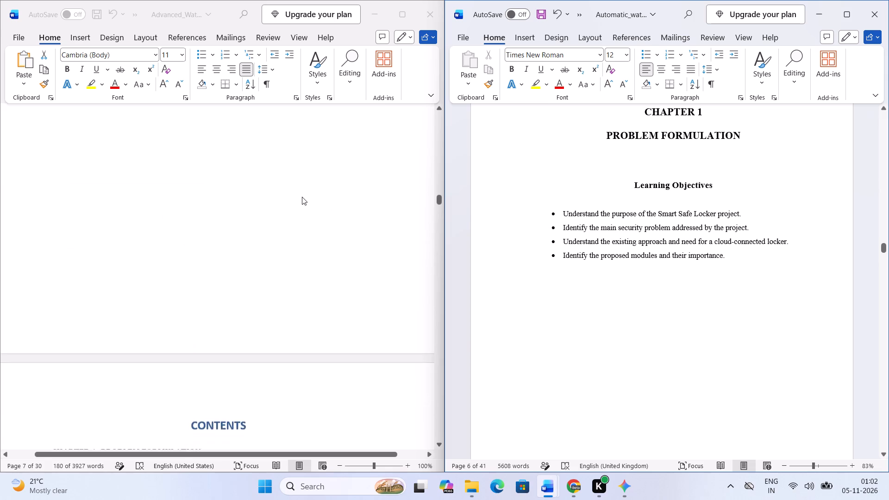
scroll(302, 197, down, 13)
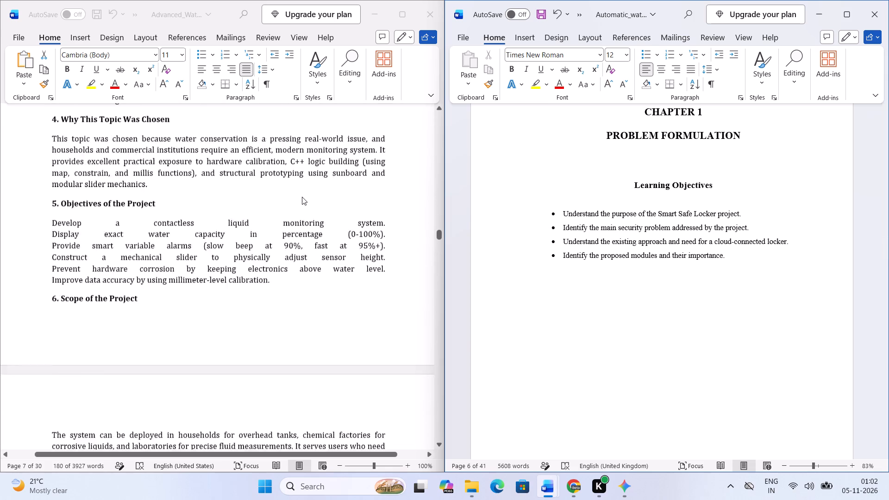
scroll(302, 197, down, 9)
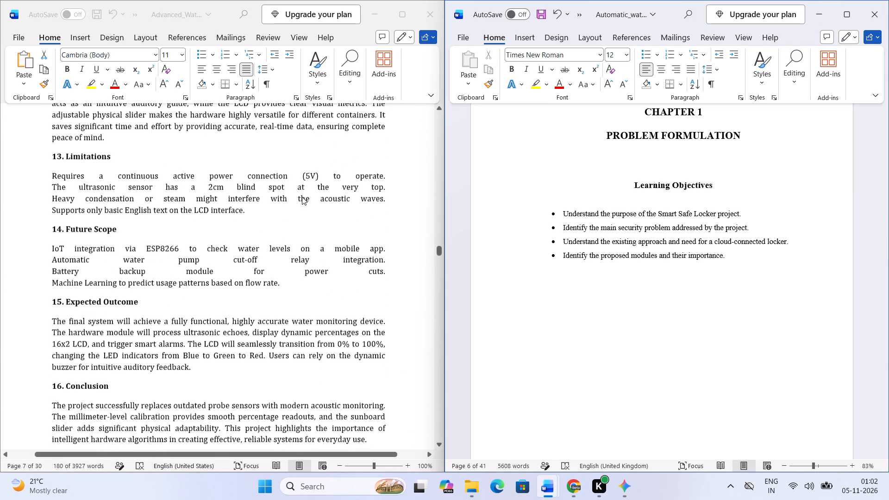
scroll(302, 197, down, 9)
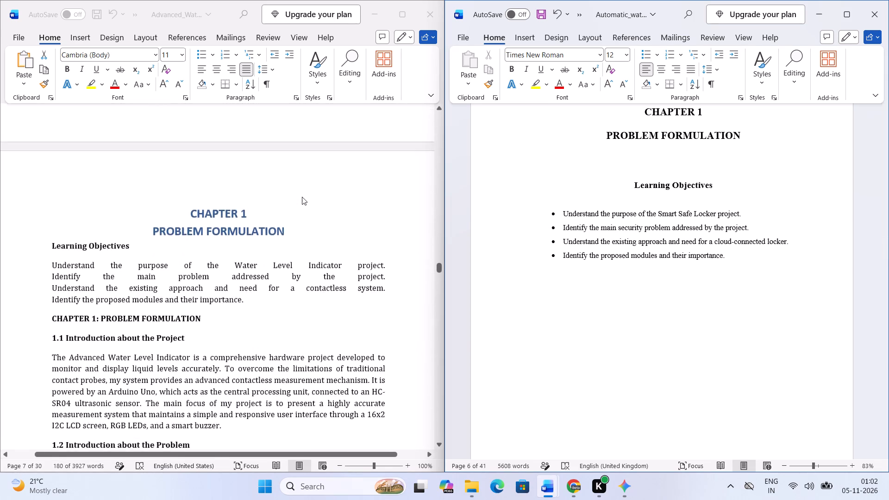
scroll(302, 197, right, 1)
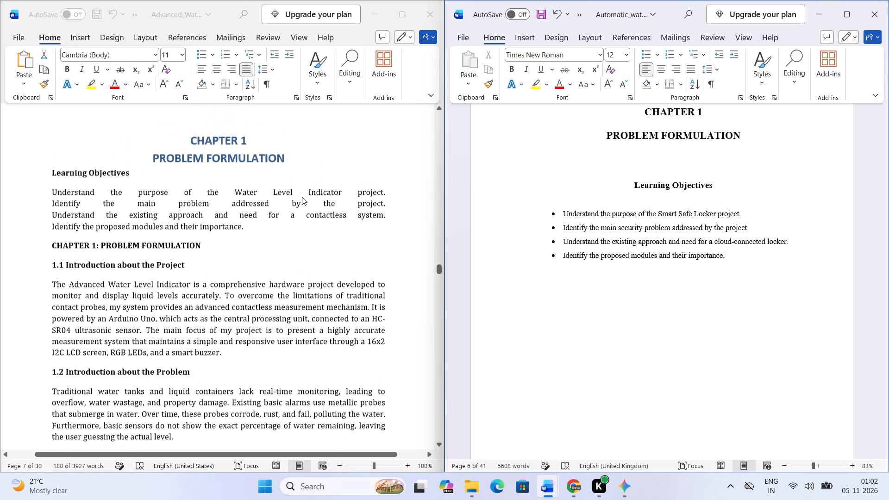
scroll(302, 197, right, 1)
scroll(302, 197, up, 1)
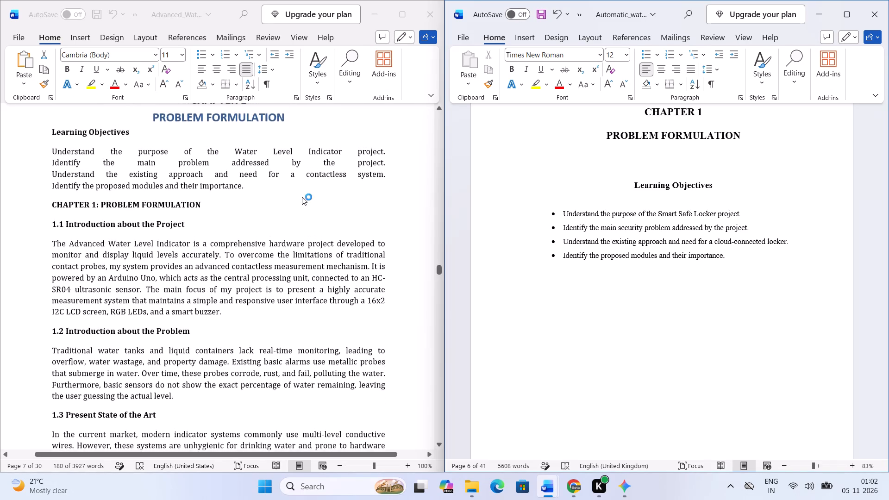
scroll(302, 197, up, 1)
scroll(302, 197, down, 3)
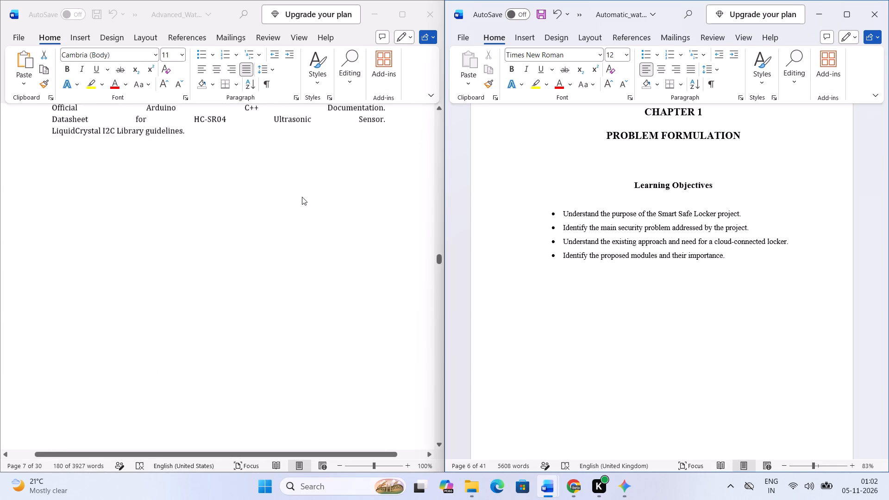
scroll(302, 197, down, 4)
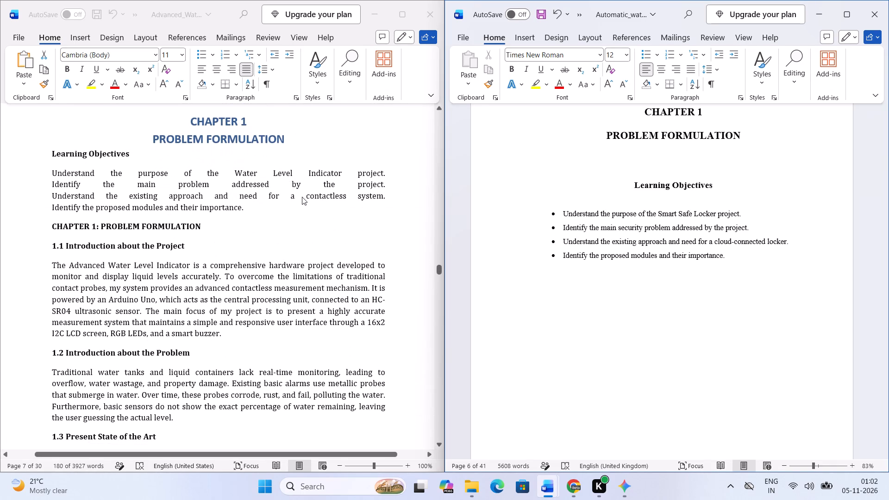
scroll(302, 197, down, 1)
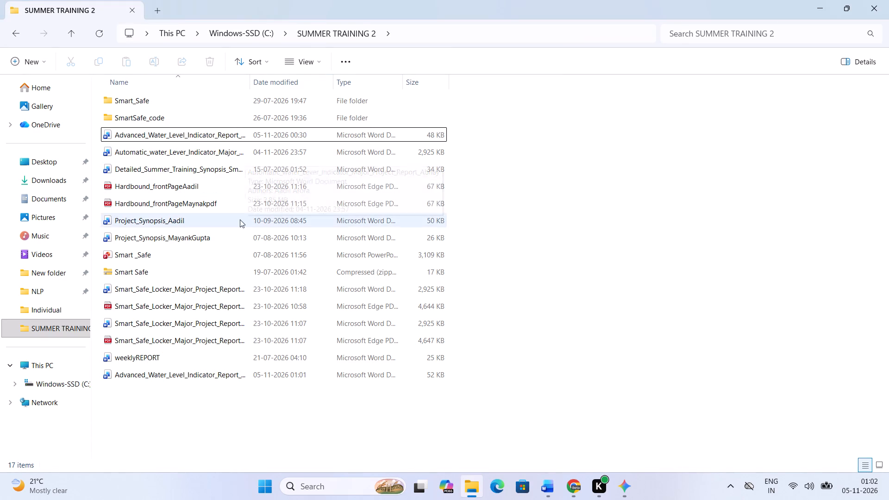
Open the newly moved v3 Advanced Water Level Indicator report in a maximized window and enable editing.
double_click(263, 370)
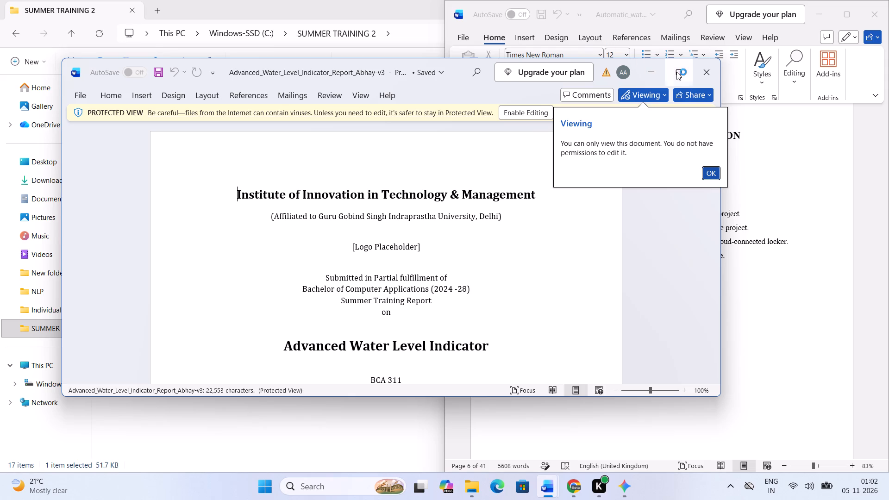
click(676, 72)
click(489, 56)
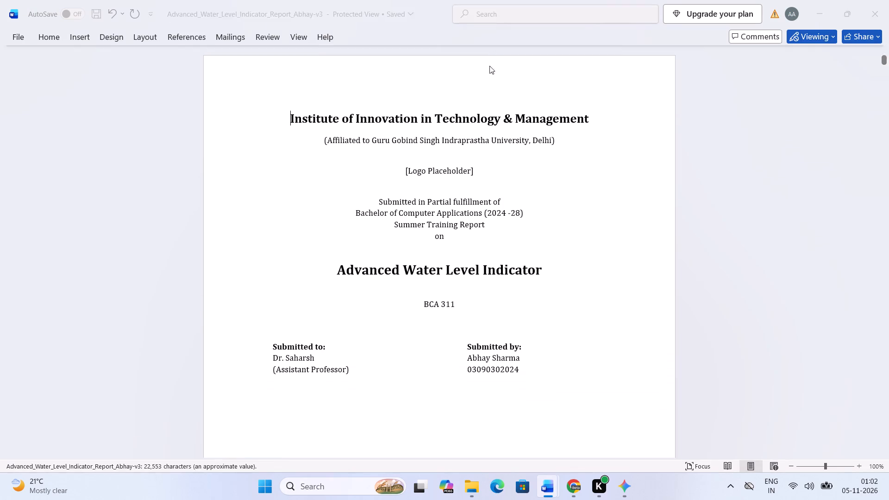
Examine the v3 report's lists, contents, synopsis and Chapters 1 and 2, checking the layout and the inserted tables.
scroll(490, 275, down, 20)
scroll(490, 275, down, 18)
scroll(490, 275, down, 5)
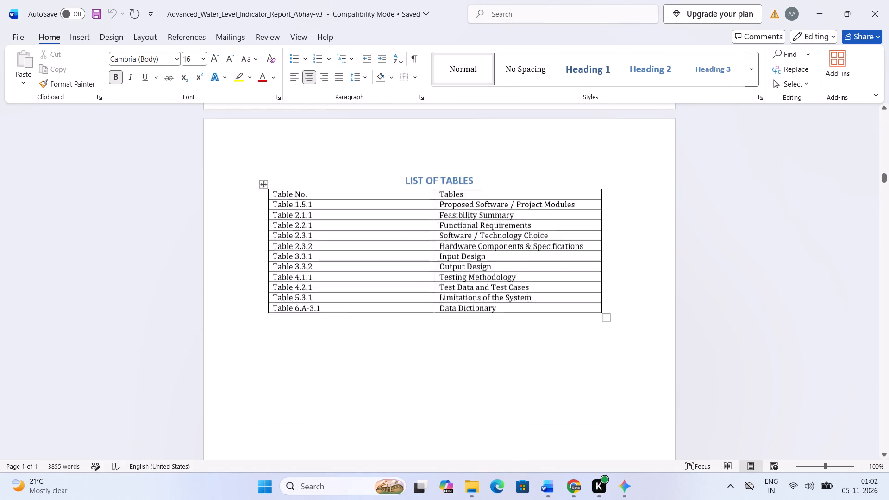
scroll(490, 275, down, 15)
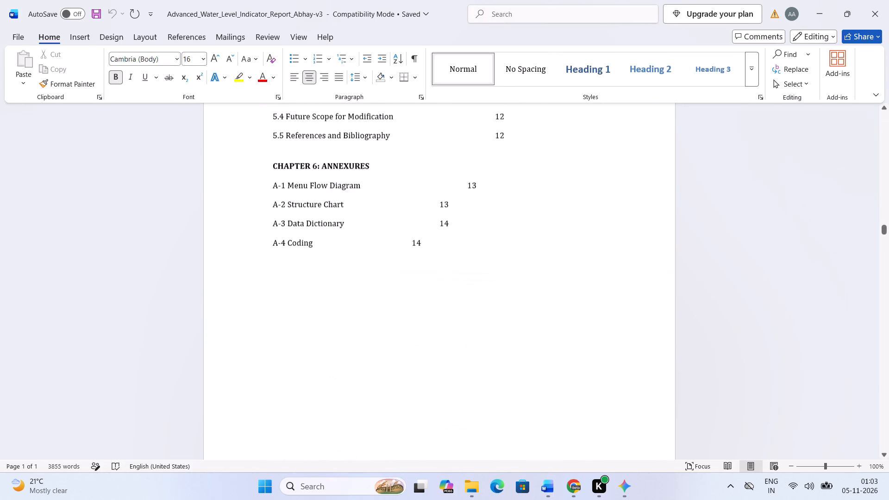
scroll(490, 275, down, 11)
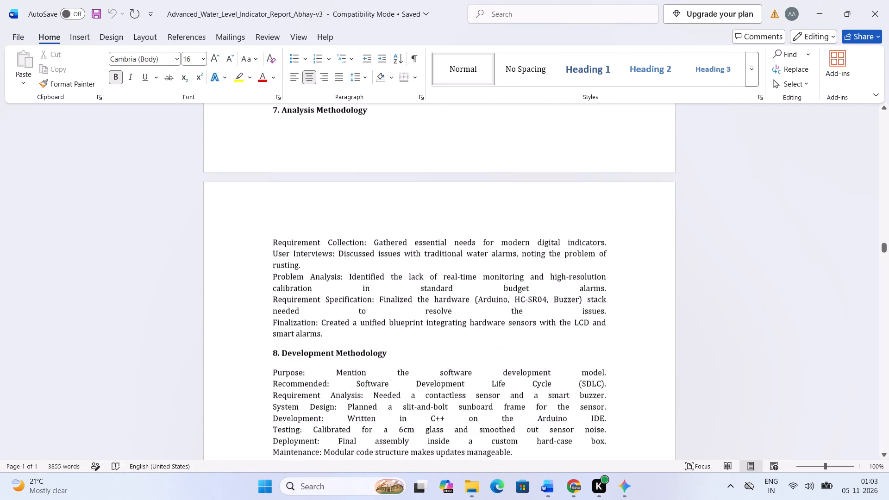
scroll(490, 275, down, 8)
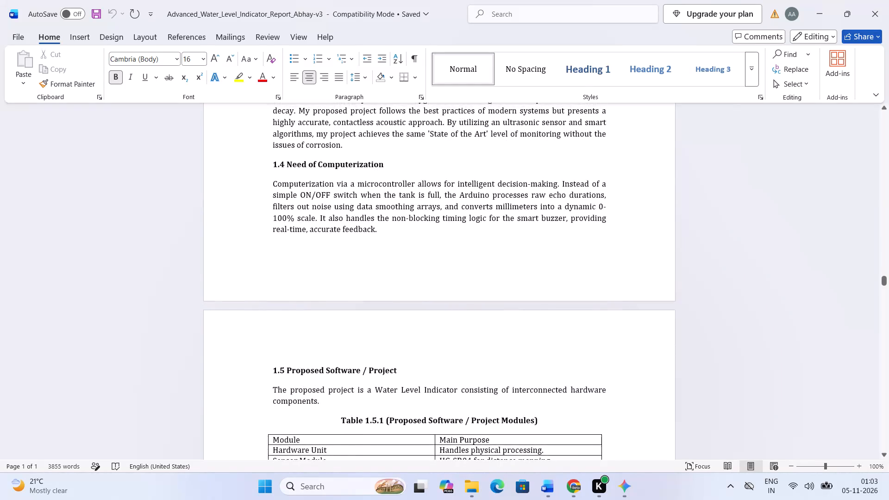
scroll(490, 275, down, 6)
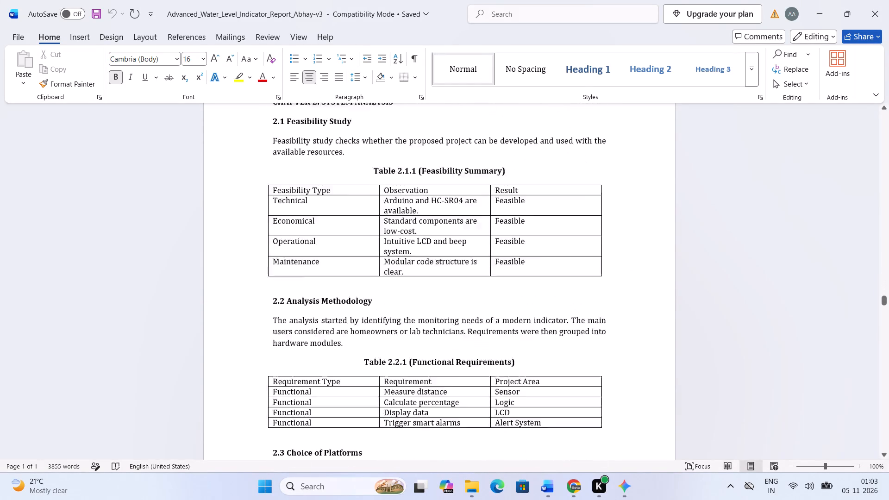
scroll(490, 275, down, 1)
scroll(490, 275, up, 4)
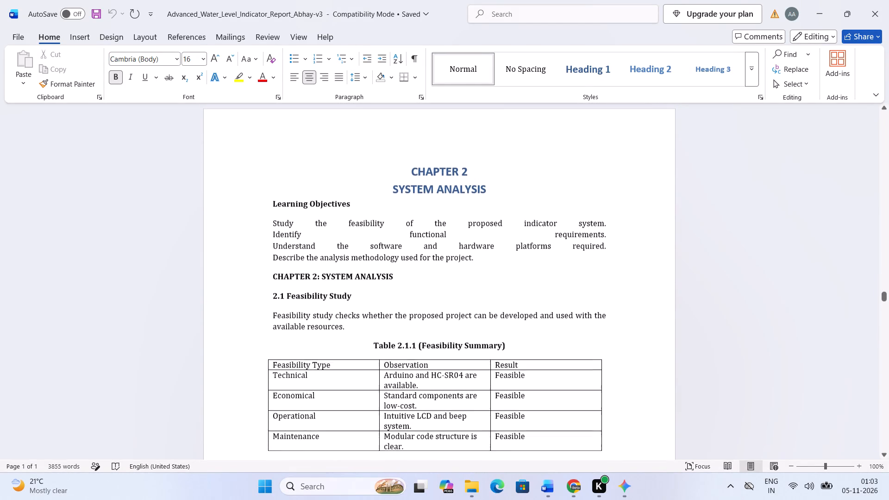
scroll(490, 275, up, 5)
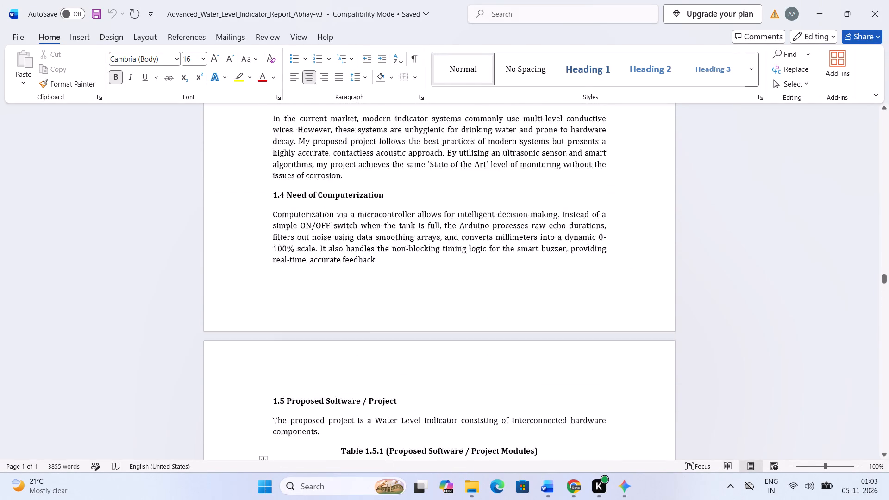
scroll(490, 275, up, 1)
scroll(490, 275, down, 1)
scroll(490, 275, up, 1)
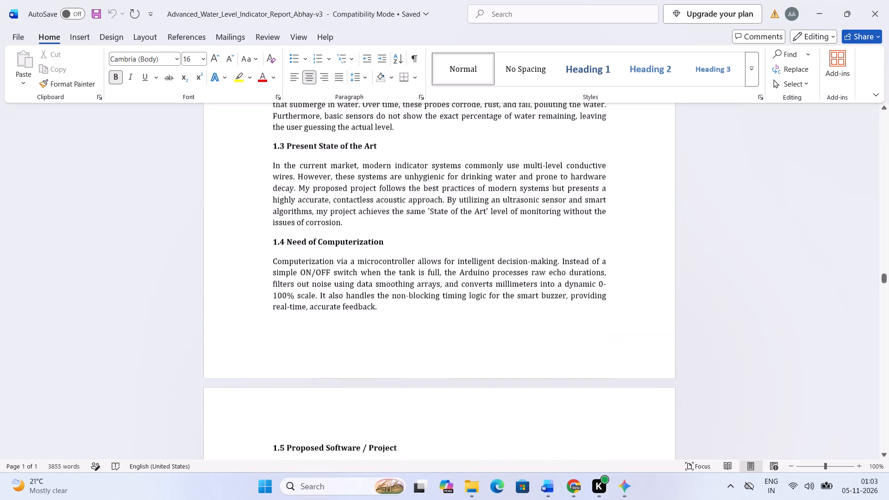
scroll(490, 275, up, 3)
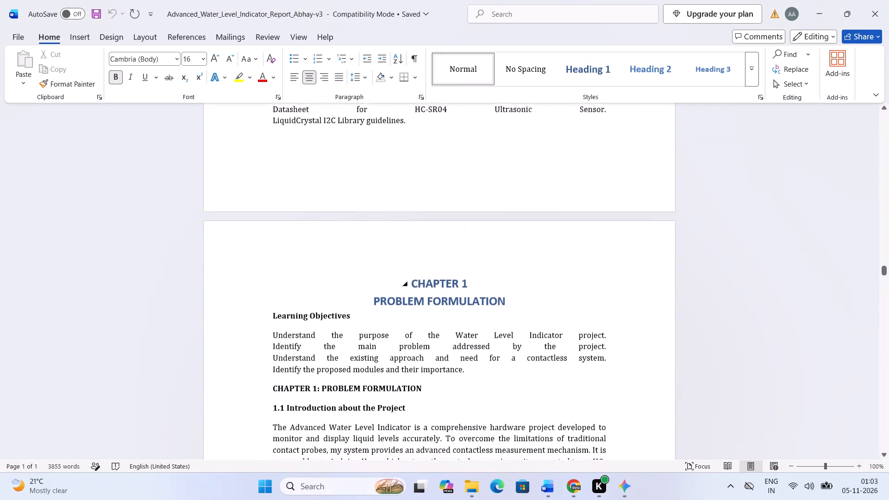
scroll(490, 275, up, 1)
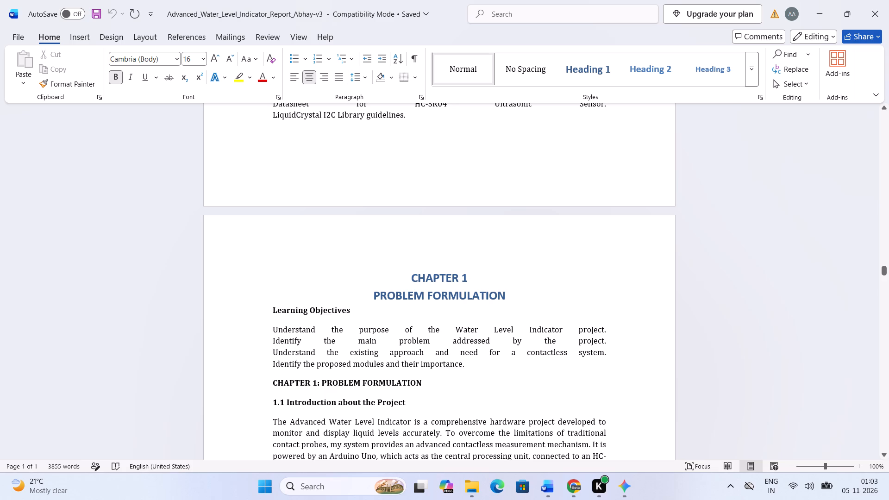
Arrange the v3 report side by side with the Automatic water level major project report.
key(super+Left)
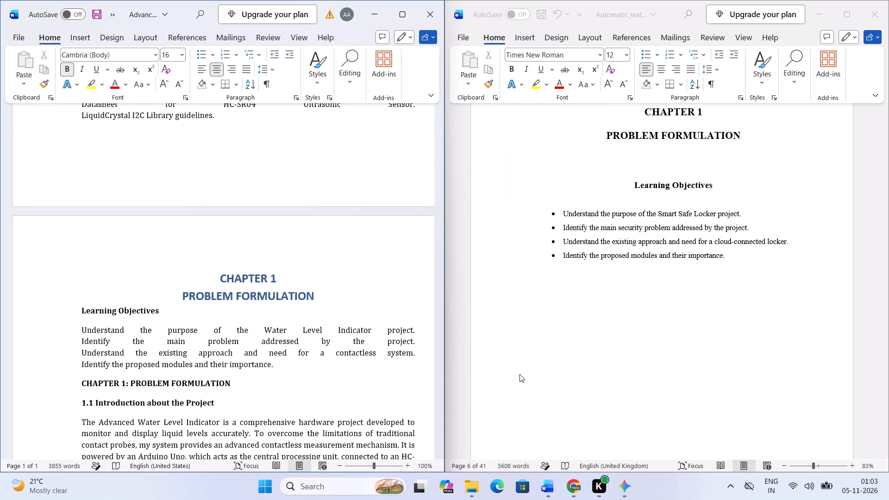
Compare the Chapter 1 Problem Formulation opening pages of the v3 report and the Automatic water level report.
click(637, 243)
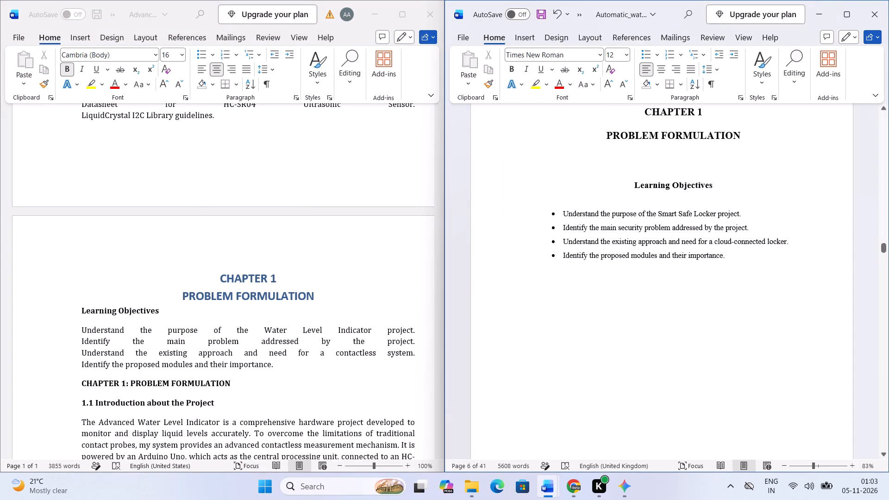
scroll(304, 324, down, 3)
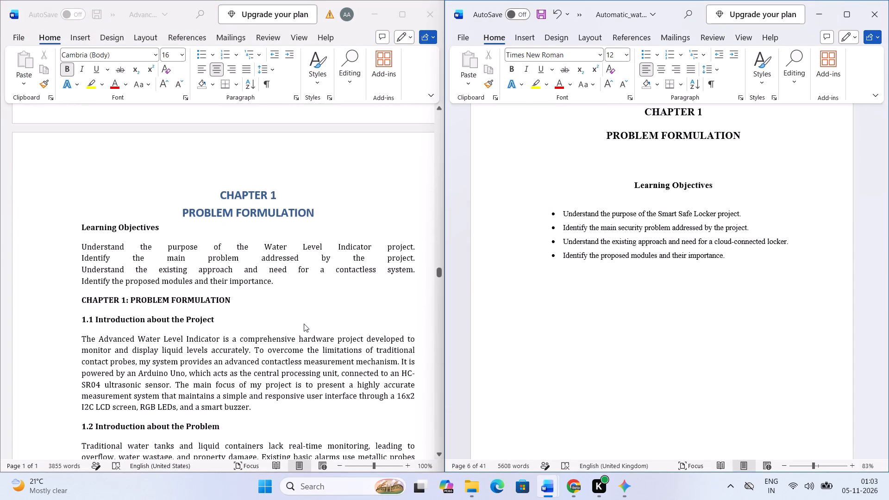
scroll(232, 306, down, 1)
scroll(329, 290, down, 1)
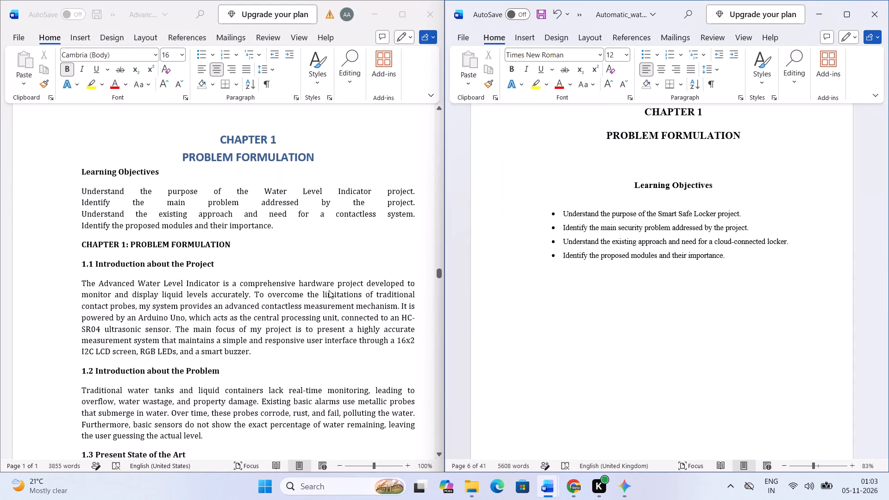
scroll(357, 268, down, 1)
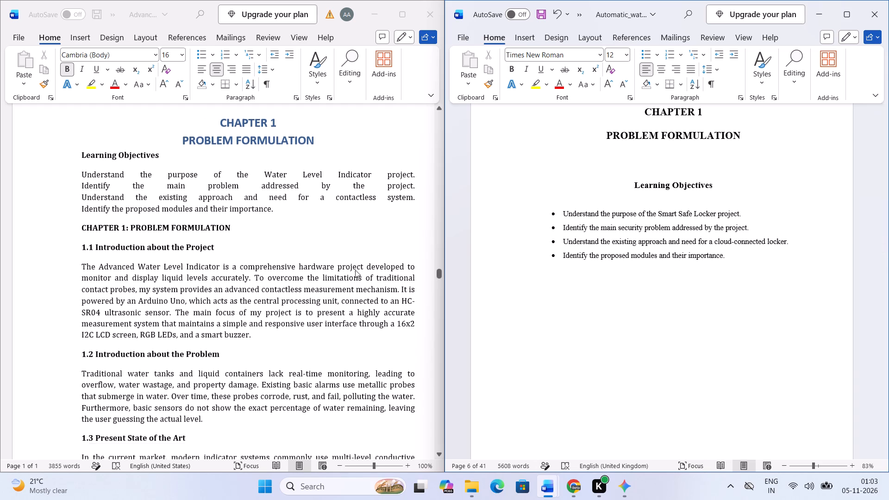
scroll(355, 270, down, 1)
scroll(514, 286, up, 19)
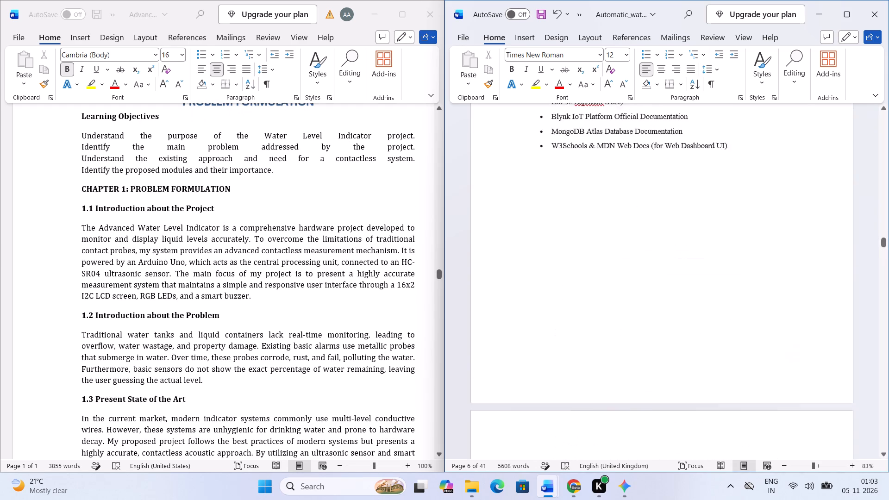
scroll(512, 284, up, 3)
scroll(512, 284, down, 13)
scroll(512, 284, up, 11)
scroll(512, 284, down, 5)
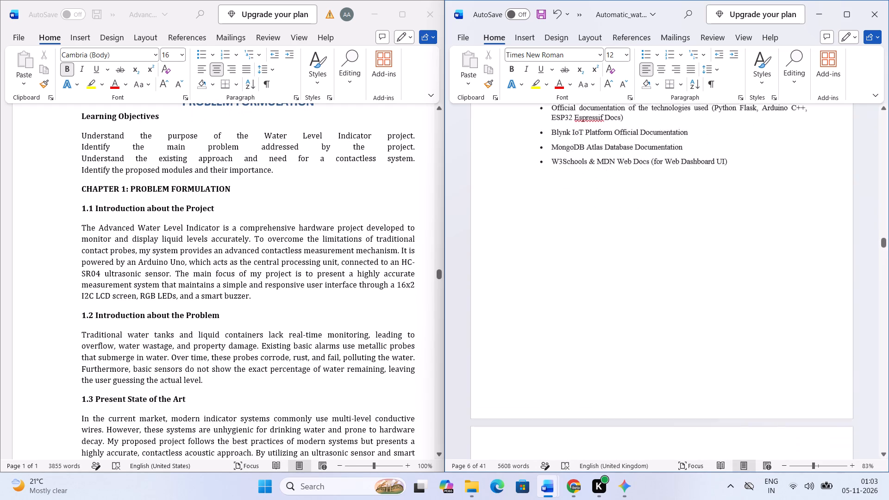
scroll(512, 284, down, 11)
Replace the Automatic report's first Chapter 1 learning objective with the v3 report's "Understand the purpose of the Water Level Indicator project.", kept as its own bullet.
click(781, 305)
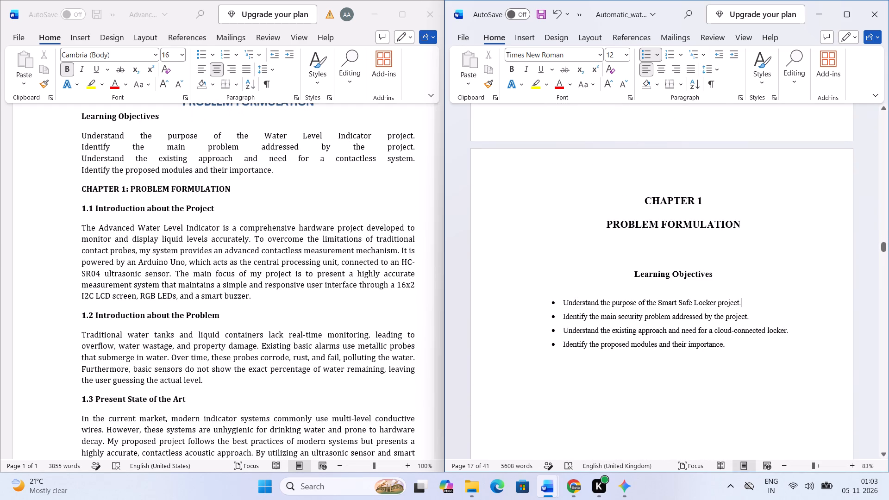
drag(77, 133, 299, 129)
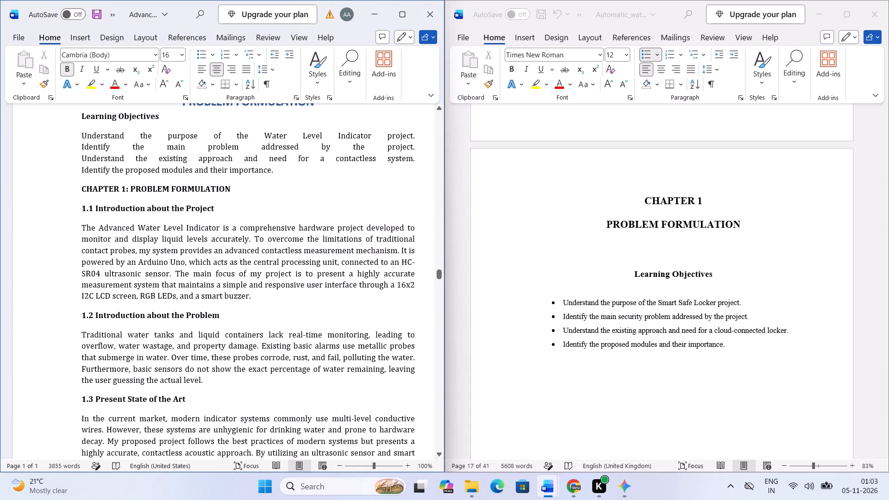
drag(422, 135, 101, 133)
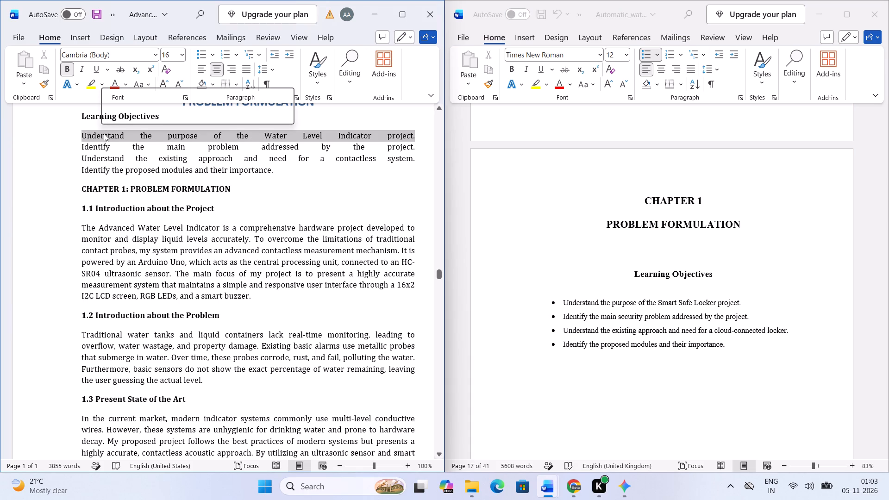
right_click(106, 133)
click(157, 173)
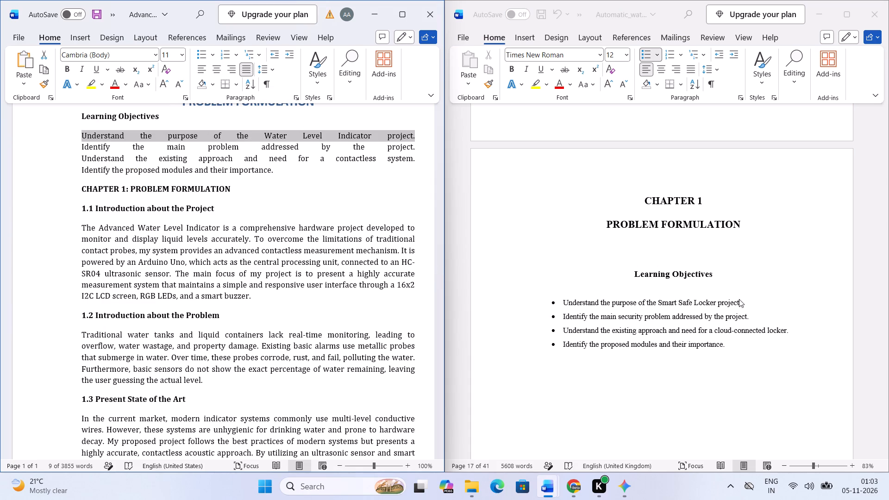
click(739, 299)
click(746, 301)
key(ctrl+shift+Down)
key(ctrl+shift+Left)
key(ctrl+shift+Left)
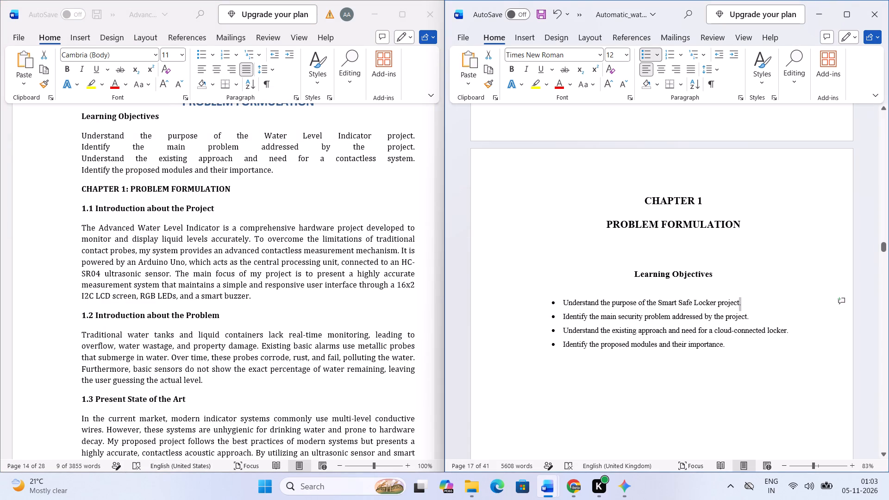
key(ctrl+shift+Left)
key(ctrl+shift+Left)
key(ctrl+shift+Left)
key(ctrl+shift+Left)
key(ctrl+shift+Left)
key(ctrl+shift+Left)
key(ctrl+shift+Left)
key(ctrl+shift+Left)
key(ctrl+shift+Left)
key(ctrl+shift+Left)
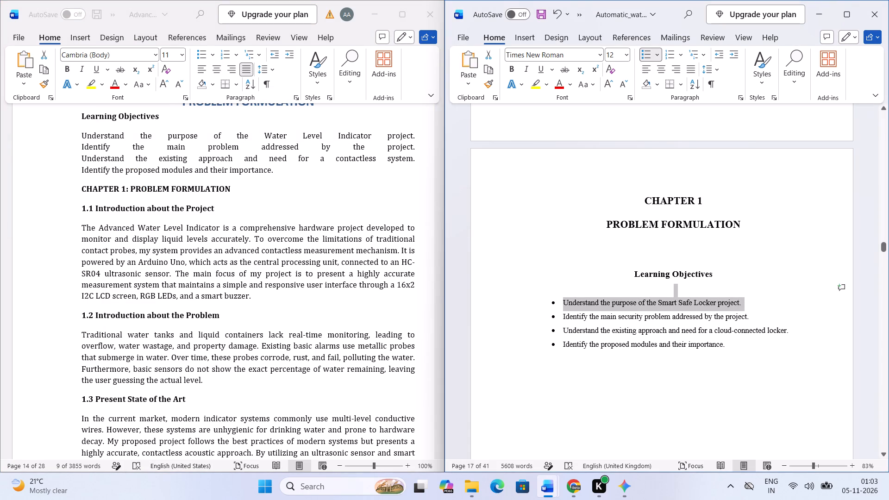
key(ctrl+shift+Right)
key(ctrl+v)
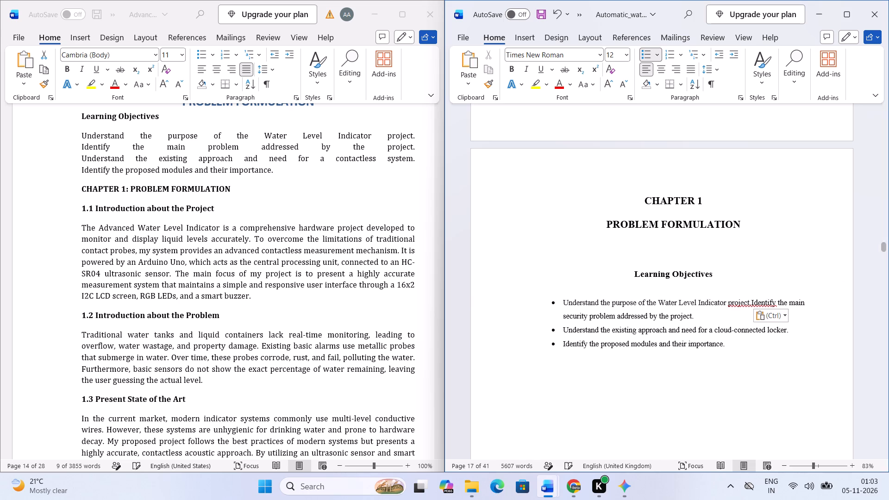
key(ctrl+z)
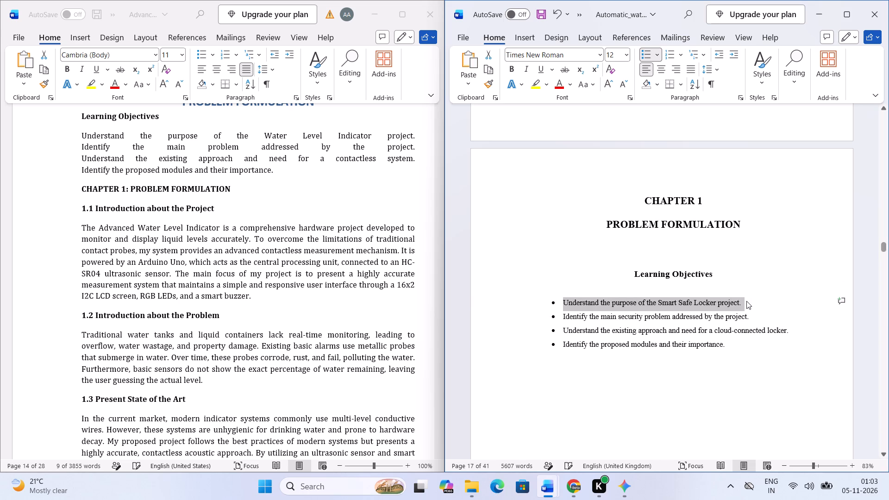
key(ctrl+v)
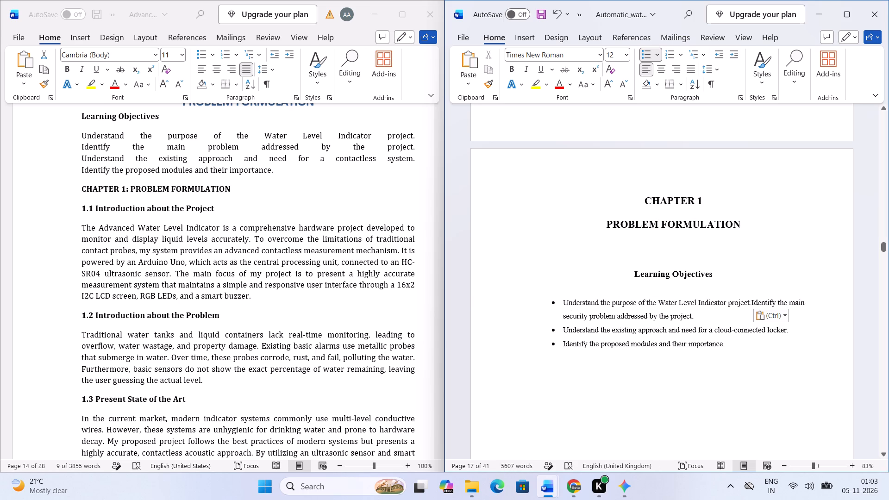
key(Return)
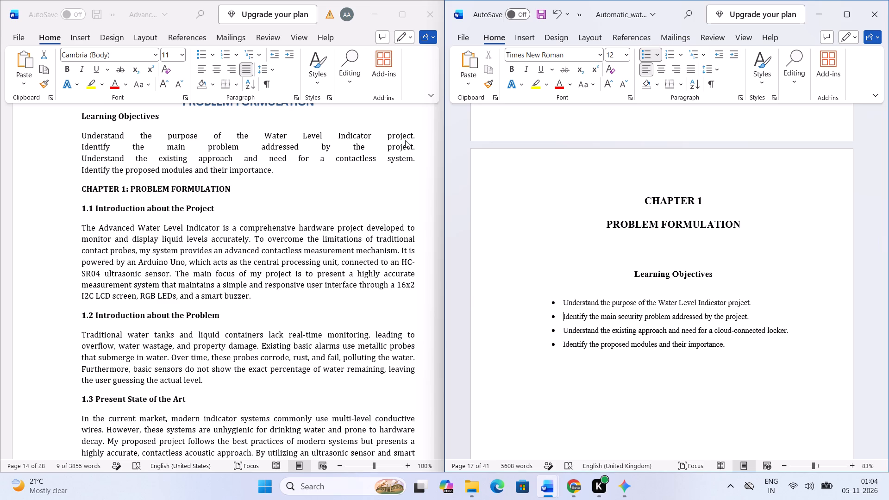
Replace the second learning objective with the v3 report's "Identify the main problem addressed by the project.", keeping the next objective on a separate bullet.
drag(416, 145, 345, 147)
click(305, 151)
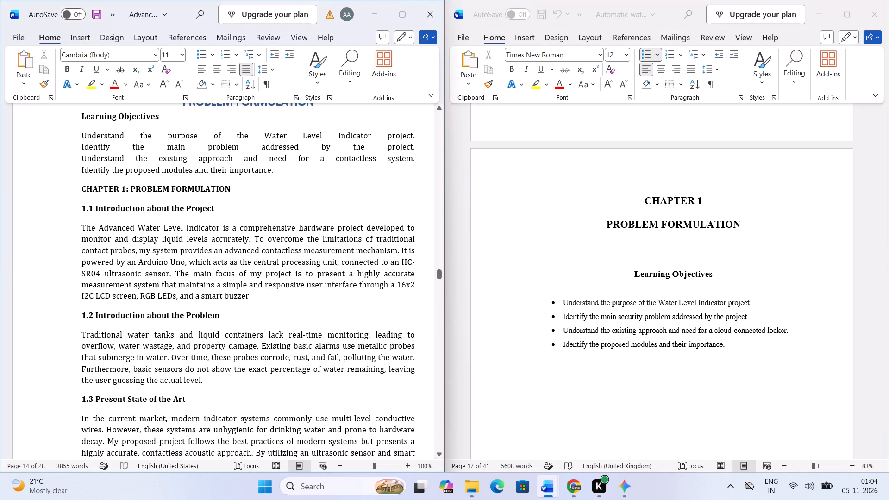
drag(80, 147, 411, 144)
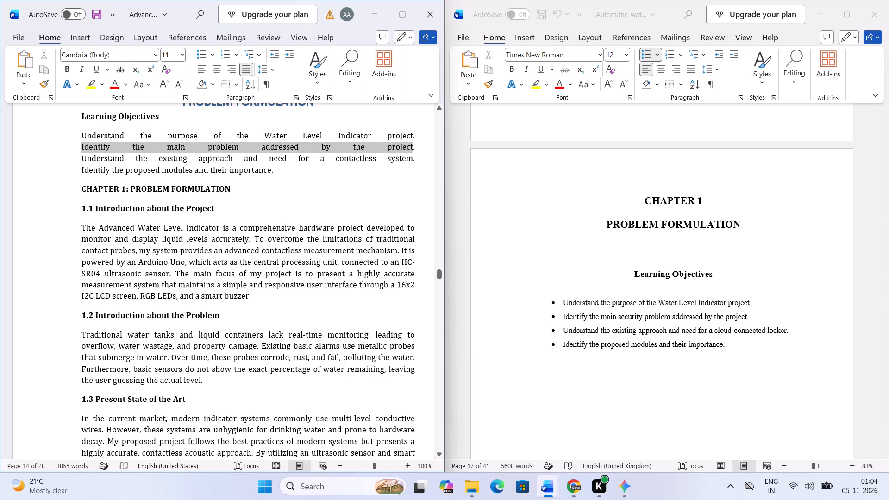
drag(411, 144, 417, 144)
right_click(398, 148)
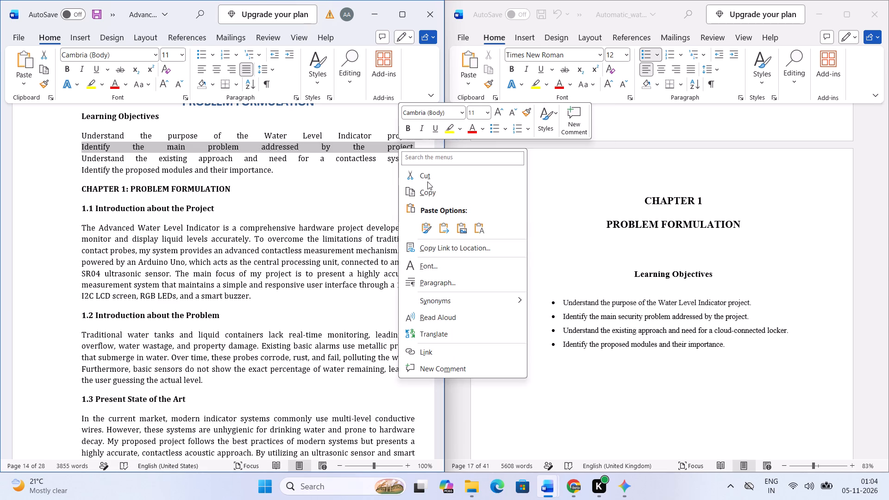
click(429, 183)
key(ctrl+z)
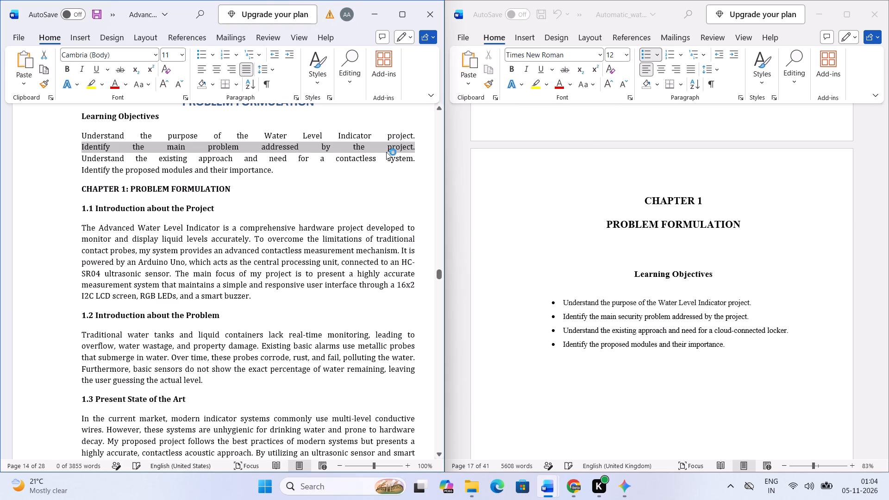
right_click(382, 147)
click(406, 187)
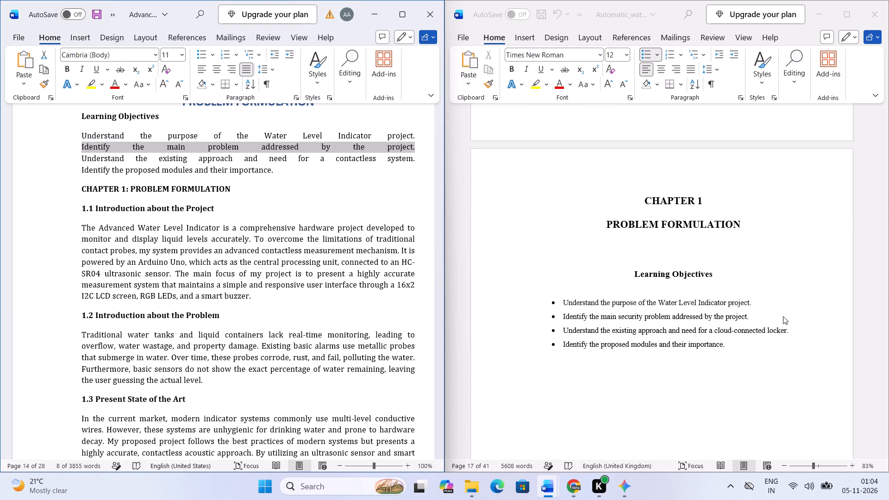
click(780, 317)
drag(760, 317, 575, 323)
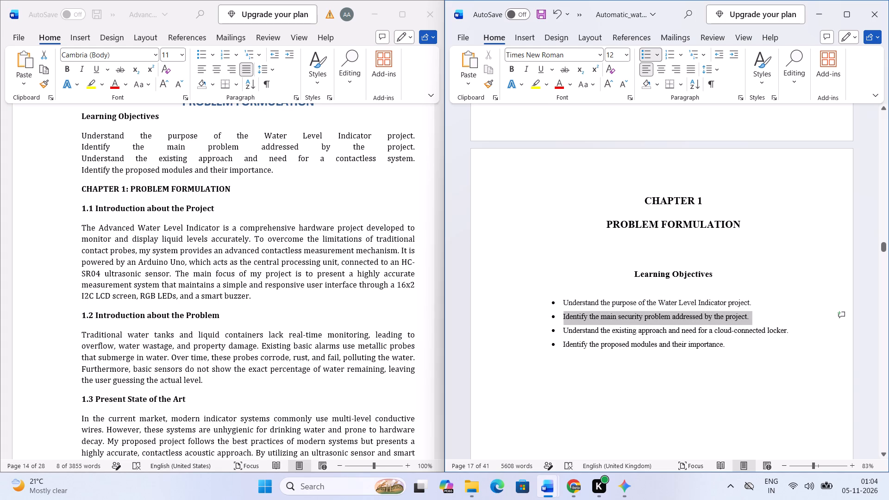
drag(575, 323, 572, 323)
key(ctrl+v)
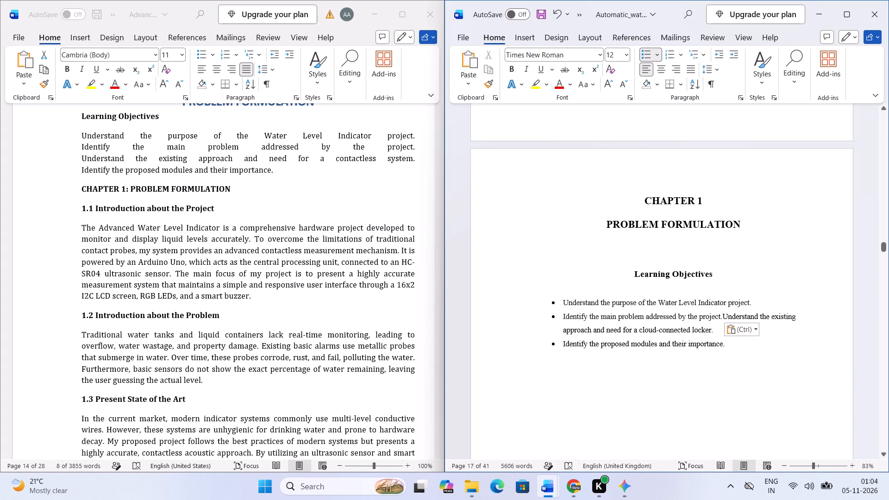
key(Return)
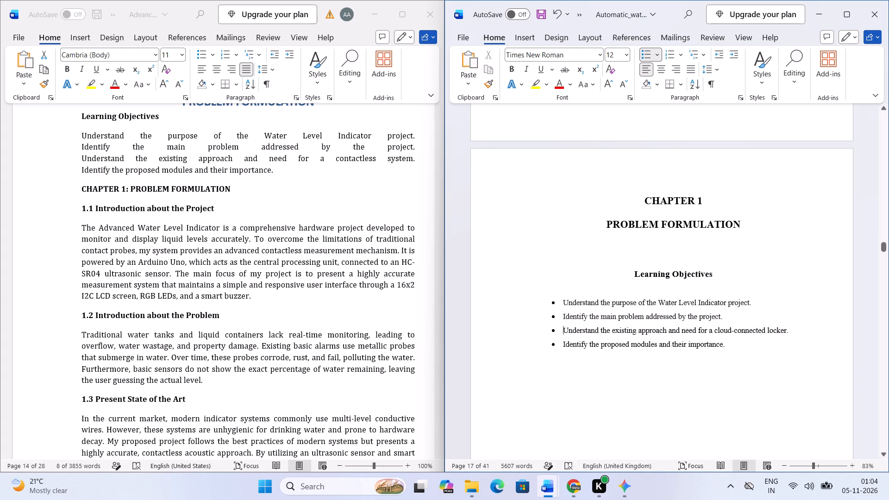
Replace the third learning objective with v3's "Understand the existing approach and need for a contactless system." and restore the fourth objective as its own bullet.
click(795, 328)
drag(78, 157, 94, 159)
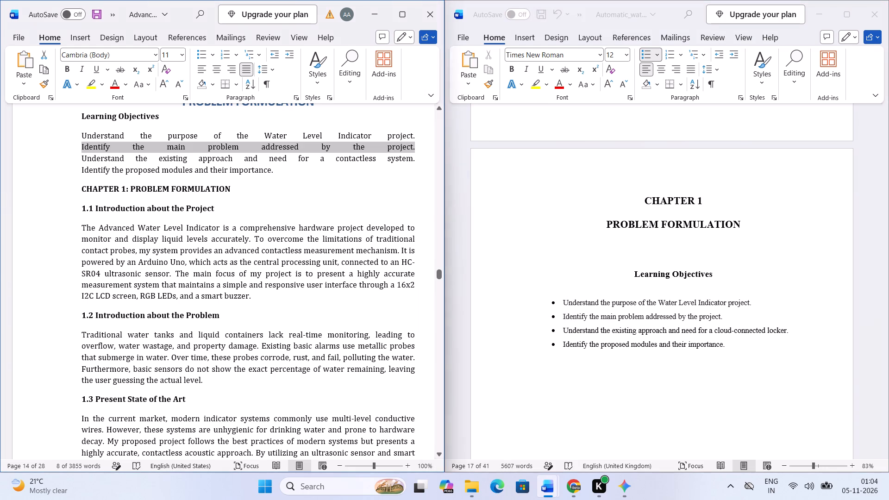
drag(94, 159, 321, 169)
click(332, 166)
drag(416, 160, 325, 162)
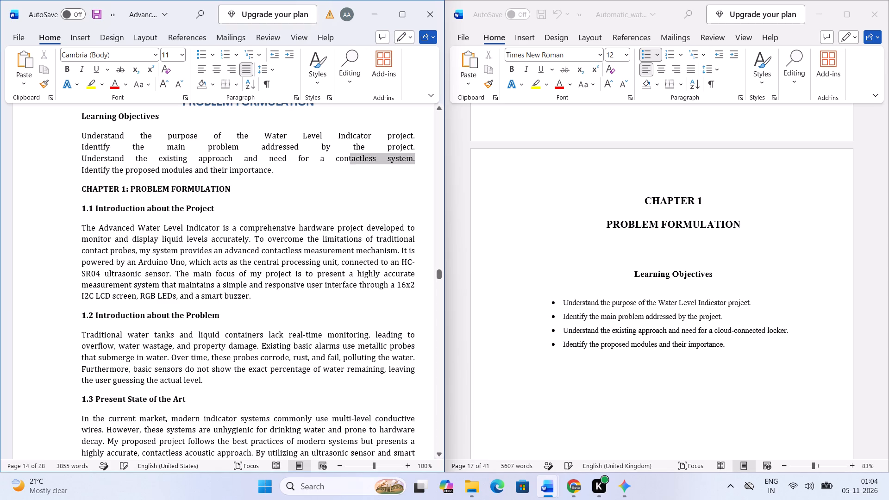
drag(325, 162, 55, 159)
right_click(135, 159)
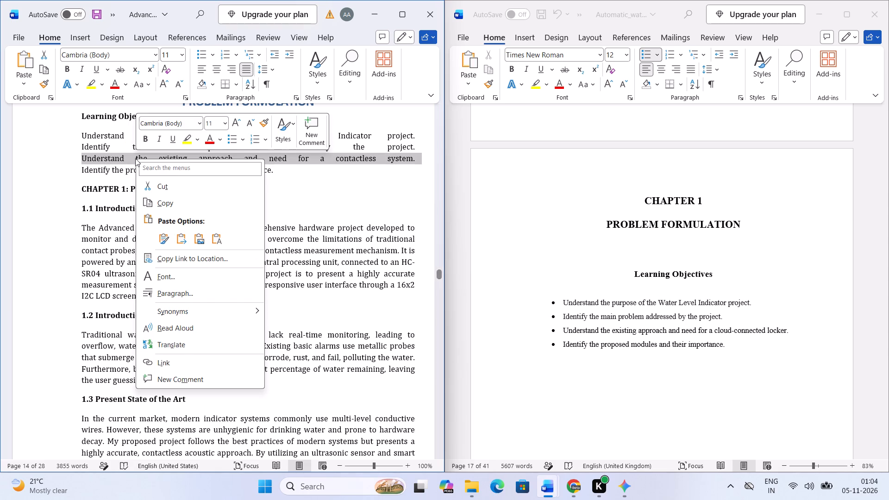
click(184, 202)
click(716, 331)
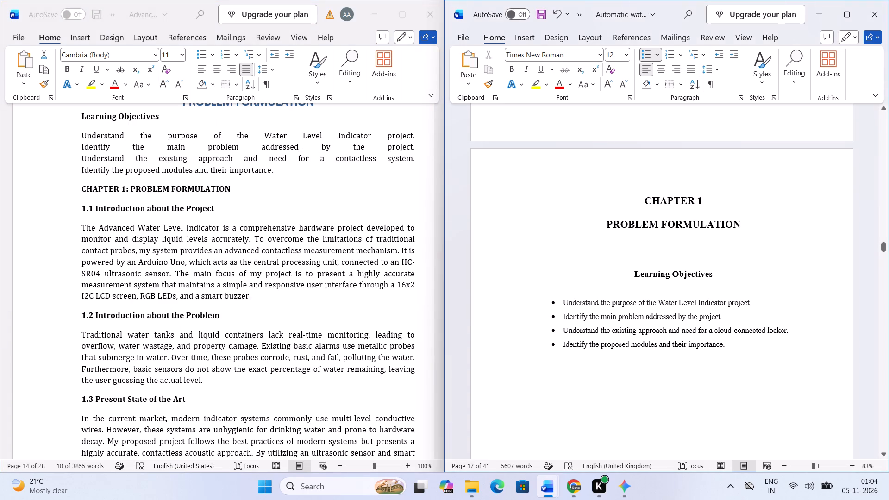
drag(795, 329, 571, 333)
key(ctrl+v)
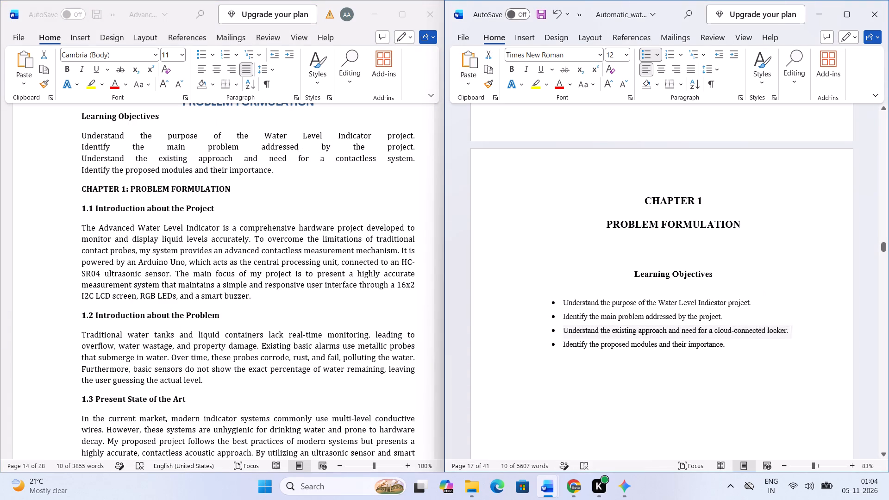
key(BackSpace)
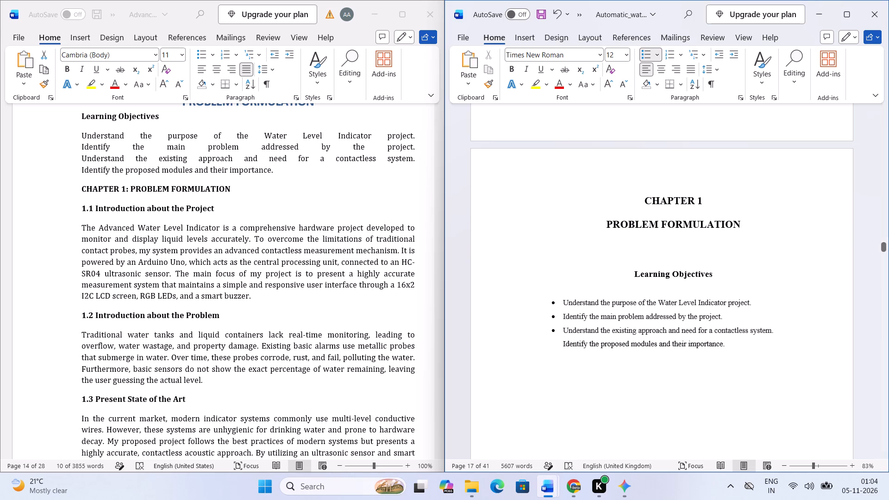
key(BackSpace)
key(ctrl+z)
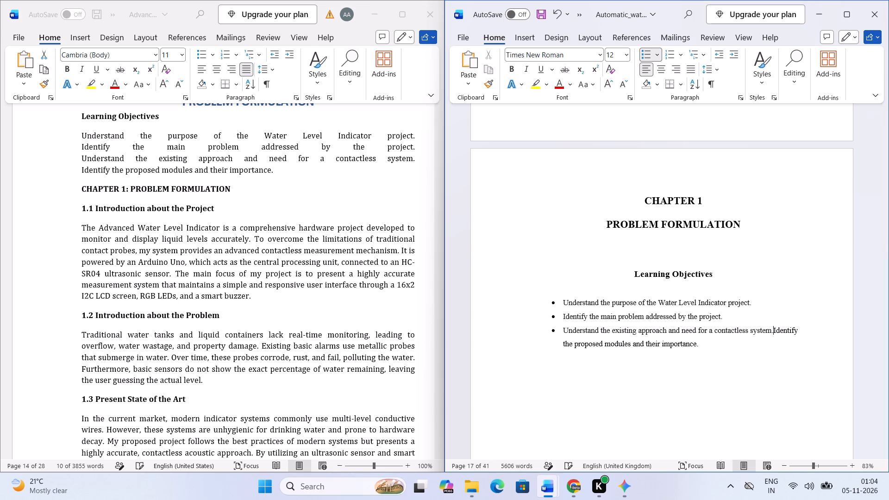
key(ctrl+z)
key(BackSpace)
key(Return)
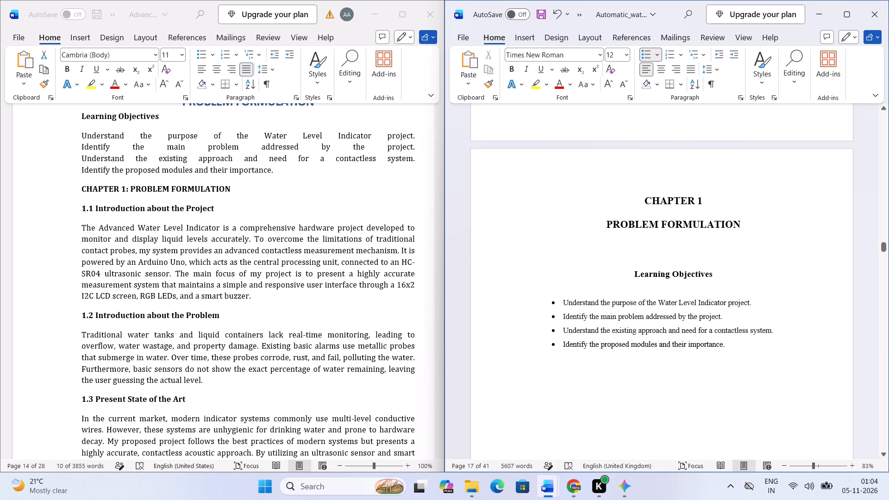
Copy the paragraph under 1.1 Introduction about the Project from the v3 report.
scroll(506, 387, down, 17)
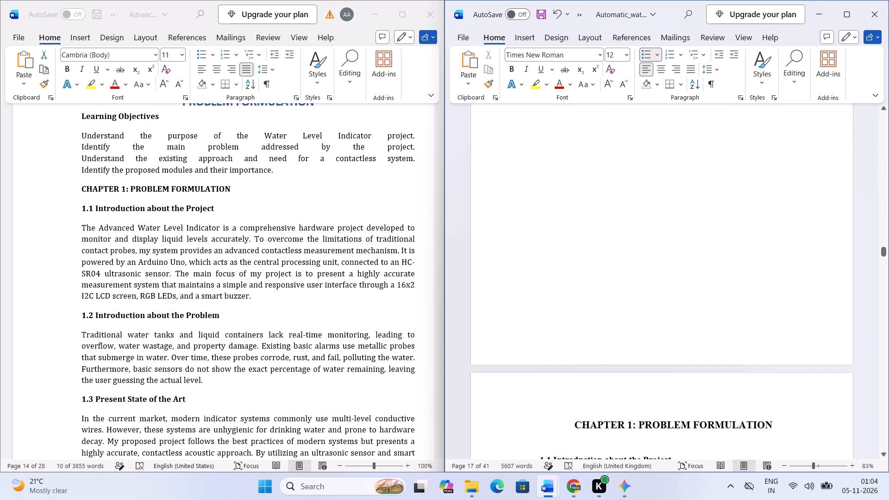
scroll(513, 369, up, 1)
scroll(513, 369, down, 10)
scroll(242, 311, up, 1)
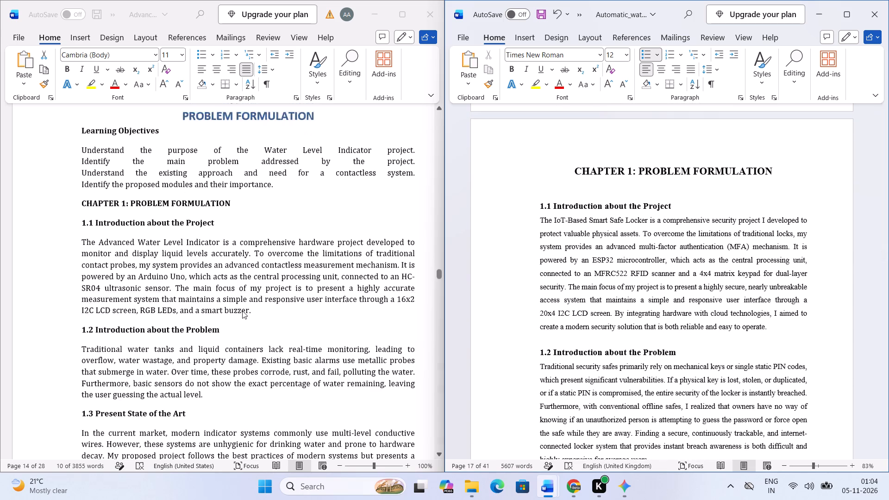
scroll(242, 311, up, 1)
scroll(238, 305, down, 2)
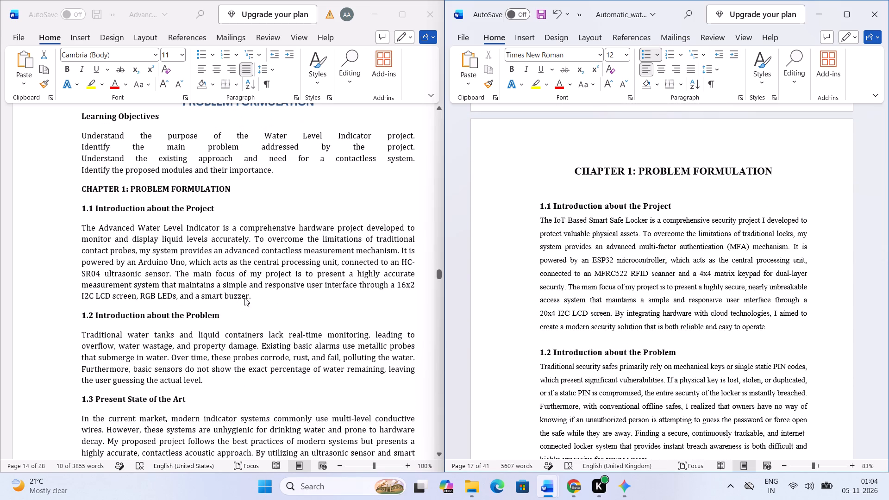
scroll(192, 300, up, 1)
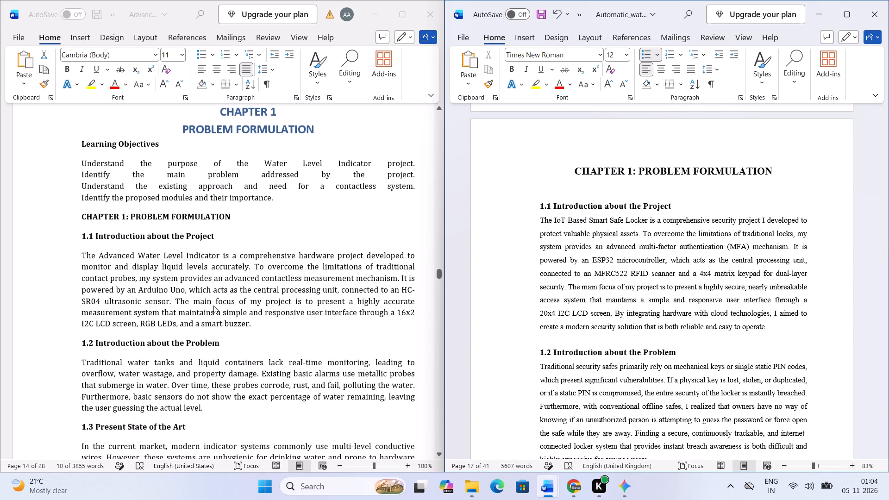
scroll(213, 306, down, 3)
drag(257, 241, 99, 207)
drag(78, 173, 258, 230)
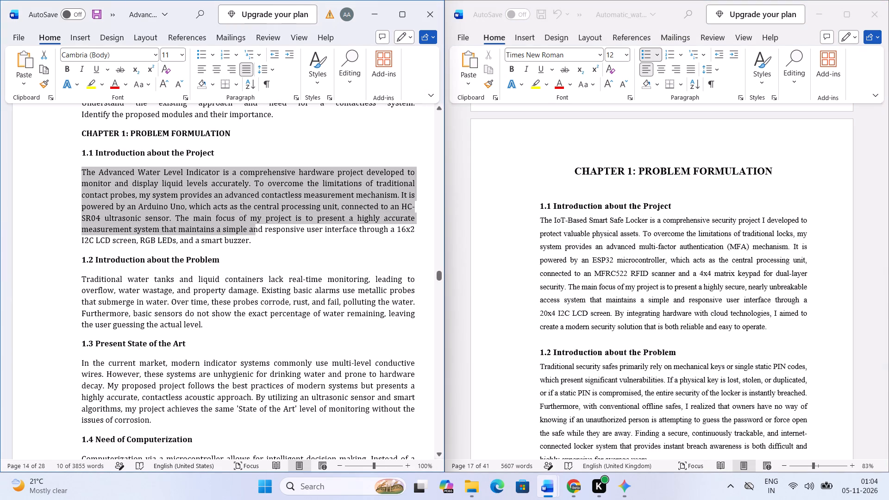
drag(258, 230, 267, 236)
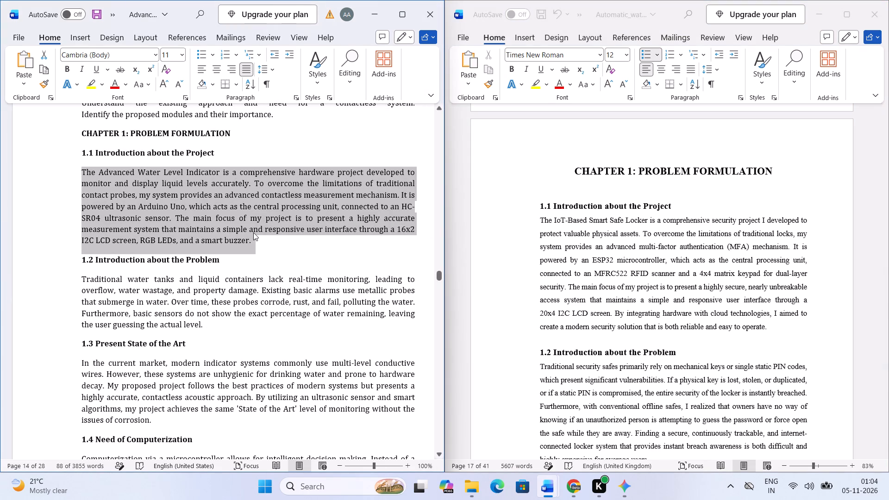
key(shift+Left)
key(ctrl+c)
Paste the copied Advanced Water Level Indicator paragraph on its own line below the Automatic report's existing section 1.1 text.
click(742, 198)
click(785, 321)
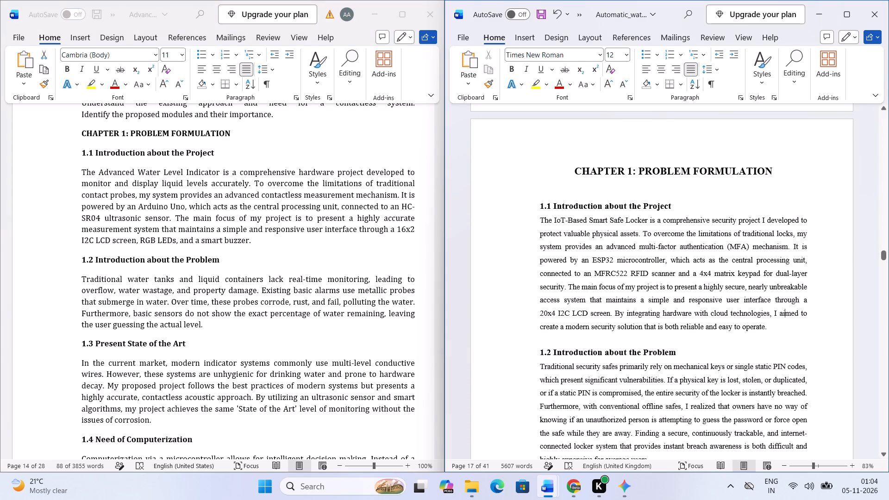
click(785, 327)
scroll(785, 327, down, 14)
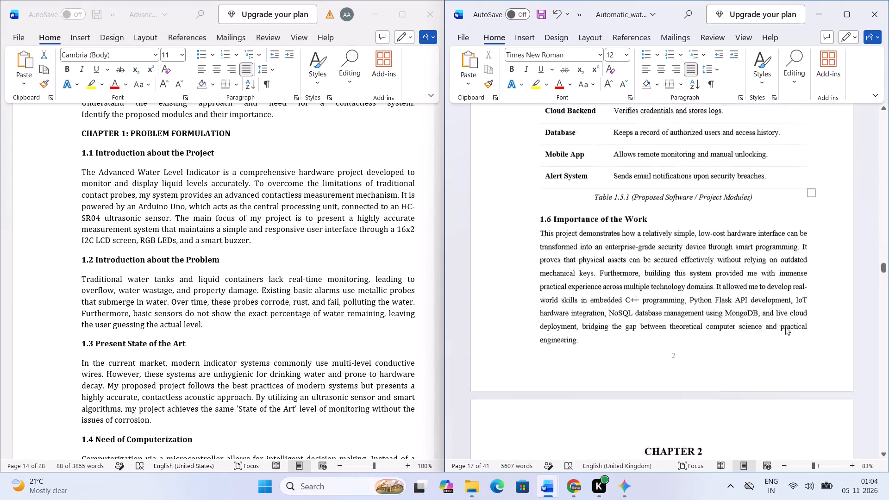
scroll(785, 327, up, 2)
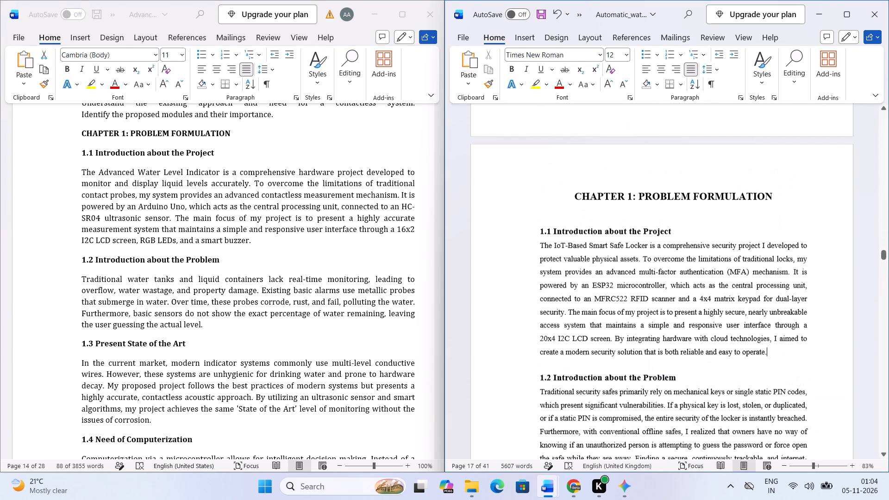
click(779, 353)
key(Return)
key(Return)
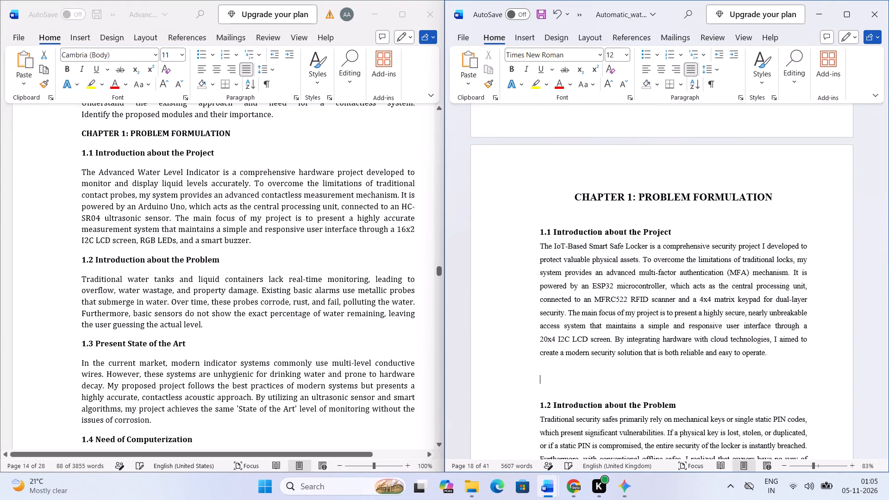
key(ctrl+v)
Delete the old IoT-Based Smart Safe Locker paragraph and its leftover empty line from section 1.1 of the Automatic report.
scroll(779, 353, down, 3)
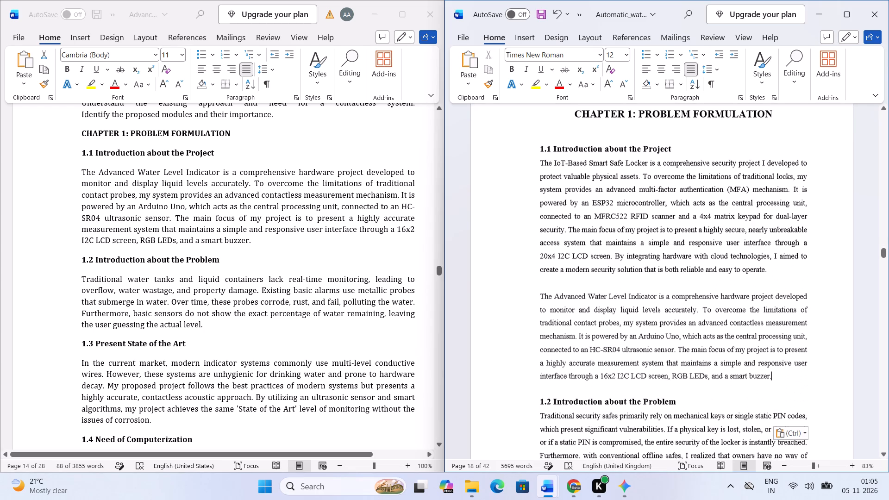
click(778, 268)
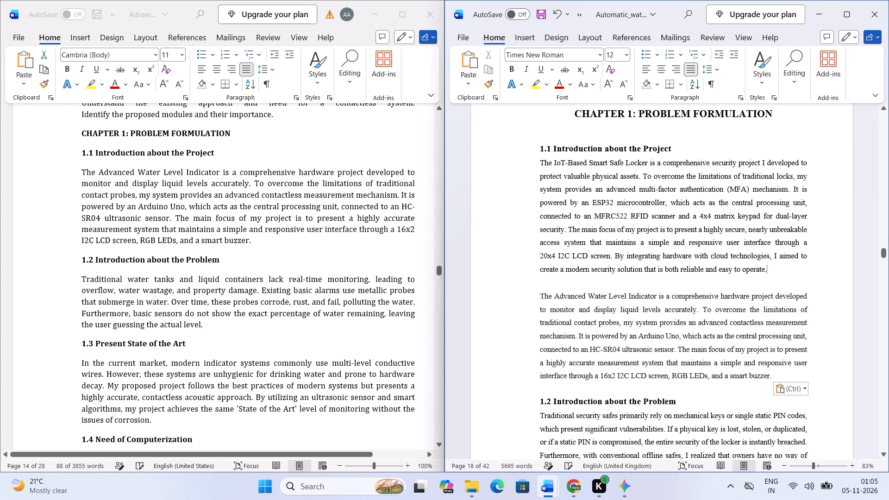
drag(780, 267, 512, 166)
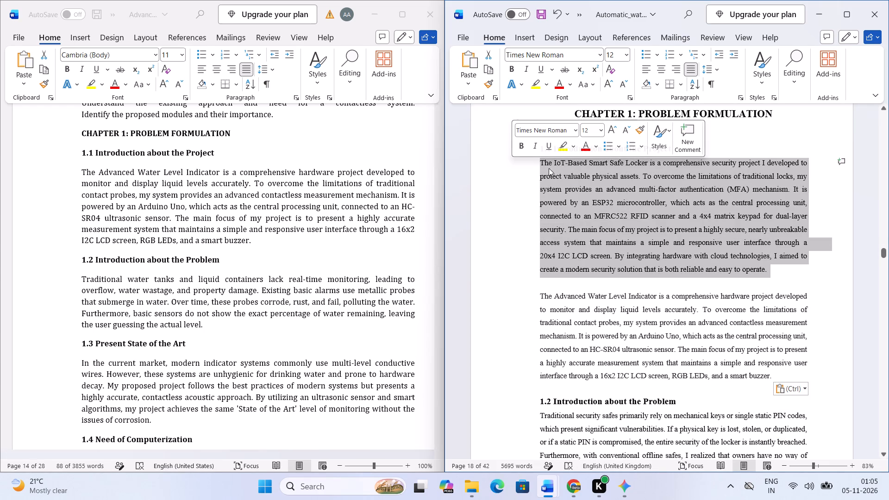
key(BackSpace)
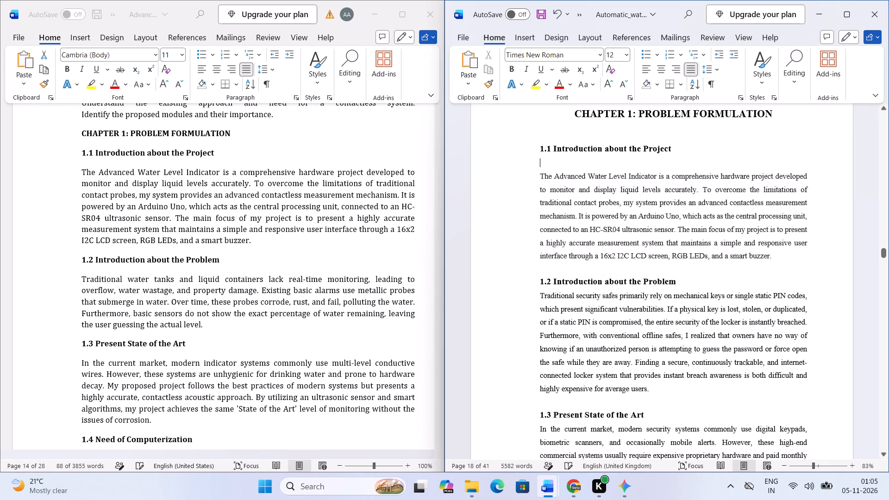
key(BackSpace)
click(656, 252)
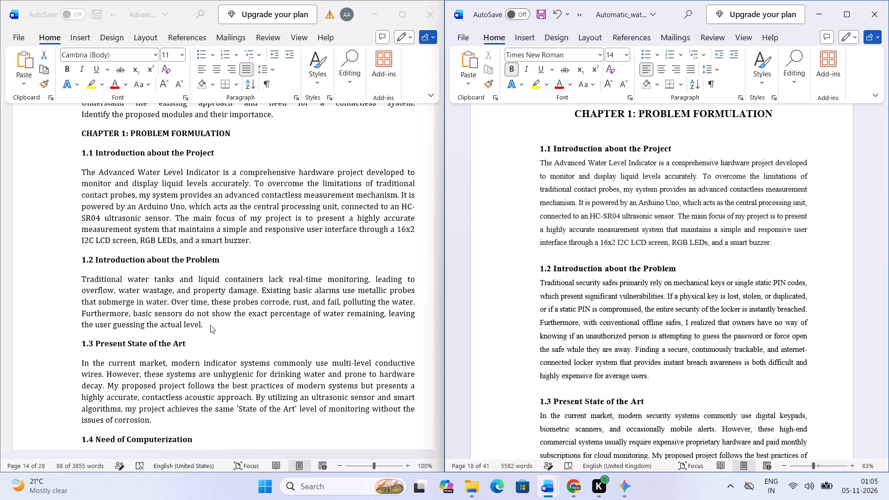
Replace the Automatic report's 1.2 Introduction about the Problem paragraph with the v3 report's text on traditional water tanks and liquid containers.
drag(210, 325, 144, 300)
click(144, 300)
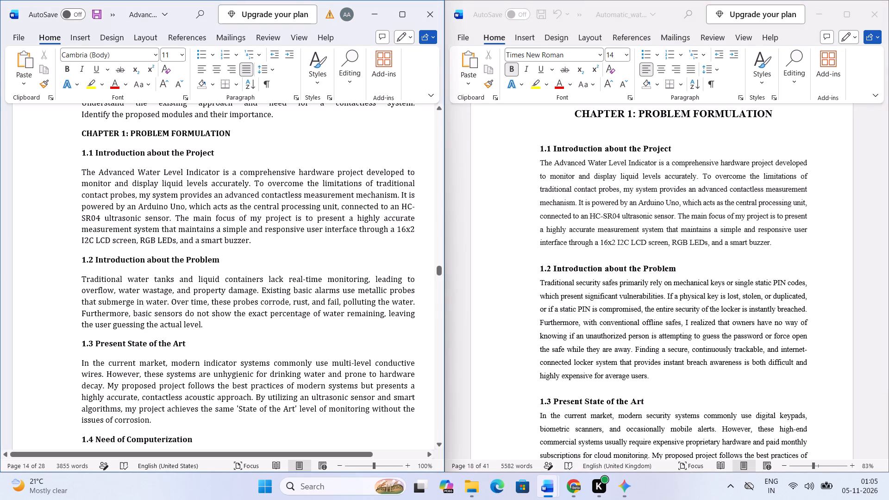
drag(79, 279, 231, 322)
click(230, 322)
drag(230, 319, 125, 285)
click(235, 317)
drag(213, 324, 102, 278)
right_click(118, 284)
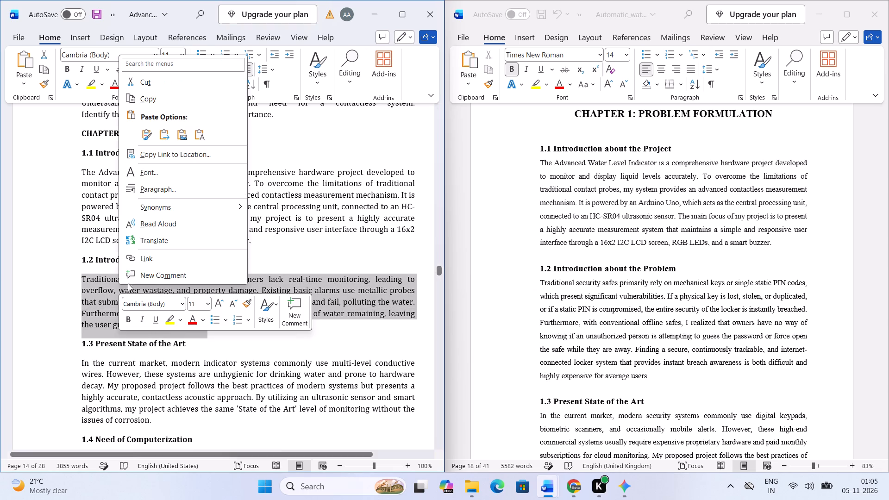
click(159, 95)
click(174, 253)
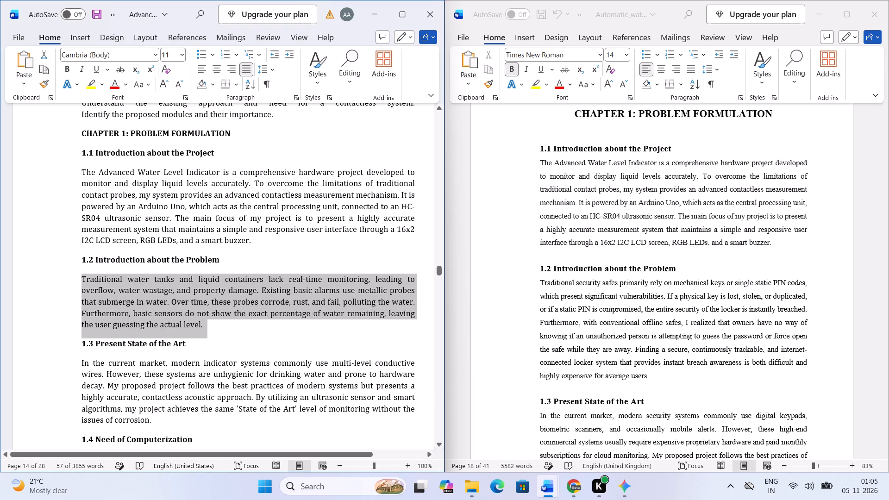
click(188, 294)
click(269, 315)
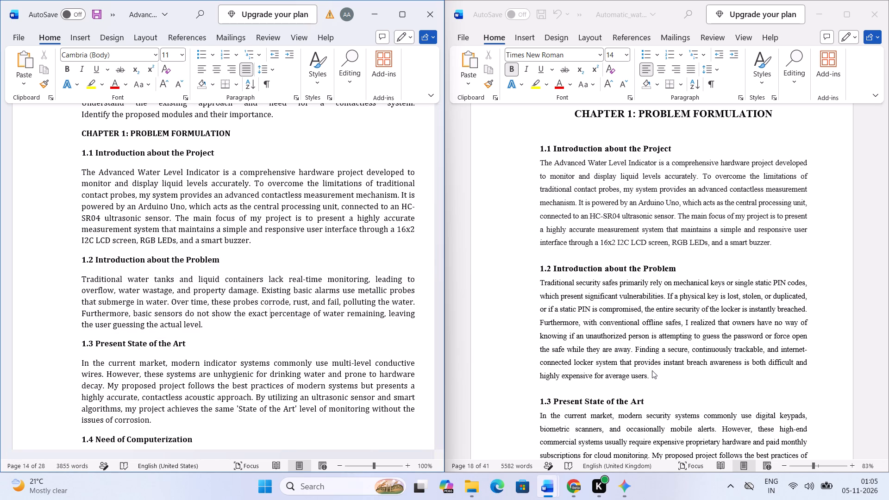
drag(653, 377, 591, 338)
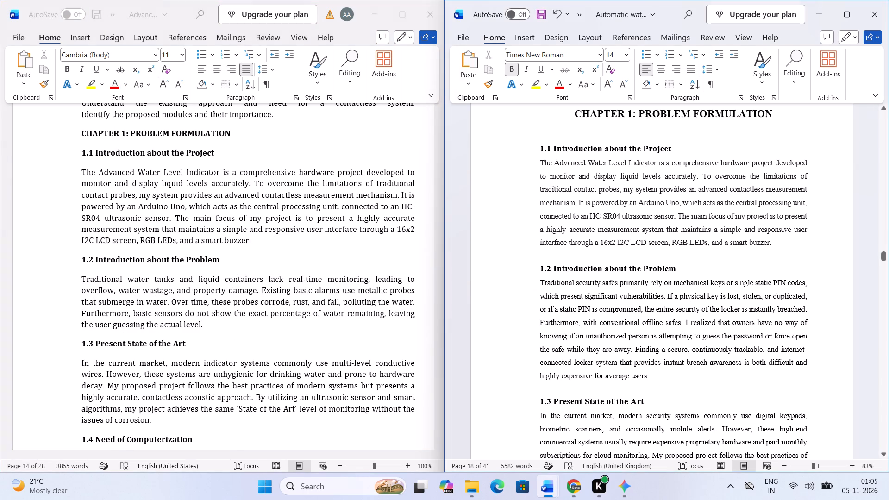
drag(539, 284, 646, 376)
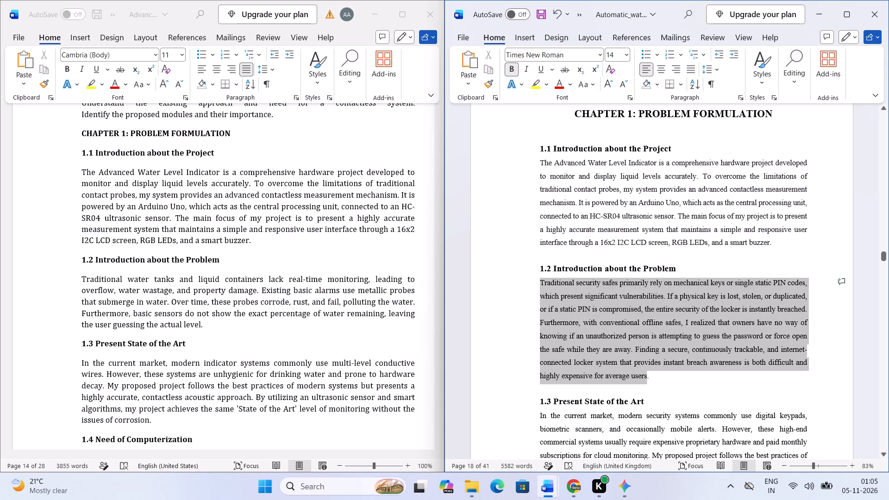
drag(646, 376, 646, 376)
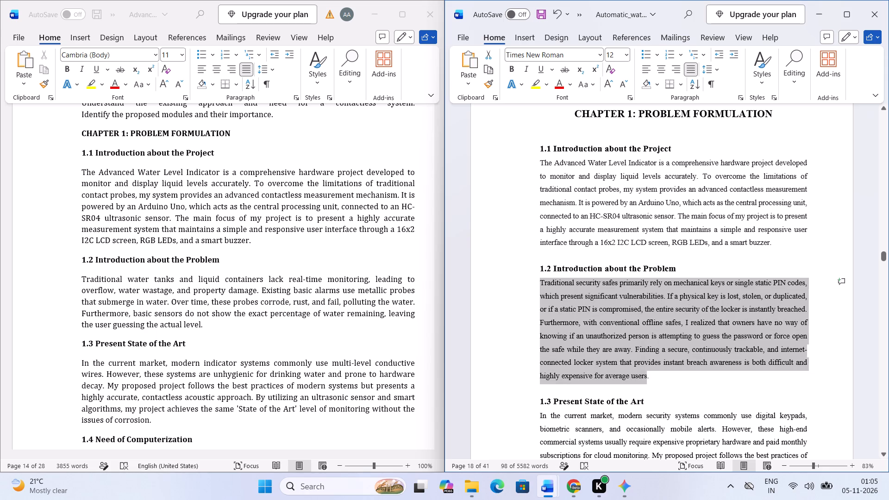
key(shift+Right)
key(ctrl+v)
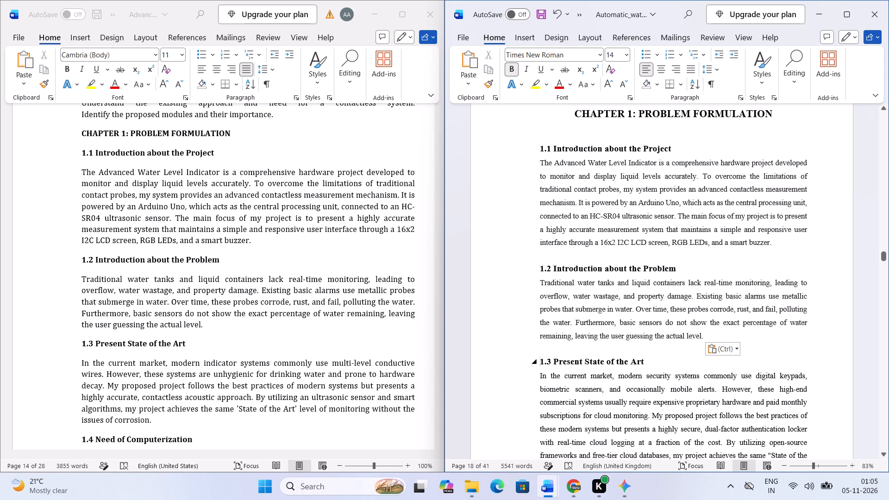
Replace the Automatic report's 1.3 Present State of the Art paragraph with the v3 report's text on modern indicator systems.
scroll(401, 354, down, 4)
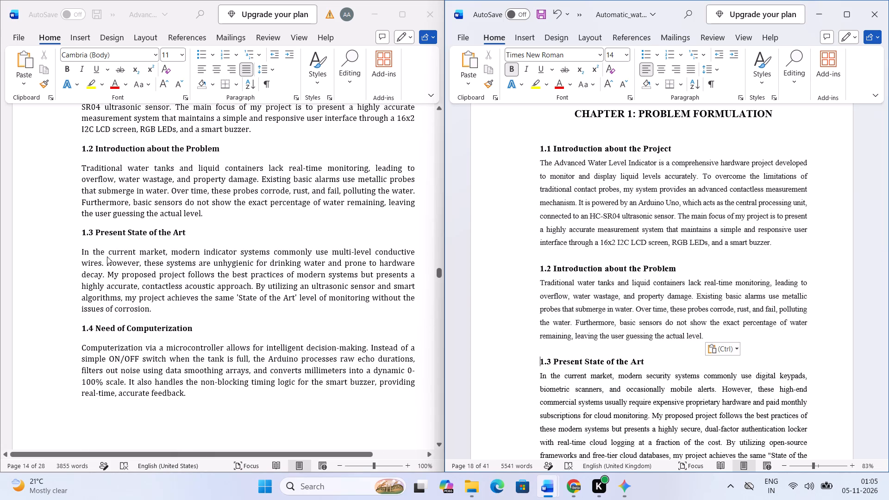
click(81, 254)
drag(81, 250, 151, 294)
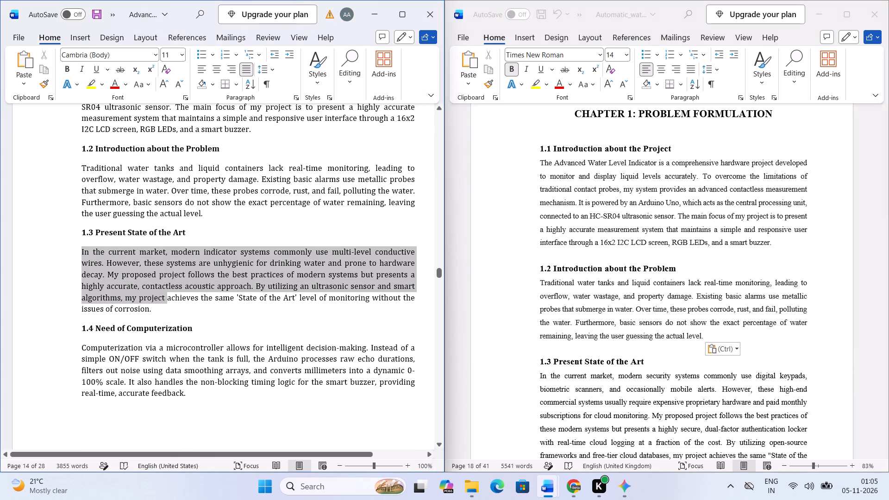
drag(151, 294, 150, 307)
key(shift+Right)
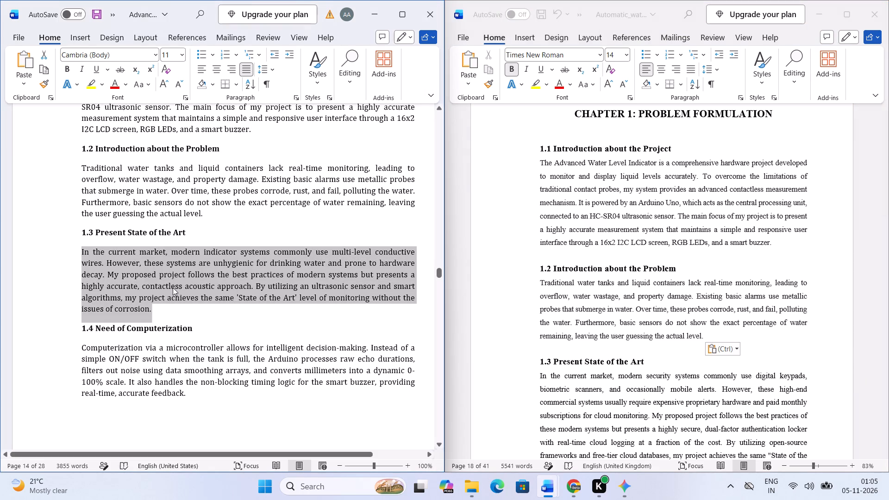
right_click(176, 250)
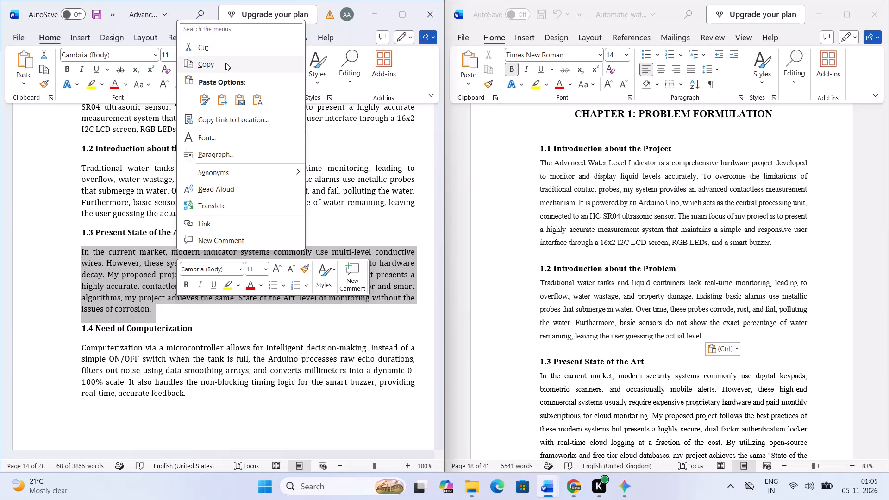
click(225, 62)
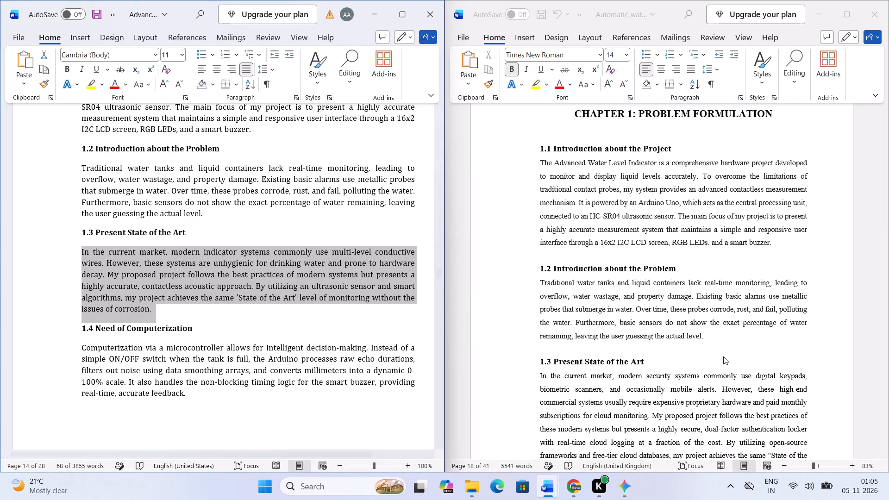
scroll(723, 356, down, 3)
click(715, 362)
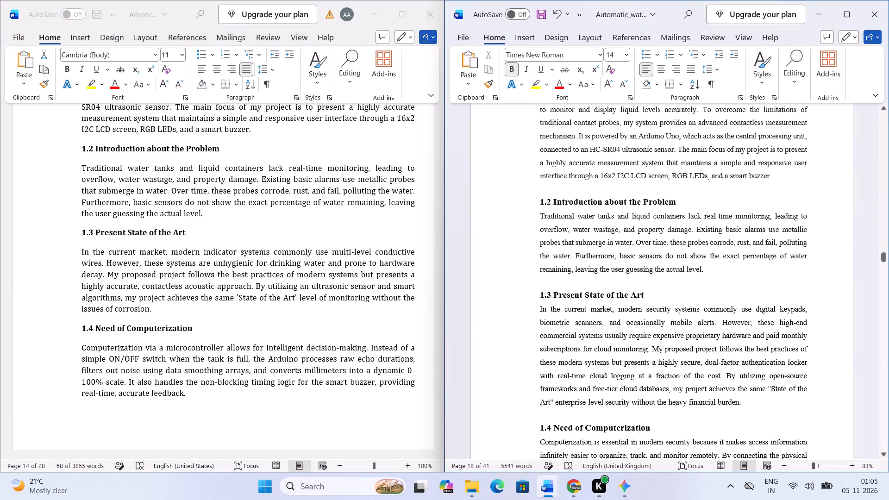
drag(743, 404, 667, 377)
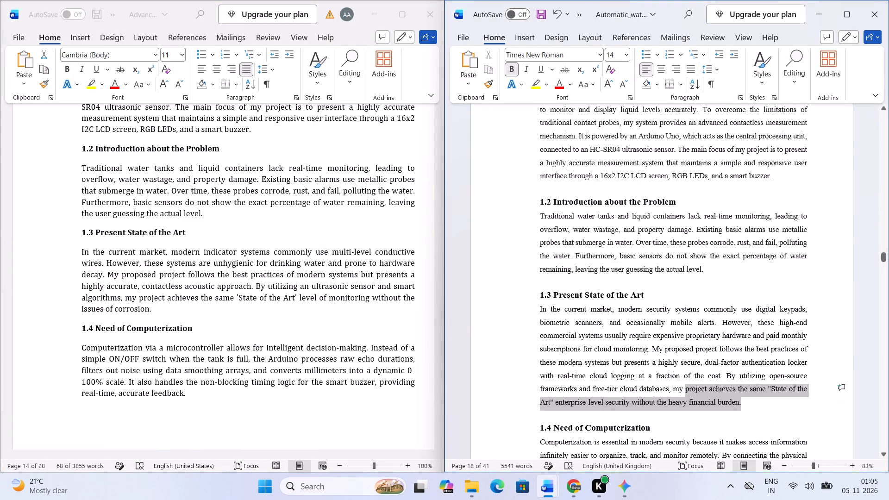
drag(667, 377, 520, 312)
key(ctrl+v)
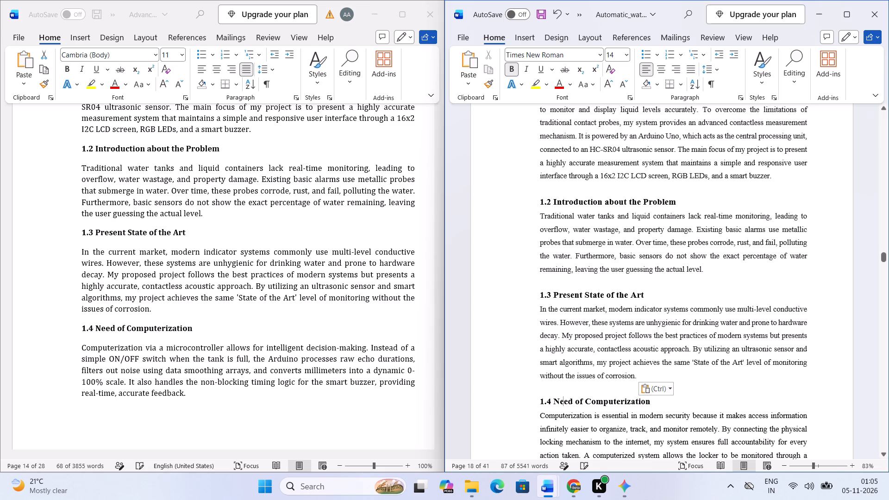
click(641, 332)
scroll(627, 362, down, 6)
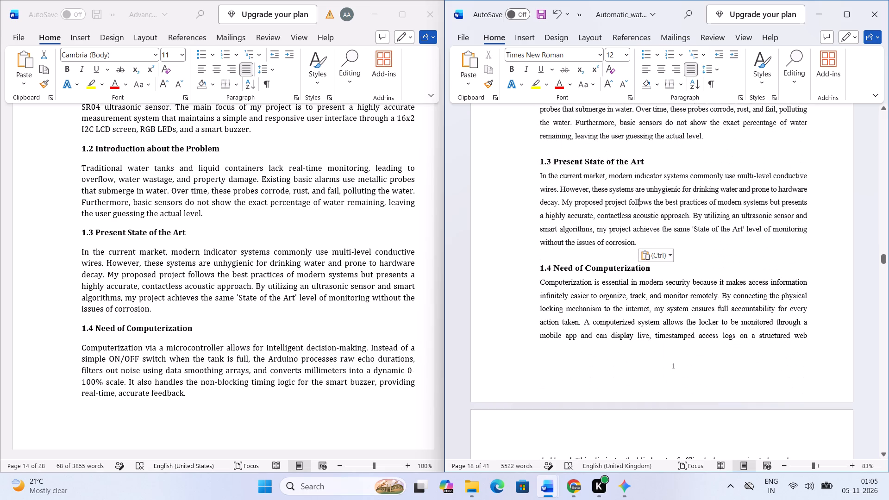
Replace the Automatic report's whole 1.4 Need of Computerization paragraph, including its continuation on the next page, with the v3 report's microcontroller-based text.
scroll(166, 366, down, 2)
drag(209, 341, 153, 334)
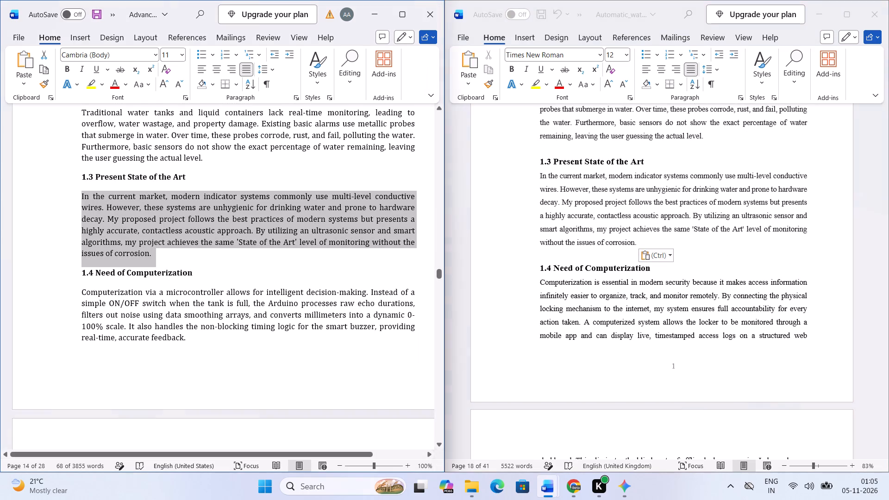
drag(153, 334, 124, 326)
click(106, 299)
drag(82, 295, 187, 331)
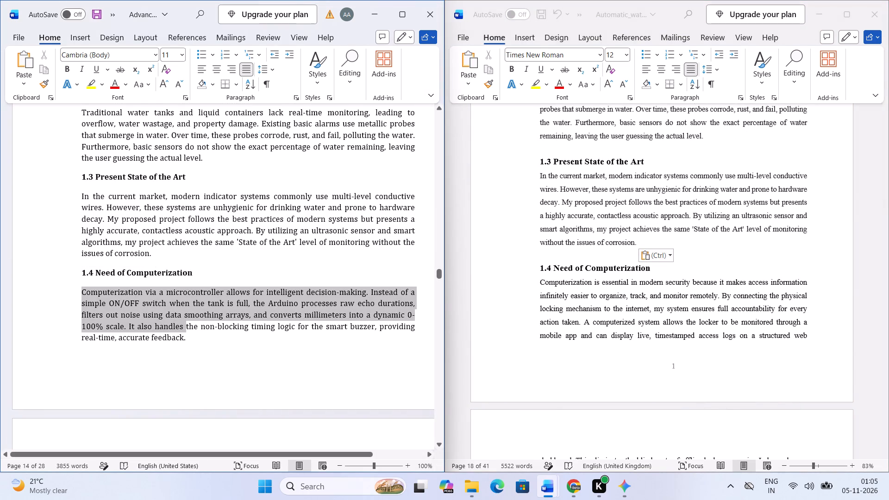
drag(187, 331, 188, 336)
right_click(171, 319)
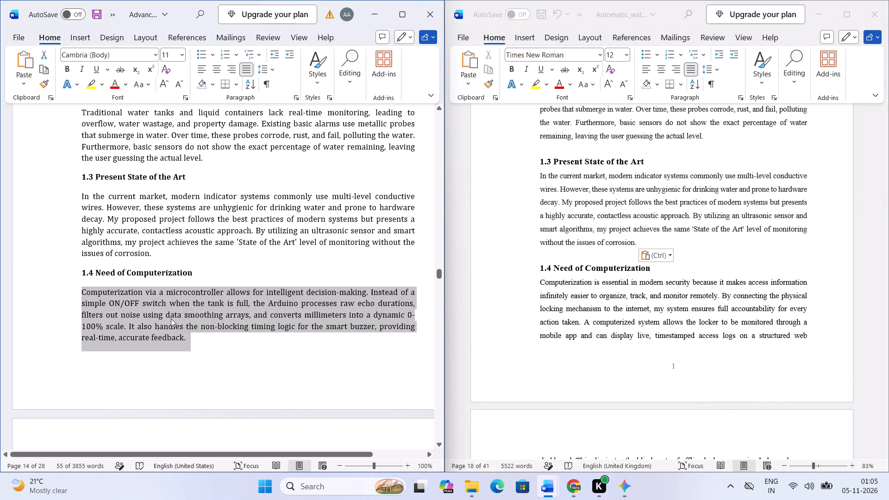
click(246, 141)
click(568, 275)
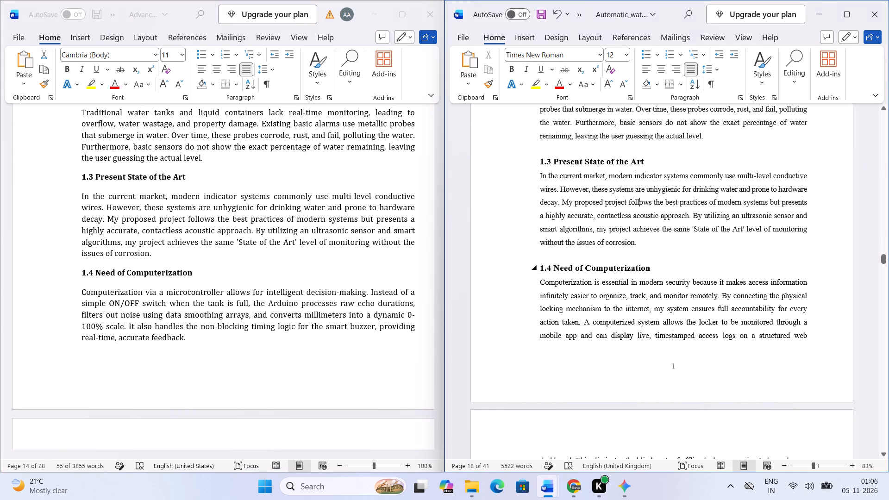
drag(538, 280, 722, 319)
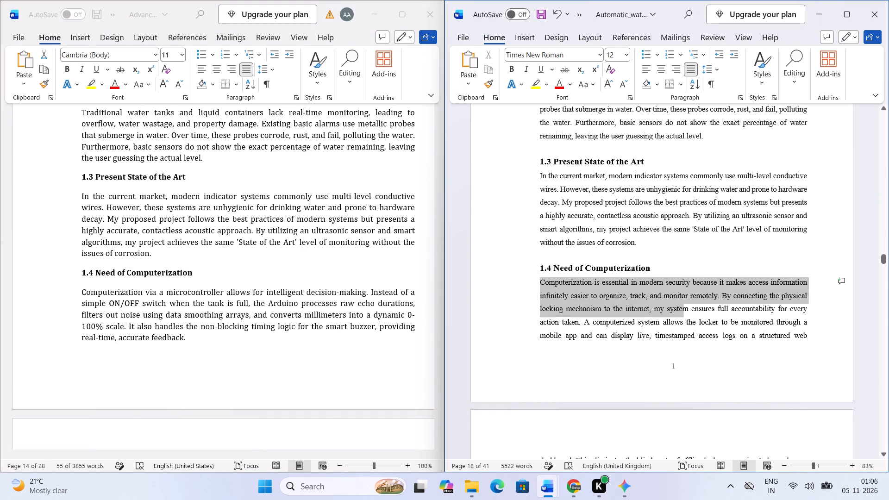
drag(722, 319, 808, 333)
scroll(794, 338, down, 5)
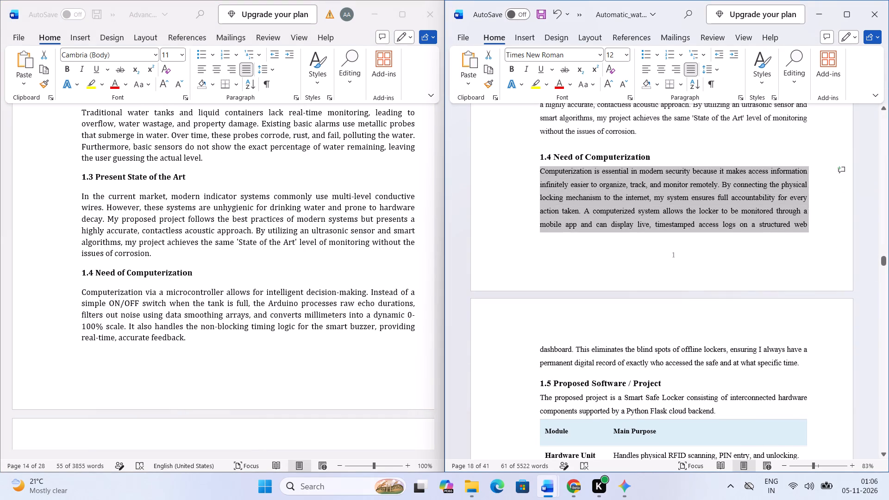
key(shift+Down)
key(shift+Down)
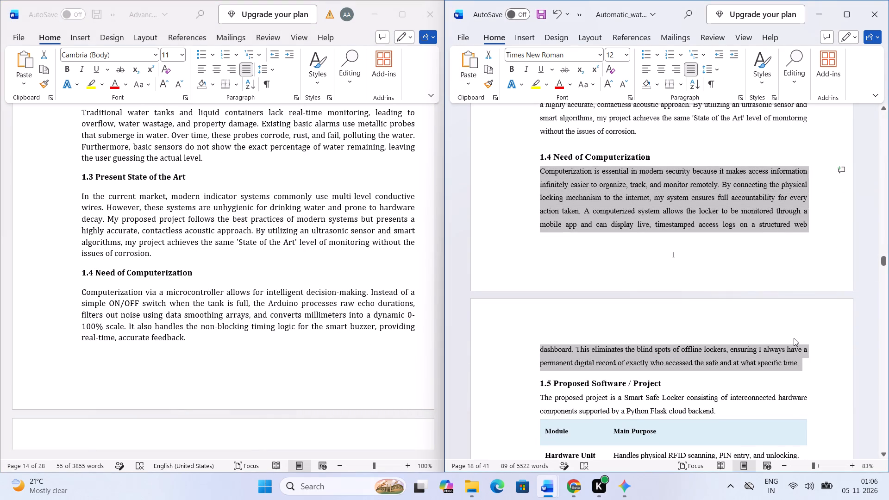
key(shift+Left)
scroll(312, 388, down, 5)
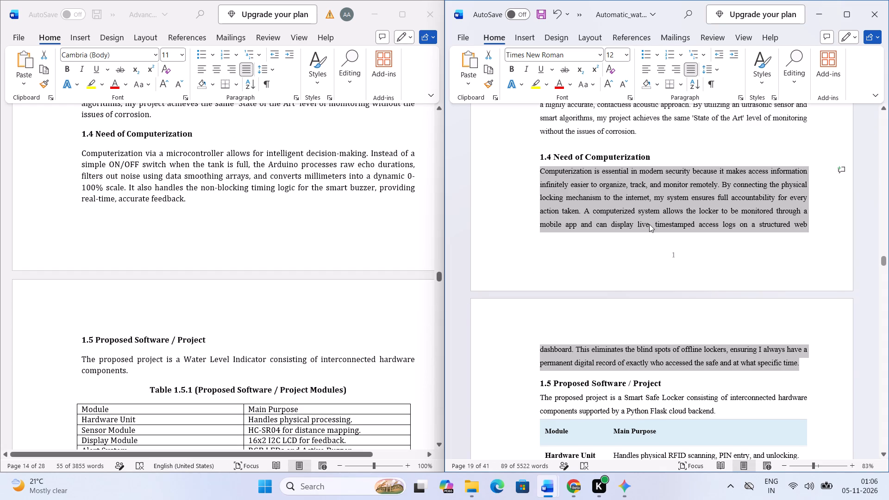
key(ctrl+v)
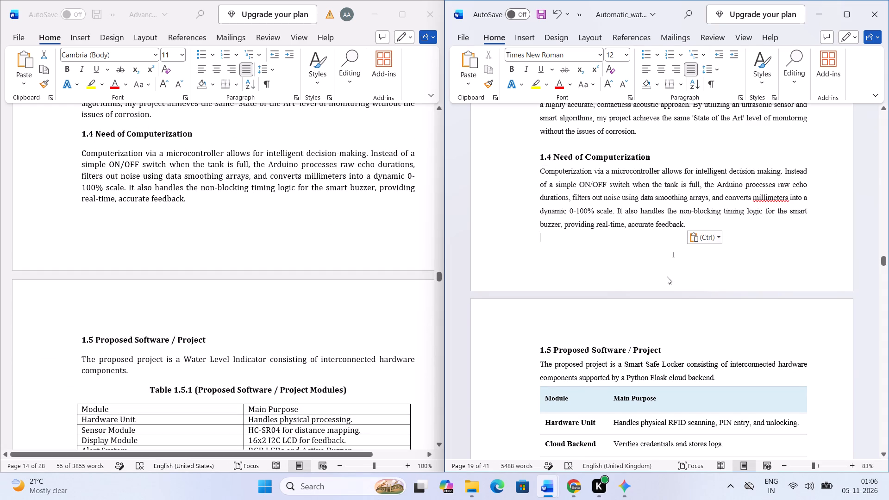
Replace the Automatic report's 1.5 Proposed Software / Project introduction with the v3 report's sentence about the Water Level Indicator's interconnected hardware components.
scroll(640, 270, down, 6)
scroll(255, 357, down, 2)
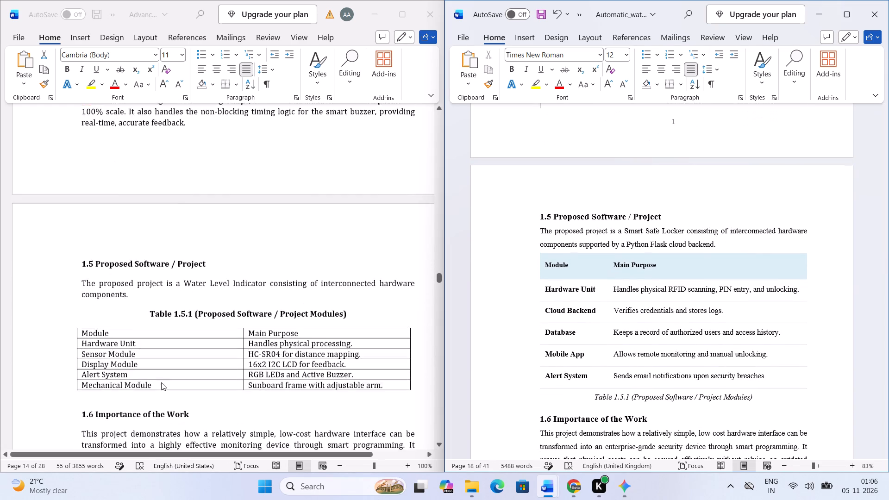
scroll(161, 382, down, 5)
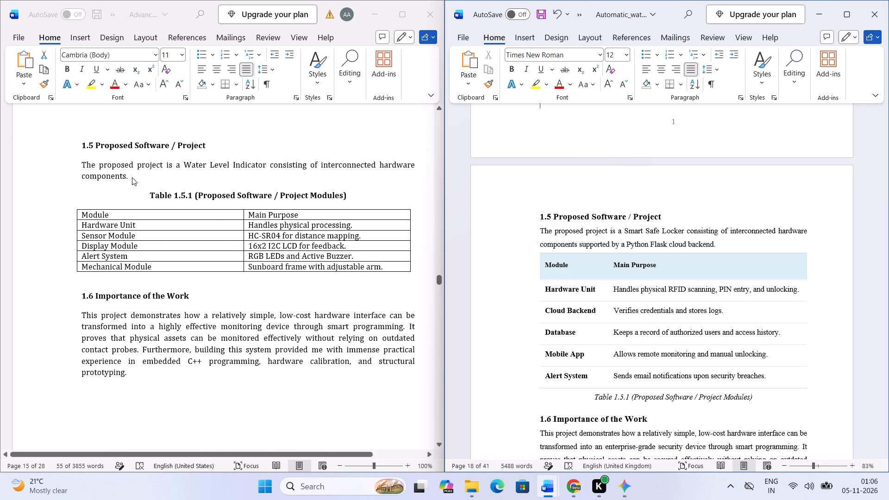
click(82, 165)
drag(82, 164, 128, 180)
key(ctrl+c)
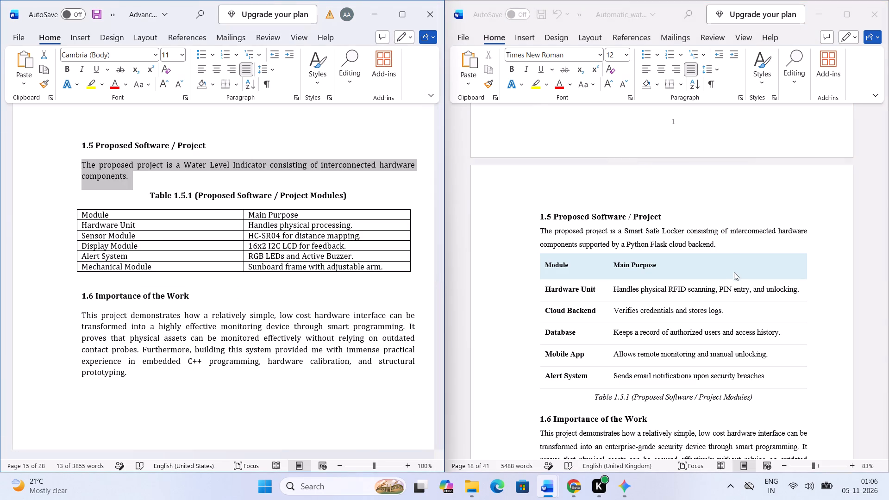
click(725, 244)
drag(721, 241, 562, 239)
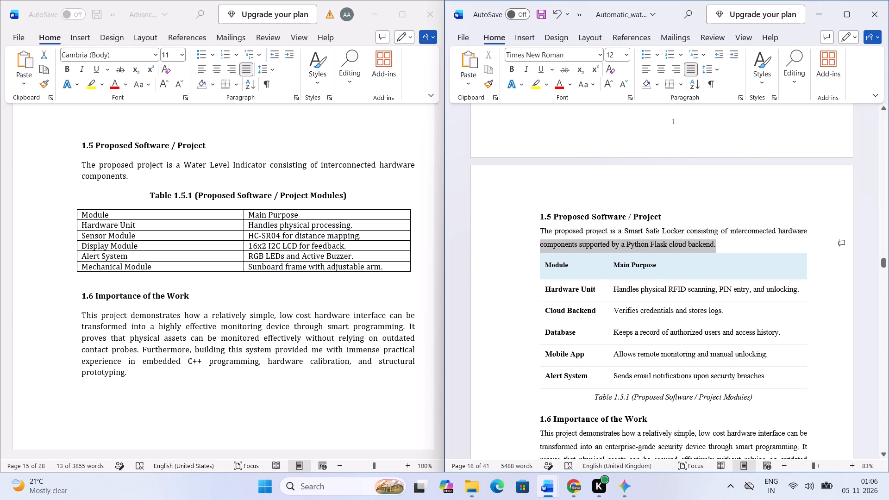
drag(562, 239, 545, 232)
key(ctrl+v)
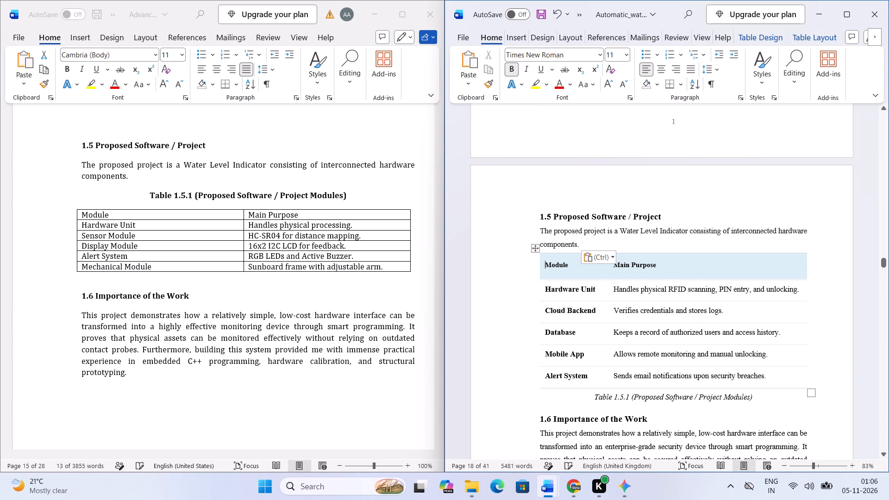
click(612, 251)
double_click(645, 237)
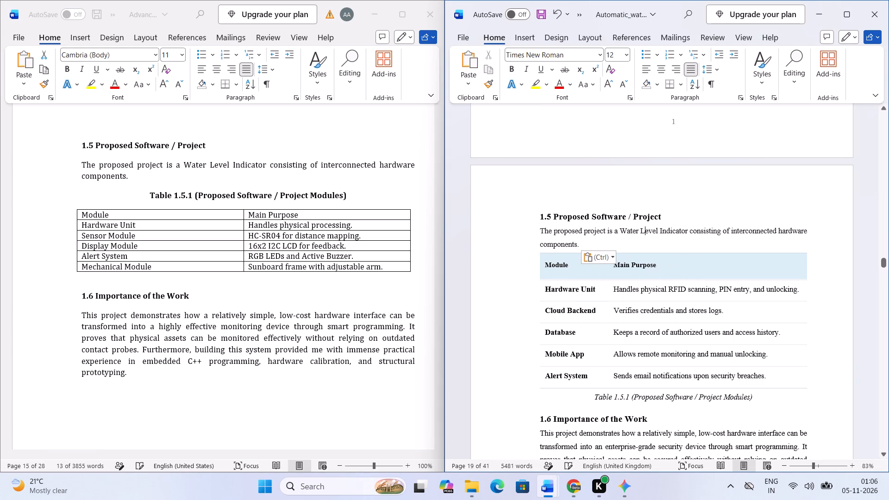
Replace the Hardware Unit's Main Purpose text in the Automatic report's Table 1.5.1 with the v3 report's "Handles physical processing.".
click(354, 228)
click(331, 222)
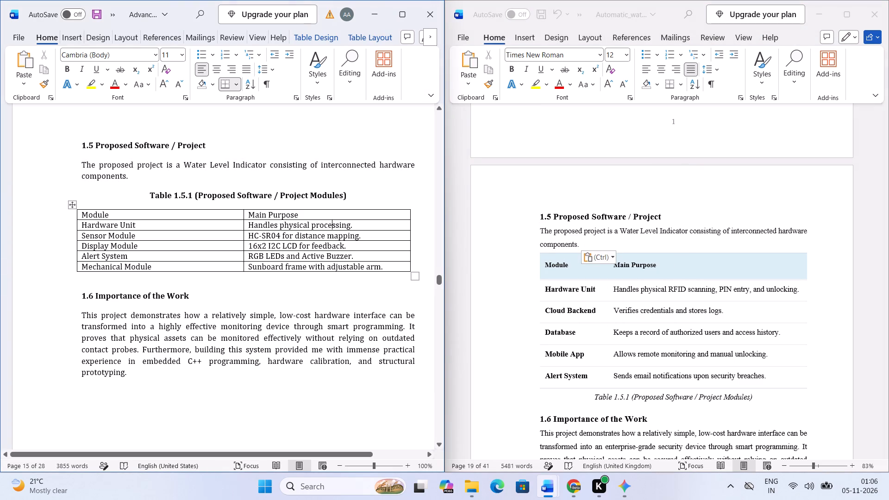
scroll(376, 255, down, 1)
scroll(675, 313, down, 1)
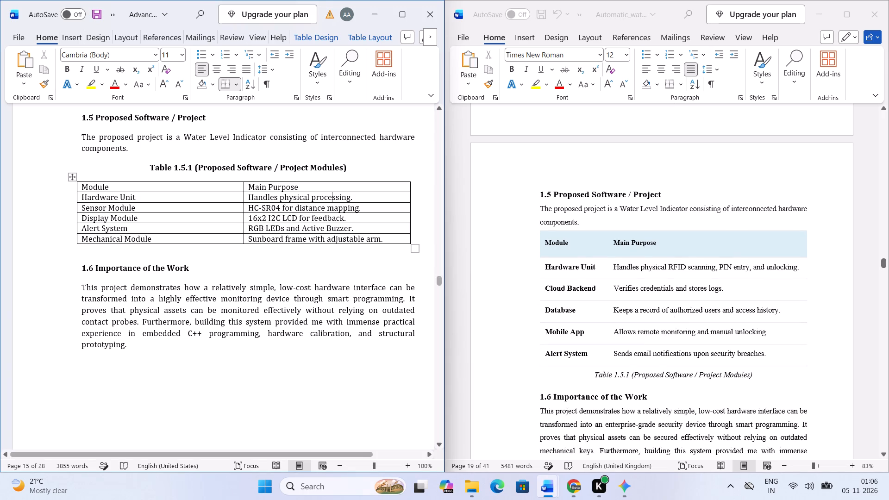
click(358, 198)
key(ctrl+shift+Left)
key(ctrl+shift+Left)
key(ctrl+shift+Left)
key(ctrl+shift+Left)
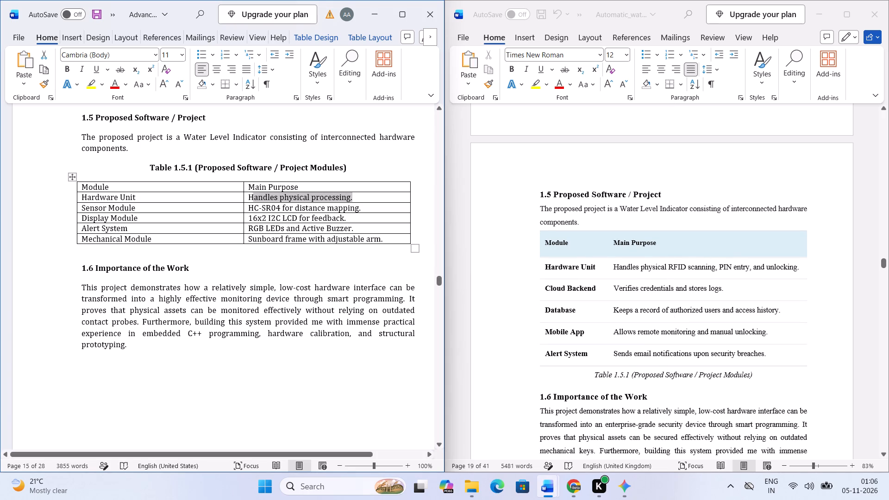
key(ctrl+c)
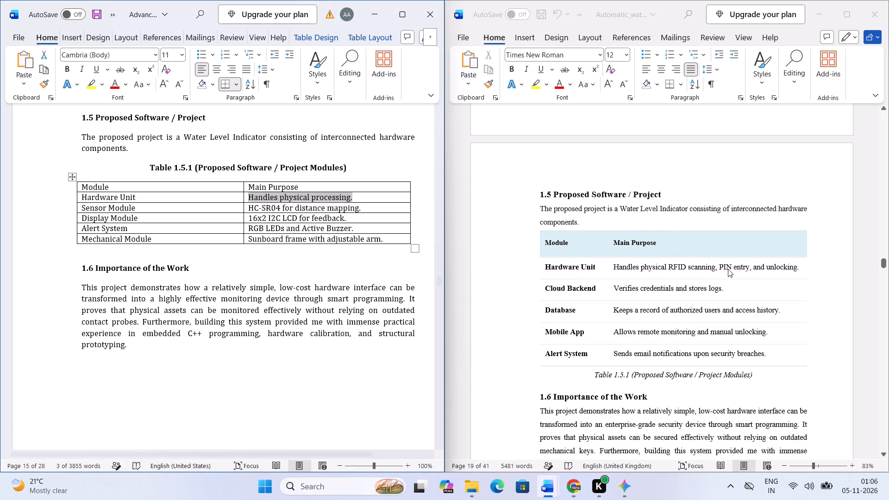
click(728, 269)
click(726, 268)
click(614, 268)
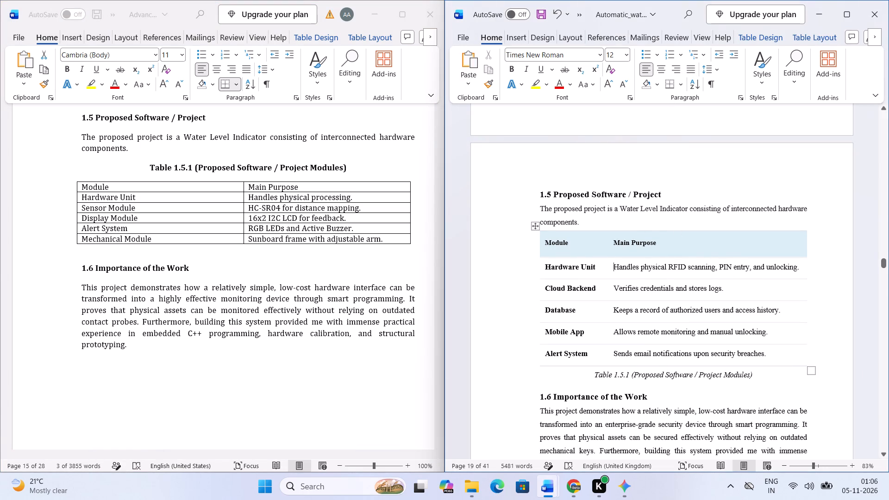
key(ctrl+shift+Down)
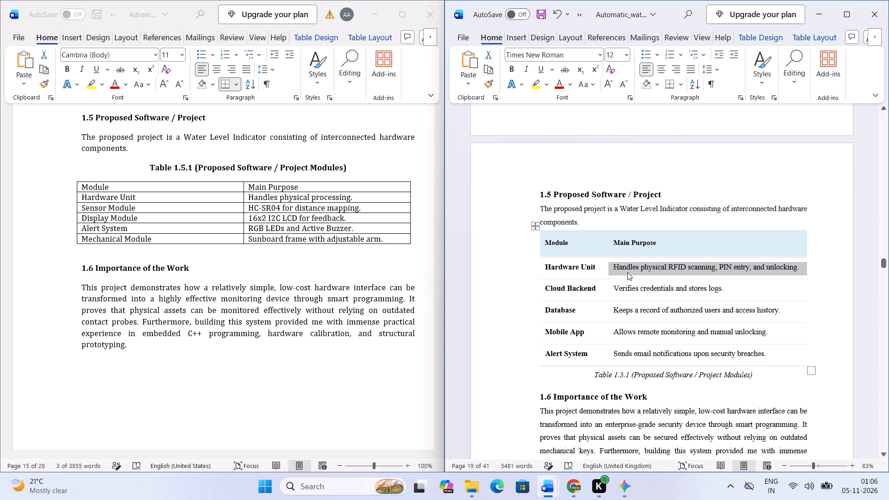
key(ctrl+v)
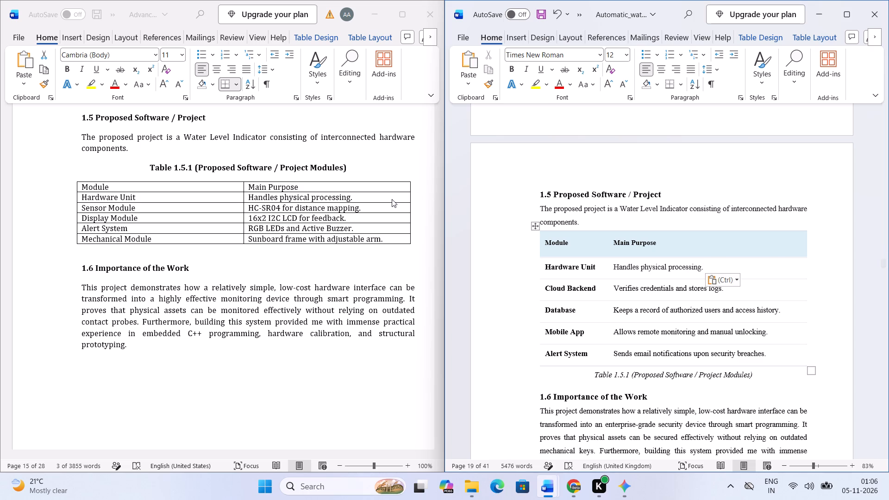
Replace the Cloud Backend's Main Purpose text in the Automatic report's Table 1.5.1 with "Handles physical processing." copied from the v3 report.
click(390, 199)
key(ctrl+c)
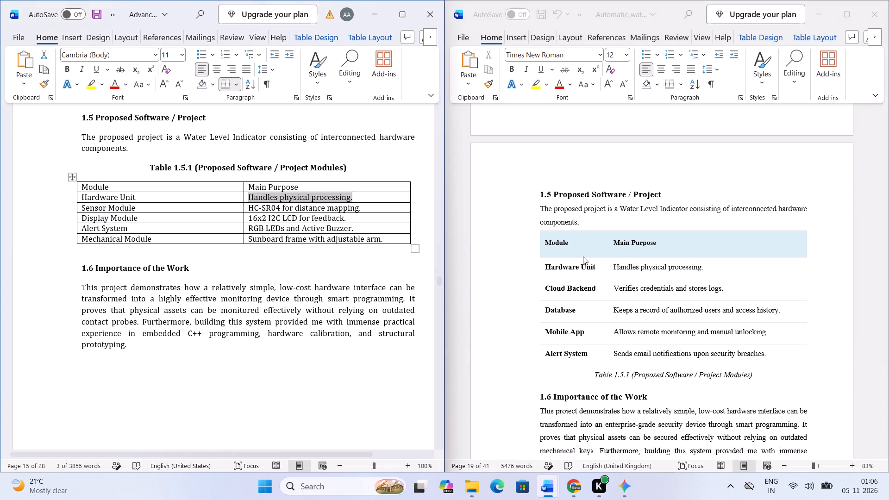
click(773, 289)
click(780, 284)
click(778, 282)
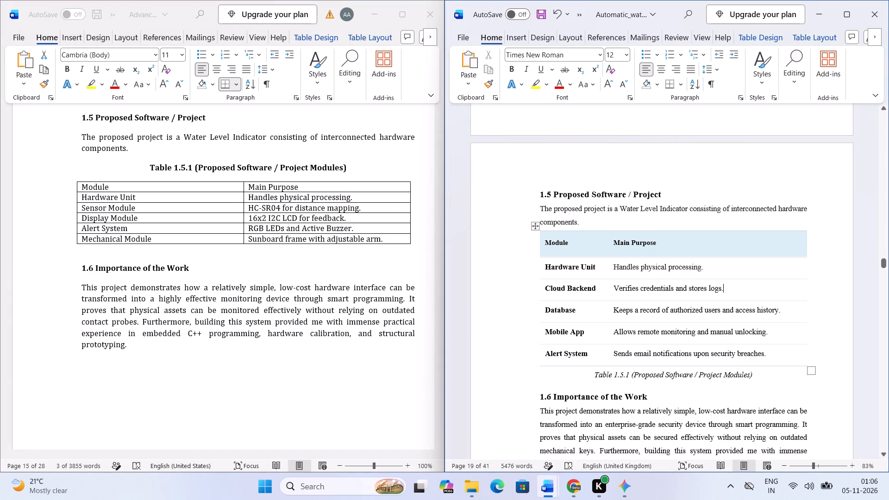
click(772, 279)
click(709, 290)
double_click(661, 286)
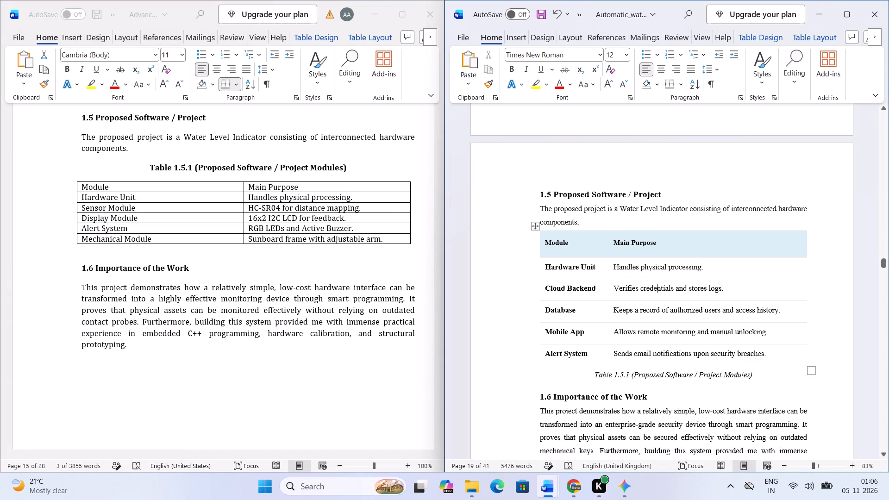
click(612, 287)
key(ctrl+v)
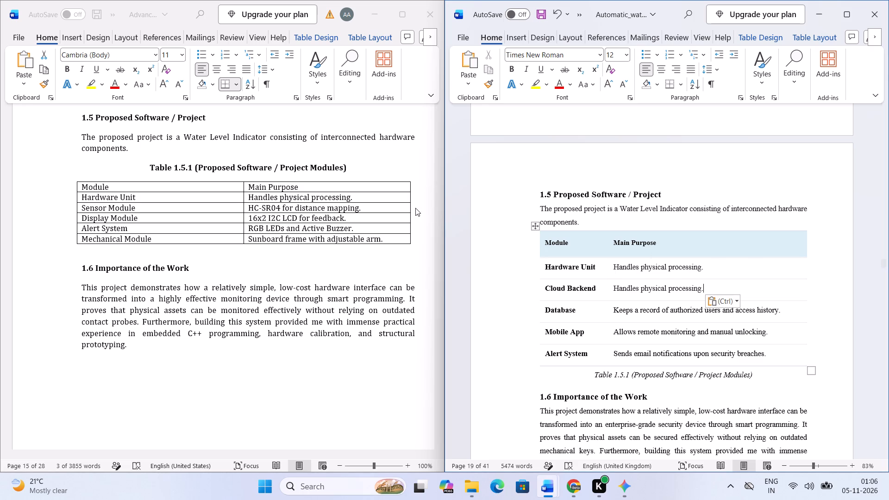
Replace the Database row's Main Purpose text in the Automatic report's Table 1.5.1 with the v3 report's "HC-SR04 for distance mapping.".
click(248, 206)
click(247, 206)
key(ctrl+c)
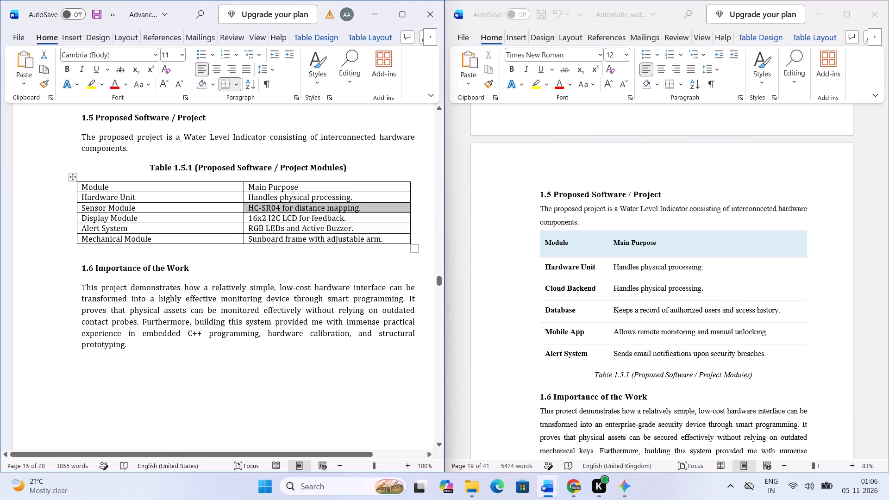
click(293, 218)
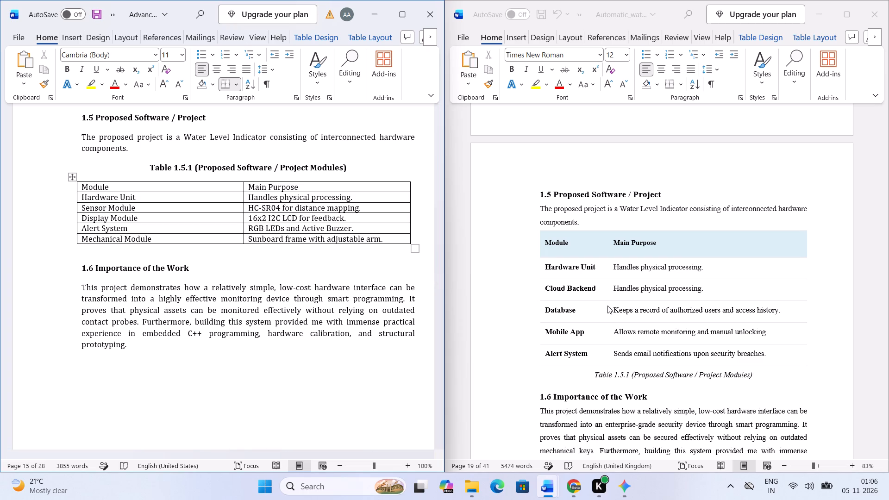
click(609, 304)
click(609, 306)
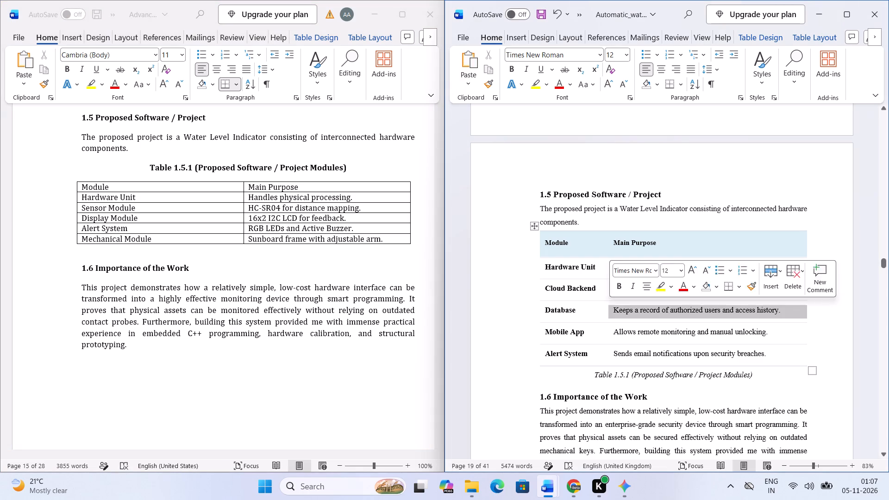
key(ctrl+v)
click(646, 317)
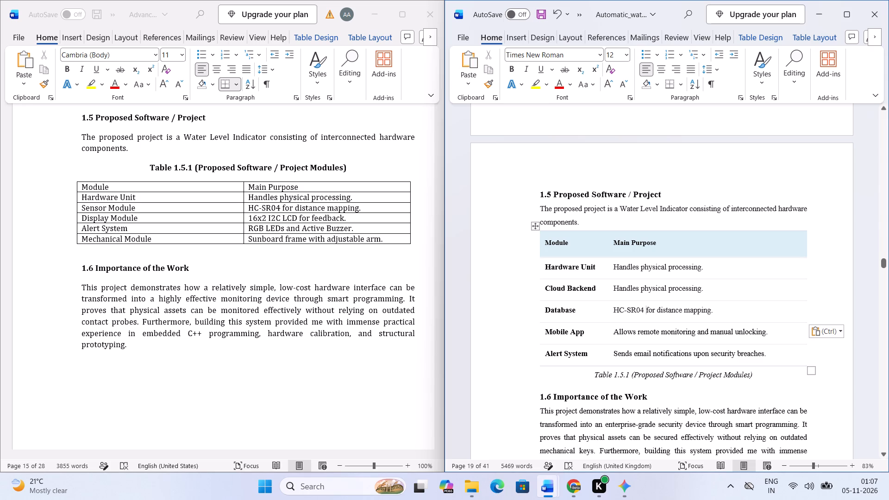
Replace the "Cloud Backend" module name in the Automatic report's Table 1.5.1 with "Sensor Module".
click(601, 286)
key(ctrl+BackSpace)
key(ctrl+BackSpace)
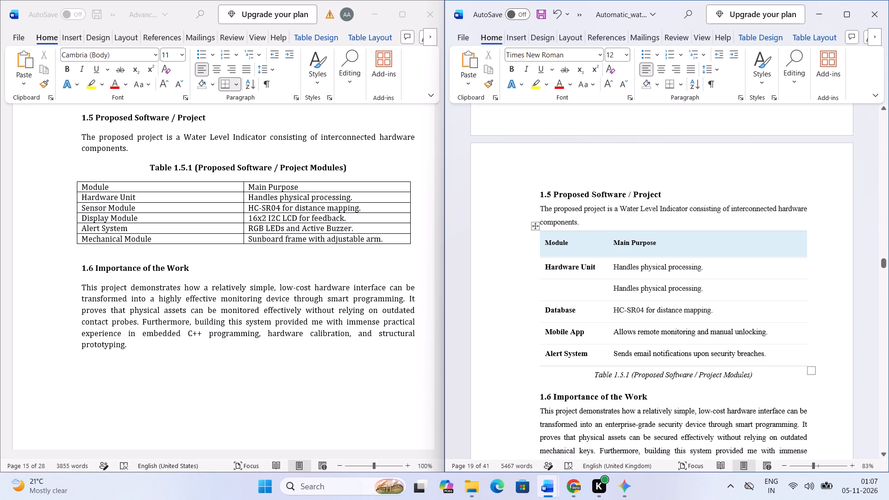
text(Se)
key(ctrl+z)
key(ctrl+z)
key(BackSpace)
key(BackSpace)
key(BackSpace)
key(BackSpace)
key(BackSpace)
key(BackSpace)
text(Sem)
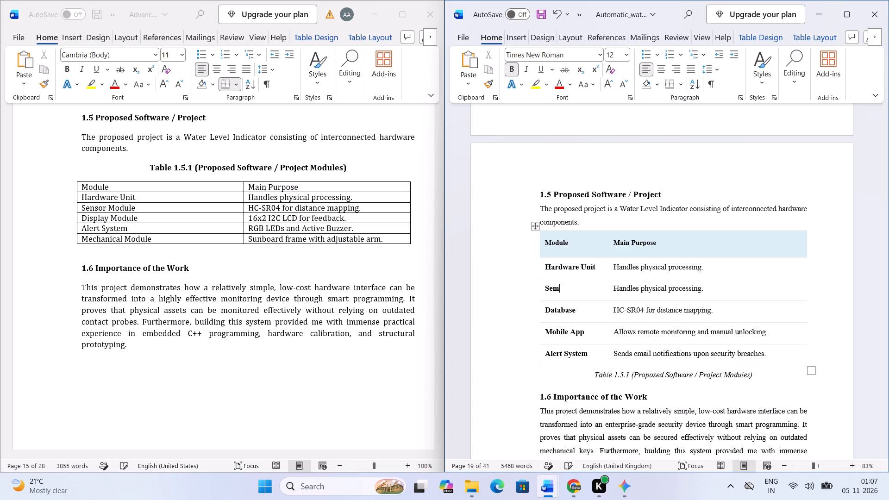
key(BackSpace)
text(nsor)
key(space)
key(shift+m)
key(o)
text(dule)
Replace the "Database" module name in the Automatic report's Table 1.5.1 with "Display Module".
key(Down)
key(ctrl+BackSpace)
key(ctrl+z)
key(BackSpace)
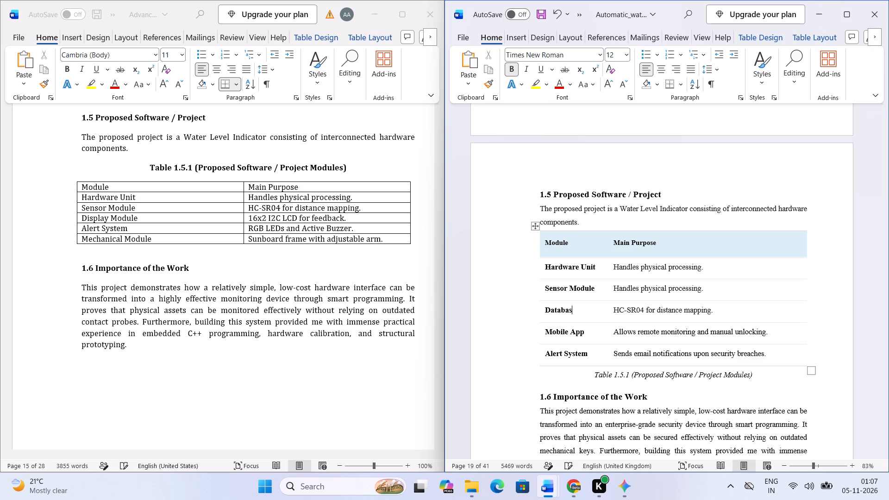
key(BackSpace)
key(BackSpace)
key(BackSpace)
key(BackSpace)
key(BackSpace)
key(BackSpace)
text(is)
text(play Modulke)
key(BackSpace)
key(BackSpace)
key(BackSpace)
text(le)
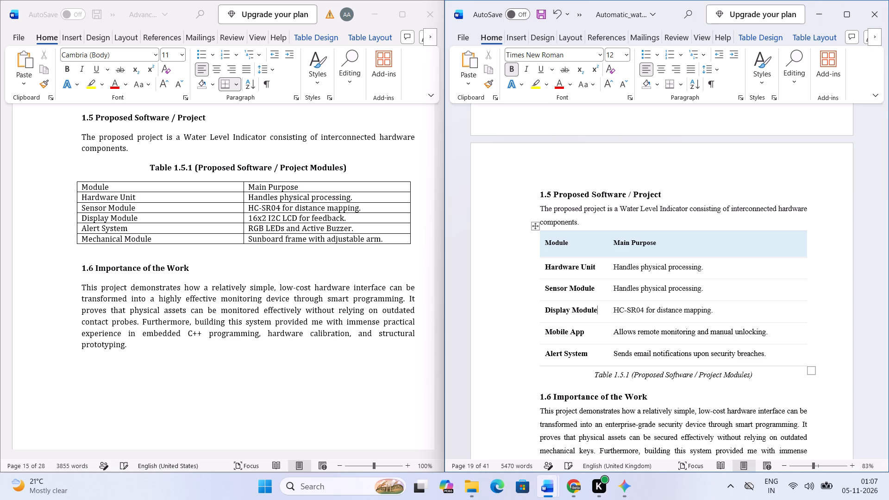
Replace the "Mobile App" module name in the Automatic report's Table 1.5.1 with "Alert System" copied from the row below.
key(Down)
key(BackSpace)
key(BackSpace)
key(BackSpace)
key(BackSpace)
key(BackSpace)
key(BackSpace)
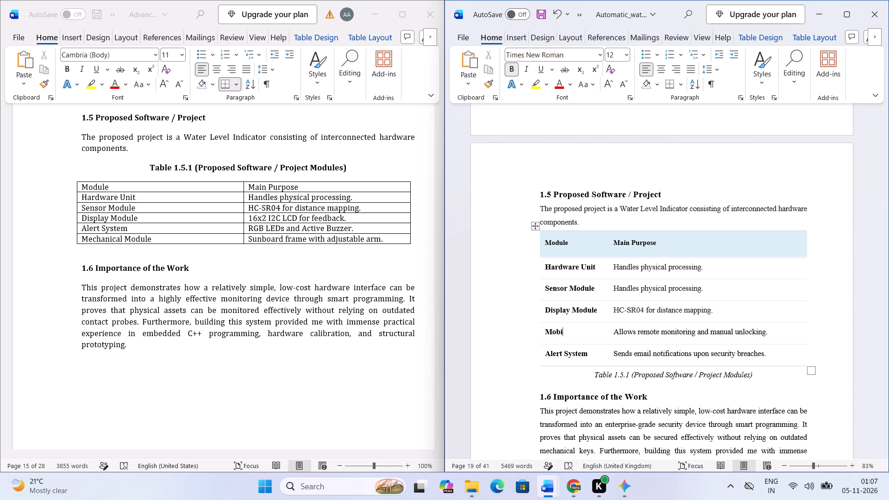
key(BackSpace)
key(BackSpace)
key(BackSpace)
key(BackSpace)
key(Down)
key(ctrl+shift+Right)
key(ctrl+shift+Right)
key(ctrl+c)
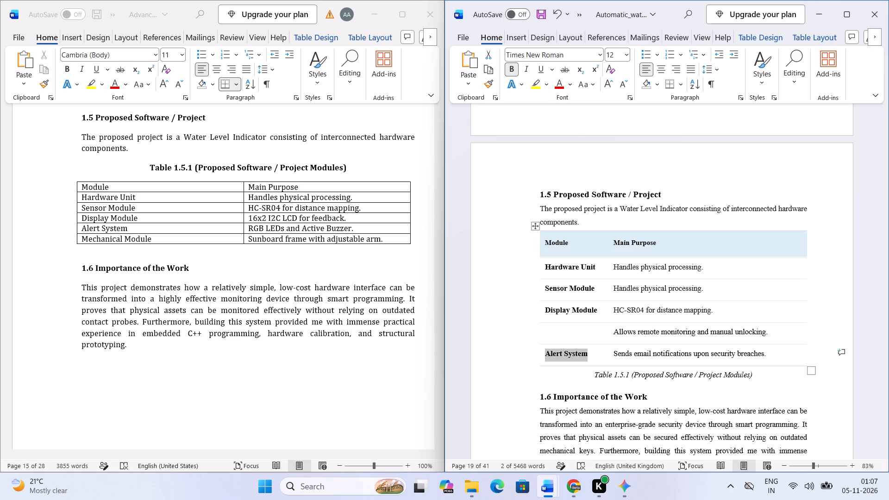
key(Up)
key(ctrl+v)
Replace the module name in the last row of the Automatic report's Table 1.5.1 with "Mechanical Module" in bold.
key(Down)
key(Down)
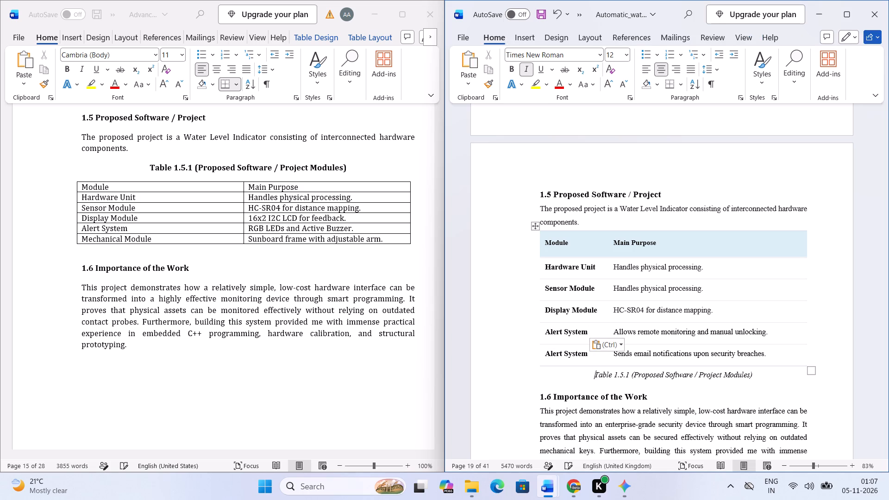
key(Up)
key(ctrl+BackSpace)
key(ctrl+BackSpace)
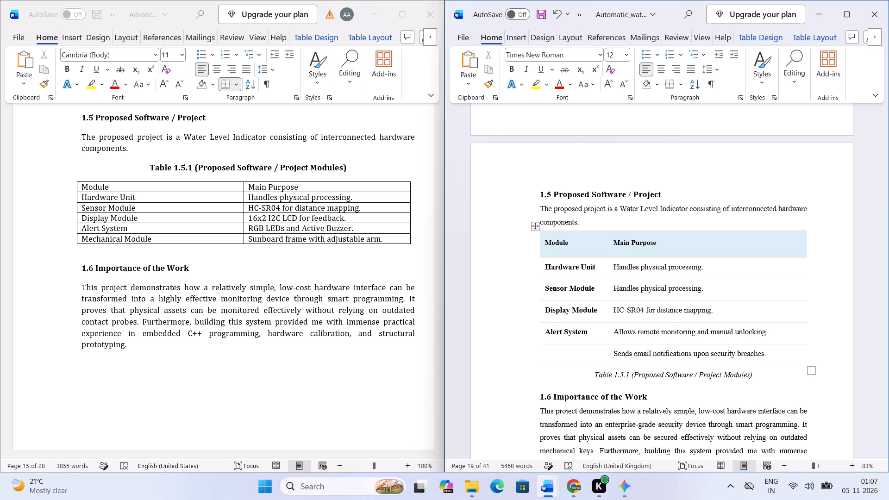
text(Mechanical)
key(space)
text(Module)
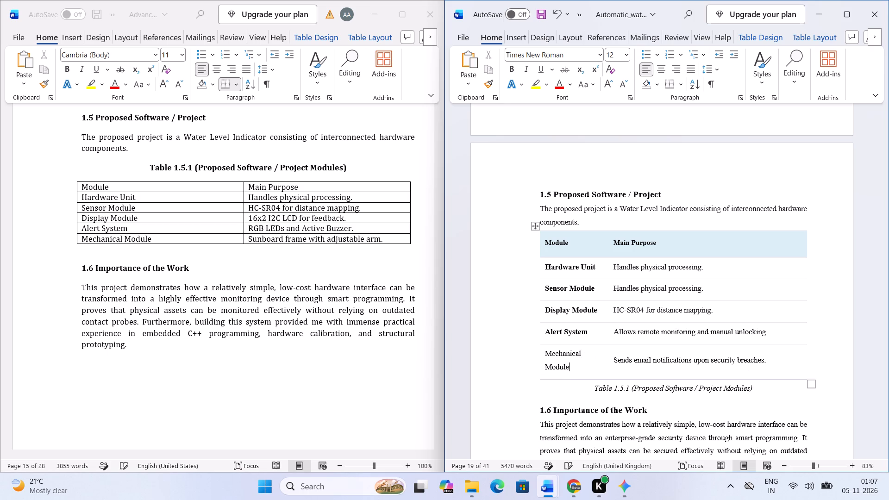
key(ctrl+shift+Up)
key(ctrl+b)
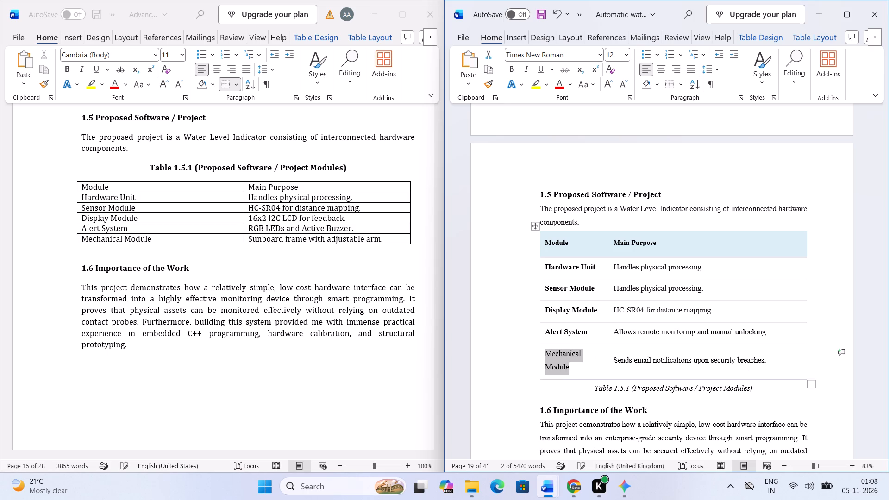
key(Up)
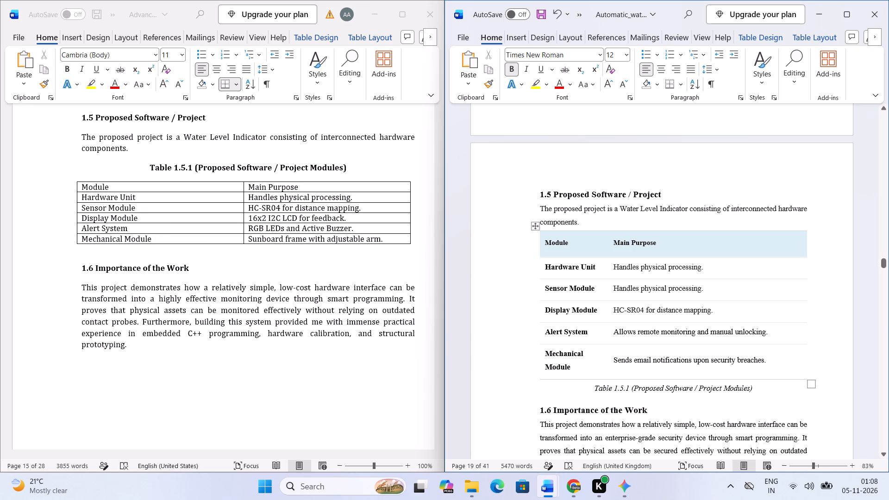
Replace the Mechanical Module's Main Purpose text in the Automatic report's Table 1.5.1 with the v3 report's "Sunboard frame with adjustable arm.".
click(607, 360)
drag(608, 360, 614, 359)
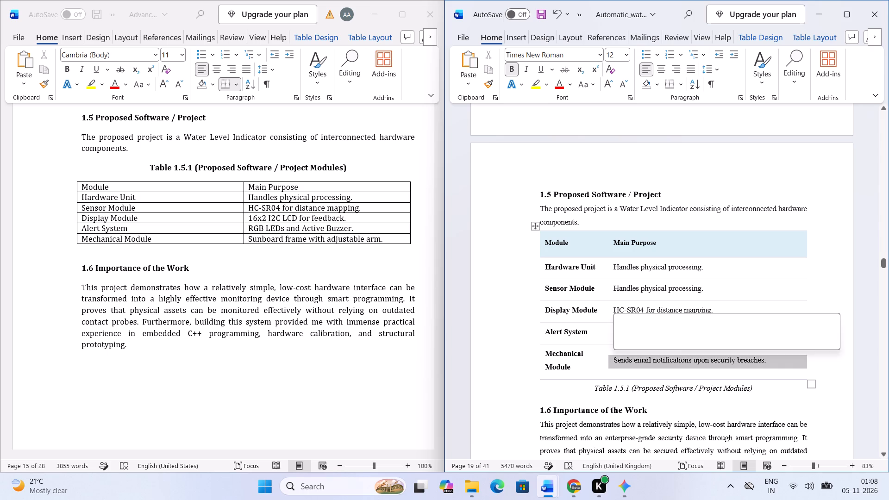
click(613, 359)
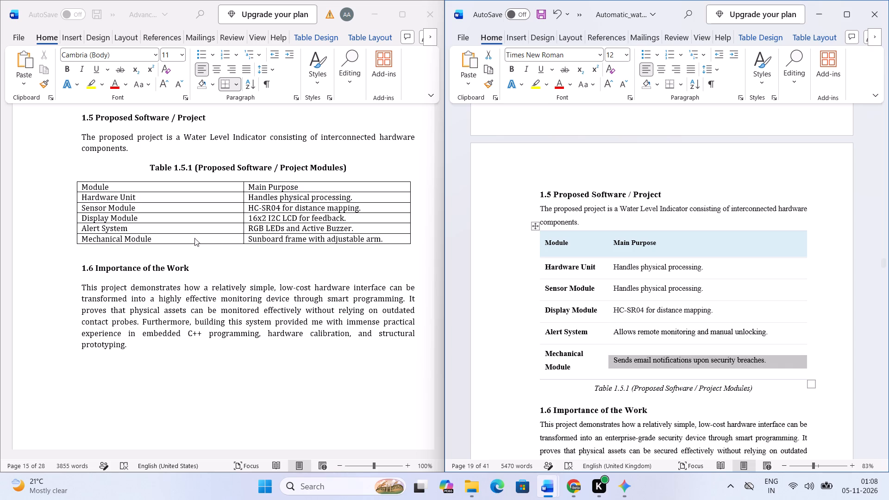
click(245, 237)
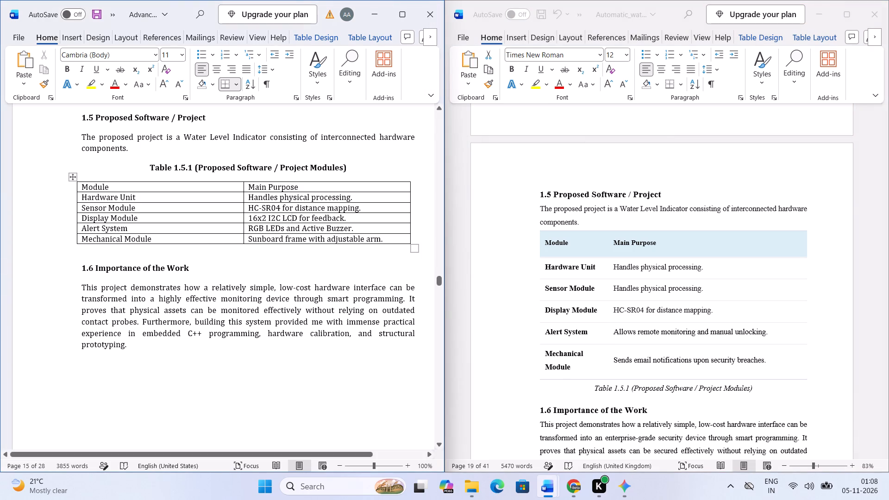
click(243, 237)
click(245, 237)
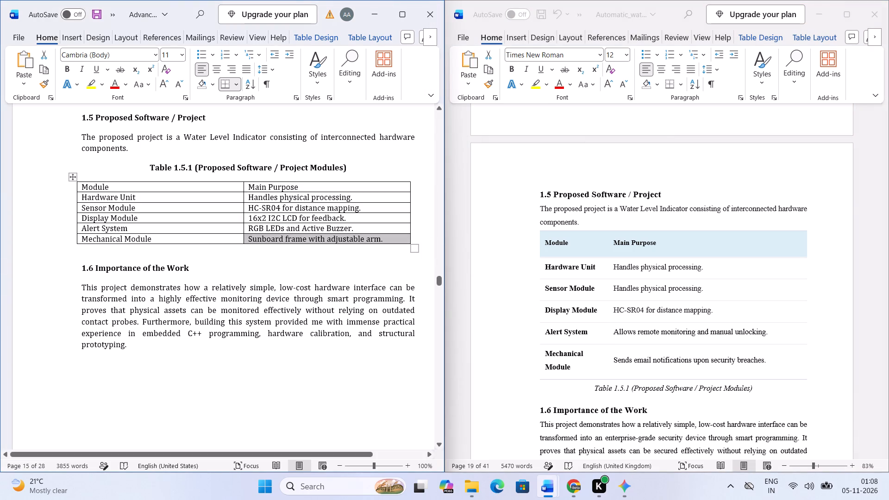
key(ctrl+c)
click(613, 357)
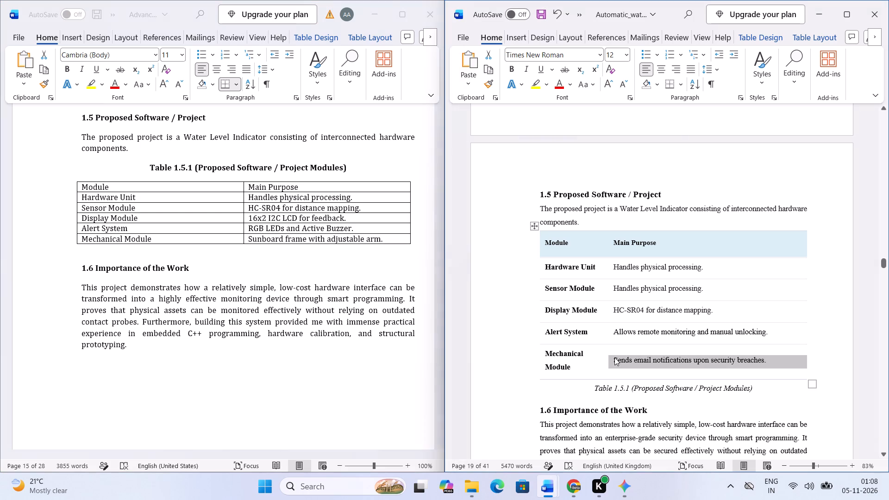
key(ctrl+v)
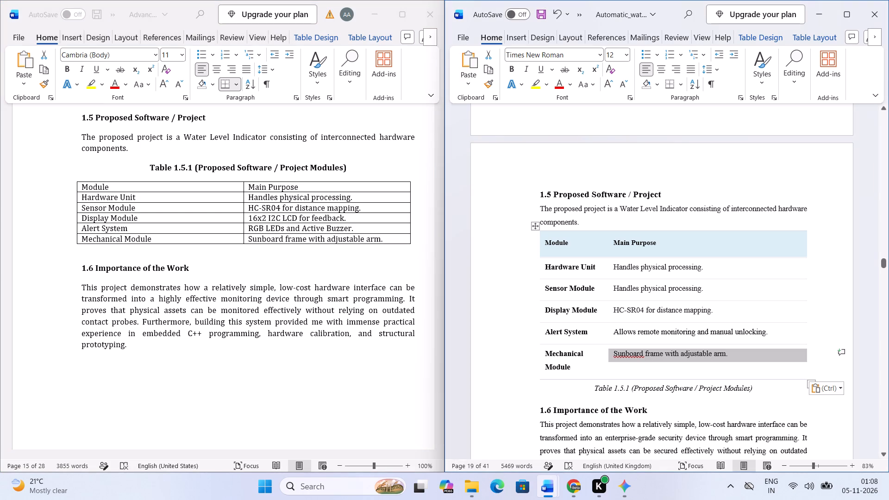
Widen the Module column of the Automatic report's Table 1.5.1 so "Mechanical Module" fits on one line.
click(633, 363)
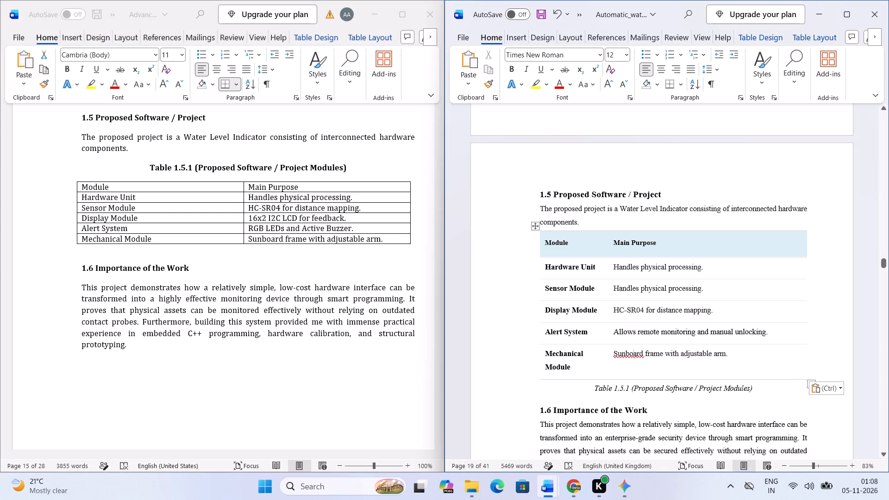
drag(607, 350, 617, 348)
scroll(617, 348, down, 2)
click(590, 325)
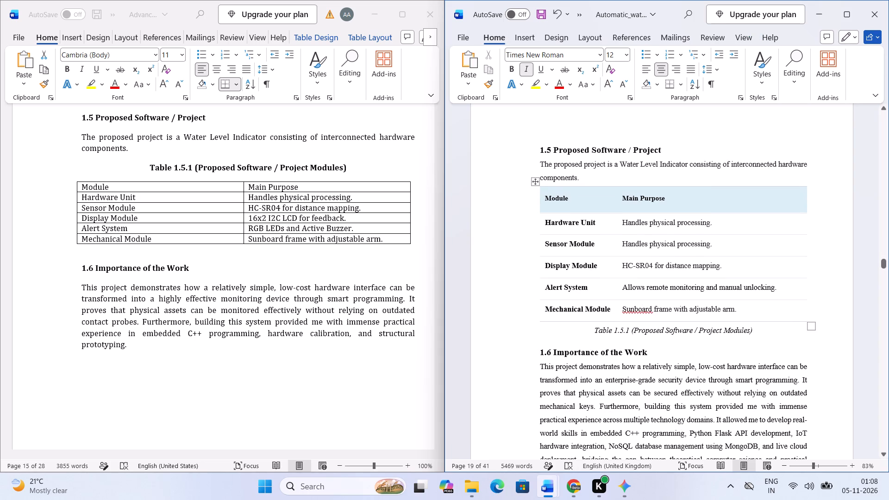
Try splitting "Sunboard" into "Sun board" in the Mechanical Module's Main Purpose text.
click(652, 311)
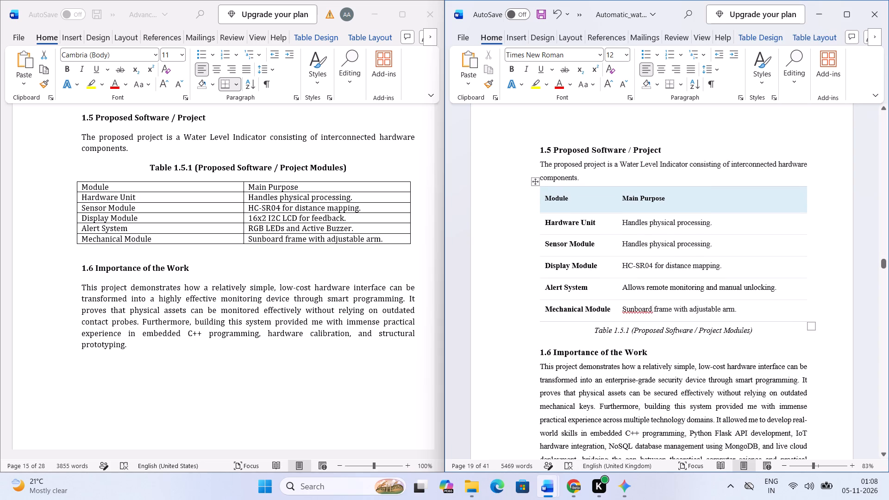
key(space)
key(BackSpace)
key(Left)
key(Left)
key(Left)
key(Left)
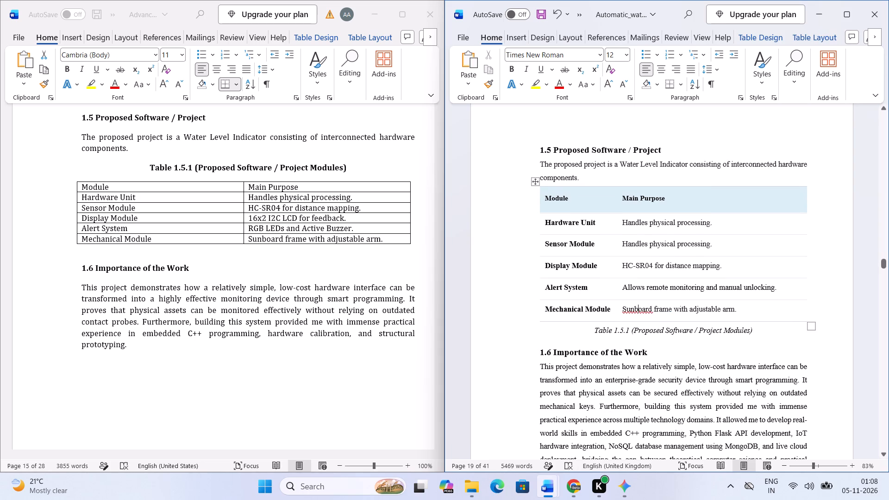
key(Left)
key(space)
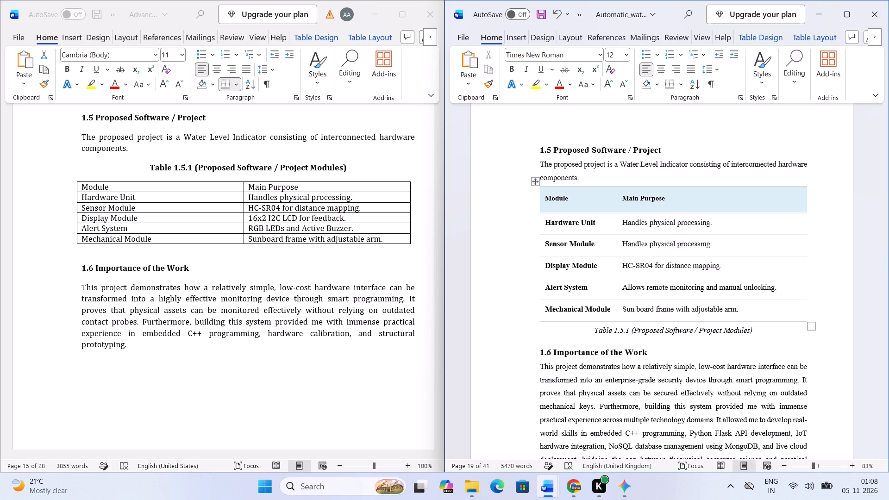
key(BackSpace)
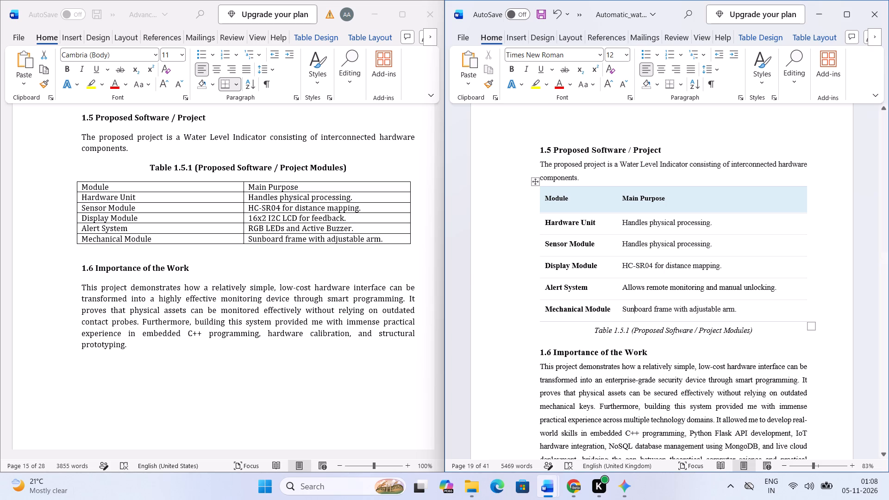
Replace the Alert System's Main Purpose text in the Automatic report's Table 1.5.1 with the v3 report's "RGB LEDs and Active Buzzer.".
click(250, 225)
click(244, 228)
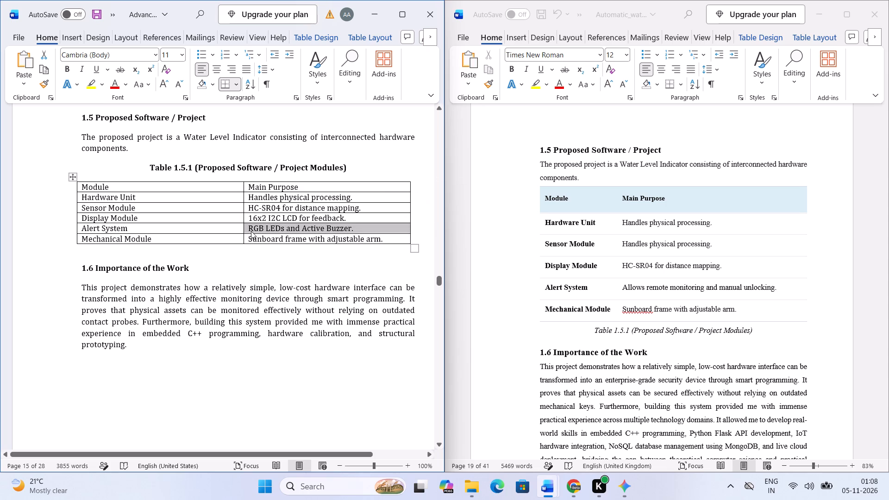
key(ctrl+c)
click(625, 281)
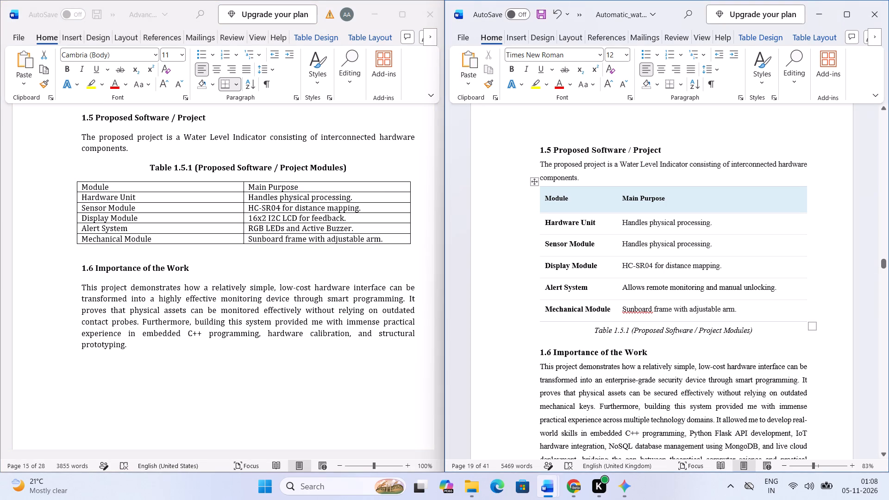
click(624, 285)
click(622, 286)
key(ctrl+v)
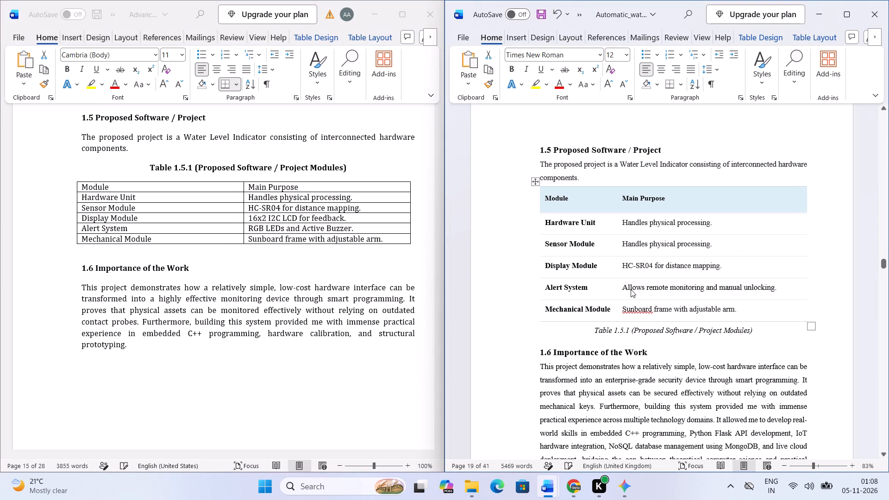
click(633, 290)
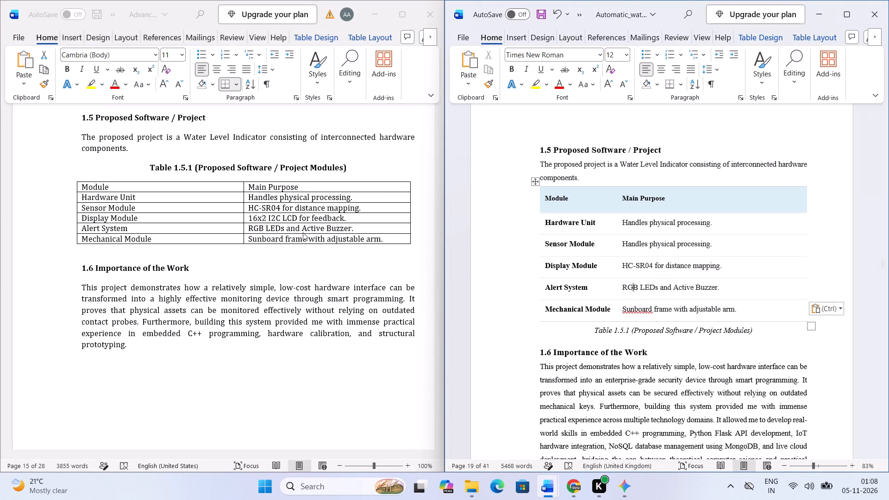
Replace the Display Module's Main Purpose text in the Automatic report's Table 1.5.1 with the v3 report's "16x2 I2C LCD for feedback.".
click(245, 216)
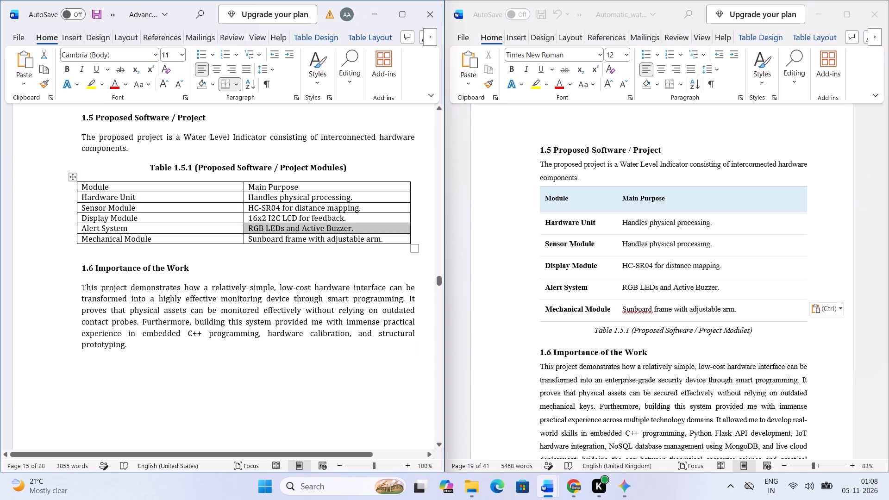
click(245, 218)
key(ctrl+c)
click(317, 234)
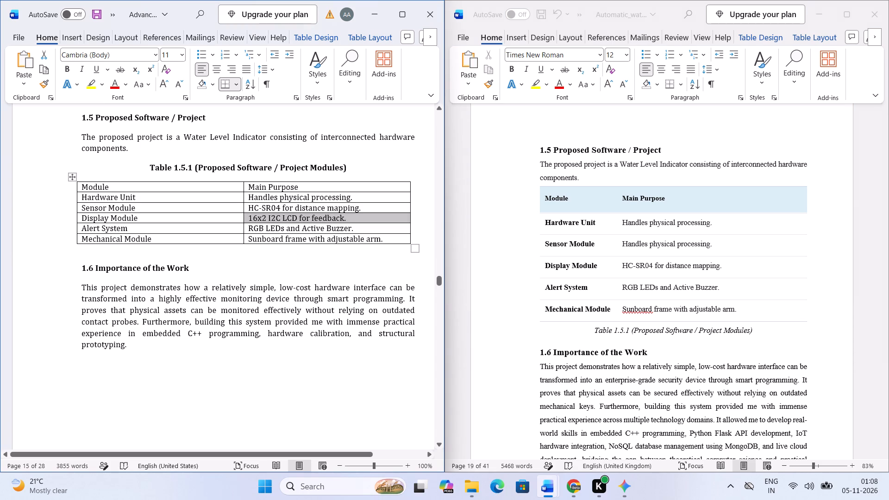
click(628, 265)
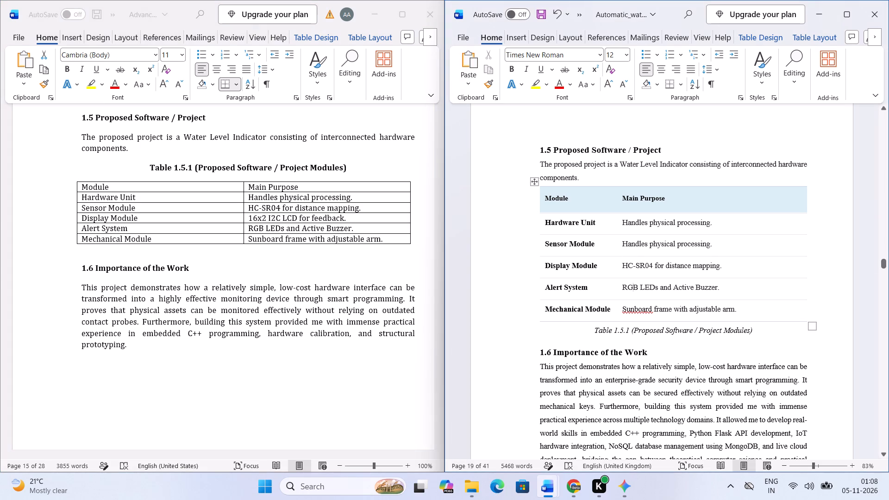
click(618, 265)
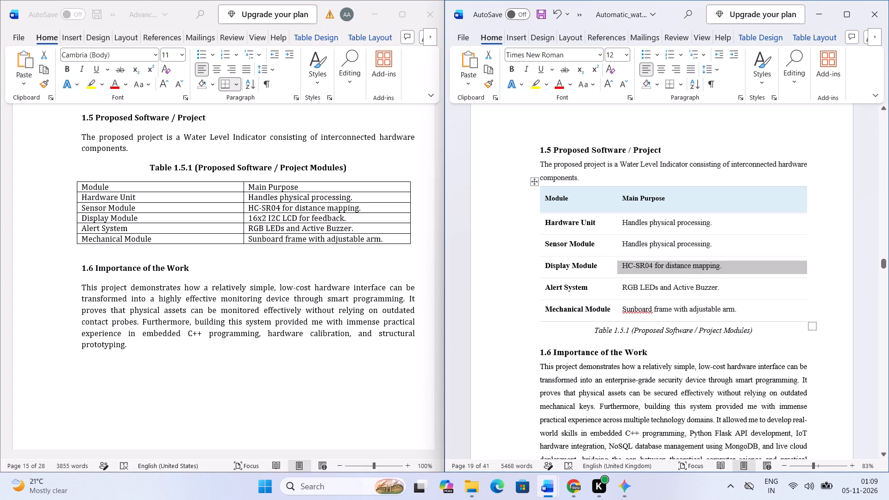
key(ctrl+v)
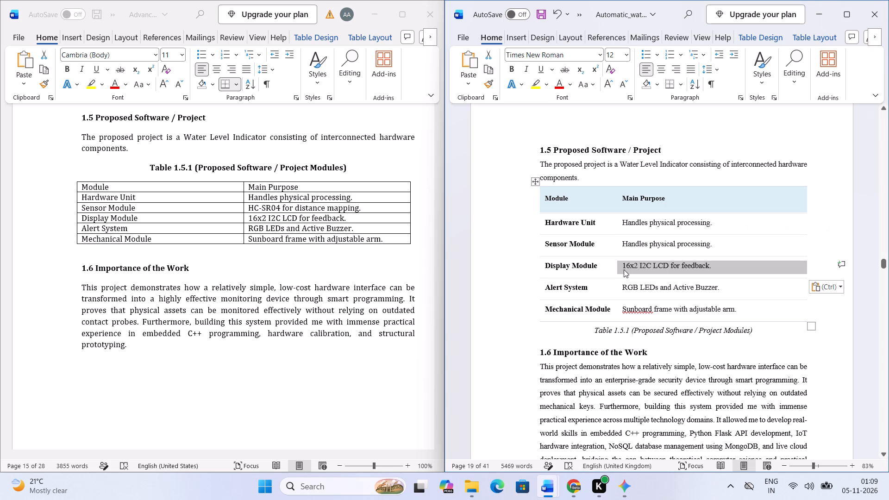
click(624, 269)
click(644, 259)
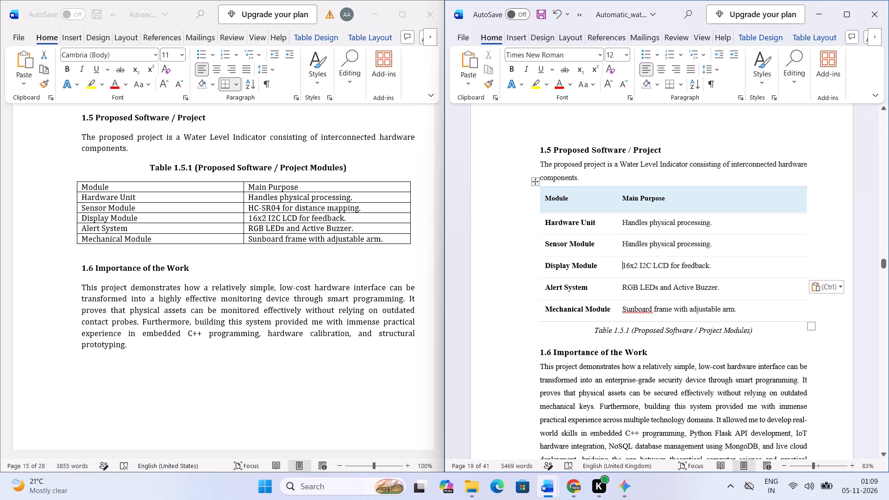
Replace the Sensor Module's Main Purpose text in the Automatic report's Table 1.5.1 with the v3 report's "HC-SR04 for distance mapping.".
click(244, 205)
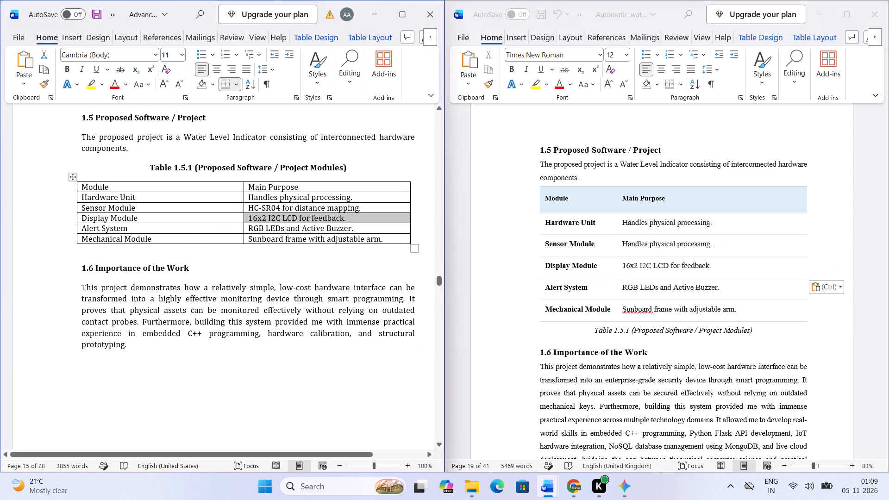
click(246, 207)
key(ctrl+c)
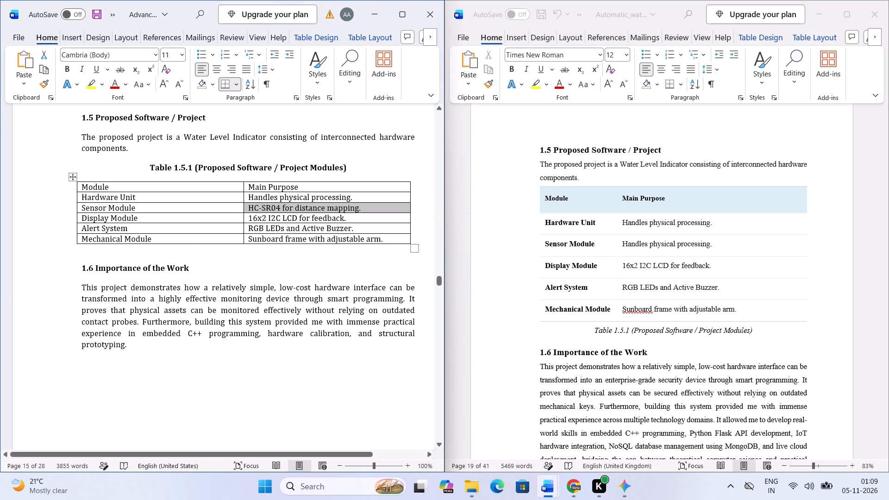
click(657, 242)
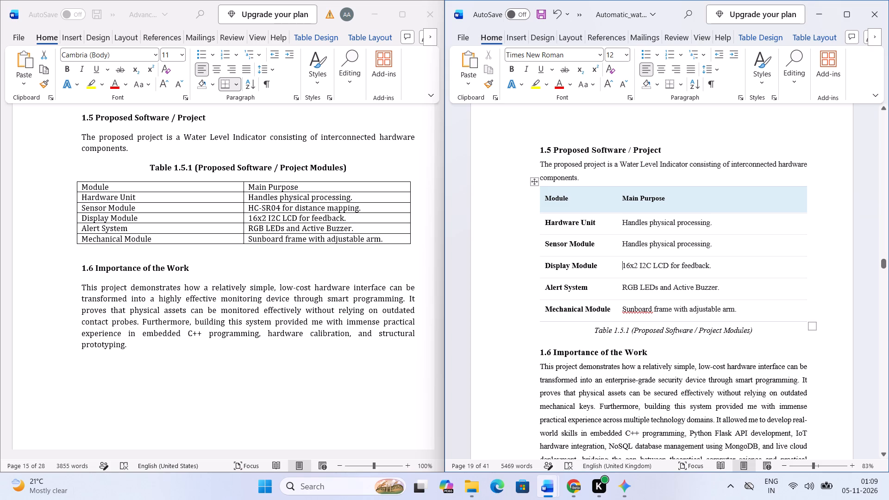
click(620, 245)
key(ctrl+v)
click(655, 261)
Replace the paragraph under 1.6 Importance of the Work in the Automatic report with the v3 report's version of that paragraph.
scroll(627, 317, down, 5)
scroll(625, 311, up, 2)
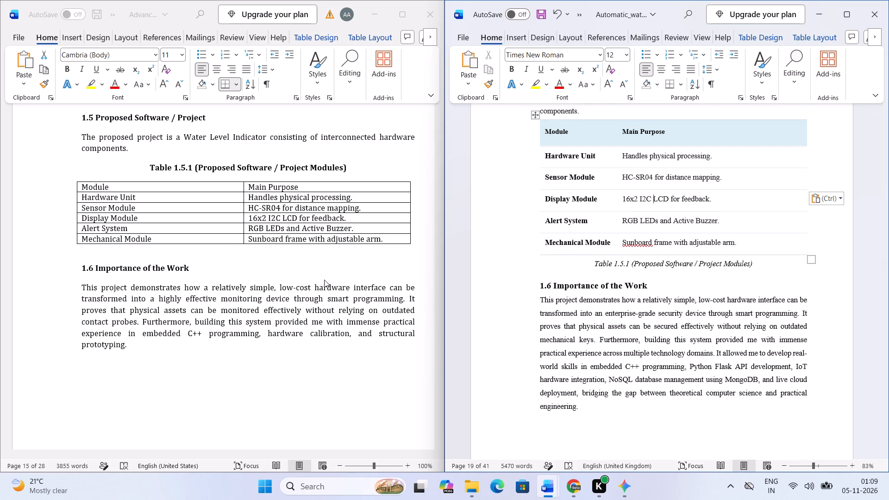
scroll(325, 275, down, 3)
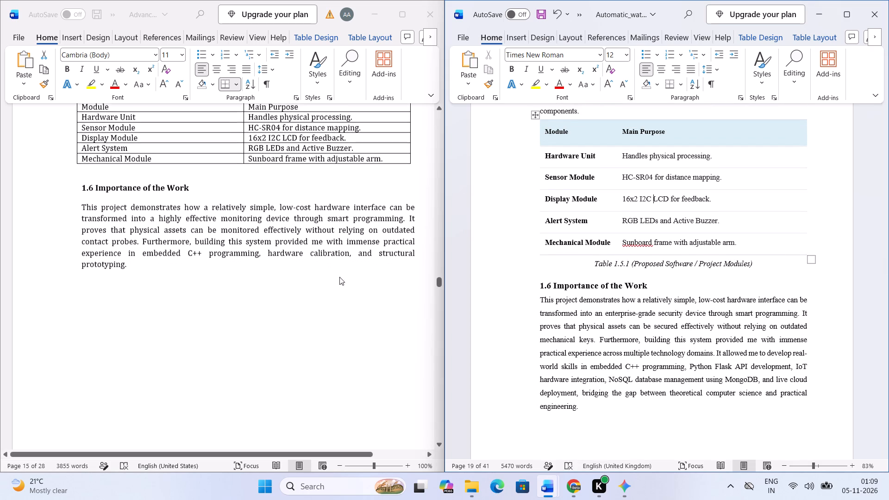
scroll(558, 328, down, 10)
scroll(559, 328, up, 4)
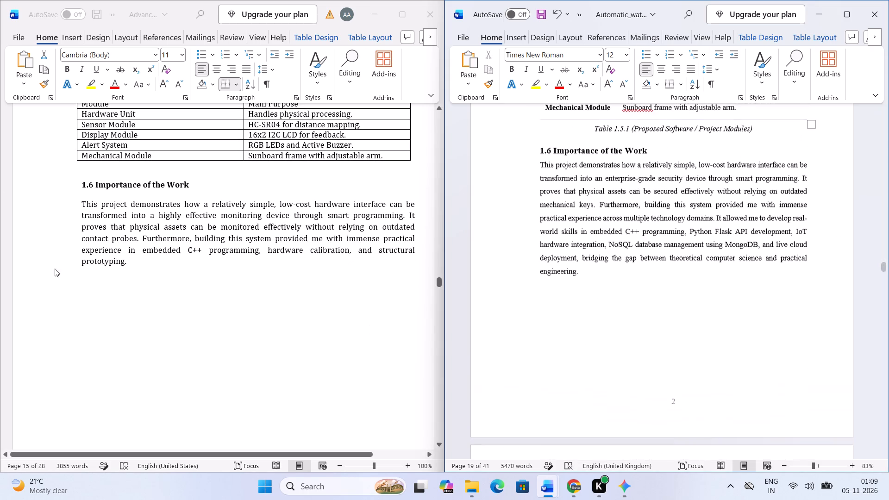
click(93, 216)
click(81, 209)
drag(82, 208, 119, 248)
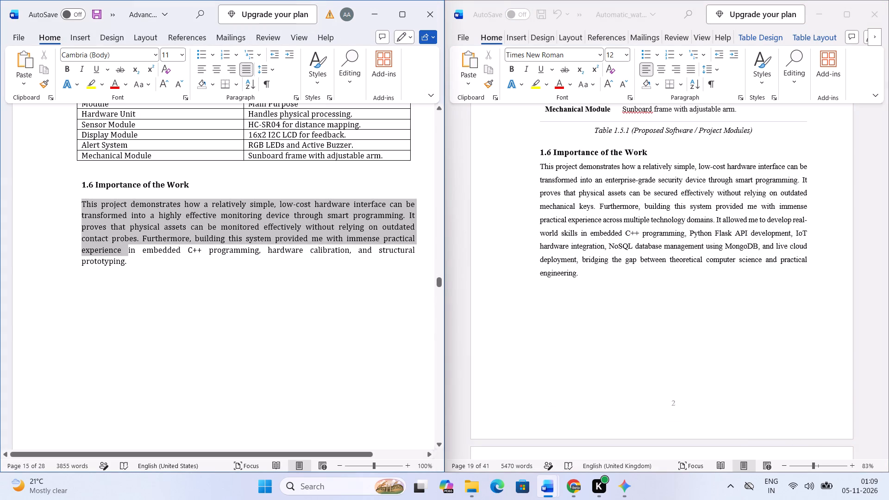
drag(119, 248, 129, 260)
right_click(117, 220)
click(170, 260)
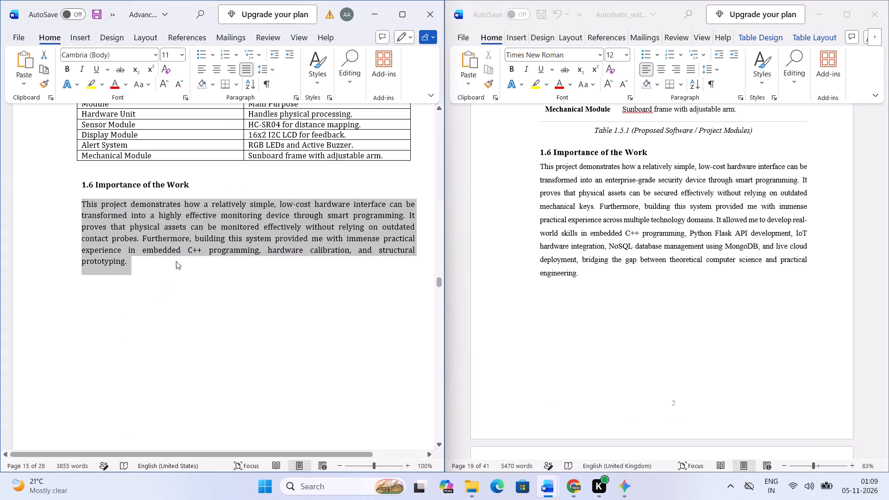
drag(653, 239, 660, 238)
drag(601, 274, 532, 169)
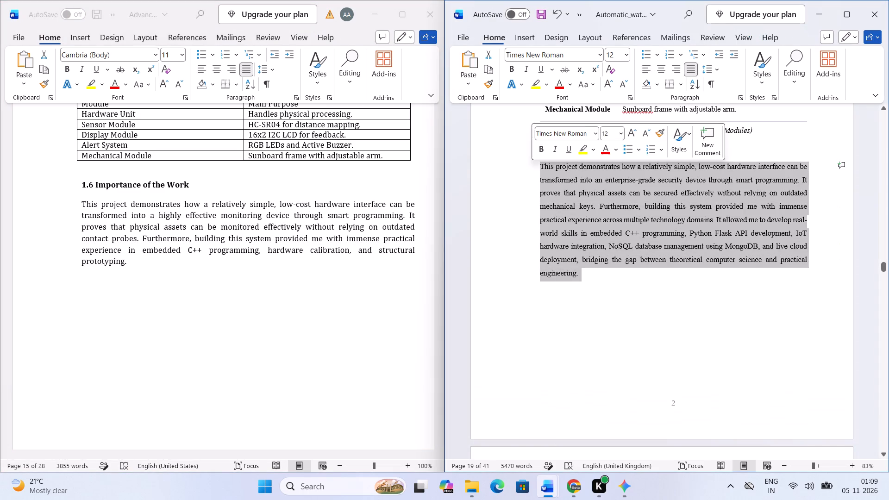
key(ctrl+v)
click(614, 221)
Insert a blank line between the Table 1.5.1 caption and the 1.6 Importance of the Work heading in the Automatic report.
scroll(643, 262, up, 2)
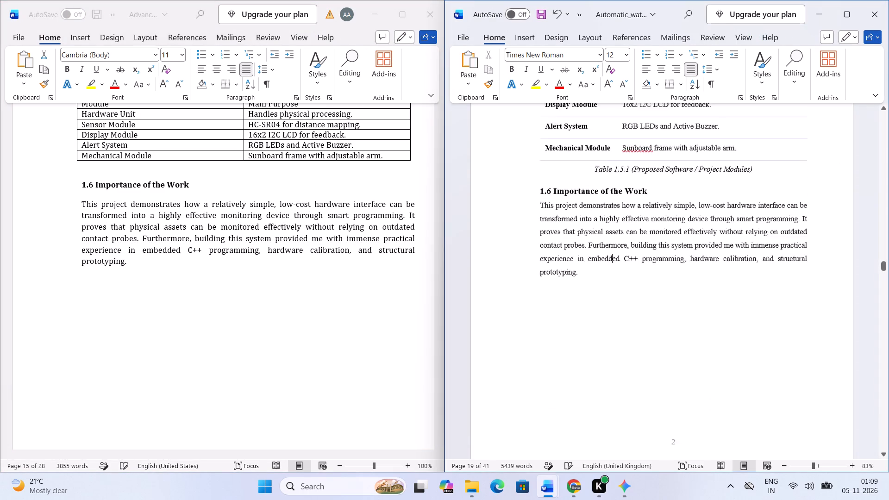
scroll(643, 262, up, 2)
click(634, 232)
click(712, 223)
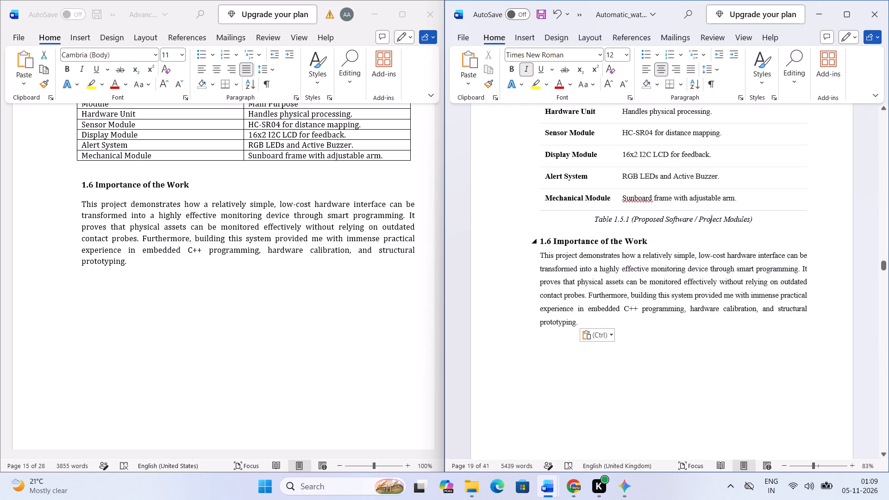
click(759, 230)
click(761, 219)
key(Return)
Review the Automatic report's Chapter 1 pages, from 1.1 Introduction about the Project through 1.6 Importance of the Work.
scroll(700, 294, up, 7)
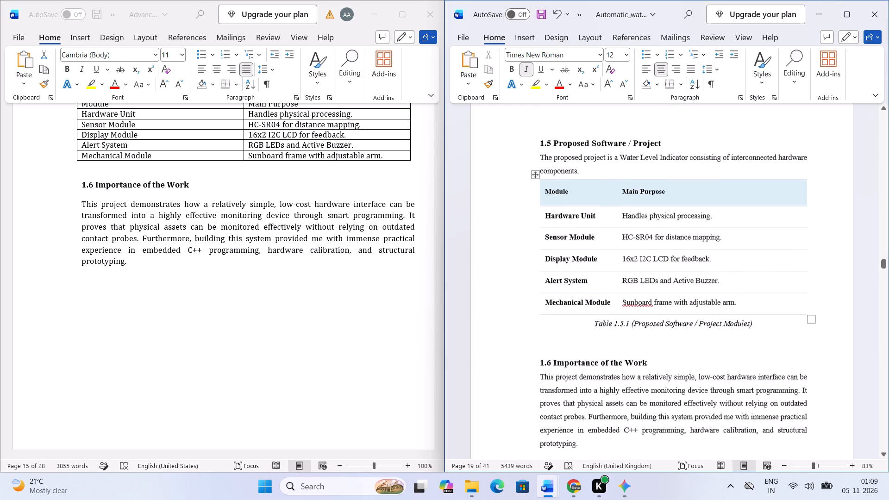
scroll(699, 294, up, 20)
scroll(699, 294, up, 3)
scroll(688, 293, down, 5)
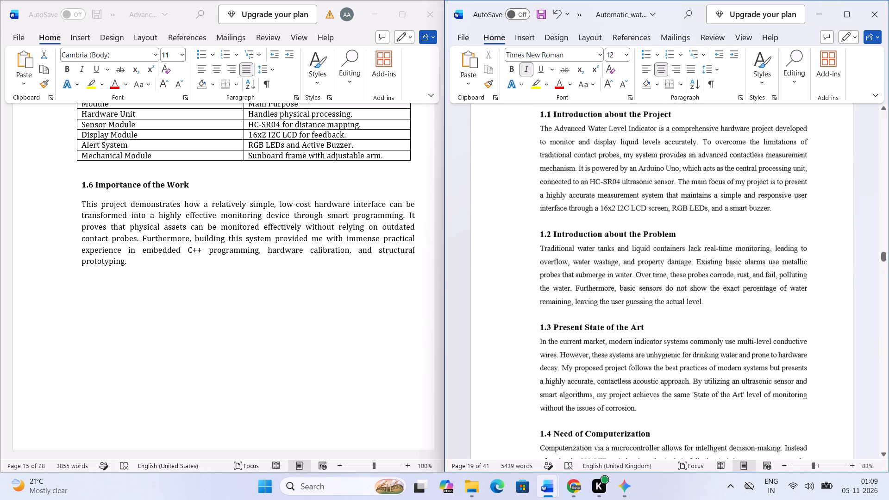
scroll(688, 293, down, 10)
scroll(687, 291, up, 20)
scroll(687, 291, up, 2)
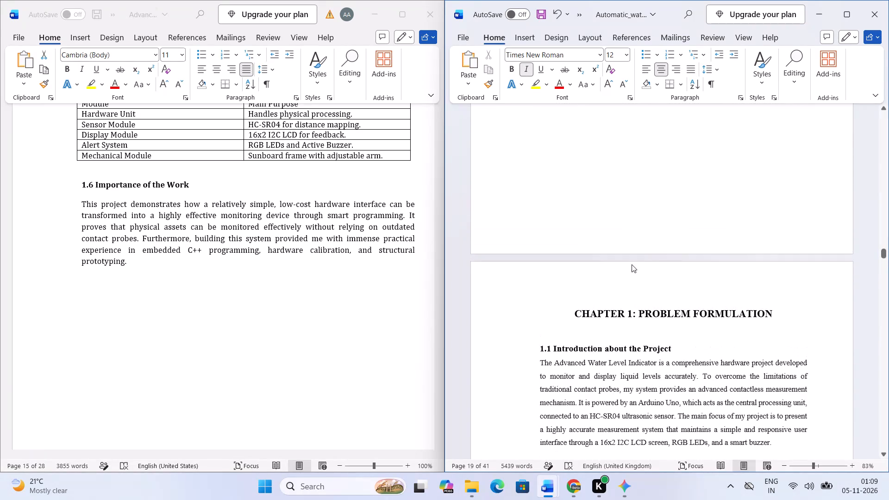
scroll(630, 269, down, 4)
ctrl+scroll(666, 419, down, 4)
scroll(664, 415, down, 8)
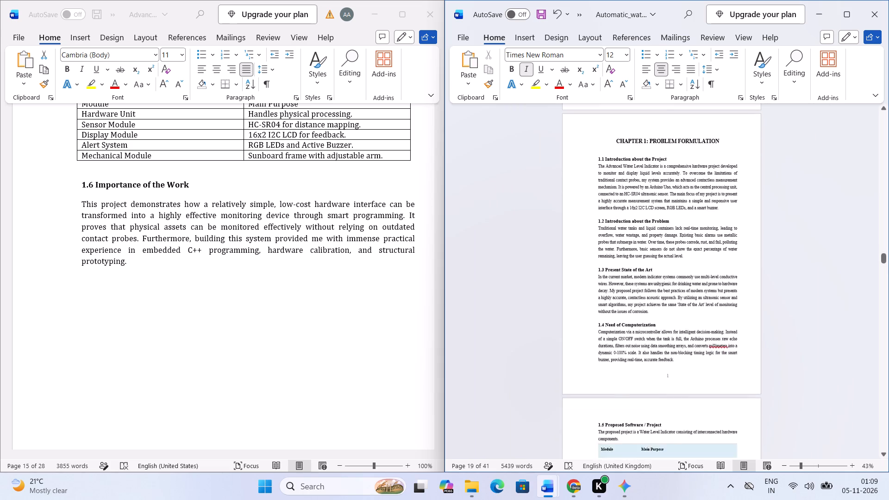
scroll(661, 413, down, 6)
scroll(646, 368, up, 3)
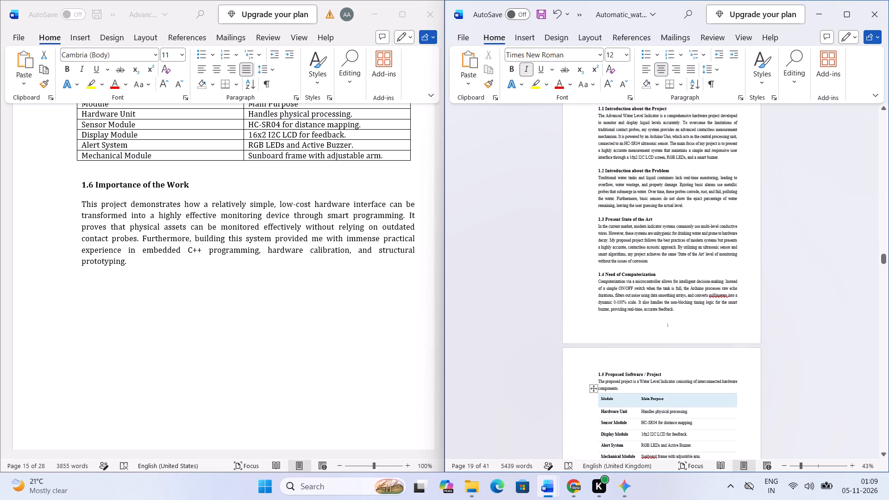
scroll(626, 269, down, 1)
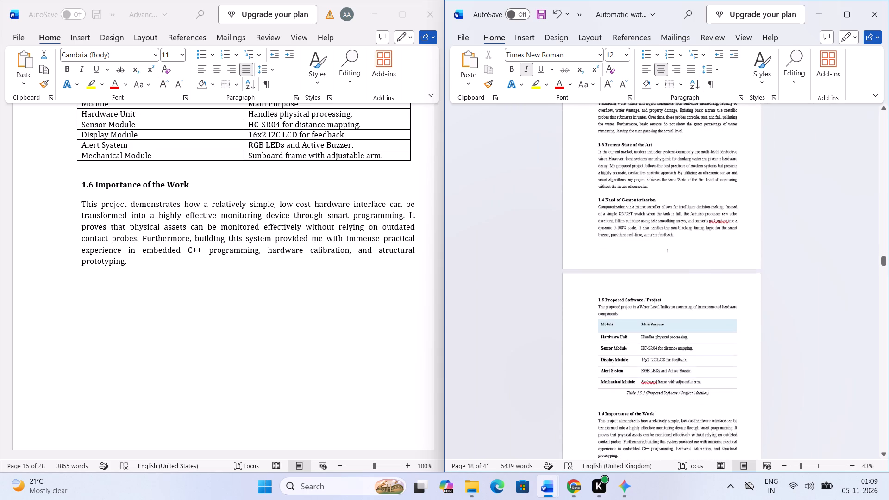
scroll(626, 269, down, 3)
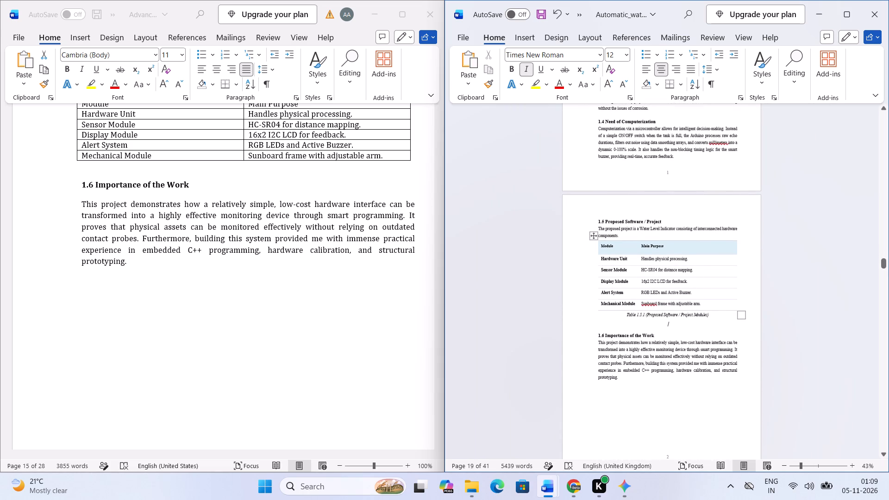
Examine the Chapter 2 System Analysis opening and its Learning Objectives in both the Automatic report and the v3 report.
scroll(625, 269, down, 4)
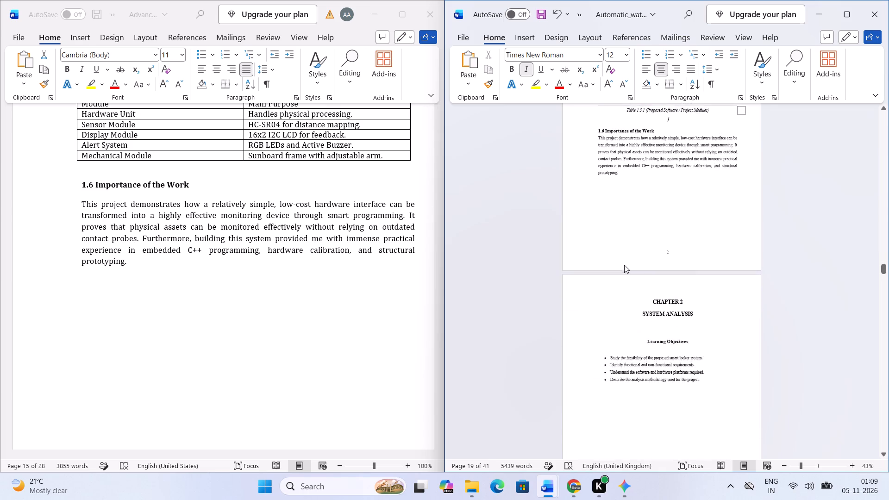
scroll(624, 265, down, 1)
scroll(627, 234, up, 1)
scroll(267, 255, down, 5)
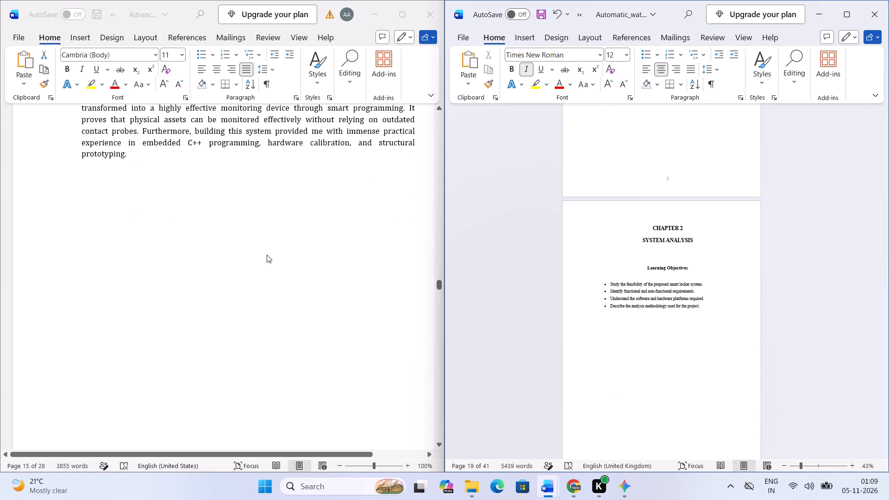
scroll(267, 255, down, 2)
scroll(267, 255, left, 1)
ctrl+scroll(254, 280, down, 2)
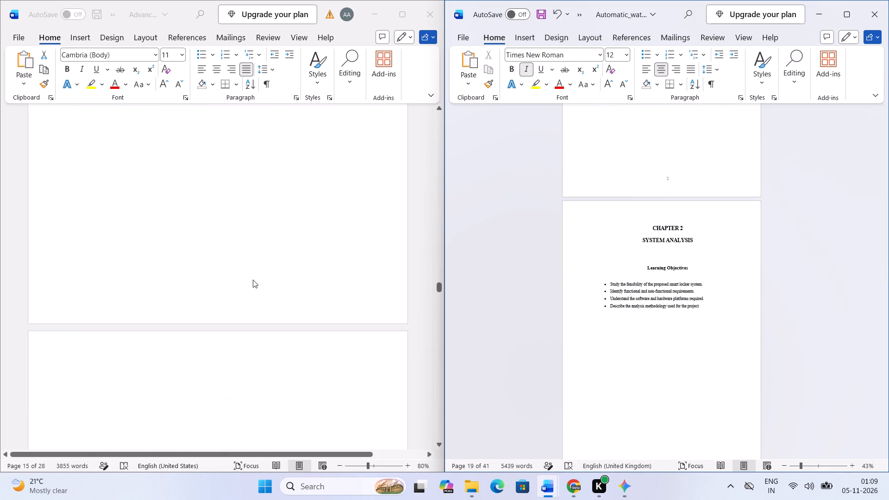
scroll(237, 303, down, 6)
ctrl+scroll(231, 343, up, 3)
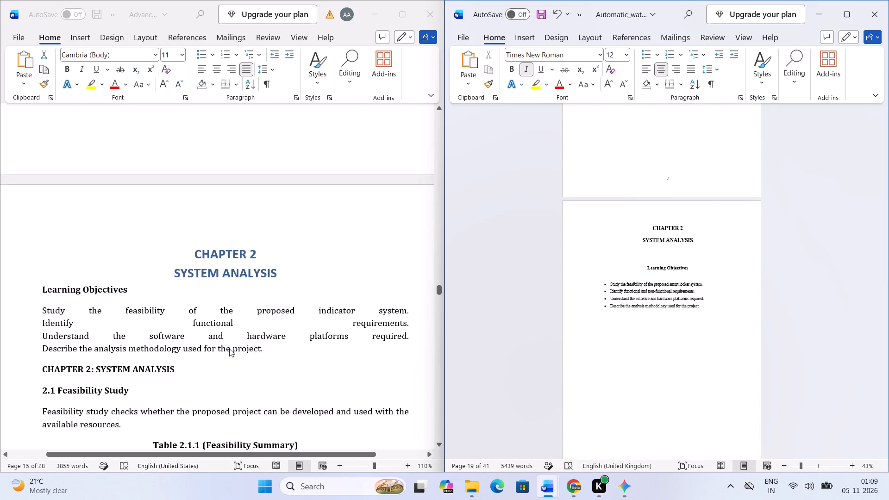
scroll(229, 349, down, 6)
scroll(229, 349, up, 1)
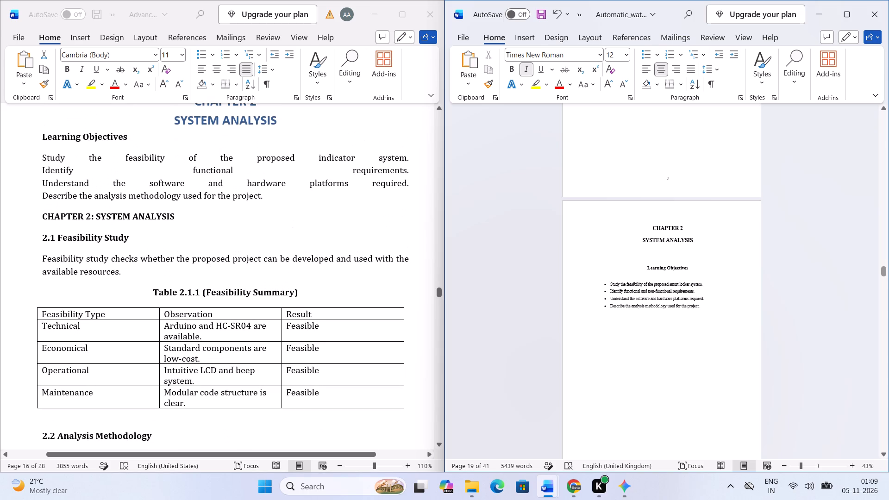
ctrl+scroll(682, 331, up, 4)
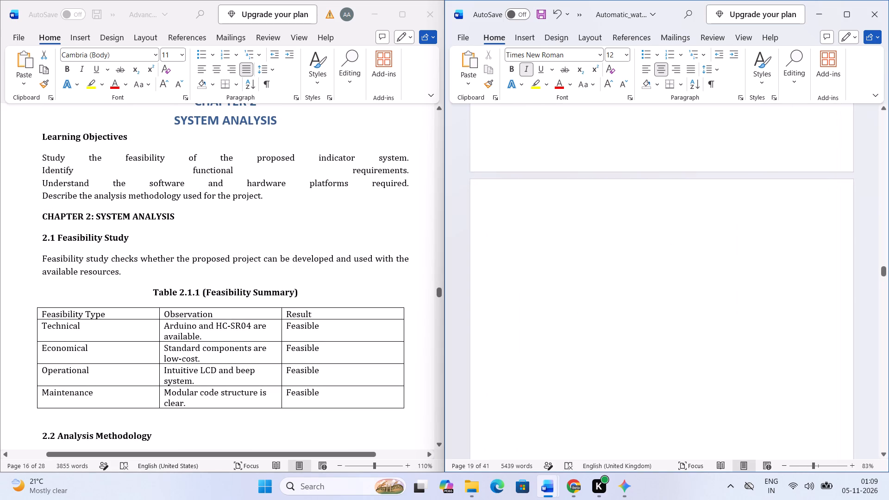
scroll(680, 333, down, 9)
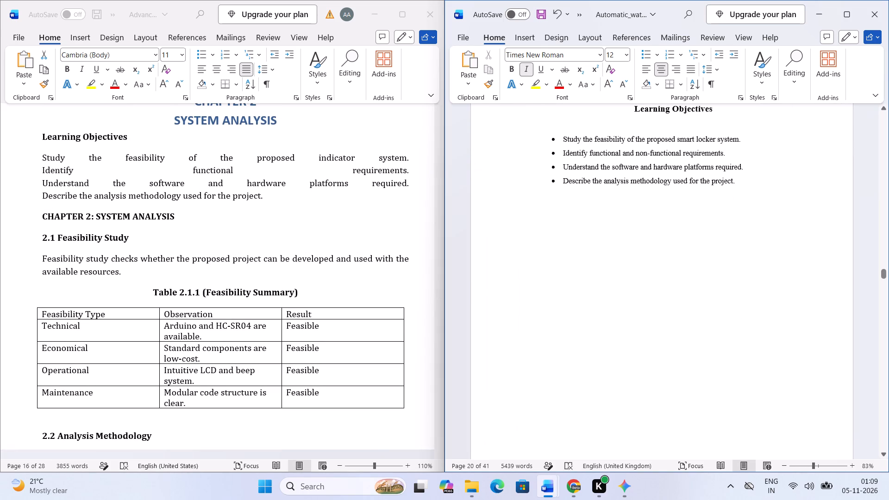
Change the first Chapter 2 learning objective in the Automatic report to read "Study the feasibility of the proposed indicator system.".
click(737, 132)
click(746, 137)
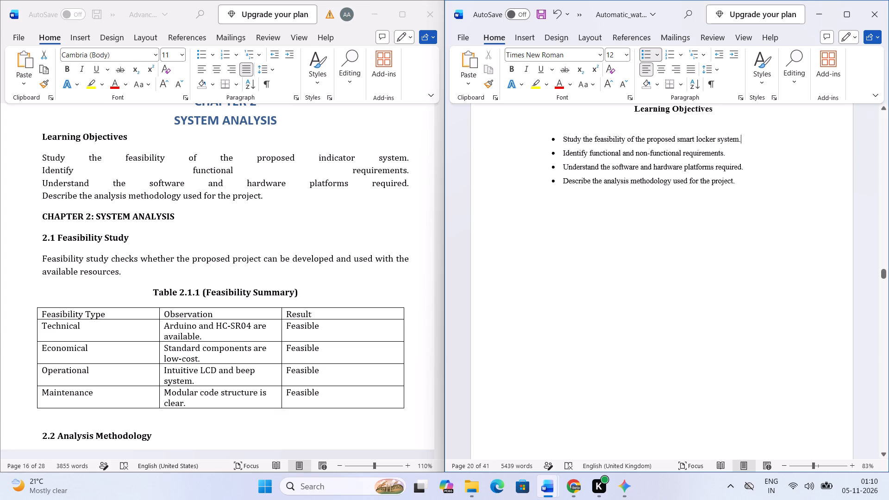
key(ctrl+BackSpace)
key(ctrl+BackSpace)
key(ctrl+z)
key(ctrl+z)
key(ctrl+Left)
key(ctrl+BackSpace)
key(ctrl+BackSpace)
key(ctrl+BackSpace)
key(space)
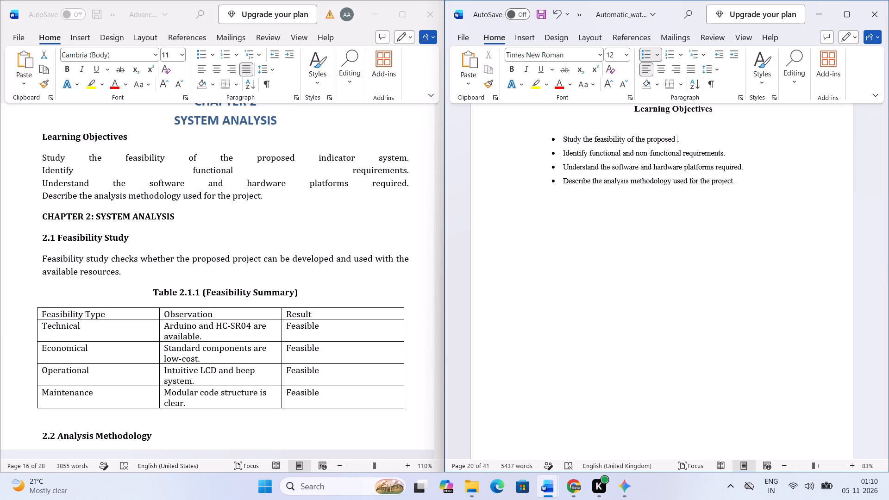
text(indicat)
text(or)
key(space)
key(BackSpace)
key(space)
text(S)
key(BackSpace)
text(system)
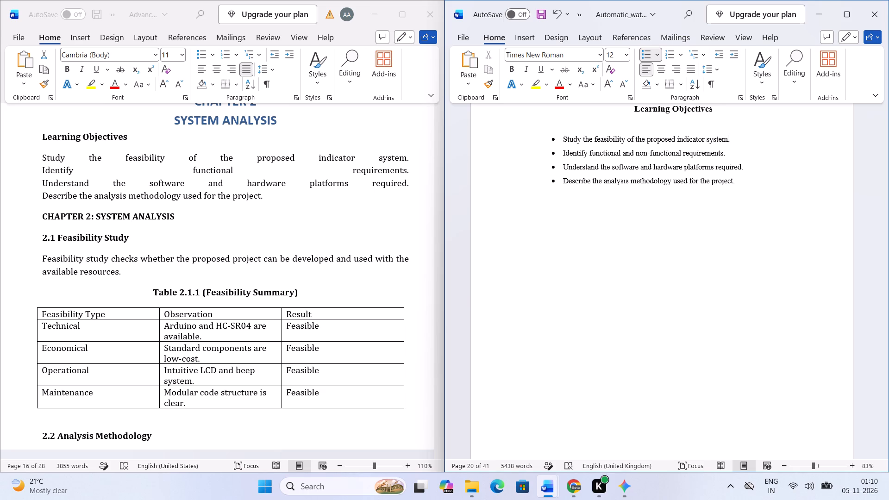
Shorten the second Chapter 2 learning objective in the Automatic report to "Identify functional requirements.".
key(Down)
key(Left)
key(Left)
key(Left)
key(Left)
key(ctrl+Left)
key(ctrl+BackSpace)
key(ctrl+BackSpace)
key(ctrl+BackSpace)
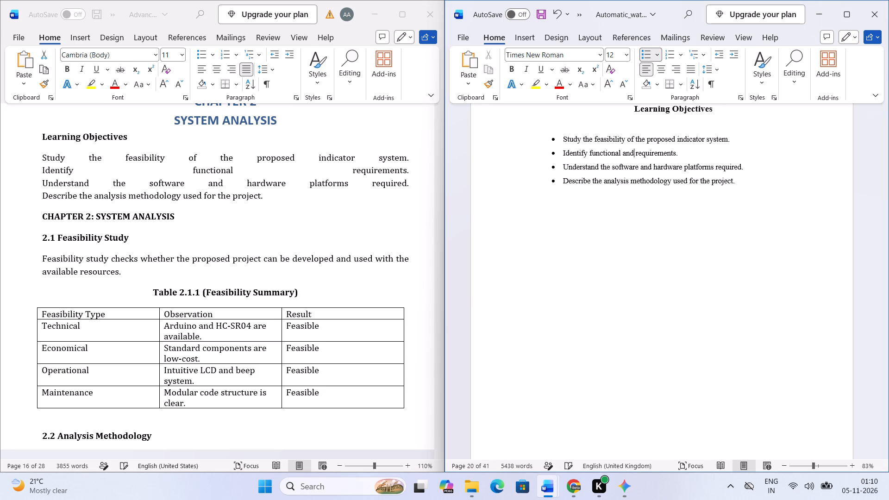
key(ctrl+BackSpace)
Check the third and fourth Chapter 2 learning objectives in the Automatic report against the v3 report's wording.
key(Down)
key(Left)
key(Left)
key(Right)
key(Right)
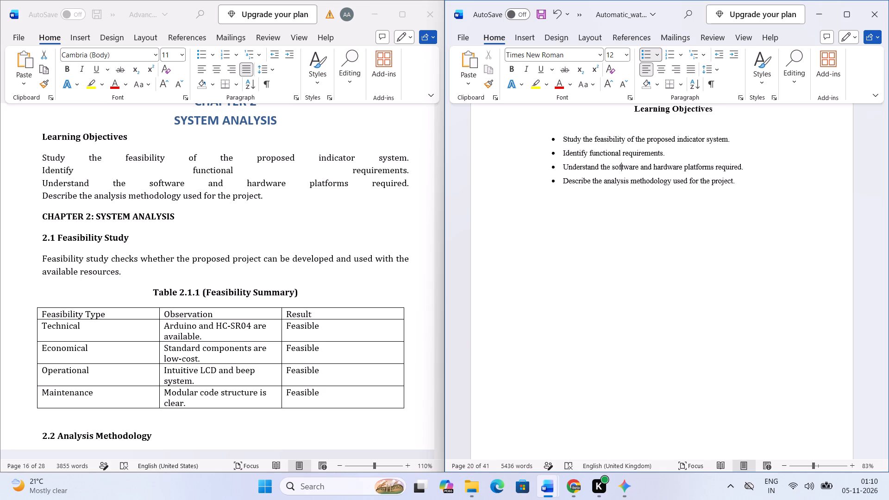
key(Right)
key(Right)
key(Right)
key(Right)
key(Right)
key(Right)
key(Right)
key(Right)
key(Right)
key(Right)
key(Right)
key(Right)
key(Right)
key(Right)
key(Down)
key(Left)
key(Left)
key(Left)
key(Left)
key(Left)
key(Left)
key(Left)
key(Left)
key(Left)
key(Left)
key(Left)
key(Left)
key(Left)
key(Left)
key(Left)
key(Left)
key(Left)
key(Left)
key(Right)
key(Right)
key(Right)
key(Right)
key(Right)
key(Right)
key(Right)
key(Right)
key(Right)
key(Right)
key(Right)
key(Right)
key(Right)
key(Right)
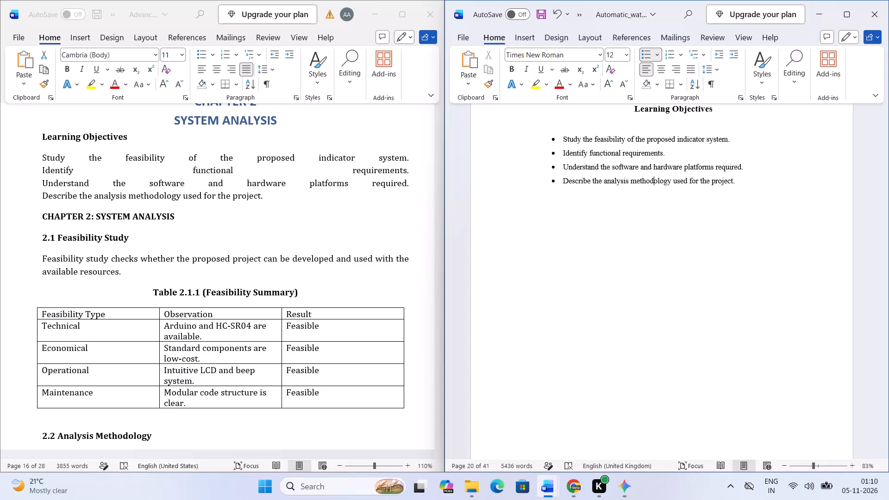
key(Right)
key(Right)
key(Right)
key(Right)
key(Right)
key(Right)
key(Right)
key(Right)
key(Right)
key(Down)
key(Down)
Replace the paragraph under 2.1 Feasibility Study in the Automatic report with the v3 report's version of that paragraph.
scroll(726, 234, down, 8)
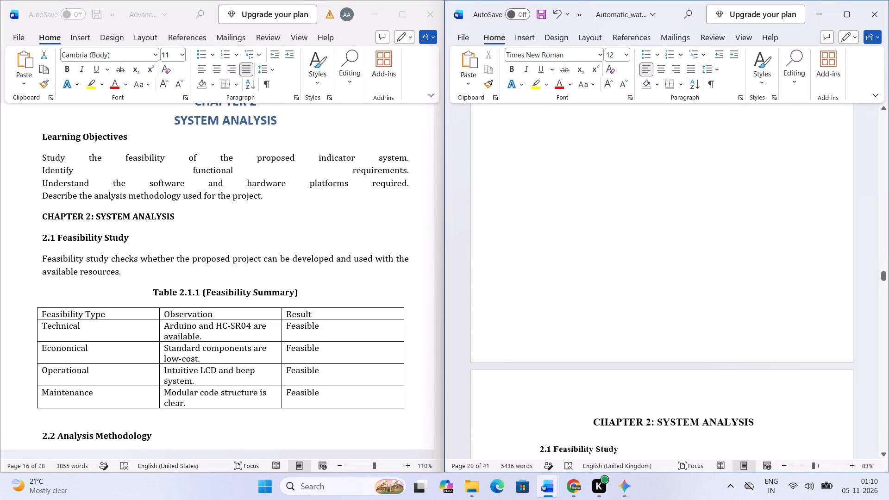
scroll(723, 238, down, 12)
scroll(233, 336, down, 2)
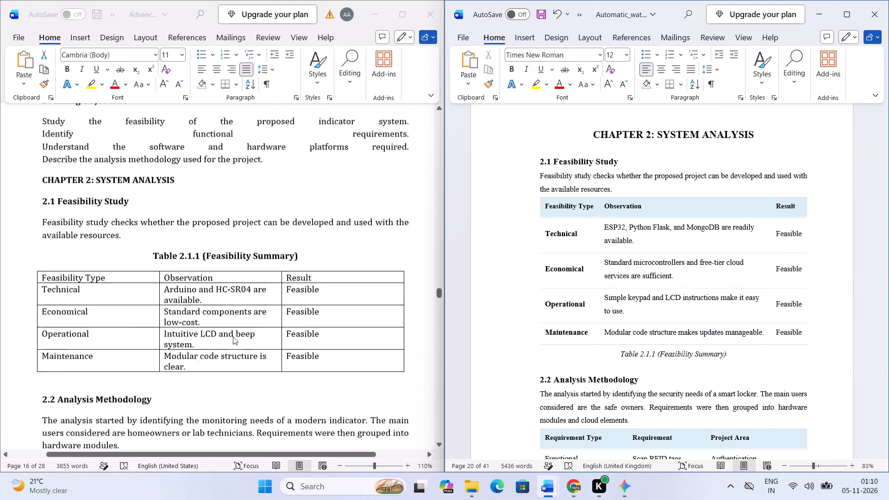
scroll(233, 337, down, 1)
scroll(231, 337, up, 2)
scroll(186, 340, down, 1)
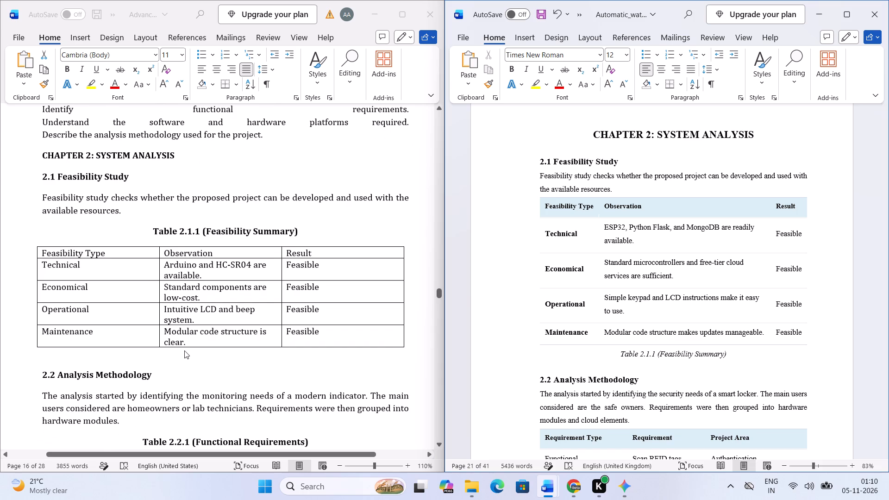
click(96, 207)
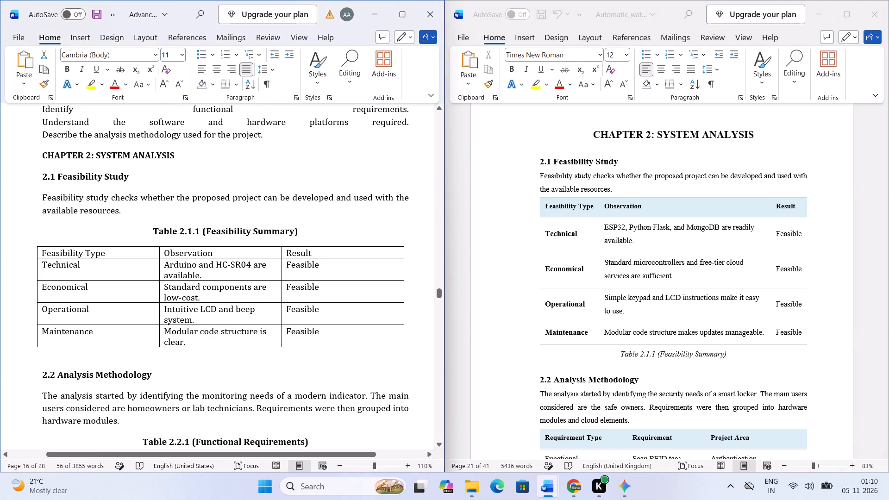
drag(43, 200, 119, 207)
key(shift+Right)
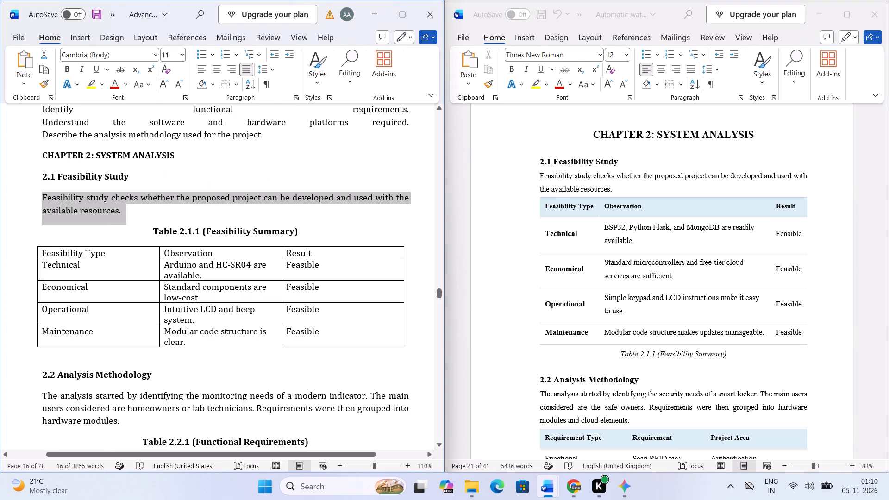
key(ctrl+c)
click(599, 184)
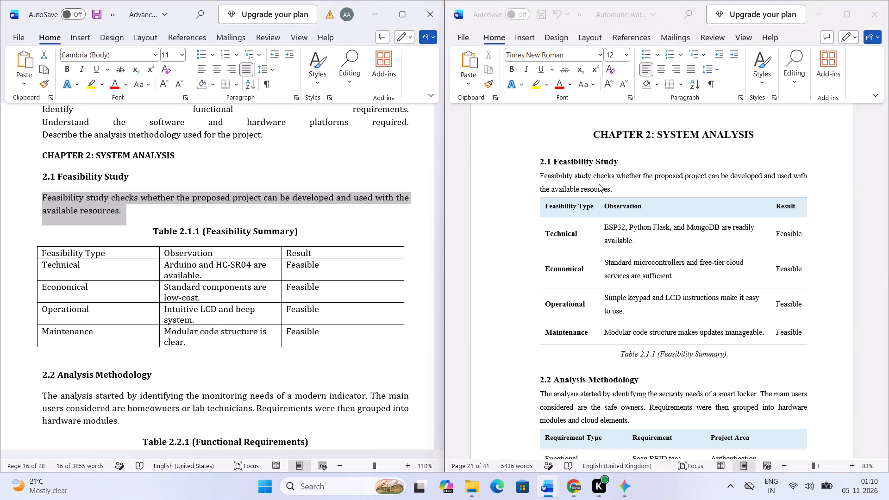
drag(615, 186, 556, 173)
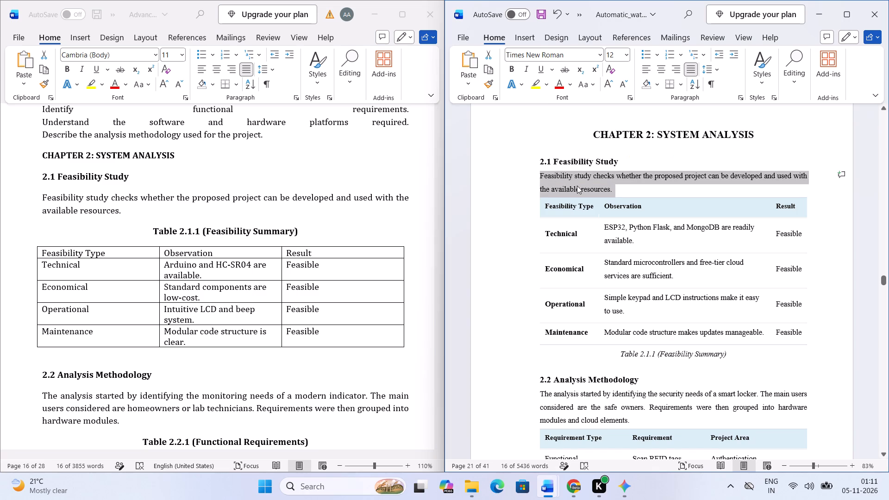
key(ctrl+v)
click(621, 186)
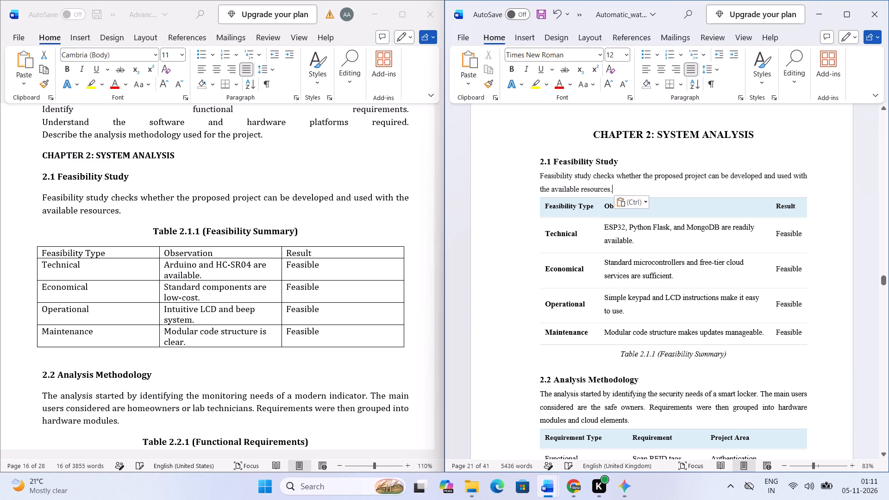
drag(623, 187, 597, 186)
drag(597, 186, 558, 179)
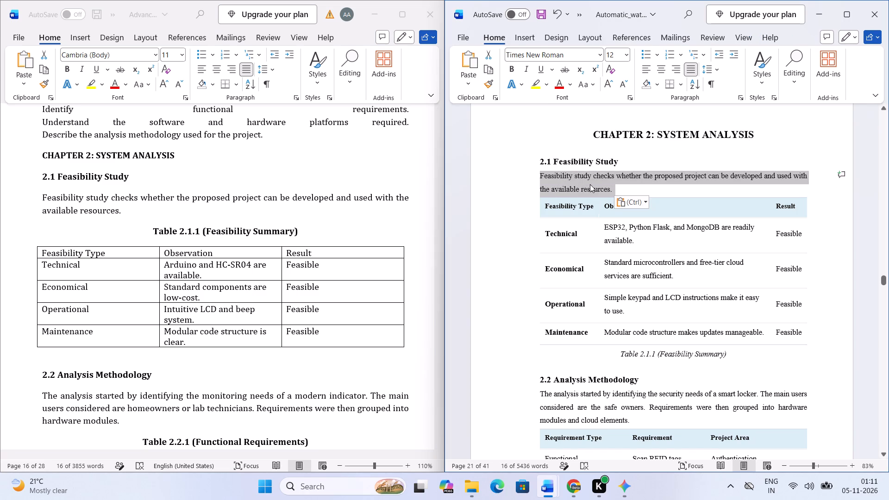
key(ctrl+v)
click(626, 186)
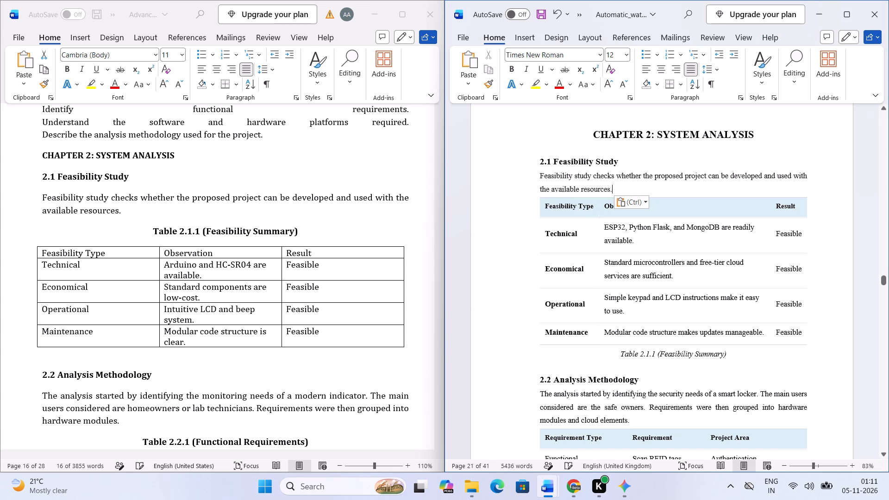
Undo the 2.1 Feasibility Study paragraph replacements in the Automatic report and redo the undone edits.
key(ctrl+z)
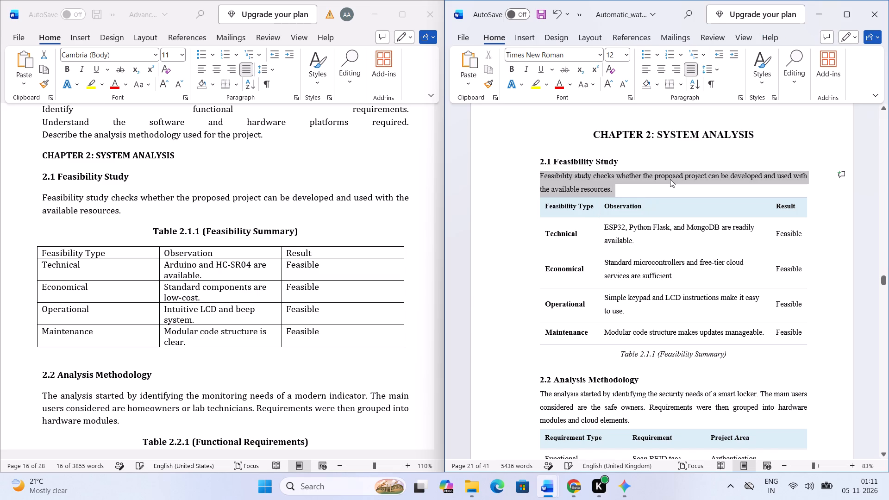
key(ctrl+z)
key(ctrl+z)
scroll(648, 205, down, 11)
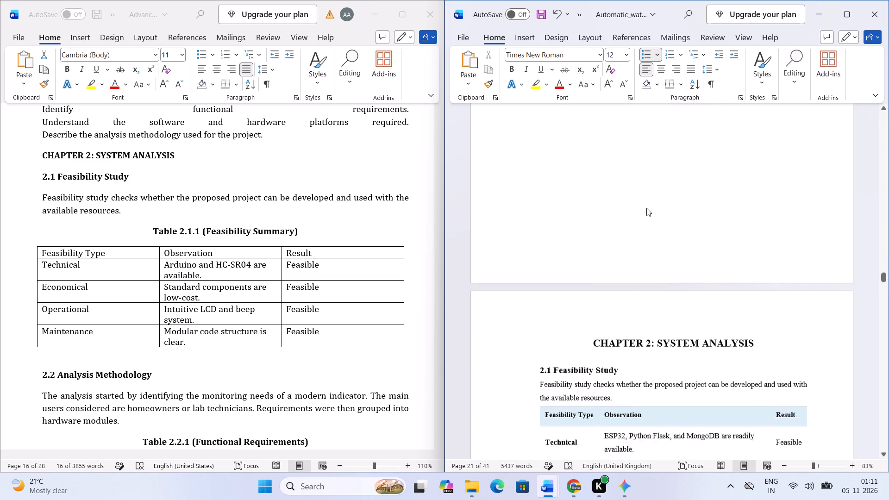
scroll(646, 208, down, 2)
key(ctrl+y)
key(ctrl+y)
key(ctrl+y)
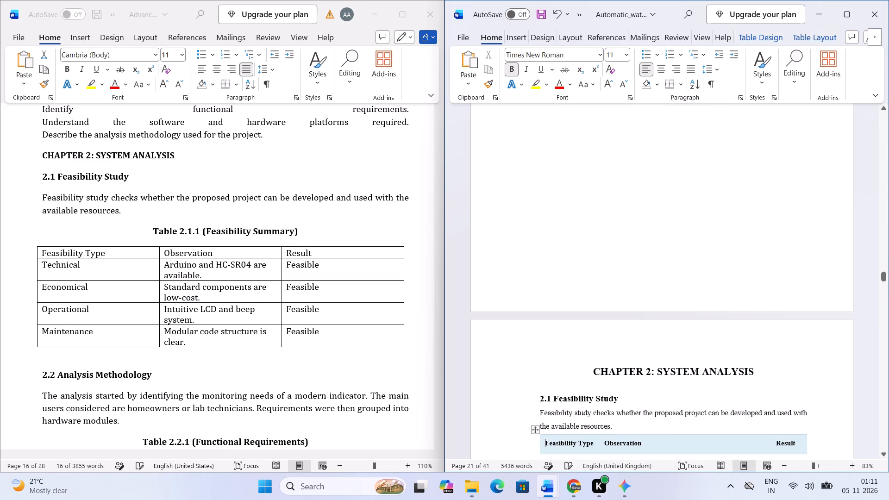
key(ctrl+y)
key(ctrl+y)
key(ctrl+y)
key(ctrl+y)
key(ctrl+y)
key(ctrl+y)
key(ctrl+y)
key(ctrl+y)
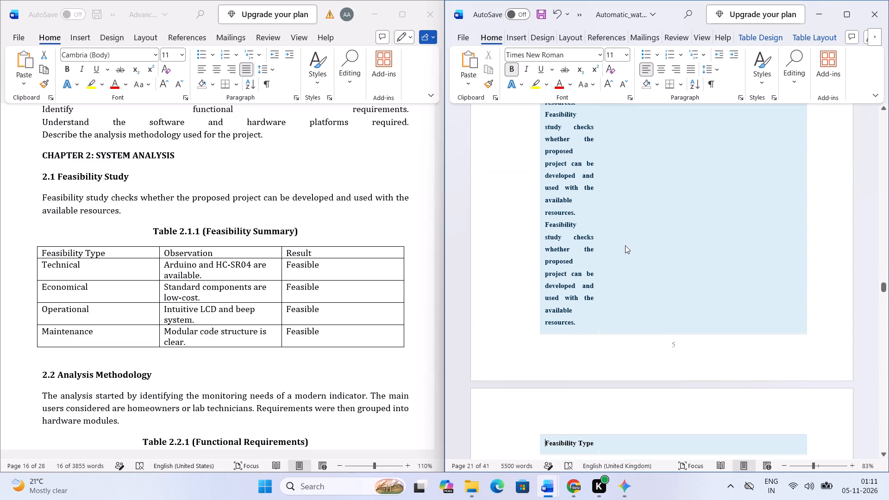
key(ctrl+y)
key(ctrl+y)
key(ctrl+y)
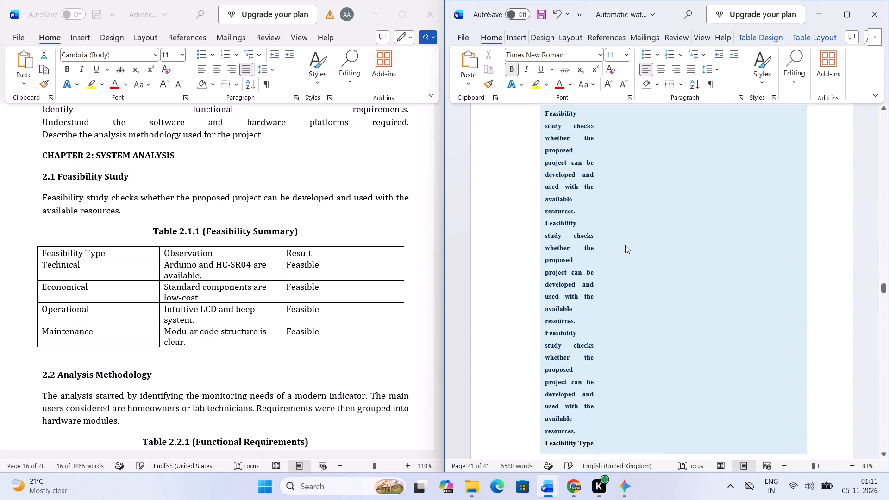
Undo the repeated pastes of the feasibility paragraph in the Feasibility Type header cell of Table 2.1.1 in the Automatic report.
ctrl+scroll(625, 245, down, 3)
scroll(625, 245, down, 1)
key(ctrl+z)
key(ctrl+z)
key(ctrl+z)
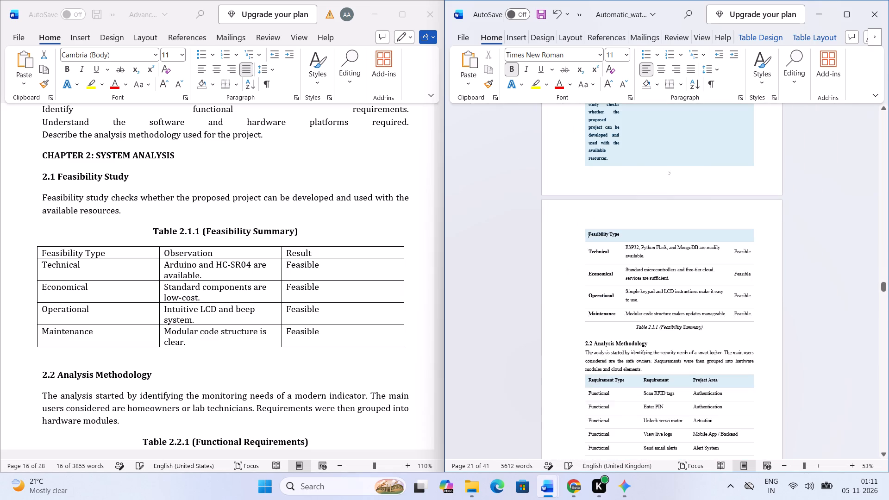
key(ctrl+z)
ctrl+scroll(626, 271, up, 5)
scroll(626, 272, down, 1)
scroll(626, 272, up, 11)
ctrl+scroll(618, 275, down, 7)
scroll(618, 275, up, 4)
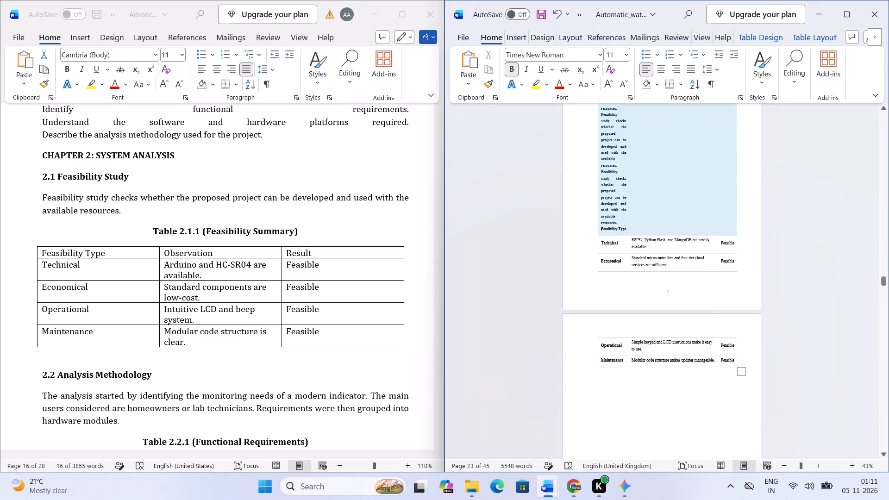
scroll(618, 275, up, 18)
key(ctrl+z)
key(ctrl+z)
key(ctrl+z)
key(ctrl+z)
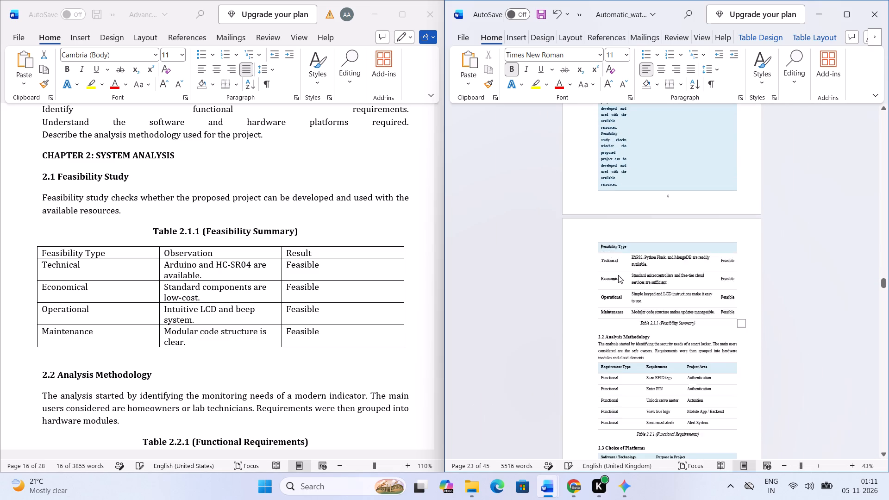
key(ctrl+z)
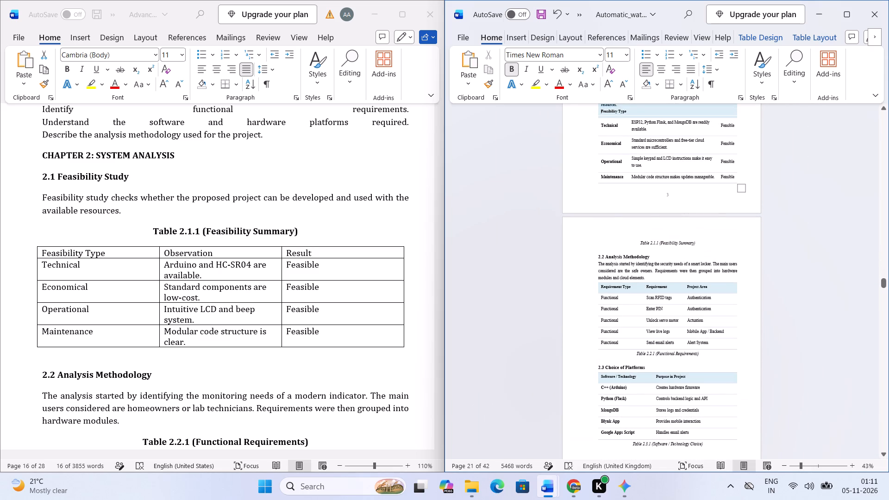
key(ctrl+y)
key(ctrl+z)
scroll(609, 294, up, 15)
key(ctrl+z)
key(ctrl+z)
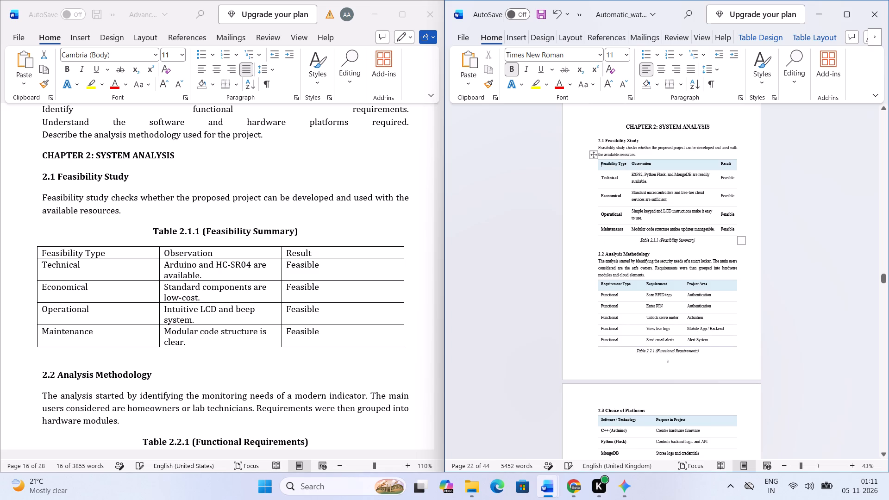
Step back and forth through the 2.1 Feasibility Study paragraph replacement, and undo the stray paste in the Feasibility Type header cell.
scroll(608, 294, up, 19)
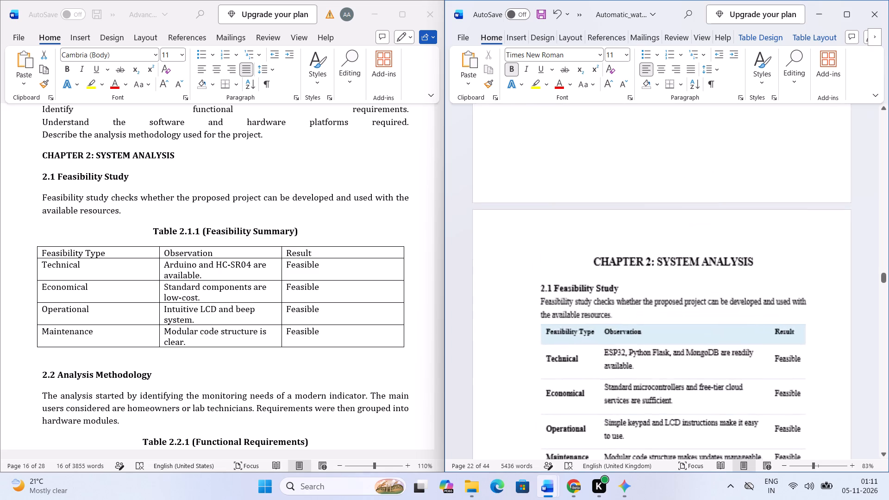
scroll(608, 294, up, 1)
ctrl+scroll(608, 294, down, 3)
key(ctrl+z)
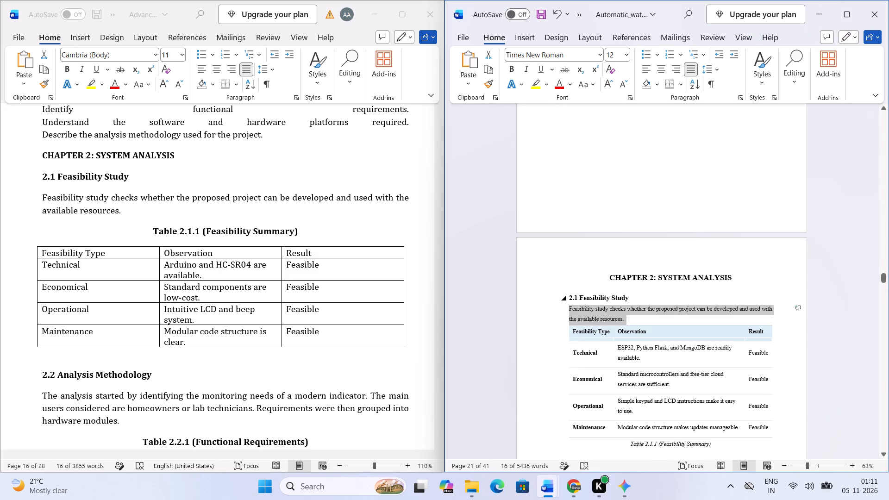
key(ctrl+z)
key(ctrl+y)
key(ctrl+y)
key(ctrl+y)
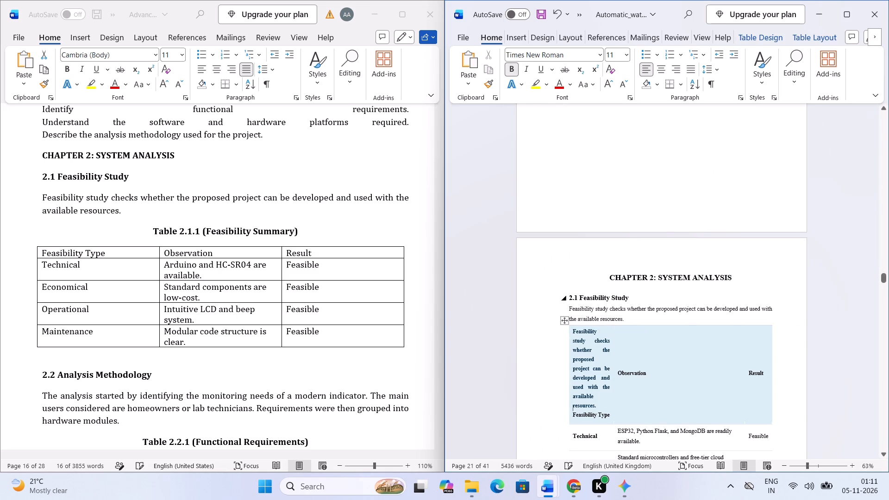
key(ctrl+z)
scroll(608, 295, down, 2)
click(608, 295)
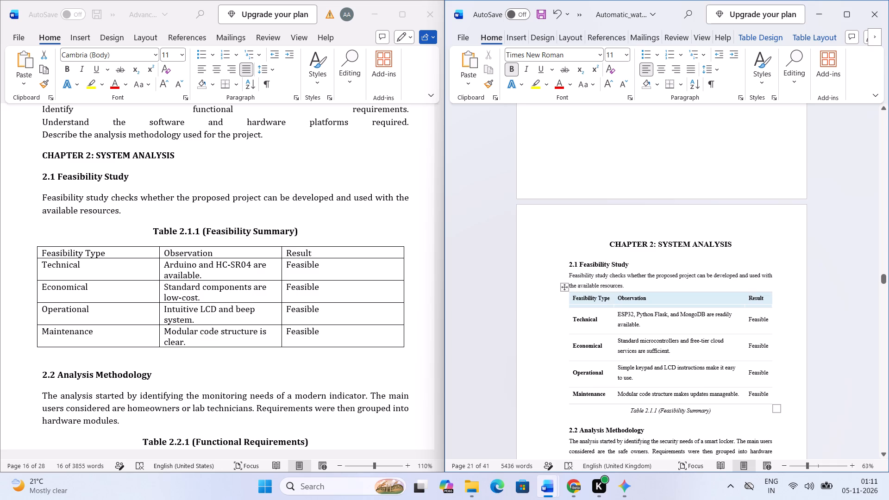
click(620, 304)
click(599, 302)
Replace the Technical observation in the Automatic report's Table 2.1.1 with the v3 report's "Arduino and HC-SR04 are available.".
ctrl+scroll(713, 331, up, 1)
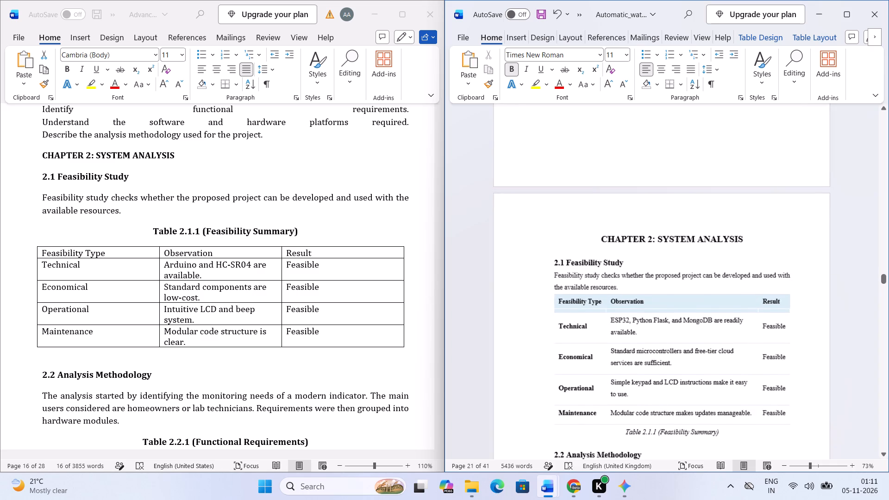
click(163, 263)
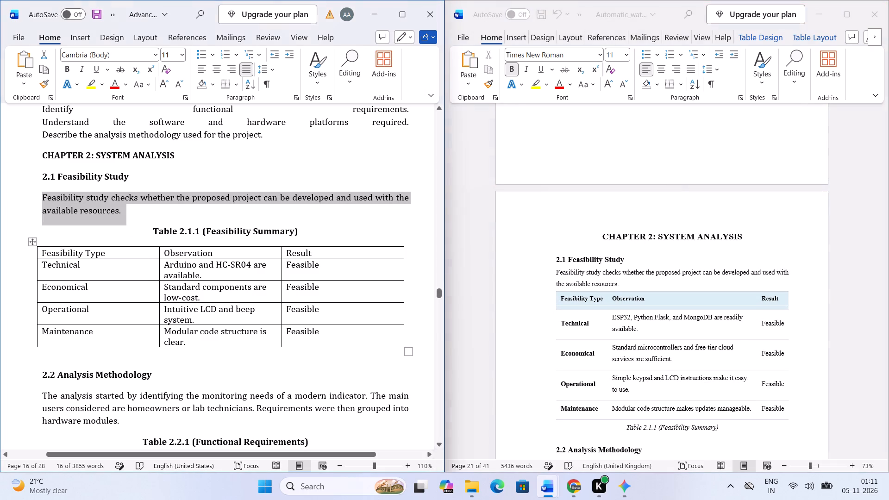
click(163, 264)
key(ctrl+c)
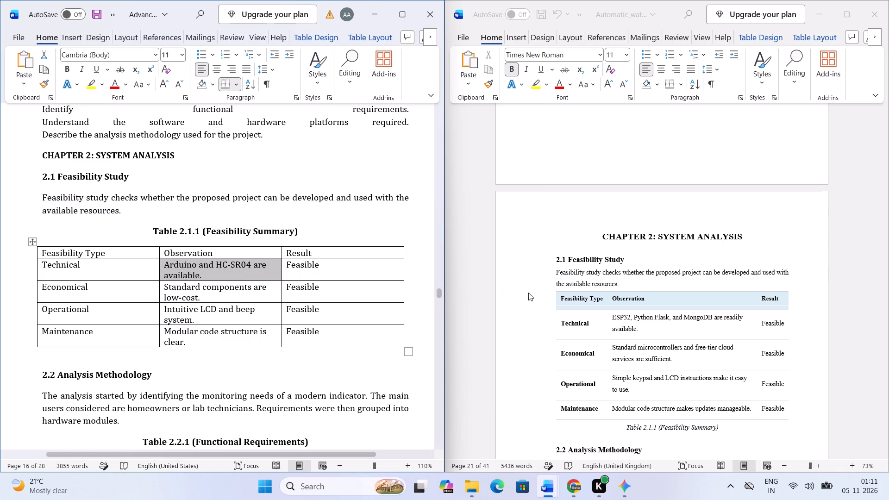
click(633, 318)
click(610, 318)
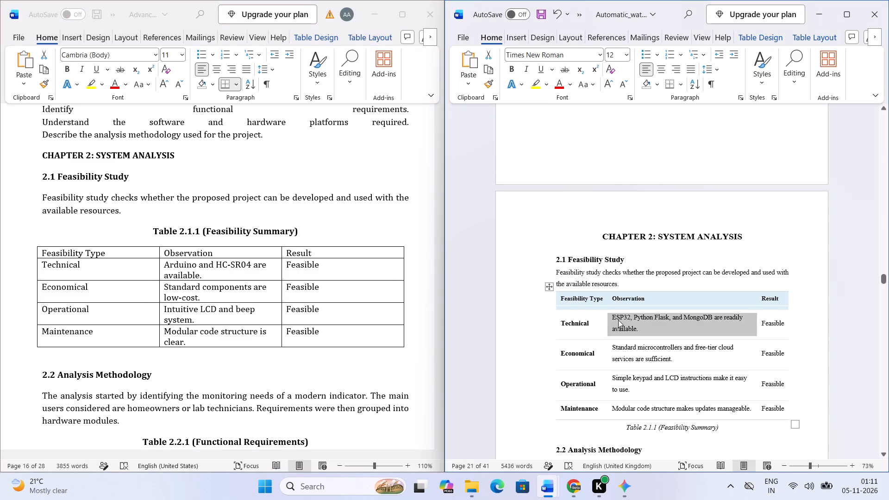
key(ctrl+v)
click(629, 326)
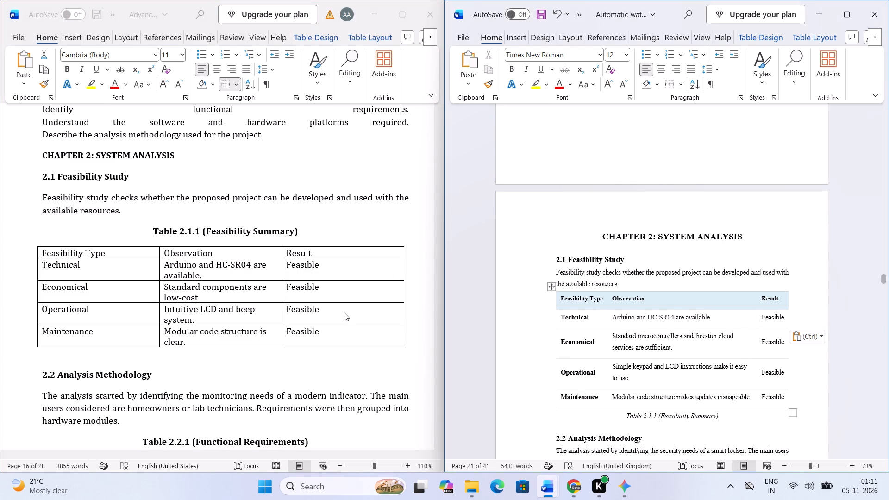
Replace the Economical observation in the Automatic report's Table 2.1.1 with the v3 report's "Standard components are low-cost.".
click(168, 290)
click(161, 289)
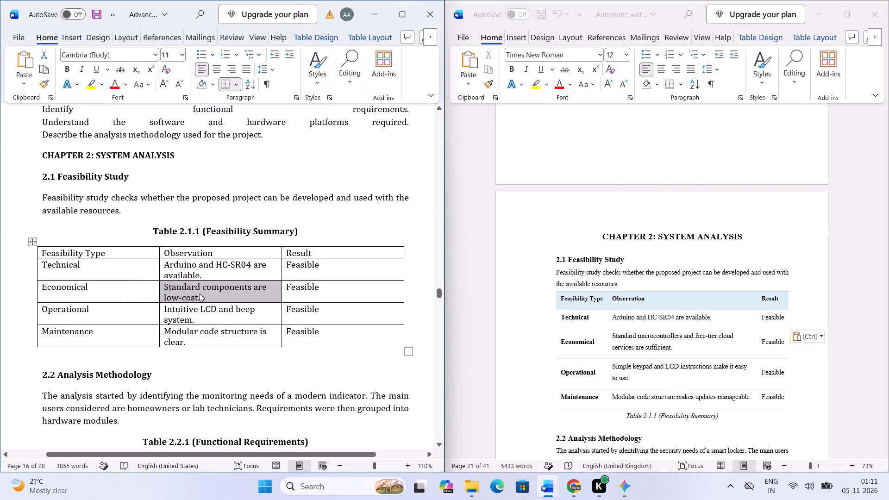
key(ctrl+c)
click(613, 337)
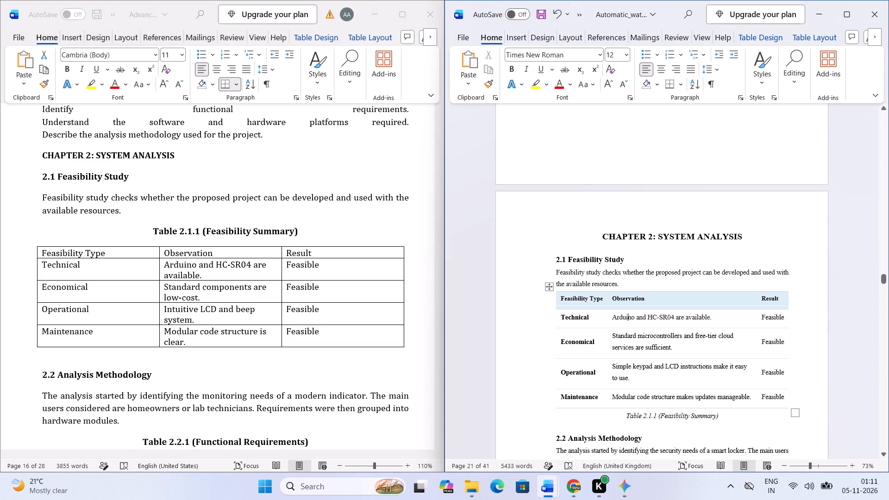
click(609, 338)
key(ctrl+v)
click(632, 355)
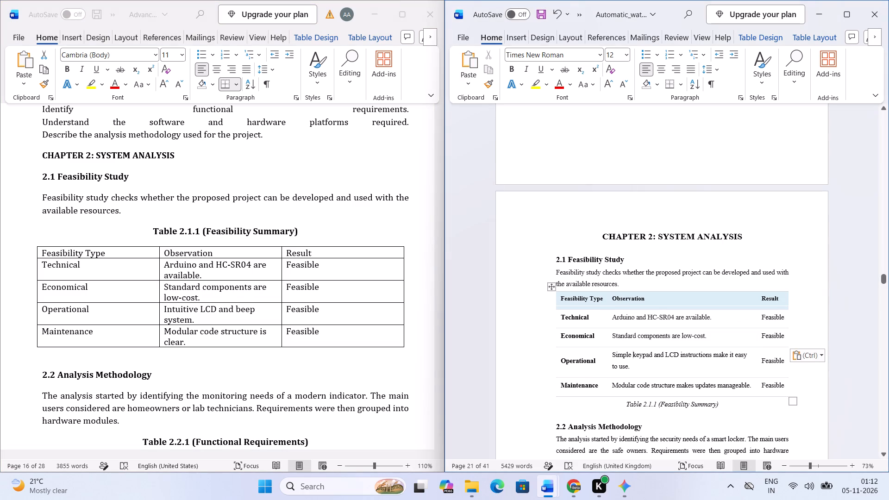
Replace the Operational observation in the Automatic report's Table 2.1.1 with the v3 report's "Intuitive LCD and beep system.".
click(162, 310)
click(158, 310)
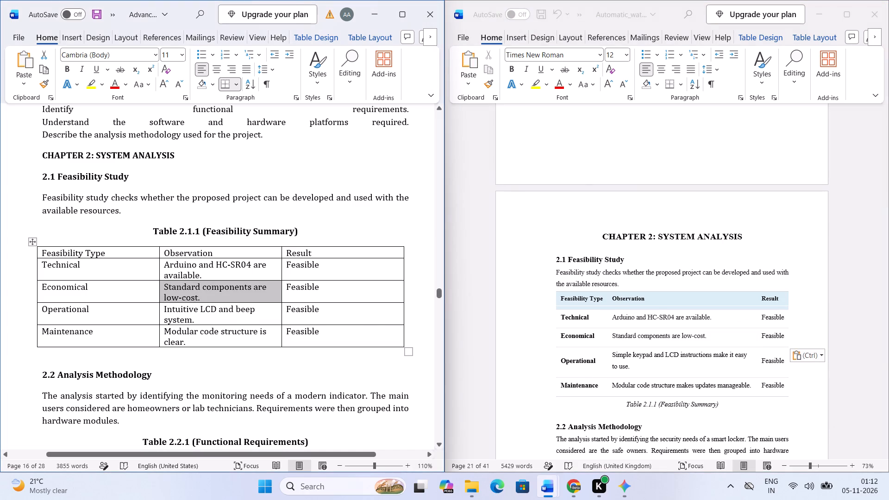
click(163, 313)
key(ctrl+c)
click(228, 328)
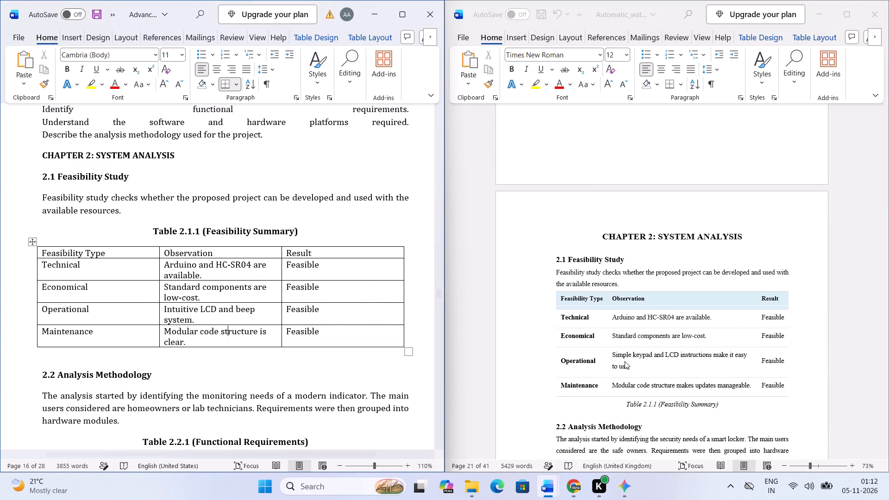
click(611, 356)
click(607, 356)
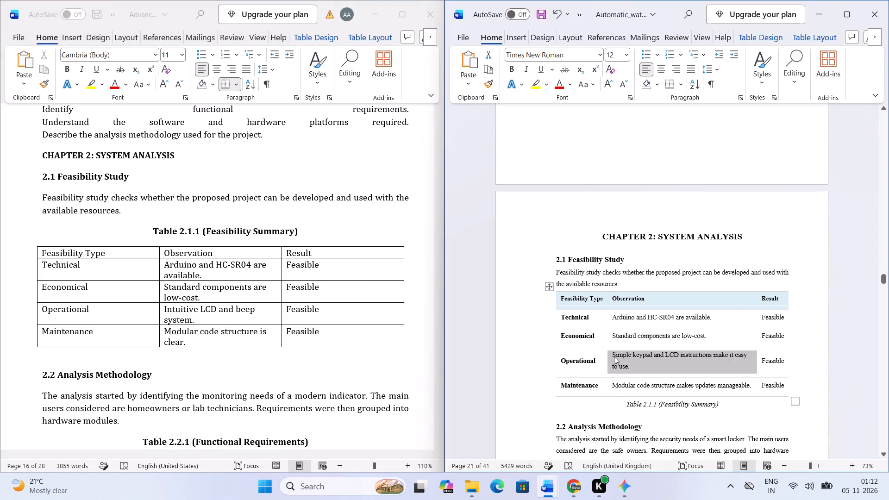
key(ctrl+v)
click(626, 363)
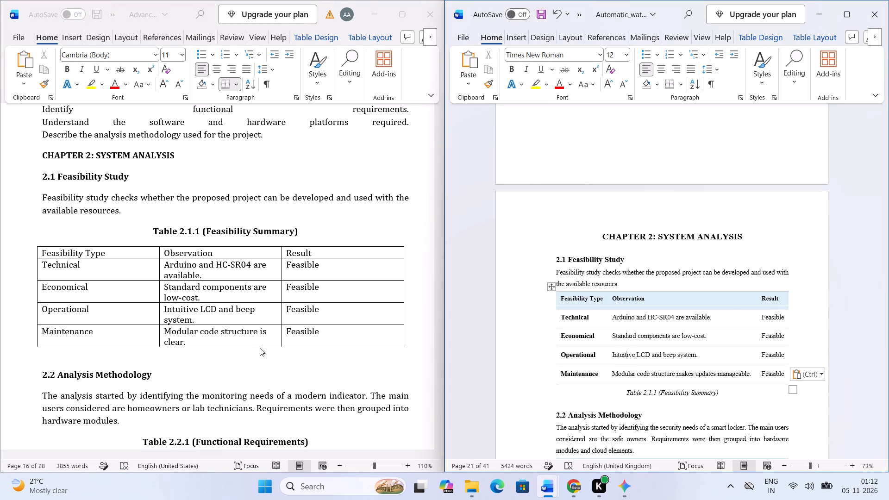
Replace the Maintenance observation in the Automatic report's Table 2.1.1 with the v3 report's "Modular code structure is clear.".
click(200, 344)
click(160, 332)
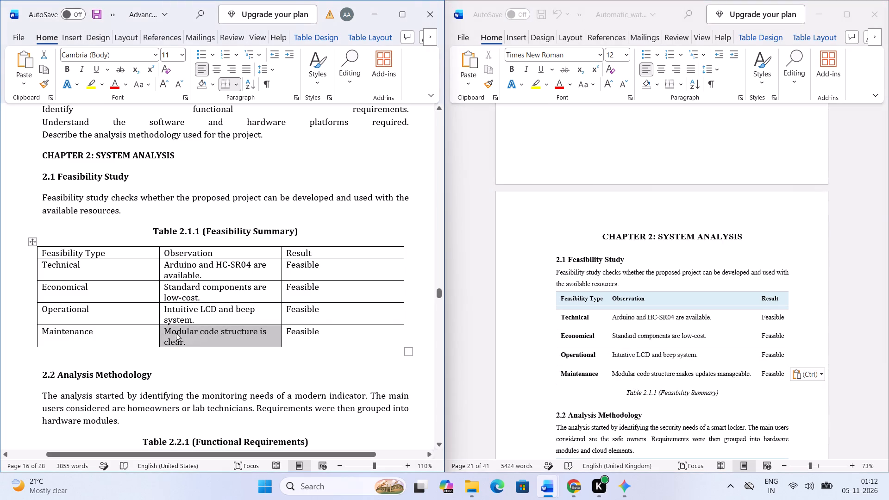
key(ctrl+c)
click(204, 337)
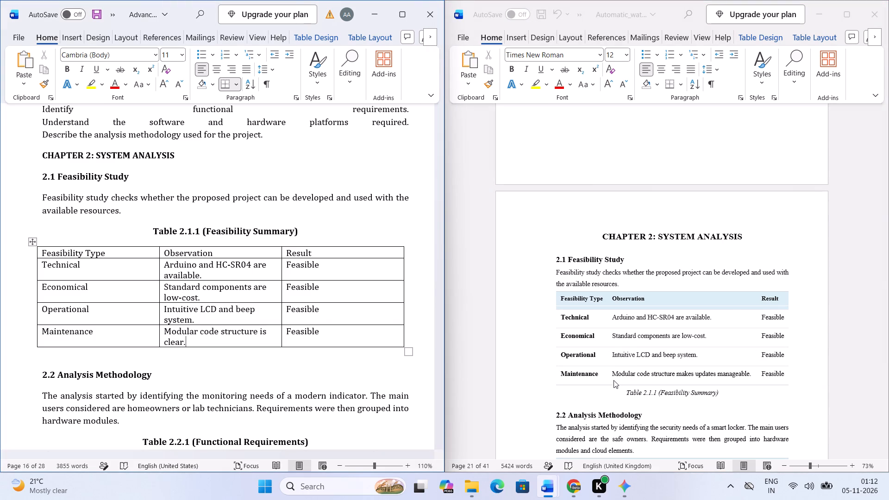
click(614, 376)
click(611, 375)
key(ctrl+v)
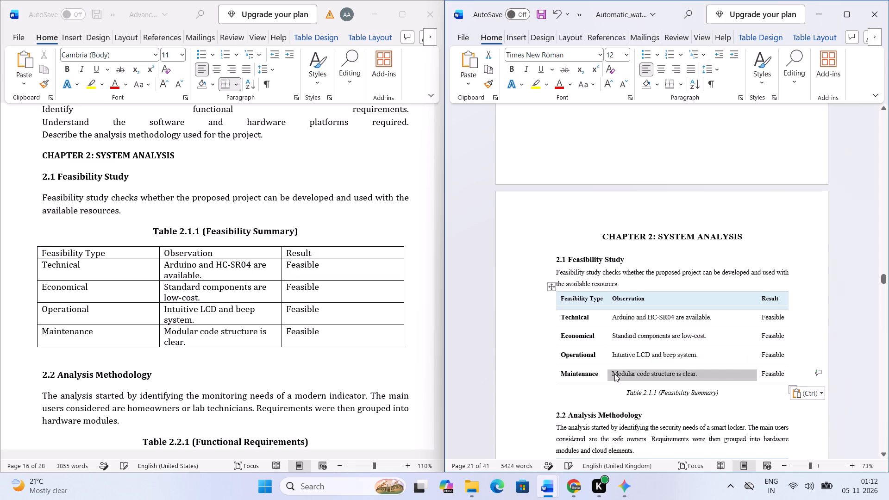
click(641, 383)
click(692, 362)
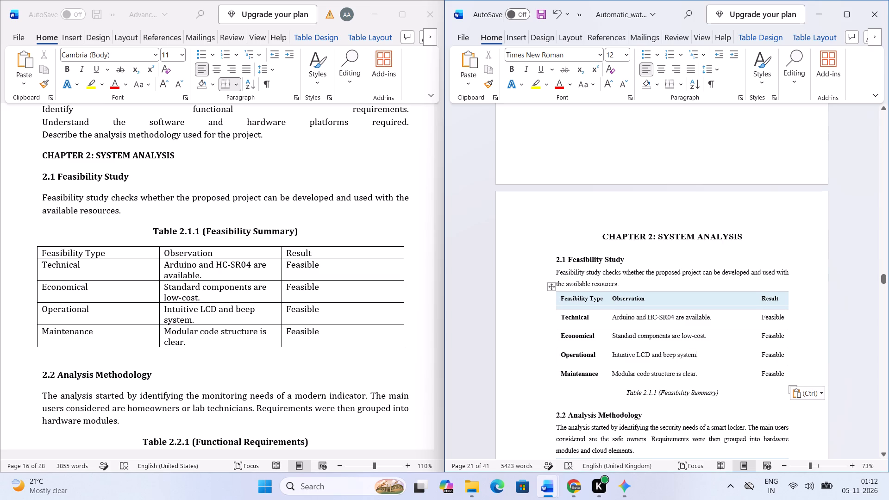
Replace the 2.2 Analysis Methodology paragraph in the Automatic report with the v3 report's paragraph about a modern indicator's monitoring needs.
scroll(661, 346, down, 11)
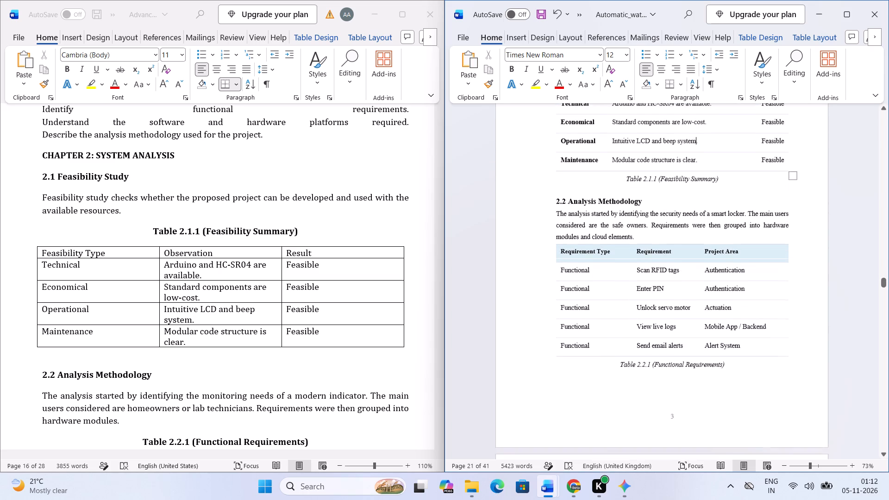
scroll(535, 331, up, 1)
scroll(647, 268, down, 4)
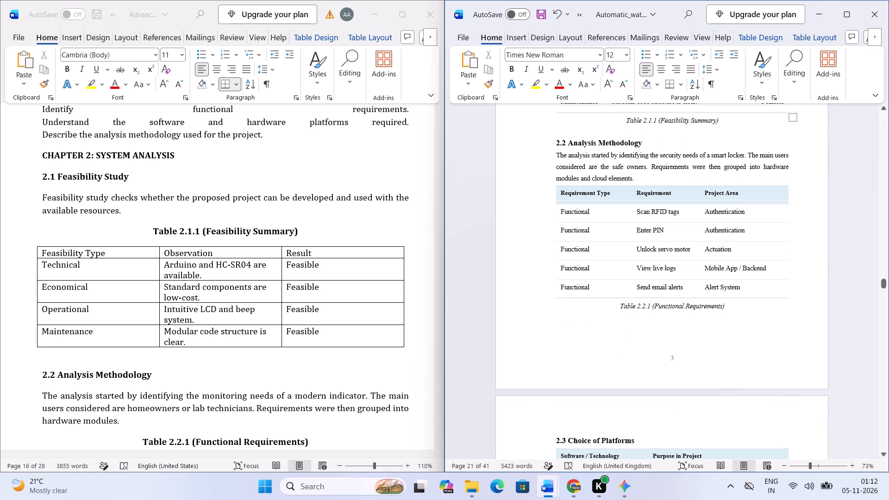
scroll(203, 289, down, 2)
scroll(202, 290, up, 2)
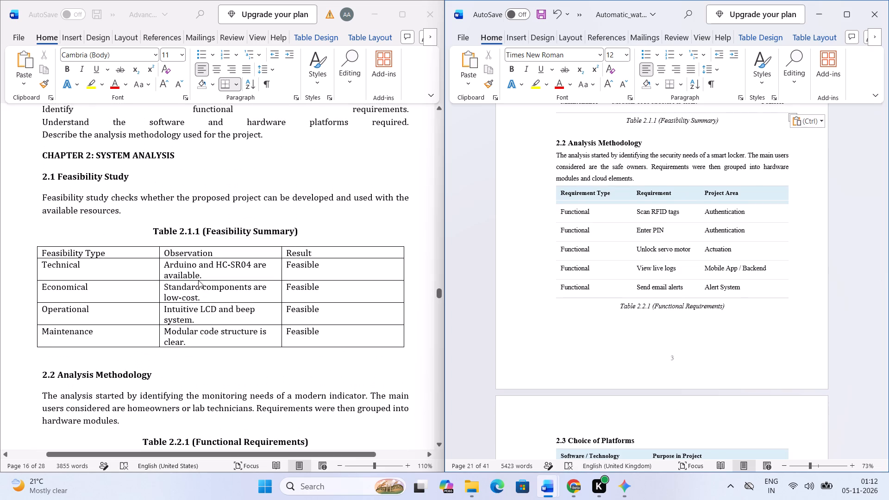
scroll(197, 278, down, 7)
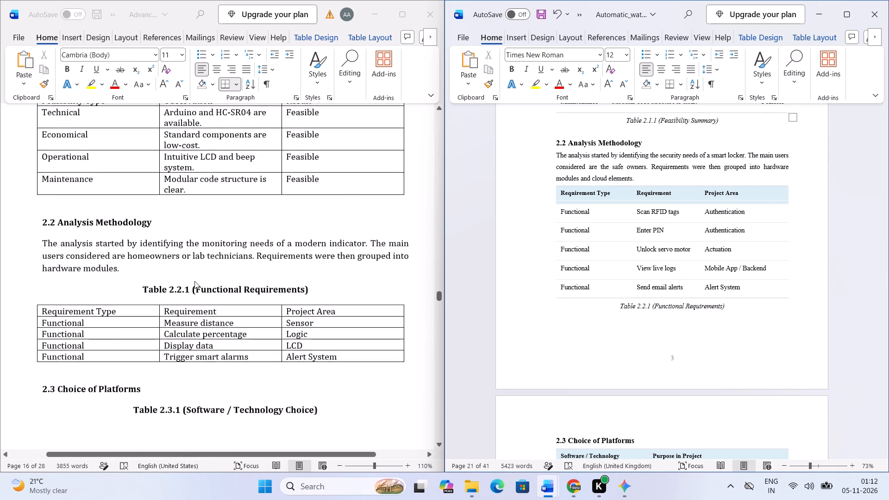
scroll(194, 281, down, 1)
click(45, 153)
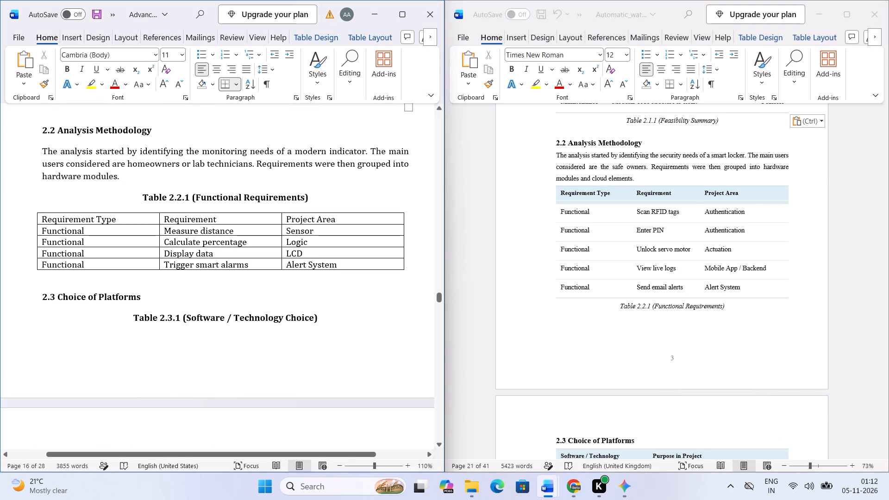
drag(125, 177, 39, 151)
key(ctrl+c)
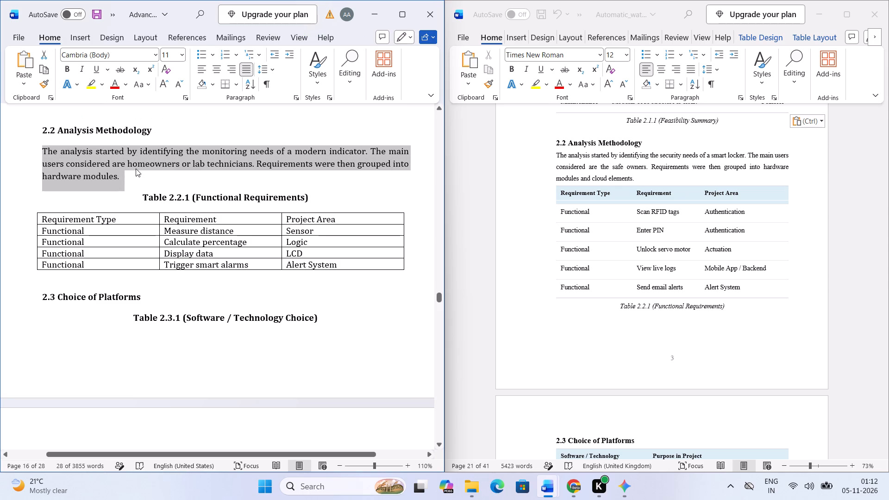
click(136, 169)
click(656, 176)
drag(646, 176, 615, 173)
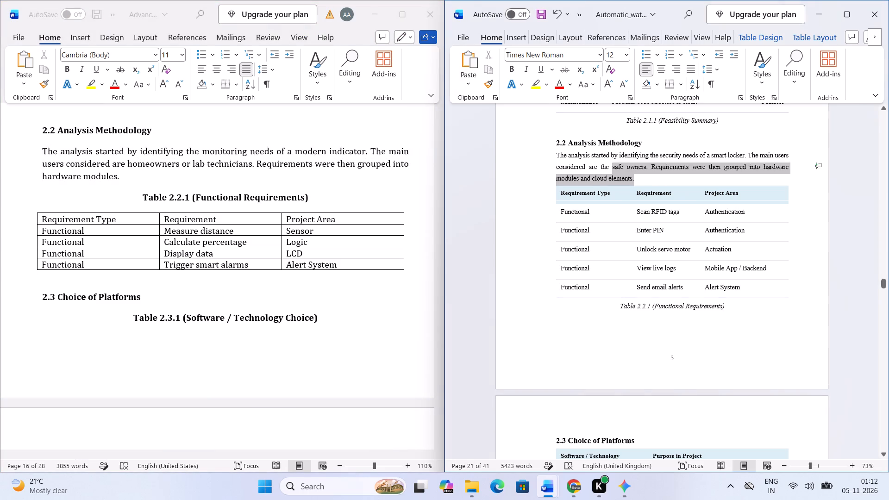
drag(615, 173, 557, 159)
key(ctrl+v)
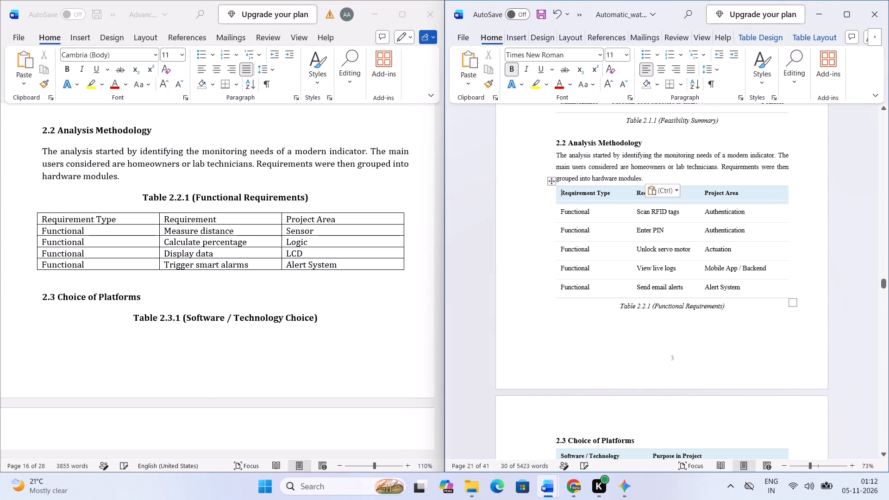
key(ctrl+z)
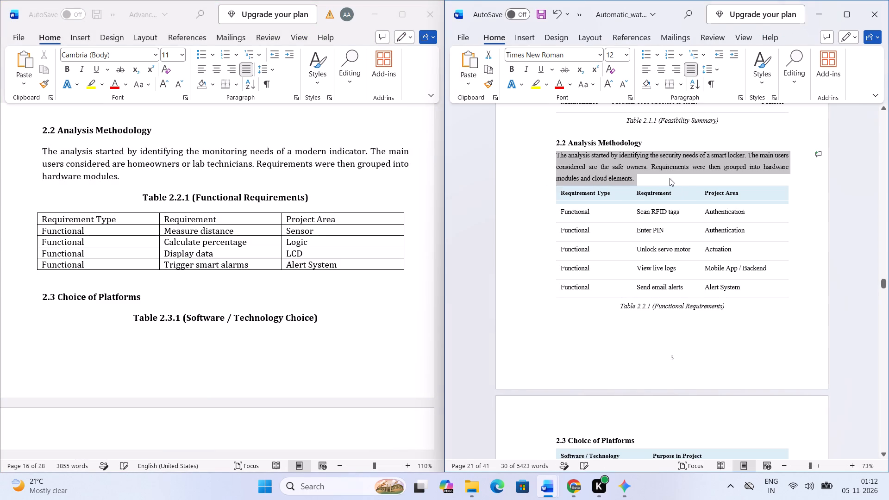
key(ctrl+y)
click(671, 171)
click(607, 196)
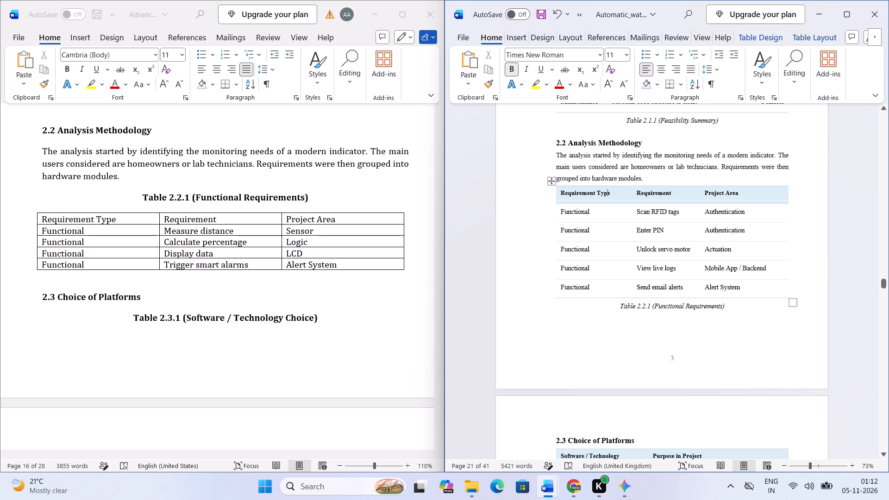
Replace the "Send email alerts" requirement in the Automatic report's Table 2.2.1 with the v3 report's "Trigger smart alarms".
scroll(629, 252, down, 5)
scroll(628, 252, up, 2)
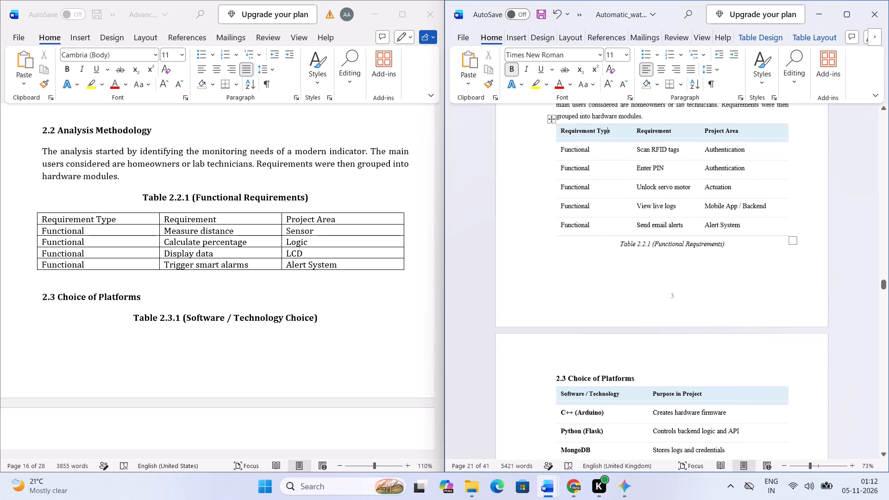
scroll(627, 250, up, 2)
scroll(134, 251, up, 1)
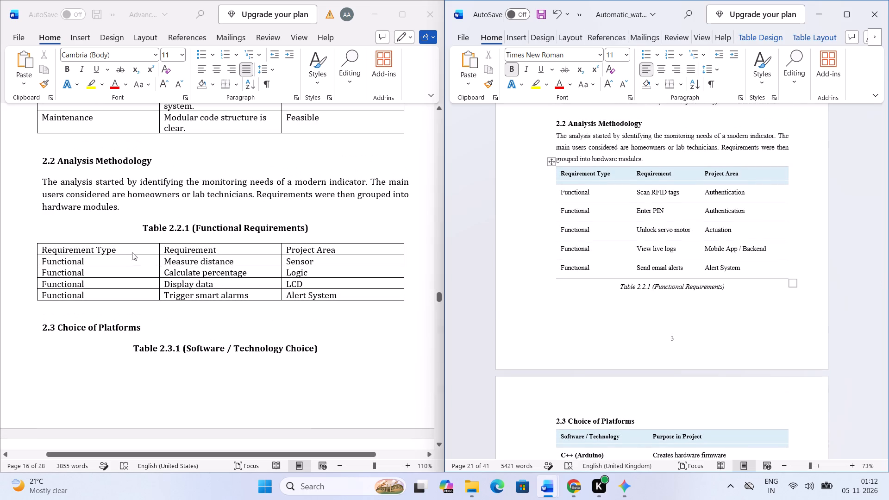
scroll(120, 280, down, 2)
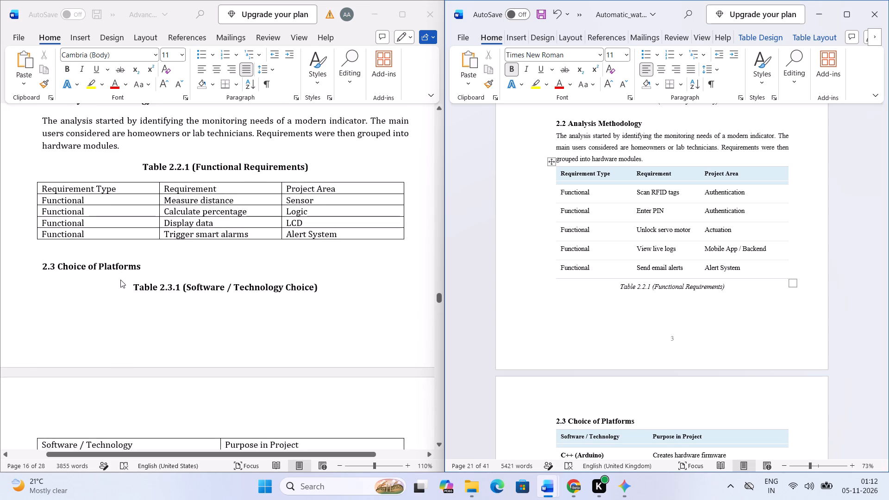
scroll(120, 280, up, 1)
scroll(118, 275, down, 2)
scroll(118, 275, up, 1)
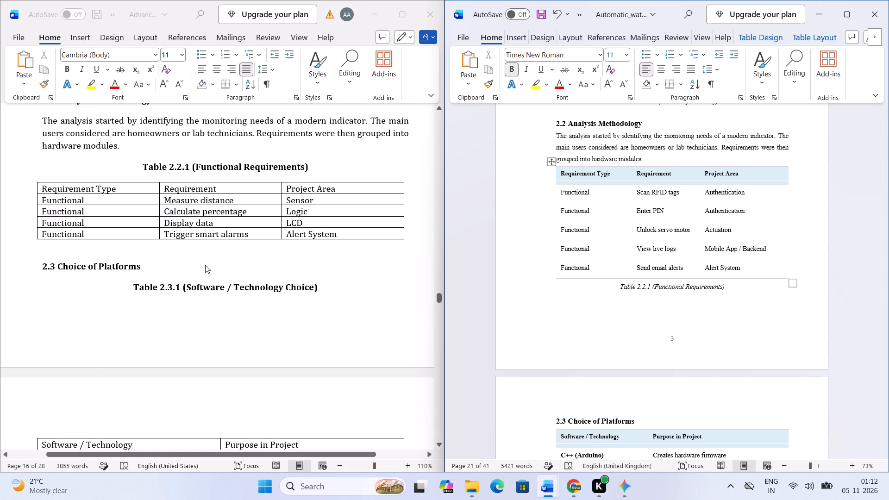
ctrl+scroll(787, 332, up, 4)
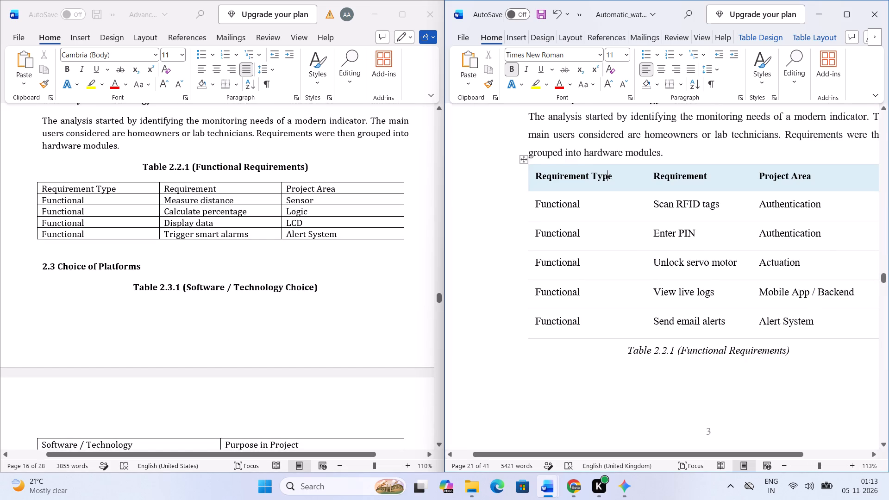
scroll(696, 288, up, 1)
scroll(696, 285, left, 1)
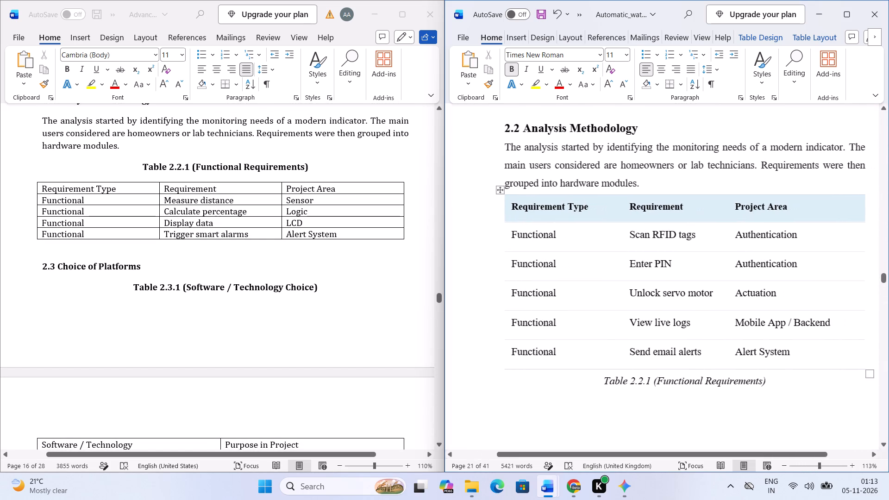
scroll(696, 285, left, 1)
scroll(696, 266, up, 1)
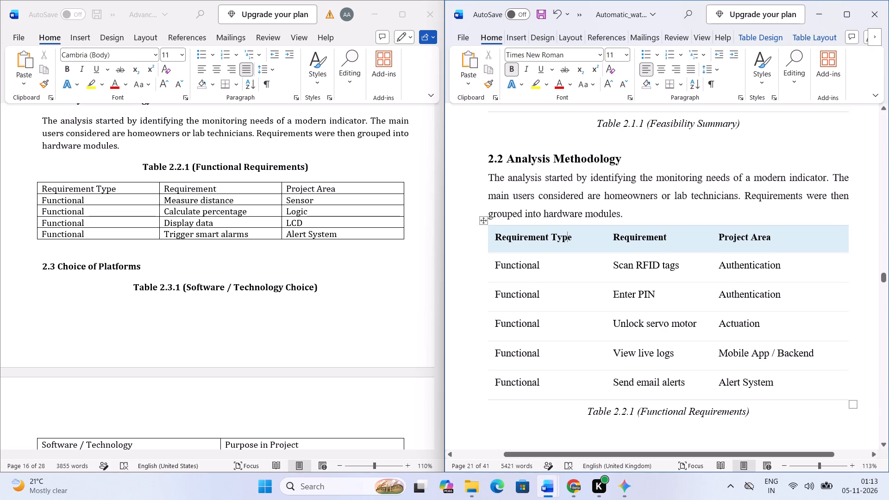
click(501, 381)
drag(496, 384, 816, 391)
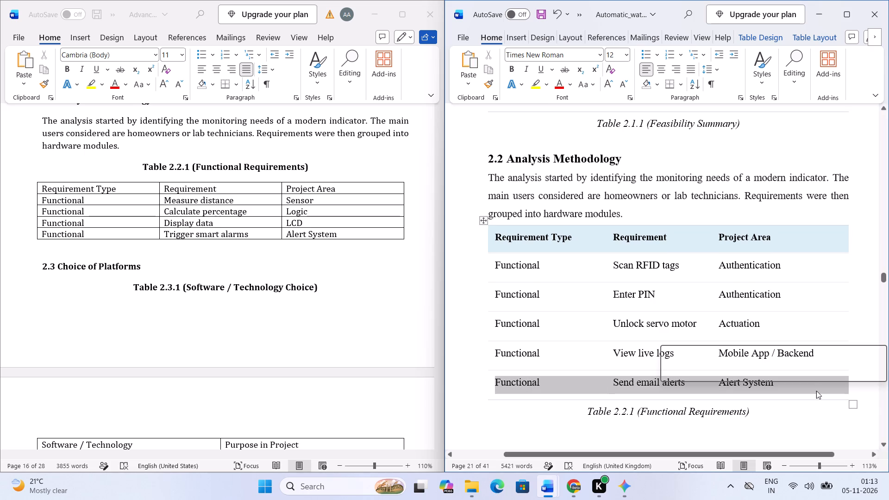
click(791, 398)
click(780, 391)
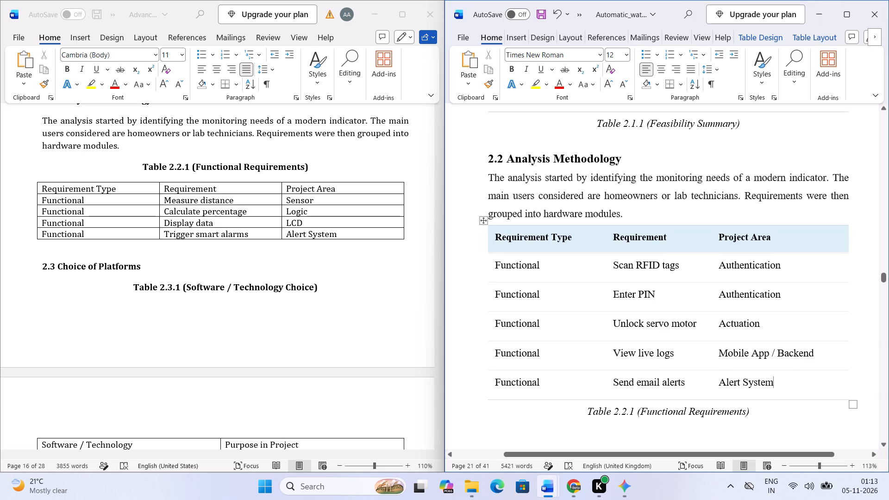
click(684, 383)
key(ctrl+BackSpace)
key(ctrl+BackSpace)
key(ctrl+BackSpace)
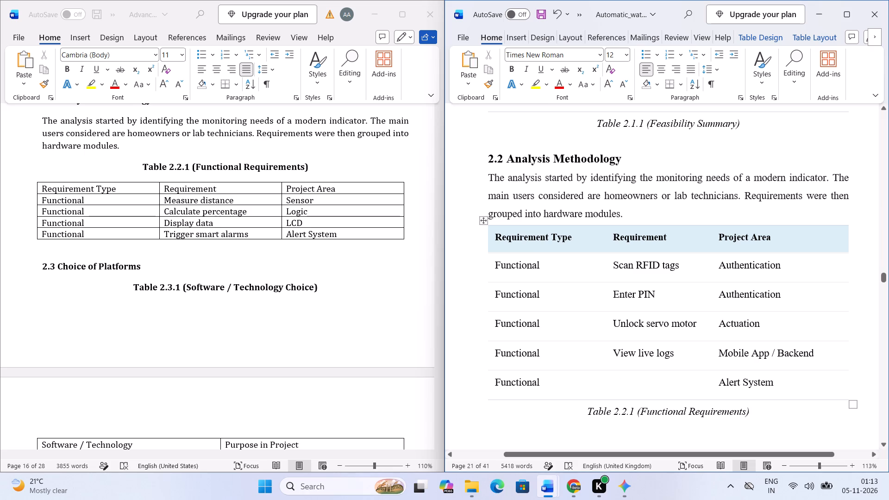
text(Trig)
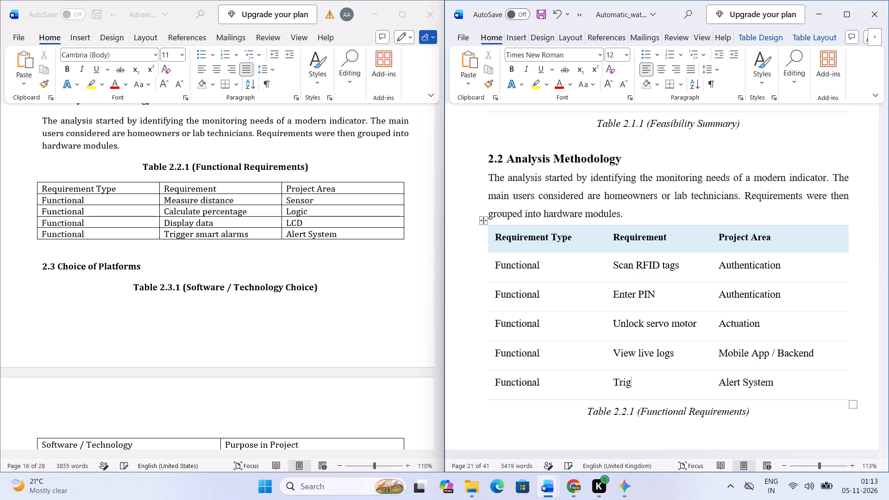
text(ger D)
key(BackSpace)
text(s,)
key(BackSpace)
text(mart)
key(space)
text(A)
key(BackSpace)
text(als)
key(BackSpace)
text(arms)
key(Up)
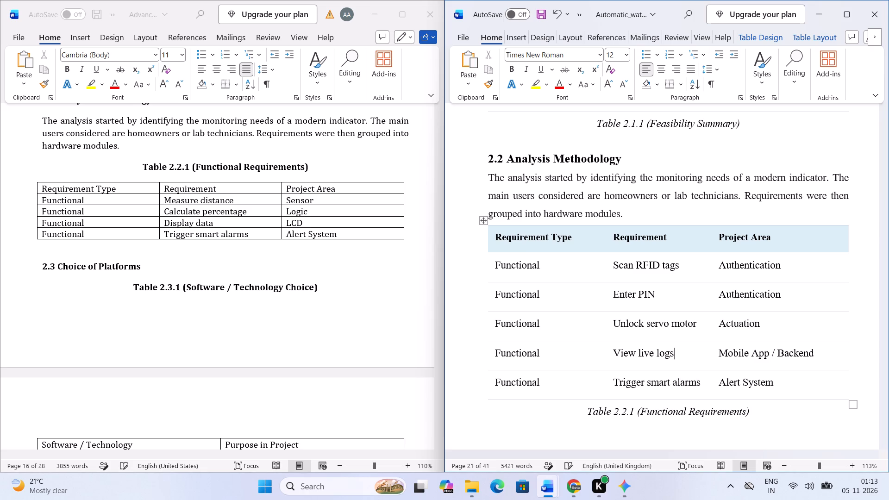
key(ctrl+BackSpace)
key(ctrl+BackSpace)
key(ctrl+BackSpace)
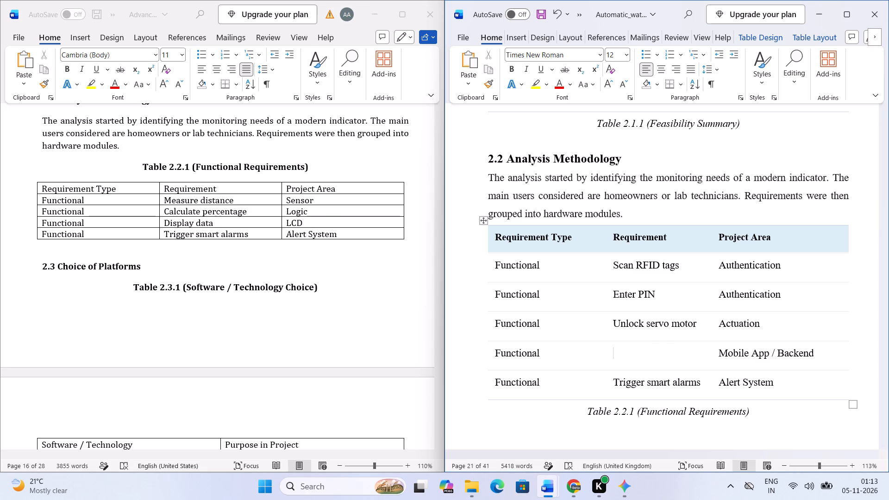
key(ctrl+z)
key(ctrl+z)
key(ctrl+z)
Replace the "Mobile App / Backend" project area in the Automatic report's Table 2.2.1 with the v3 report's "LCD".
click(729, 355)
click(804, 355)
click(810, 353)
click(817, 353)
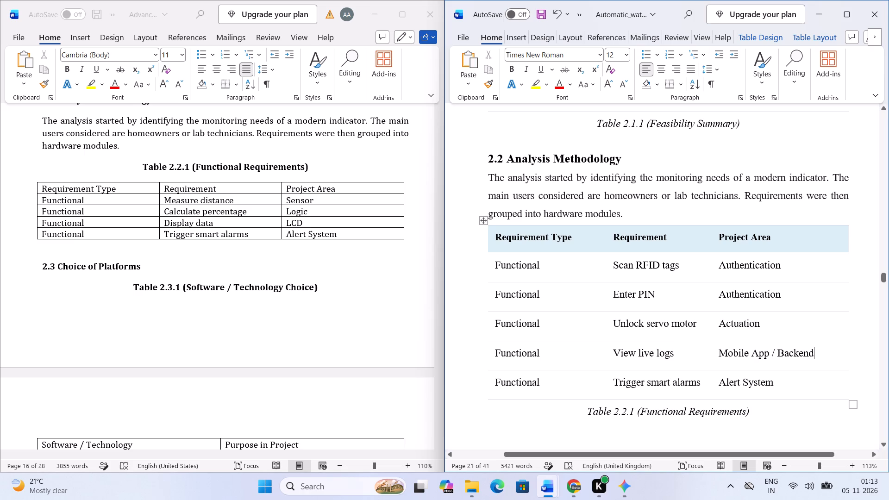
key(ctrl+BackSpace)
key(ctrl+BackSpace)
key(ctrl+BackSpace)
key(ctrl+BackSpace)
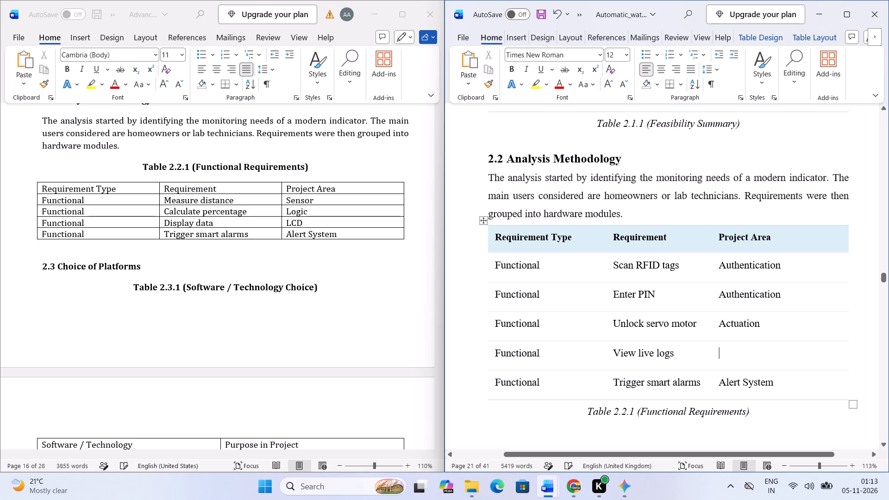
text(LCD)
Replace the "View live logs" requirement in the Automatic report's Table 2.2.1 with the v3 report's "Display data".
key(ctrl+Left)
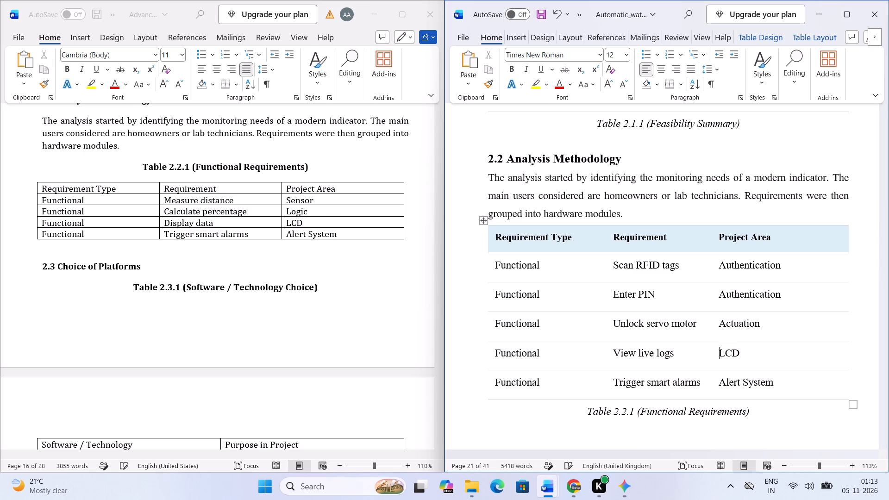
key(Left)
key(ctrl+BackSpace)
key(ctrl+BackSpace)
key(ctrl+BackSpace)
text(Display)
key(space)
text(data)
Replace the "Unlock servo motor" requirement in the Automatic report's Table 2.2.1 with "Calculate data".
key(Up)
key(Right)
key(ctrl+Right)
key(ctrl+Right)
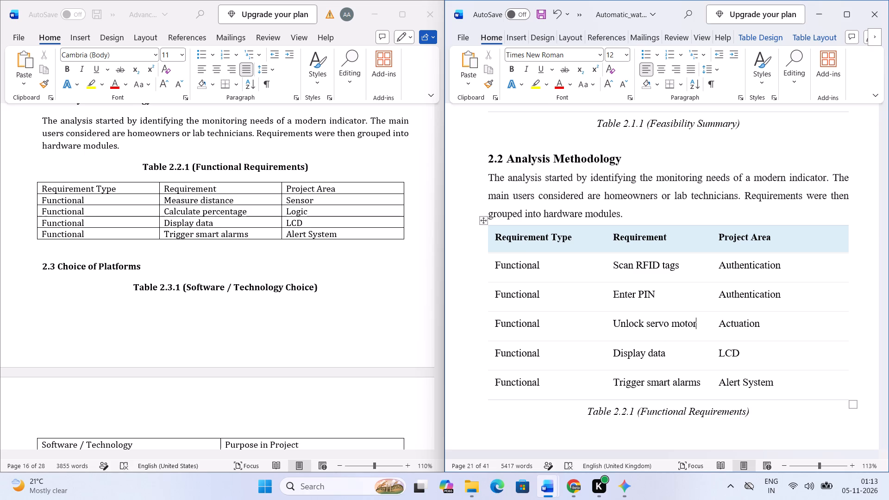
key(ctrl+BackSpace)
key(ctrl+BackSpace)
key(ctrl+BackSpace)
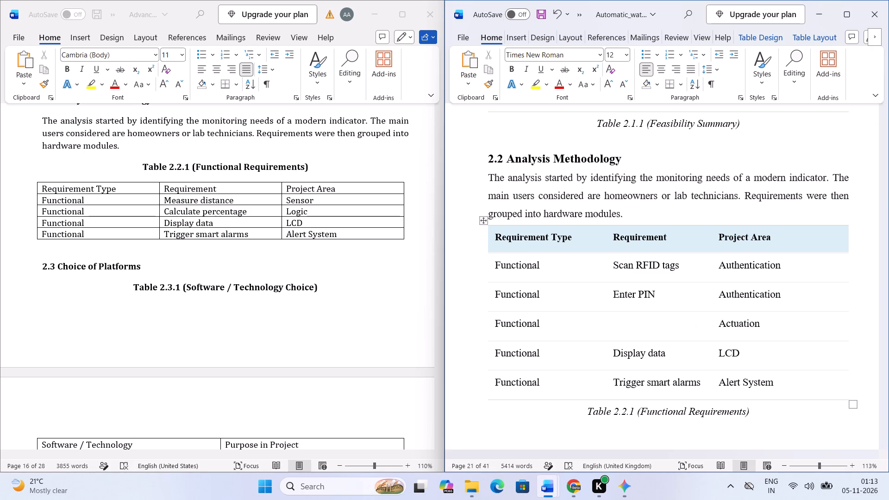
text(ca)
key(BackSpace)
key(BackSpace)
text(Ca)
text(lculate)
key(space)
key(shift+f)
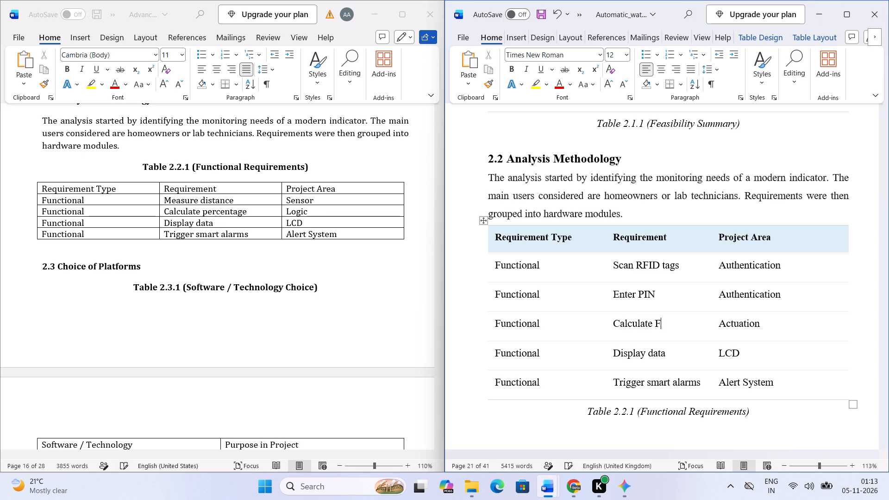
key(BackSpace)
text(day)
key(BackSpace)
text(ta)
Correct the "Calculate data" requirement in Table 2.2.1 to the v3 report's "Calculate percentage".
key(Right)
key(Right)
key(Right)
key(Right)
key(Right)
key(Right)
key(Right)
key(Right)
key(Right)
key(Right)
key(ctrl+Left)
key(ctrl+Left)
key(BackSpace)
key(BackSpace)
key(BackSpace)
key(BackSpace)
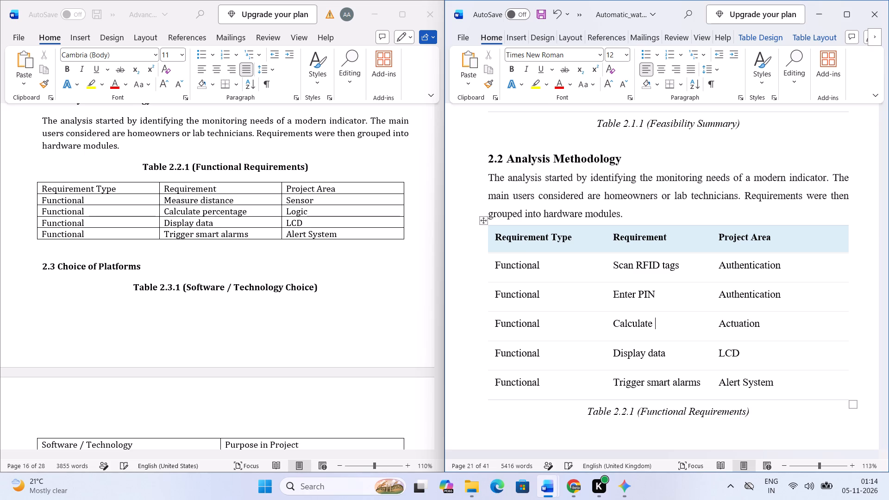
key(shift+p)
key(BackSpace)
text(percentafe)
key(BackSpace)
key(BackSpace)
text(ge)
Replace the "Actuation" project area in the Automatic report's Table 2.2.1 with the v3 report's "Logic".
key(ctrl+Right)
key(ctrl+Right)
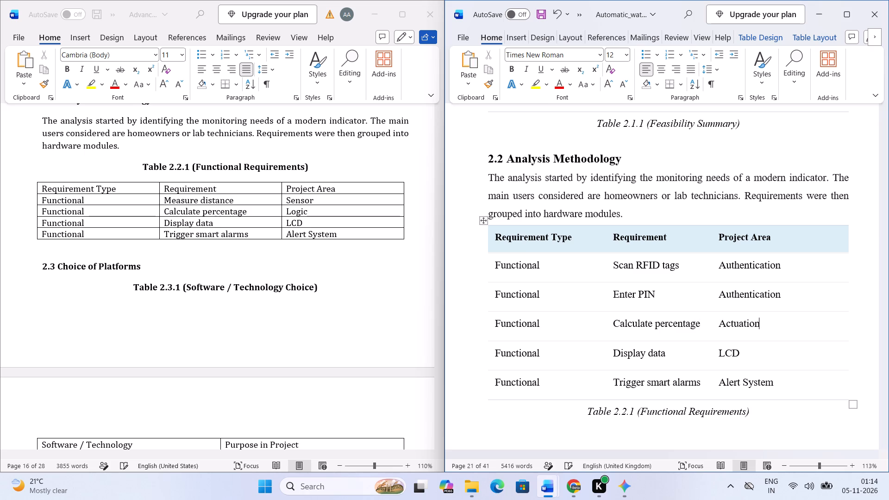
key(BackSpace)
key(BackSpace)
key(BackSpace)
key(BackSpace)
key(ctrl+BackSpace)
text(Lo)
text(gic)
Replace the "Authentication" project area in the "Enter PIN" row of Table 2.2.1 with the v3 report's "Sensor".
key(Up)
key(ctrl+Right)
key(ctrl+Right)
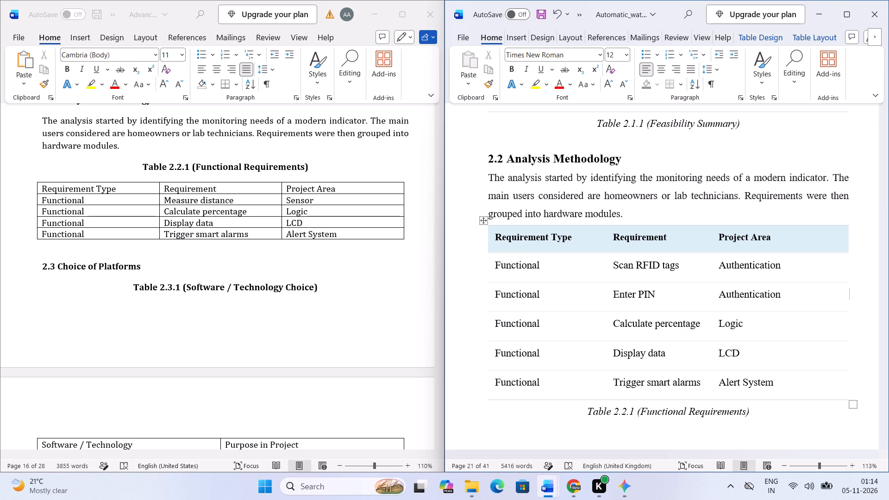
key(ctrl+Left)
key(ctrl+BackSpace)
key(ctrl+BackSpace)
text(Sen)
text(sr)
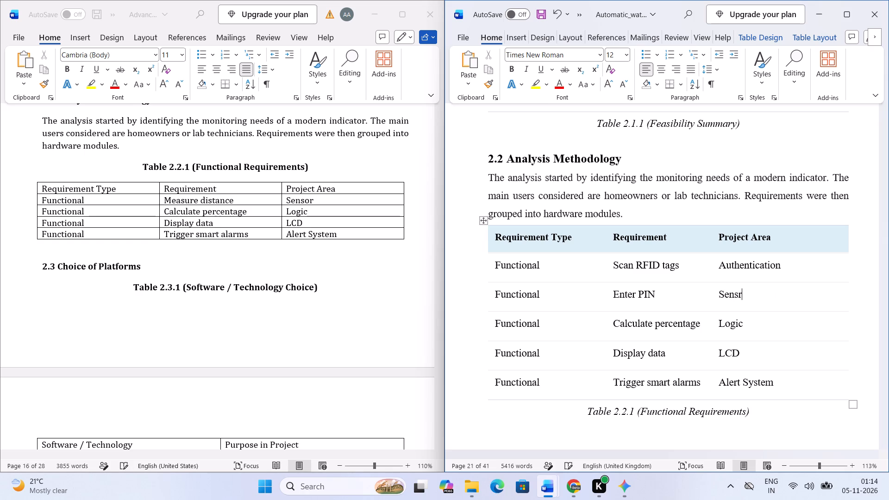
key(BackSpace)
text(or)
Replace the "Enter PIN" requirement in the Automatic report's Table 2.2.1 with the v3 report's "Measure distance".
key(Left)
key(Left)
key(Left)
key(Left)
key(ctrl+Left)
key(ctrl+Left)
key(BackSpace)
key(BackSpace)
key(BackSpace)
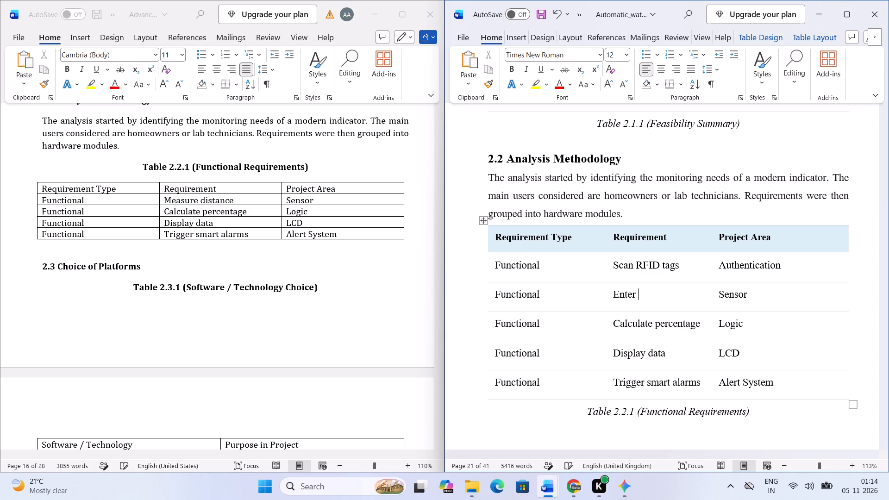
key(BackSpace)
key(BackSpace)
key(BackSpace)
key(BackSpace)
key(BackSpace)
key(BackSpace)
text(Mwa)
key(BackSpace)
key(BackSpace)
text(easure)
key(space)
text(distance)
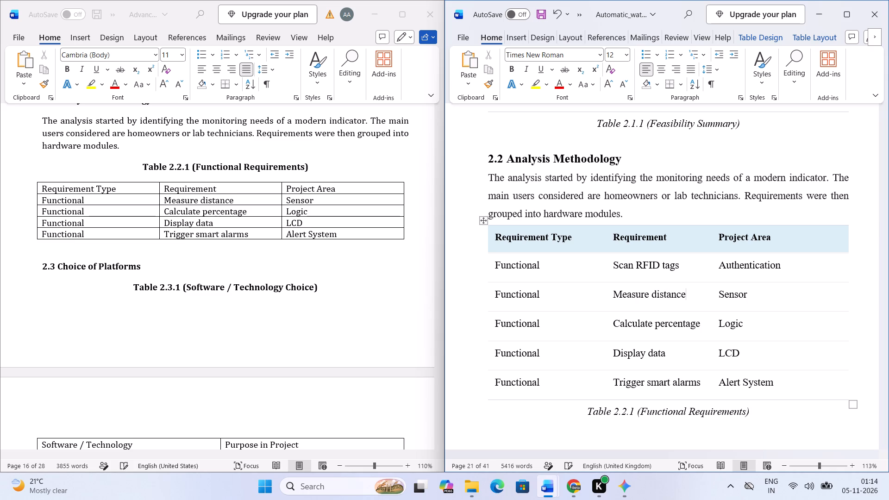
Delete the entire "Scan RFID tags" row from the Automatic report's Table 2.2.1.
click(825, 262)
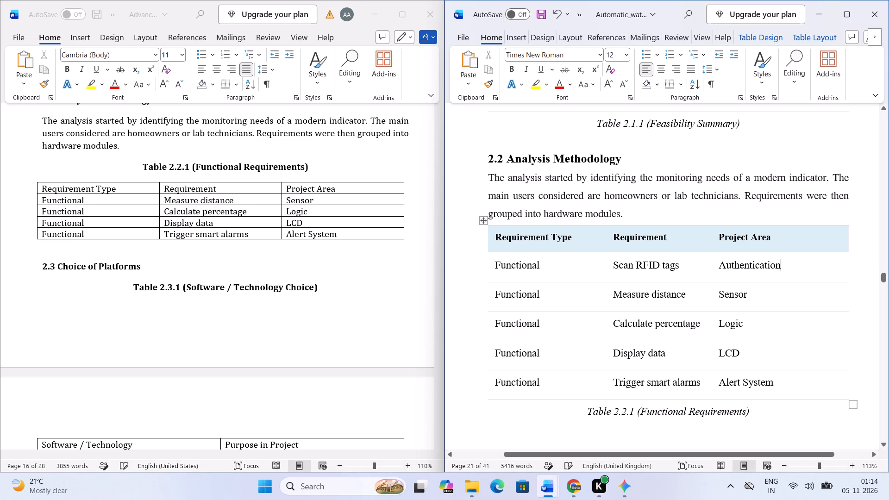
drag(808, 269, 527, 269)
key(BackSpace)
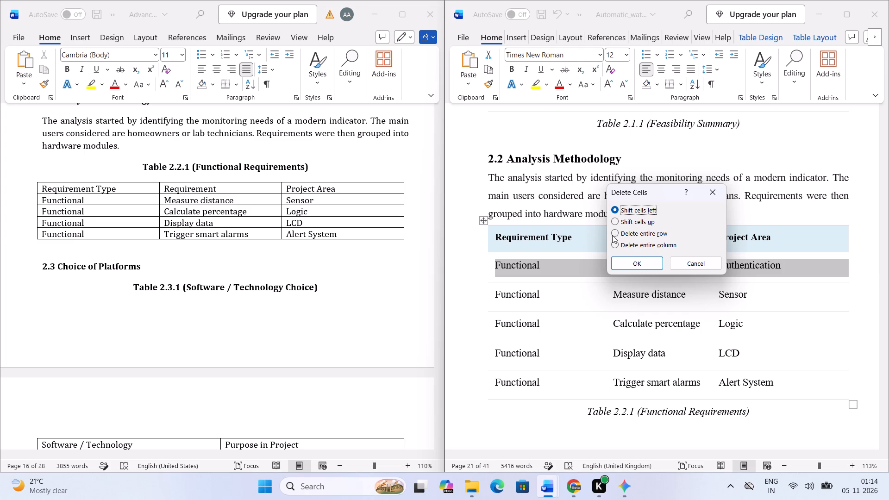
click(616, 234)
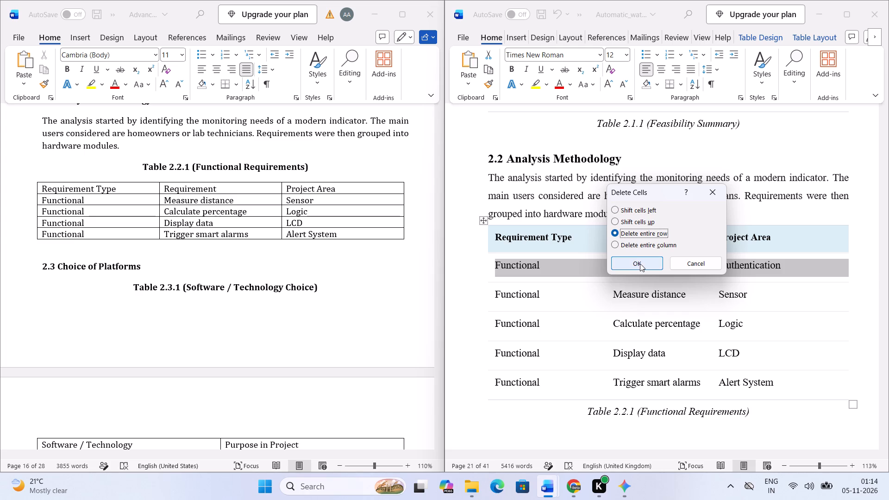
click(632, 262)
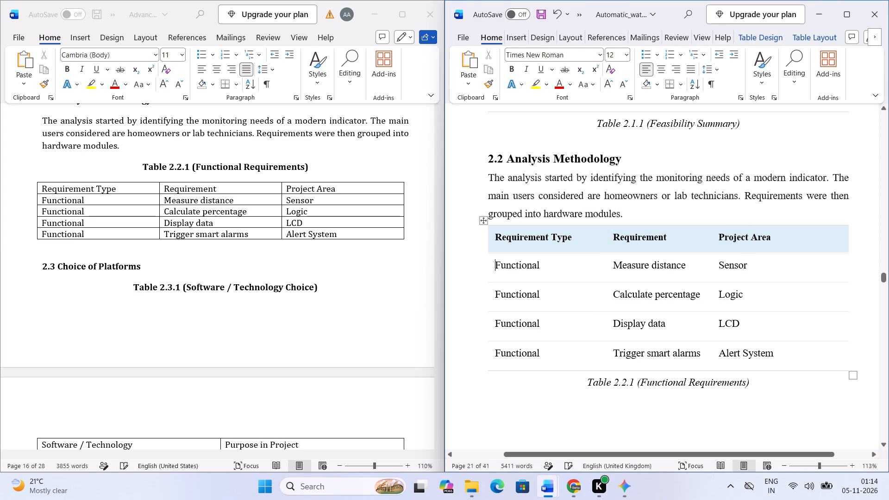
Insert a blank line between the 2.2 Analysis Methodology paragraph and the functional requirements table in the Automatic report.
click(601, 409)
scroll(601, 409, down, 9)
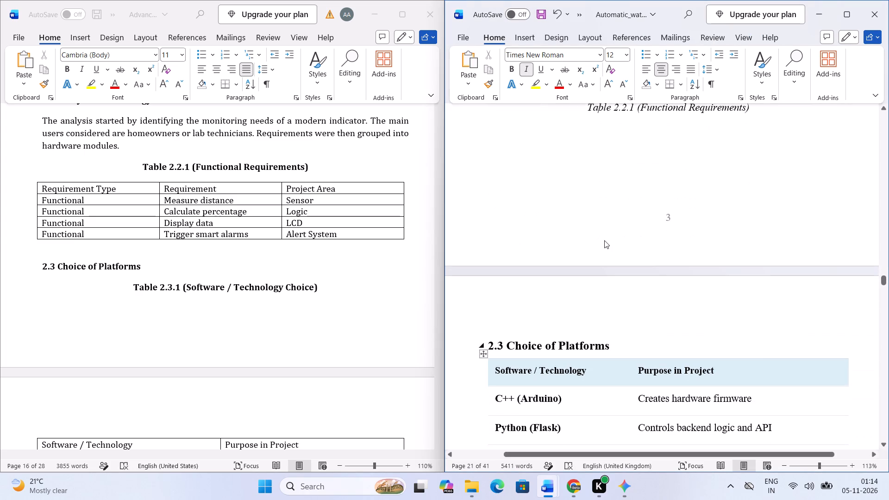
ctrl+scroll(605, 240, down, 3)
scroll(615, 247, up, 10)
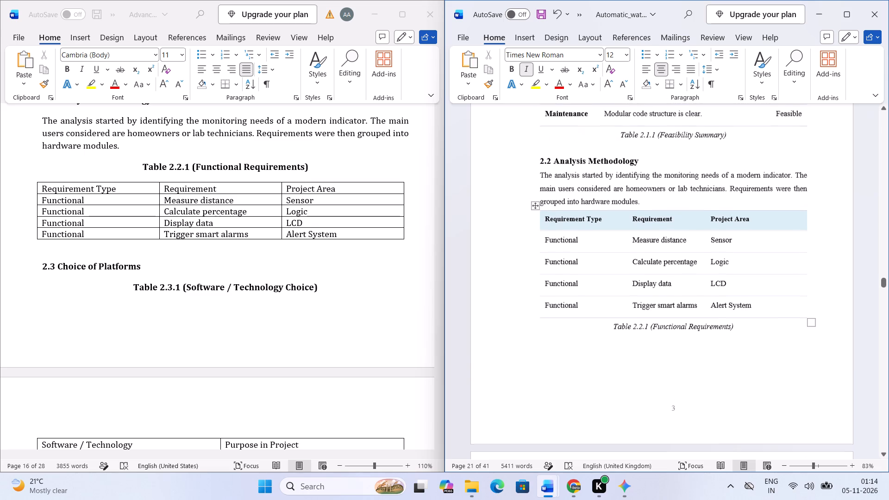
click(659, 206)
key(Return)
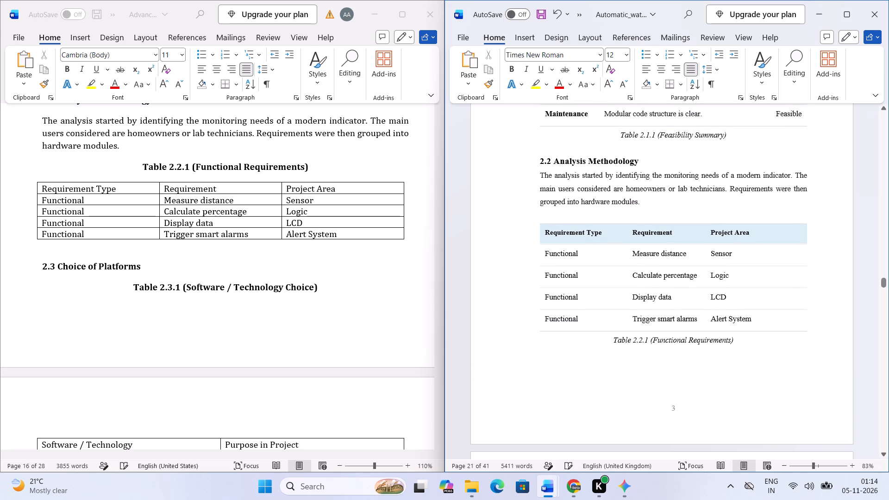
Insert a blank line between the 2.1 Feasibility Study paragraph and the feasibility table in the Automatic report.
scroll(666, 201, up, 8)
scroll(660, 223, down, 1)
scroll(659, 228, up, 1)
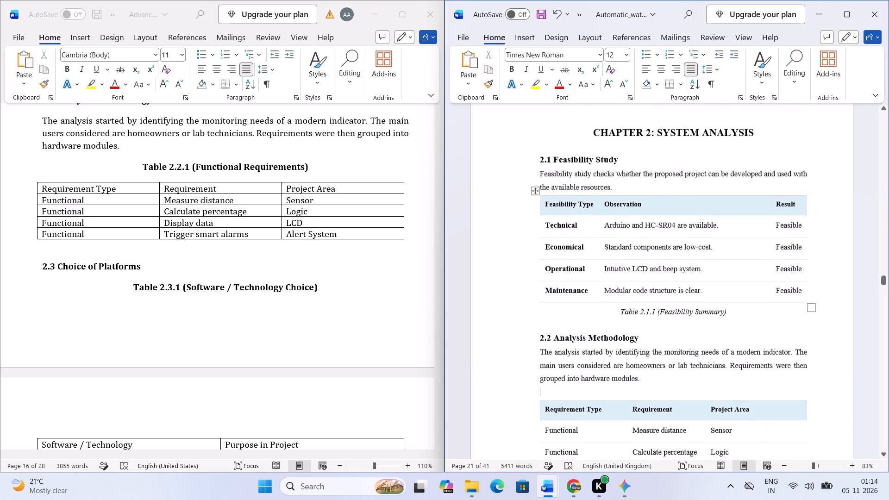
click(652, 167)
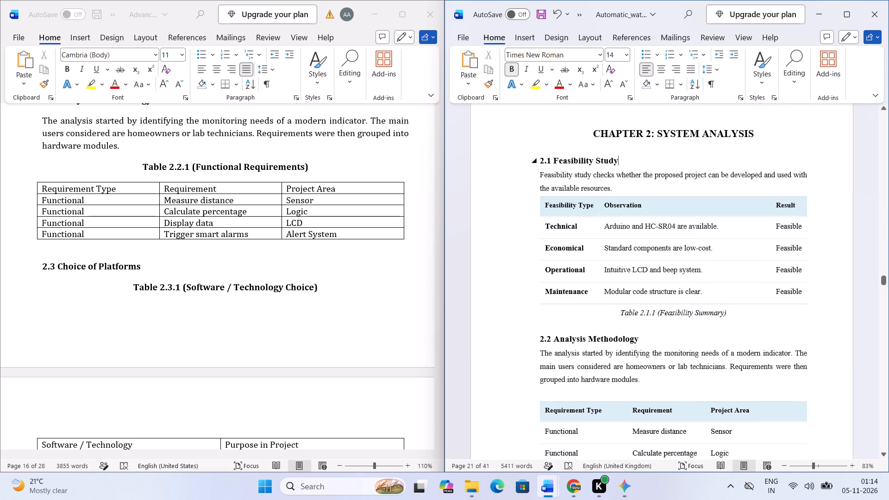
click(639, 184)
key(Return)
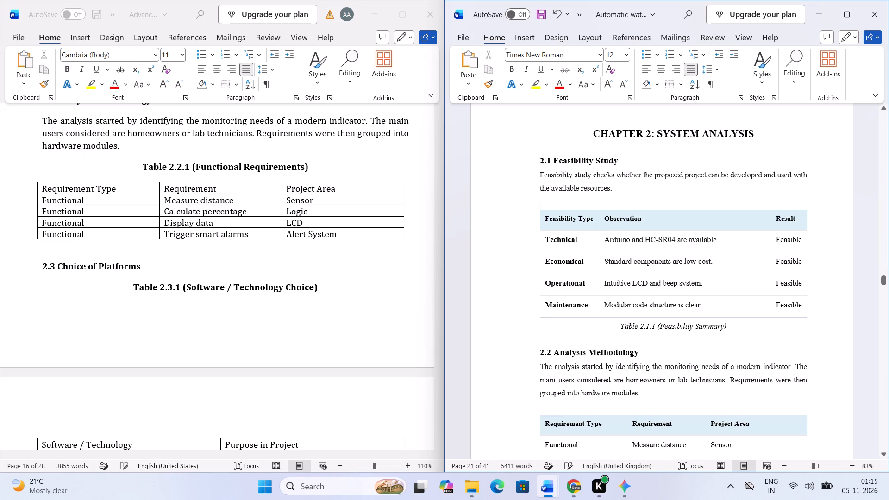
Compare the 2.3 Choice of Platforms tables in the v3 and Automatic reports, starting from the "C++ (Arduino)" row.
scroll(635, 183, down, 19)
click(630, 246)
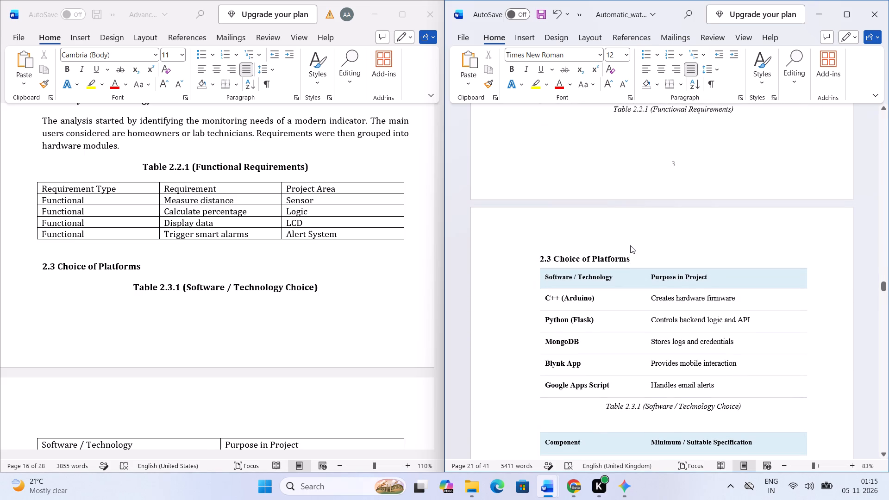
click(617, 238)
scroll(610, 258, down, 8)
scroll(257, 290, up, 1)
scroll(257, 290, down, 2)
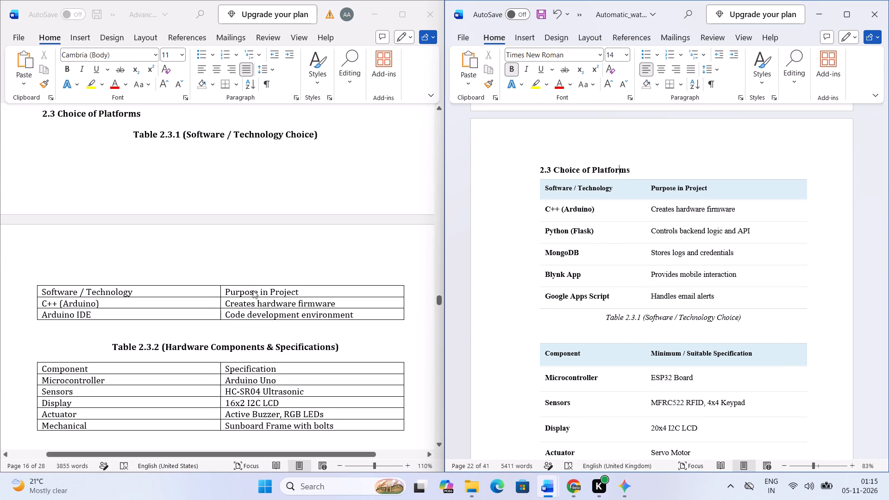
scroll(252, 290, up, 1)
scroll(368, 279, up, 1)
scroll(534, 280, up, 6)
scroll(348, 288, up, 1)
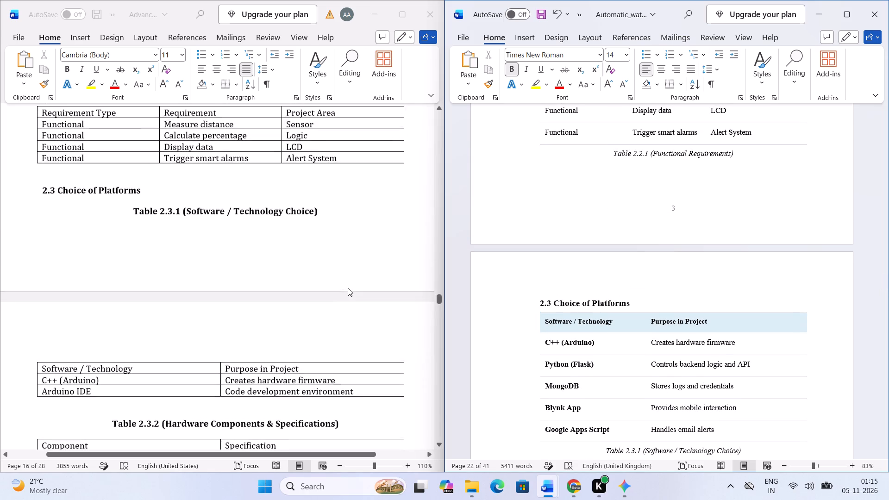
scroll(348, 288, up, 3)
scroll(326, 294, down, 12)
scroll(324, 296, up, 4)
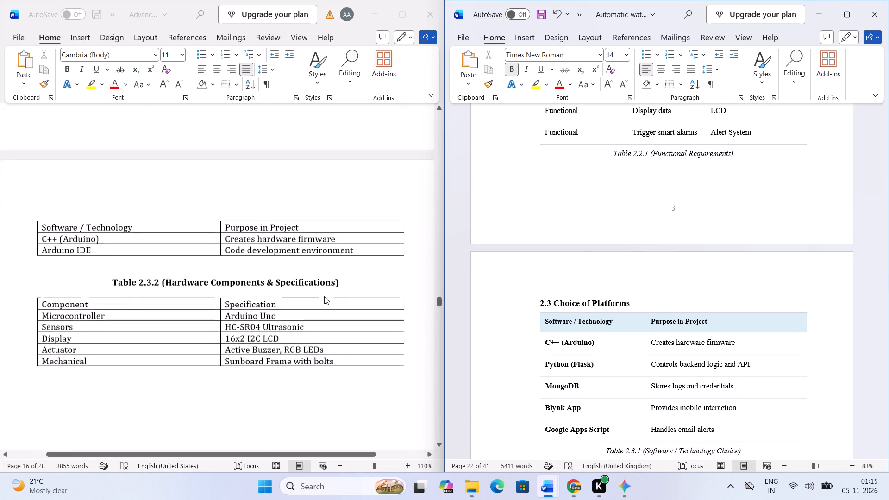
scroll(324, 296, up, 3)
scroll(543, 339, down, 2)
click(595, 289)
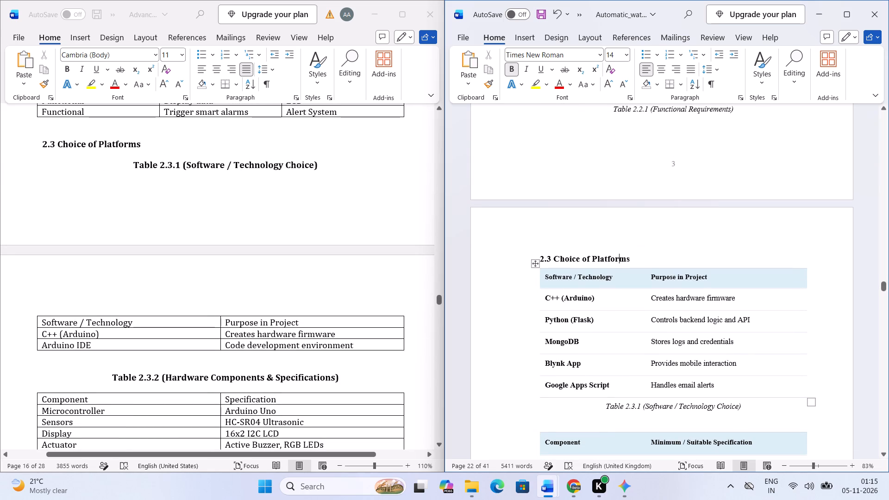
click(602, 295)
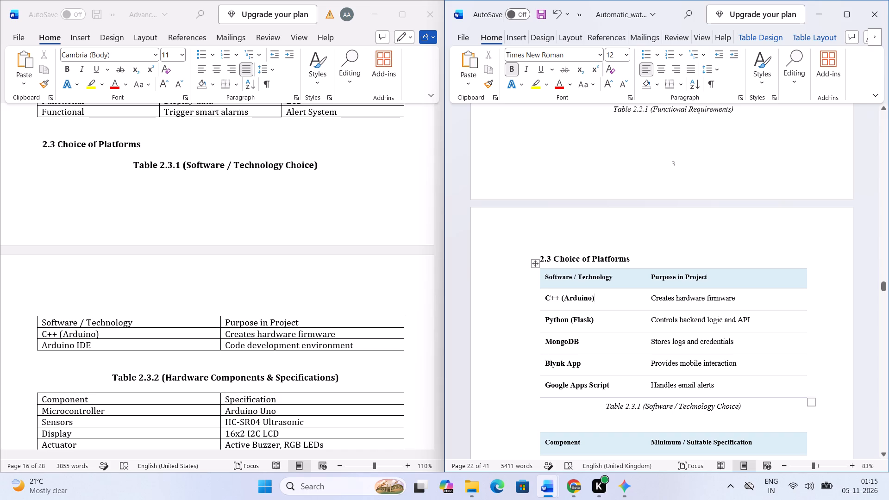
Delete "(Flask)" from the "Python (Flask)" cell in the Automatic report's Table 2.3.1.
key(Down)
key(ctrl+BackSpace)
key(ctrl+BackSpace)
key(ctrl+BackSpace)
key(ctrl+BackSpace)
key(ctrl+BackSpace)
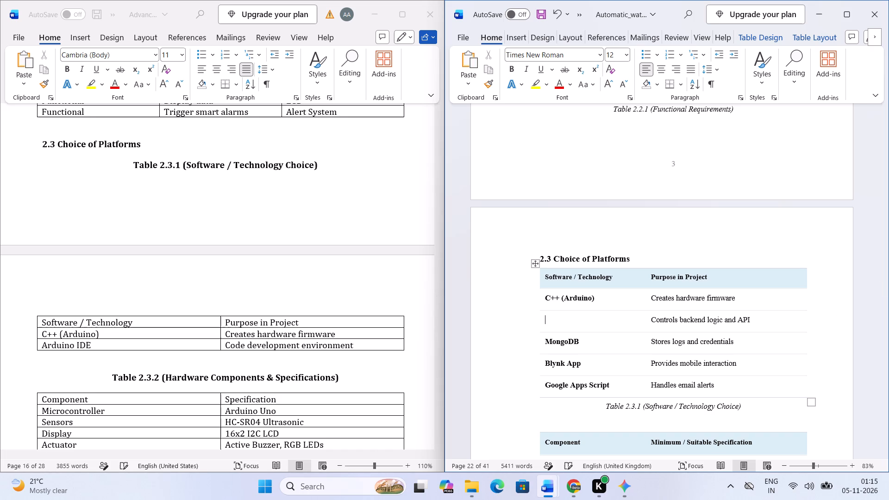
key(ctrl+z)
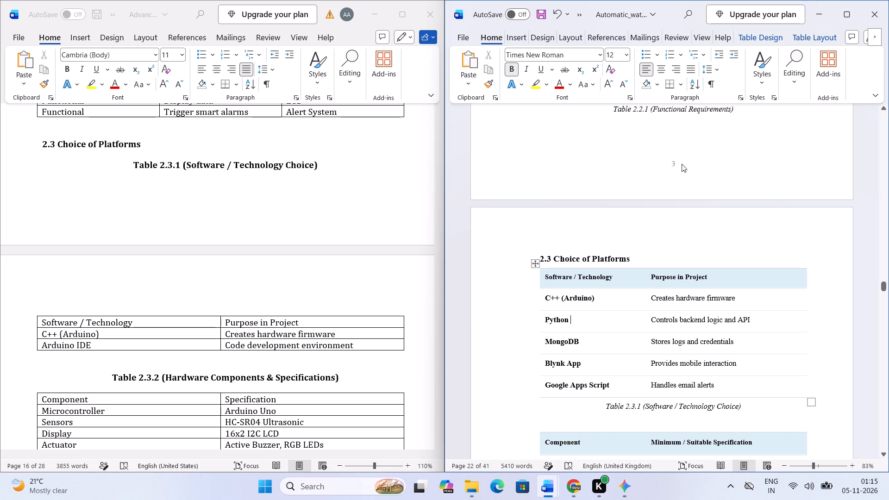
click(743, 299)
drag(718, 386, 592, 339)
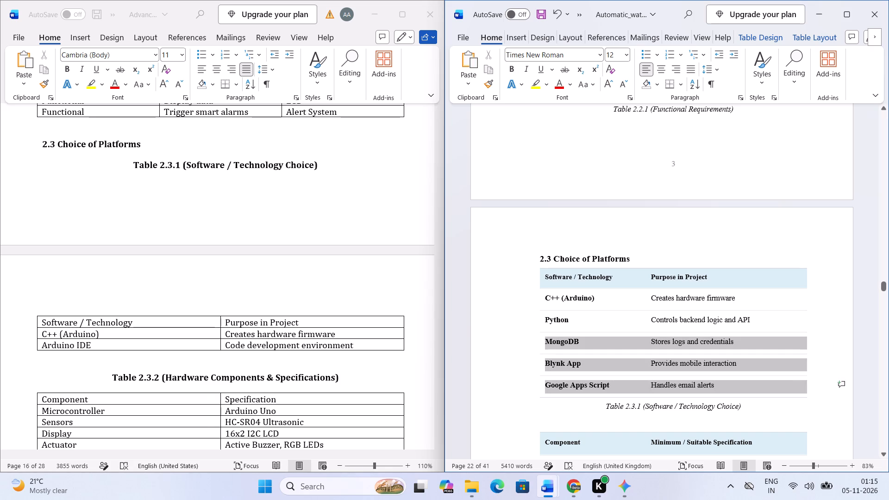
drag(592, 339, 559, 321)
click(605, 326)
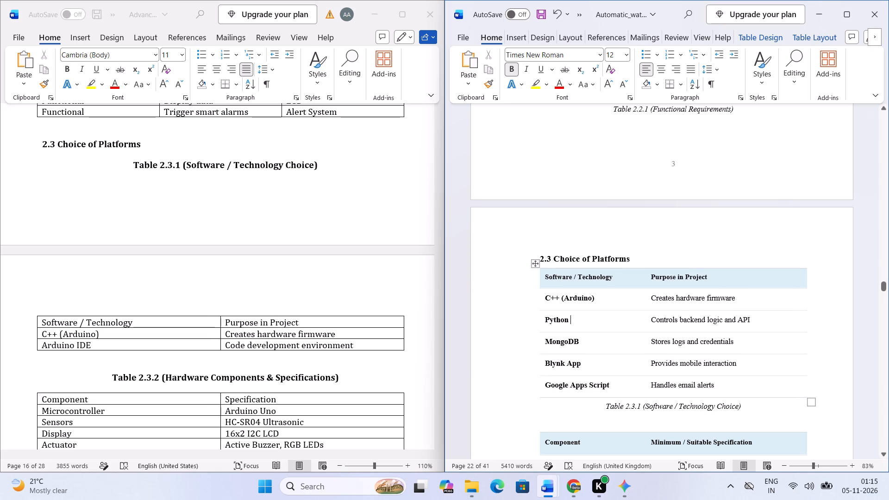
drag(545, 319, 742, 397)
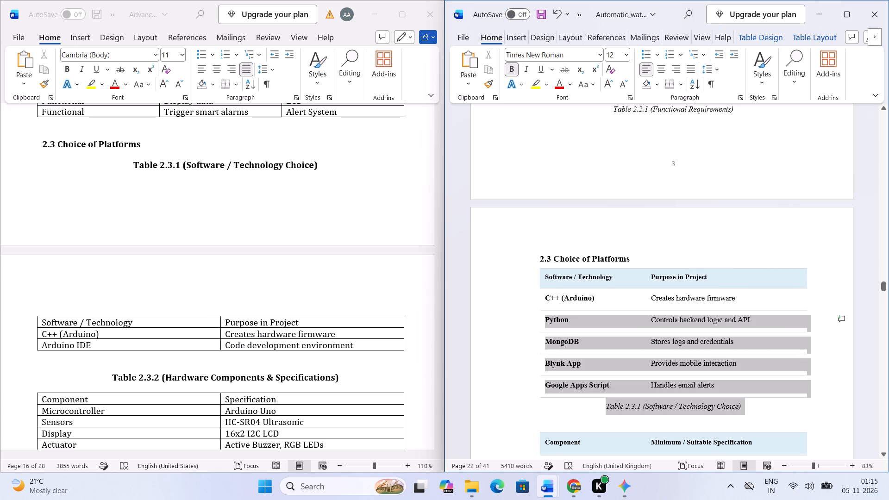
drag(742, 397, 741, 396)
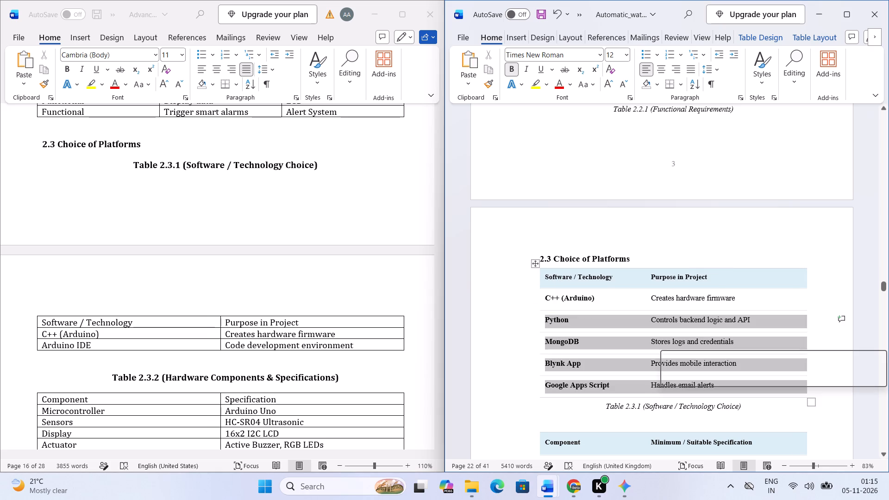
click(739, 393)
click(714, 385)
Replace "Python" with bold "Arduino IDE" in the second software row of the Automatic report's Table 2.3.1.
click(598, 315)
key(BackSpace)
key(ctrl+BackSpace)
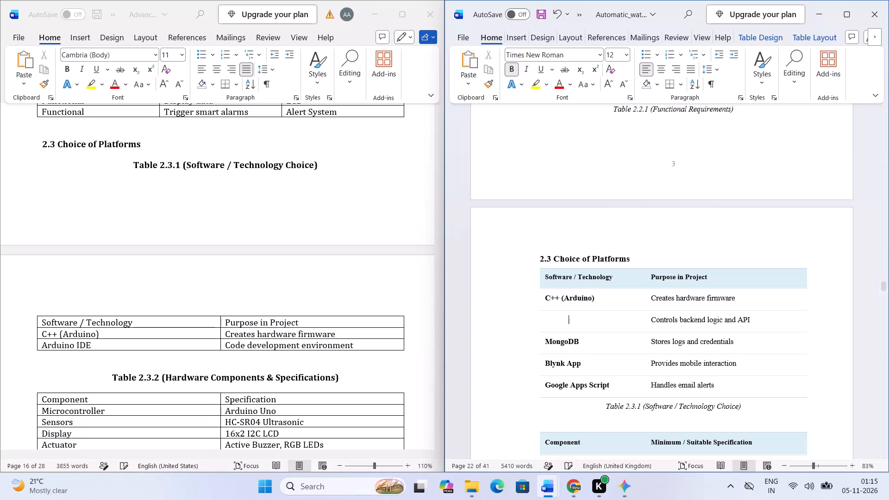
key(shift+a)
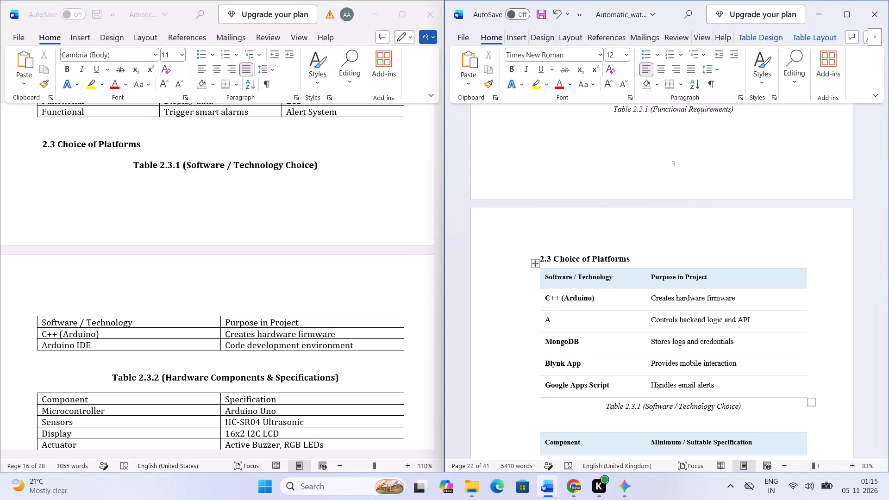
text(rdunino)
key(space)
text(IDE)
key(ctrl+shift+Left)
key(ctrl+shift+Left)
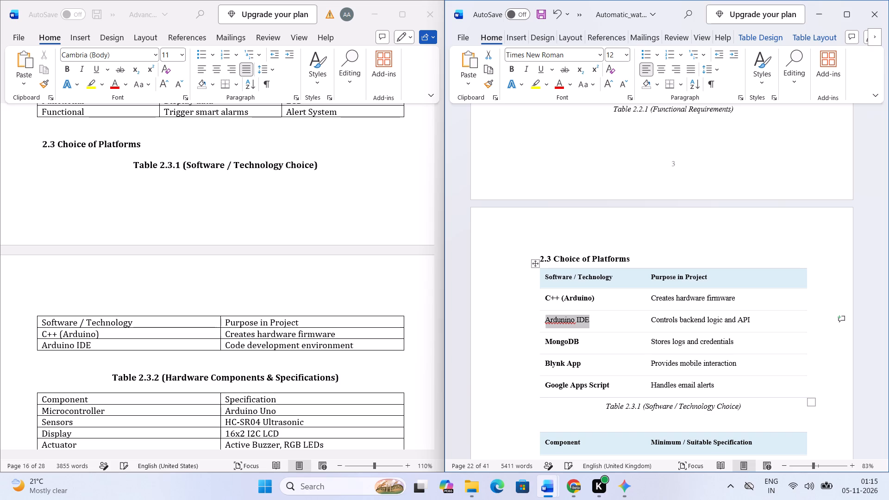
key(ctrl+b)
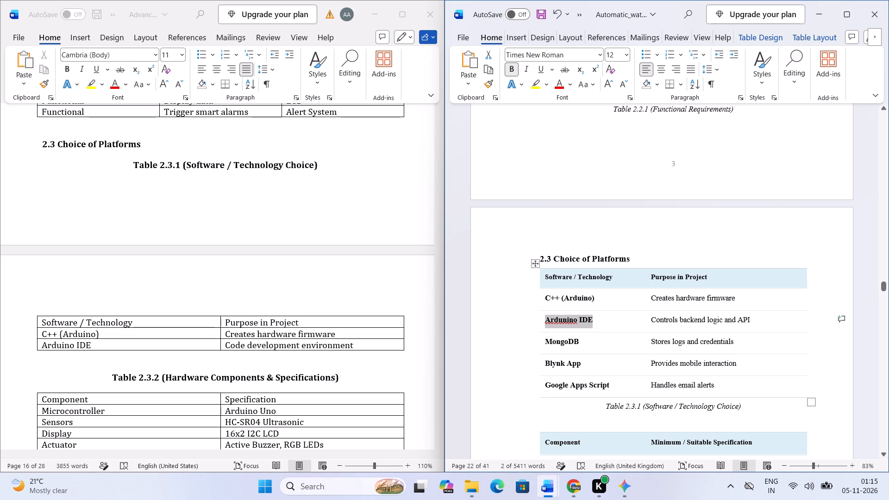
ctrl+scroll(595, 331, up, 2)
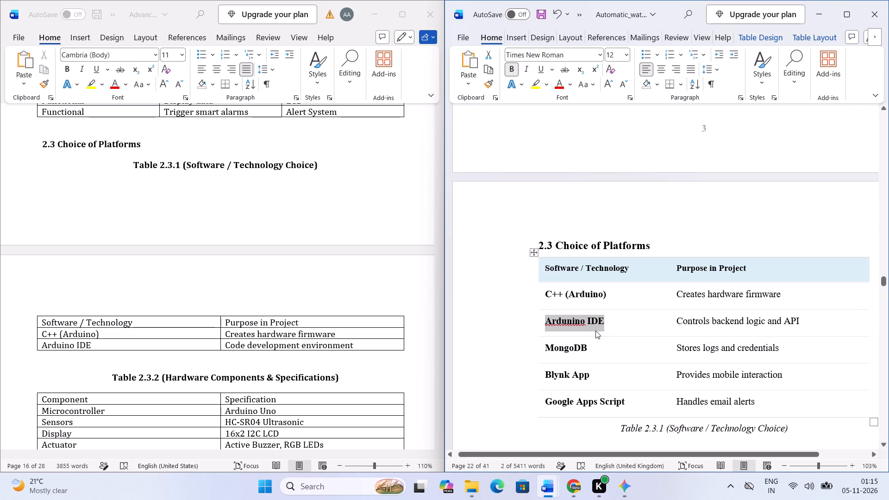
ctrl+scroll(595, 331, up, 2)
click(584, 326)
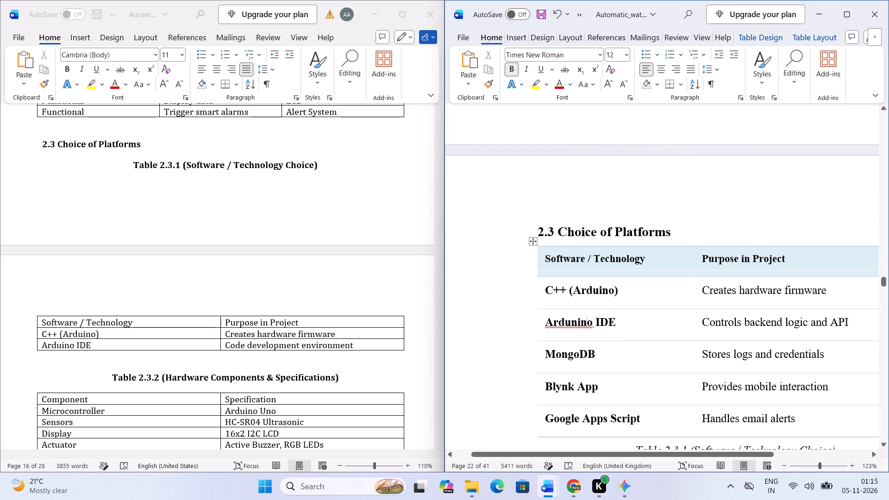
click(570, 325)
click(578, 326)
key(BackSpace)
key(Right)
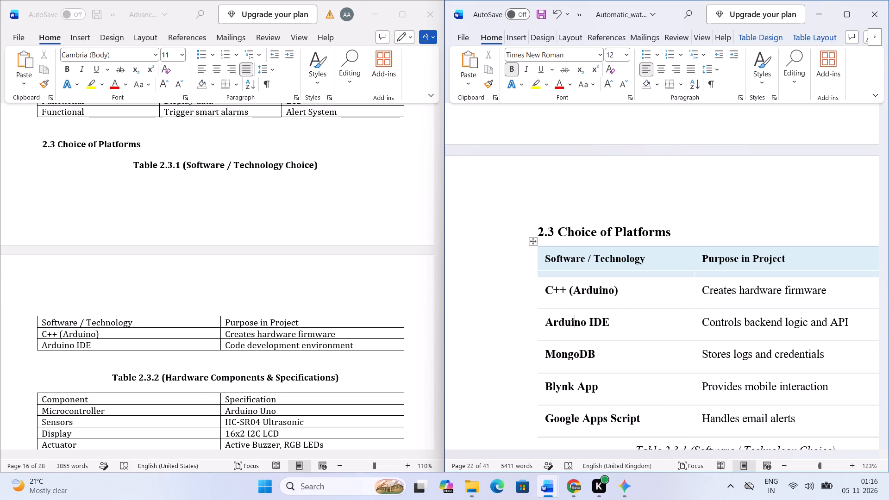
Replace the Arduino IDE row's purpose text with "Code development environment" in the Automatic report's Table 2.3.1.
key(Right)
key(Right)
key(Right)
key(Right)
key(Right)
key(Right)
key(Right)
key(Right)
key(Left)
key(ctrl+Delete)
key(ctrl+Delete)
key(ctrl+Delete)
key(ctrl+Delete)
key(ctrl+Delete)
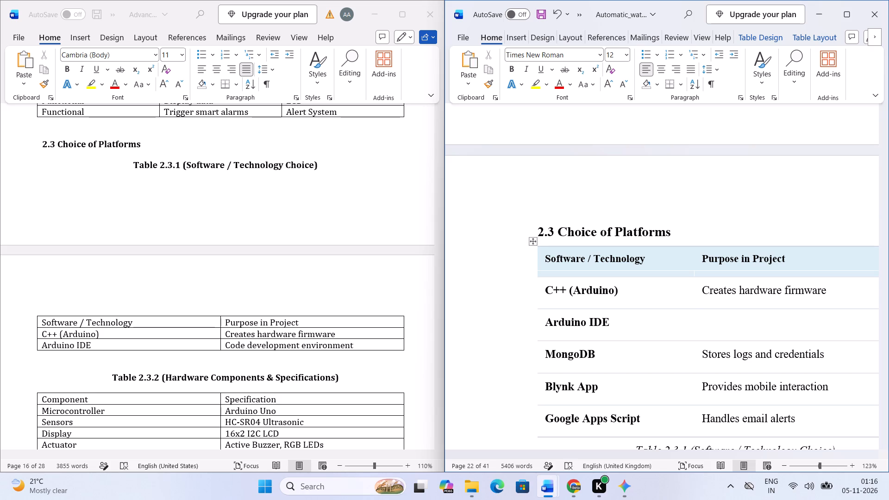
text(Code)
key(space)
text(de)
text(velopmetn)
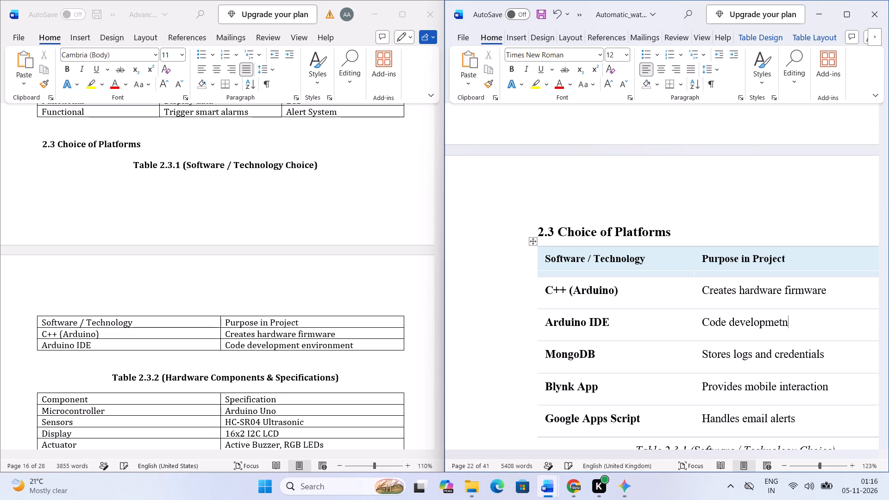
key(BackSpace)
key(BackSpace)
text(nt)
key(space)
text(en)
text(viron)
text(ment)
Delete the entire MongoDB, Blynk App and Google Apps Script rows from the Automatic report's Table 2.3.1.
key(Down)
key(Down)
key(Down)
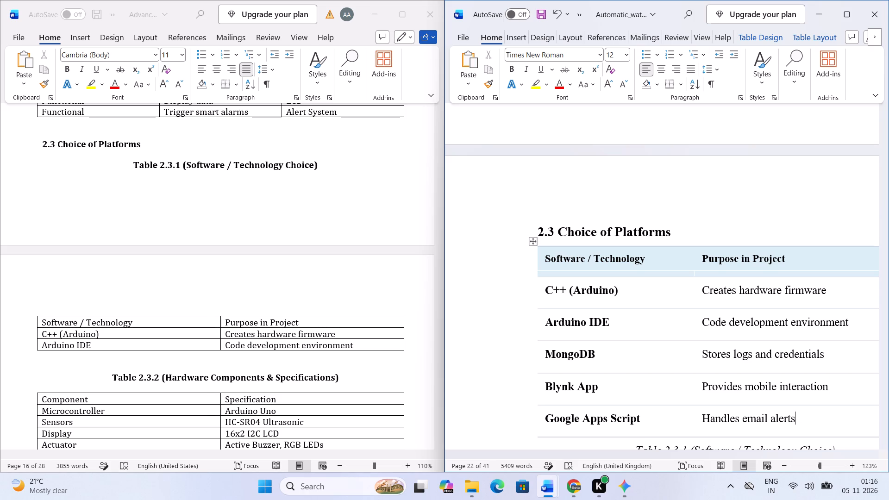
scroll(578, 326, down, 3)
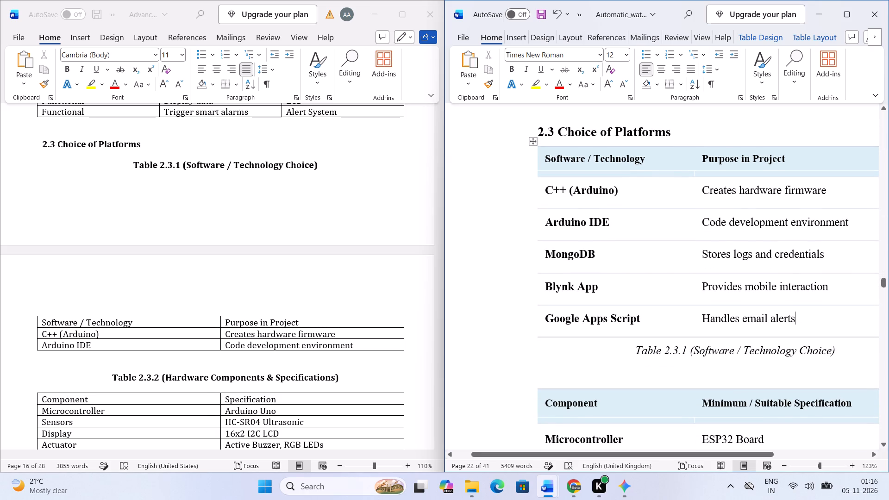
drag(804, 321, 572, 256)
key(BackSpace)
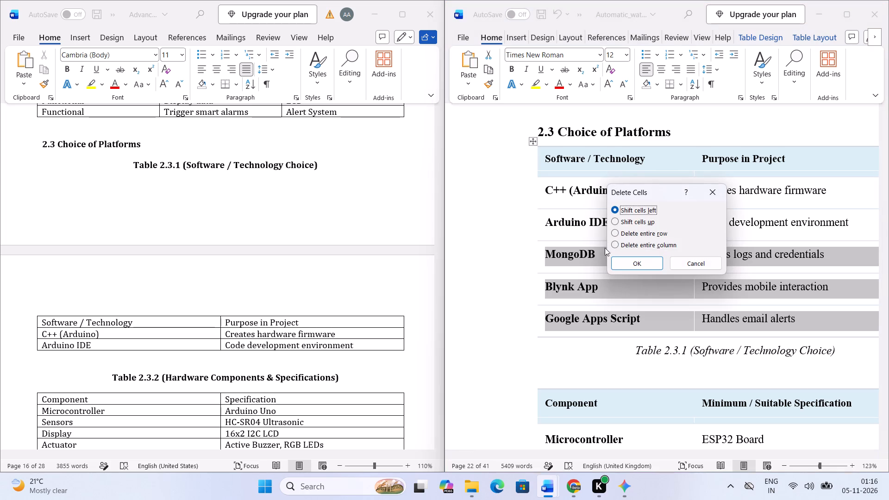
click(612, 234)
click(630, 264)
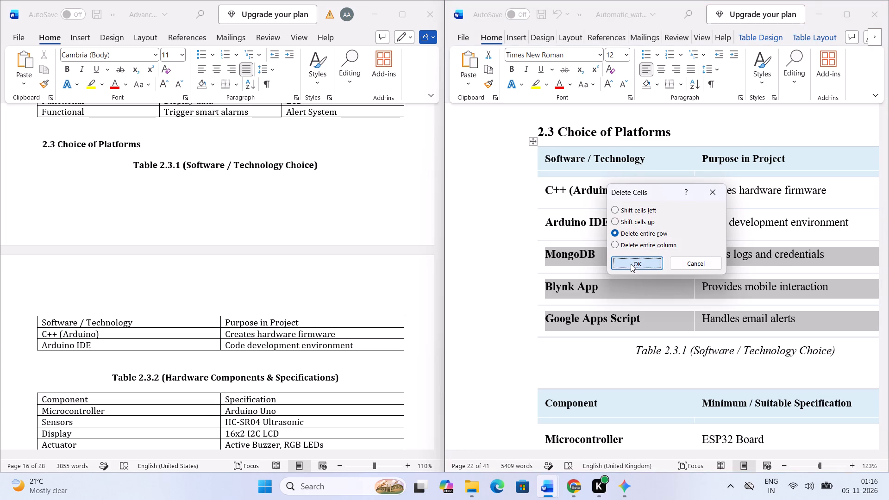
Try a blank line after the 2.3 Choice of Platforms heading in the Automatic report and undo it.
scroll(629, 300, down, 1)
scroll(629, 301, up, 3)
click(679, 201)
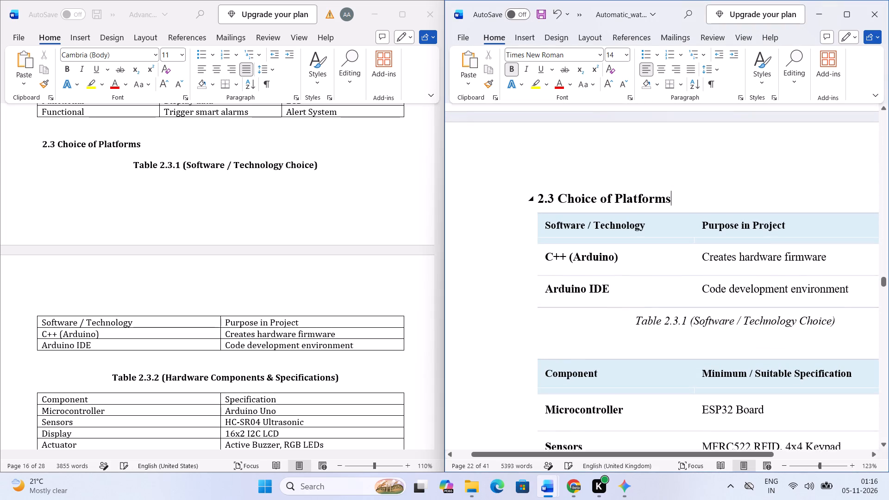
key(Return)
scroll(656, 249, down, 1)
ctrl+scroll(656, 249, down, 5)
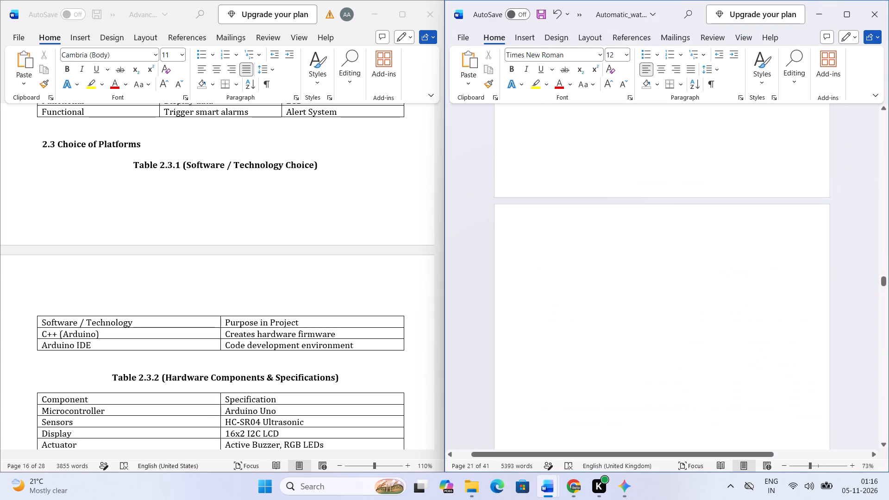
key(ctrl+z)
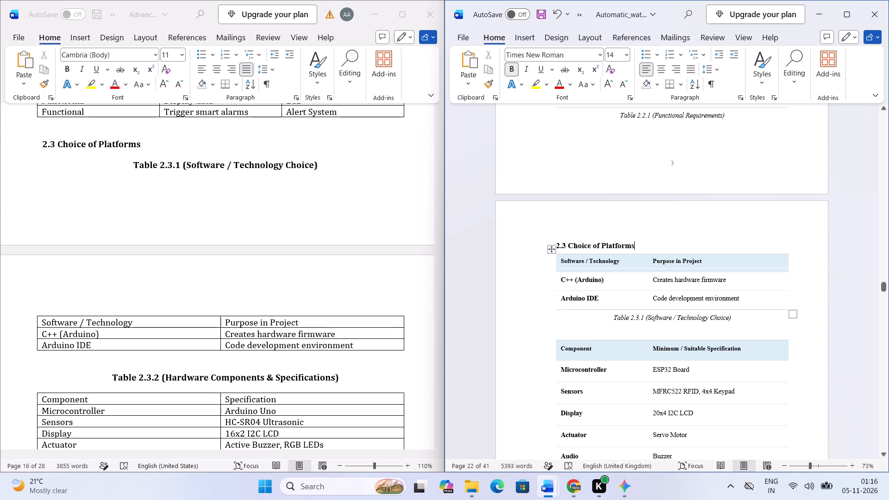
Insert a blank line between the 2.3 Choice of Platforms heading and its software table in the Automatic report.
click(664, 251)
key(Return)
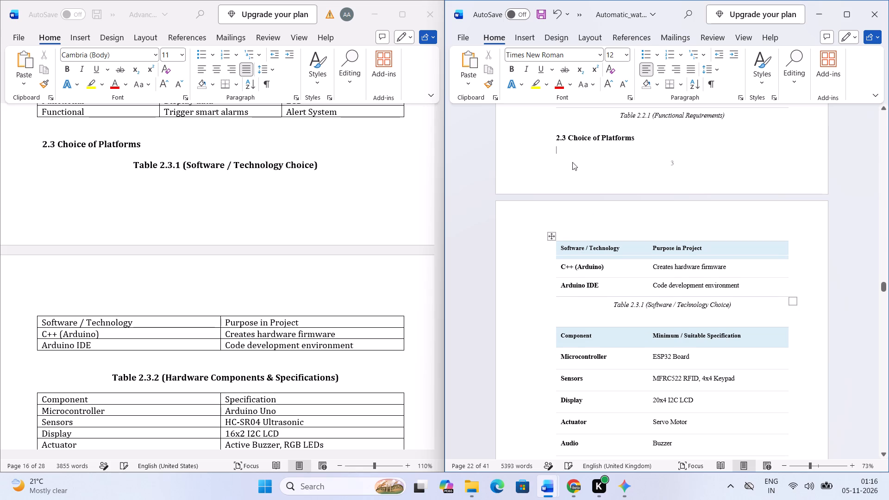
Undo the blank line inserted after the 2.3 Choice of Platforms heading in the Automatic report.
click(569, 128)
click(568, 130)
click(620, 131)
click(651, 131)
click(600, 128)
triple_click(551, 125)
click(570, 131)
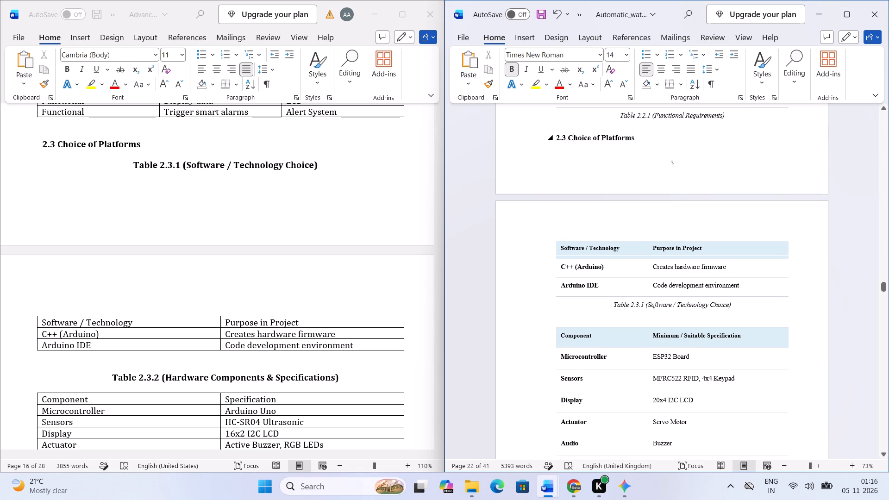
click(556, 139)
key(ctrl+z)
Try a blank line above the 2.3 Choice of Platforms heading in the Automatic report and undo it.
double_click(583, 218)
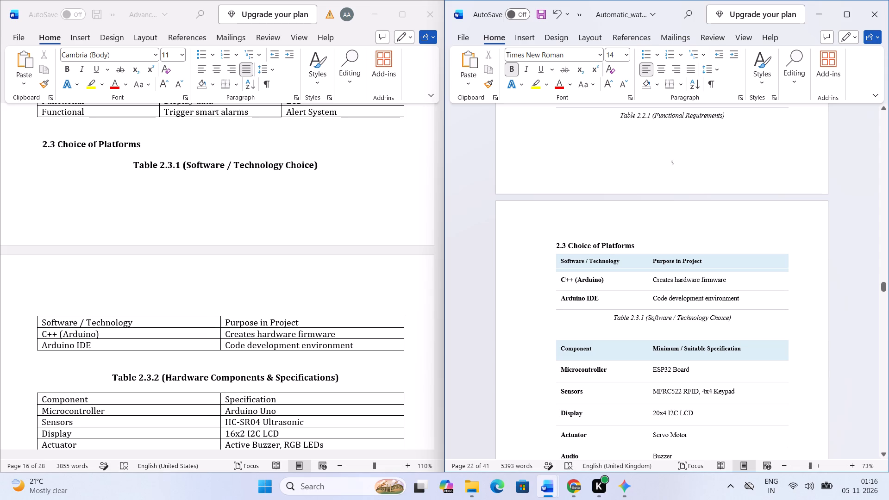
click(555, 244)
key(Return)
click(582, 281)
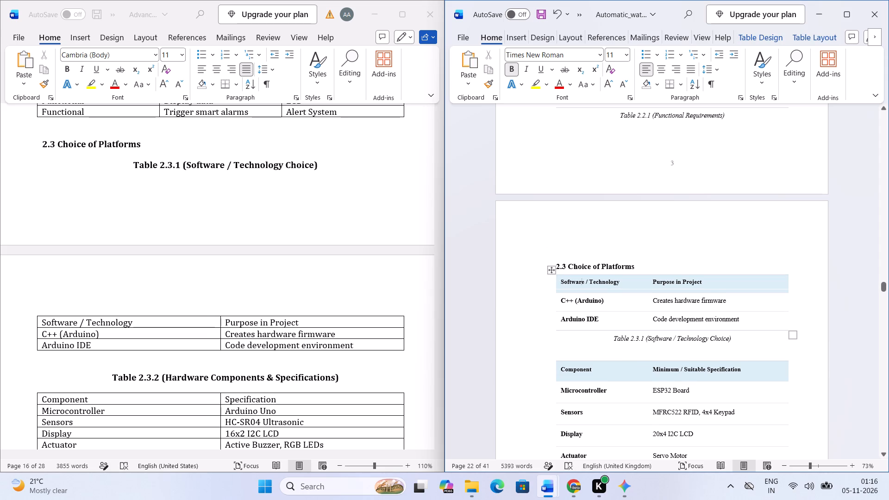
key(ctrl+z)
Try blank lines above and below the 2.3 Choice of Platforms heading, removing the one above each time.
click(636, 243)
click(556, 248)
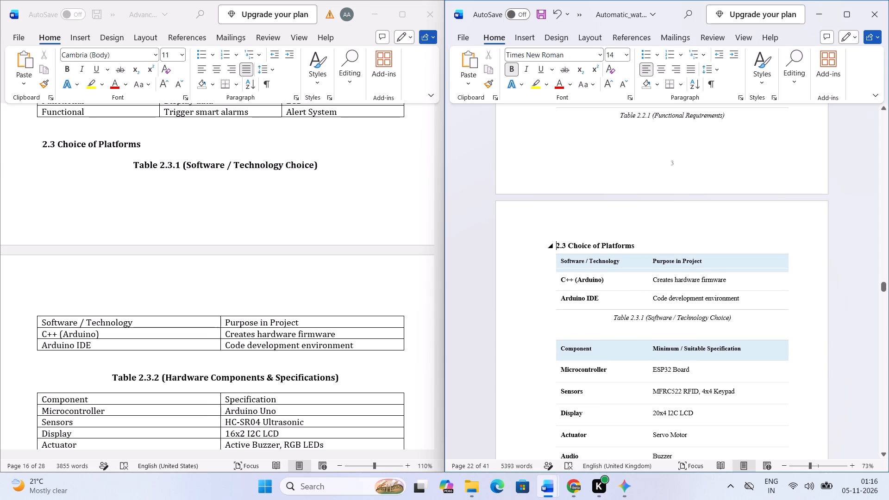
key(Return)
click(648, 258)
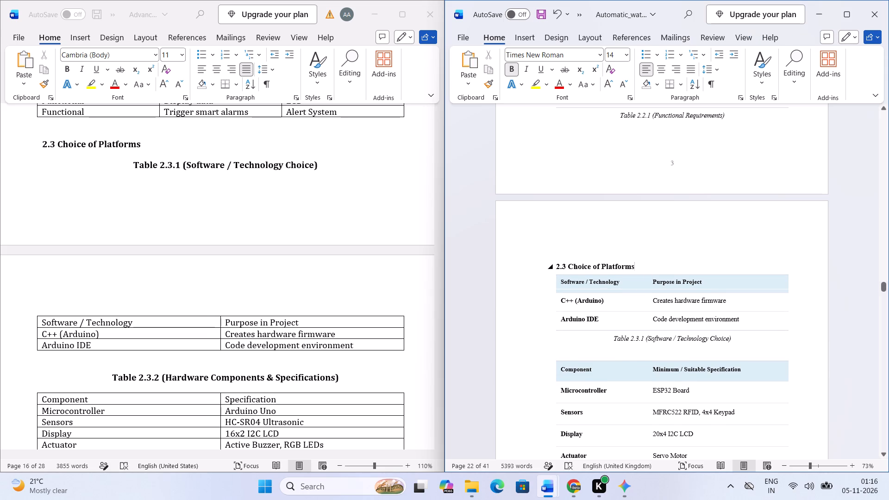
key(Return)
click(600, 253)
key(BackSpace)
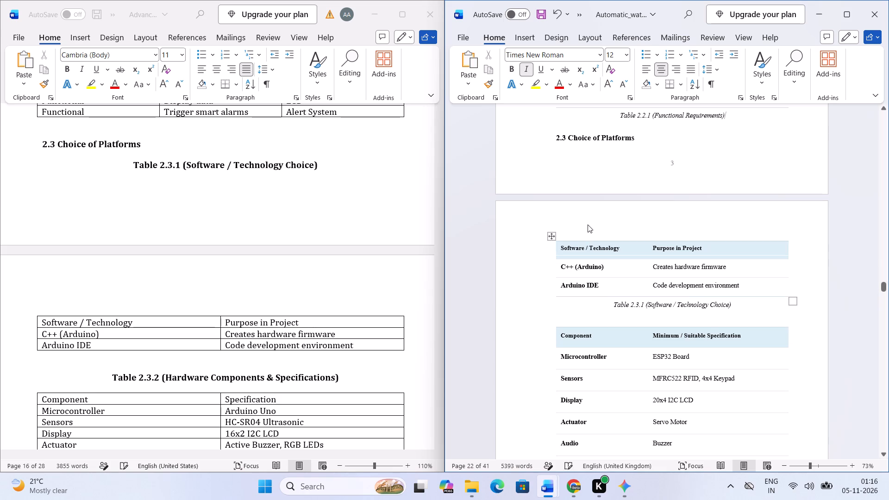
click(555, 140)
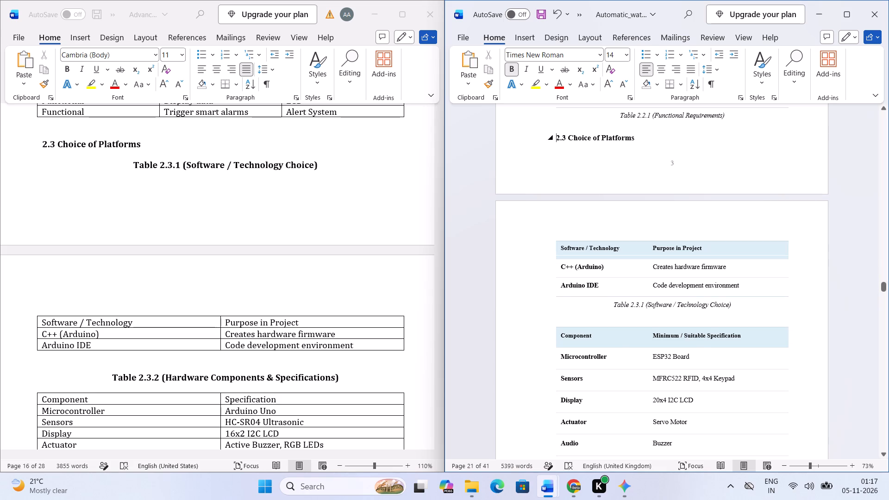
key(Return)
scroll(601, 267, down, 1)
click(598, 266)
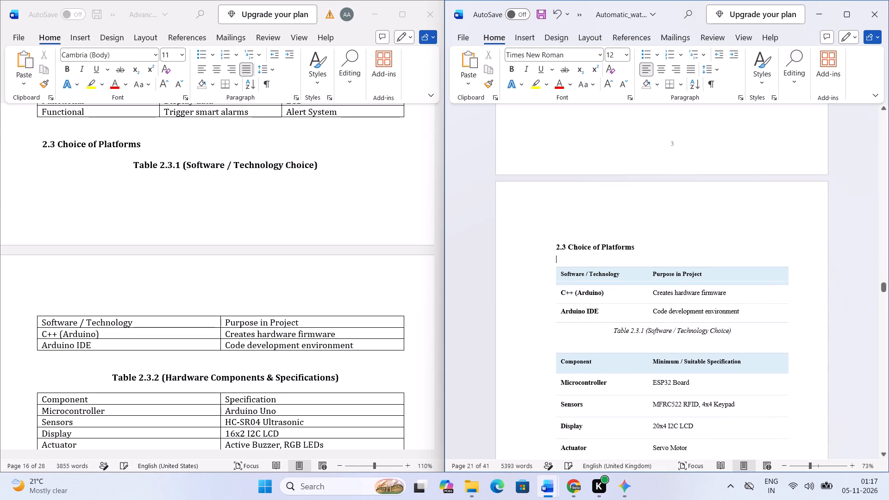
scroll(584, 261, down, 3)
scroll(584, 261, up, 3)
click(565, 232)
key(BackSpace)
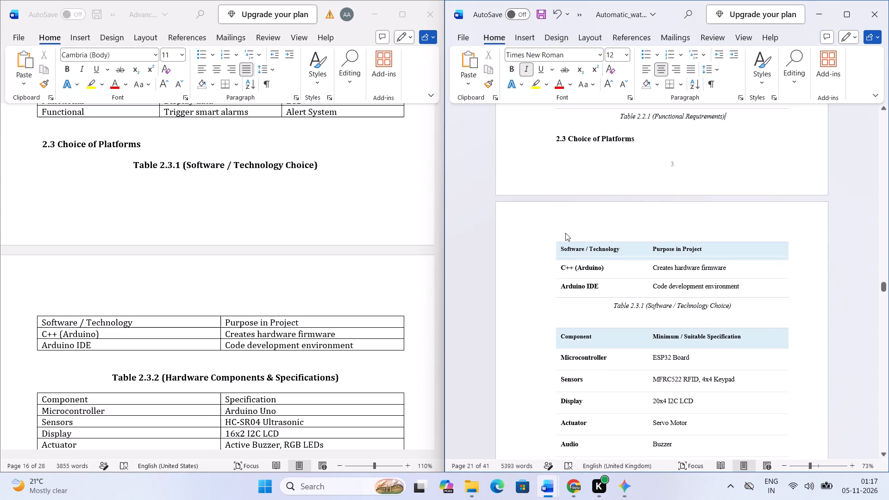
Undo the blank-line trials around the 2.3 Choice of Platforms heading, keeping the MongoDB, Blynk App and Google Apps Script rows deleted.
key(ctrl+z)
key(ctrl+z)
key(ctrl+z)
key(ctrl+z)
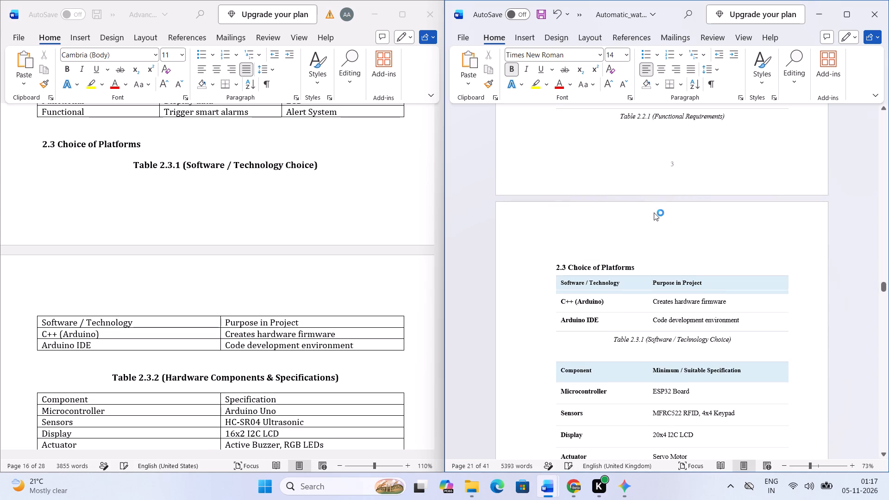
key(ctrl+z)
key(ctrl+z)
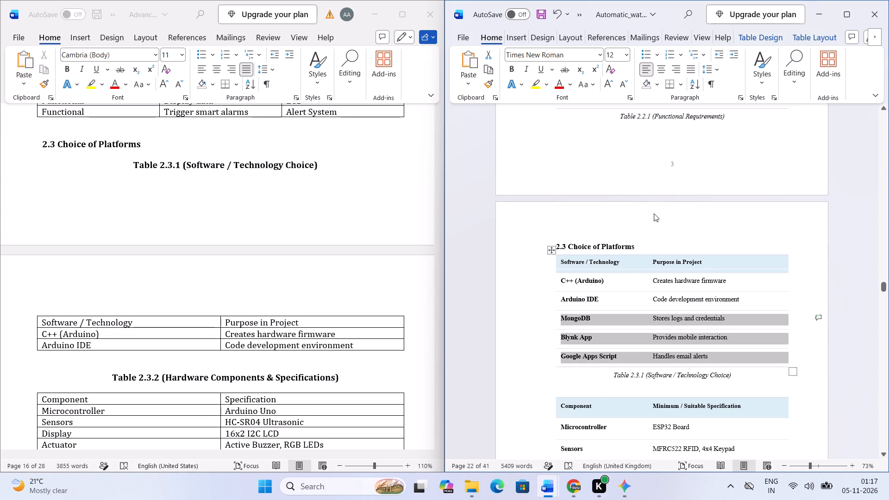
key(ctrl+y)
Insert a blank line after the Table 2.2.1 (Functional Requirements) caption in the Automatic report.
click(722, 130)
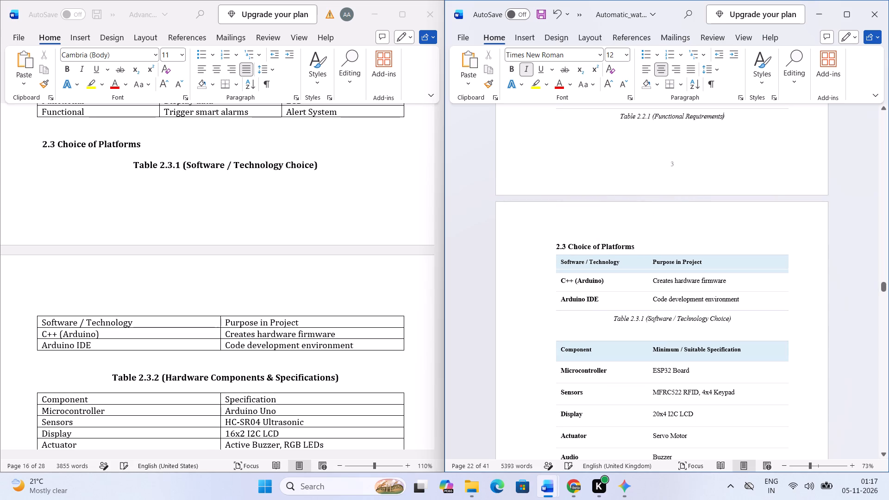
click(729, 123)
scroll(704, 186, down, 20)
scroll(704, 186, down, 6)
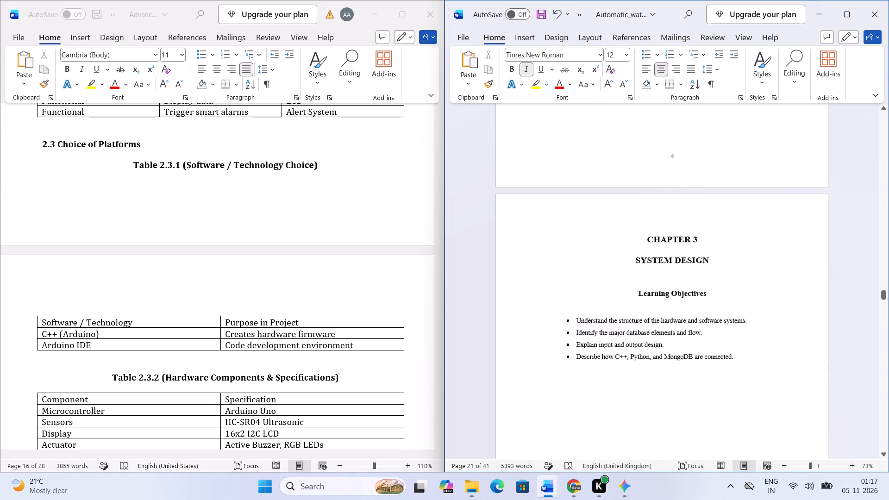
scroll(691, 262, up, 20)
scroll(691, 262, up, 20)
scroll(691, 262, up, 1)
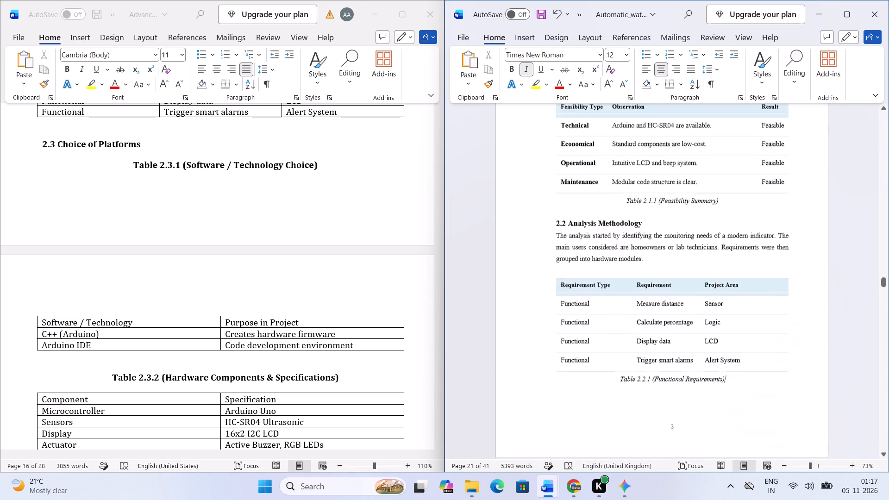
scroll(688, 263, up, 15)
scroll(687, 263, down, 20)
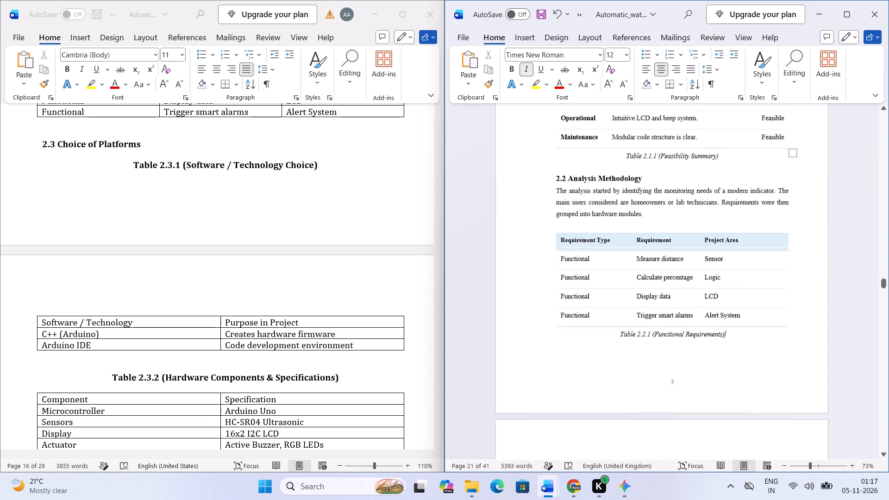
scroll(670, 308, down, 8)
scroll(658, 325, down, 13)
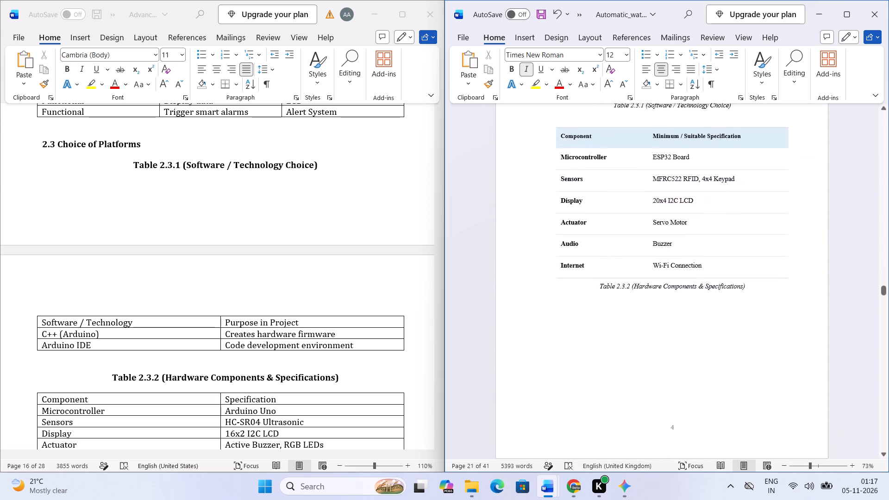
scroll(658, 326, up, 16)
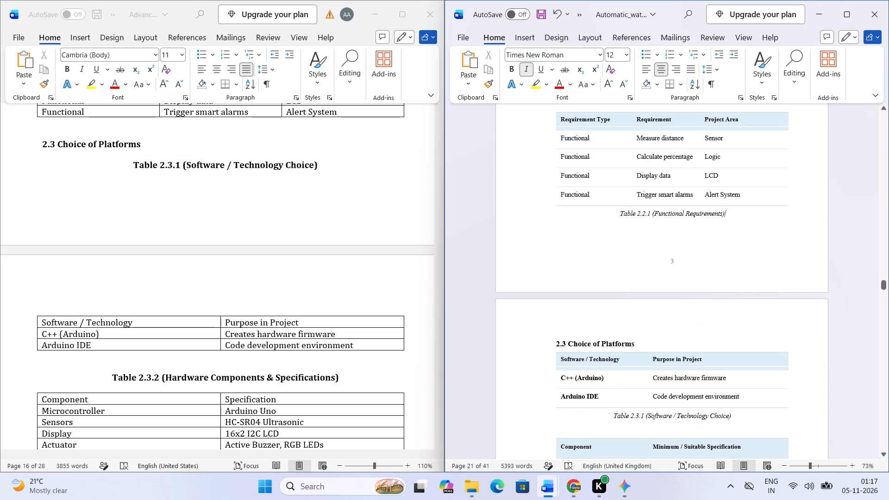
key(Return)
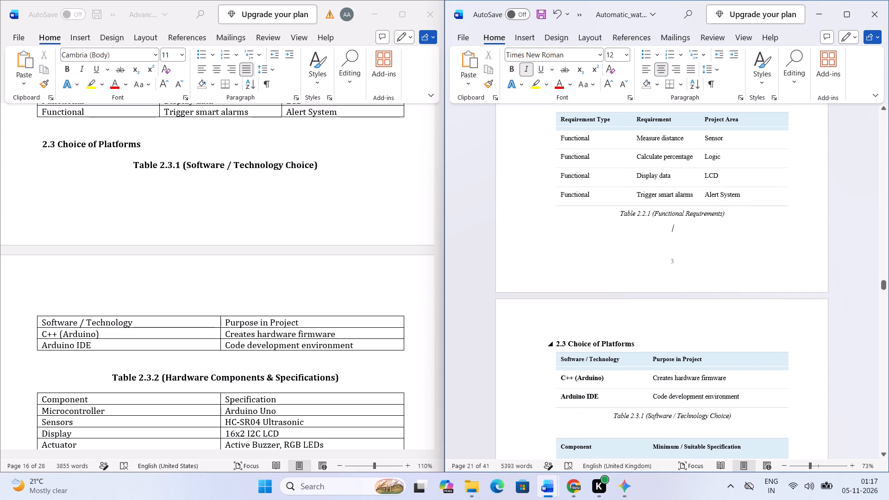
Insert a blank line between the 2.3 Choice of Platforms heading and the software table in the Automatic report.
click(662, 341)
key(Return)
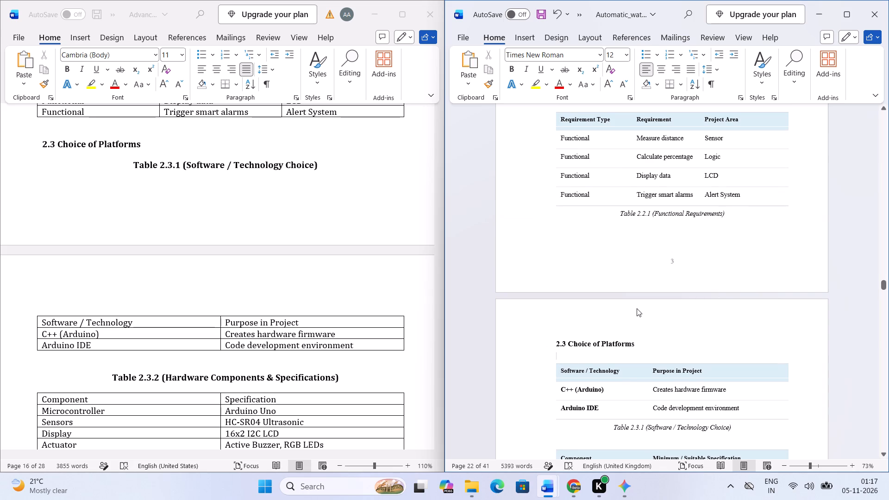
click(637, 308)
click(632, 250)
click(623, 233)
scroll(605, 320, down, 2)
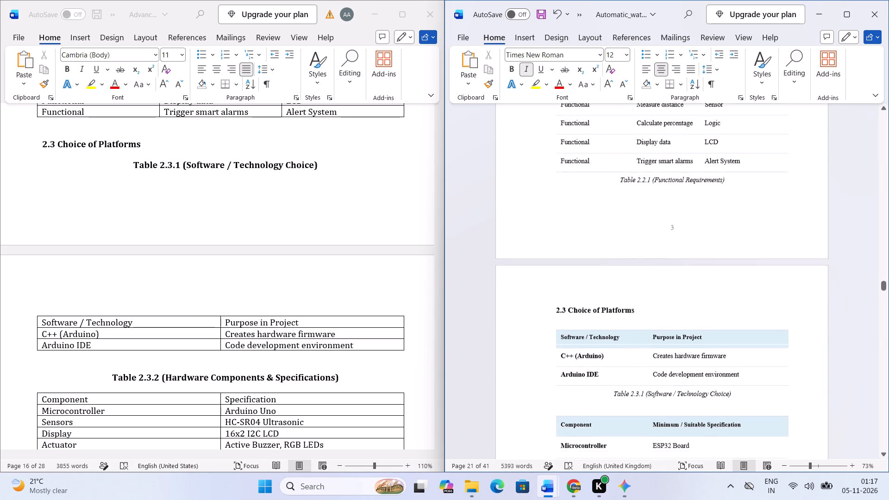
scroll(603, 324, down, 3)
click(573, 260)
scroll(583, 287, down, 5)
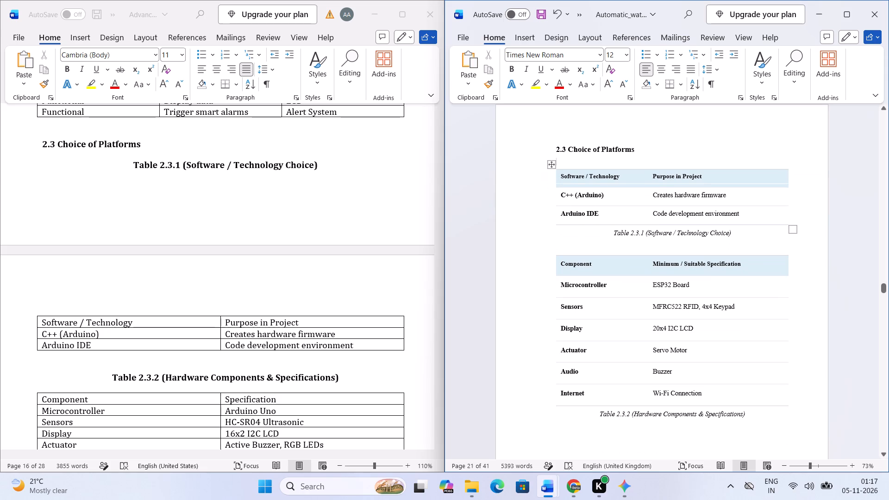
click(658, 233)
click(660, 239)
click(672, 249)
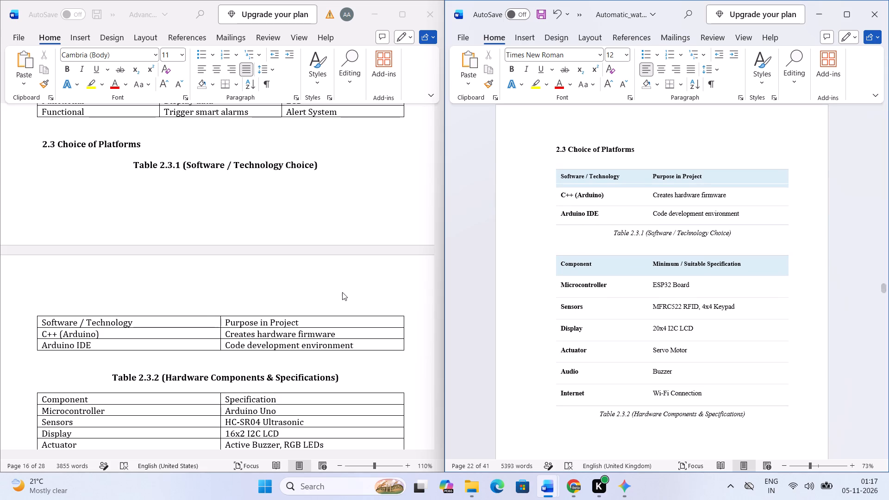
Replace the Microcontroller row's specification with "Arduino Uno" in the Automatic report's Table 2.3.2, following the v3 report.
scroll(229, 355, down, 4)
scroll(228, 356, up, 4)
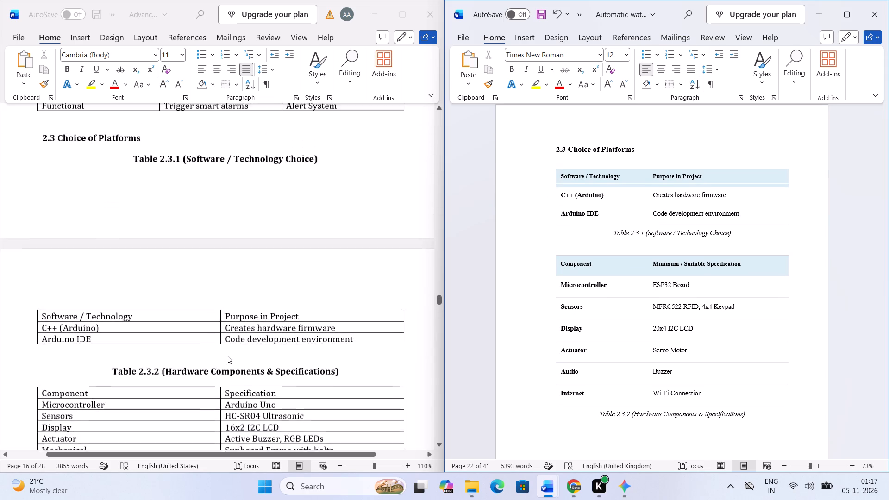
scroll(226, 356, up, 3)
scroll(220, 365, down, 9)
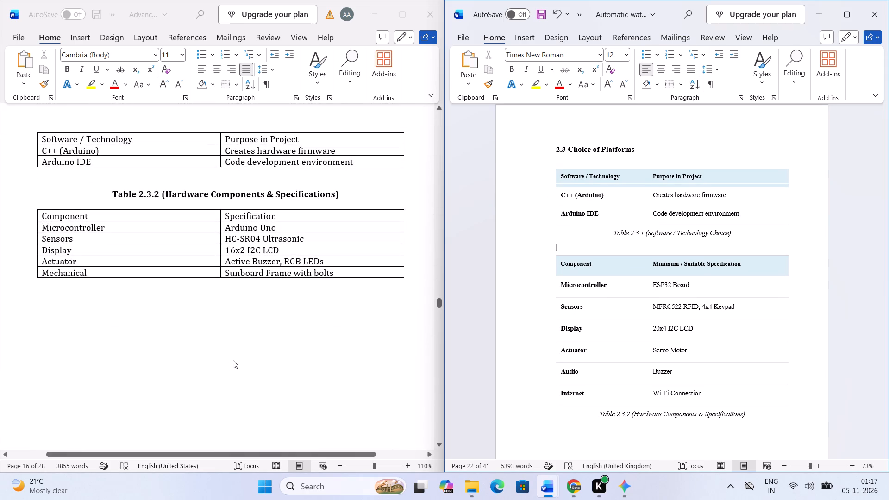
scroll(269, 312, up, 11)
scroll(244, 300, down, 8)
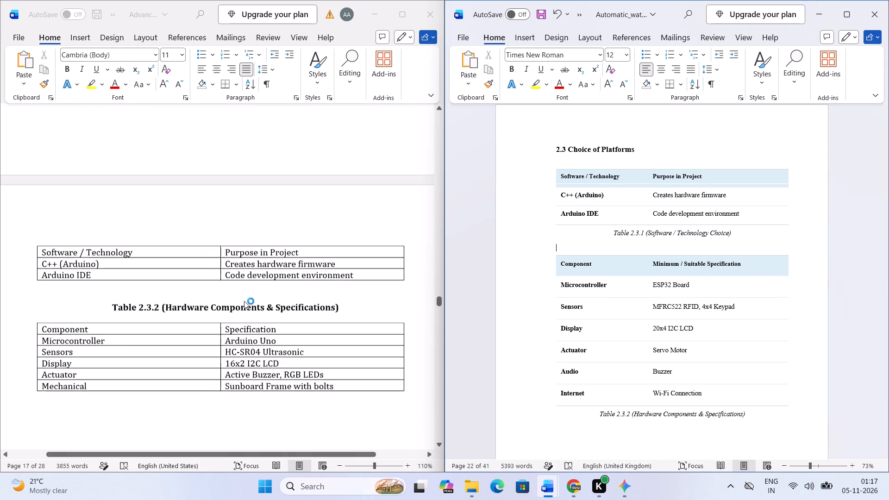
click(700, 284)
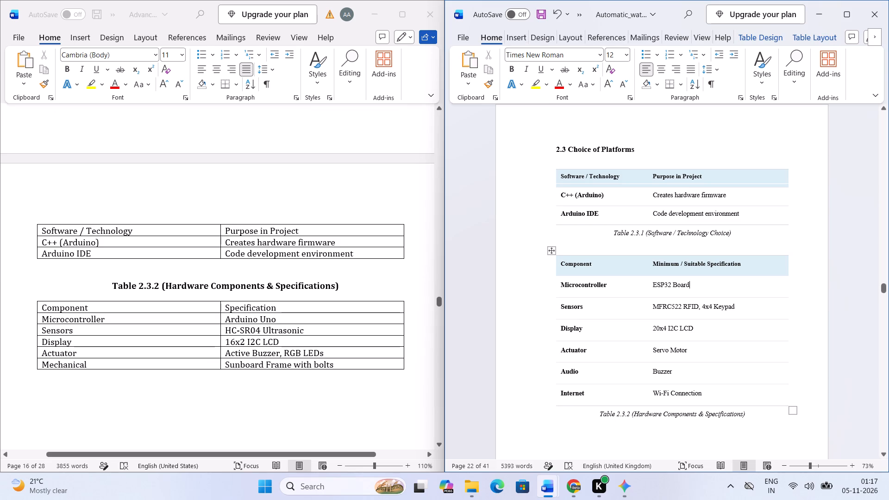
key(ctrl+BackSpace)
key(ctrl+BackSpace)
key(shift+a)
text(rduino)
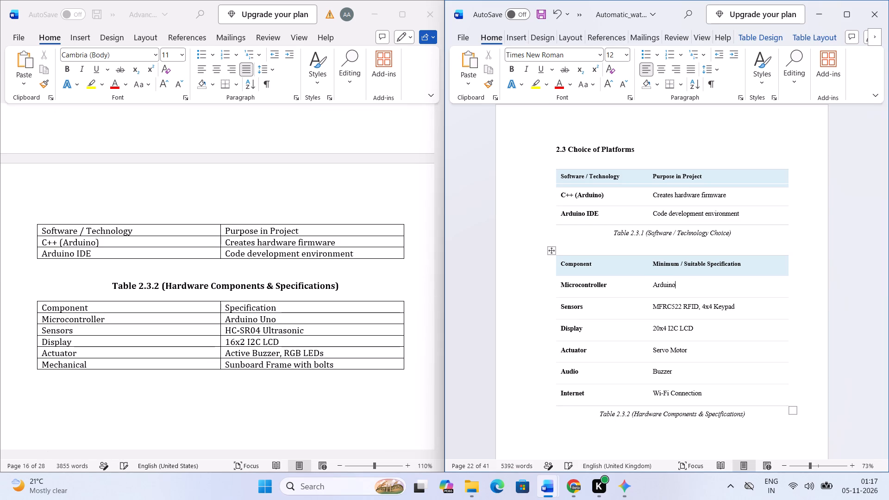
key(space)
text(Uno)
Replace the Sensors row's specification with "HC -SR04 Ultrasonic" in the Automatic report's Table 2.3.2.
key(Down)
key(Down)
key(Up)
key(Left)
key(ctrl+Left)
key(ctrl+Delete)
key(ctrl+Delete)
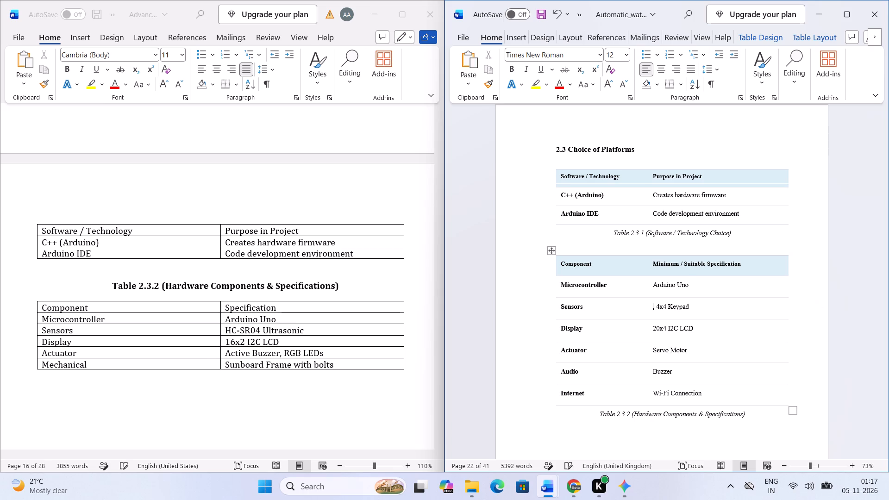
key(ctrl+Delete)
key(ctrl+Delete)
key(ctrl+Delete)
text(HC)
key(space)
key(minus)
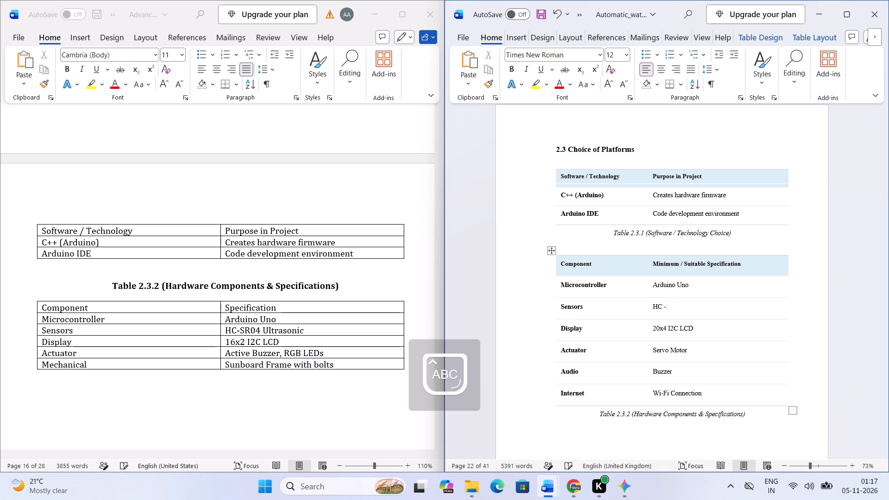
text(SR0)
key(4)
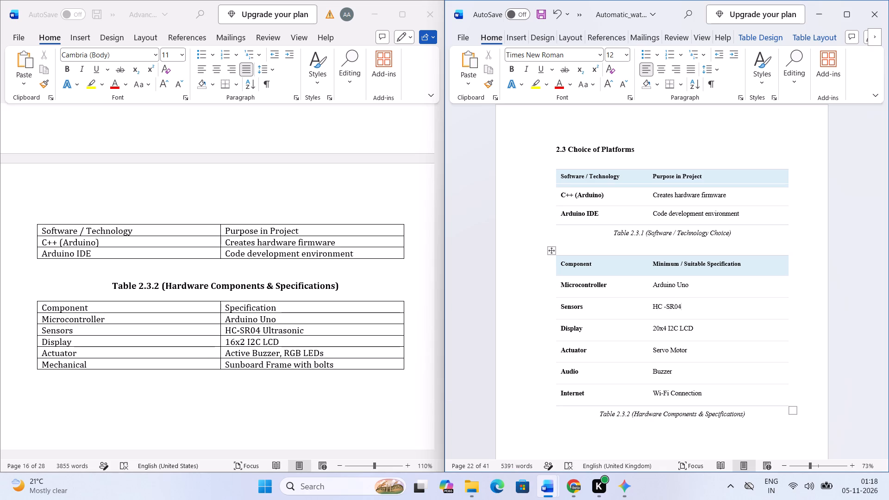
key(space)
text(Ultr)
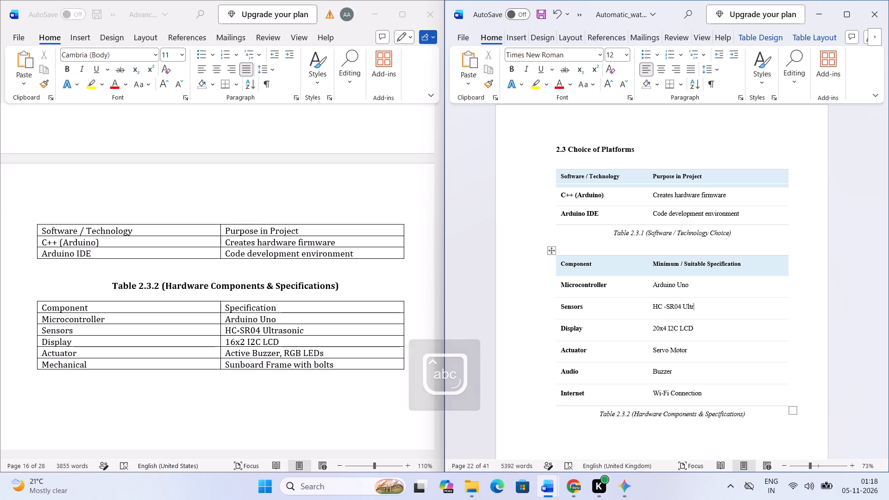
text(asoniv)
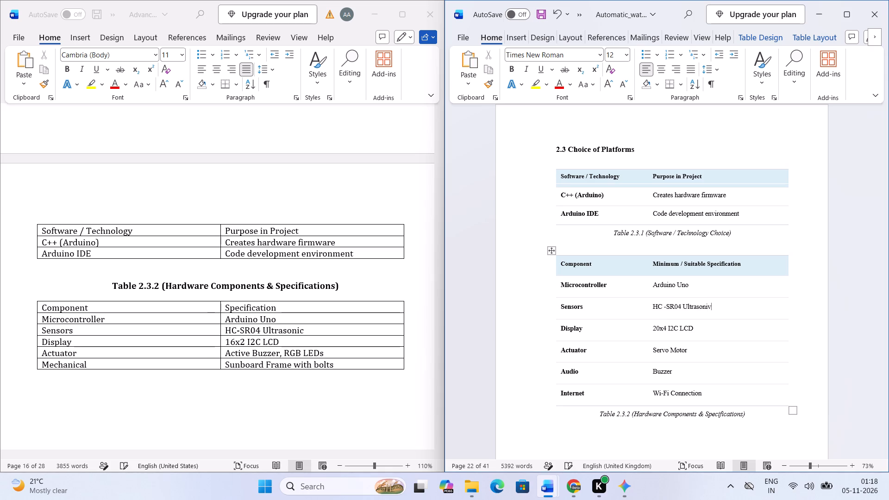
key(BackSpace)
key(c)
Change the Display row's specification to "16x2 I2C LCD" in Table 2.3.2, following the v3 report.
key(Down)
key(Left)
key(ctrl+Left)
key(ctrl+Left)
key(ctrl+Left)
key(Right)
key(Right)
key(BackSpace)
key(BackSpace)
text(16)
key(Right)
key(Right)
key(BackSpace)
key(2)
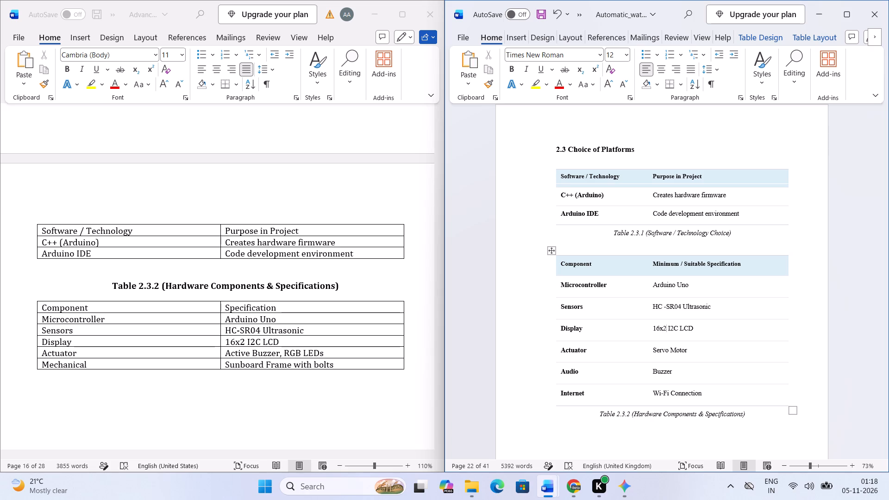
Replace the Actuator row's specification with "Active Buzzer , RGB LEDs" in the Automatic report's Table 2.3.2.
key(Down)
key(Left)
key(Left)
key(Left)
key(Left)
key(ctrl+Delete)
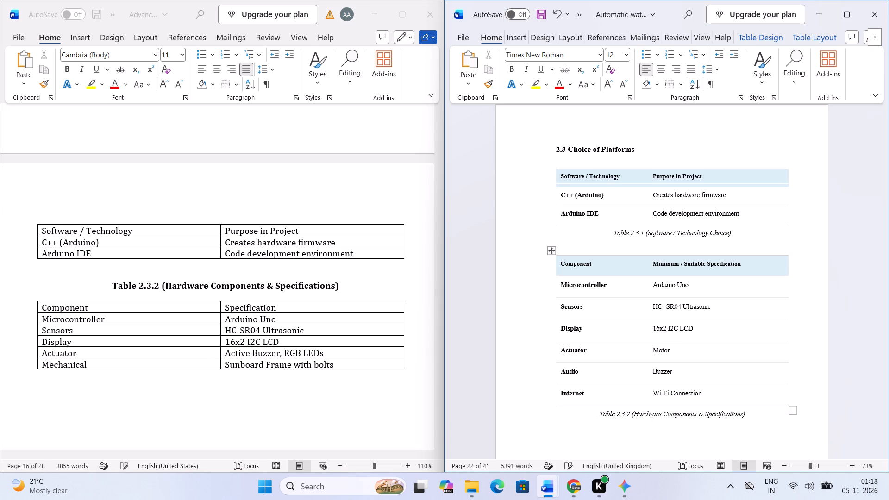
key(ctrl+Delete)
text(Ac)
text(tive)
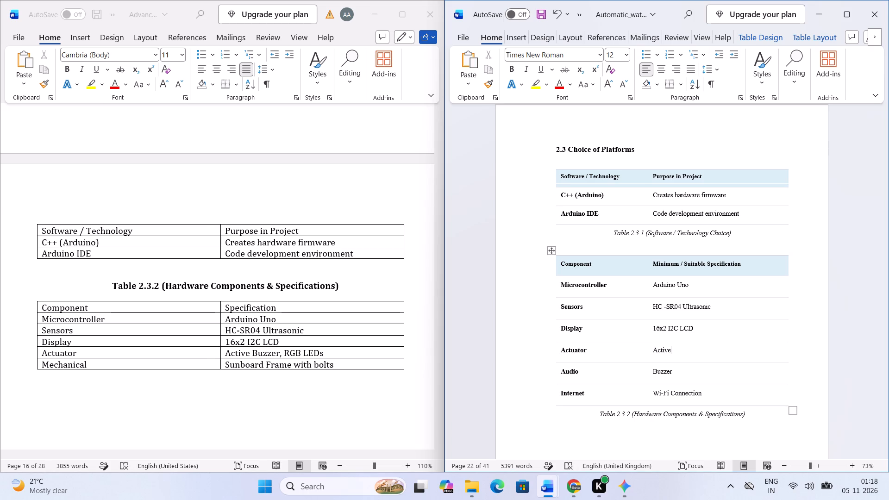
key(space)
text(BU)
text(zzer)
key(Left)
key(ctrl+Left)
key(Right)
key(Right)
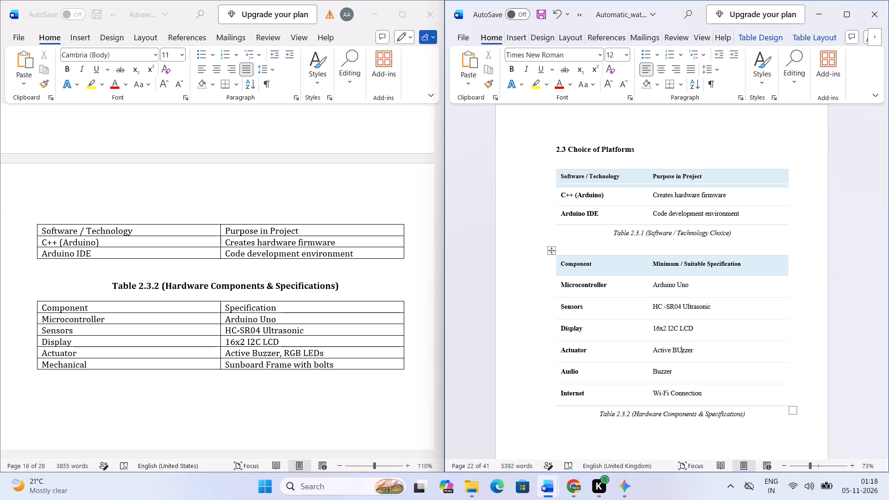
key(BackSpace)
key(u)
key(ctrl+Right)
key(space)
text(,)
key(space)
text(RGB)
key(space)
text(LEDs)
key(space)
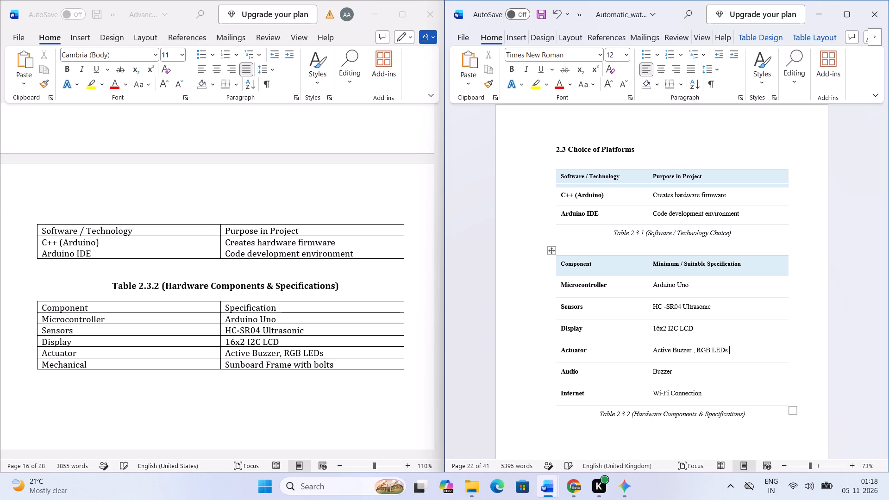
Replace the Audio component name with "Mechanical" in the Automatic report's Table 2.3.2.
key(Down)
key(Down)
key(Up)
key(ctrl+Left)
key(ctrl+Left)
key(ctrl+BackSpace)
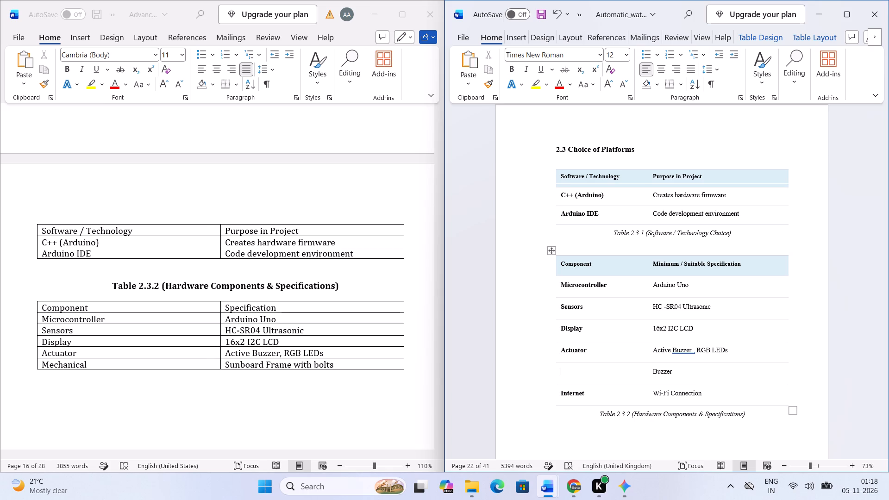
text(Md)
key(BackSpace)
text(ec)
text(hanical)
Make the Mechanical component name bold like the other component names in Table 2.3.2.
key(ctrl+Left)
key(ctrl+shift+Left)
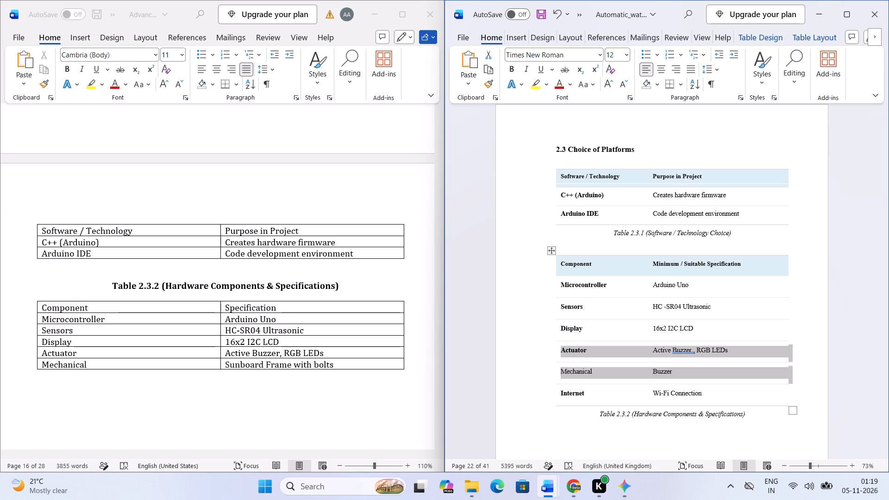
key(Right)
key(Up)
key(ctrl+shift+Right)
key(ctrl+shift+Right)
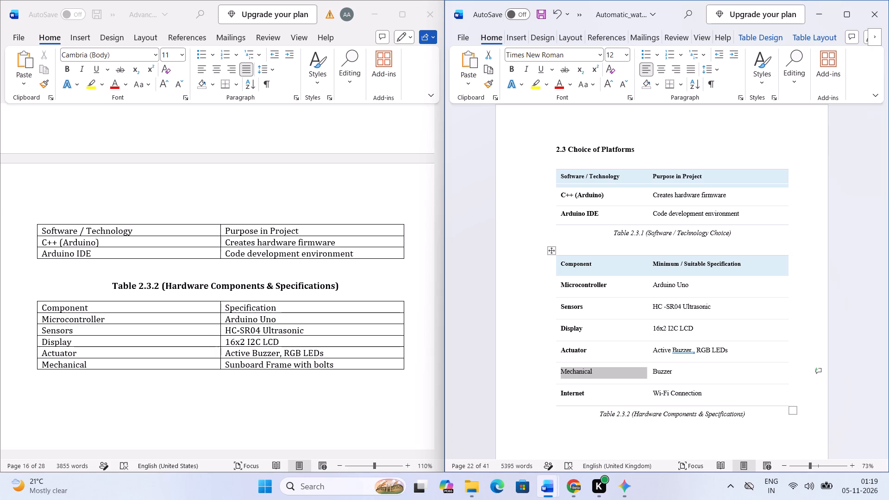
key(ctrl+shift+Left)
key(ctrl+b)
key(Right)
Replace the Mechanical row's specification with "Sunboard Frame with bolts" in the Automatic report's Table 2.3.2.
key(ctrl+Right)
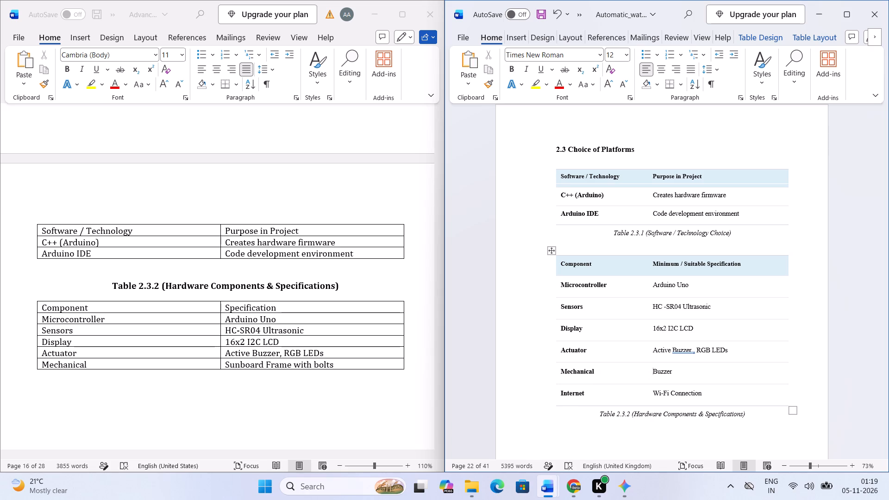
key(ctrl+Delete)
key(shift+s)
text(unboard)
key(space)
key(Left)
key(space)
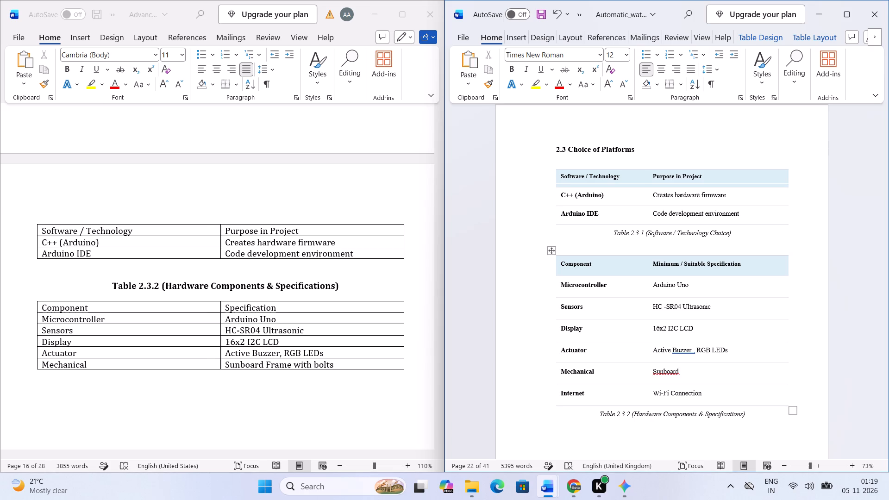
key(Left)
key(Left)
key(Left)
key(Left)
key(Left)
key(Left)
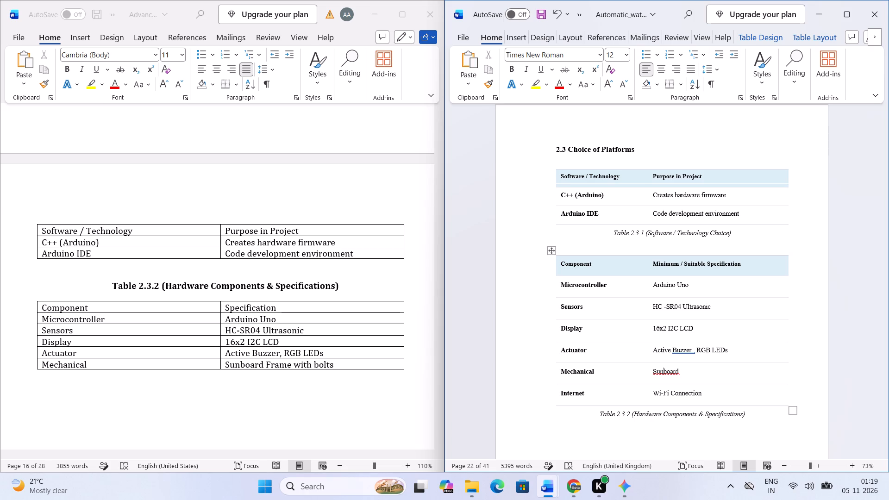
key(Right)
key(Right)
key(Right)
key(Right)
key(Right)
key(space)
text(Frame)
key(space)
text(with)
key(space)
text(BOl)
key(BackSpace)
key(BackSpace)
key(BackSpace)
text(bolts)
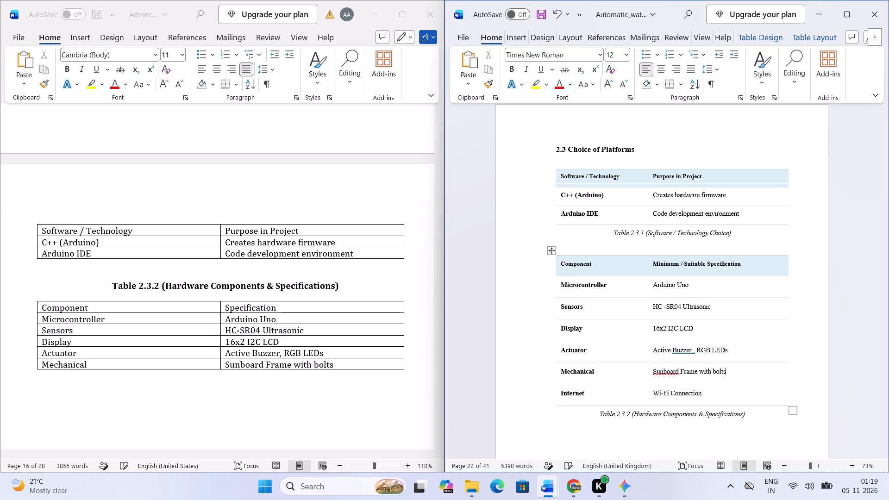
Delete the Internet row from the Automatic report's Table 2.3.2.
key(Down)
key(ctrl+shift+Left)
key(ctrl+shift+Left)
key(ctrl+shift+Left)
key(ctrl+shift+Left)
key(ctrl+shift+Left)
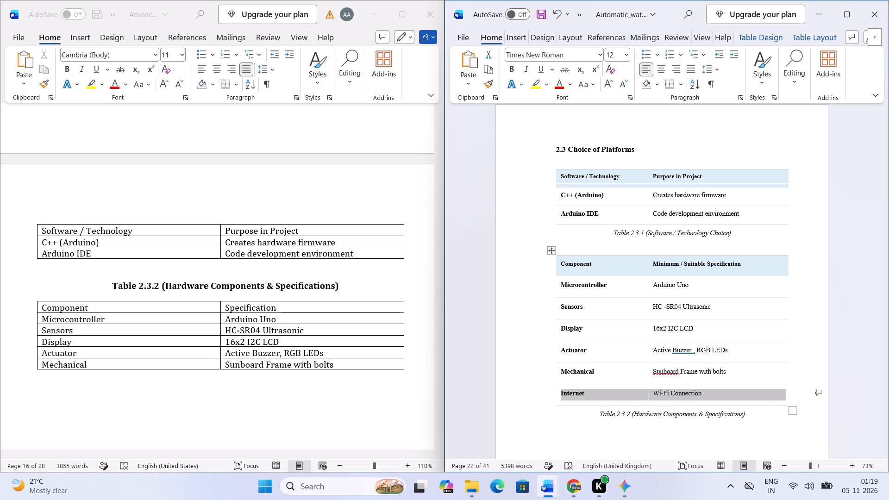
key(ctrl+shift+Left)
key(ctrl+shift+Down)
key(ctrl+shift+Left)
key(ctrl+Down)
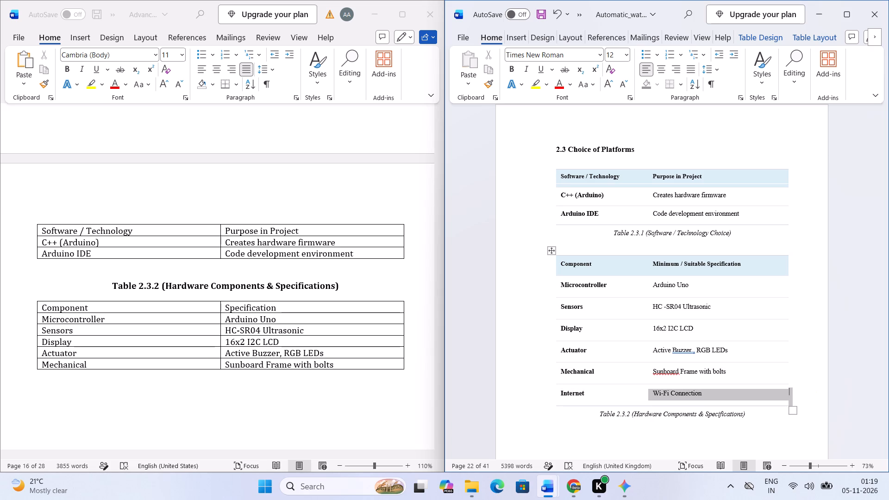
key(ctrl+shift+Left)
key(ctrl+shift+Left)
key(BackSpace)
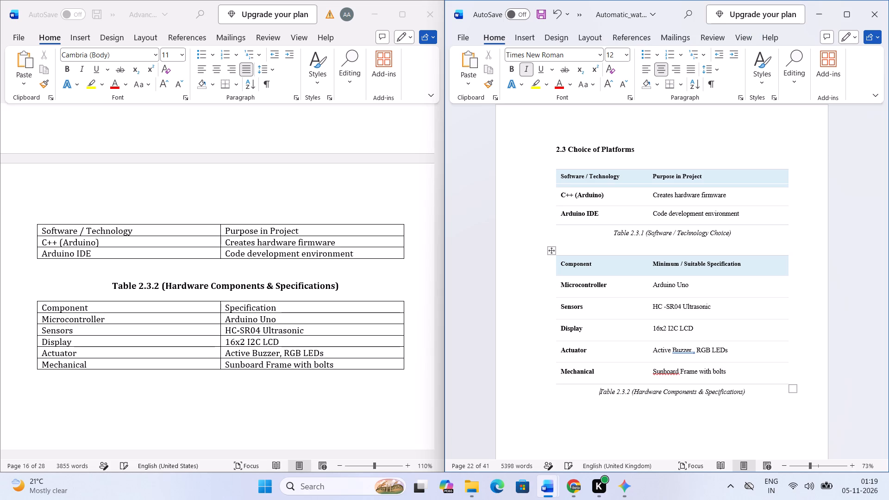
Add a blank line between the Table 2.3.1 caption and the hardware components table in the Automatic report.
scroll(708, 387, up, 3)
scroll(739, 418, down, 3)
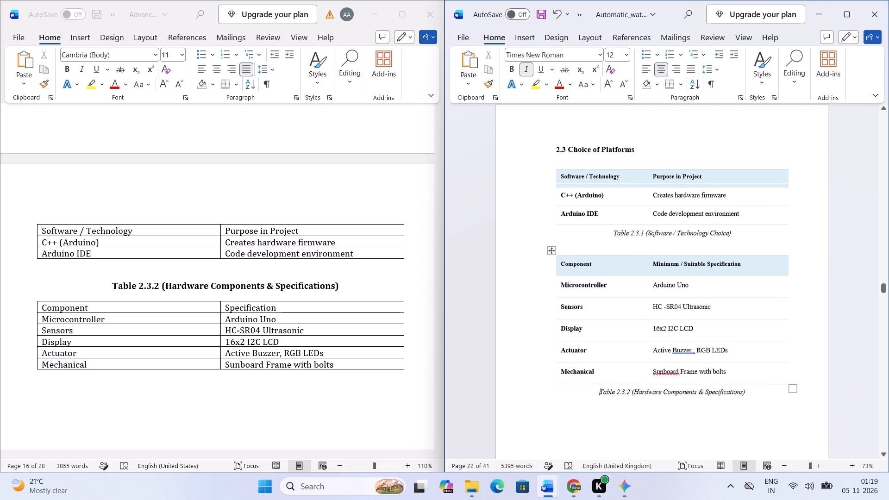
click(702, 248)
key(Return)
Compare the v3 report's content from section 2.3 through Chapter 3 System Design with the matching pages of the Automatic report.
scroll(674, 292, down, 1)
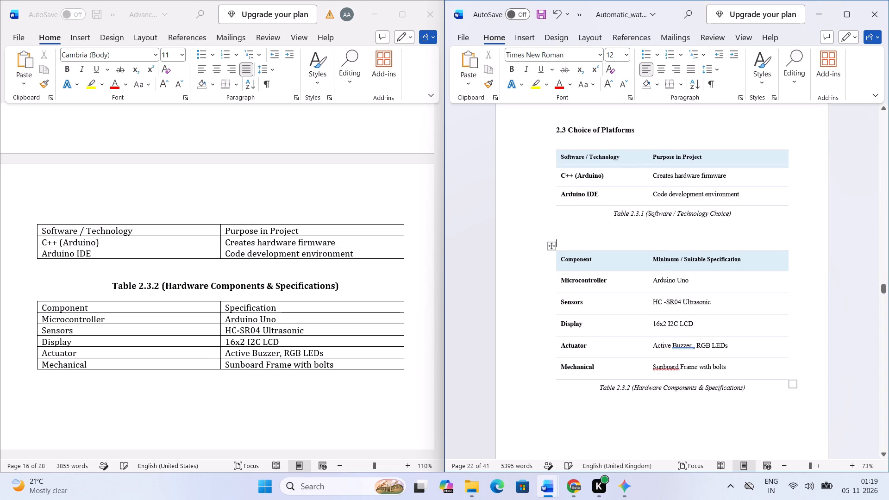
scroll(698, 360, down, 5)
scroll(234, 335, down, 5)
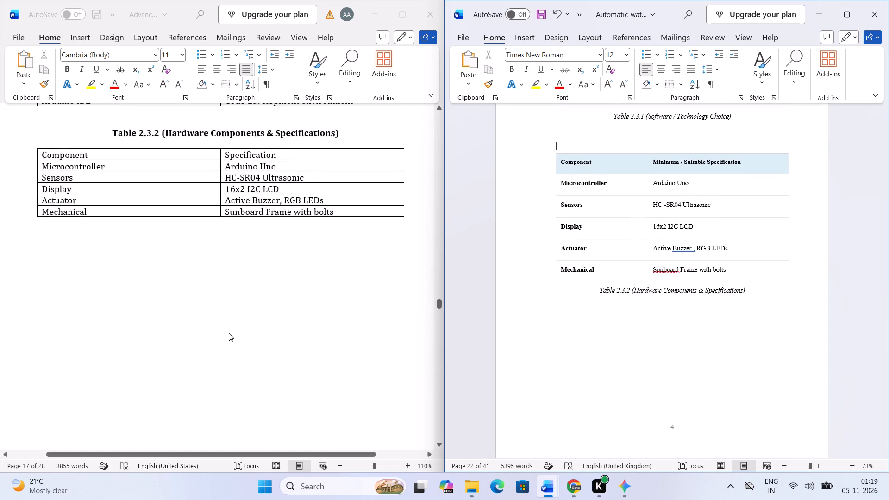
scroll(229, 333, down, 4)
scroll(229, 333, up, 12)
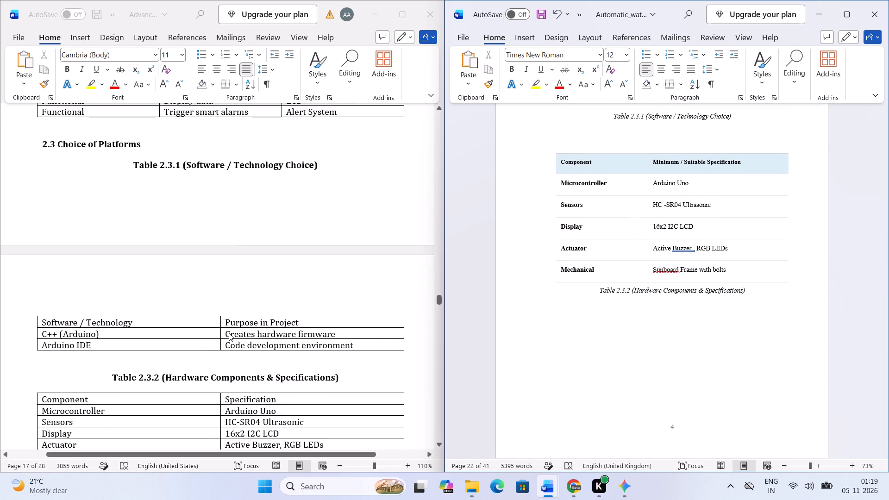
scroll(229, 333, up, 2)
scroll(229, 333, down, 4)
scroll(229, 333, up, 1)
scroll(229, 333, down, 7)
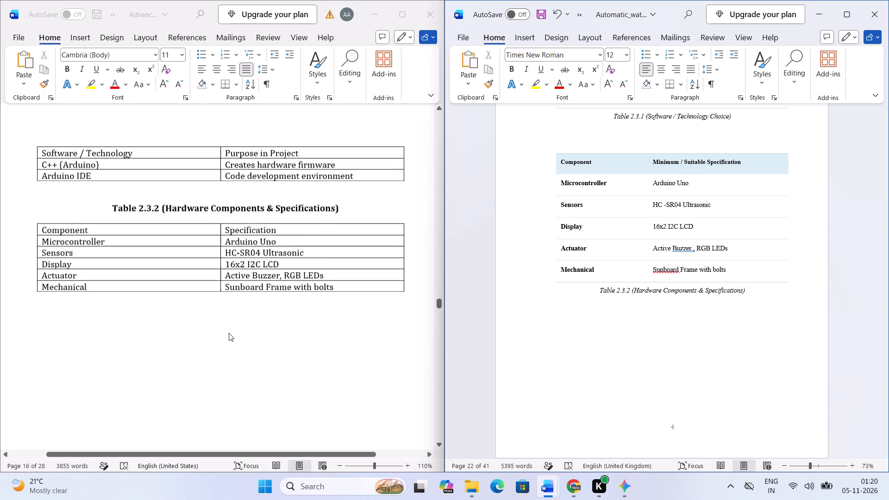
scroll(229, 333, down, 8)
scroll(250, 289, up, 8)
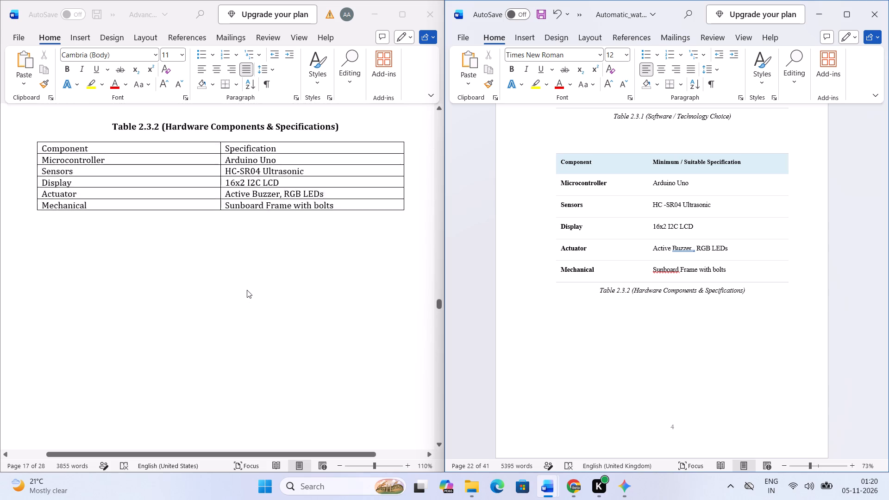
scroll(247, 290, up, 2)
scroll(247, 290, down, 20)
scroll(247, 290, down, 5)
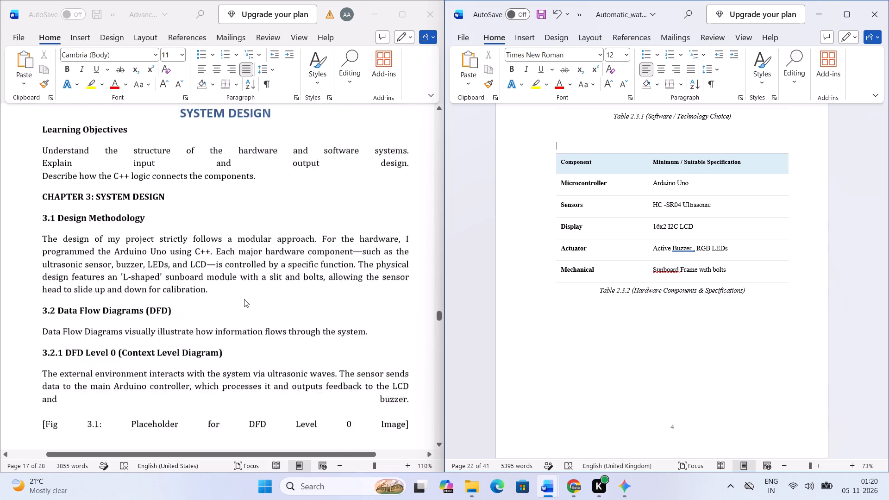
scroll(240, 305, up, 2)
scroll(554, 281, down, 13)
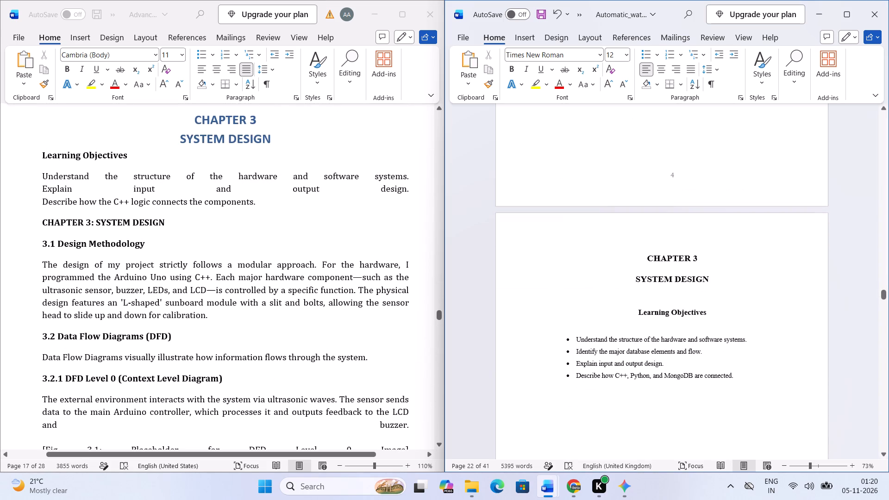
scroll(575, 277, down, 19)
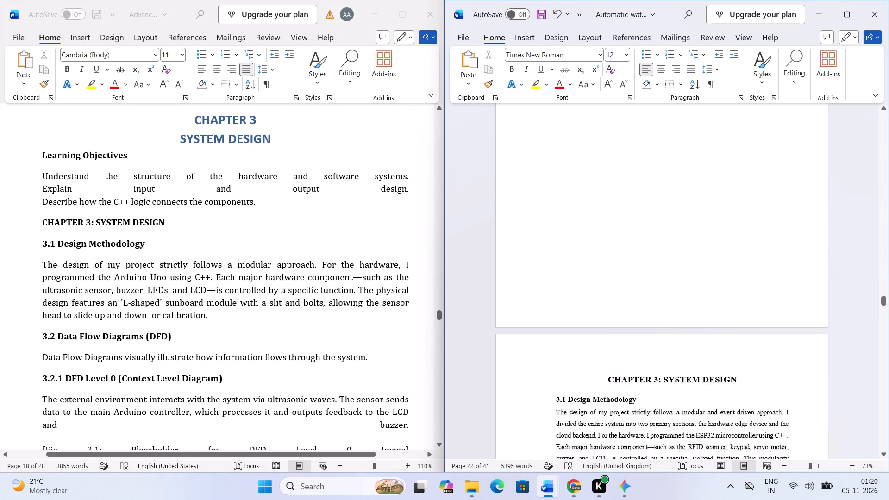
scroll(578, 271, down, 15)
scroll(585, 275, up, 1)
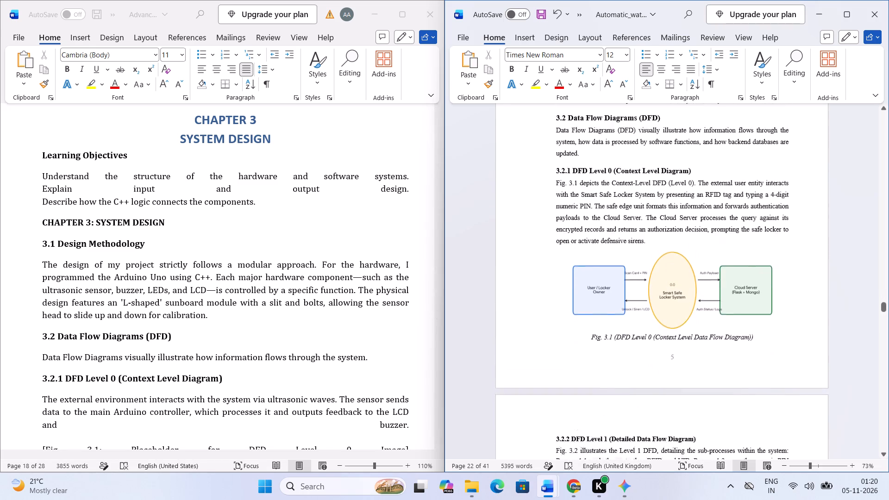
scroll(585, 275, up, 1)
scroll(612, 224, down, 1)
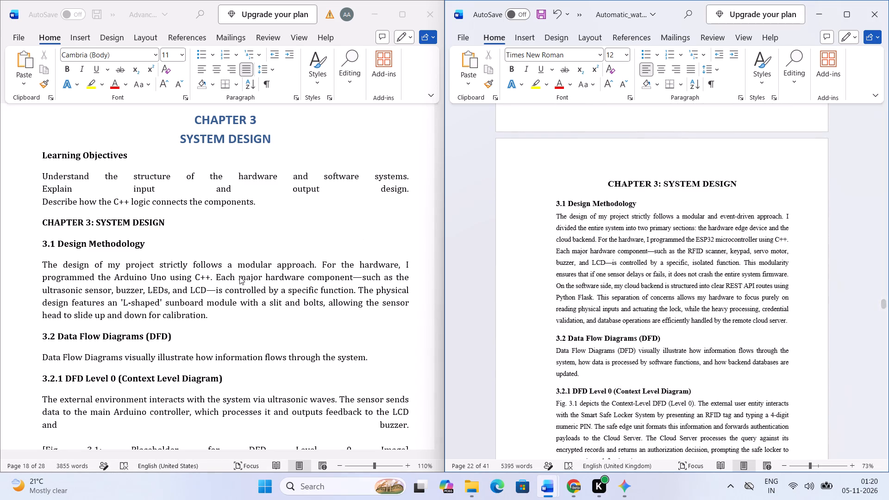
scroll(239, 276, down, 5)
scroll(239, 276, up, 1)
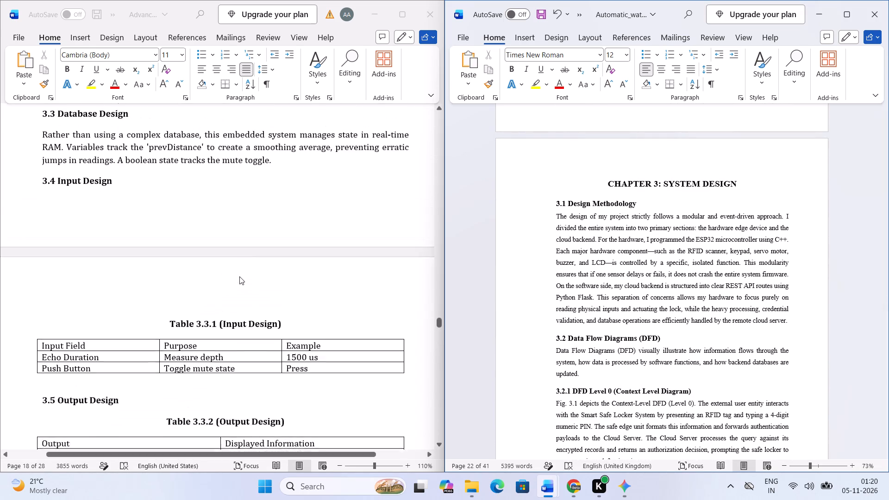
scroll(239, 276, up, 2)
scroll(239, 276, down, 1)
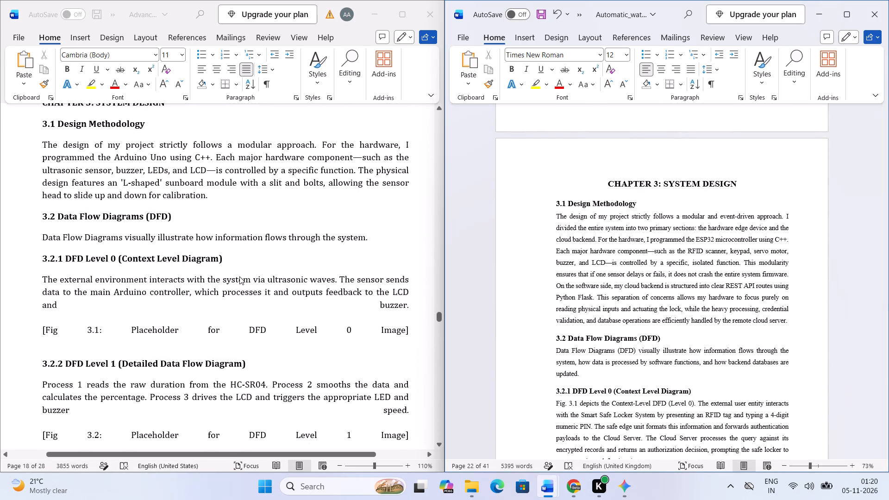
scroll(239, 276, down, 1)
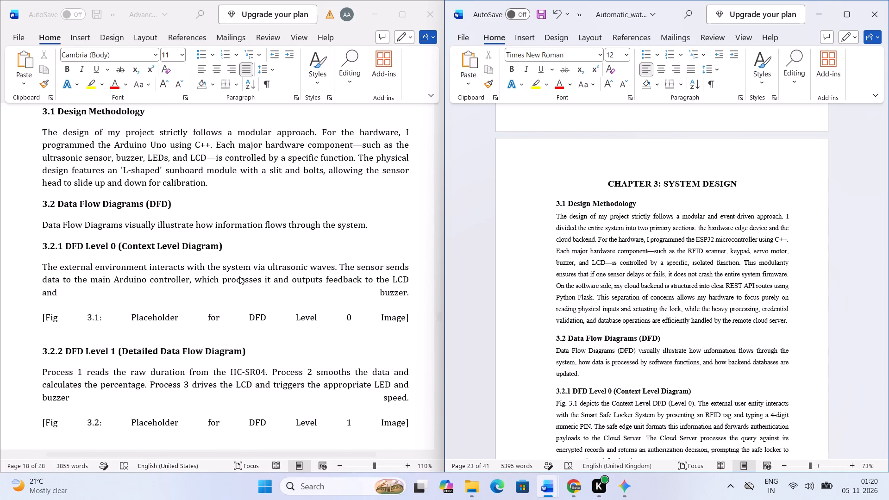
Copy the 3.1 Design Methodology paragraph from the v3 report.
click(171, 167)
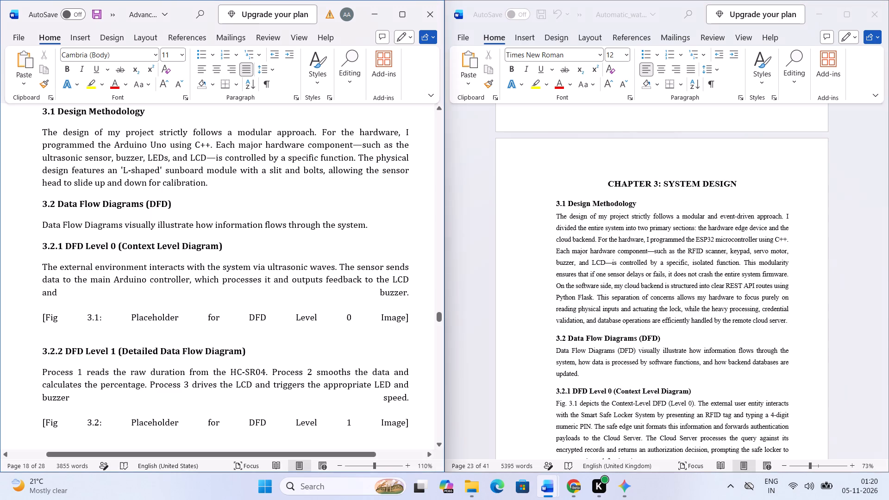
drag(217, 186, 53, 133)
right_click(78, 139)
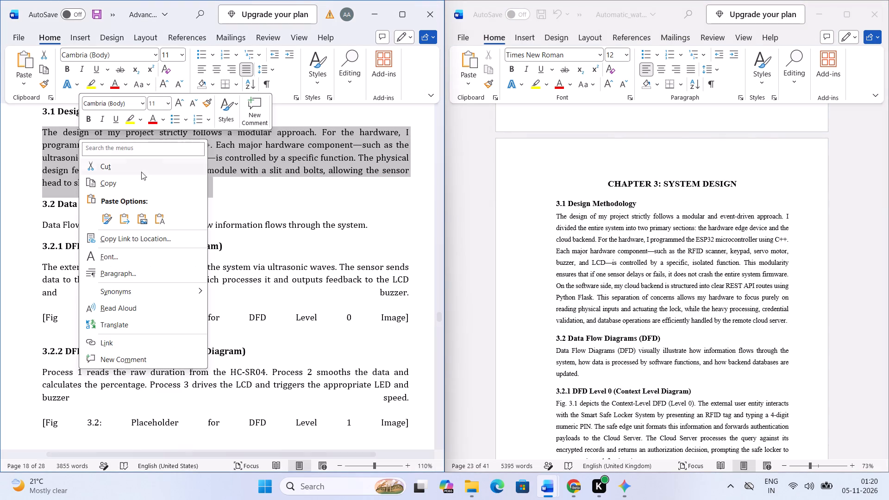
click(150, 183)
scroll(171, 187, up, 4)
click(177, 280)
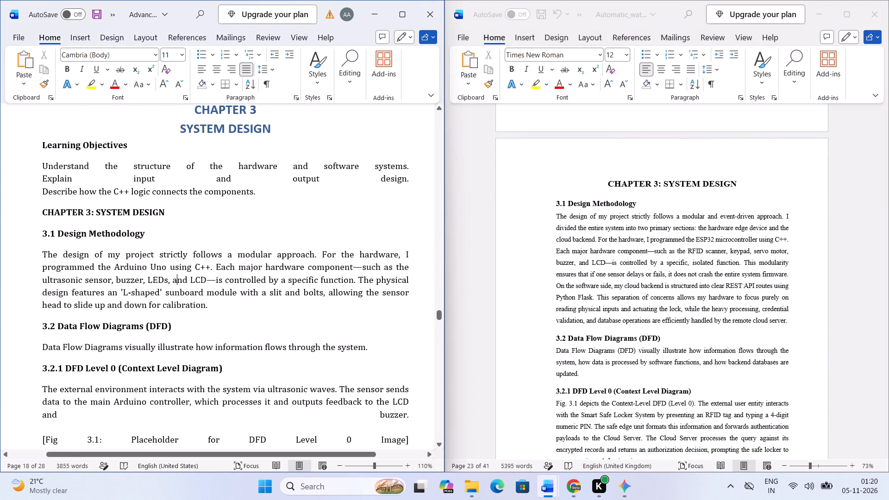
Replace the 3.1 Design Methodology paragraph in the Automatic report with the copied v3 paragraph about the modular Arduino Uno design.
click(641, 299)
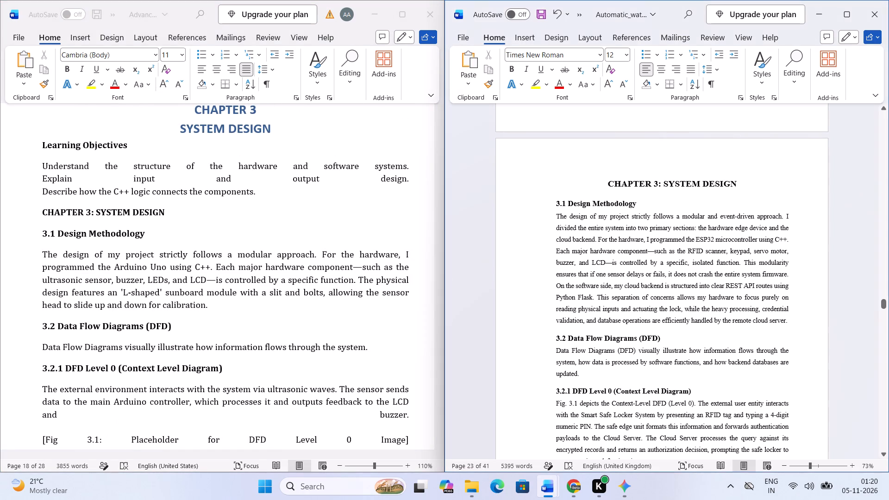
drag(794, 319, 563, 217)
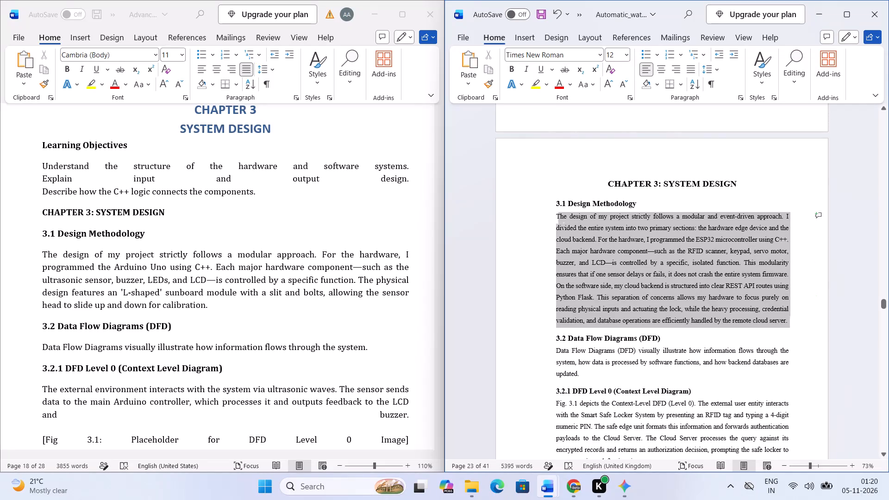
drag(563, 217, 551, 216)
right_click(579, 220)
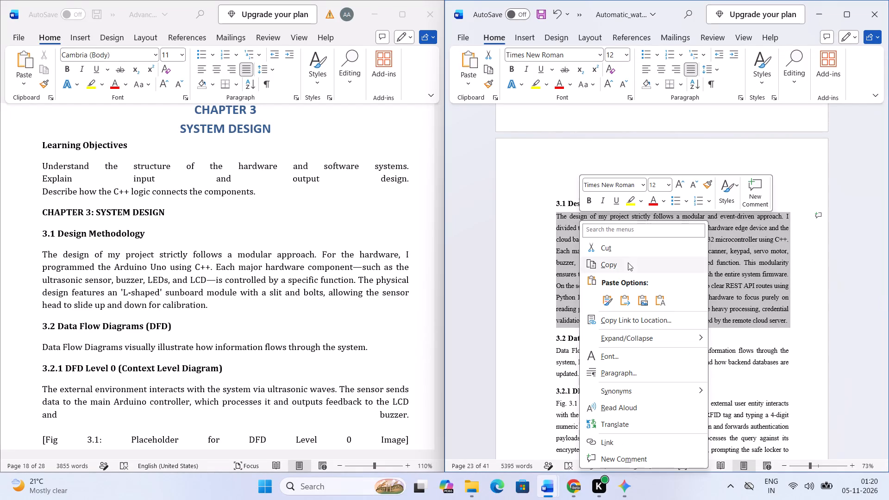
key(ctrl+v)
click(556, 237)
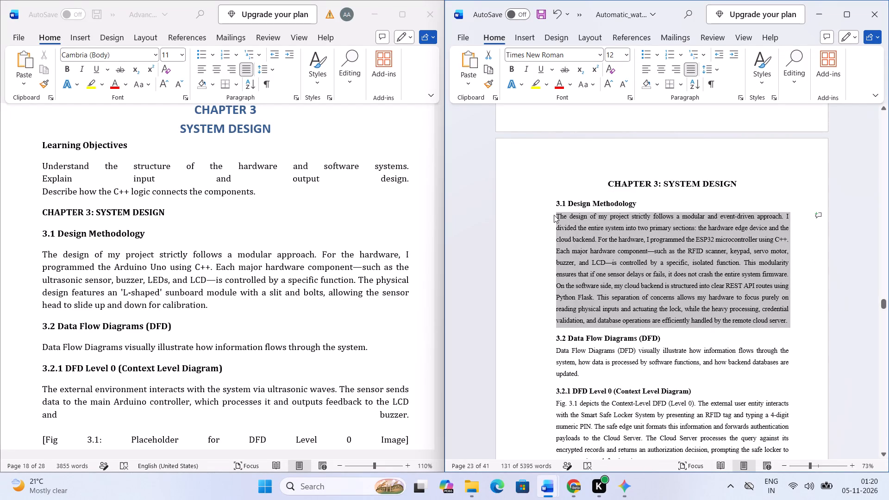
click(554, 215)
drag(557, 215, 785, 325)
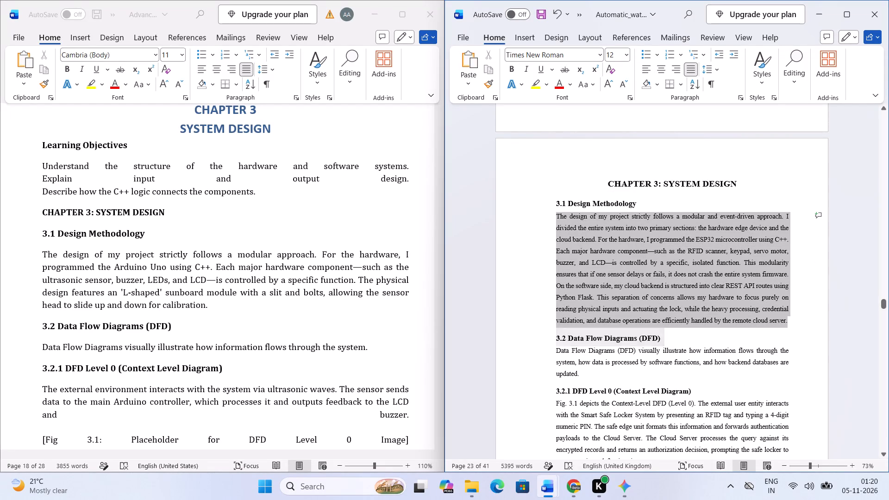
drag(785, 325, 788, 323)
key(ctrl+v)
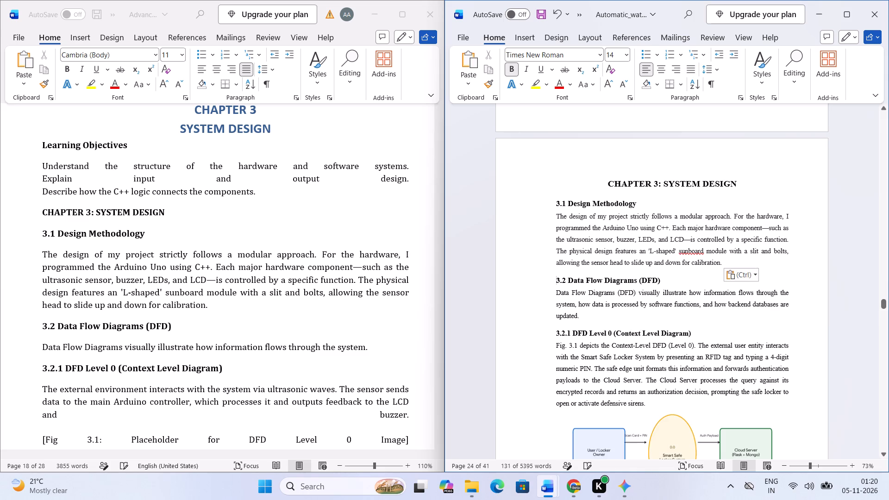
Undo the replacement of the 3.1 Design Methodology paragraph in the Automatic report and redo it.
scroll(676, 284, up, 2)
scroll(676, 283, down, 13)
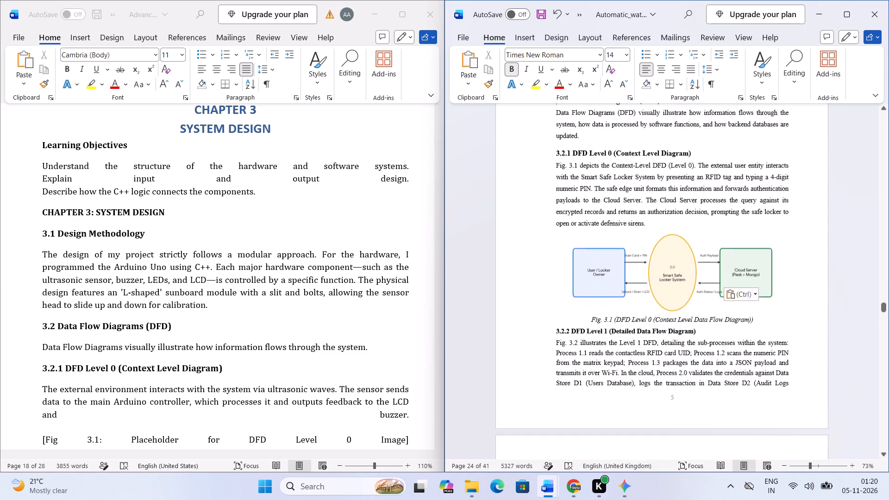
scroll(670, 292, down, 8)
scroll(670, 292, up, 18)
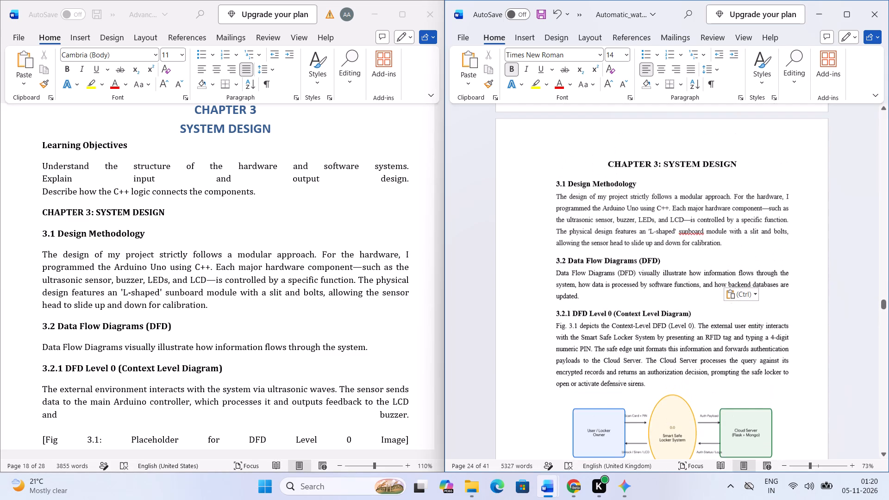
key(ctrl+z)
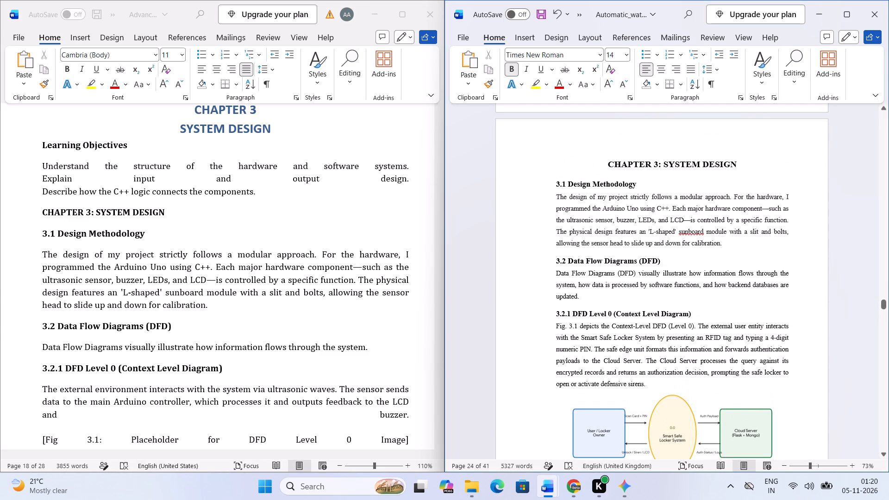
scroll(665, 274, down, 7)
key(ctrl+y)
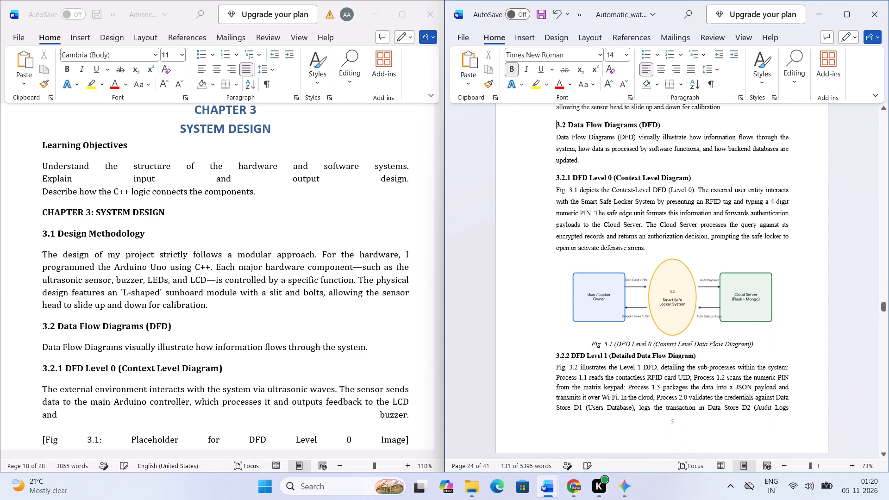
Delete the "Identify the major database elements and flow." bullet from the Automatic report's Chapter 3 Learning Objectives.
scroll(664, 274, up, 6)
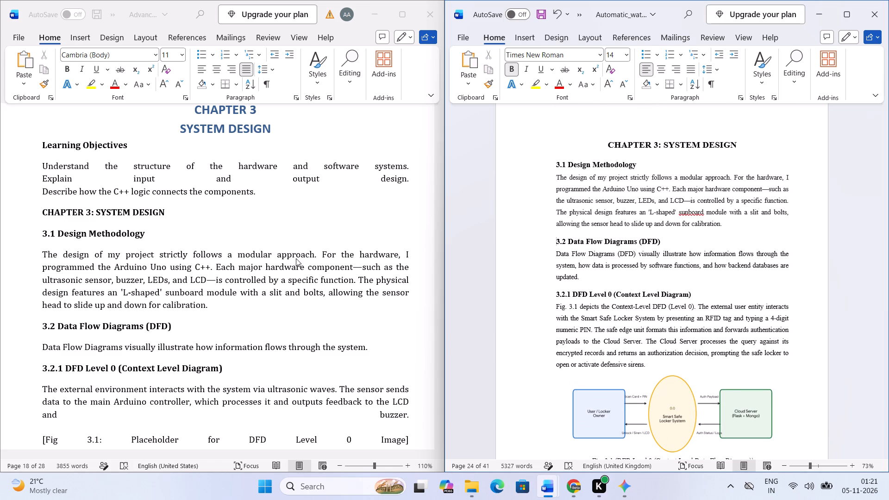
scroll(562, 312, up, 20)
scroll(562, 312, up, 2)
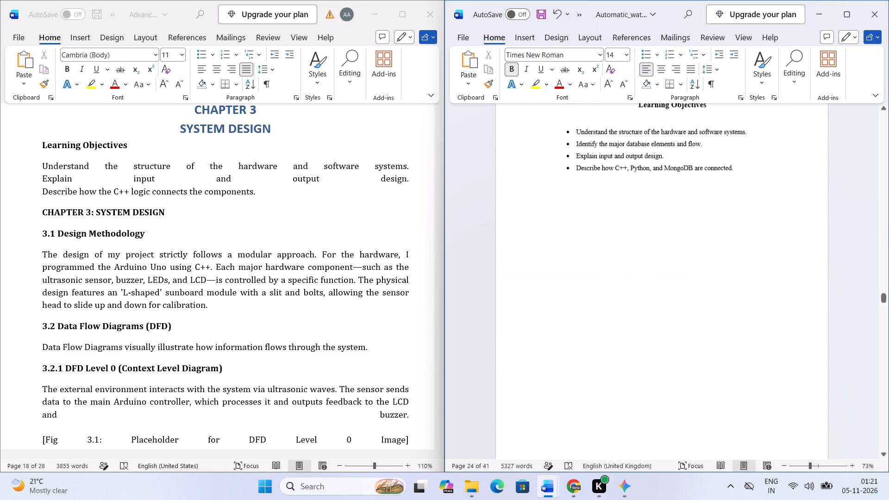
scroll(562, 313, up, 2)
scroll(217, 318, up, 1)
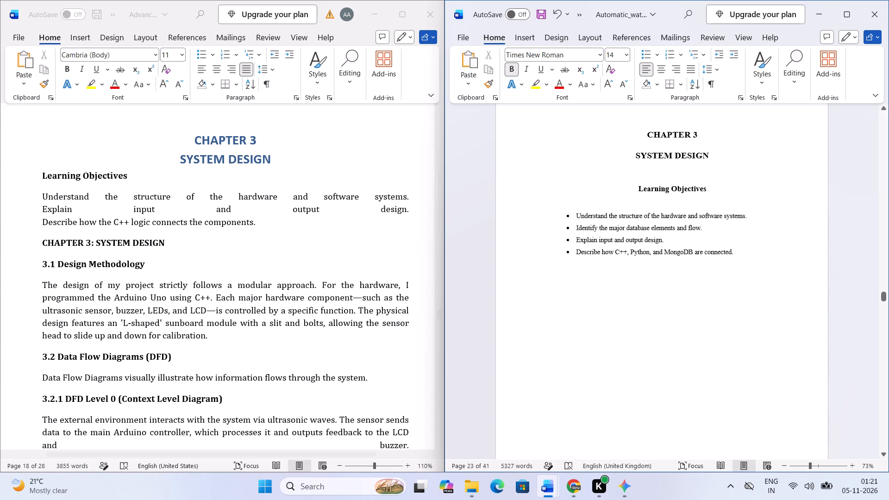
drag(714, 228, 576, 229)
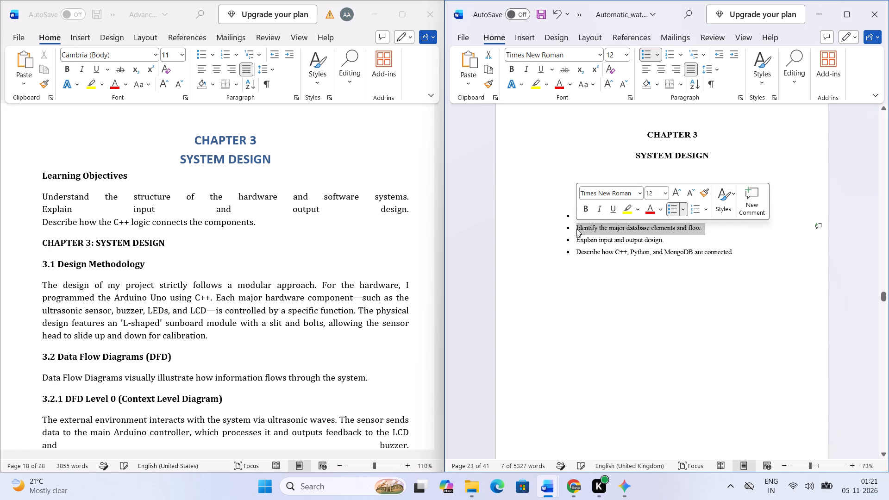
key(BackSpace)
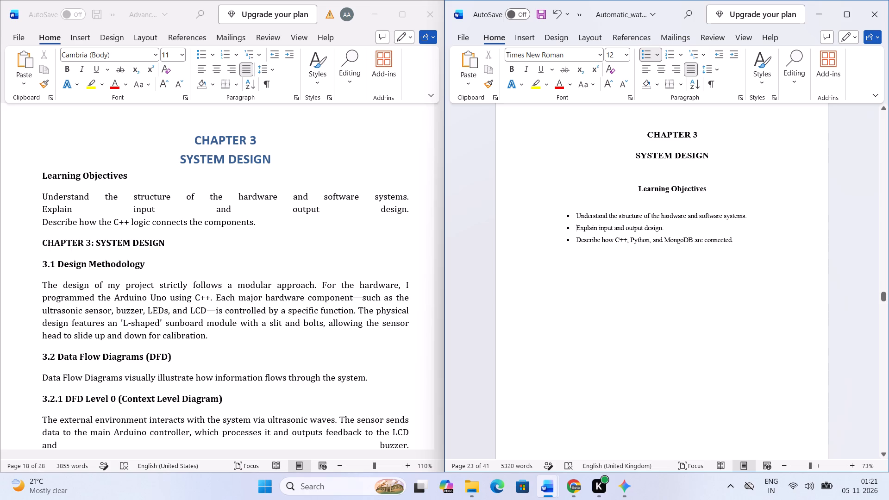
Reword the last Chapter 3 learning objective in the Automatic report as "Describe how C++ Logic connects the components.".
click(693, 241)
key(ctrl+BackSpace)
key(ctrl+BackSpace)
key(ctrl+BackSpace)
key(ctrl+BackSpace)
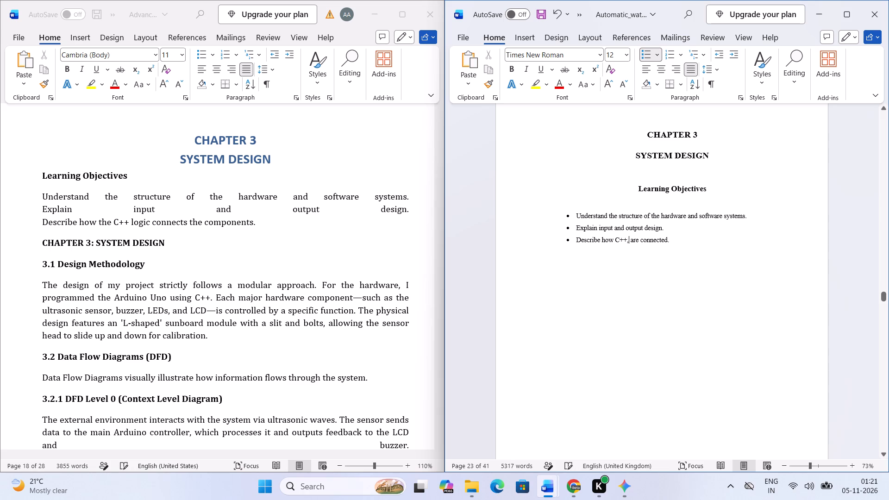
key(BackSpace)
key(space)
text(Lo)
text(gic)
key(space)
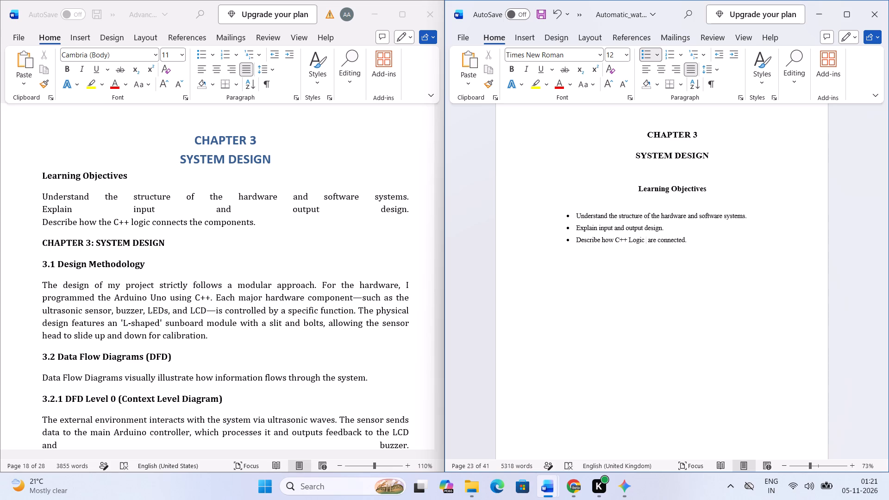
text(connet)
key(BackSpace)
text(cts)
key(space)
key(ctrl+Delete)
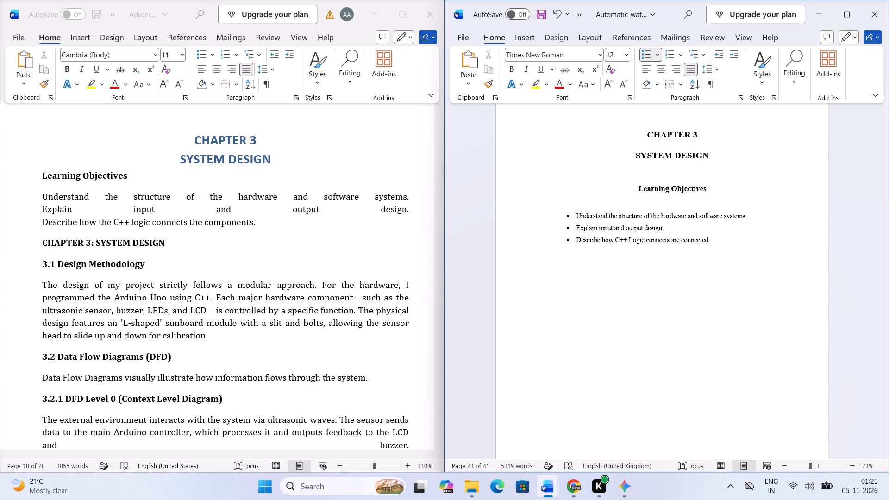
key(ctrl+Delete)
text(the)
key(space)
key(ctrl+Delete)
key(space)
text(cp)
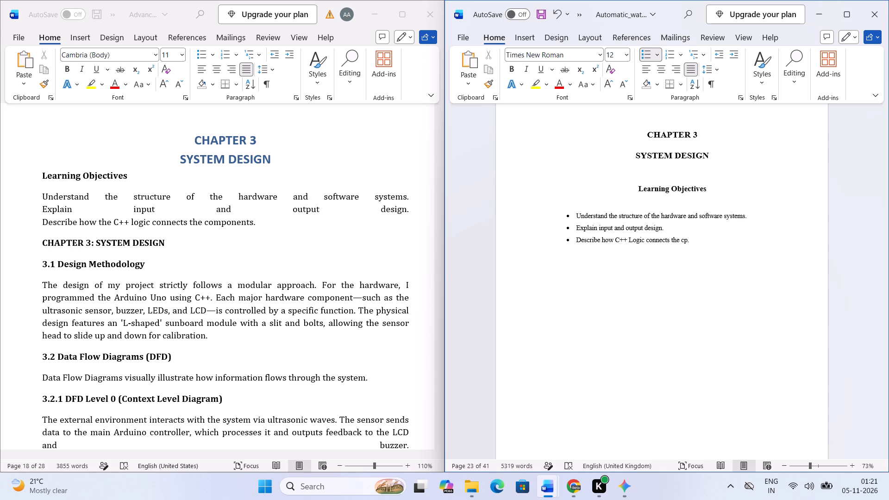
key(BackSpace)
text(omponents)
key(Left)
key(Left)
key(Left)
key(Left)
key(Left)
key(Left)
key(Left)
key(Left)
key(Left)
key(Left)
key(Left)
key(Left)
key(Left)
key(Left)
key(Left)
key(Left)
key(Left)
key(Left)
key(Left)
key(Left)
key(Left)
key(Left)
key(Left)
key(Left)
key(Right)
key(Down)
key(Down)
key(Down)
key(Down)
Compare the Automatic report's Chapter 3 title page and opening sections with the v3 report's text from 3.1 through 3.3 Database Design.
scroll(710, 237, up, 4)
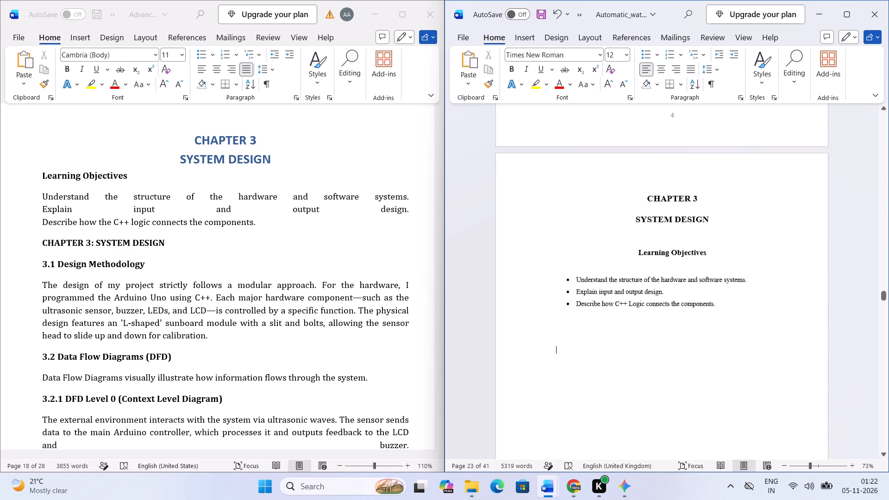
click(694, 182)
scroll(687, 198, down, 7)
scroll(682, 206, up, 3)
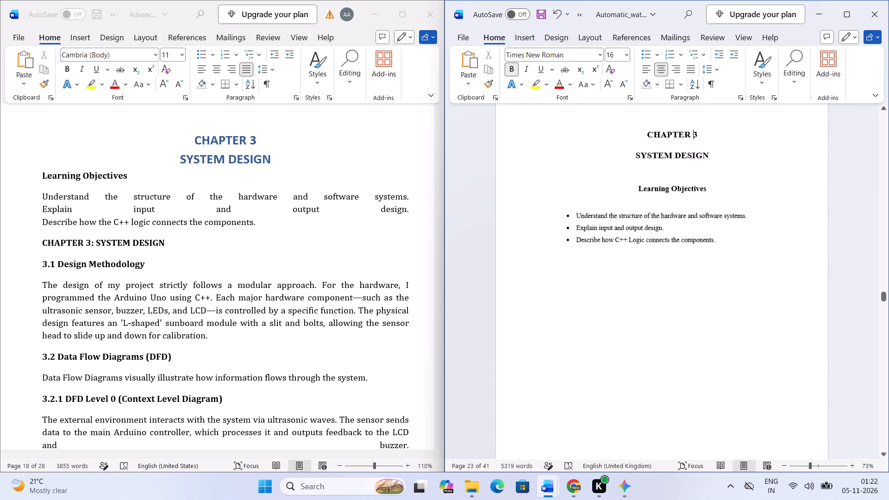
scroll(682, 206, down, 16)
click(632, 285)
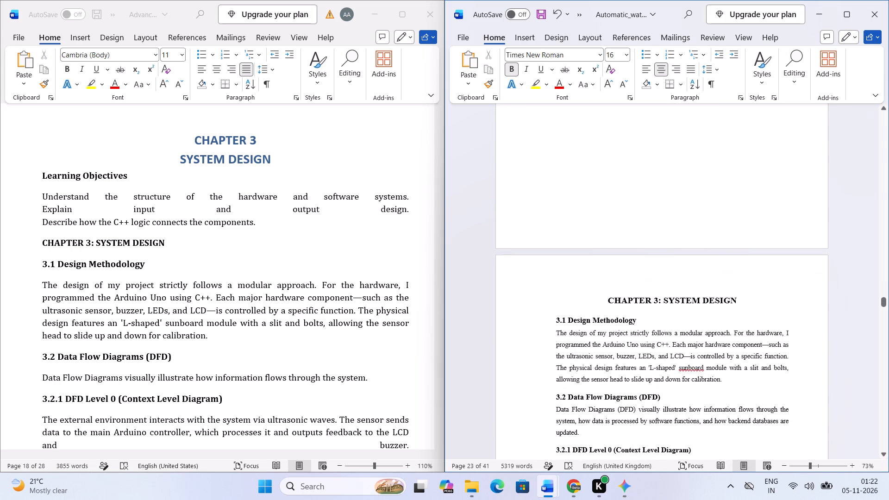
drag(608, 299, 722, 300)
drag(722, 300, 715, 301)
click(729, 299)
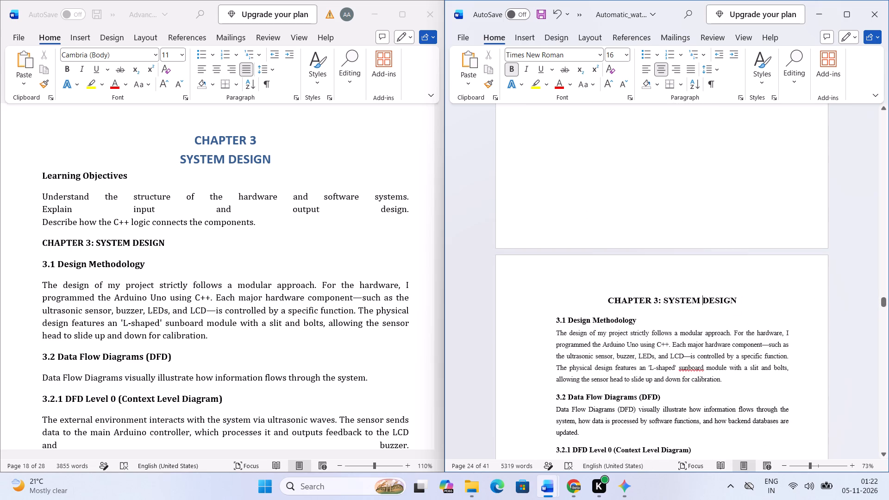
drag(736, 300, 630, 306)
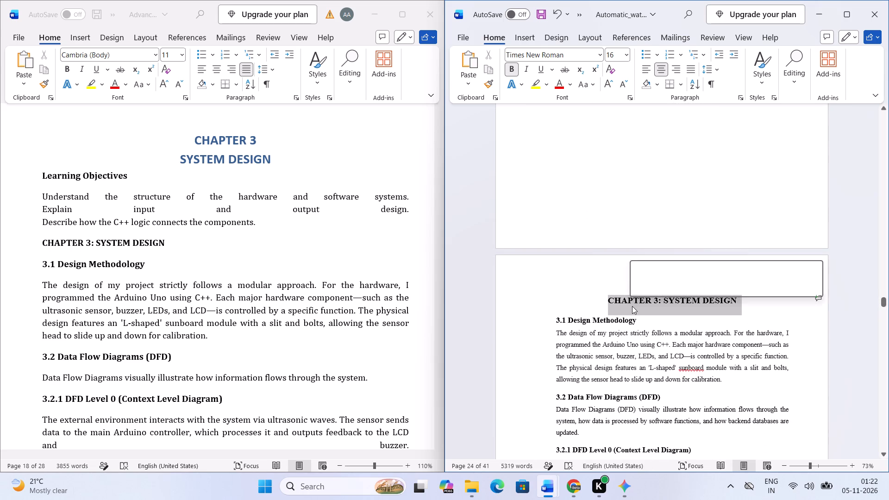
click(632, 306)
scroll(633, 306, down, 5)
scroll(55, 255, down, 3)
scroll(55, 255, up, 1)
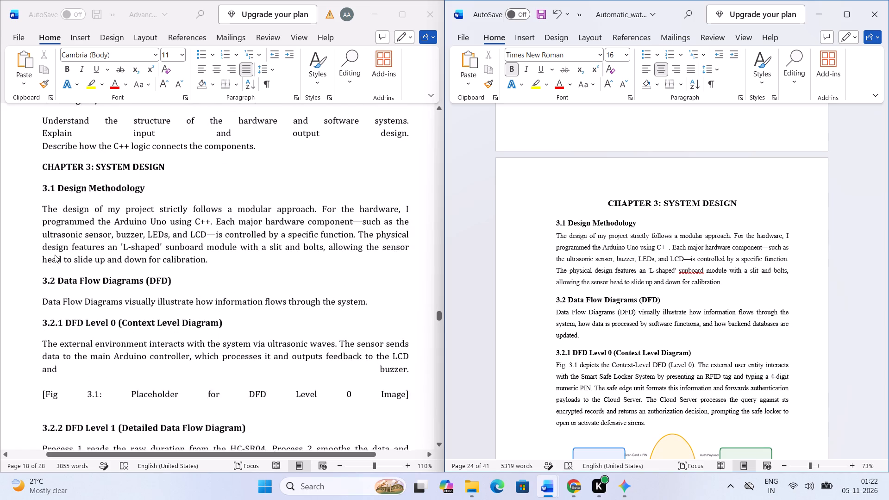
drag(44, 225, 128, 266)
click(147, 268)
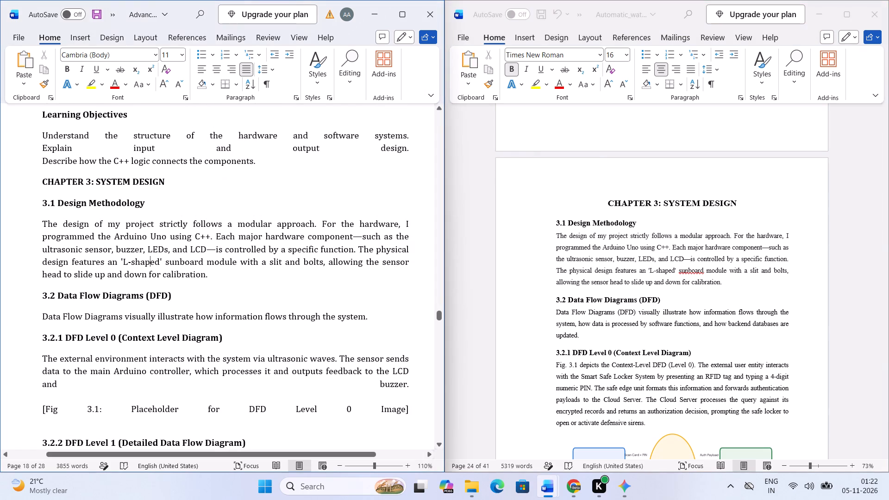
scroll(254, 284, down, 2)
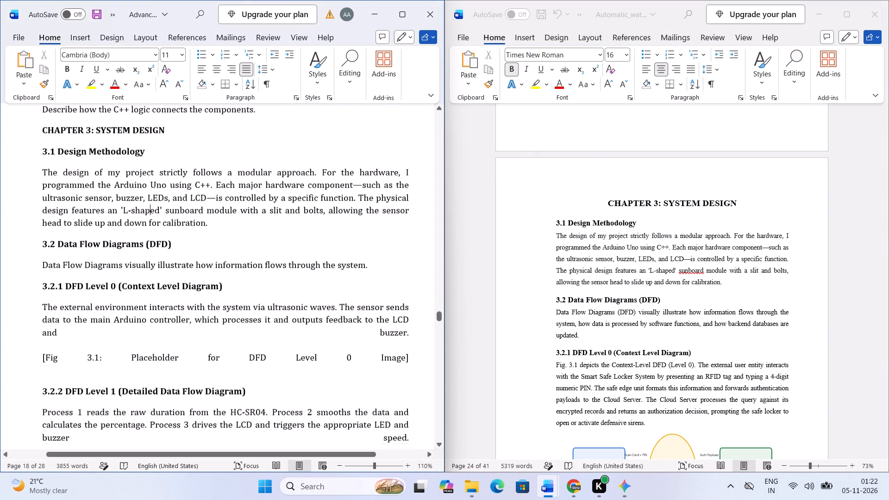
scroll(254, 284, down, 2)
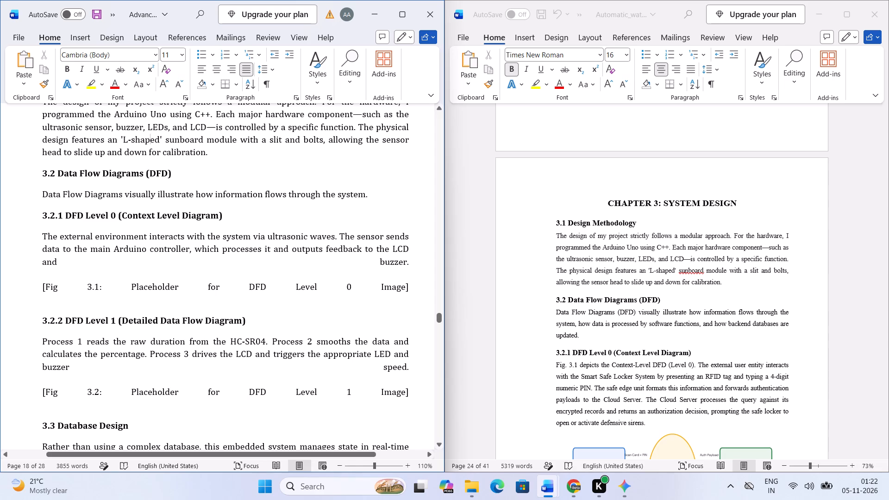
Shorten the 3.2 Data Flow Diagrams sentence in the Automatic report so it ends at "how information flows through the system".
drag(43, 197, 376, 199)
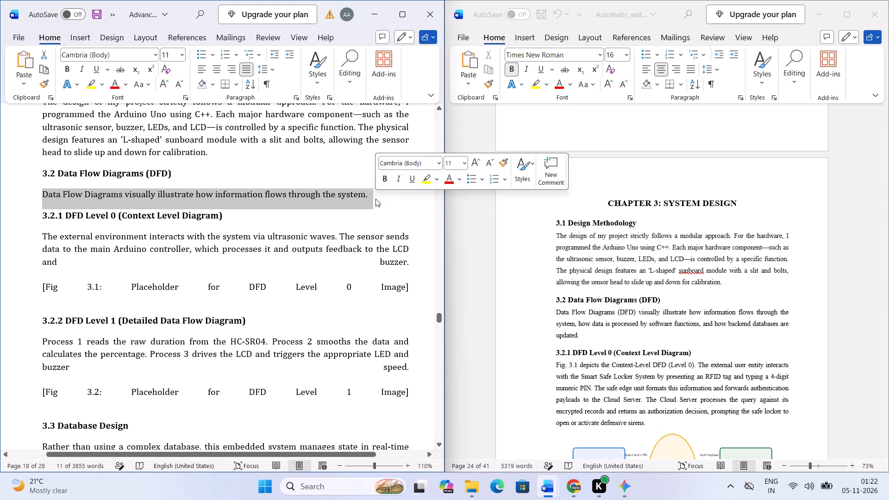
click(376, 199)
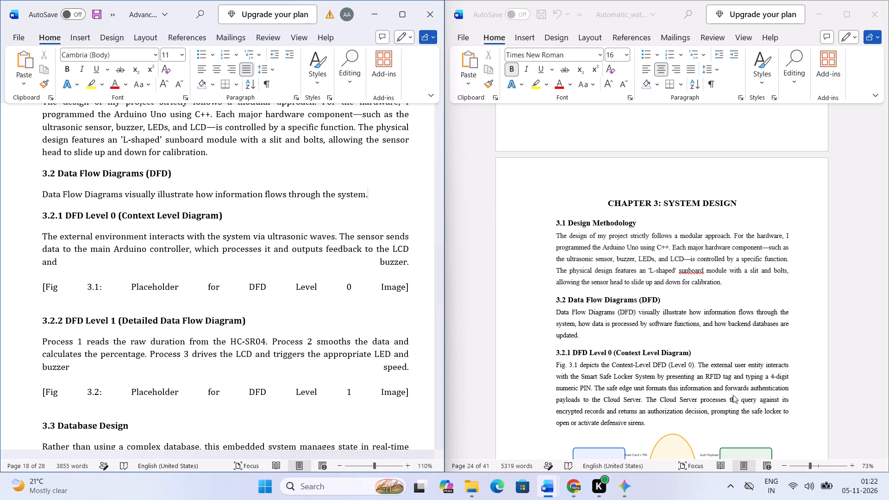
ctrl+scroll(720, 344, up, 3)
scroll(720, 344, down, 4)
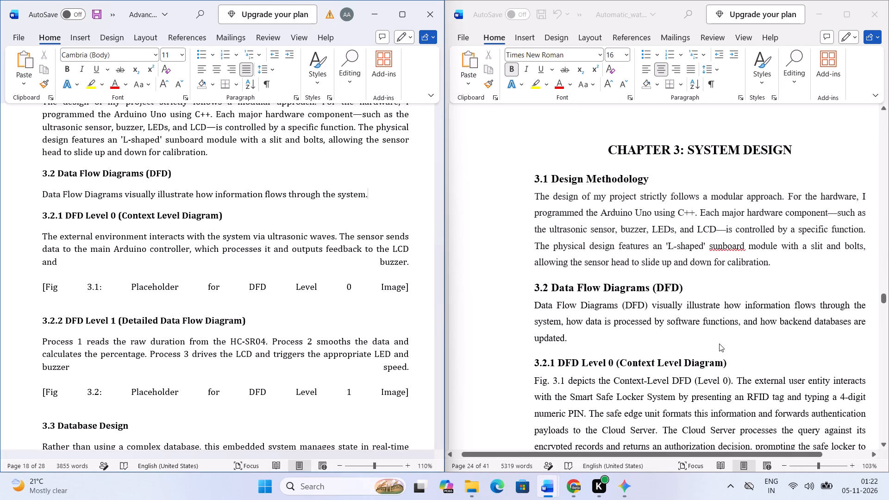
scroll(719, 344, down, 2)
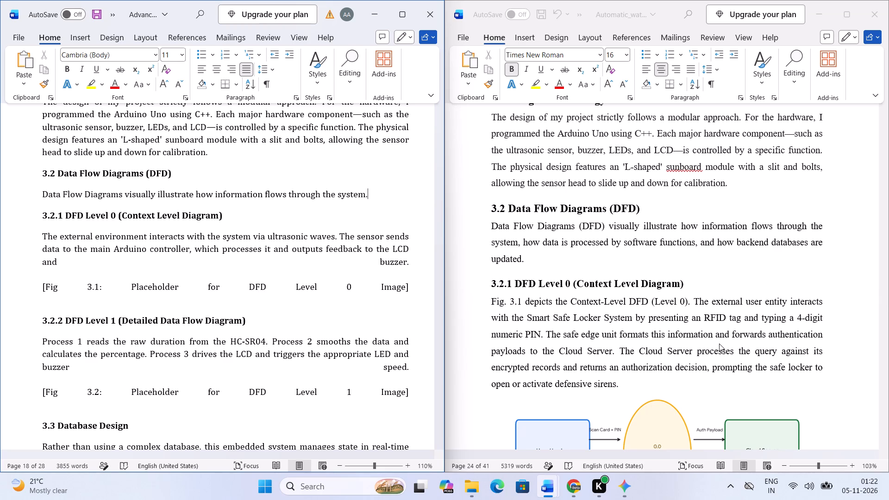
scroll(719, 344, down, 2)
scroll(719, 344, up, 1)
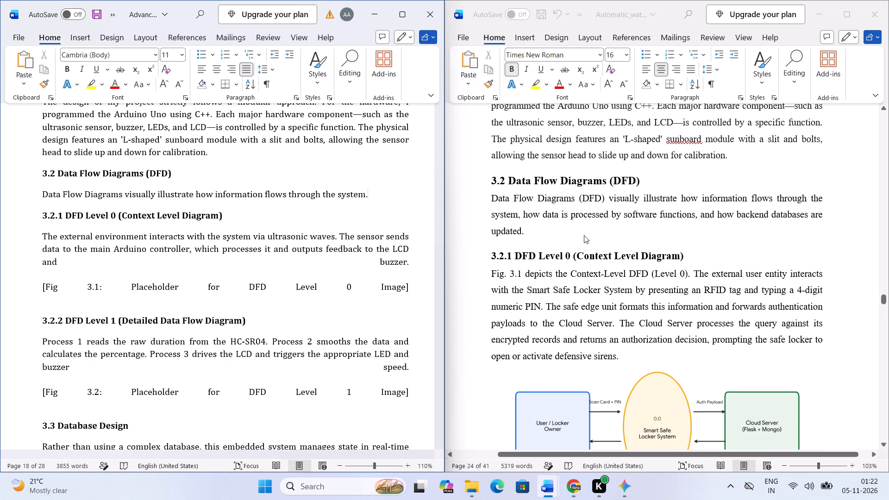
click(541, 224)
drag(532, 232, 523, 219)
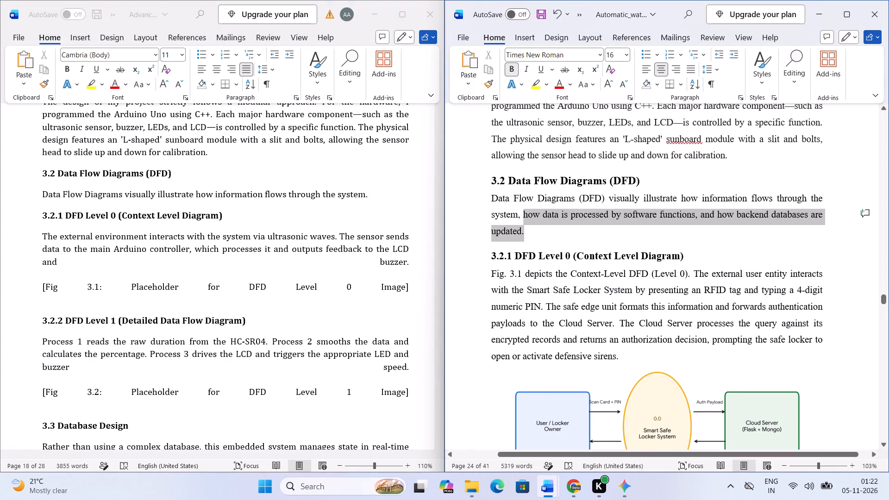
drag(523, 219, 518, 219)
key(BackSpace)
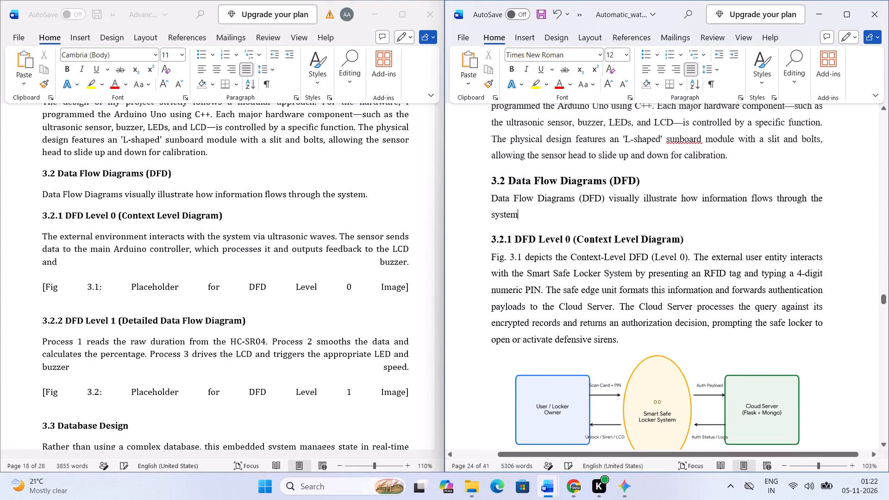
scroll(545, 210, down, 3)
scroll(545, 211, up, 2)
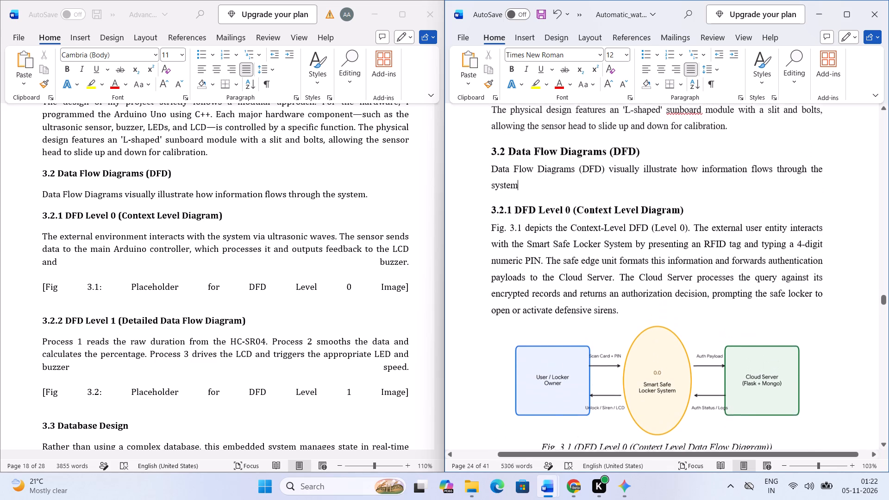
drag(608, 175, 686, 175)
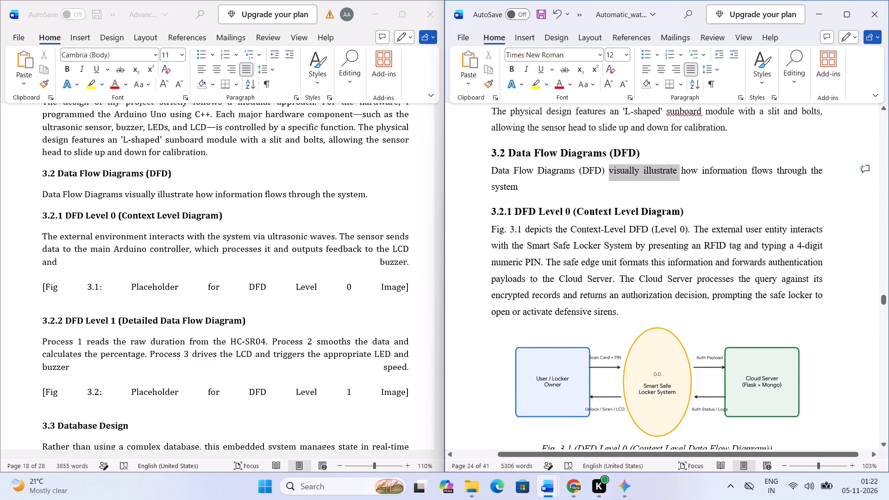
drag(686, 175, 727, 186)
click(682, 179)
Copy the v3 report's 3.2.1 description, through "the LCD and", into a new paragraph below the existing 3.2.1 text in the Automatic report.
scroll(630, 199, down, 2)
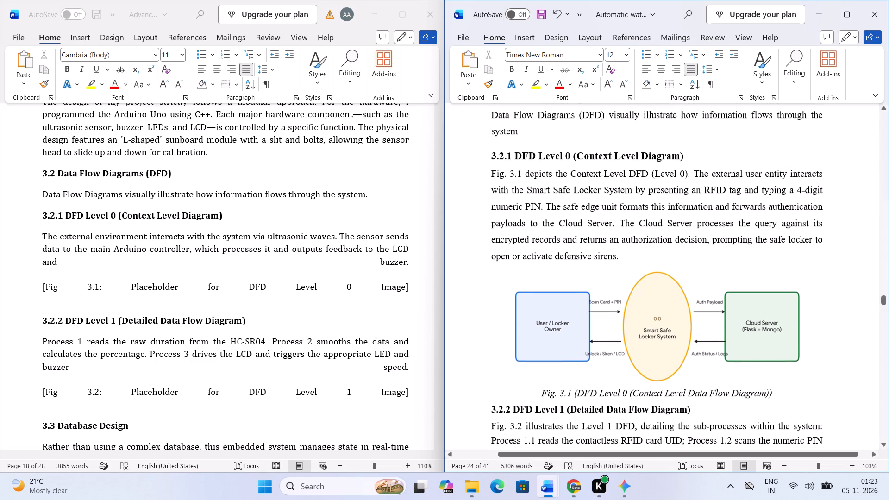
scroll(276, 269, down, 2)
scroll(269, 273, up, 1)
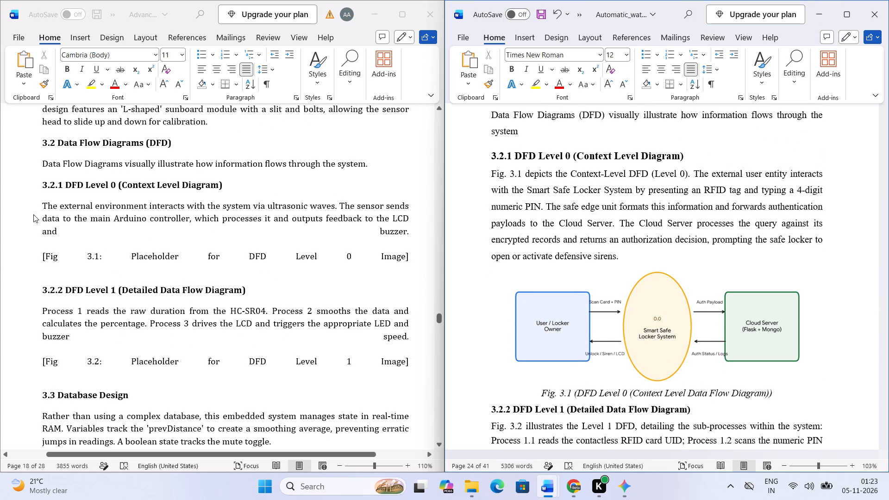
drag(40, 207, 71, 222)
drag(72, 230, 48, 209)
right_click(64, 216)
click(111, 258)
click(628, 219)
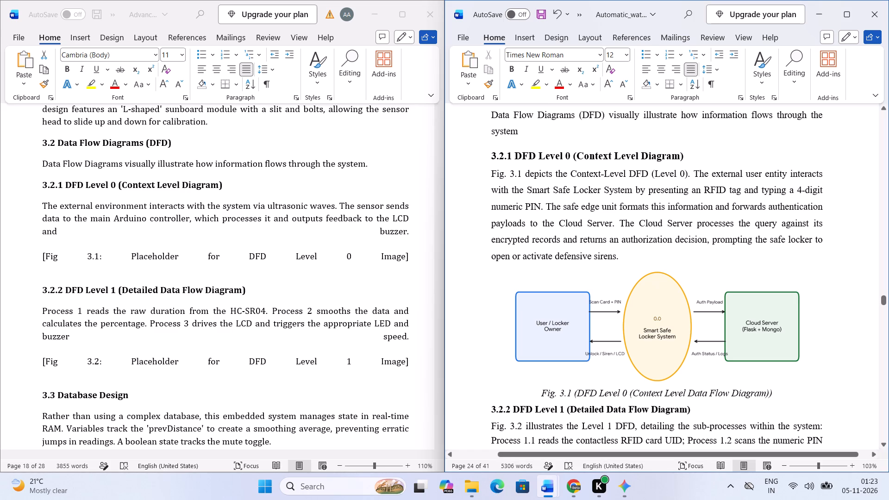
drag(625, 255, 541, 181)
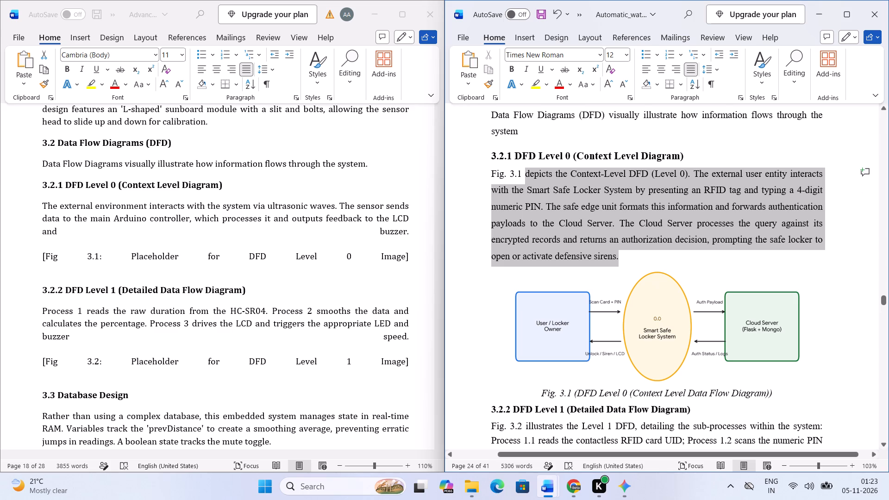
drag(541, 181, 541, 181)
drag(541, 181, 494, 182)
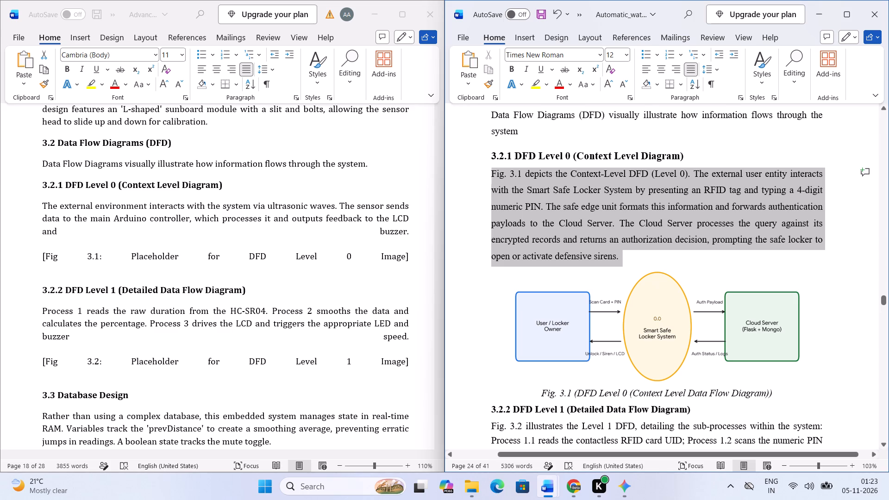
drag(494, 182, 524, 178)
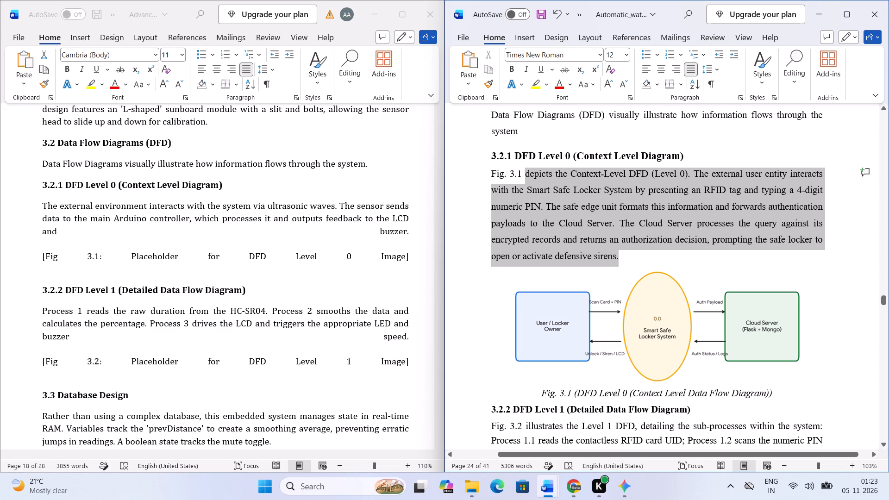
drag(524, 178, 524, 178)
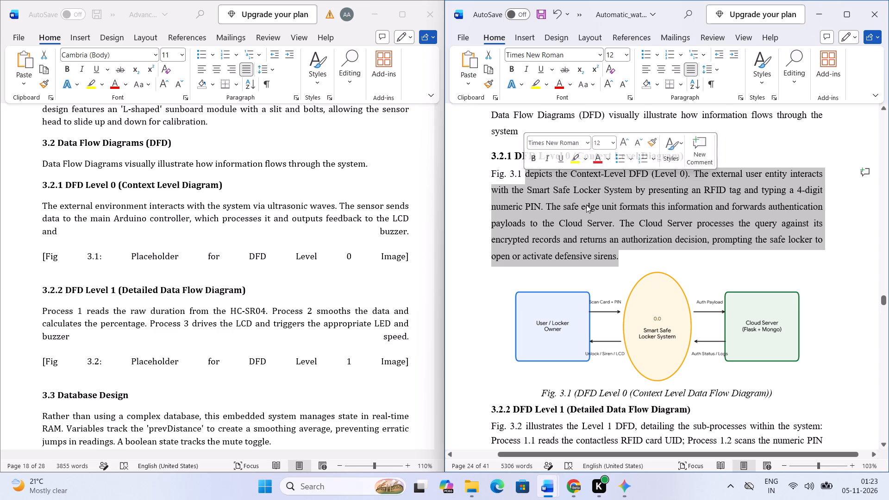
click(698, 270)
click(671, 260)
key(Return)
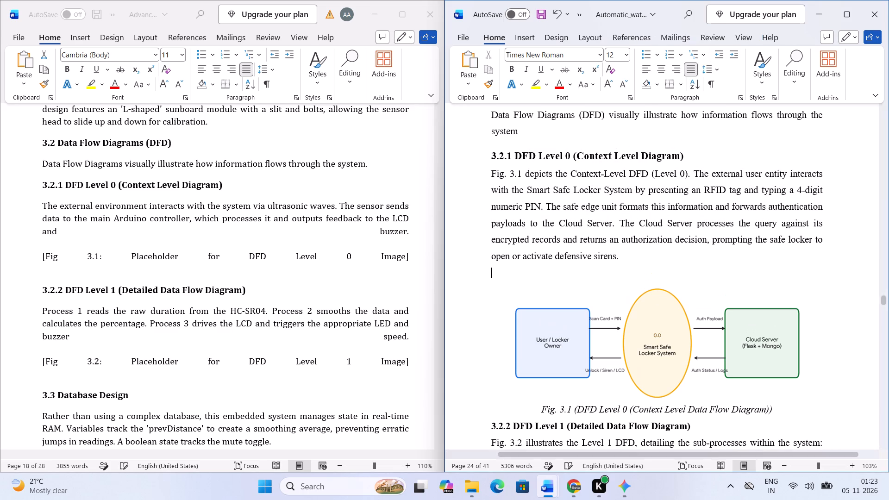
key(ctrl+v)
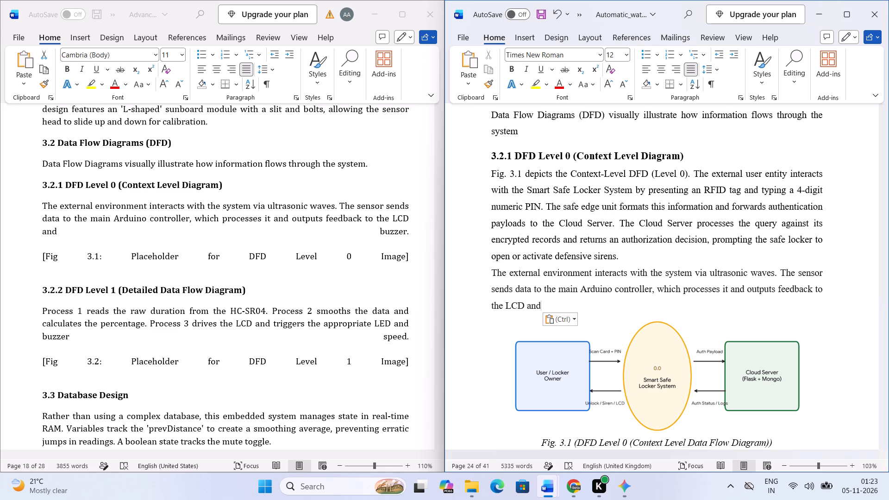
Delete the old Smart Safe Locker description in the Automatic report's section 3.2.1, keeping only its opening words "Fig. 3.1 depicts".
key(Up)
key(Up)
key(Up)
key(ctrl+Right)
key(ctrl+Right)
key(ctrl+Right)
key(ctrl+Right)
key(ctrl+shift+Up)
key(ctrl+shift+Up)
key(ctrl+shift+Down)
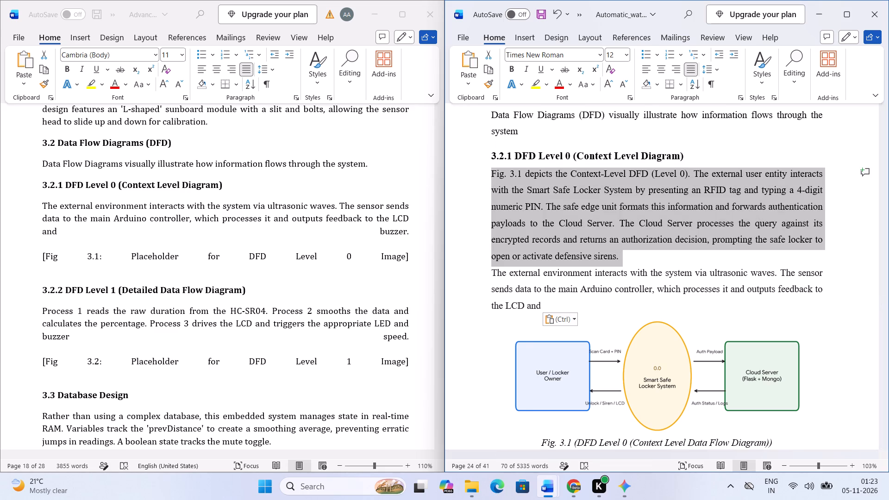
key(shift+Right)
key(shift+Right)
key(shift+Right)
key(shift+Right)
key(shift+Right)
key(shift+Right)
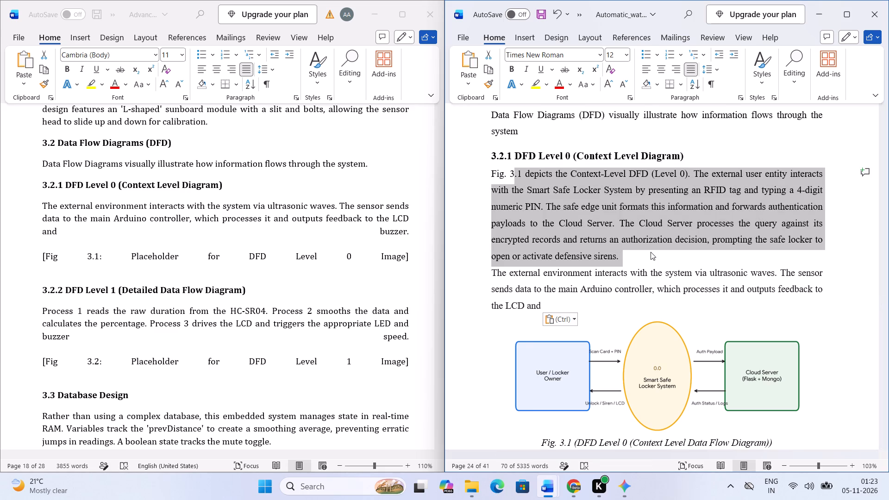
key(shift+Right)
key(shift+Right)
key(shift+Right)
key(shift+Right)
key(shift+Right)
key(shift+Right)
key(shift+Right)
key(shift+Right)
key(shift+Right)
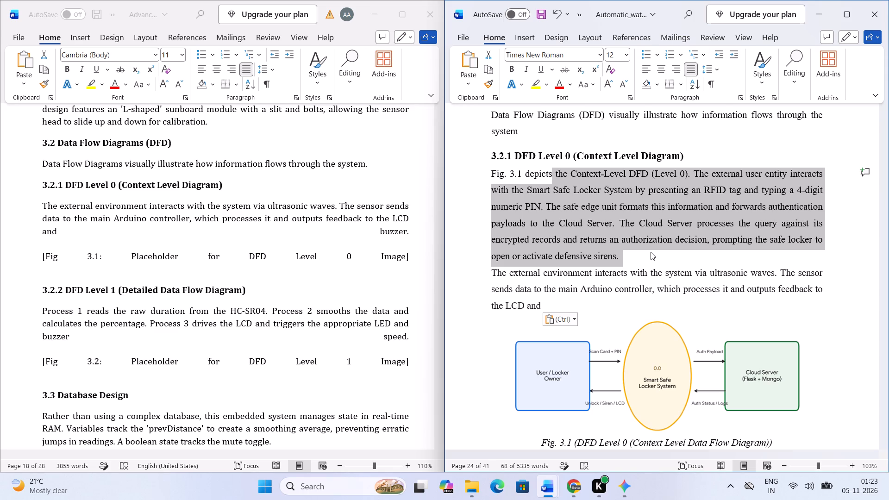
key(shift+Right)
key(shift+Right)
key(BackSpace)
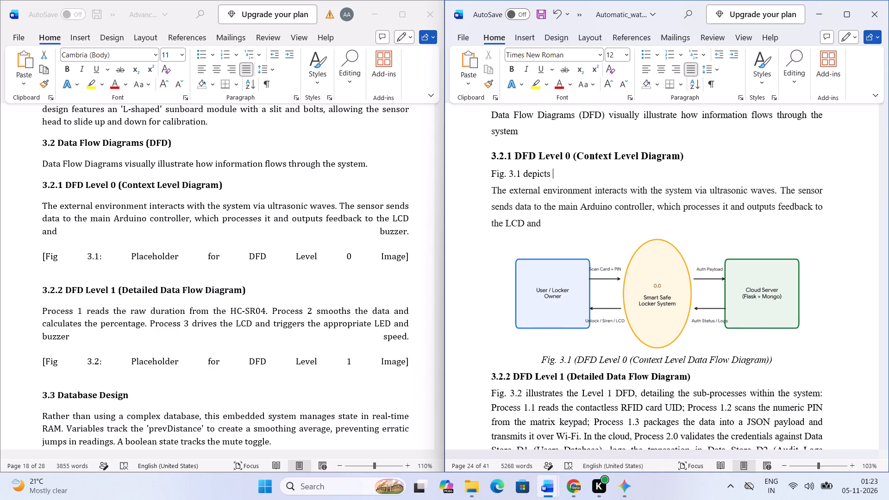
Join the pasted 3.2.1 paragraph onto the "Fig. 3.1 depicts" line, with a single space between them.
key(Down)
key(ctrl+Left)
key(ctrl+Left)
key(ctrl+Left)
key(BackSpace)
key(Down)
key(Down)
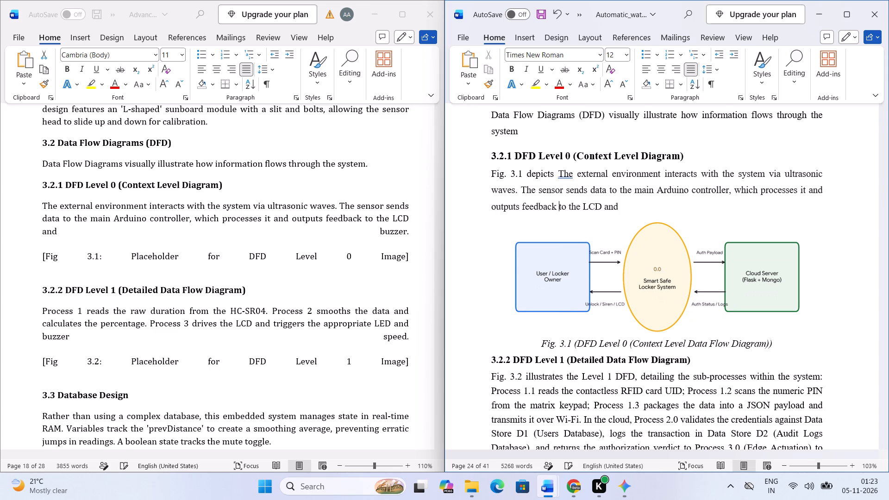
key(Up)
key(Up)
key(BackSpace)
key(space)
Change "The" to lowercase "the" after "Fig. 3.1 depicts" in the Automatic report's section 3.2.1.
click(630, 199)
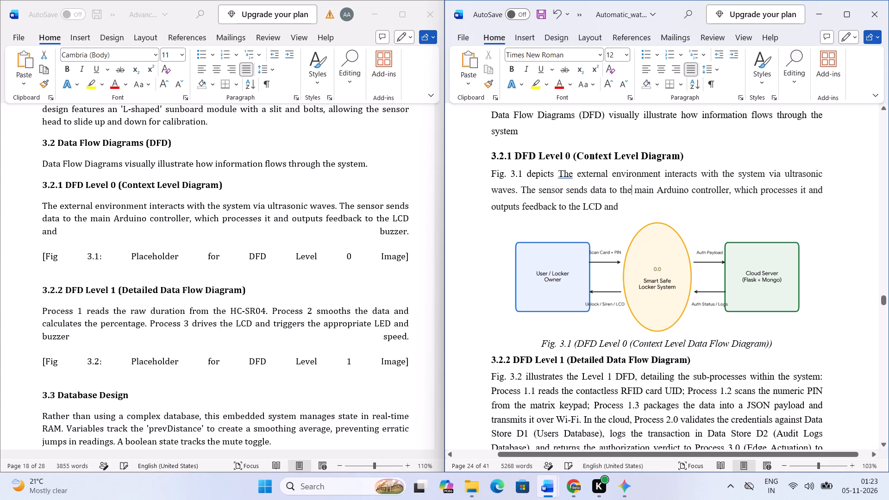
click(573, 176)
key(equal)
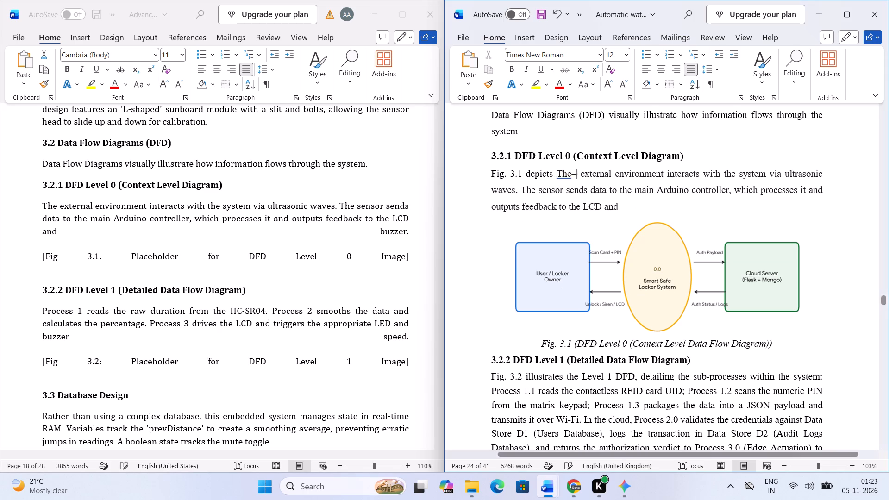
key(BackSpace)
key(BackSpace)
key(BackSpace)
key(BackSpace)
key(BackSpace)
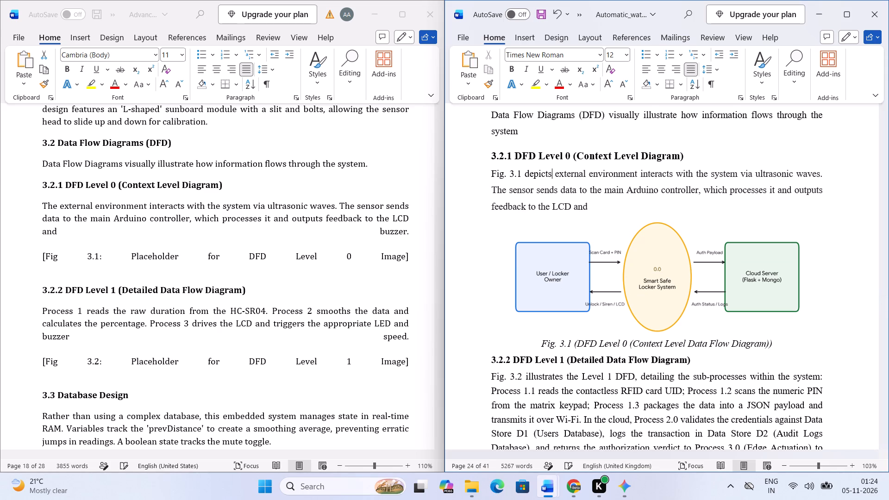
key(space)
text(t)
key(BackSpace)
text(Te)
key(BackSpace)
text(he)
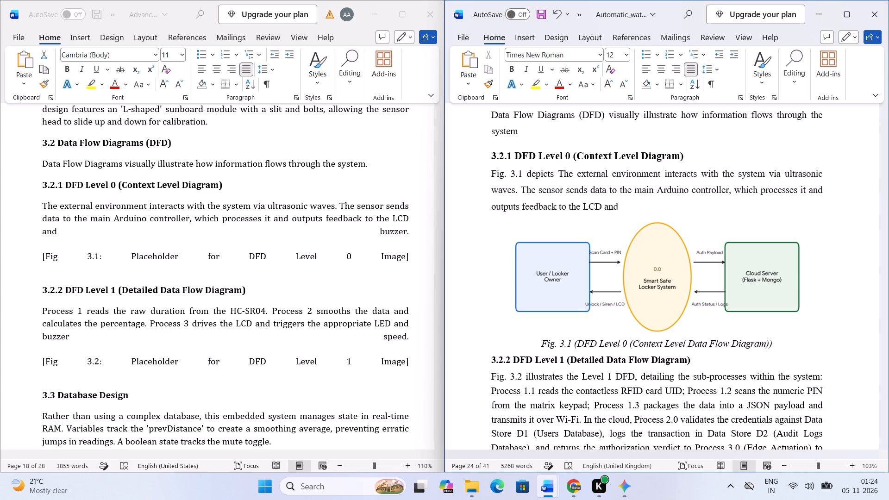
key(Left)
key(Left)
key(Left)
key(Right)
key(BackSpace)
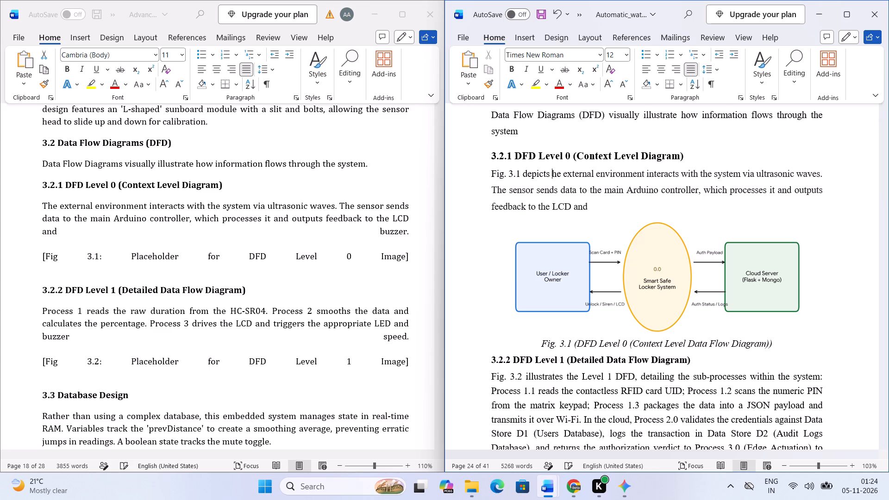
key(t)
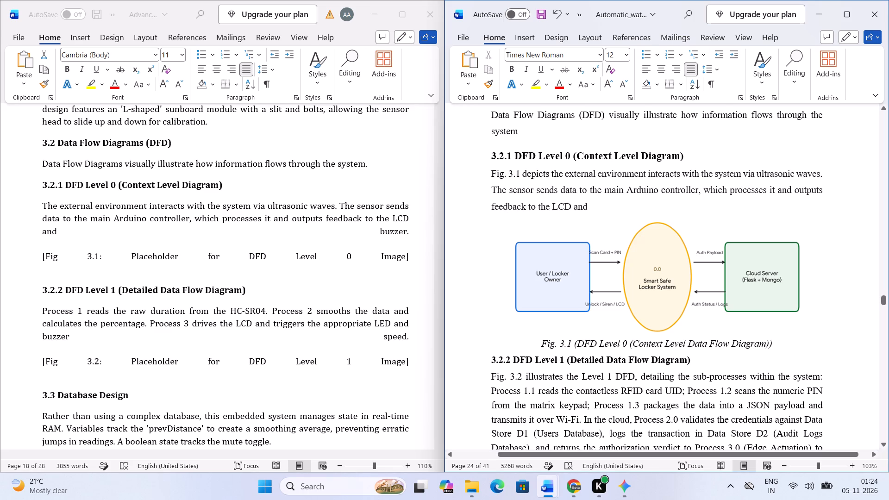
Review sections 3.2.1 and 3.2.2 of the Automatic report, including their diagrams and captions.
drag(624, 210, 631, 208)
scroll(631, 208, down, 3)
scroll(627, 207, up, 1)
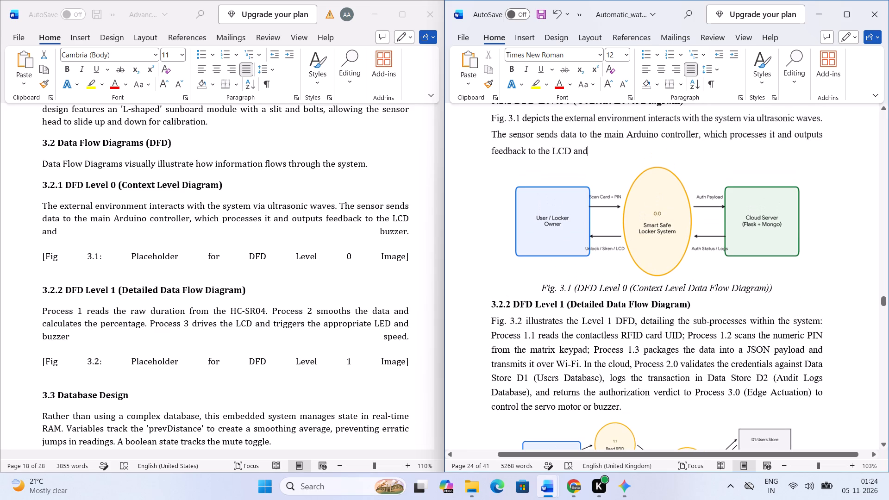
scroll(602, 222, down, 2)
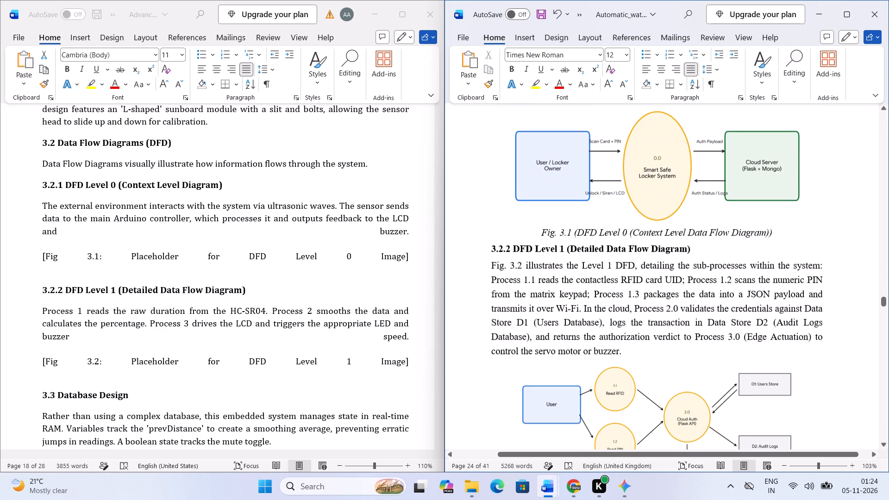
click(783, 236)
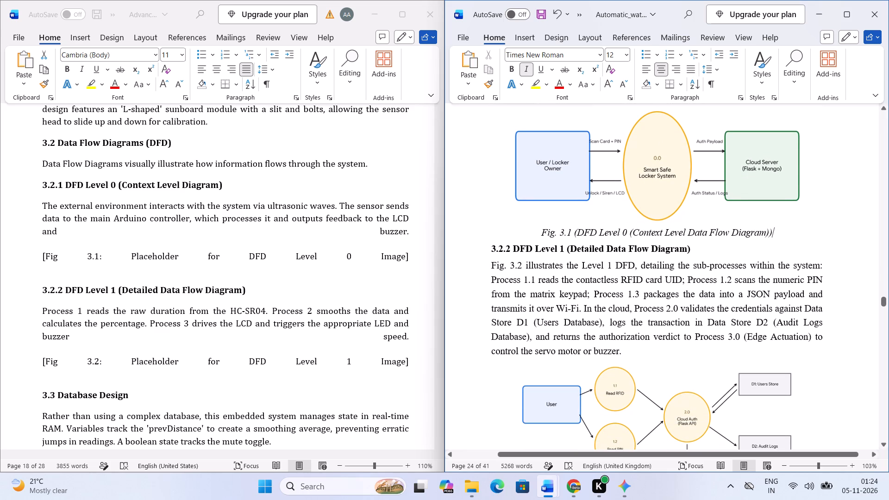
scroll(784, 235, down, 3)
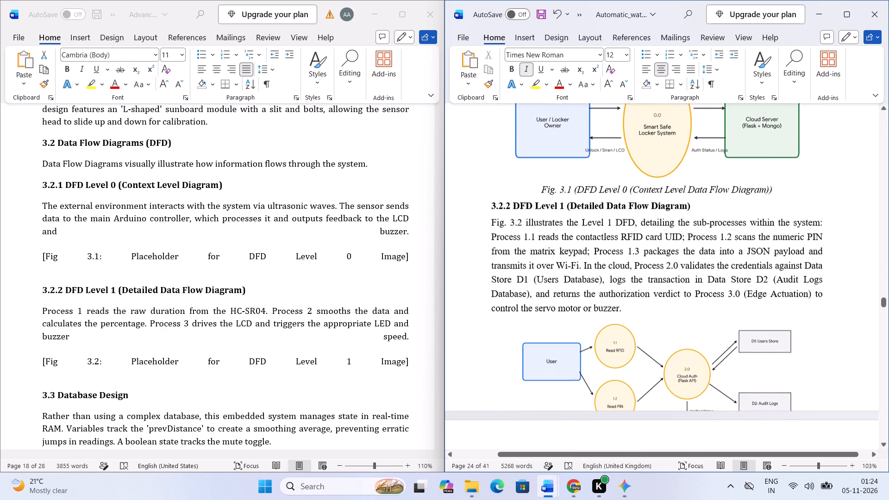
scroll(784, 235, down, 12)
scroll(786, 235, up, 20)
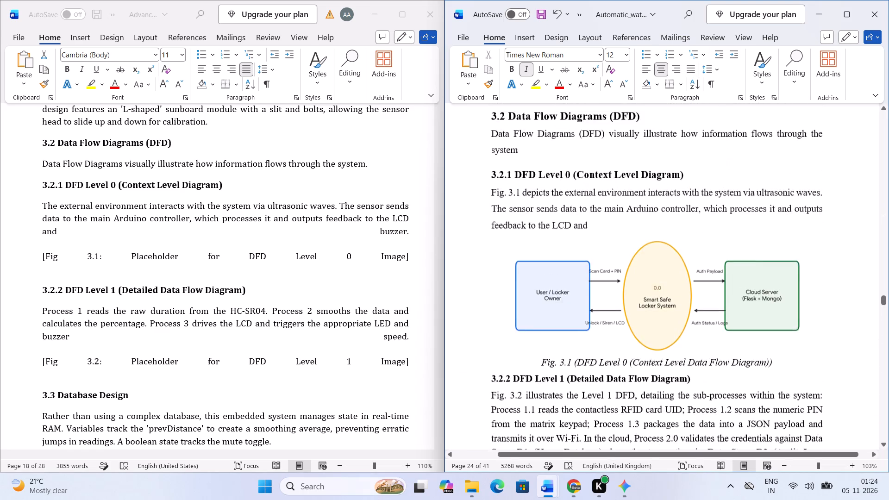
scroll(786, 235, down, 3)
scroll(784, 237, up, 2)
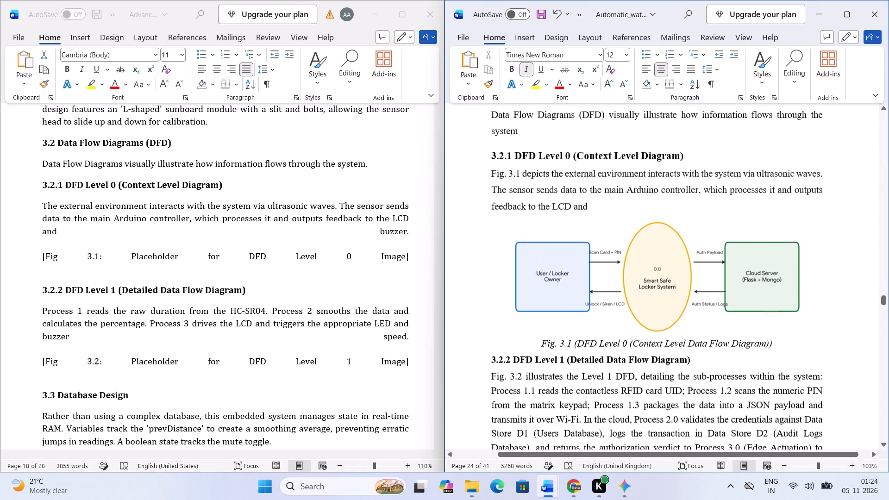
Complete the last sentence of the Automatic report's section 3.2.1 description by adding "buzzer." after "the LCD and".
click(560, 191)
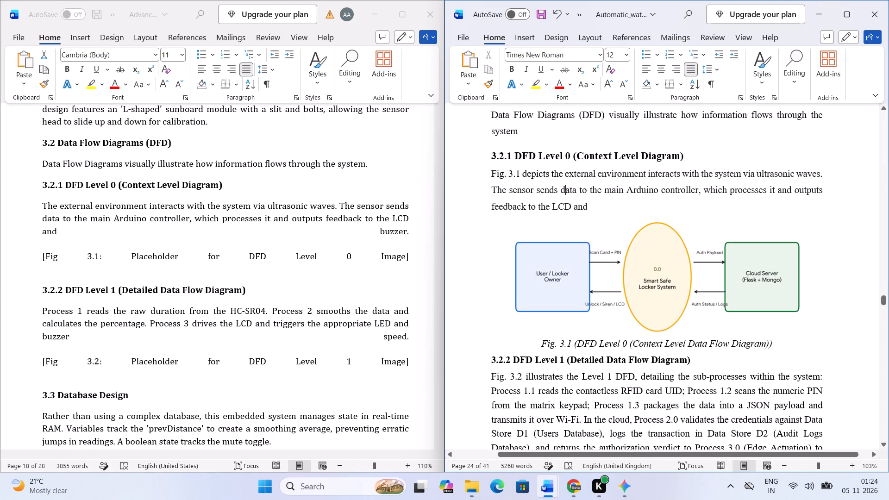
click(607, 204)
click(411, 230)
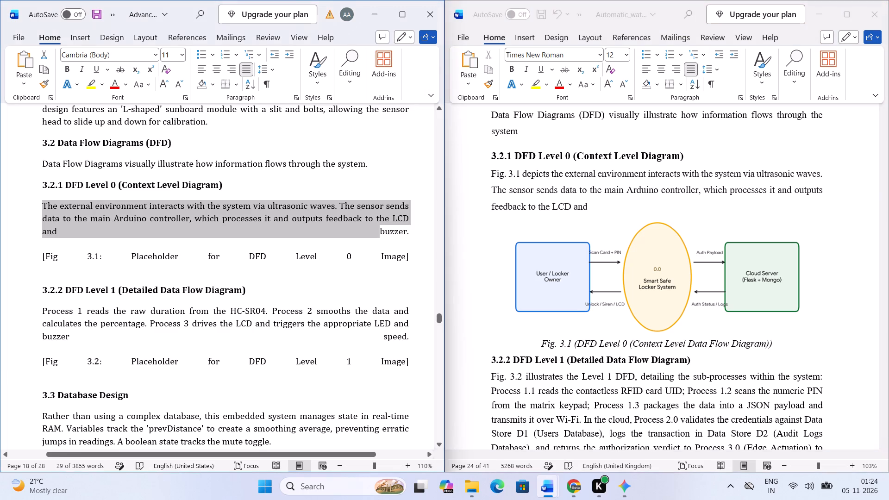
click(410, 232)
click(624, 204)
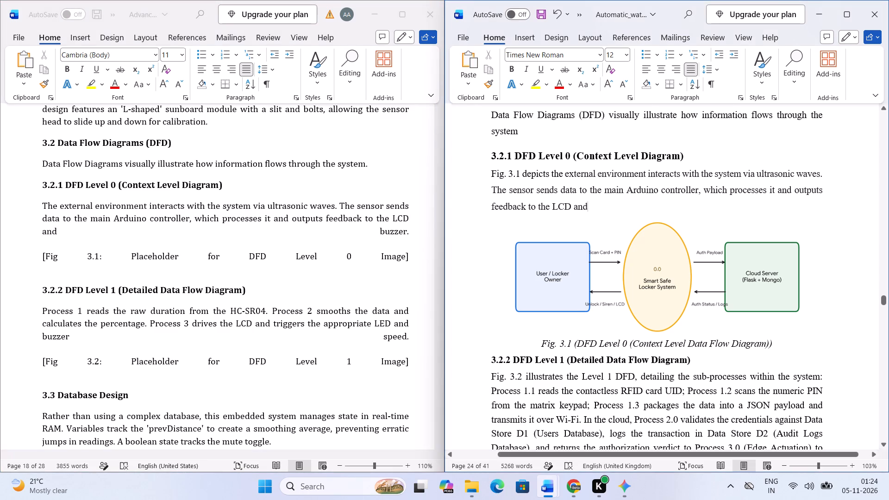
key(space)
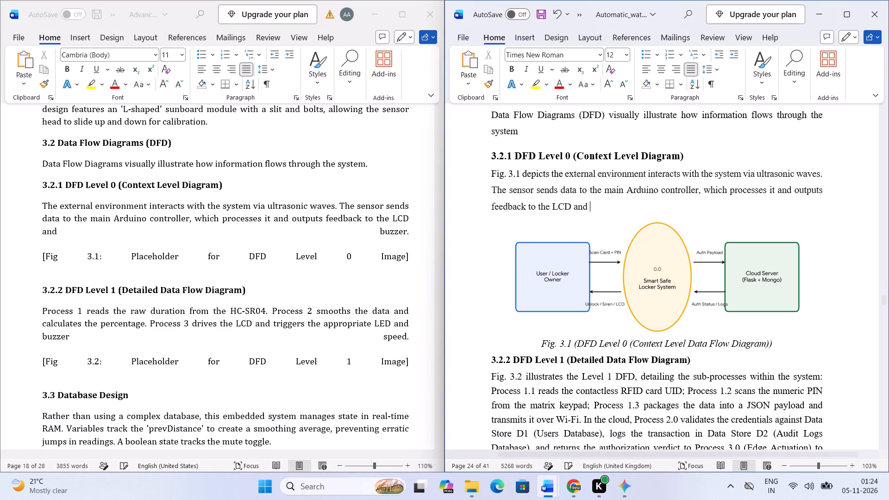
key(shift+b)
key(BackSpace)
text(bux)
key(BackSpace)
text(zzer)
text(.)
key(space)
Insert an empty line between the Fig. 3.1 caption and the 3.2.2 heading in the Automatic report.
click(811, 340)
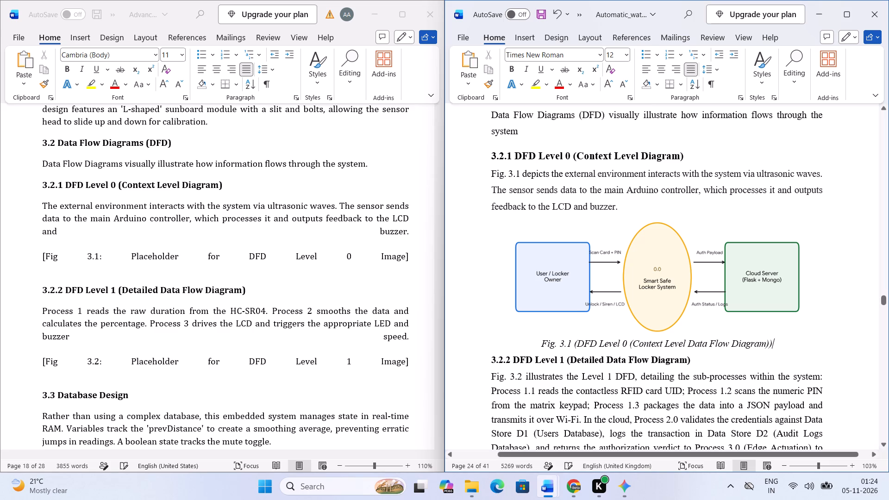
key(Return)
Move the DFD Level 1 diagram down to the top of the page after the 3.2.2 description in the Automatic report.
scroll(788, 360, down, 11)
scroll(787, 363, up, 2)
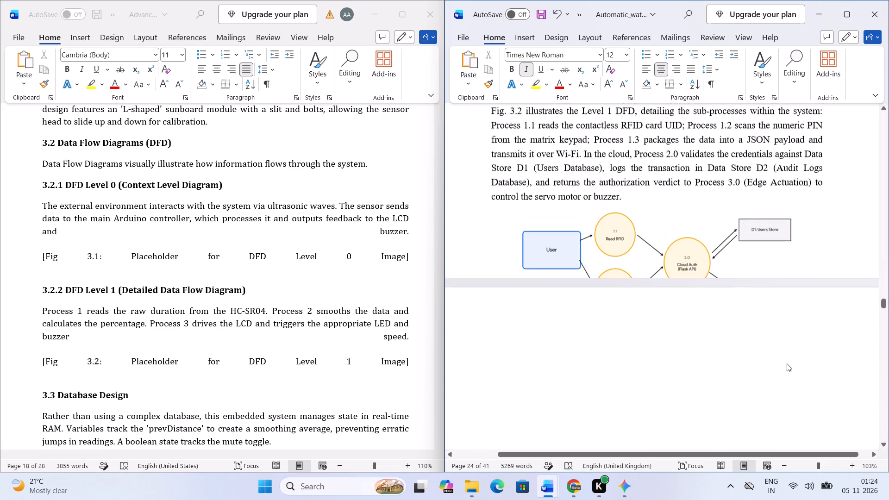
scroll(787, 363, up, 3)
click(742, 340)
scroll(740, 344, down, 12)
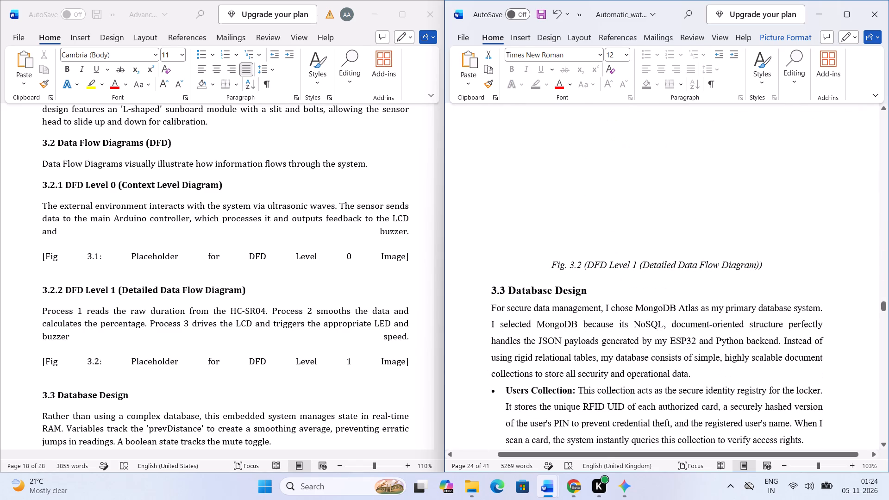
scroll(670, 292, up, 6)
drag(661, 171, 654, 297)
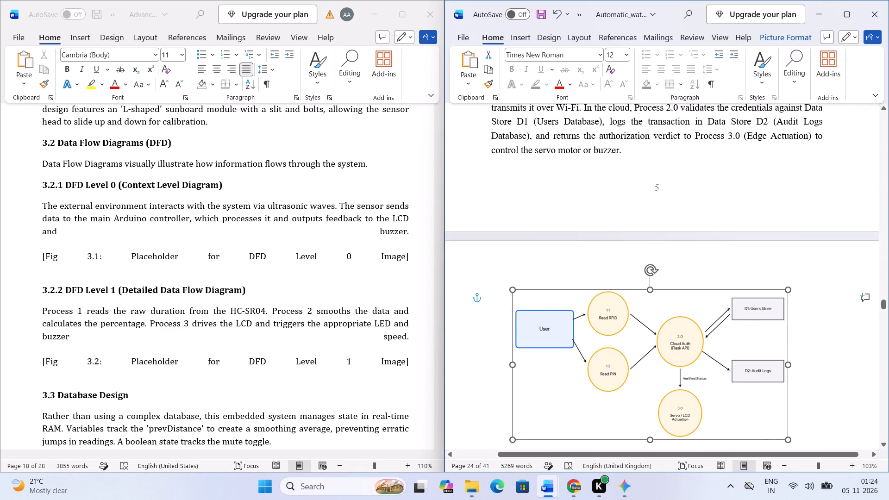
drag(654, 297, 657, 273)
scroll(654, 274, up, 4)
click(651, 276)
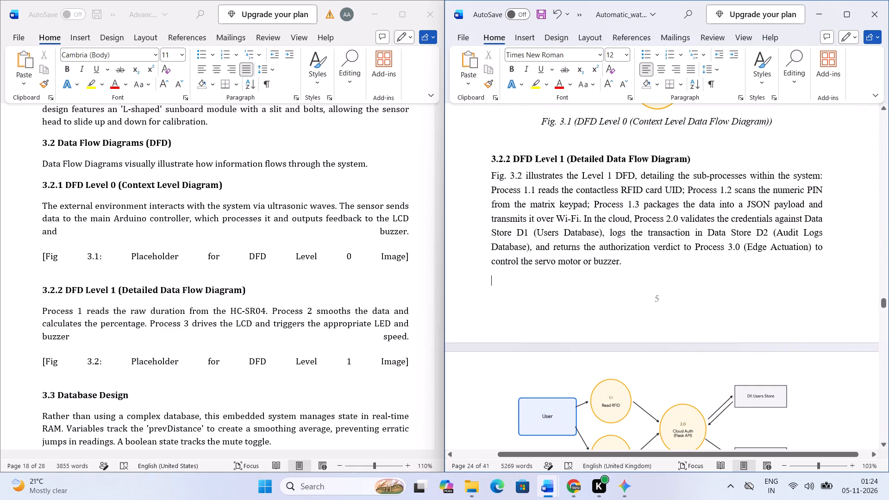
Compare section 3.2.2, DFD Level 1 (Detailed Data Flow Diagram), between the v3 report and the Automatic report.
scroll(248, 306, down, 3)
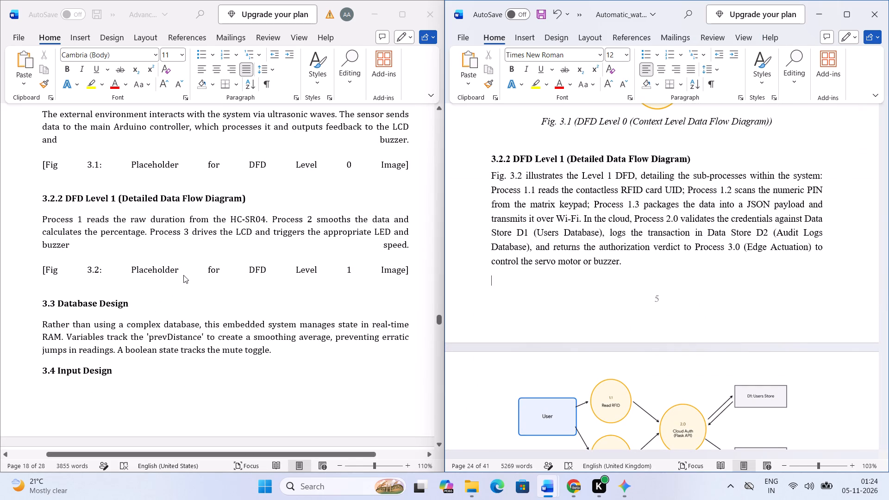
click(189, 283)
scroll(167, 304, up, 3)
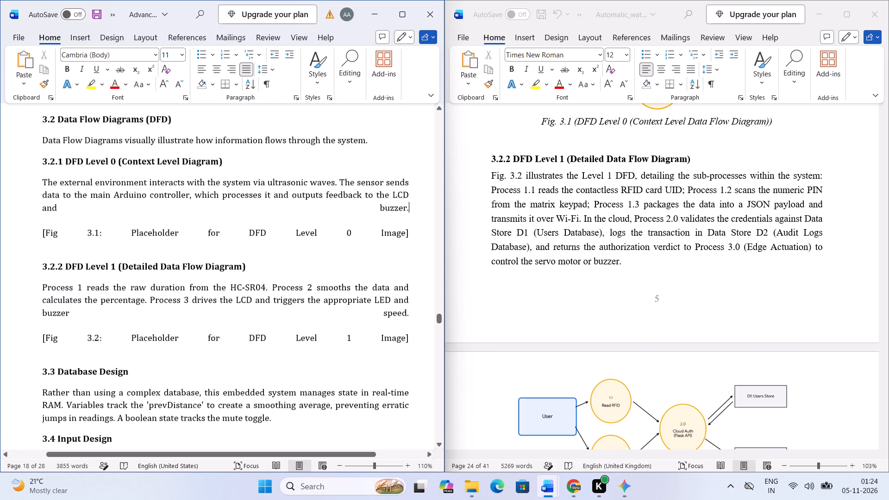
scroll(167, 304, down, 3)
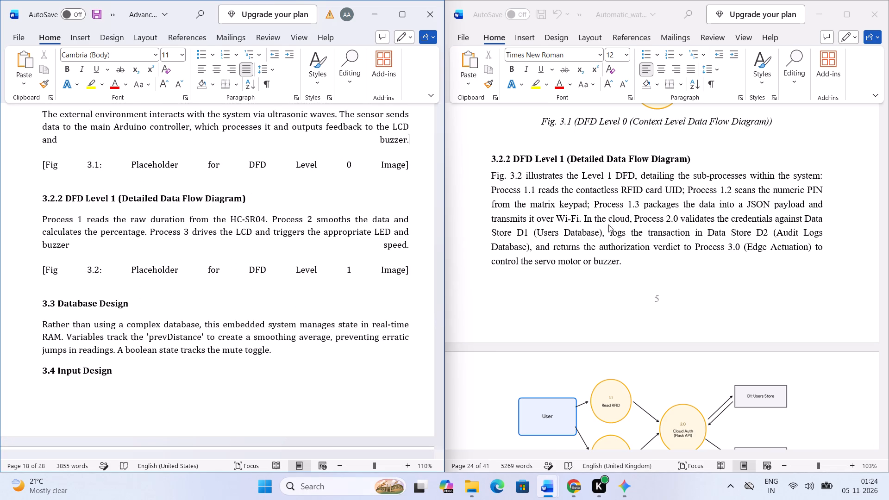
scroll(653, 290, up, 2)
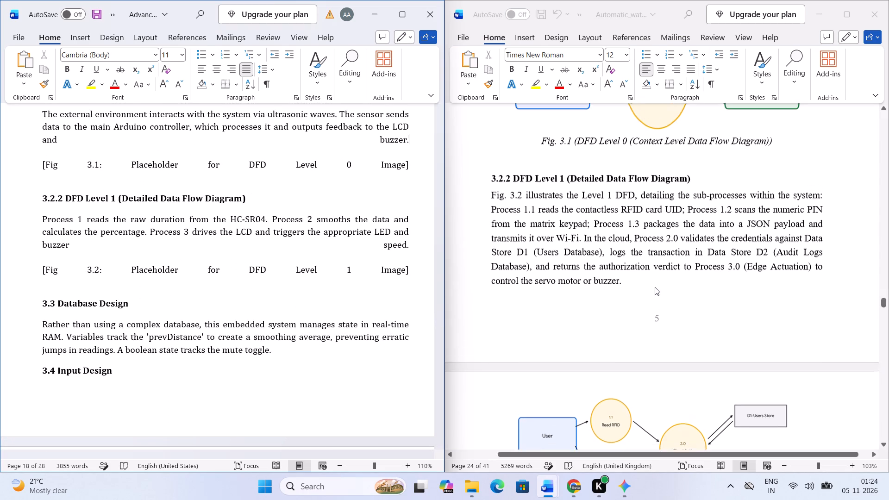
scroll(655, 287, up, 7)
scroll(655, 287, down, 5)
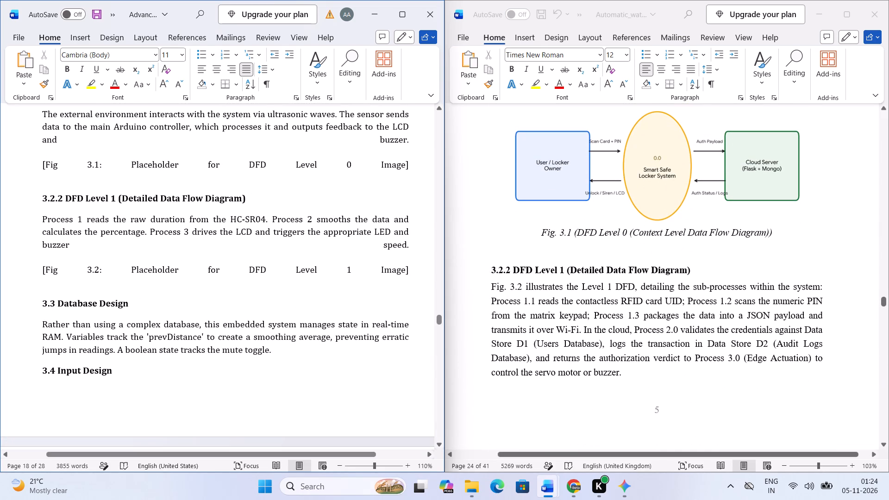
scroll(203, 306, up, 2)
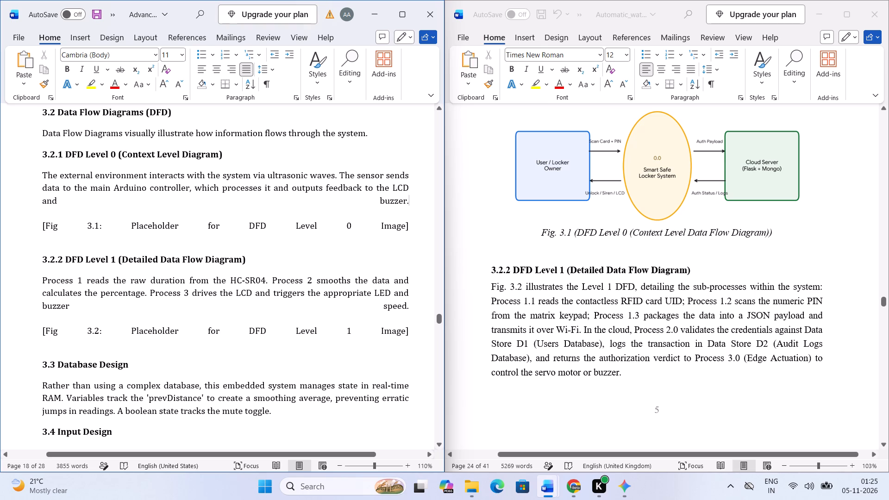
Copy the v3 report's 3.2.2 description into the empty paragraph below the existing 3.2.2 text in the Automatic report.
drag(411, 306, 45, 284)
right_click(72, 284)
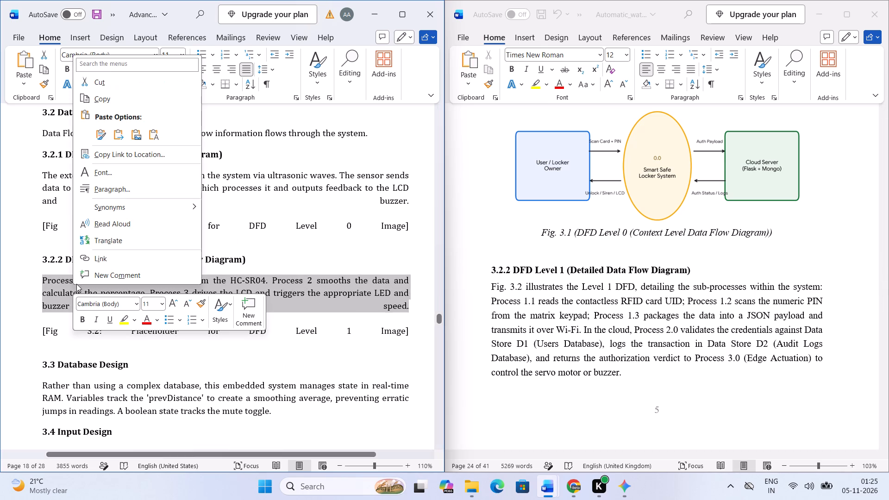
click(128, 97)
click(651, 342)
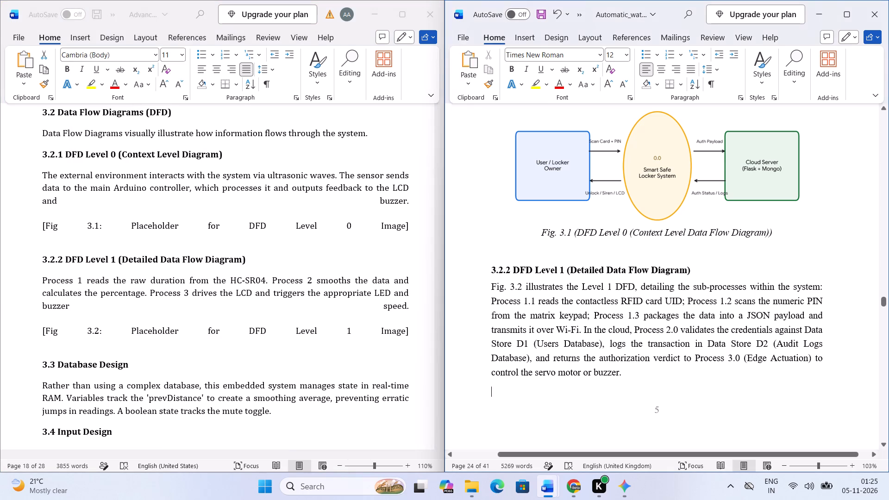
drag(628, 367, 511, 325)
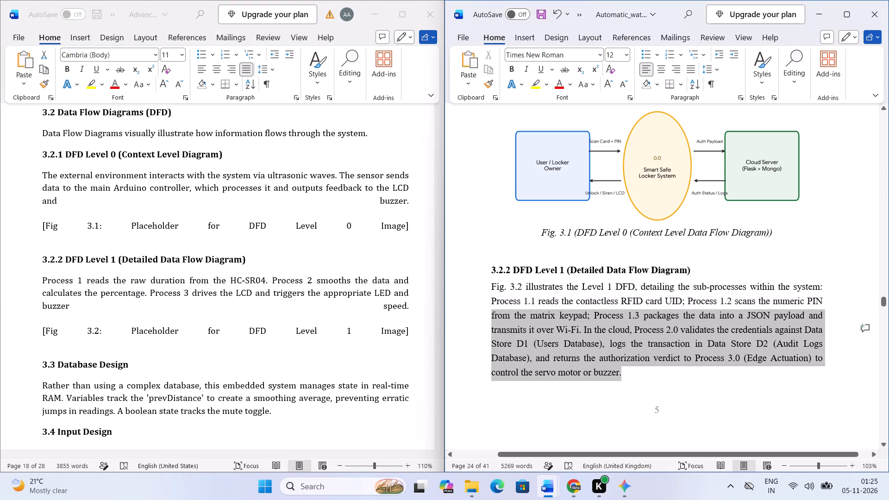
drag(511, 325, 512, 329)
click(653, 382)
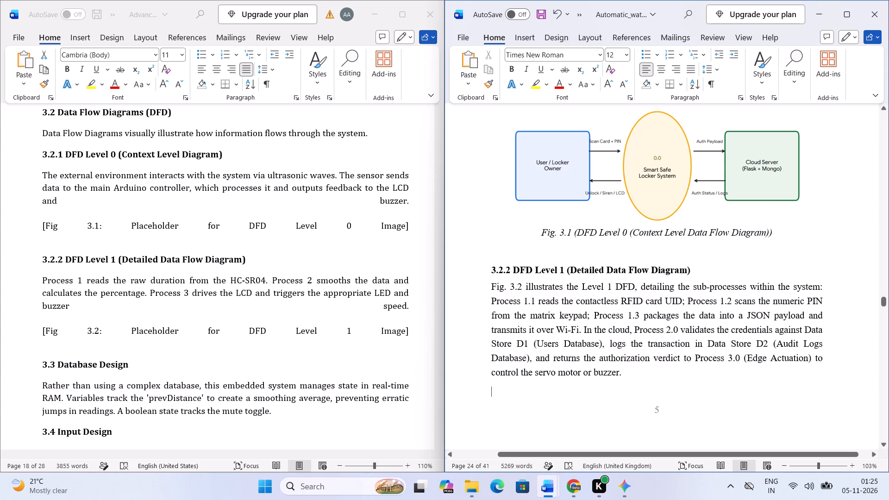
key(ctrl+v)
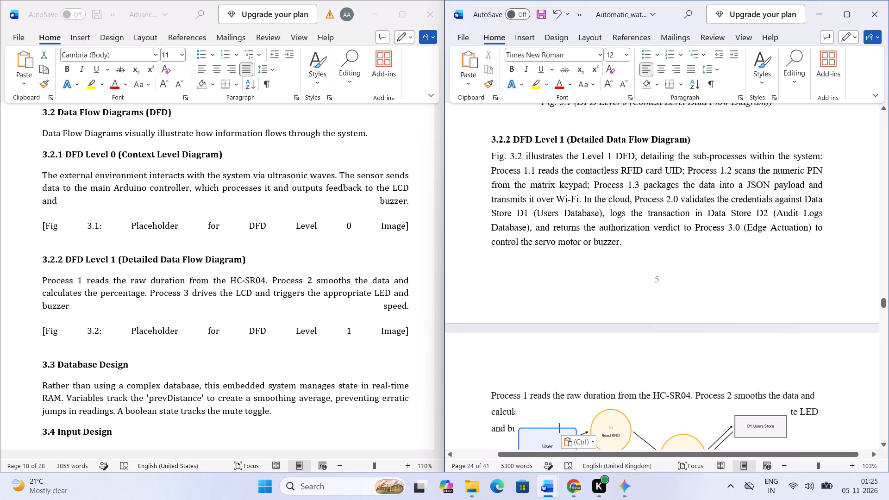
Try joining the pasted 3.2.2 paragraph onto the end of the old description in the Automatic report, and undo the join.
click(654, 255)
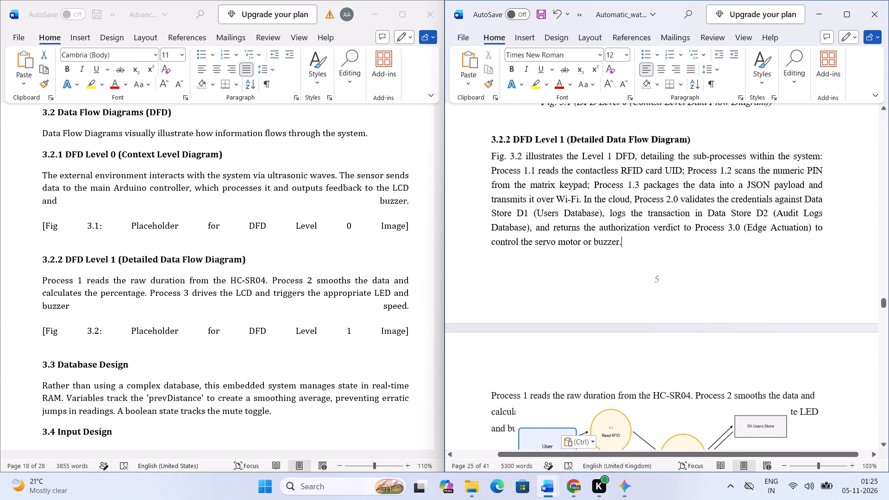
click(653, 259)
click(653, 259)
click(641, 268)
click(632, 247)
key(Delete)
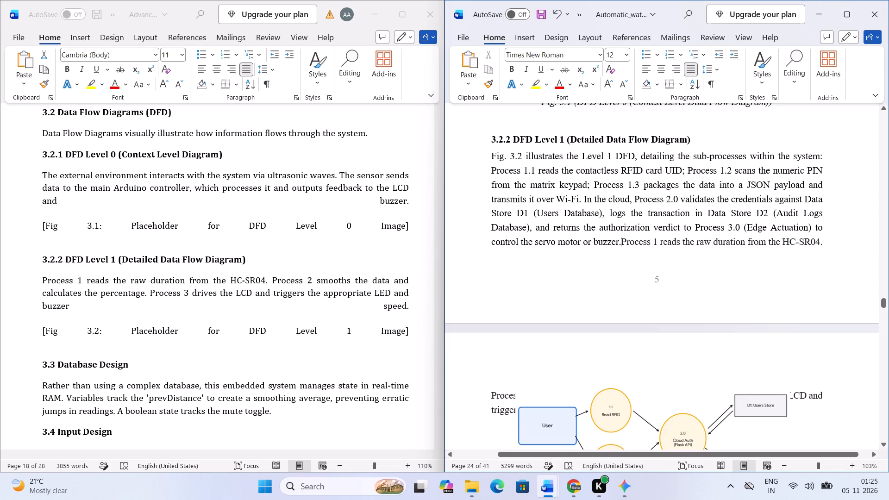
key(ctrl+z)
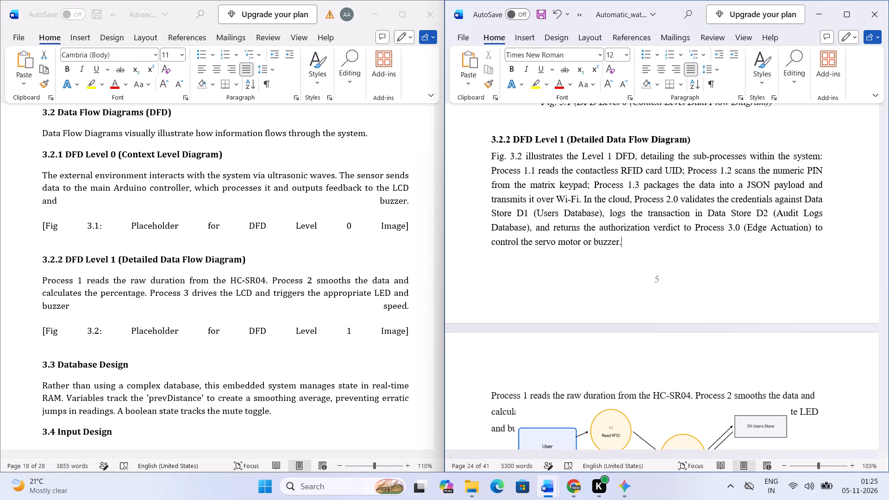
Delete the old 3.2.2 description in the Automatic report, keeping only the opening words "Fig. 3.2 illustrates the Level 1 DFD,".
key(Up)
key(Down)
key(ctrl+shift+Up)
key(ctrl+shift+Right)
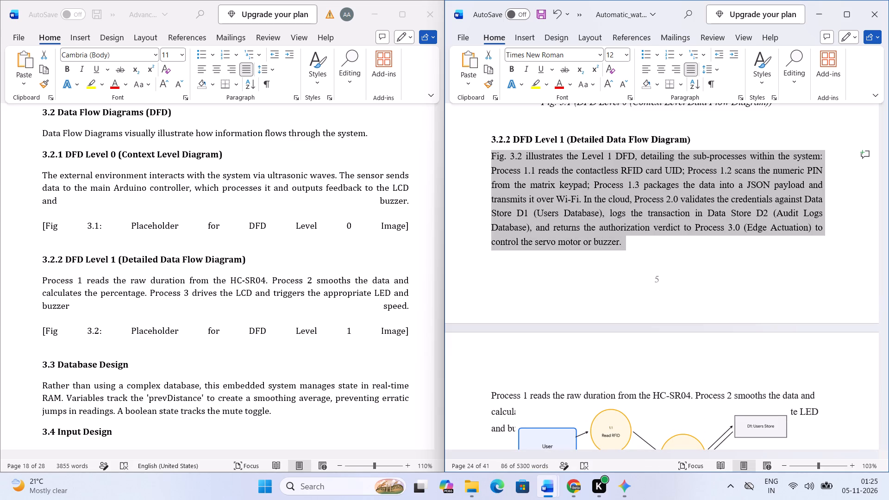
key(ctrl+shift+Right)
key(ctrl+shift+Right)
key(ctrl+shift+Right)
key(ctrl+shift+Right)
key(ctrl+shift+Right)
key(ctrl+shift+Right)
key(ctrl+shift+Right)
key(ctrl+shift+Left)
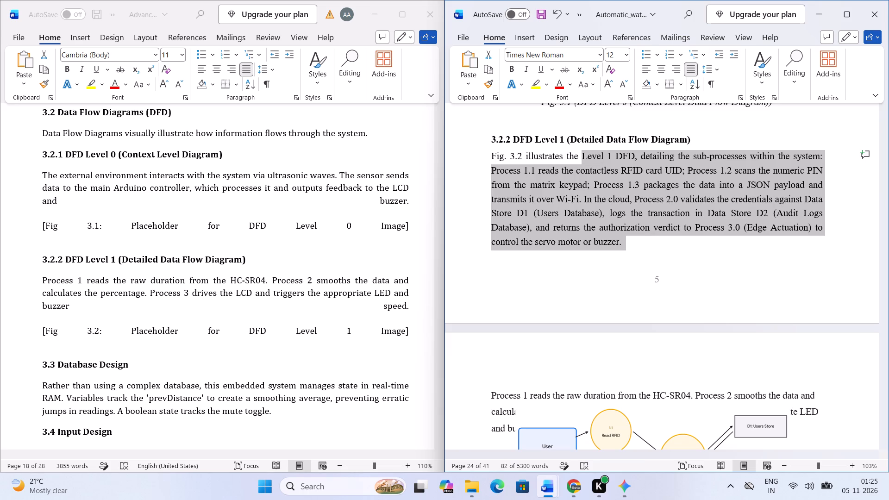
key(ctrl+shift+Right)
key(ctrl+shift+Right)
key(ctrl+shift+Right)
key(ctrl+shift+Right)
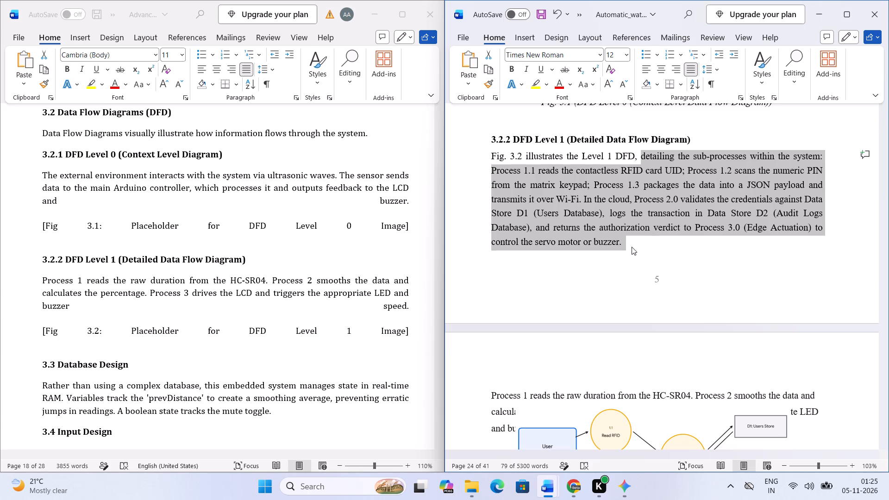
key(BackSpace)
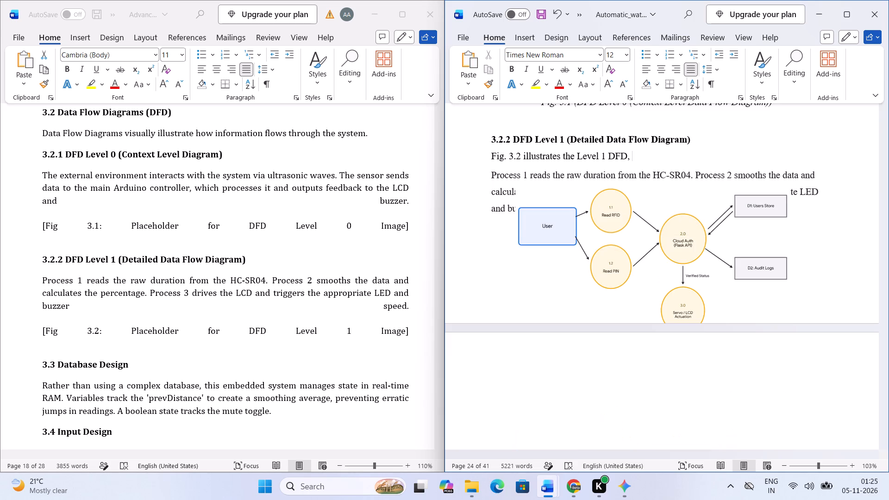
Move the DFD Level 1 diagram down to the next page, roughly centred directly above the Fig. 3.2 caption.
drag(631, 244, 631, 394)
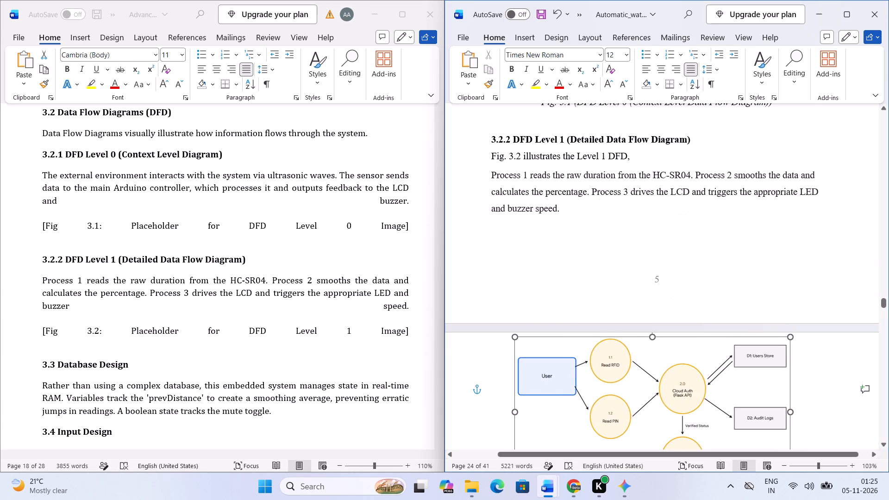
drag(631, 394, 631, 395)
scroll(635, 390, down, 3)
scroll(637, 311, up, 6)
drag(637, 290, 759, 278)
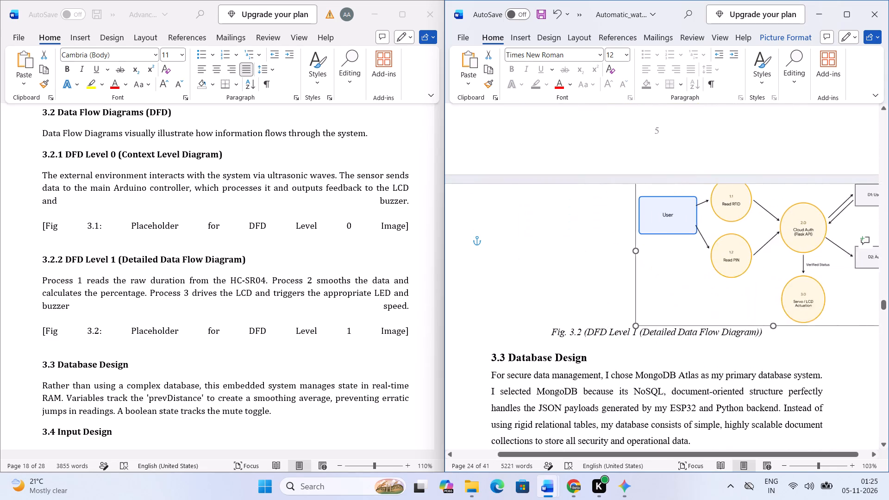
drag(759, 278, 641, 275)
scroll(615, 291, up, 2)
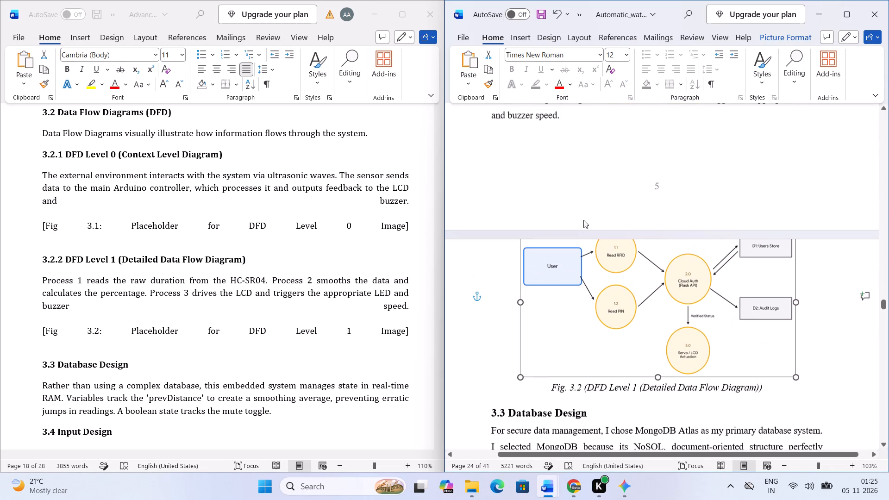
Add a blank line between the 3.2.2 description and the DFD Level 1 diagram.
click(577, 200)
key(Return)
scroll(563, 225, up, 5)
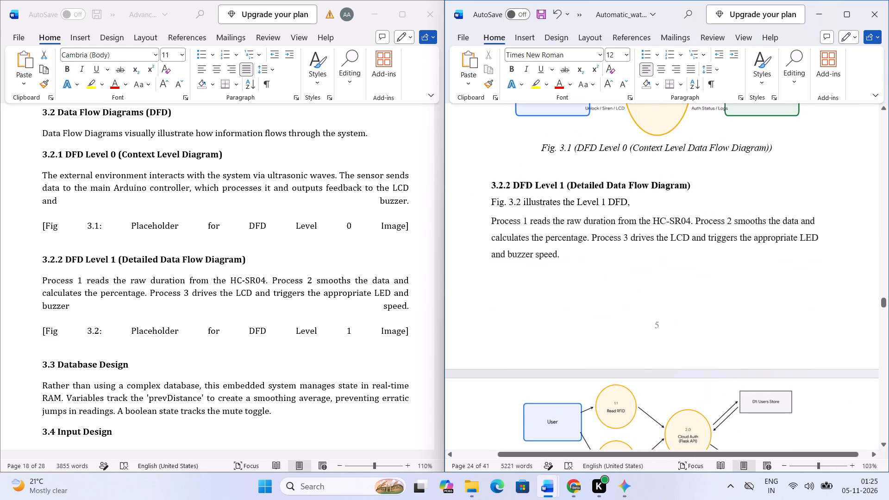
click(586, 250)
click(585, 254)
scroll(584, 258, up, 5)
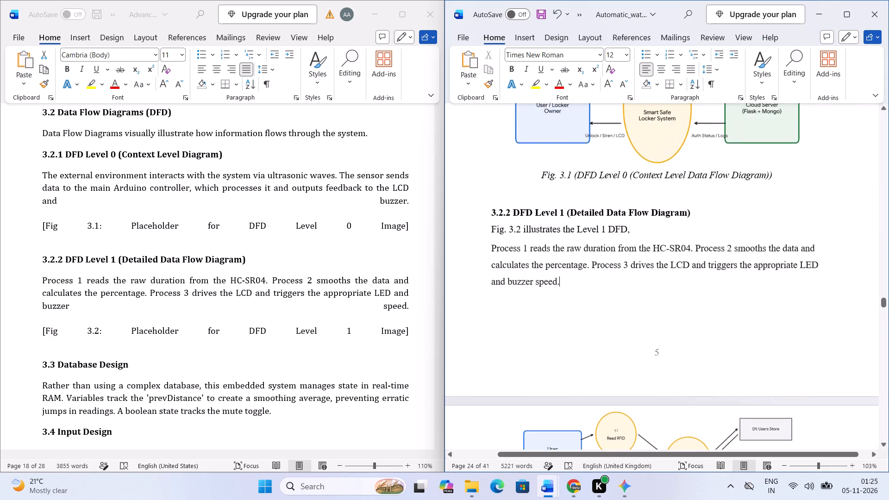
Add a blank line after each of the 3.1, 3.2 and 3.2.1 body paragraphs in Chapter 3.
scroll(575, 265, up, 13)
ctrl+scroll(574, 266, down, 3)
scroll(573, 308, down, 5)
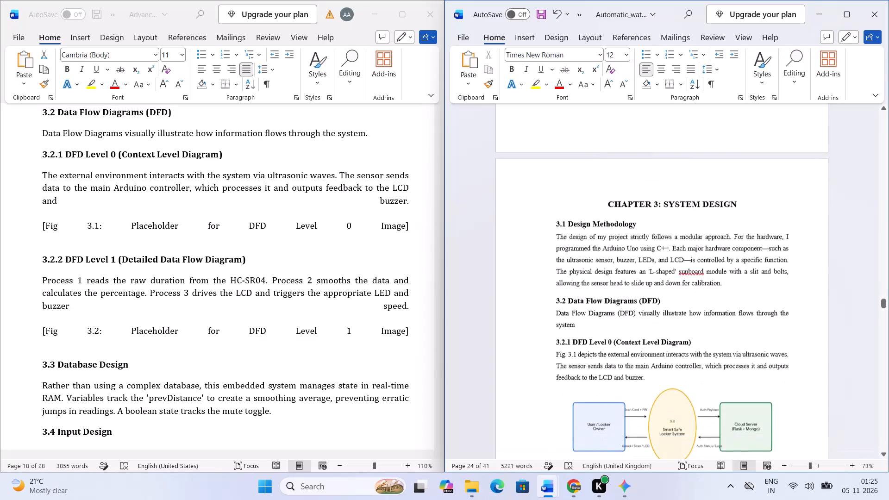
scroll(573, 308, down, 2)
click(716, 211)
click(723, 209)
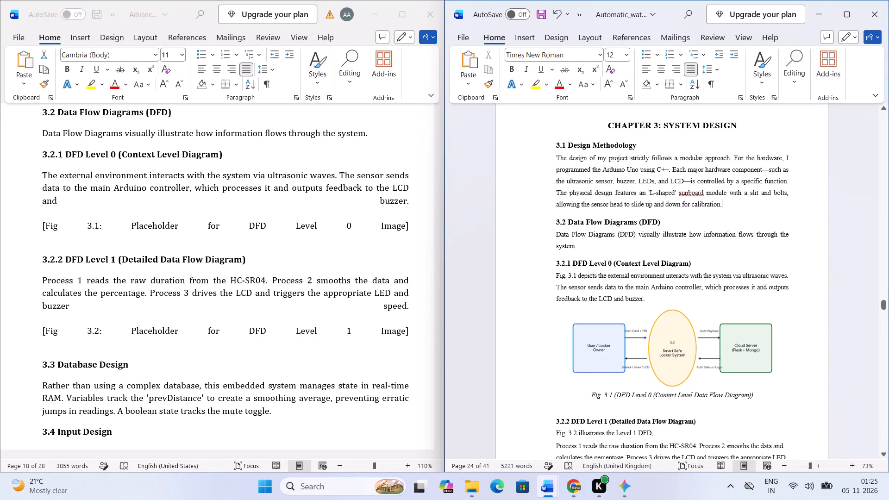
key(Return)
click(743, 256)
key(Return)
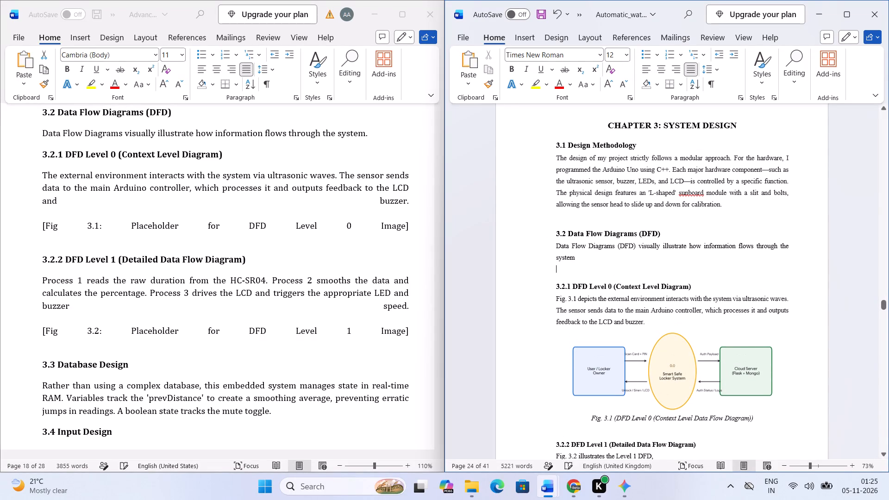
click(706, 328)
key(Return)
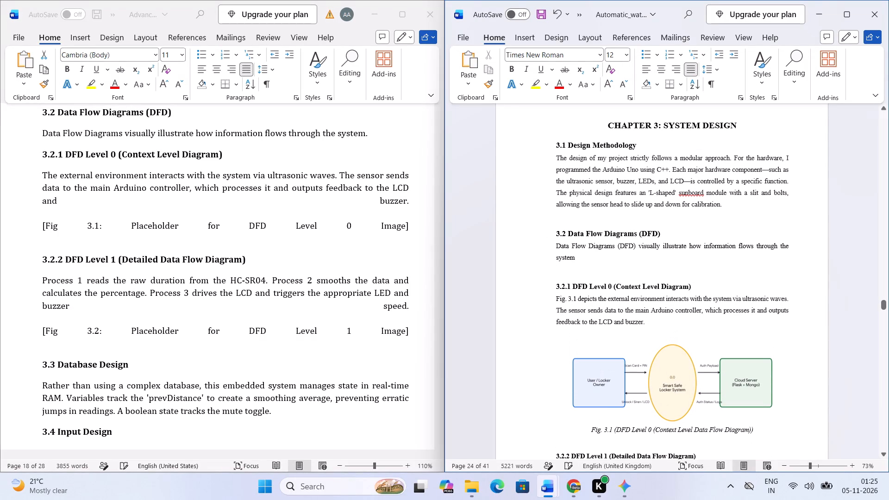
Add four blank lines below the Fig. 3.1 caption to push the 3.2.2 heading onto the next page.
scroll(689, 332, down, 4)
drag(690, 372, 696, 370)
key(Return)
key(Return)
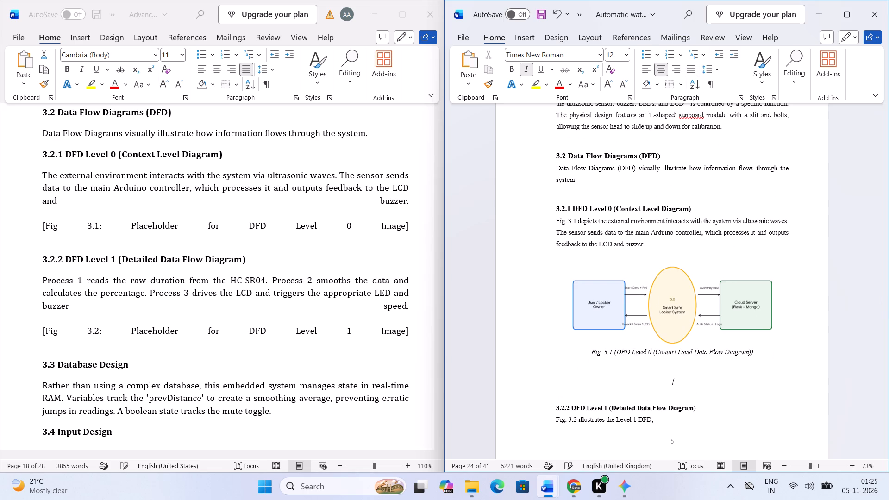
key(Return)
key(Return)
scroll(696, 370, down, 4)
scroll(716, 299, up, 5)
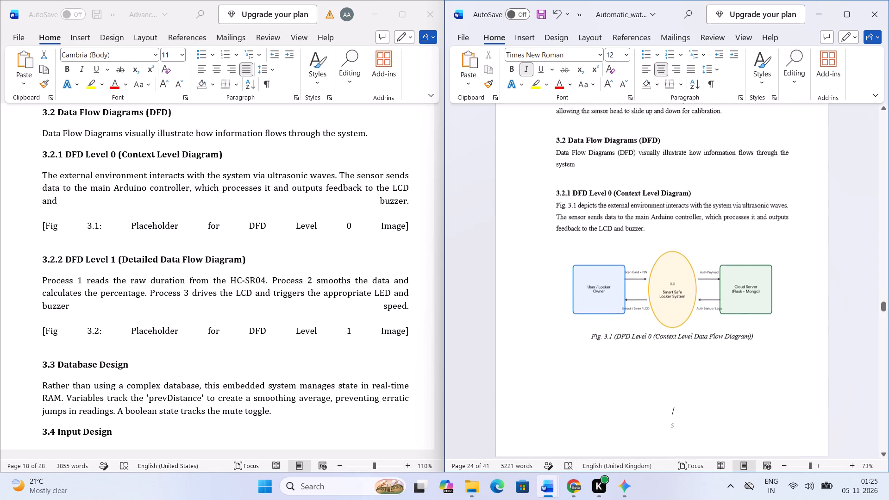
Add a second blank line after both the 3.1 Design Methodology paragraph and the 3.2 Data Flow Diagrams paragraph.
click(636, 220)
click(633, 217)
key(Return)
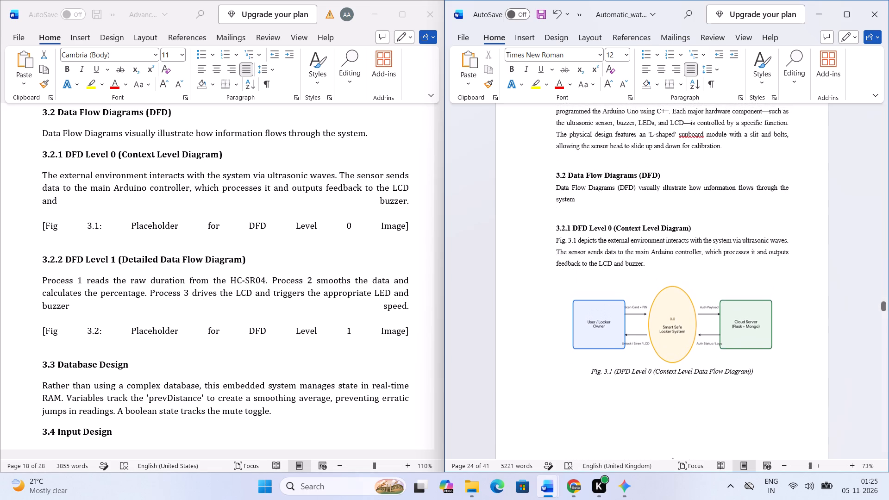
scroll(633, 217, up, 2)
click(616, 200)
key(Return)
scroll(628, 199, up, 2)
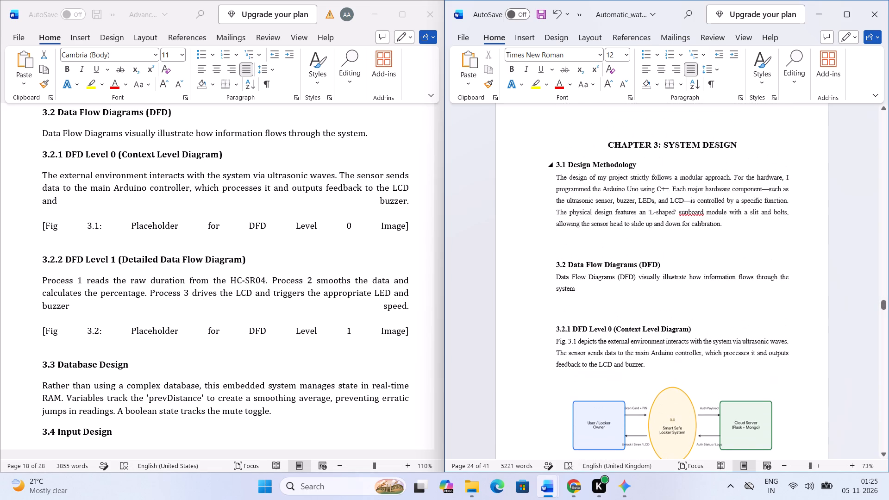
Insert a blank line between the Chapter 3: System Design title and the 3.1 Design Methodology heading.
click(587, 160)
click(640, 164)
click(556, 164)
key(Return)
scroll(624, 206, up, 6)
scroll(618, 212, down, 11)
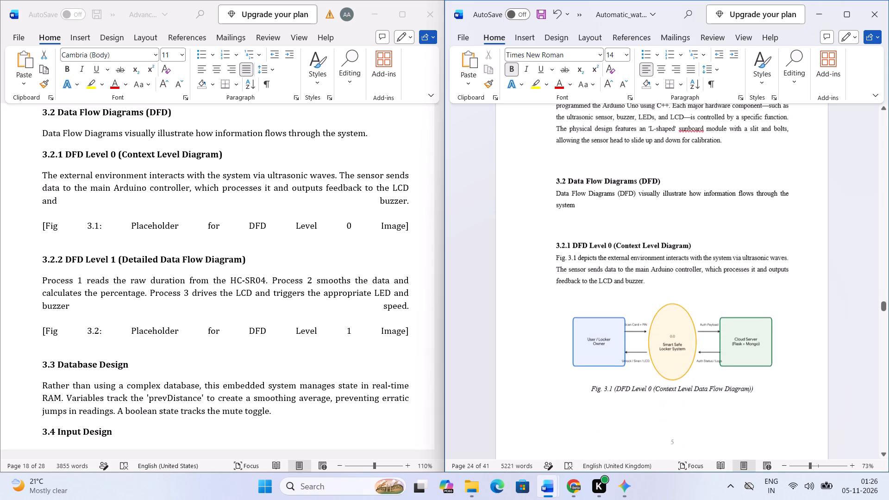
Remove the surplus blank lines between the Fig. 3.1 caption and the 3.2.2 heading, keeping the heading at the start of the next page.
scroll(630, 277, down, 10)
click(637, 338)
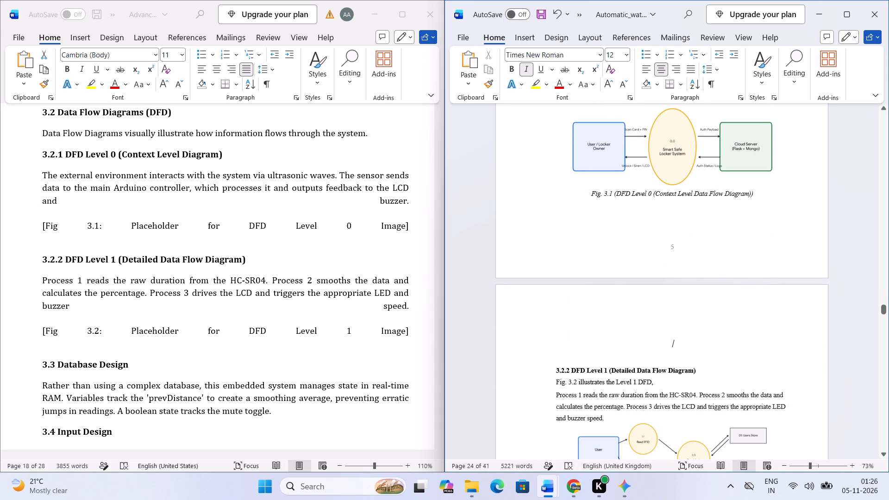
click(633, 369)
click(632, 347)
key(BackSpace)
key(BackSpace)
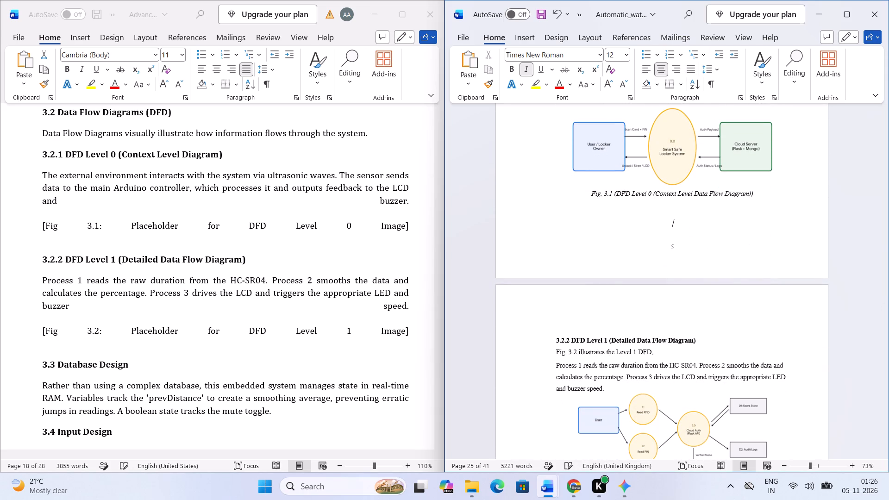
key(BackSpace)
key(BackSpace)
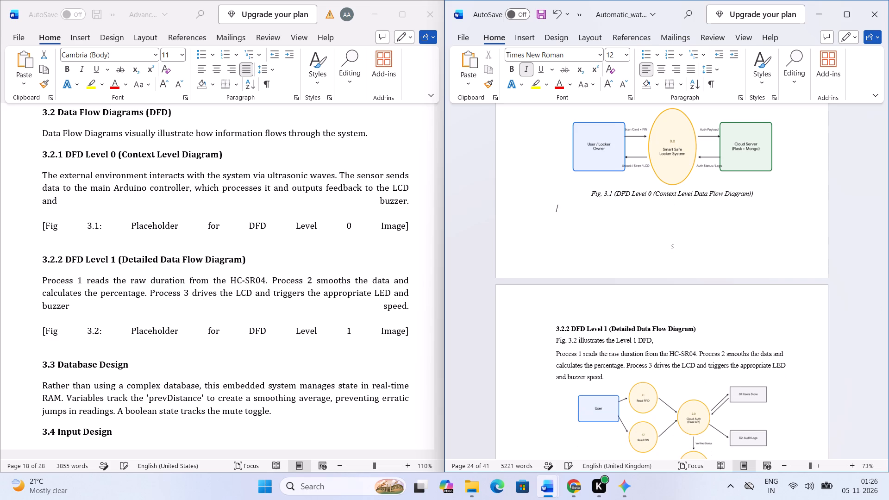
key(BackSpace)
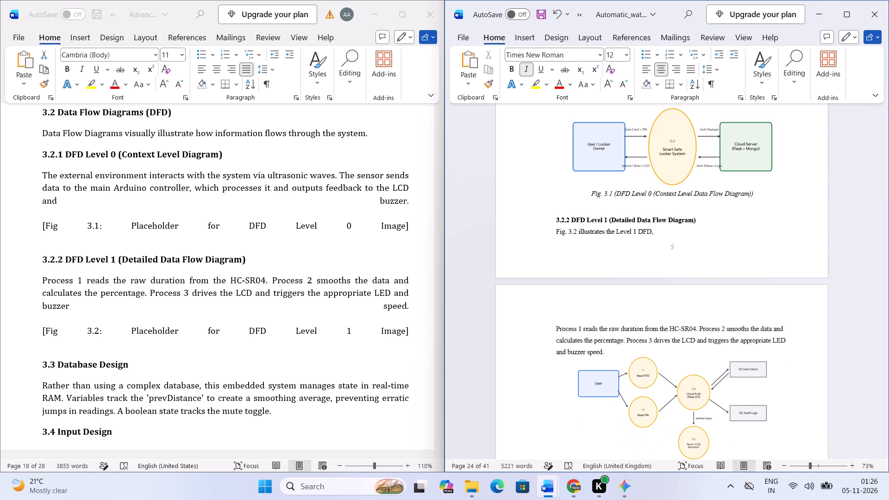
key(Return)
click(700, 330)
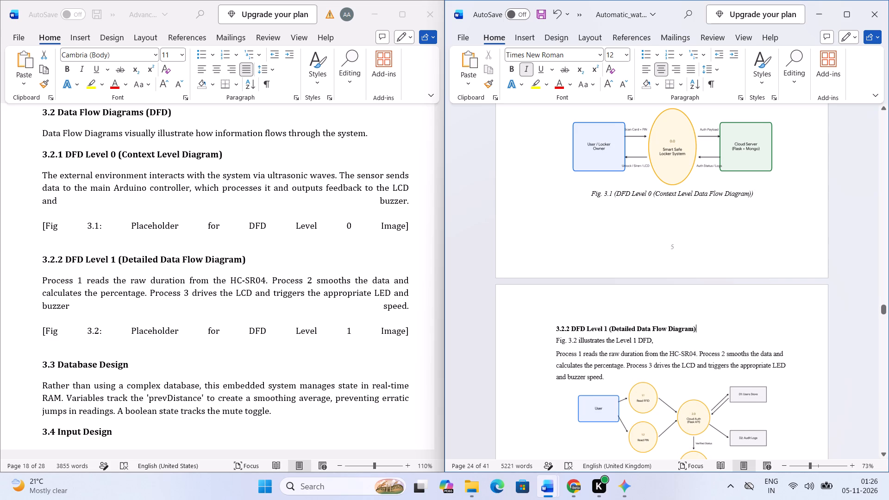
Review the Automatic report's page layout from the Fig. 3.1 caption through section 3.5 Output Design.
scroll(698, 333, down, 6)
scroll(699, 333, up, 2)
scroll(699, 333, down, 2)
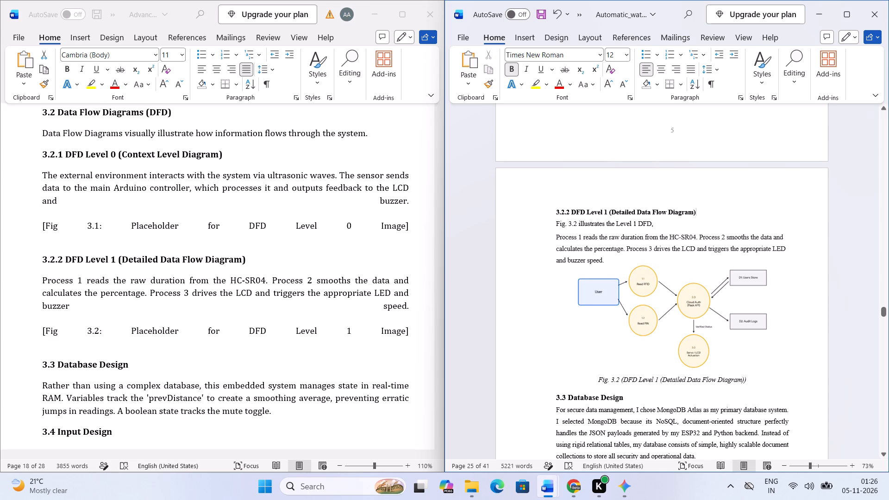
click(583, 240)
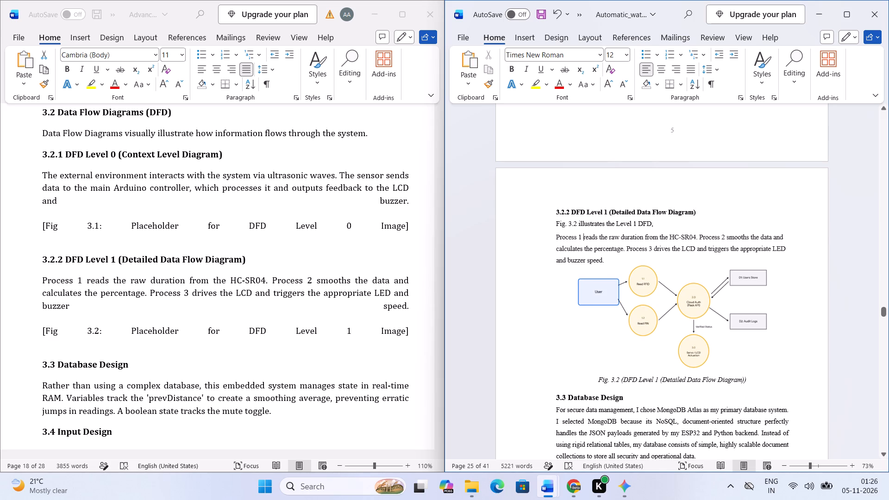
click(555, 240)
scroll(611, 275, down, 19)
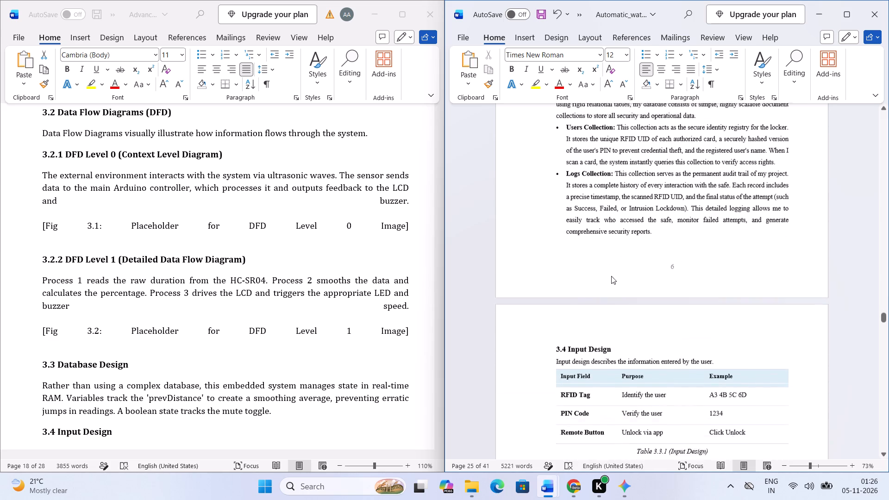
scroll(611, 276, up, 1)
scroll(611, 276, down, 15)
scroll(611, 276, up, 13)
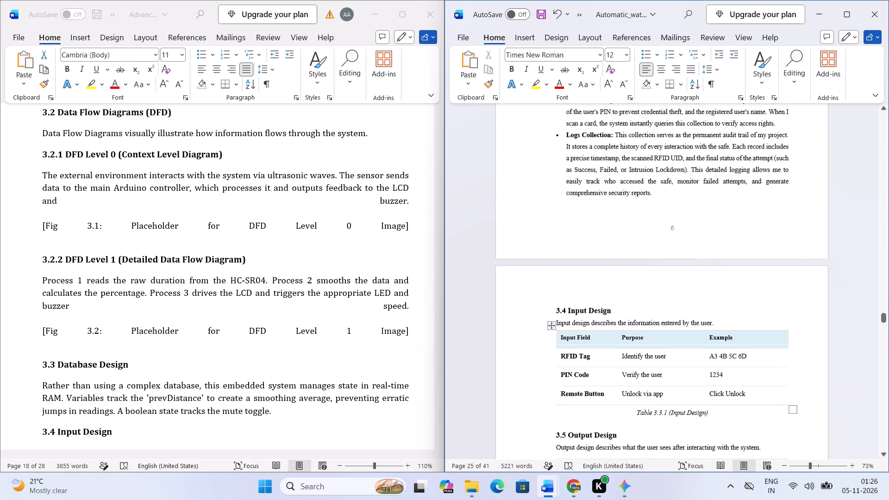
scroll(611, 276, up, 19)
scroll(610, 277, up, 6)
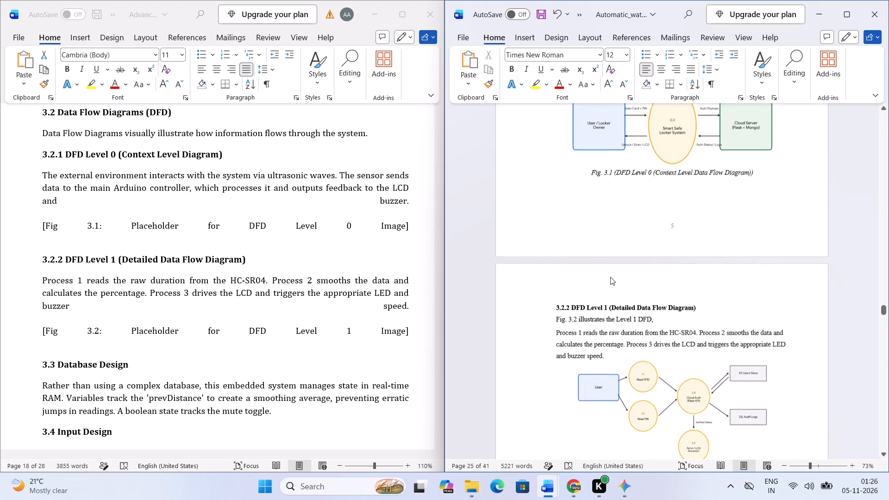
ctrl+scroll(610, 277, up, 3)
scroll(581, 309, up, 1)
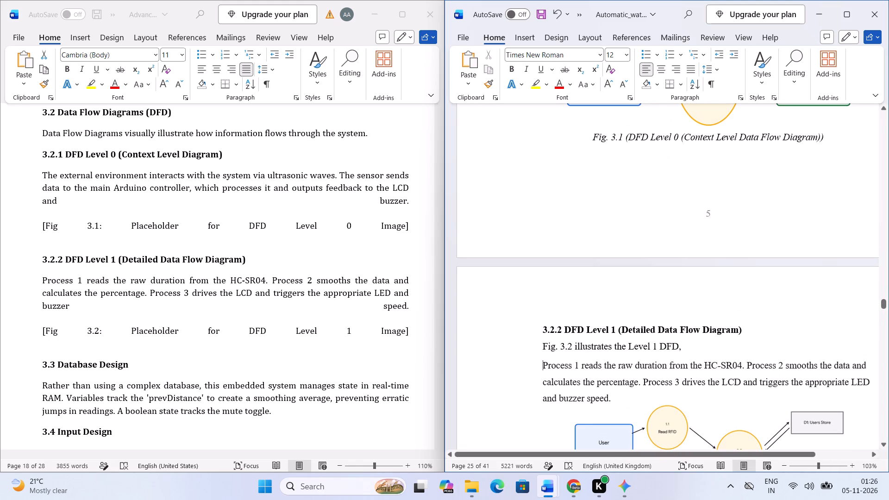
Join the "Process 1 reads the raw duration" paragraph onto the end of "Fig. 3.2 illustrates the Level 1 DFD," in section 3.2.2.
click(546, 347)
click(543, 347)
key(Down)
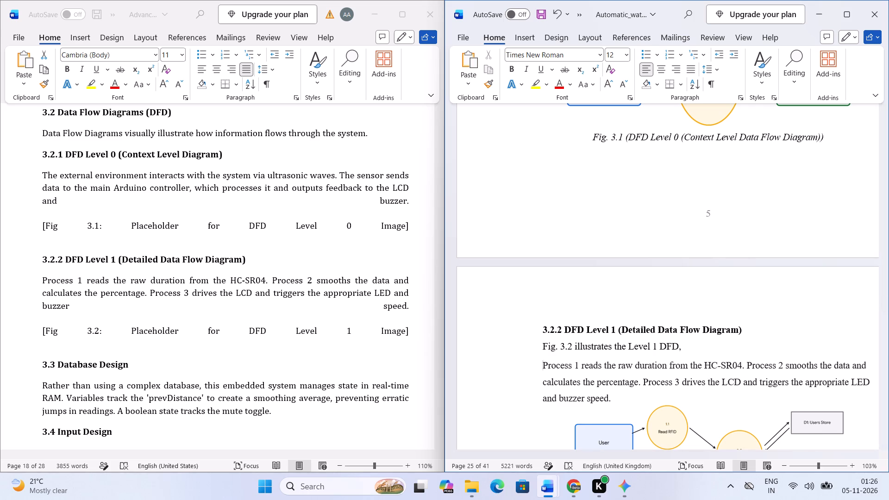
scroll(550, 348, up, 2)
scroll(550, 346, down, 6)
scroll(588, 328, down, 2)
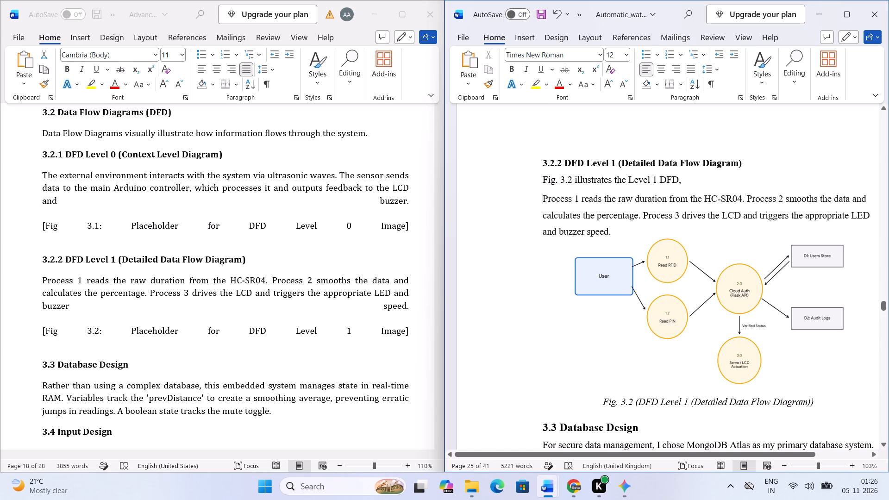
click(545, 195)
key(BackSpace)
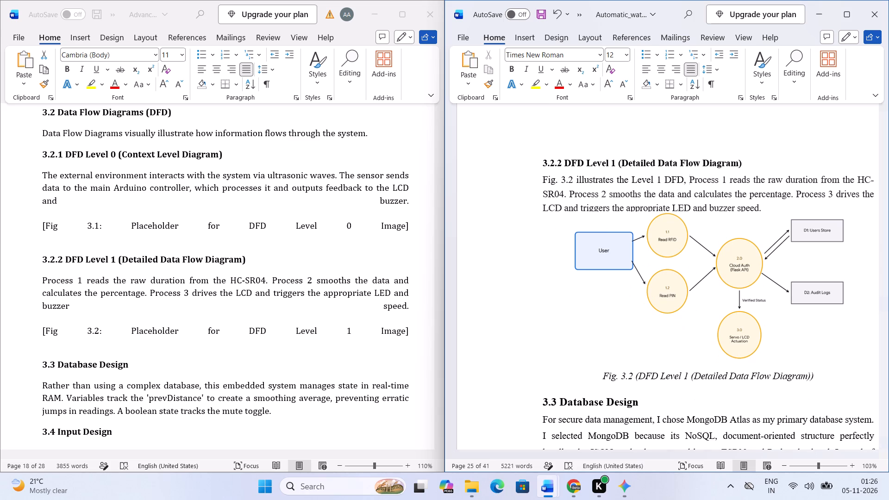
Insert a blank line between the Fig. 3.2 caption and the 3.3 Database Design heading.
scroll(766, 169, left, 1)
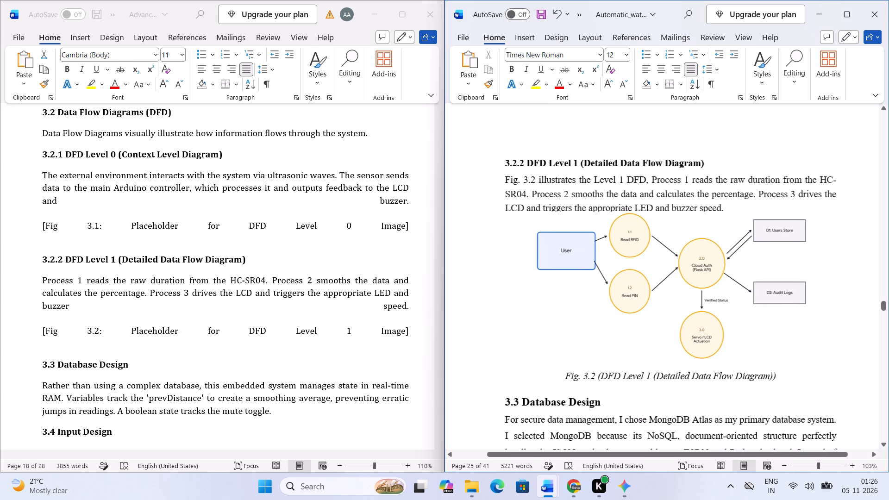
scroll(766, 169, left, 1)
ctrl+scroll(766, 169, down, 2)
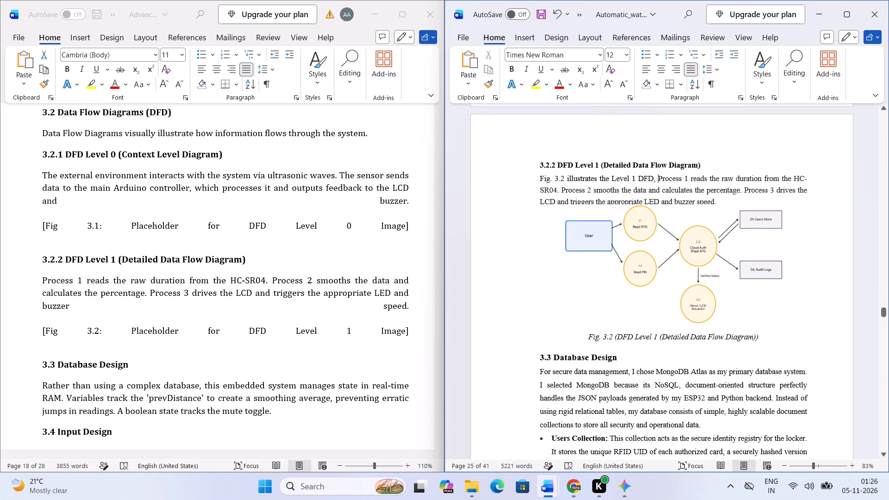
scroll(719, 230, down, 1)
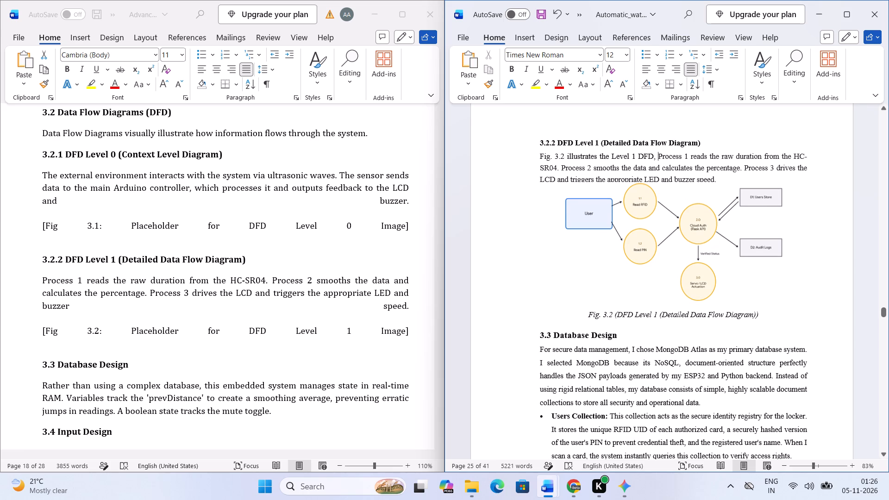
scroll(675, 308, down, 3)
scroll(672, 317, up, 2)
scroll(677, 311, down, 2)
scroll(677, 311, up, 1)
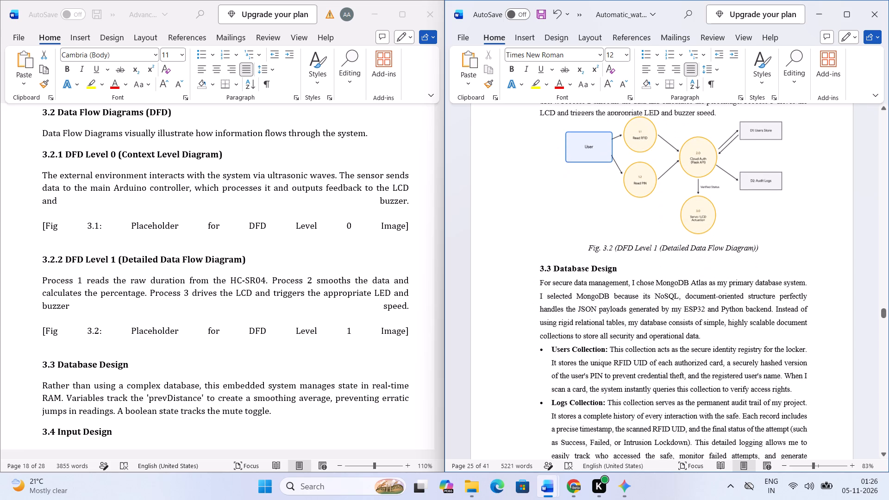
scroll(677, 311, down, 5)
scroll(654, 311, up, 2)
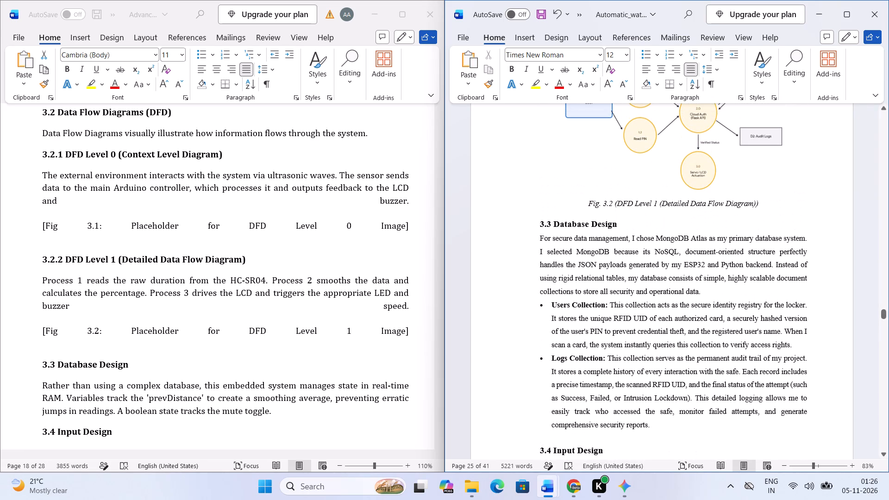
click(787, 200)
key(Return)
Replace the MongoDB text and both collection bullets under 3.3 Database Design with the v3 report's "Rather than using a complex database" paragraph.
scroll(787, 200, down, 4)
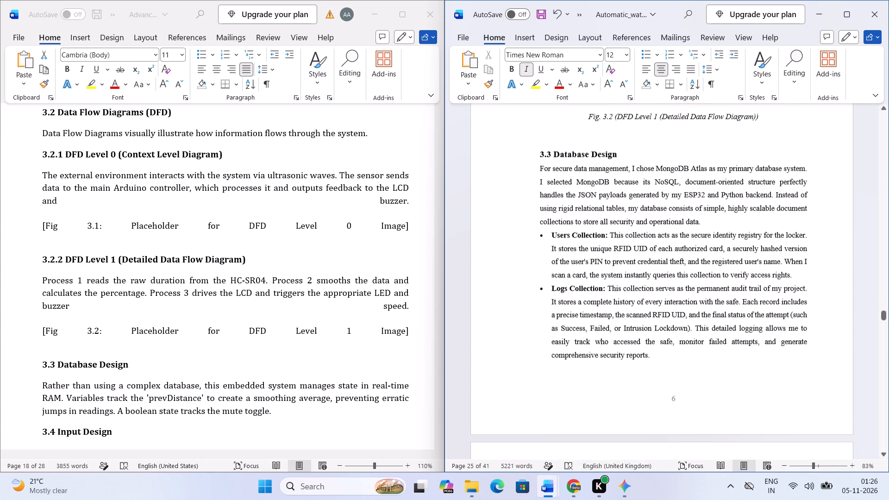
scroll(0, 328, down, 2)
scroll(170, 372, down, 2)
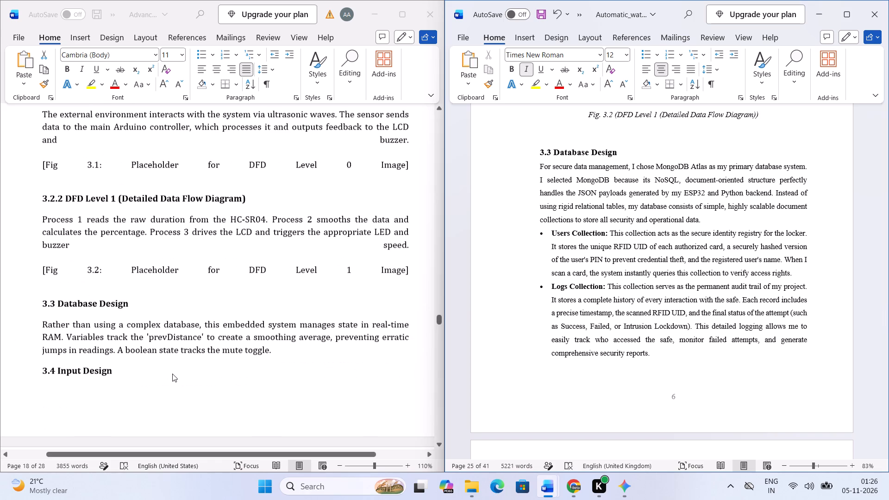
scroll(193, 357, down, 4)
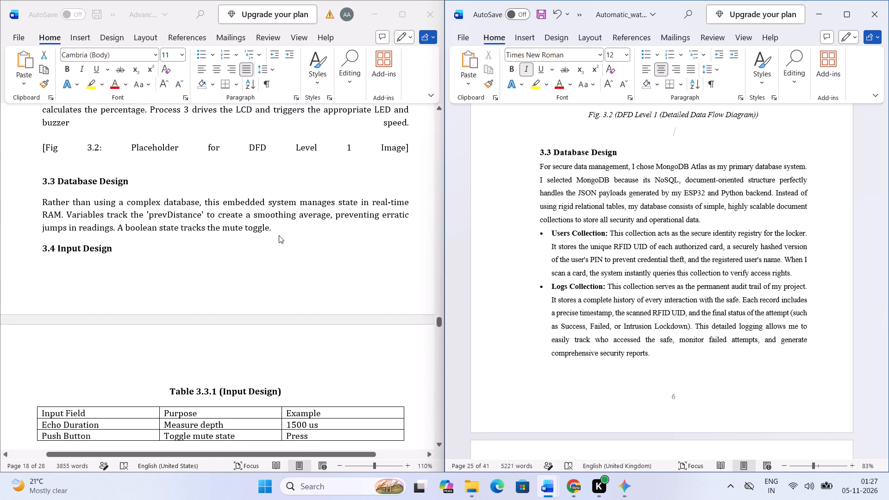
click(279, 232)
click(279, 231)
drag(281, 233, 37, 203)
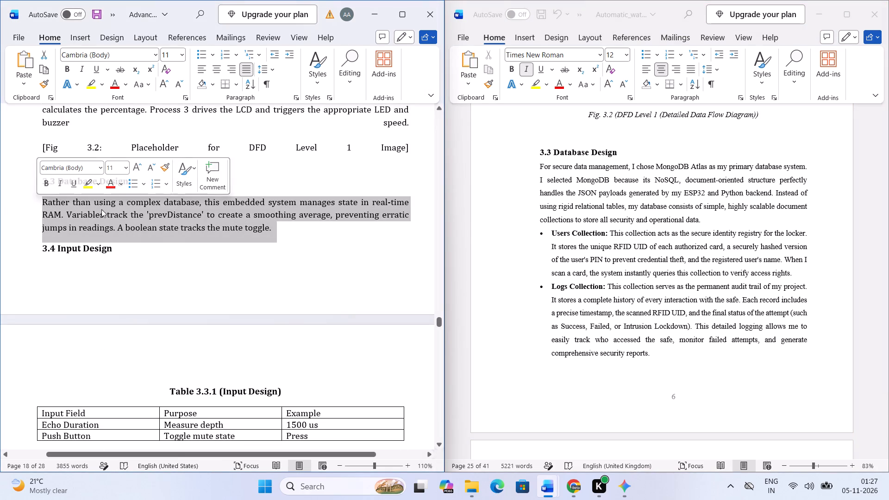
right_click(104, 210)
click(176, 248)
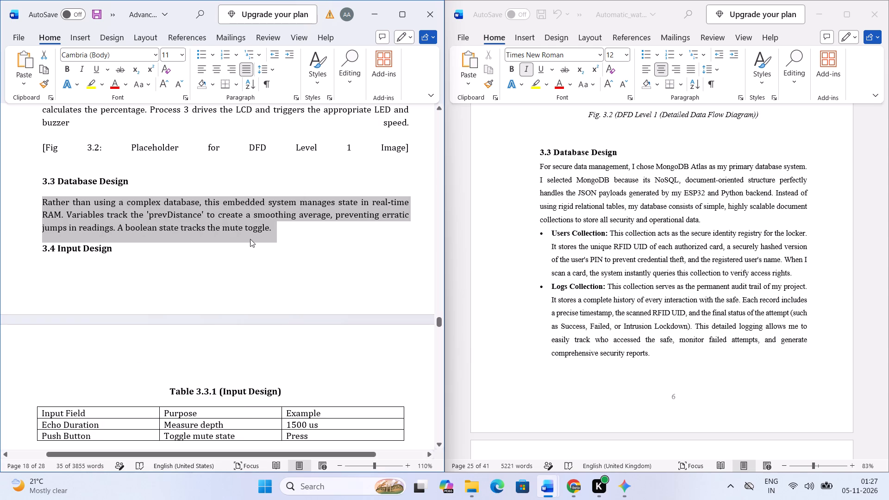
click(259, 227)
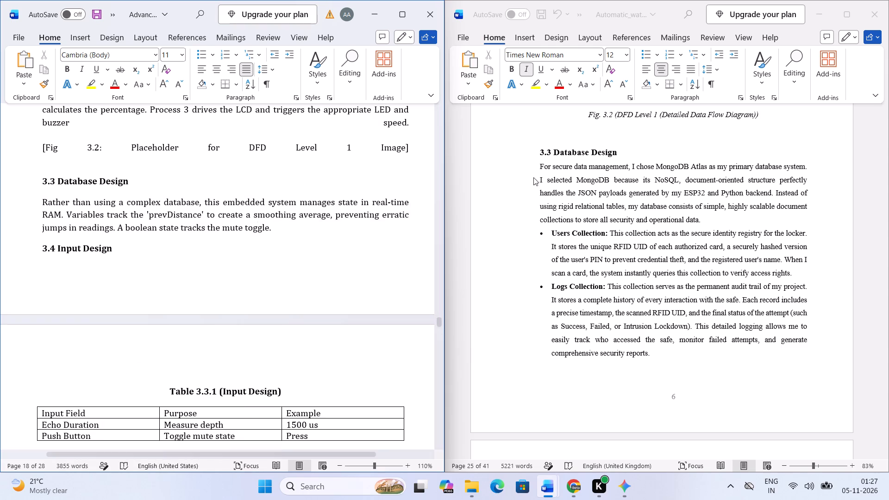
click(537, 176)
drag(538, 169, 550, 180)
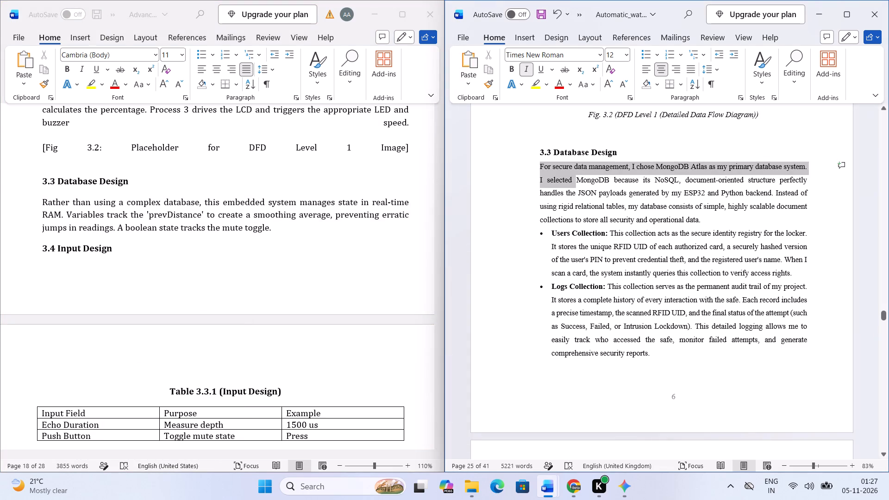
drag(550, 180, 653, 354)
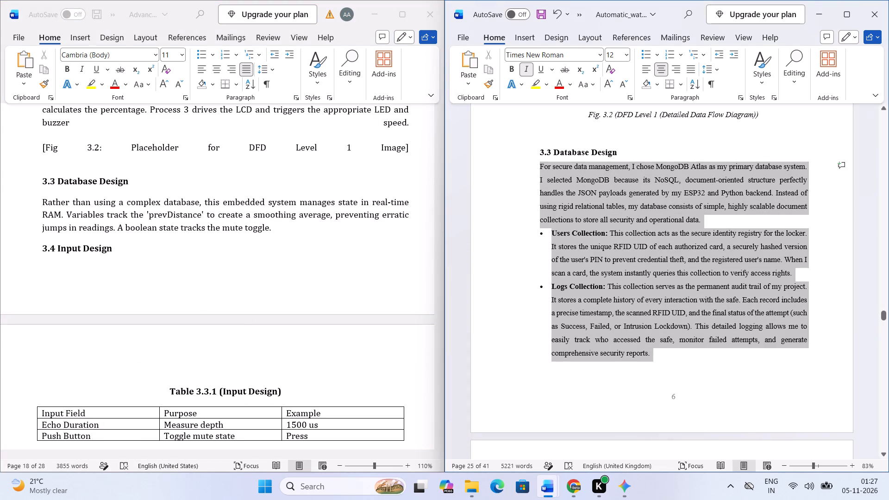
drag(653, 354, 650, 355)
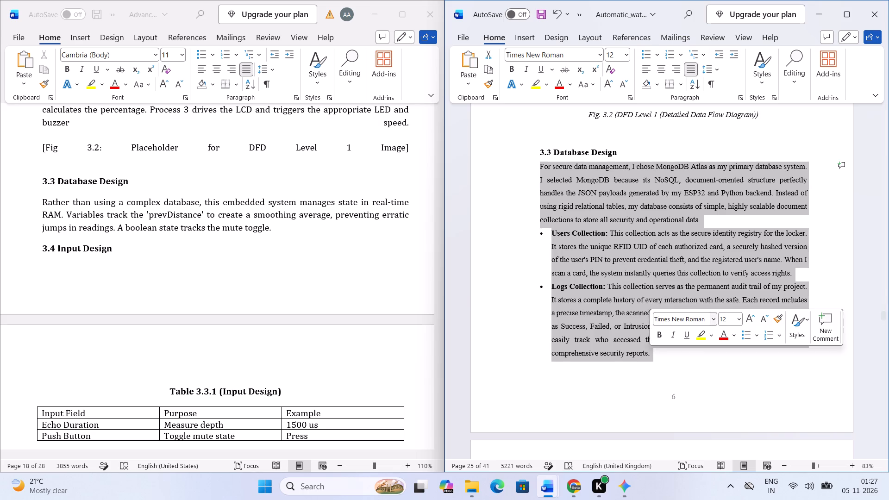
key(ctrl+v)
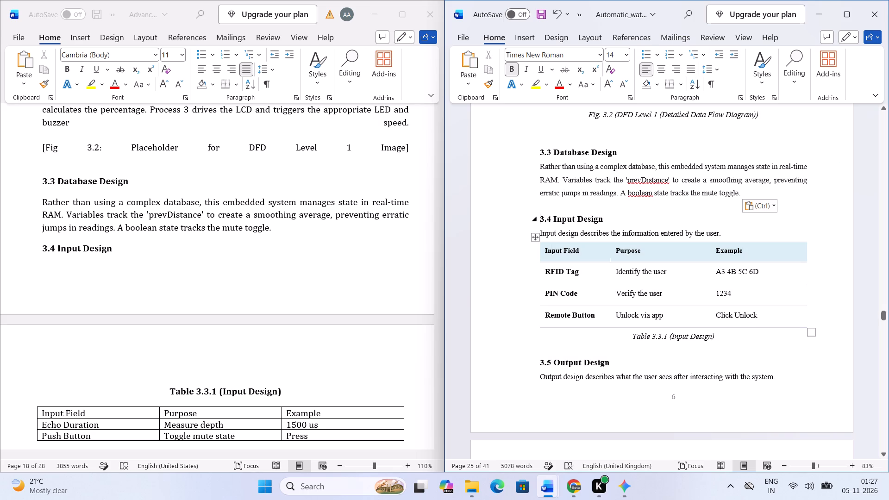
Replace "RFID Tag" in the Input Field column of Table 3.3.1 with "Echo Duration".
click(659, 226)
scroll(648, 232, down, 16)
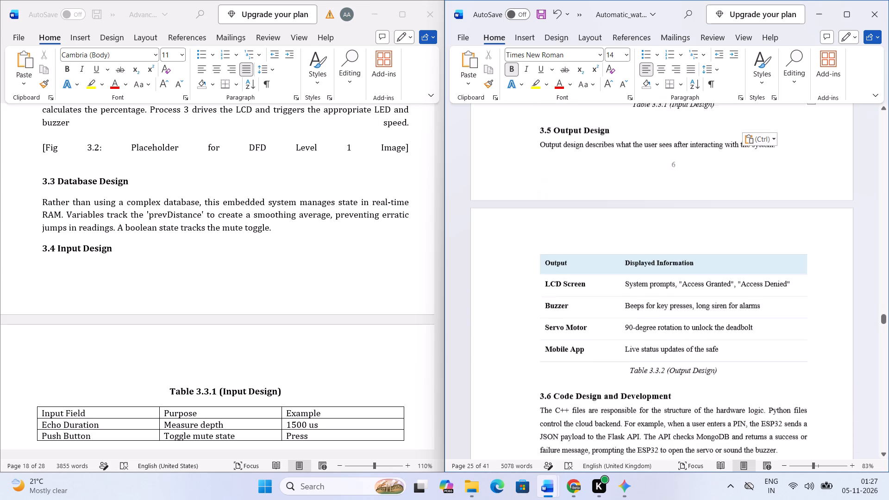
scroll(630, 265, down, 12)
scroll(629, 267, up, 20)
scroll(629, 267, up, 4)
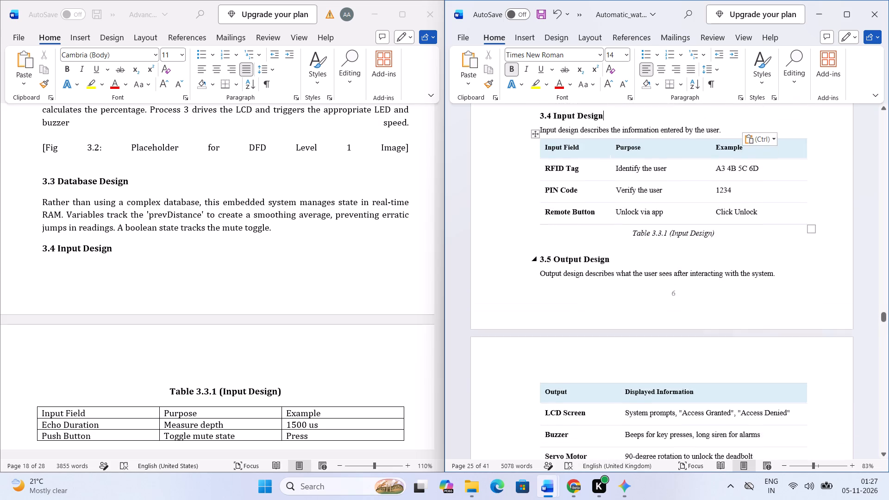
scroll(629, 267, up, 4)
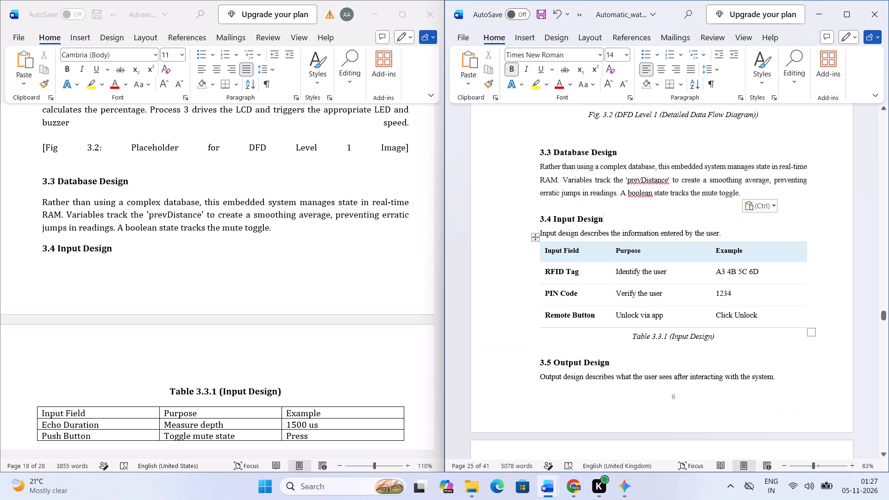
scroll(266, 365, down, 6)
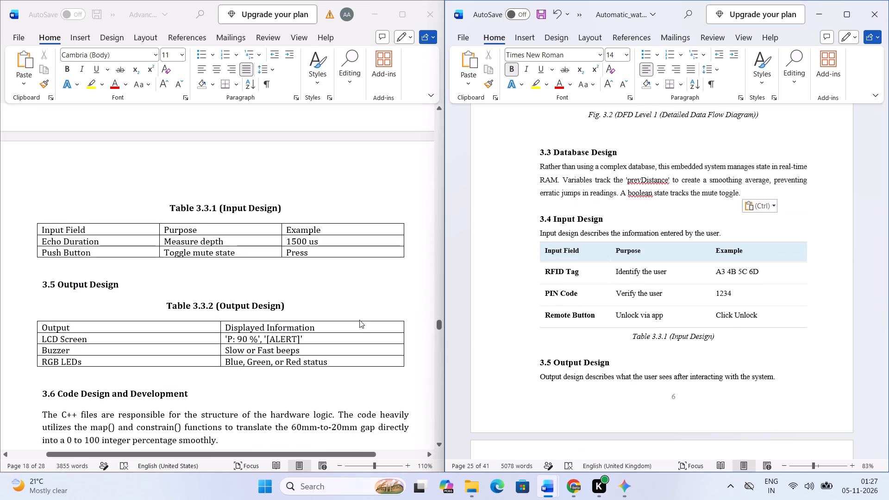
scroll(359, 320, up, 2)
click(587, 273)
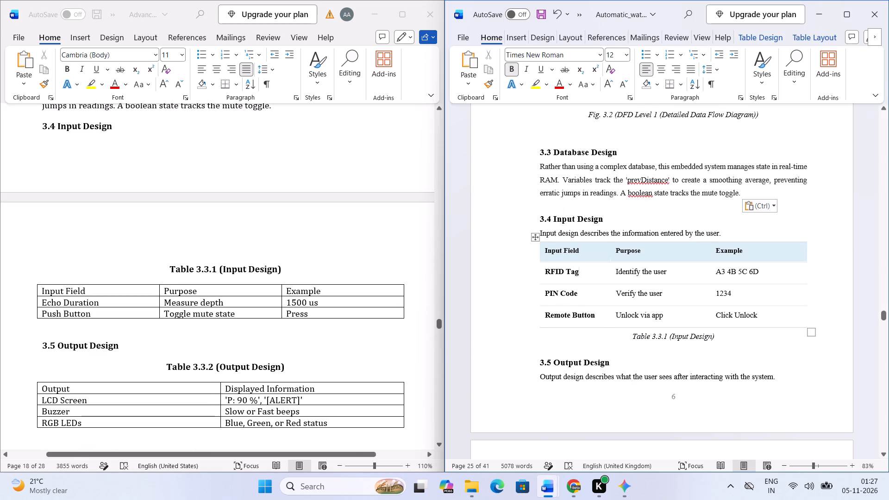
scroll(205, 257, up, 2)
scroll(205, 253, down, 1)
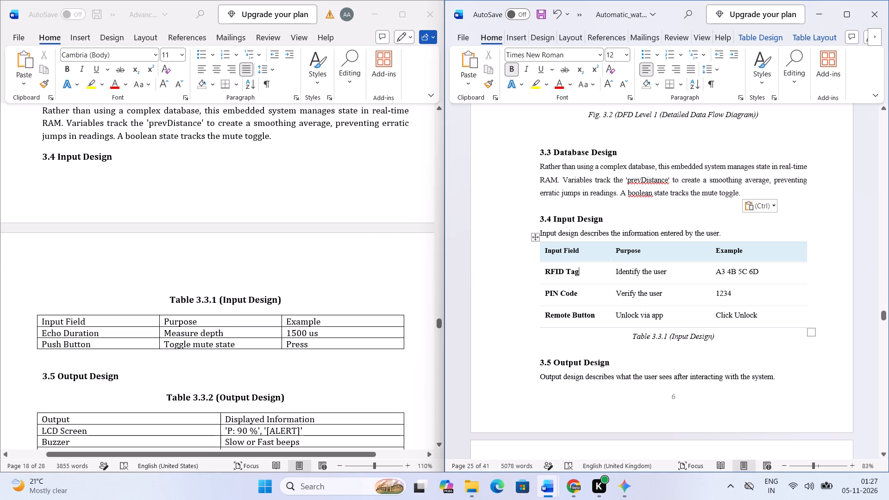
key(ctrl+equal)
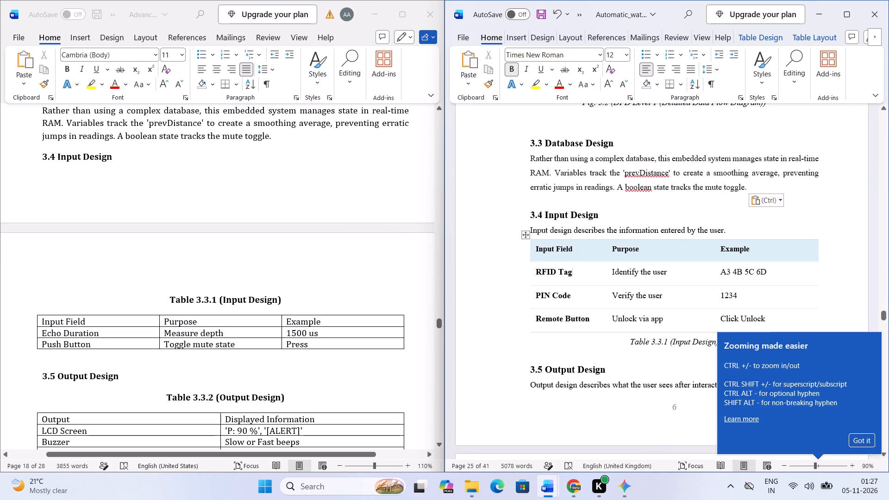
key(ctrl+minus)
key(ctrl+BackSpace)
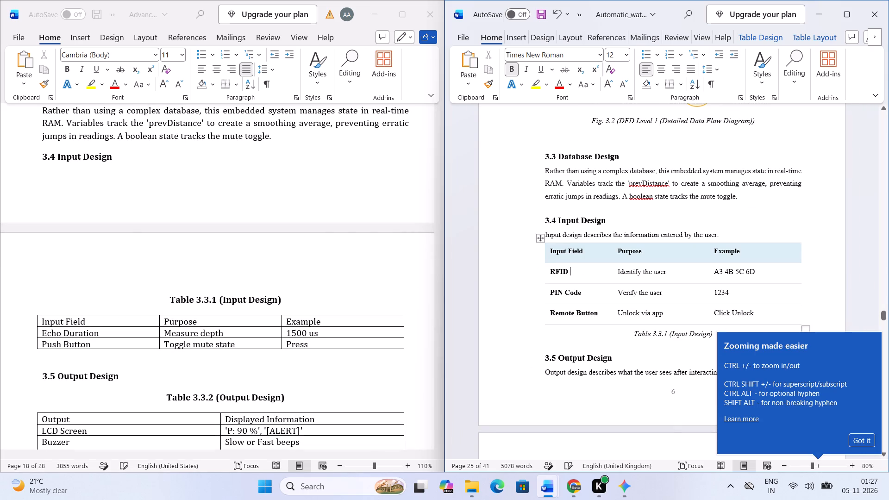
key(ctrl+BackSpace)
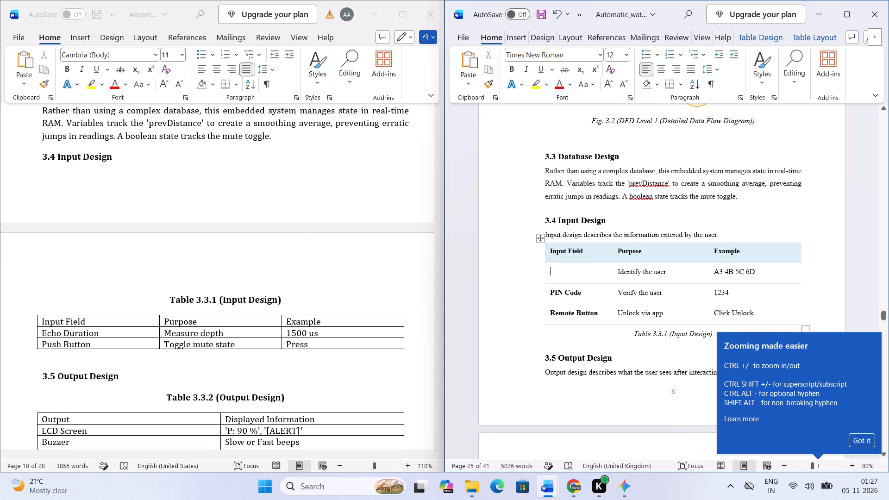
text(Echo)
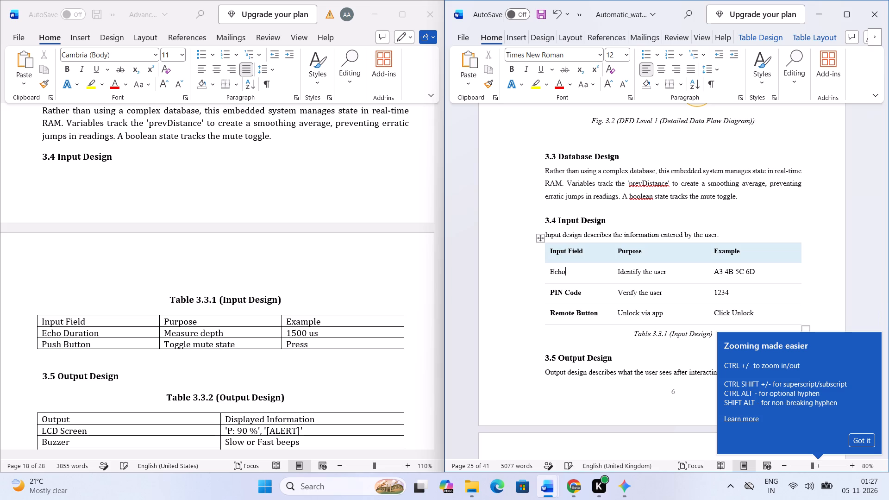
key(space)
text(Du)
text(ration)
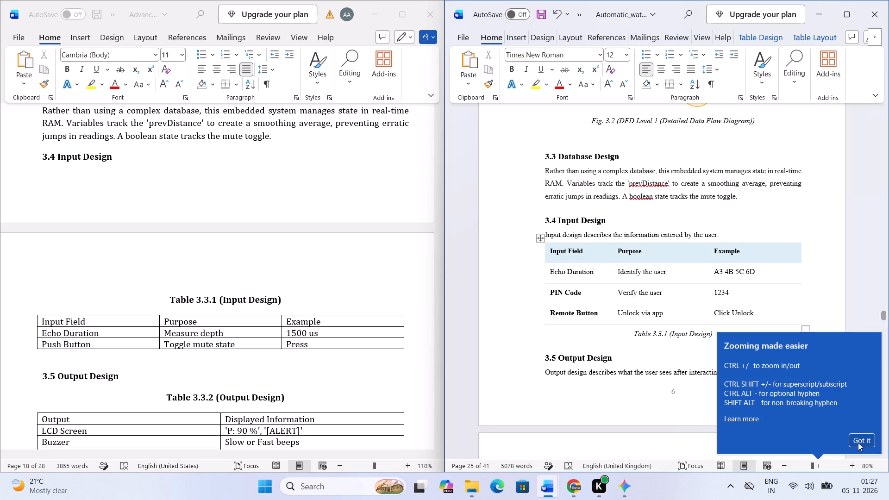
click(858, 443)
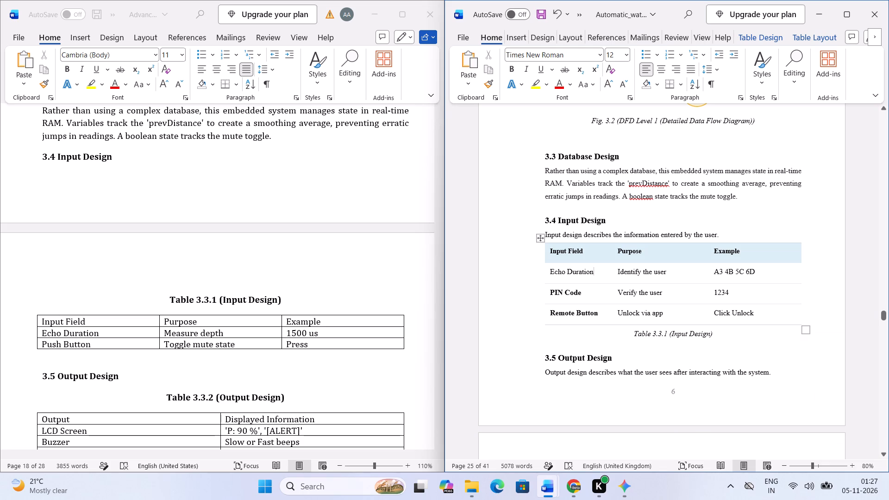
Replace "PIN Code" in the Input Field column of Table 3.3.1 with "Push Button".
click(590, 294)
key(BackSpace)
key(ctrl+BackSpace)
key(ctrl+BackSpace)
text(Push)
key(space)
text(BU)
key(BackSpace)
text(utton)
Make the "Push Button" and "Echo Duration" entries in the Input Field column of Table 3.3.1 bold.
key(ctrl+shift+Up)
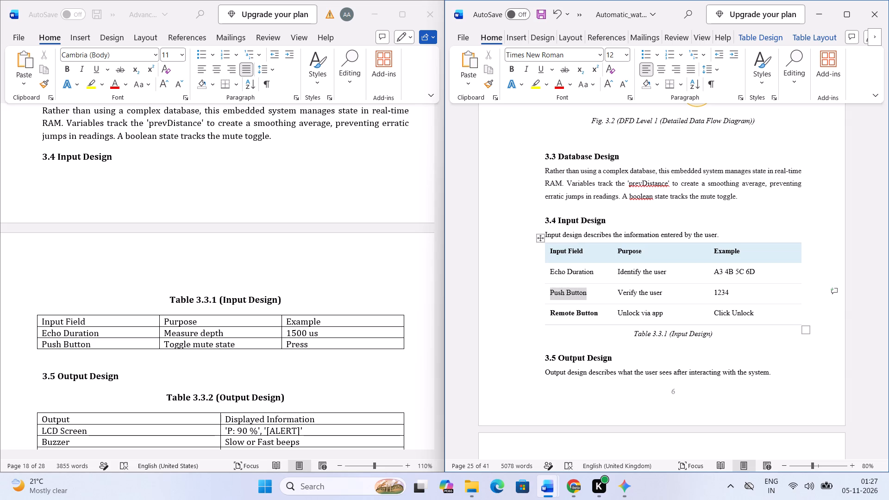
key(ctrl+shift+Up)
key(ctrl+shift+Down)
key(ctrl+shift+Up)
key(Left)
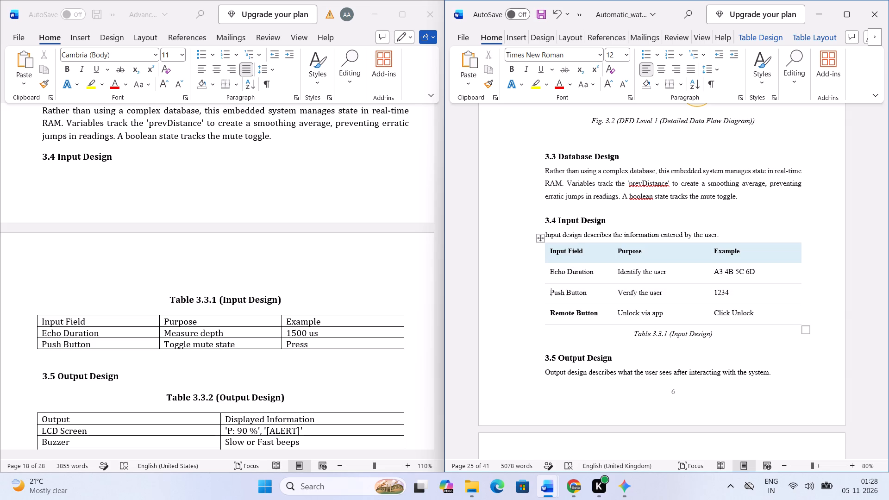
key(ctrl+shift+Left)
key(ctrl+shift+Right)
key(Right)
key(Left)
key(ctrl+Left)
key(Left)
key(Left)
key(Left)
key(Left)
key(ctrl+Left)
key(ctrl+Left)
key(ctrl+Left)
key(ctrl+Left)
key(ctrl+shift+Left)
key(ctrl+shift+Left)
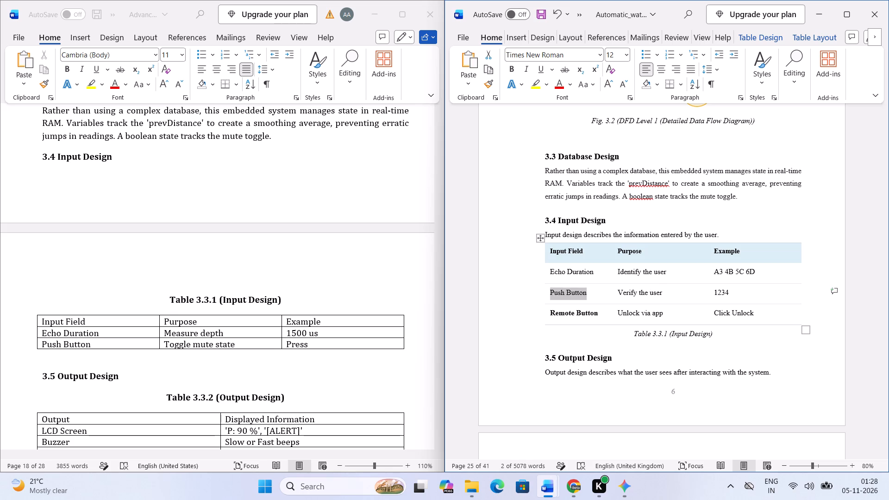
key(ctrl+b)
key(Up)
key(ctrl+shift+Right)
key(ctrl+shift+Right)
key(ctrl+shift+Right)
key(ctrl+shift+Left)
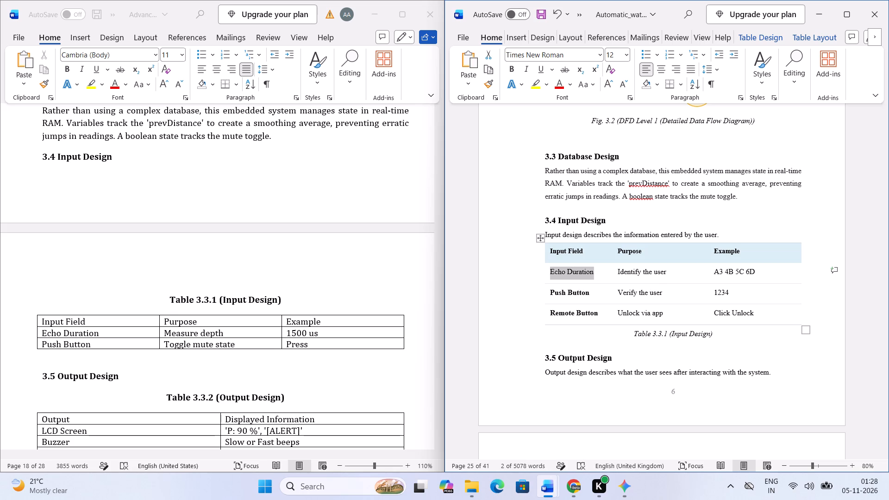
key(ctrl+b)
key(Down)
key(Down)
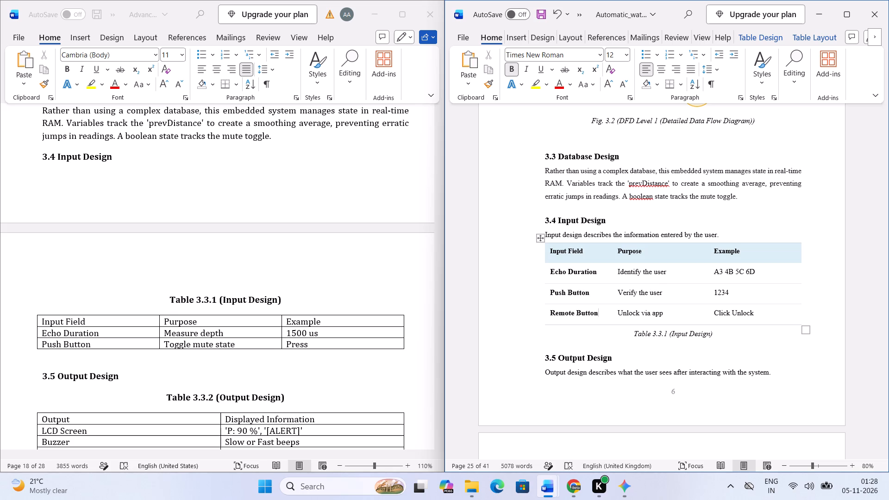
Replace "Identify the user" with "Measure depth" in the Purpose column of the Echo Duration row in Table 3.3.1.
click(650, 279)
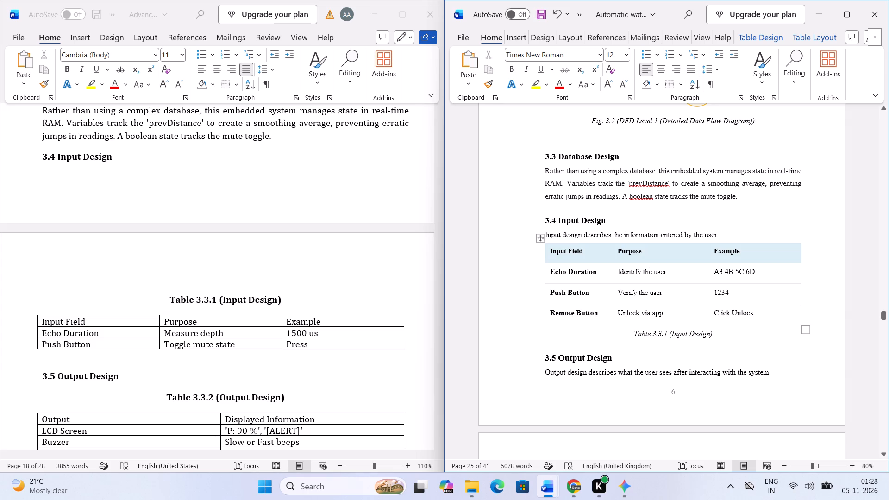
click(676, 270)
key(ctrl+BackSpace)
key(ctrl+BackSpace)
key(ctrl+BackSpace)
text(Measure t)
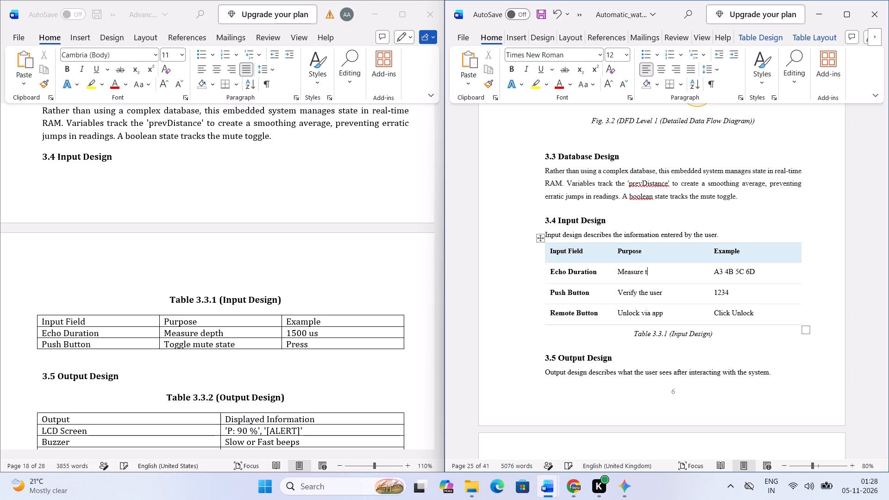
key(BackSpace)
key(shift+d)
key(BackSpace)
text(ed)
key(BackSpace)
key(BackSpace)
text(depth)
key(Right)
key(Right)
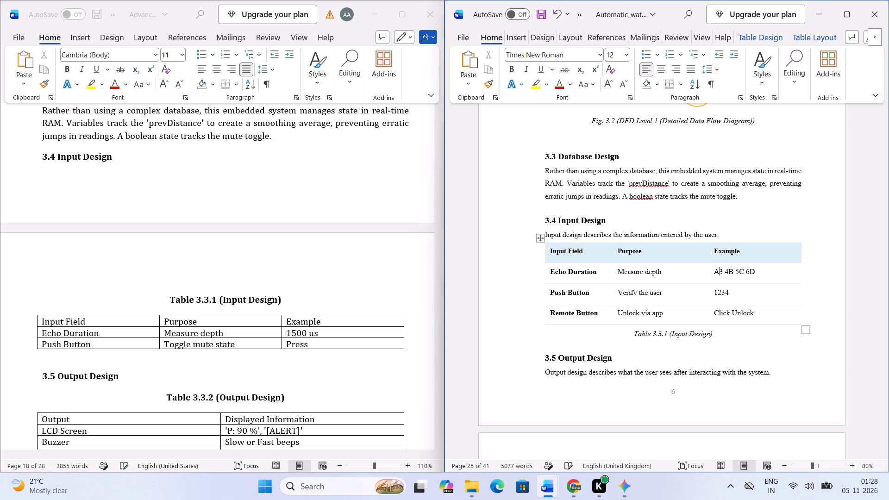
Replace the Example entry in the Echo Duration row of Table 3.3.1 with "1500 us".
key(Left)
key(ctrl+Delete)
key(ctrl+Delete)
key(ctrl+Delete)
key(ctrl+Delete)
text(1500 us)
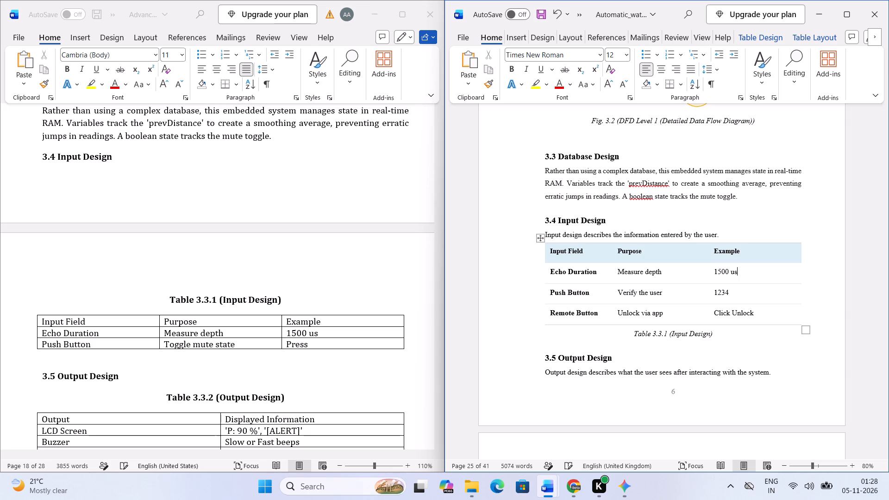
Replace "1234" in the Example column of the Push Button row in Table 3.3.1 with "Press".
key(Down)
key(ctrl+BackSpace)
text(press)
key(Left)
key(ctrl+Left)
key(Right)
key(BackSpace)
key(shift+p)
Replace "Verify the user" in the Purpose column of the Push Button row in Table 3.3.1 with "Toggle mute state".
key(ctrl+Left)
key(ctrl+Left)
key(ctrl+BackSpace)
key(ctrl+BackSpace)
key(ctrl+BackSpace)
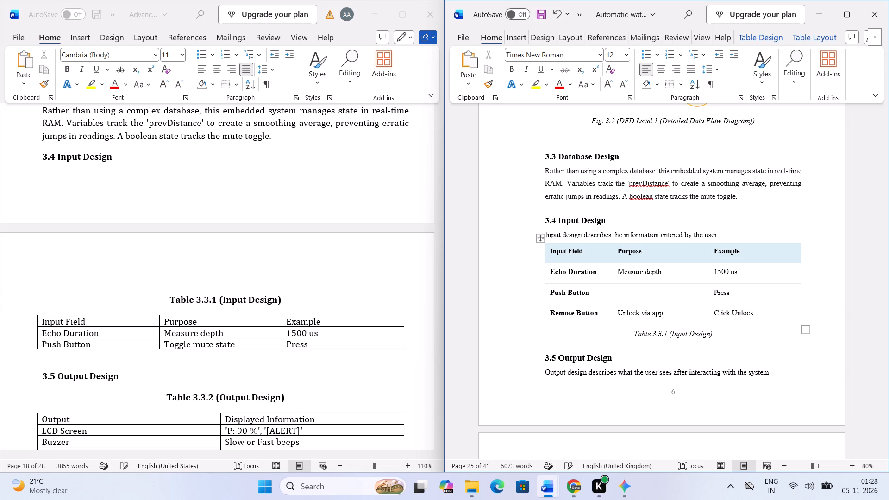
key(shift+t)
text(ogg)
text(le to M)
key(BackSpace)
key(BackSpace)
key(BackSpace)
key(BackSpace)
text(Mute)
key(space)
key(BackSpace)
key(BackSpace)
key(BackSpace)
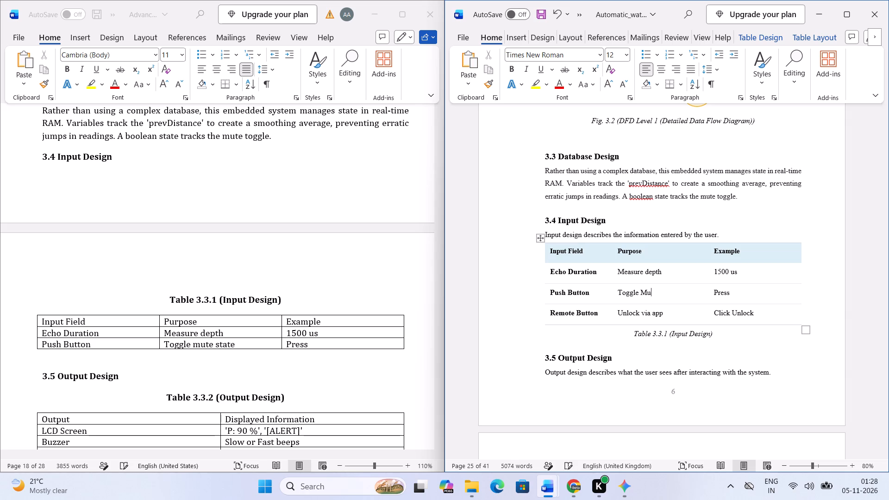
key(BackSpace)
key(BackSpace)
text(mute)
key(space)
text(sr)
key(BackSpace)
text(tate)
key(space)
Delete the entire Remote Button row from Table 3.3.1.
key(Down)
key(Left)
key(Left)
key(ctrl+Left)
key(ctrl+Left)
key(ctrl+Left)
key(ctrl+Left)
key(ctrl+Left)
key(ctrl+Left)
key(ctrl+Left)
key(Down)
key(ctrl+shift+Left)
key(ctrl+shift+Left)
key(ctrl+shift+Left)
key(ctrl+shift+Left)
key(BackSpace)
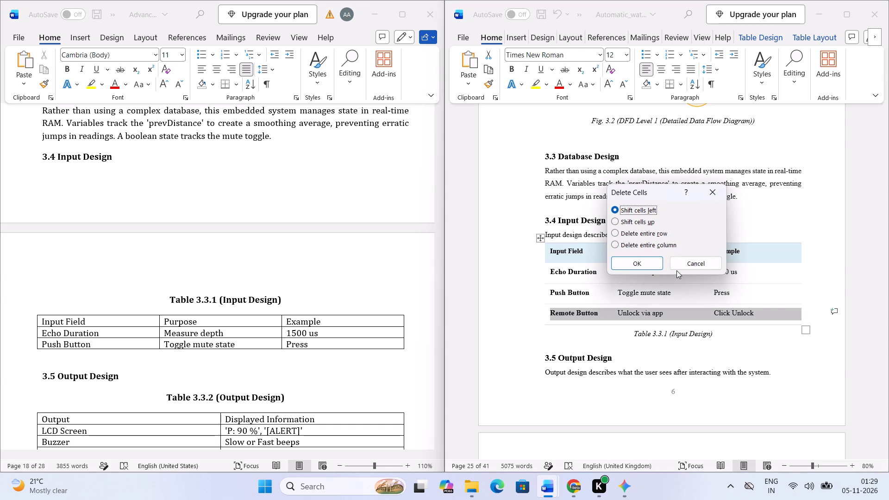
key(Down)
key(Down)
key(Return)
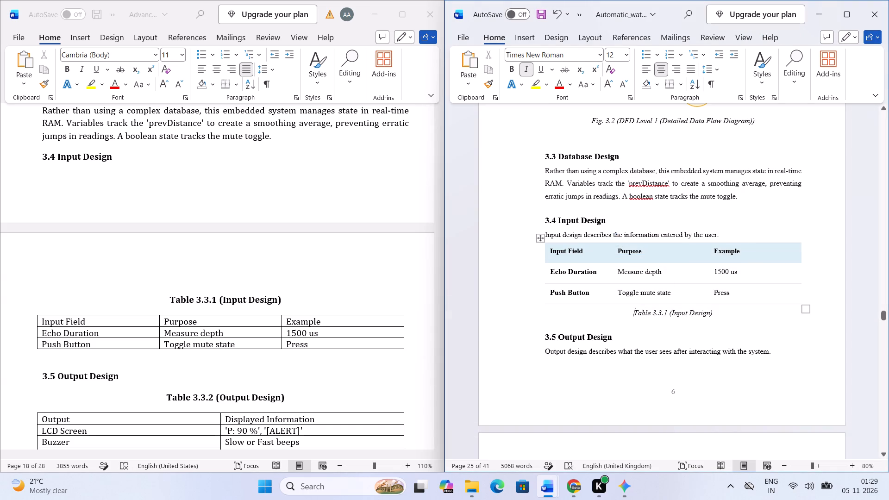
Insert a blank line between the Input Design sentence and Table 3.3.1, and another below the table's caption.
click(680, 242)
click(725, 239)
key(Return)
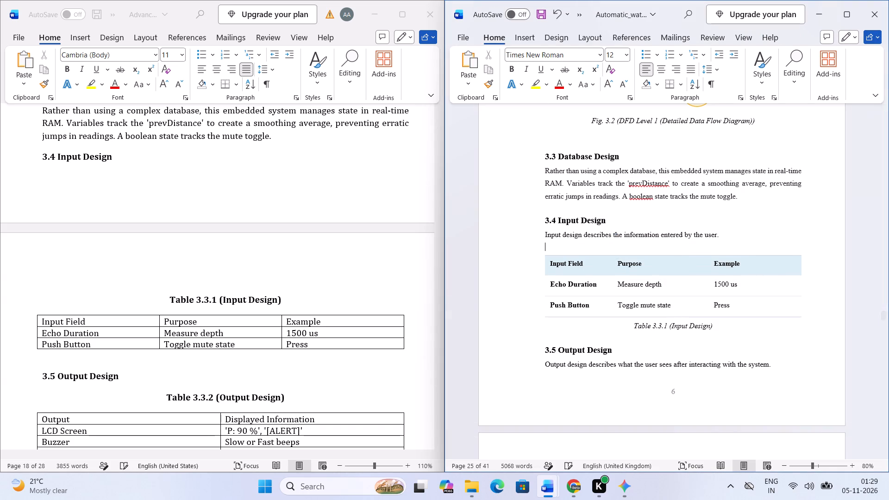
click(770, 355)
click(739, 335)
click(713, 333)
key(Right)
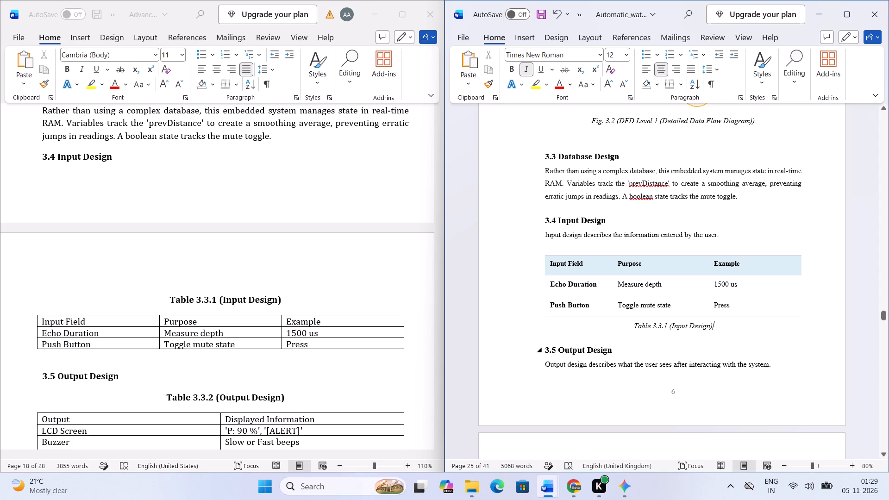
key(Return)
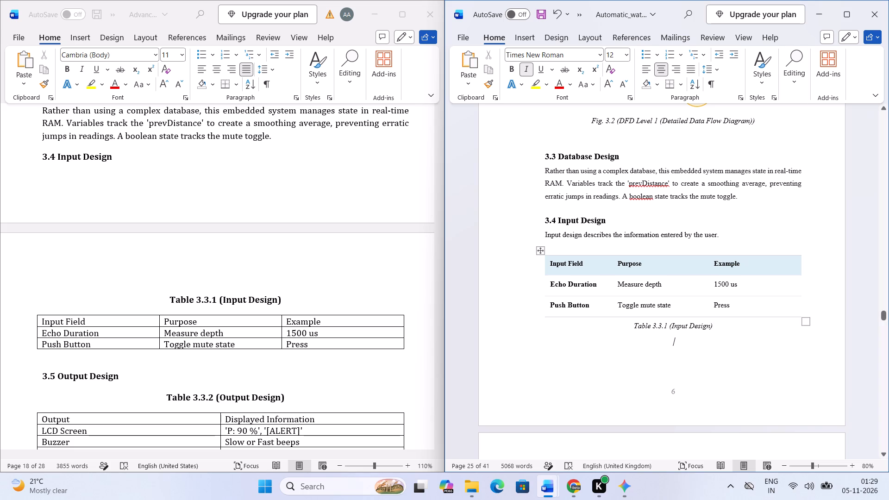
Insert a blank line between the 3.3 Database Design paragraph and the 3.4 Input Design heading.
scroll(686, 242, up, 1)
click(697, 231)
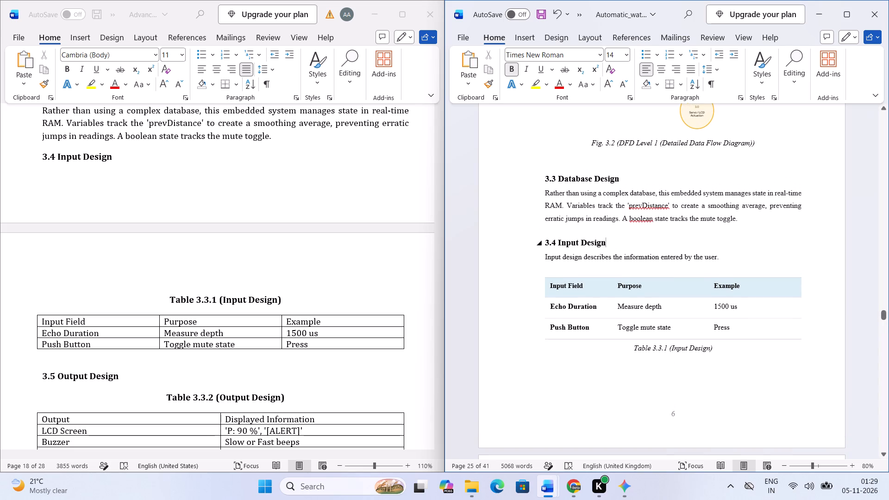
key(Up)
key(Up)
key(ctrl+Down)
key(Left)
key(Return)
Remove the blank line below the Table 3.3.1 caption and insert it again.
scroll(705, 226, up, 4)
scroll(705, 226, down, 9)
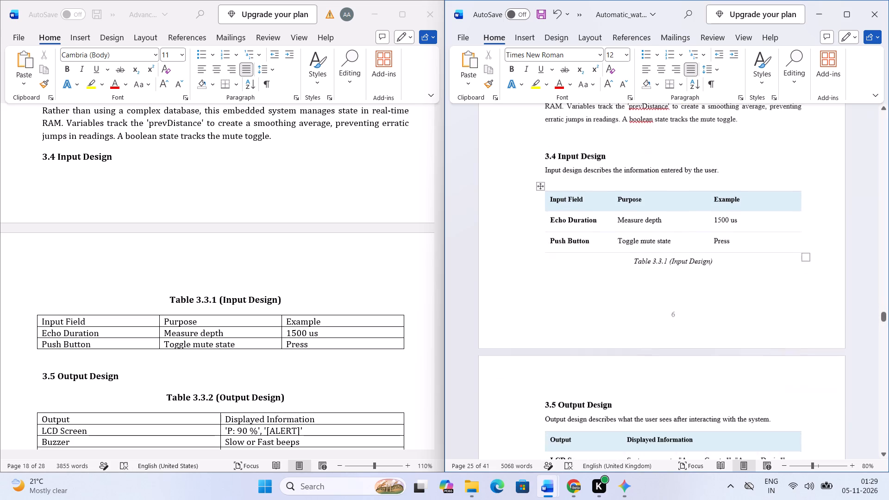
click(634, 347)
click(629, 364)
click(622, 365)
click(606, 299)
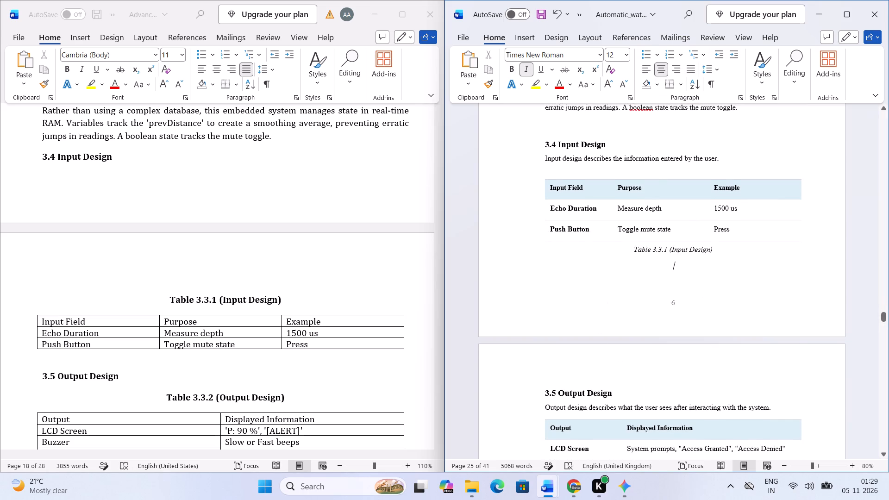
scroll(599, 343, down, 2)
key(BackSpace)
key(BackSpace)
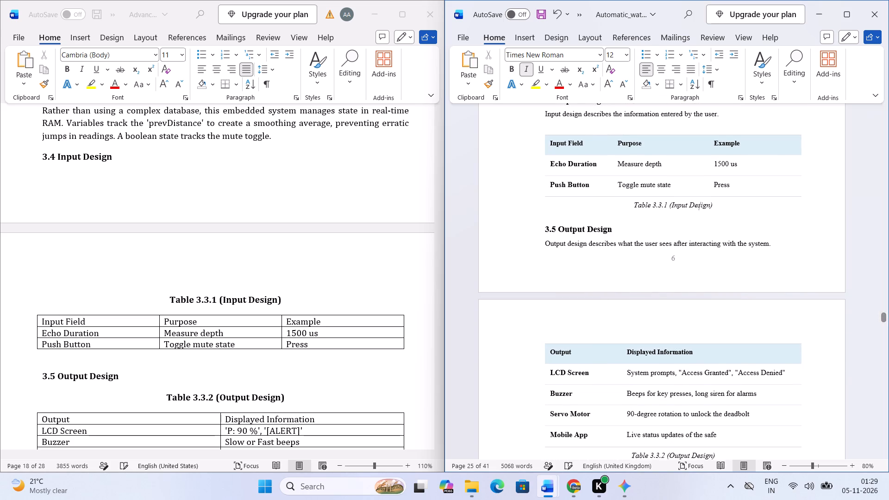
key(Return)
Replace the Servo Motor label in Table 3.3.2 (Output Design) with "RGB LEDs".
scroll(524, 337, down, 2)
scroll(270, 369, down, 2)
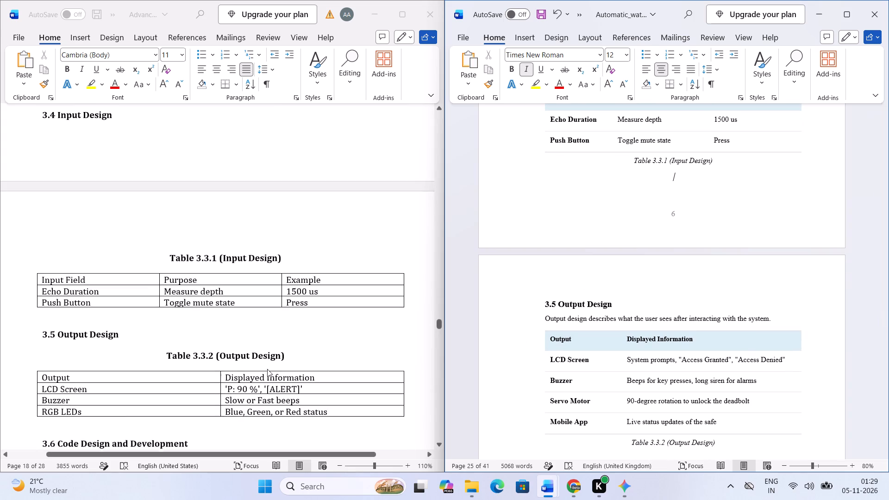
scroll(267, 369, down, 4)
scroll(430, 343, down, 4)
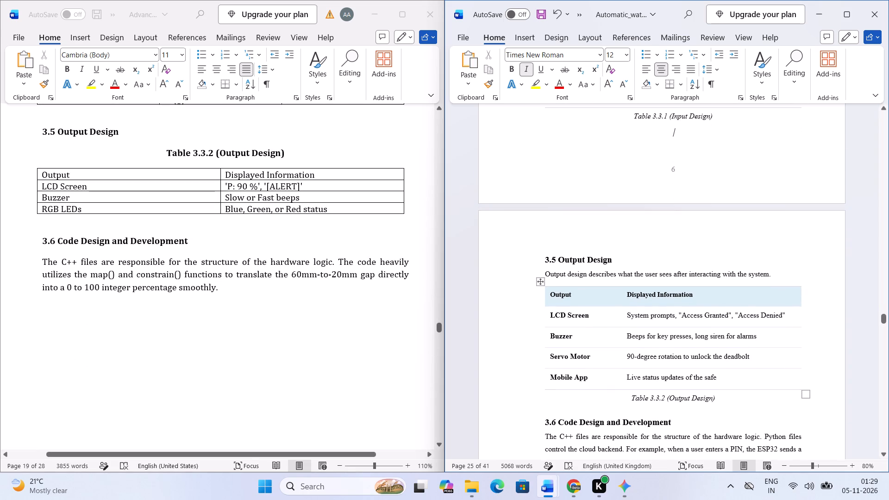
scroll(405, 313, up, 2)
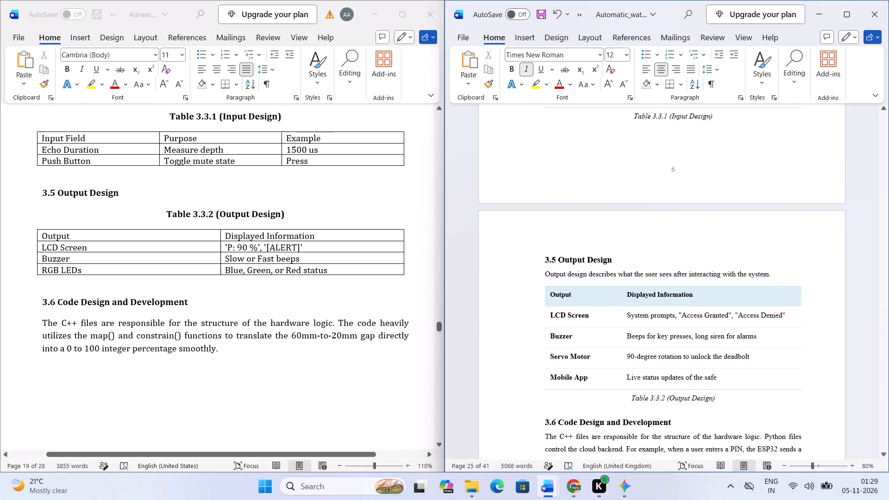
scroll(492, 290, up, 2)
scroll(560, 290, down, 4)
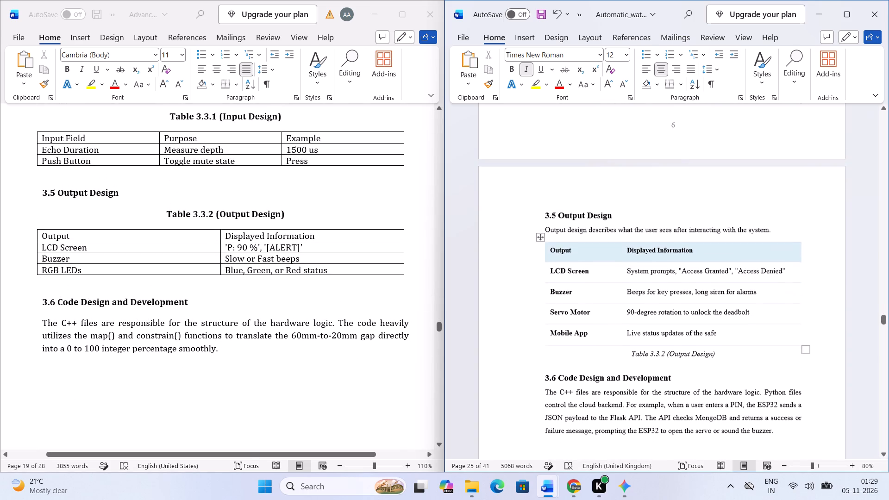
scroll(588, 293, down, 2)
click(585, 229)
click(592, 227)
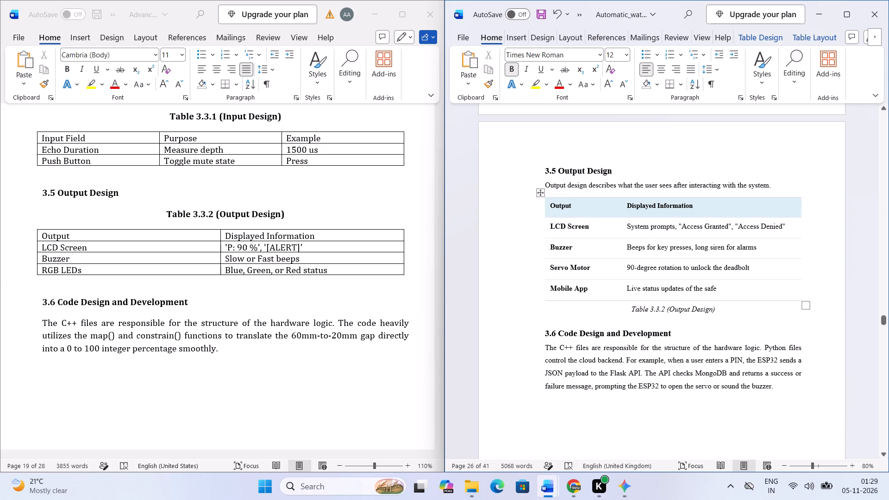
key(Left)
key(Down)
key(Down)
key(Right)
key(Right)
key(ctrl+BackSpace)
key(ctrl+BackSpace)
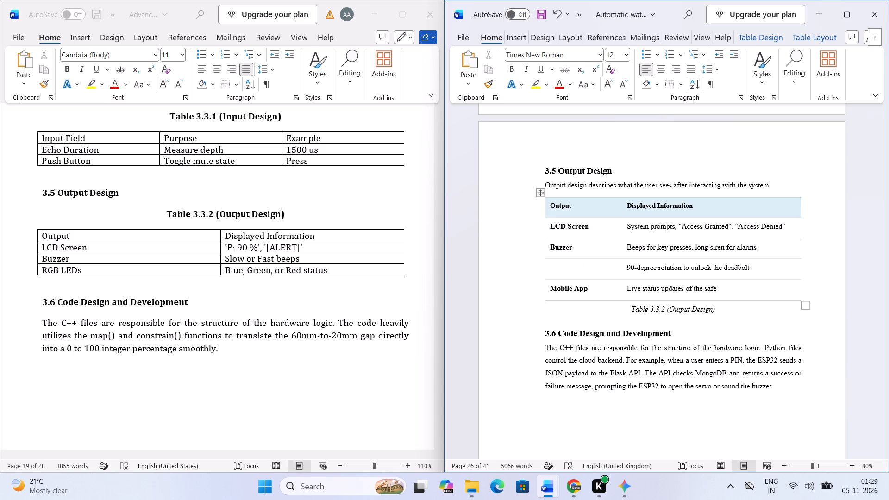
key(shift+r)
text(GB)
key(space)
text(LED)
key(shift+s)
key(BackSpace)
key(s)
Make the RGB LEDs label in Table 3.3.2 bold.
key(Down)
key(Up)
key(ctrl+shift+Left)
key(ctrl+shift+Left)
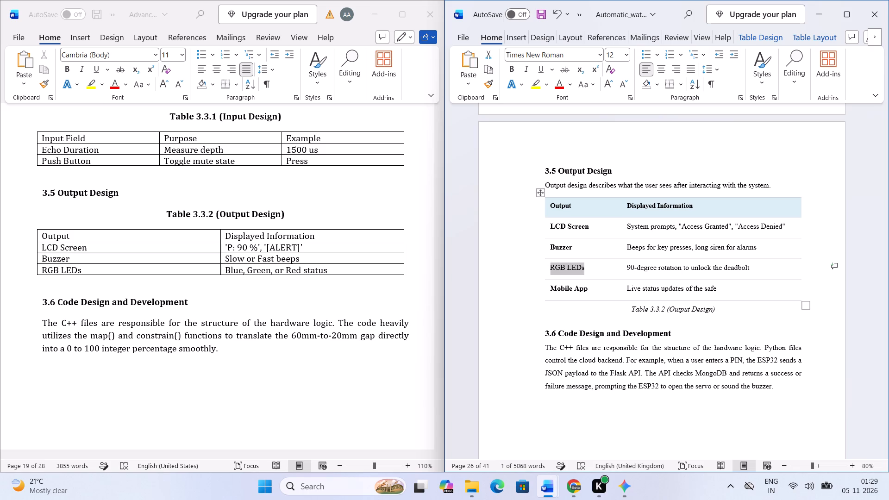
key(ctrl+b)
key(Down)
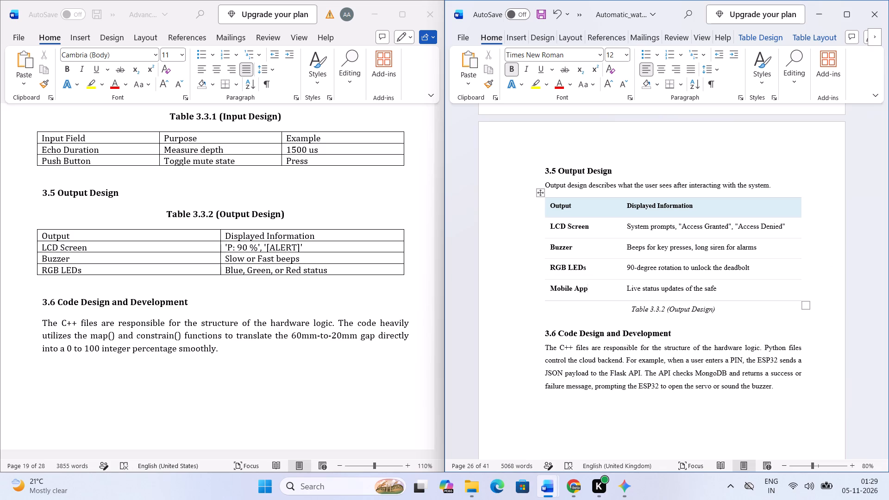
Replace the LCD Screen's displayed information in Table 3.3.2 with the v3 report's entry, 'P: 90 %', '[ALERT]'.
click(624, 226)
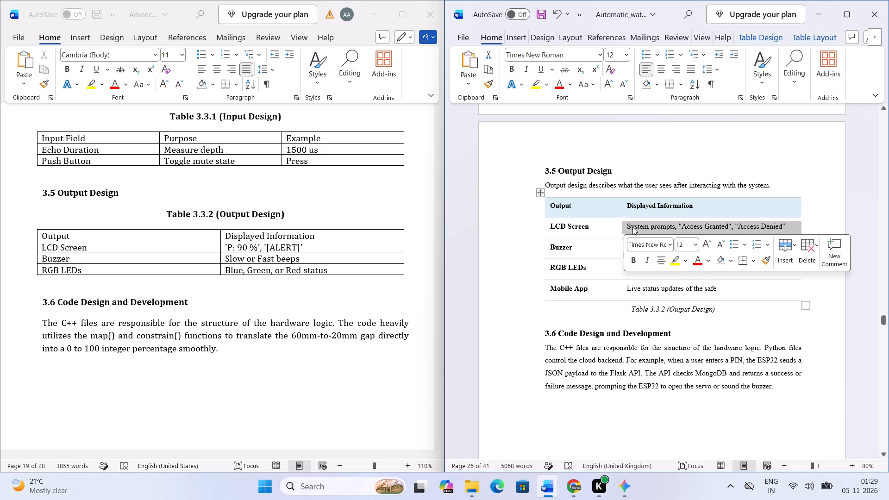
click(632, 227)
click(625, 227)
click(628, 228)
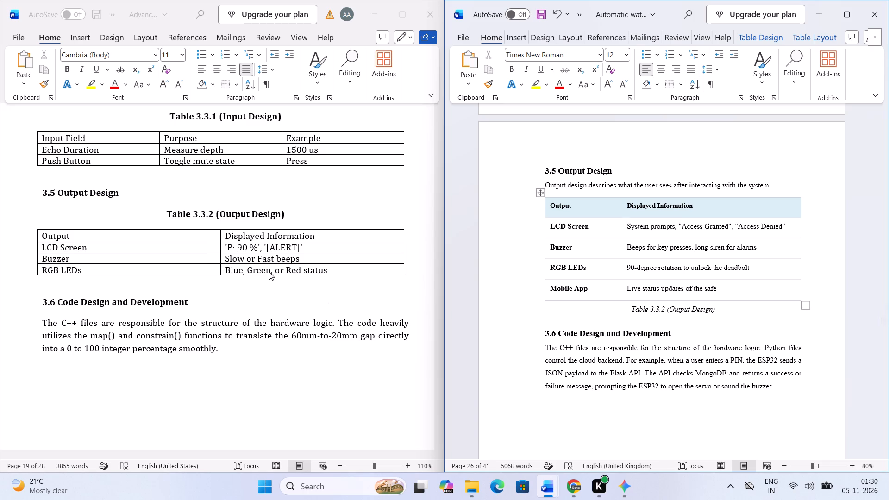
click(274, 256)
click(223, 247)
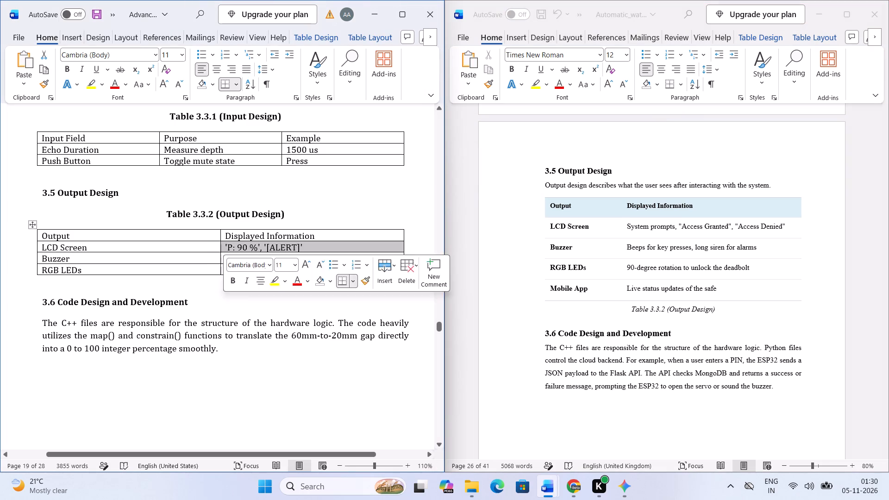
key(ctrl+c)
click(244, 253)
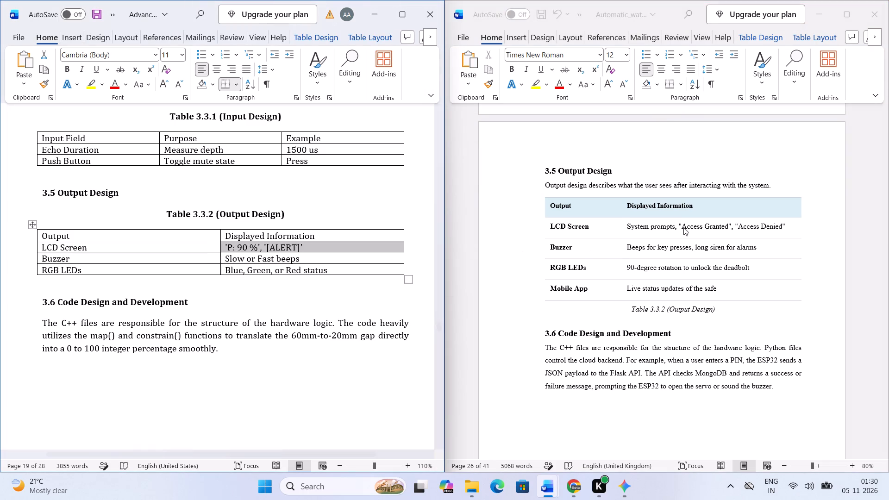
click(684, 227)
click(622, 227)
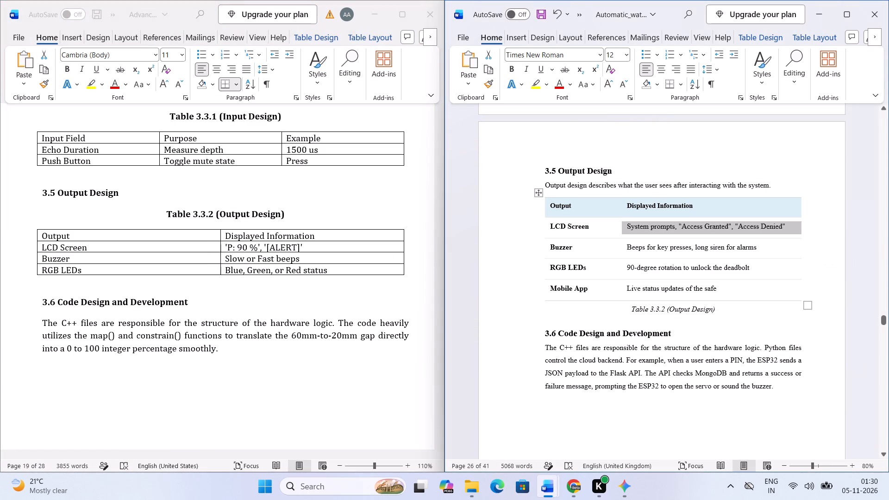
key(ctrl+b)
key(ctrl+z)
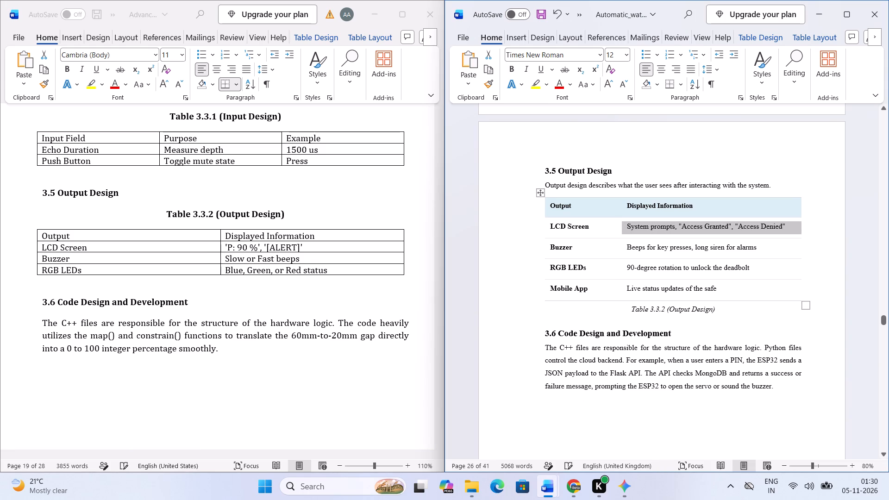
key(ctrl+v)
Replace the Buzzer's displayed information in Table 3.3.2 with "Slow or Fast beeps" copied from the v3 report.
click(305, 263)
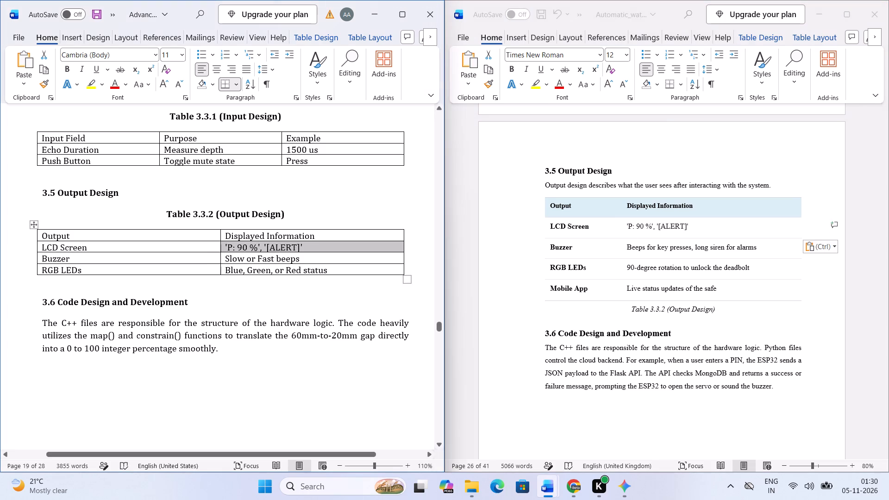
click(221, 260)
key(ctrl+c)
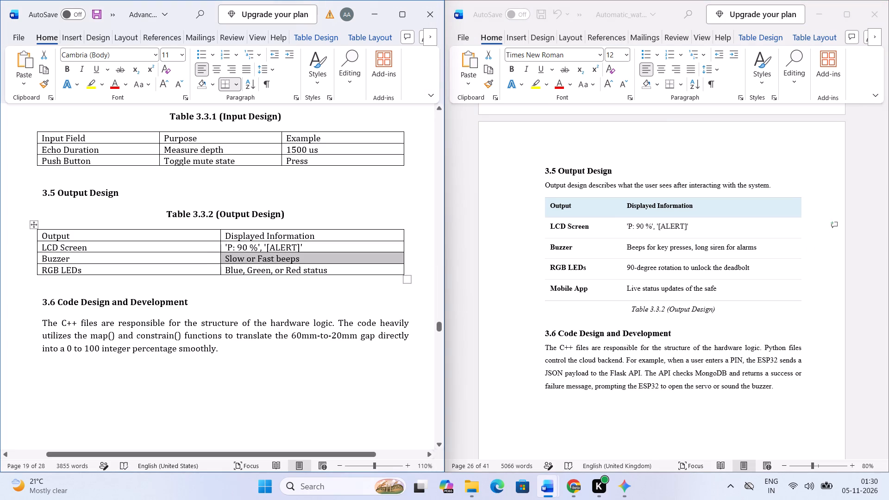
click(627, 267)
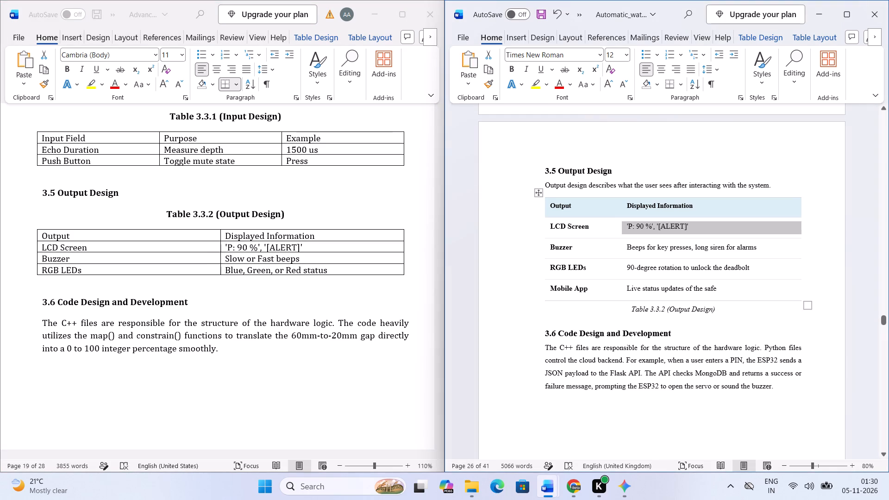
click(623, 246)
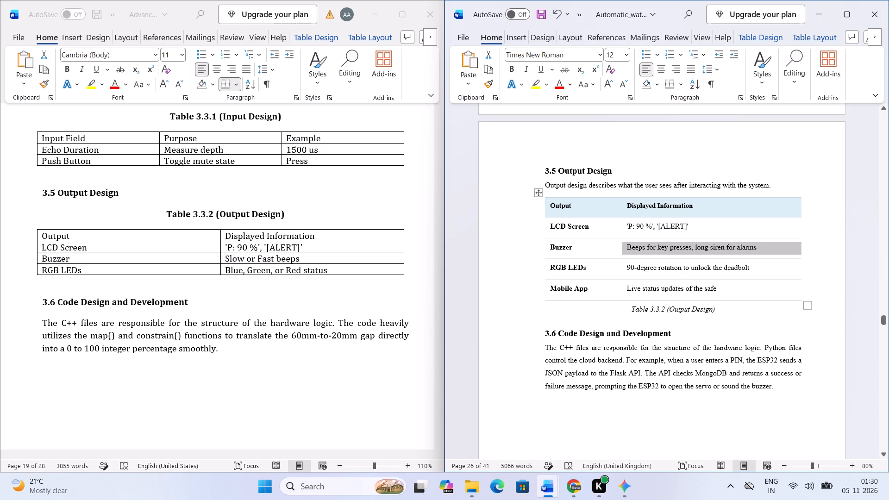
key(ctrl+v)
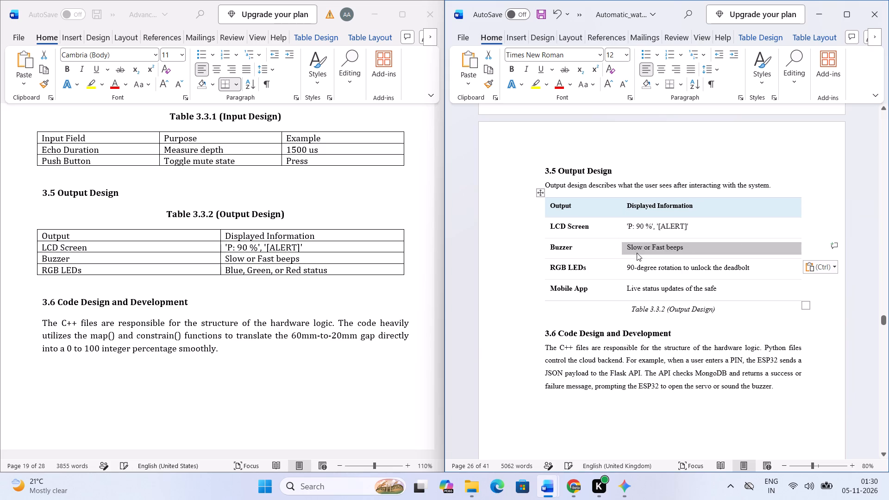
Replace the RGB LEDs' displayed information in Table 3.3.2 with "Blue, Green, or Red status" copied from the v3 report.
click(223, 270)
click(220, 271)
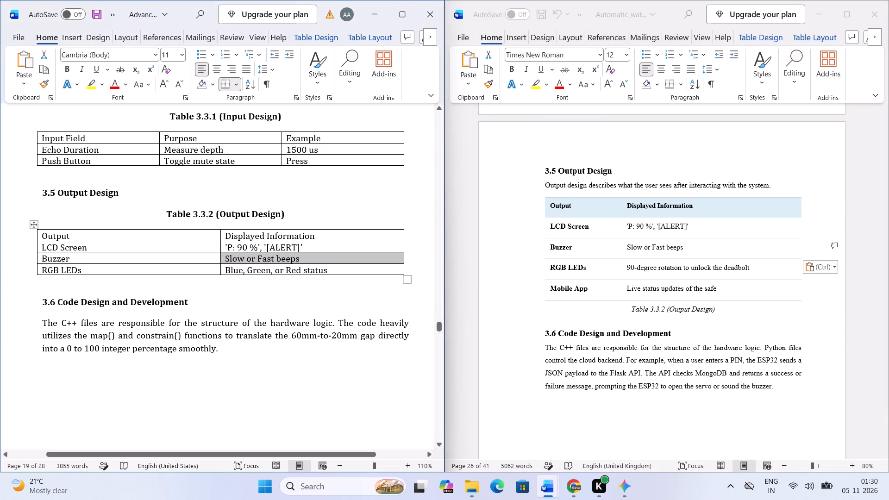
click(222, 271)
key(ctrl+c)
click(267, 280)
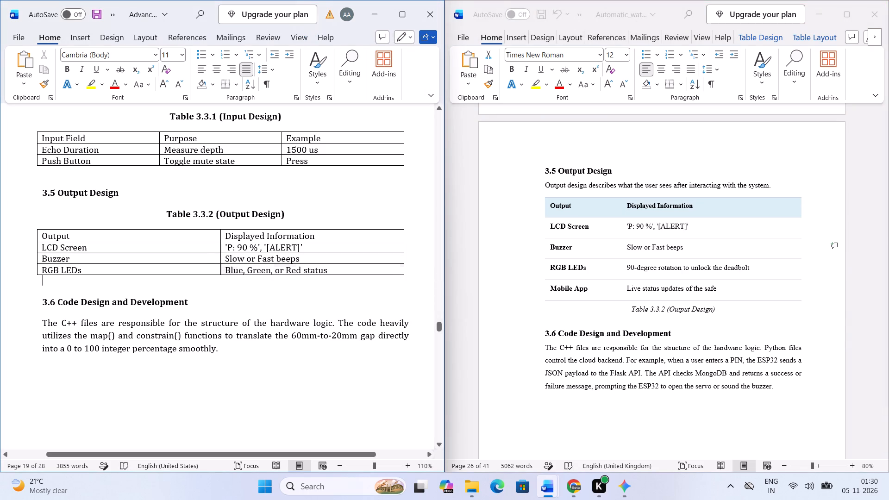
click(624, 269)
click(627, 269)
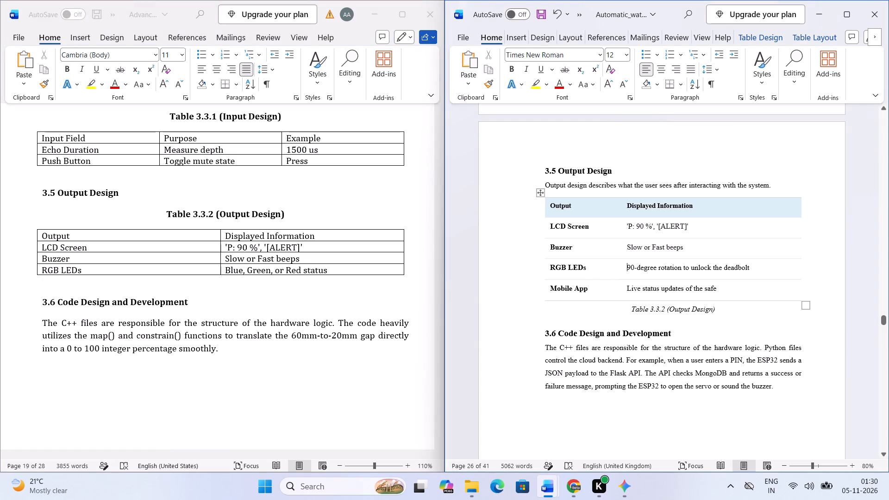
click(623, 269)
key(ctrl+v)
Delete the entire Mobile App row from Table 3.3.2.
click(648, 285)
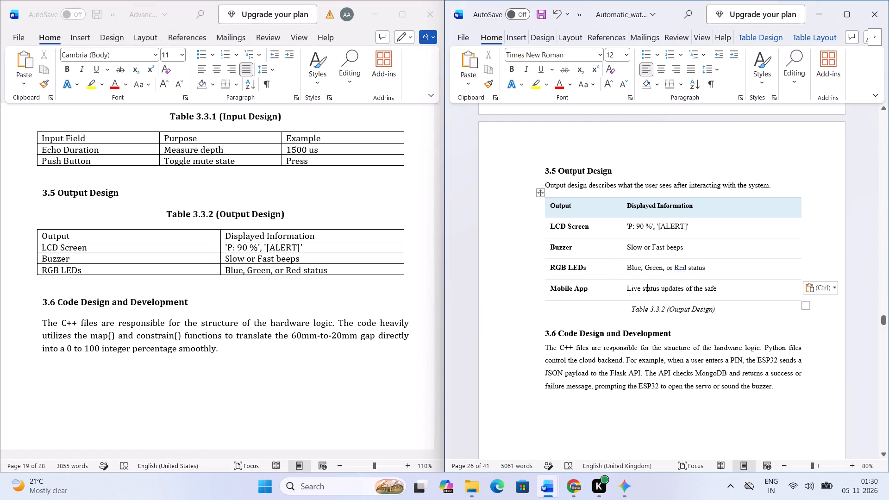
drag(737, 288, 528, 291)
key(BackSpace)
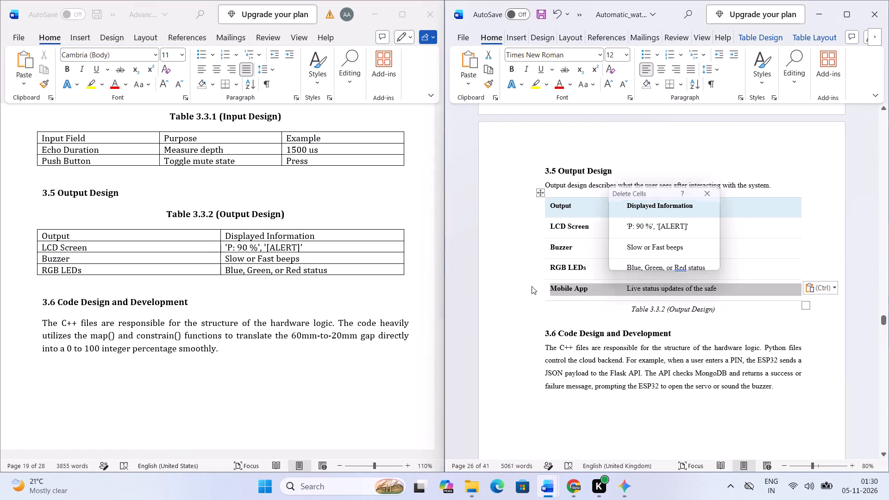
click(611, 235)
click(625, 261)
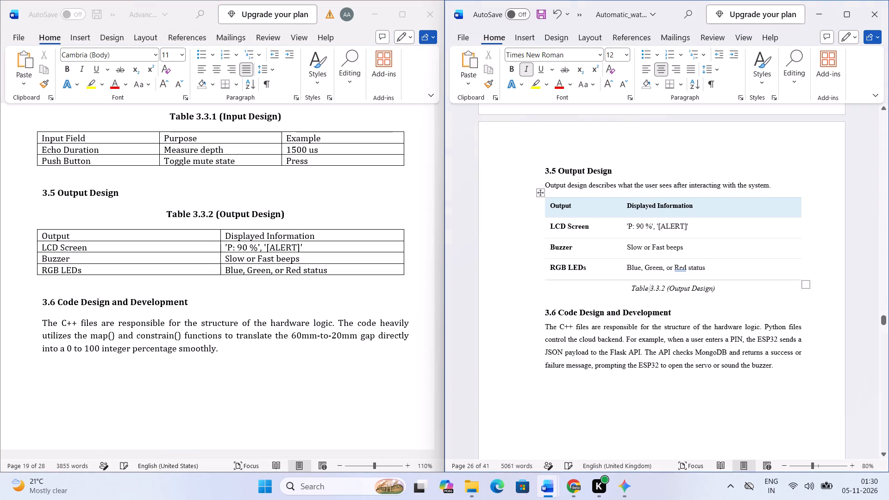
Insert a blank line between the Output Design sentence and Table 3.3.2, remove it, and insert it again.
click(806, 180)
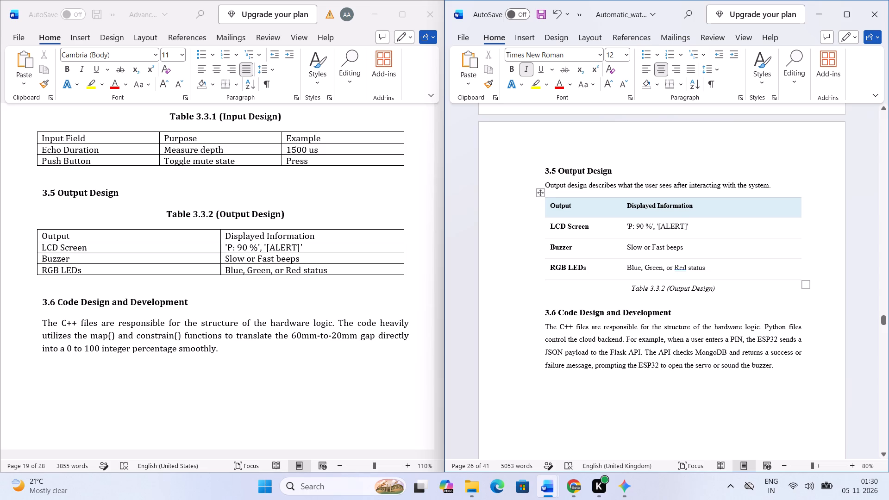
key(Return)
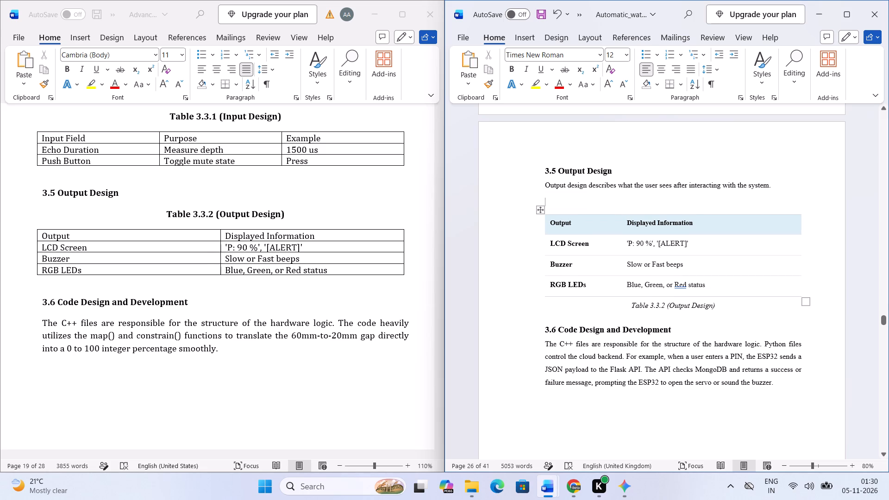
scroll(734, 271, up, 3)
key(BackSpace)
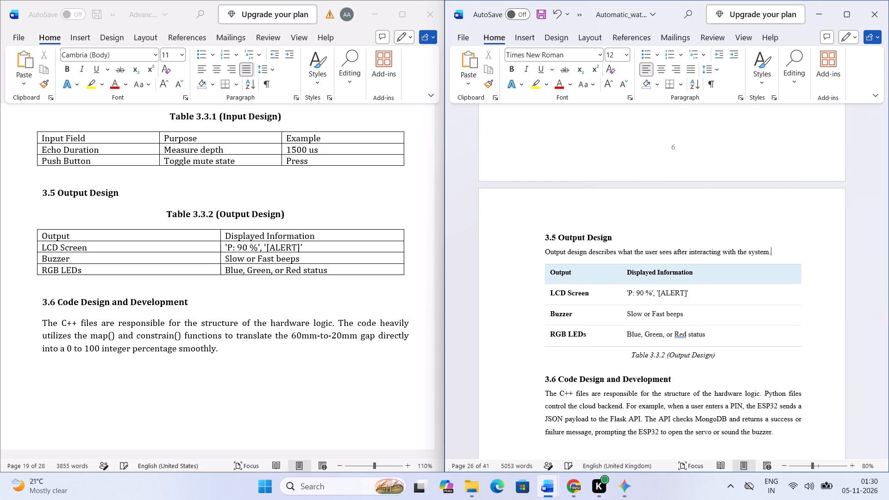
scroll(720, 277, up, 6)
scroll(708, 318, down, 5)
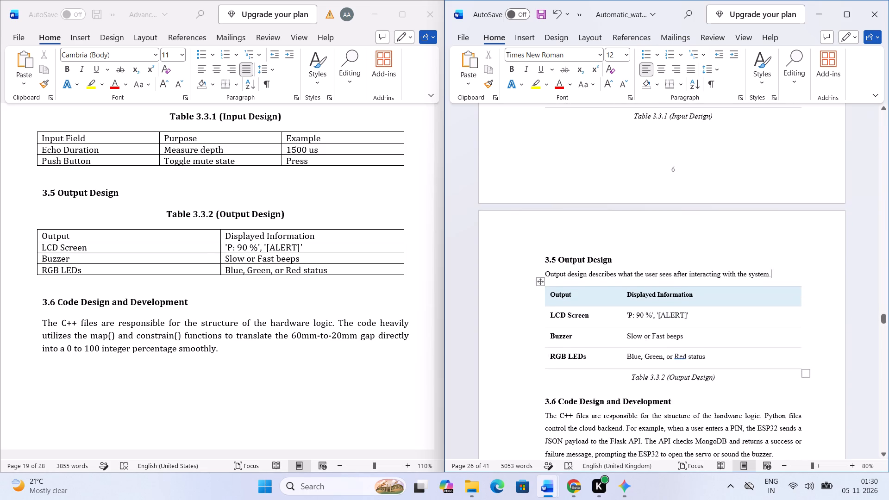
key(Return)
scroll(753, 319, down, 4)
scroll(695, 337, down, 1)
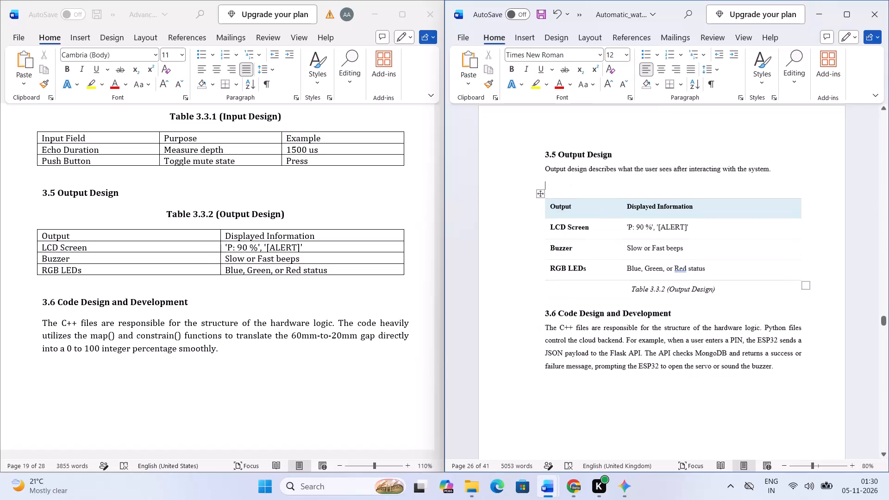
Insert a blank line between the Table 3.3.2 (Output Design) caption and the 3.6 Code Design and Development heading.
scroll(694, 337, down, 1)
click(730, 269)
key(Up)
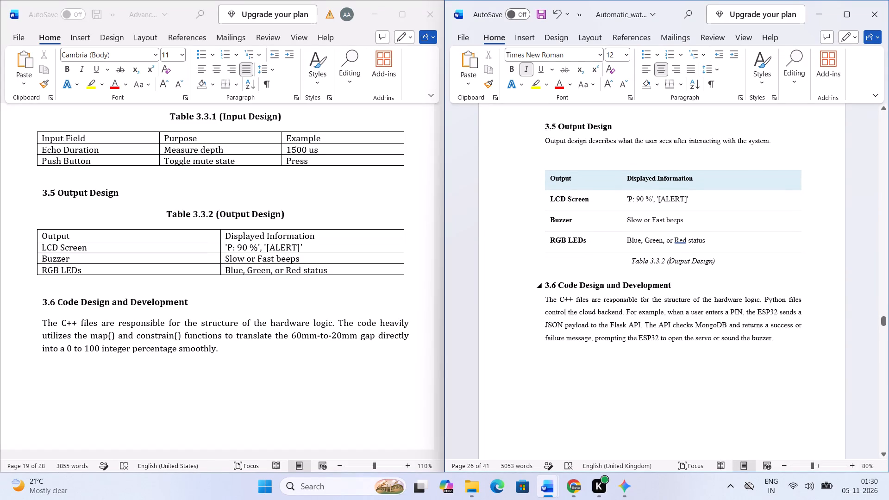
key(Right)
key(ctrl+Right)
key(ctrl+Right)
key(ctrl+Right)
key(Return)
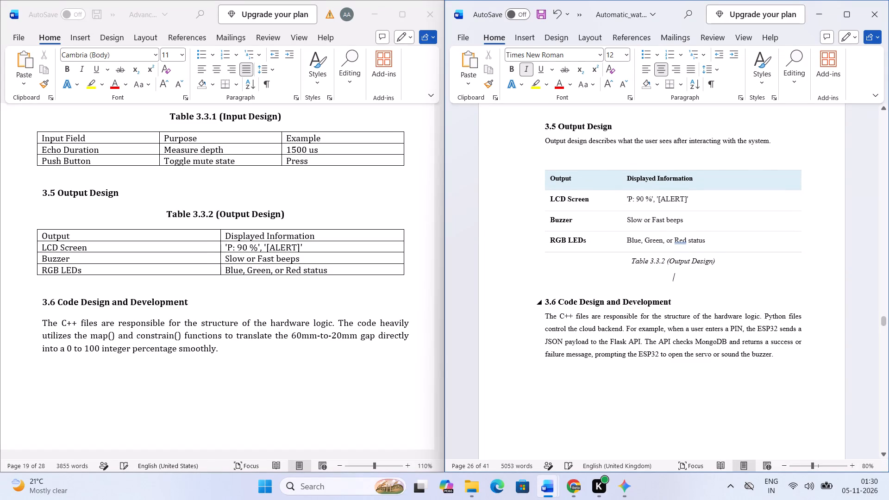
Replace the 3.6 Code Design and Development paragraph with the C++ files paragraph about map() and constrain() copied from the v3 report.
click(72, 321)
drag(230, 354, 138, 346)
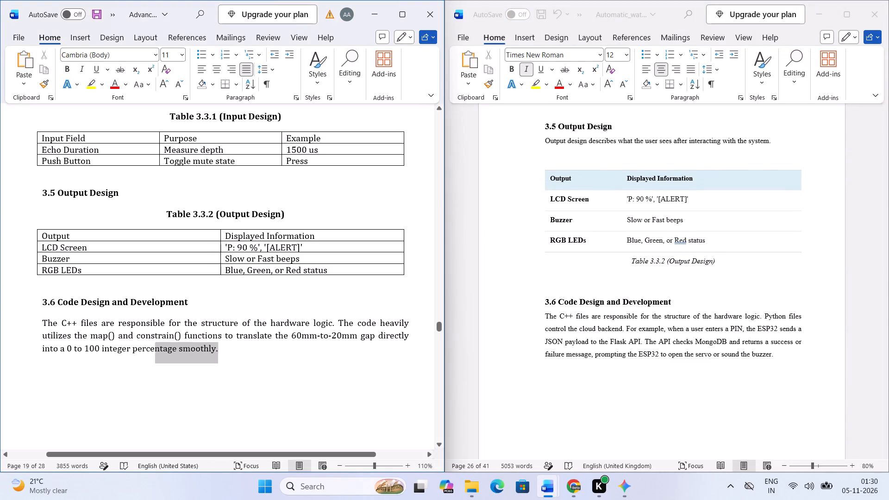
drag(138, 346, 45, 325)
right_click(68, 326)
click(99, 148)
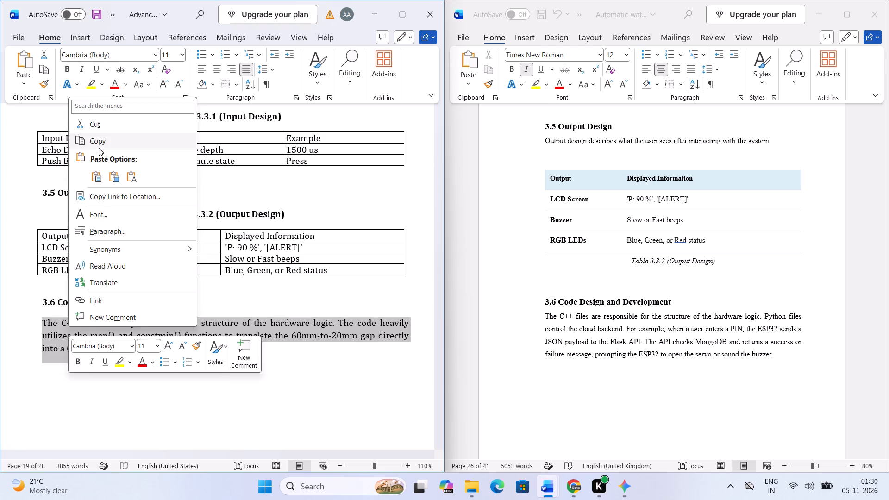
click(787, 345)
drag(784, 354, 686, 352)
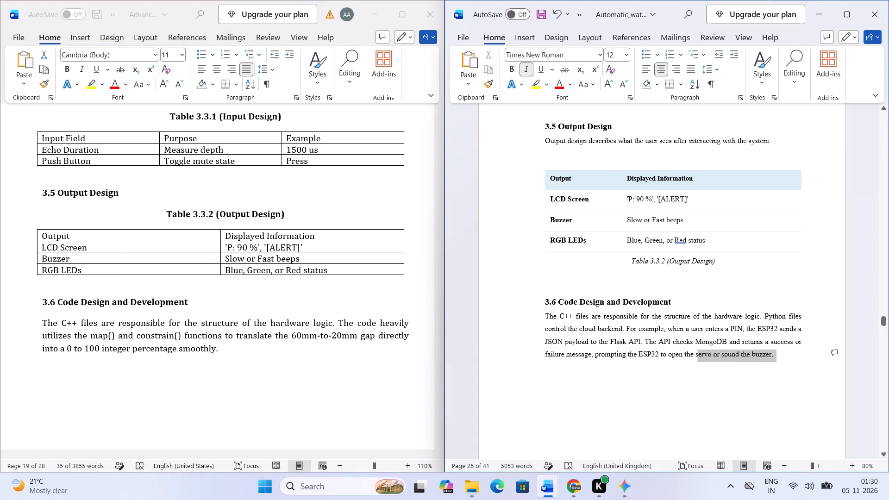
drag(686, 352, 521, 319)
key(ctrl+v)
click(758, 373)
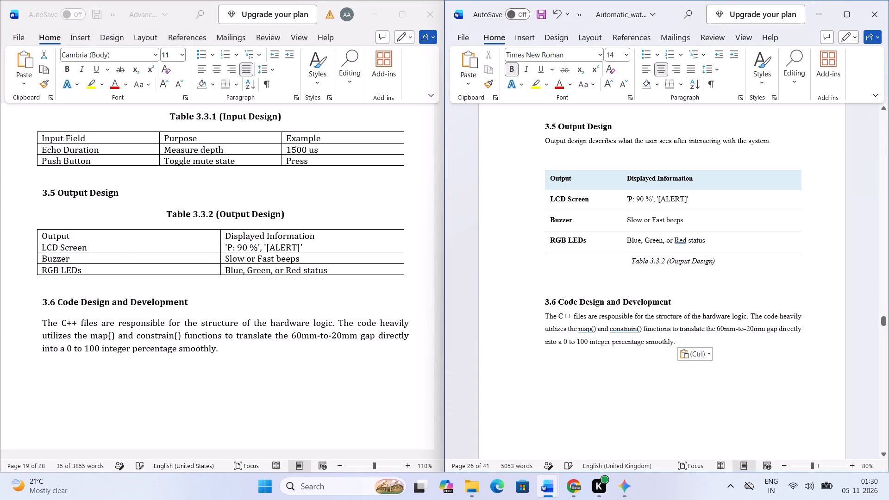
In the 3.6 paragraph, add a space before the parentheses of map() and constrain() and before mm in 60mm and 20mm.
scroll(647, 340, down, 14)
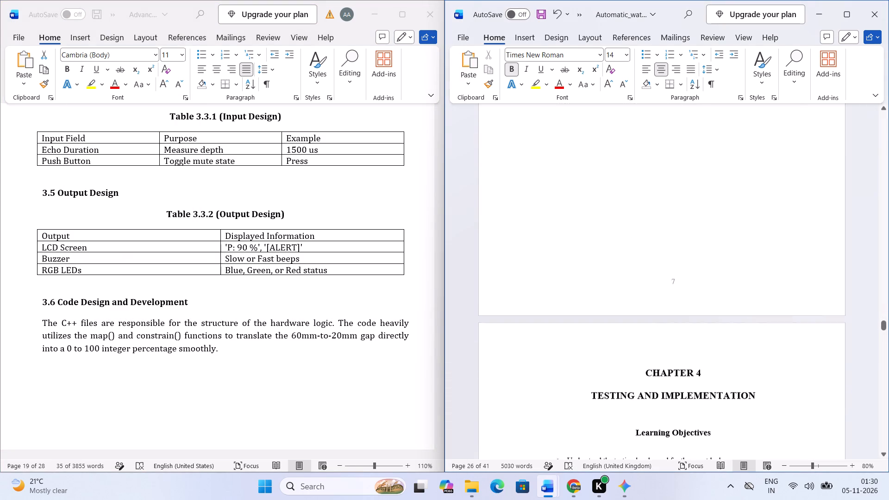
scroll(649, 337, up, 11)
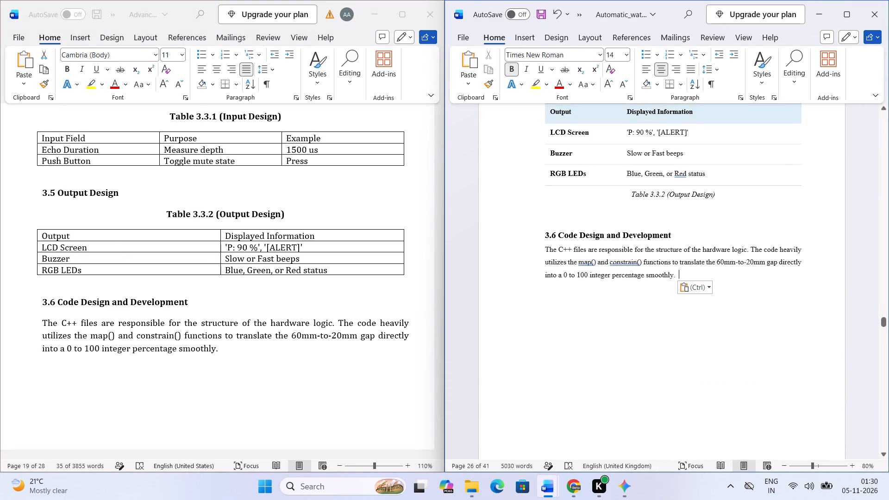
click(637, 259)
key(space)
click(595, 263)
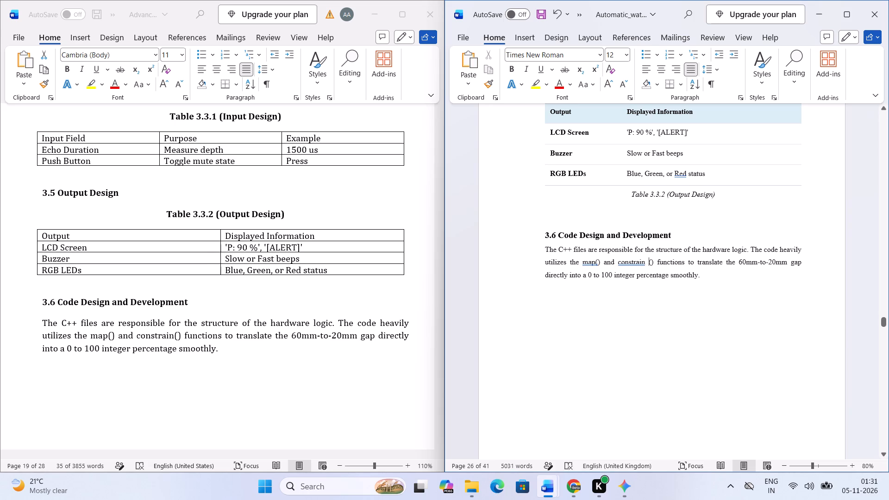
key(space)
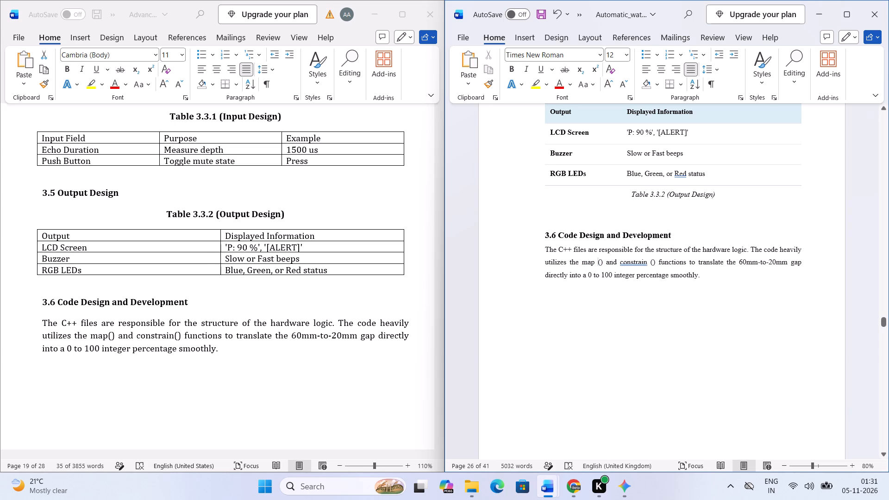
click(746, 262)
key(space)
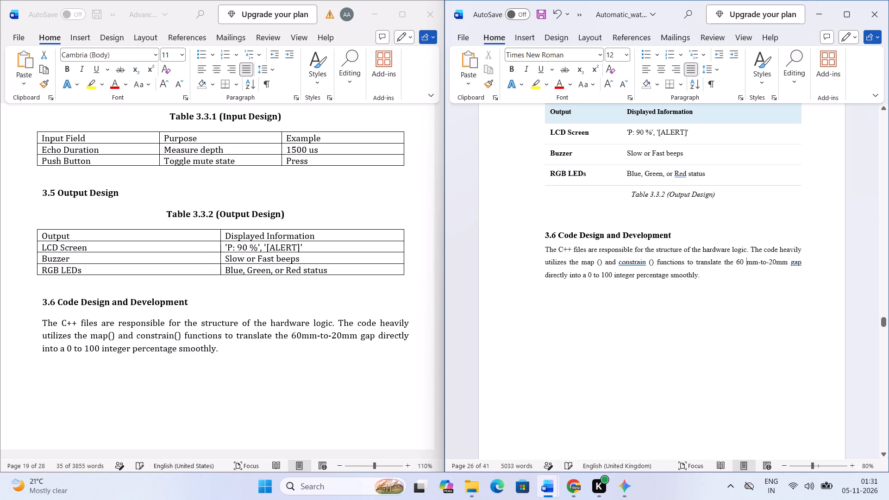
click(777, 261)
key(space)
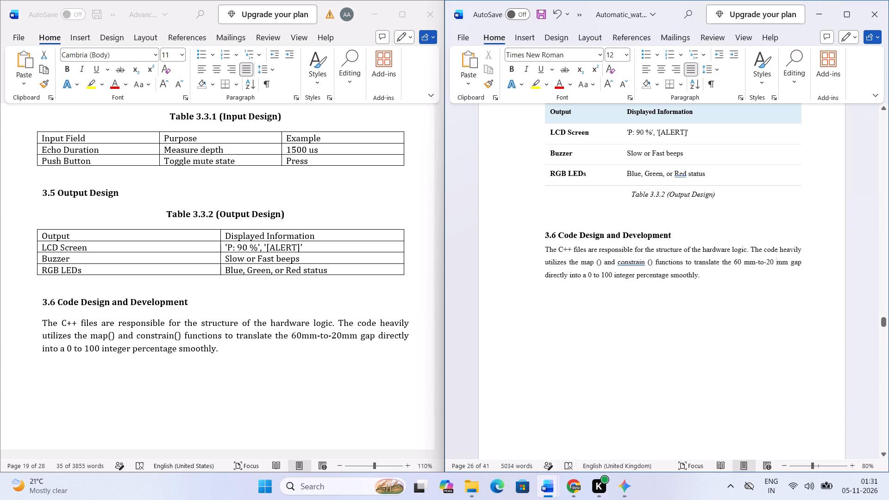
Compare Chapter 4's learning objectives, testing methodology and test case tables in the report with the v3 report's Chapter 4.
scroll(619, 271, down, 6)
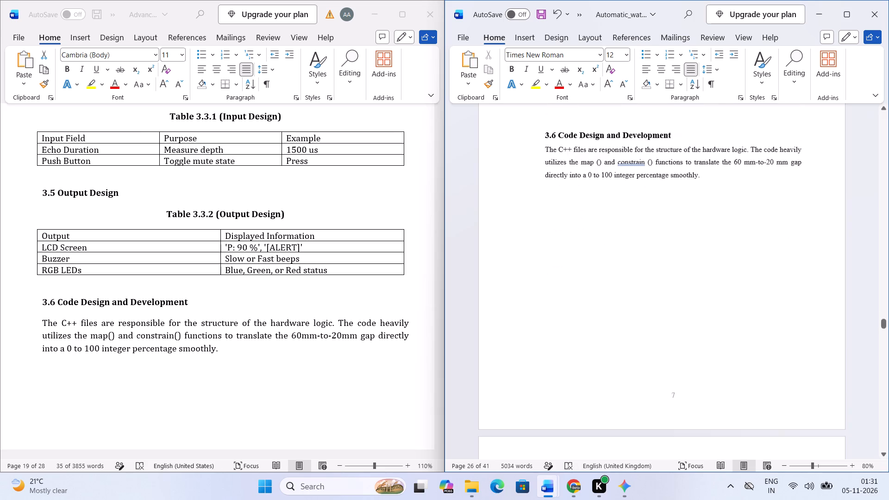
scroll(619, 274, down, 14)
scroll(280, 320, down, 4)
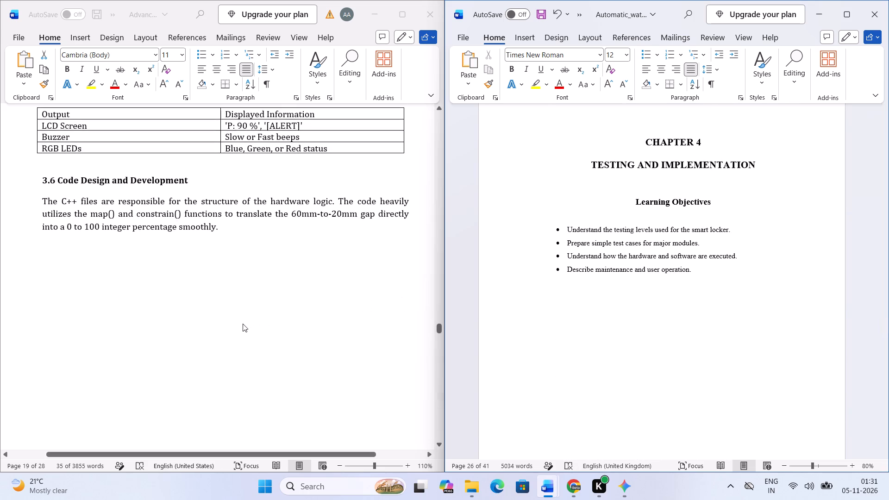
scroll(243, 324, down, 18)
scroll(672, 312, down, 4)
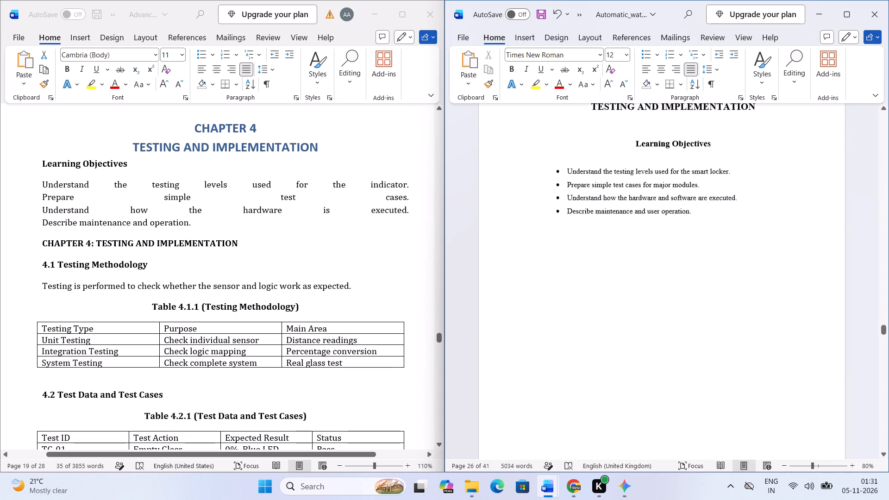
scroll(672, 312, down, 3)
scroll(673, 312, up, 2)
scroll(673, 312, down, 11)
scroll(673, 312, up, 5)
scroll(673, 312, down, 16)
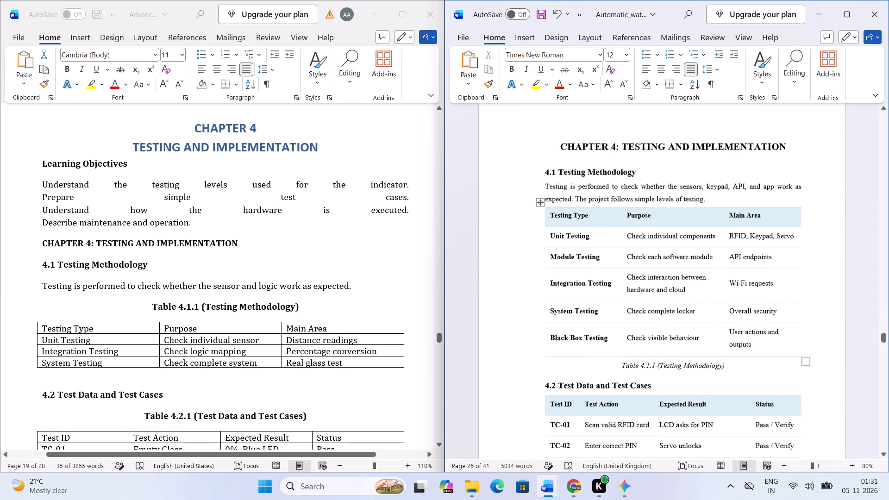
scroll(676, 312, down, 1)
scroll(676, 312, up, 1)
scroll(676, 312, down, 12)
scroll(676, 313, up, 16)
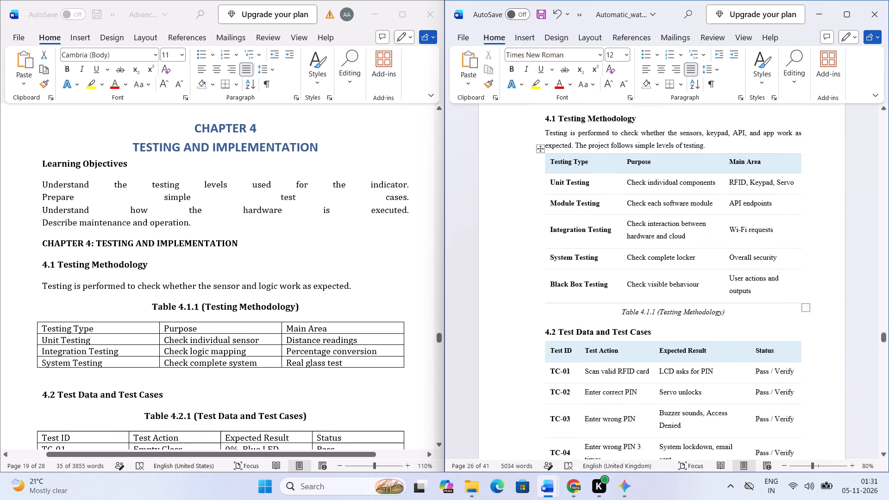
scroll(676, 313, up, 20)
scroll(676, 313, up, 13)
scroll(675, 311, down, 6)
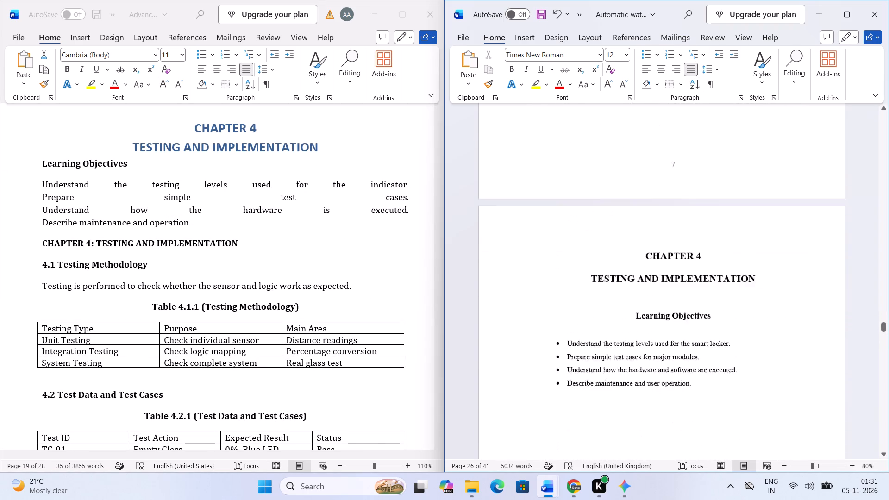
scroll(675, 311, down, 20)
scroll(675, 311, down, 11)
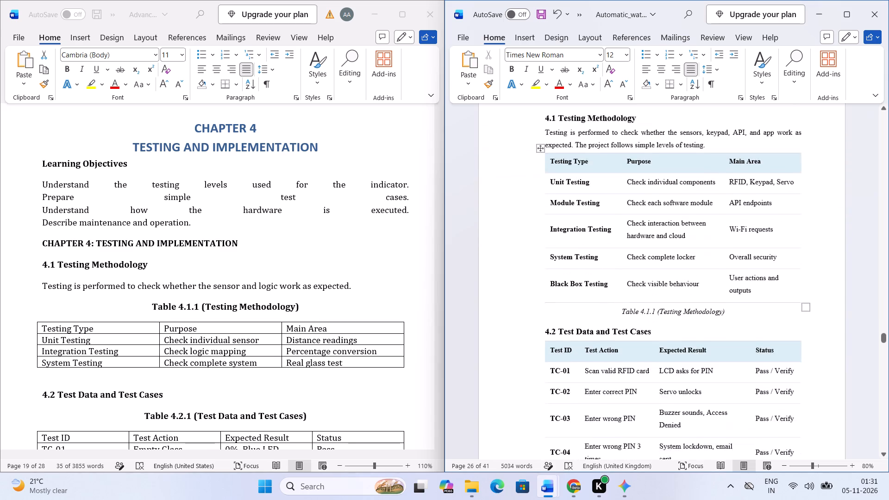
scroll(744, 208, up, 1)
scroll(586, 202, up, 2)
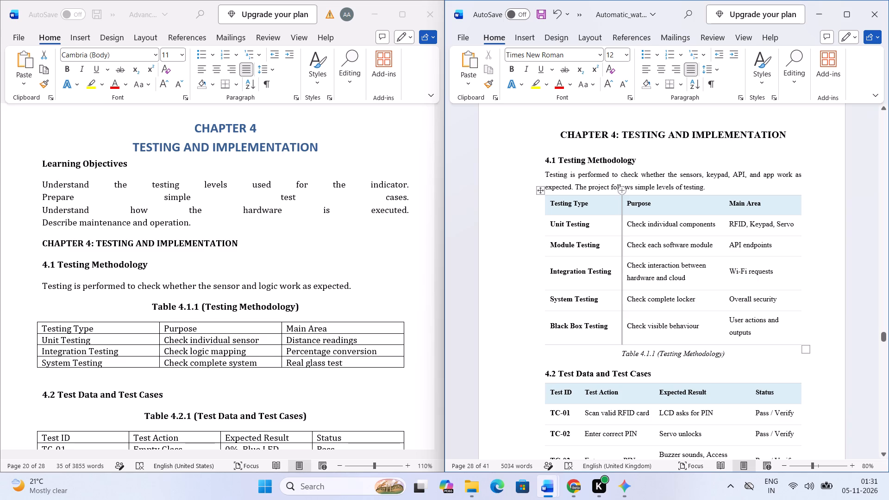
scroll(630, 190, up, 5)
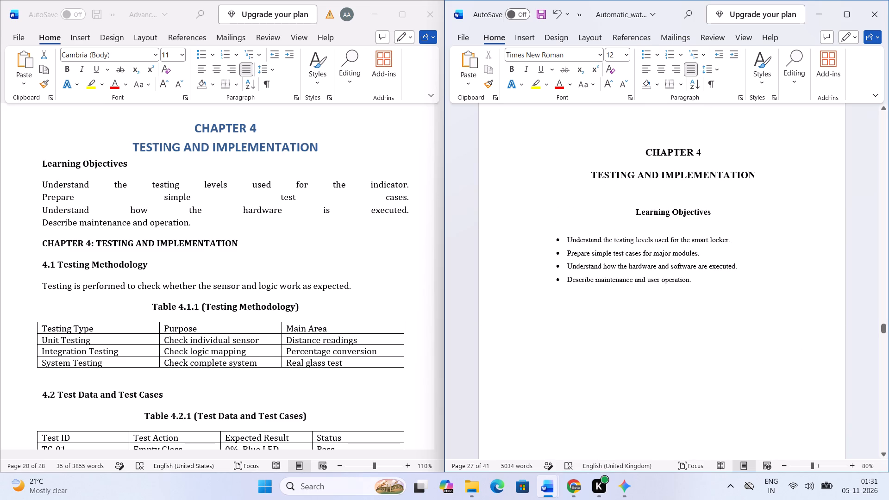
Replace "smart locker" with "indicator" in the first Chapter 4 learning objective.
click(726, 240)
key(Right)
key(ctrl+BackSpace)
key(ctrl+BackSpace)
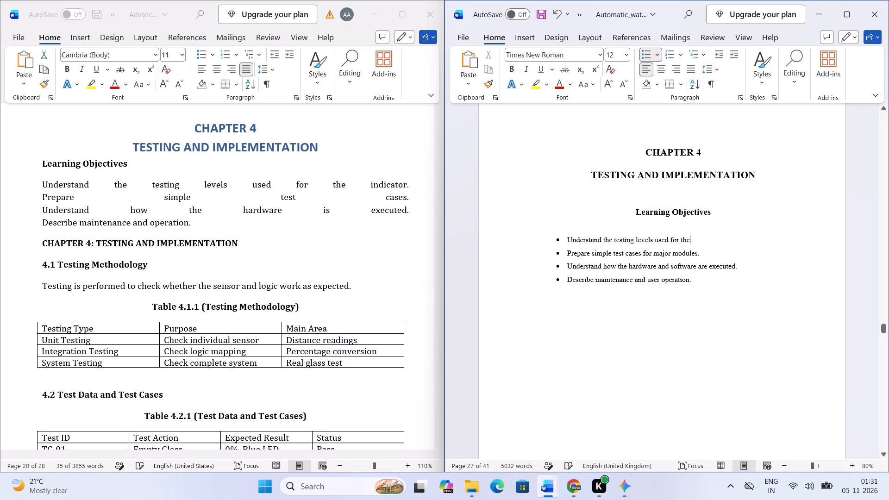
click(730, 240)
key(space)
text(indicatr)
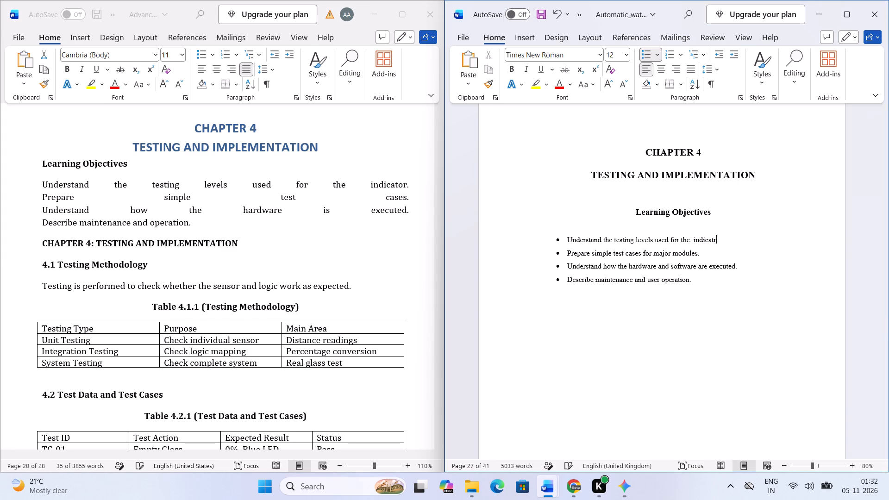
key(BackSpace)
text(or)
Delete "for major modules" from the second Chapter 4 learning objective about preparing simple test cases.
key(Down)
key(Left)
key(ctrl+BackSpace)
key(ctrl+BackSpace)
key(ctrl+BackSpace)
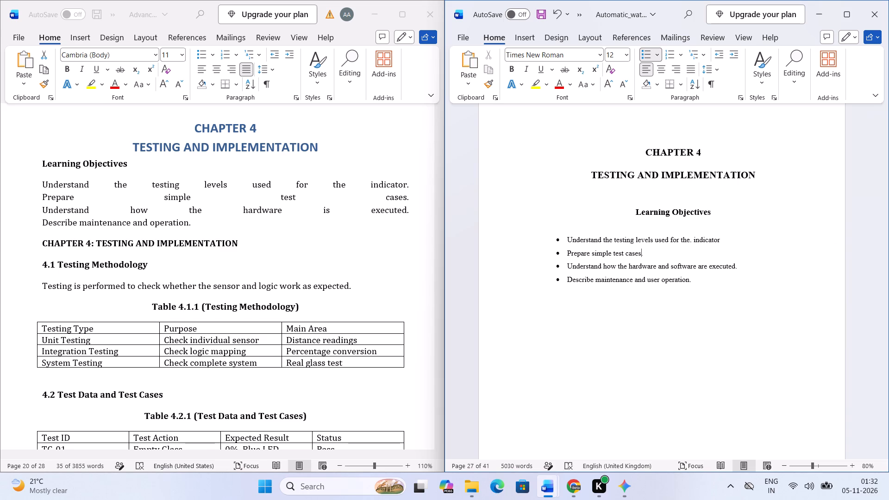
Delete "and software" from the third Chapter 4 learning objective about how the hardware is executed.
key(Down)
key(Down)
key(Up)
key(ctrl+Right)
key(ctrl+Delete)
key(ctrl+Delete)
key(Down)
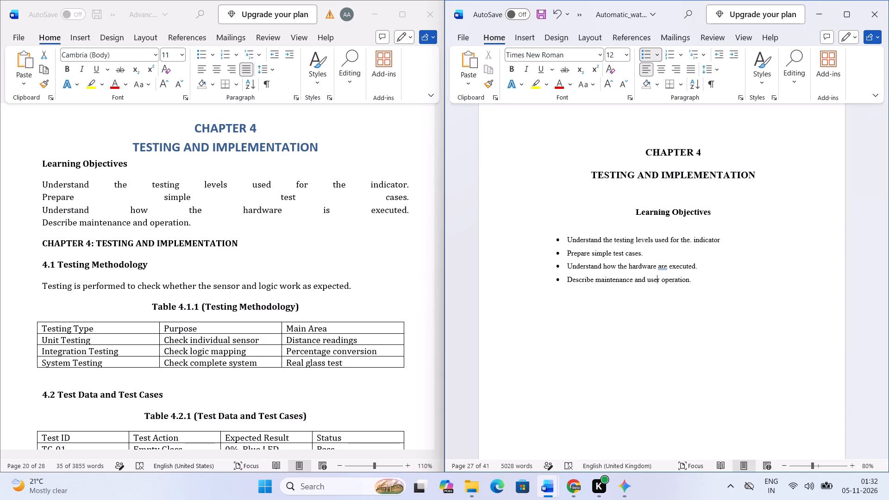
key(Down)
Replace the introductory paragraph of 4.1 Testing Methodology with the v3 report's sentence about checking whether the sensor and logic work as expected.
scroll(714, 301, down, 6)
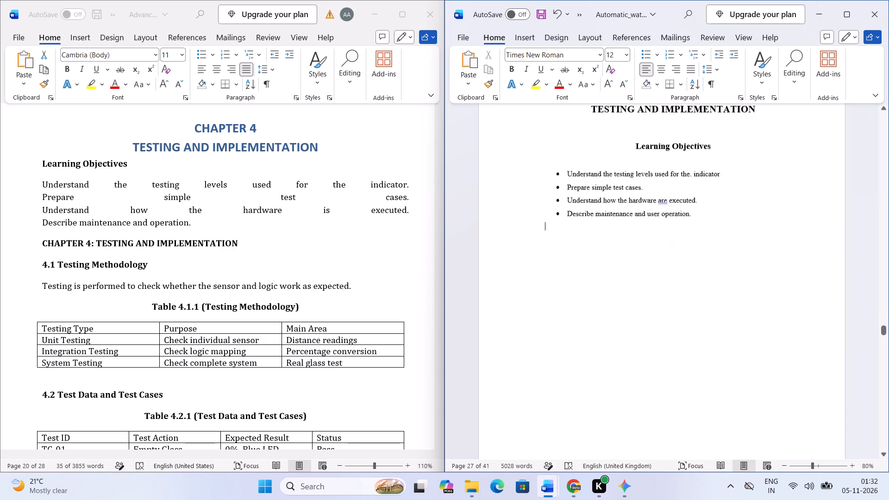
scroll(714, 301, down, 16)
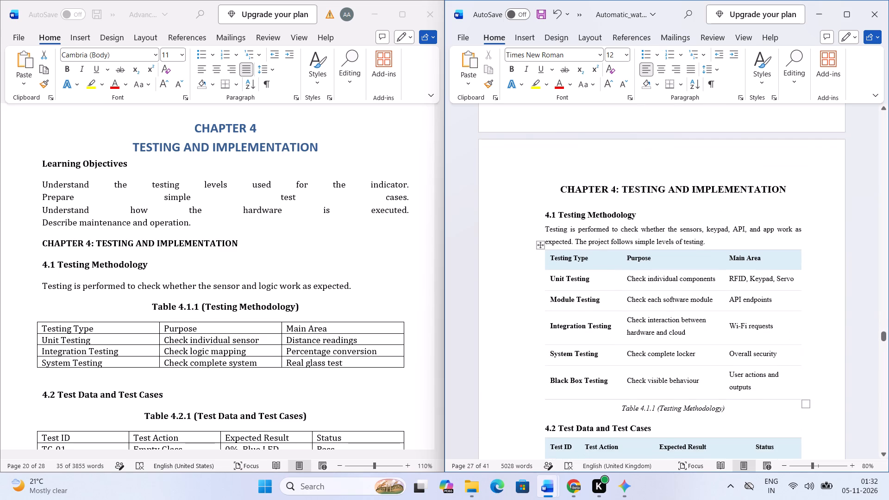
scroll(363, 287, down, 1)
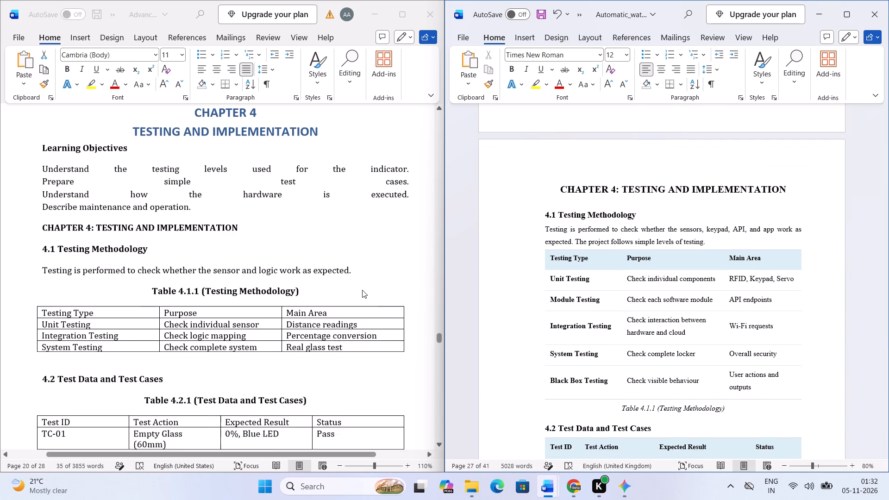
click(560, 228)
click(543, 231)
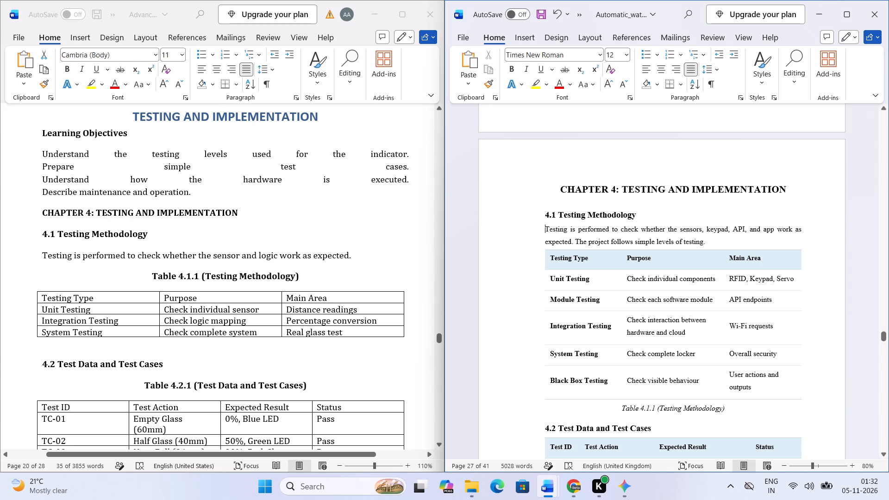
drag(361, 251, 298, 258)
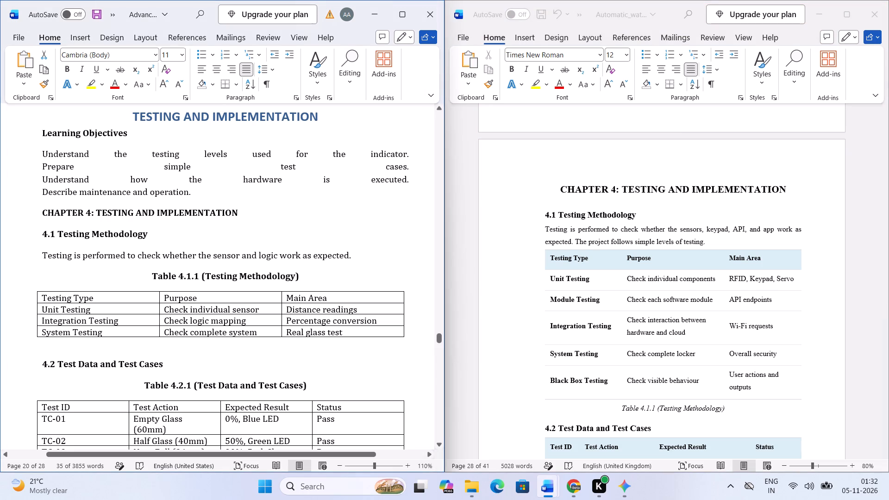
drag(363, 254, 22, 259)
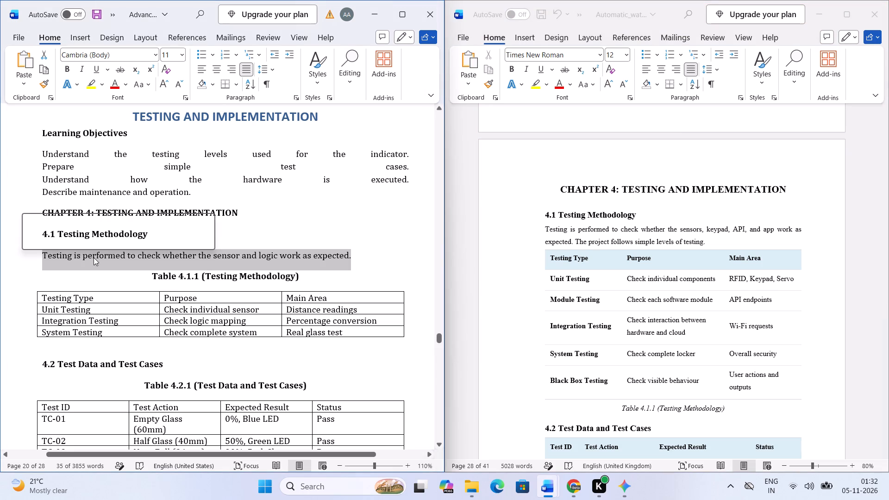
right_click(95, 257)
click(147, 74)
scroll(268, 239, down, 1)
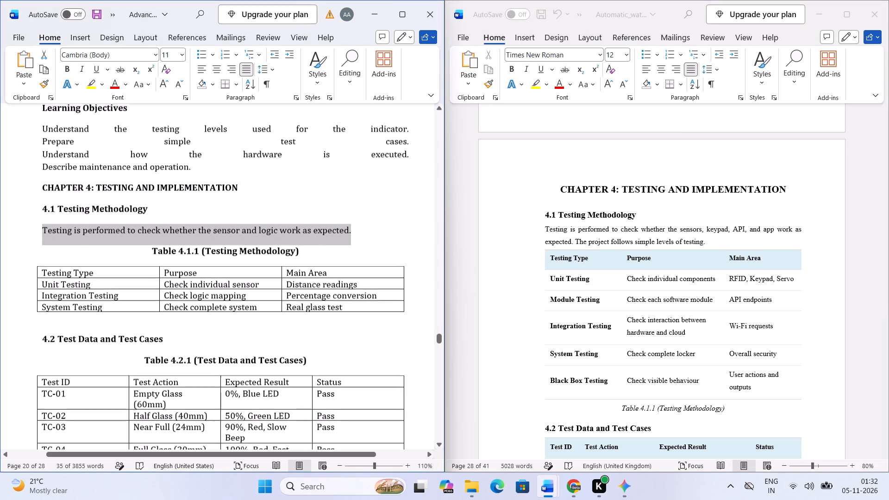
click(318, 231)
click(720, 242)
drag(715, 240, 696, 240)
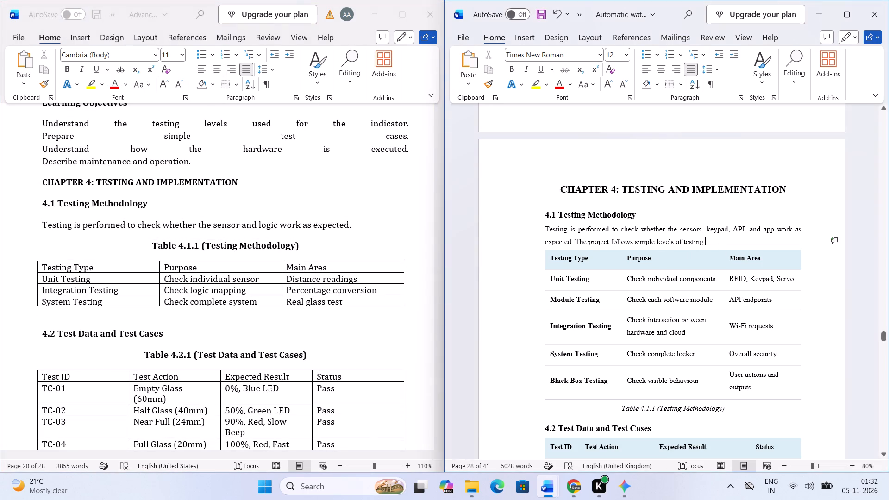
drag(696, 240, 553, 231)
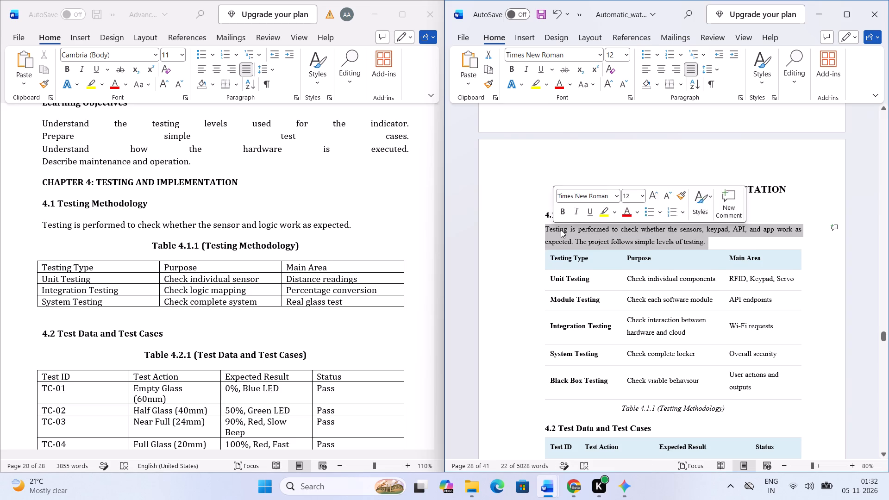
key(ctrl+v)
click(784, 231)
key(Return)
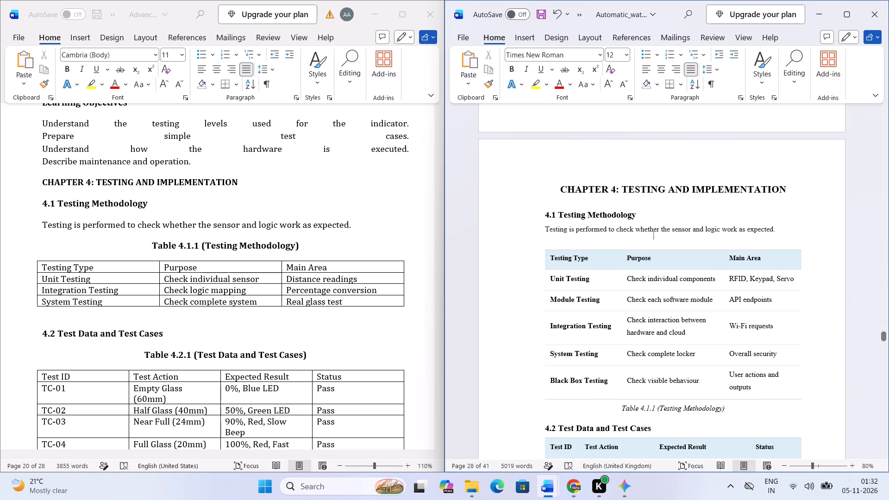
Delete the entire Module Testing row from Table 4.1.1 (Testing Methodology).
scroll(762, 236, down, 1)
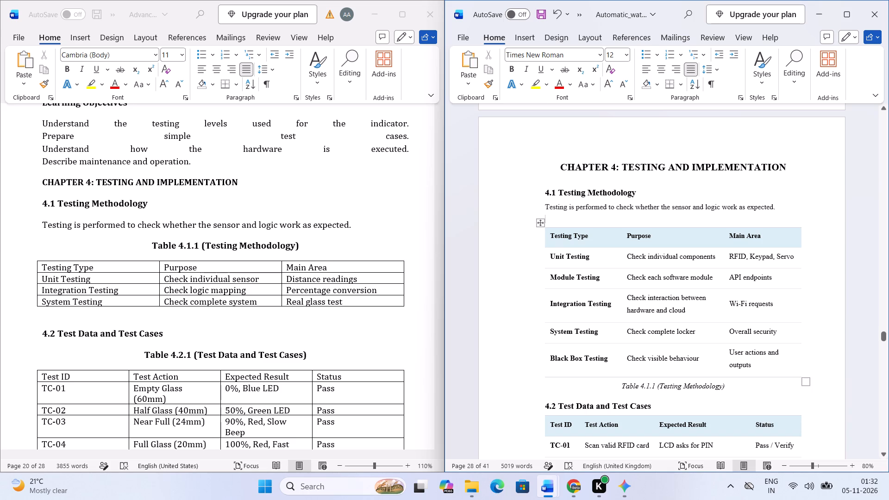
drag(550, 276, 749, 275)
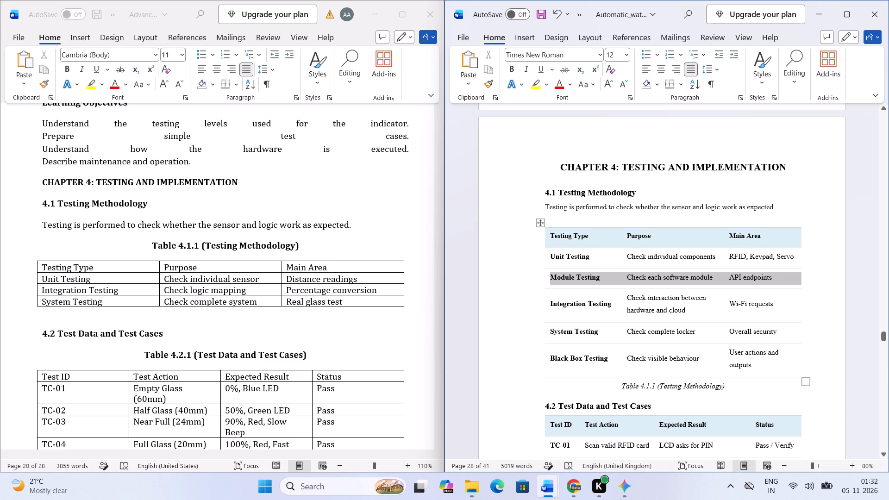
drag(749, 275, 761, 275)
key(BackSpace)
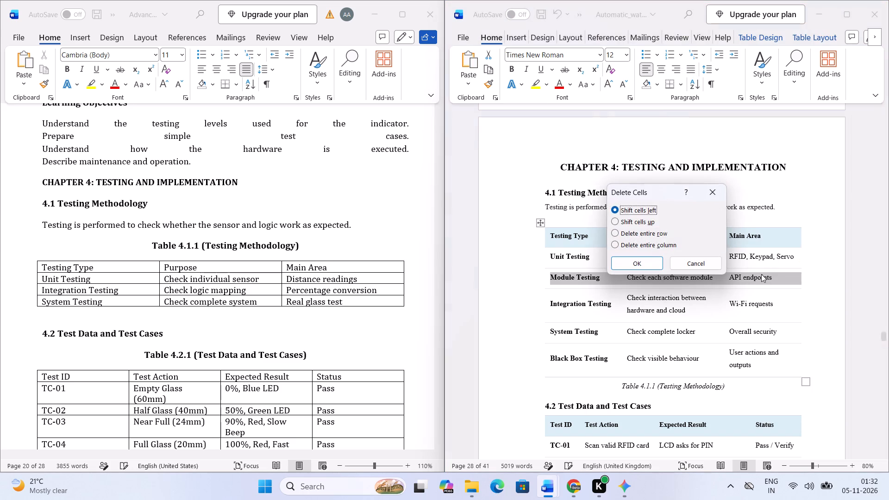
key(Down)
key(Down)
key(Return)
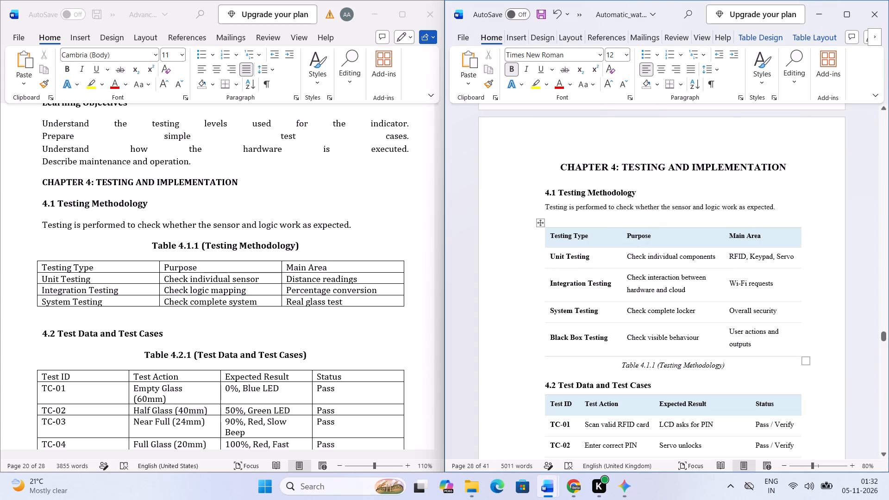
Delete the entire Black Box Testing row from Table 4.1.1 (Testing Methodology).
drag(553, 340, 771, 338)
key(BackSpace)
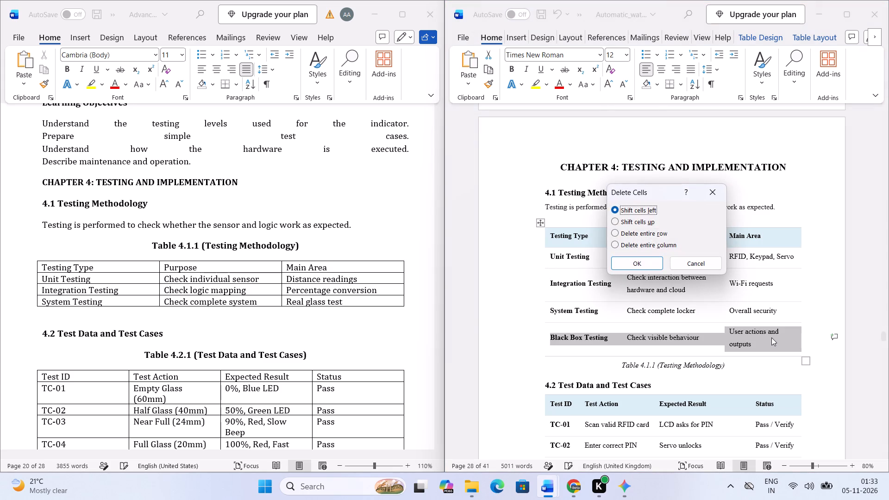
key(Down)
key(Down)
key(Return)
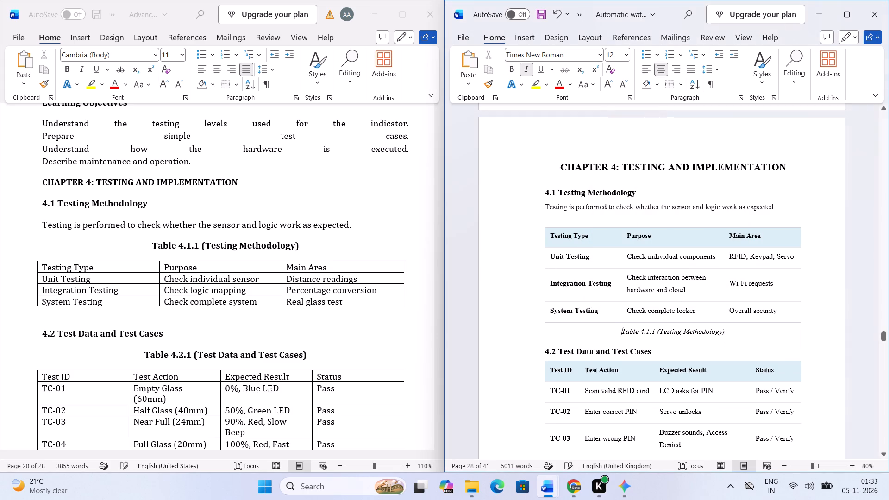
Change the Unit Testing purpose in Table 4.1.1 to "Check individual sensor".
click(702, 300)
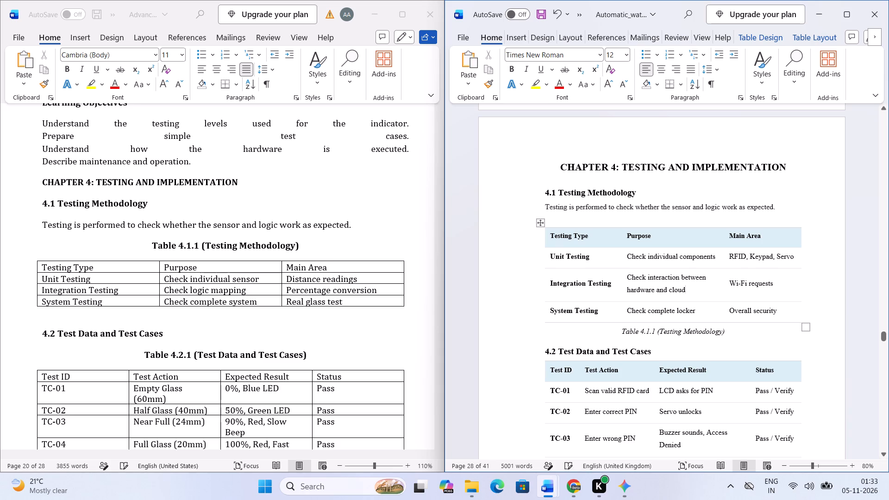
click(709, 258)
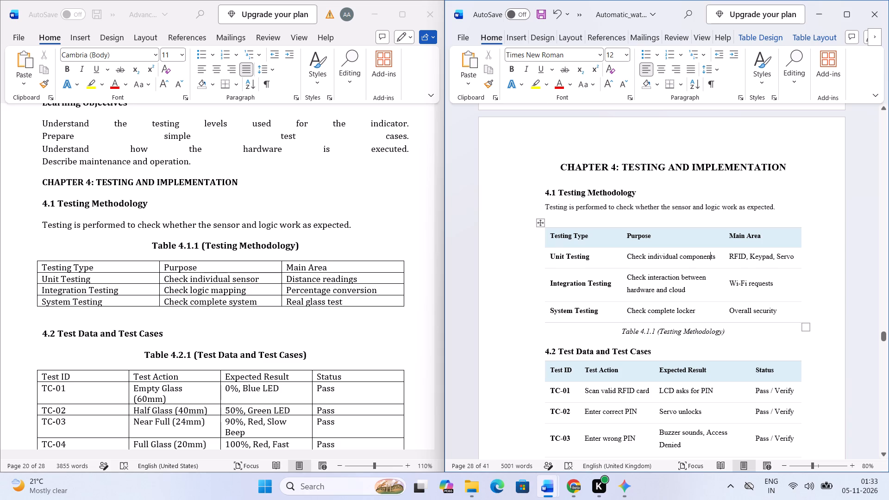
click(714, 257)
key(ctrl+BackSpace)
text(se)
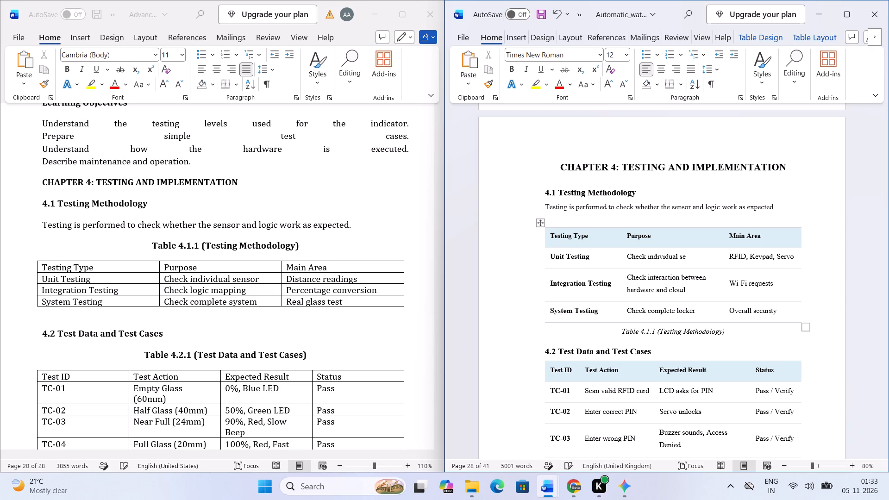
text(nsor)
Replace the Unit Testing main area in Table 4.1.1 with "Distance readings".
key(Right)
key(ctrl+Delete)
key(ctrl+Delete)
key(ctrl+Delete)
key(ctrl+Delete)
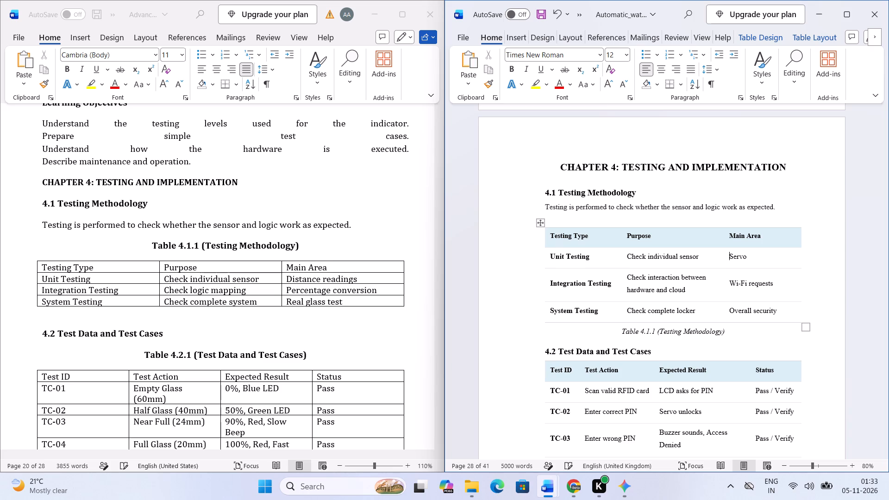
key(ctrl+Delete)
text(Dos)
key(BackSpace)
key(BackSpace)
text(istance)
key(space)
text(Re)
key(BackSpace)
key(BackSpace)
text(readinfgs)
key(BackSpace)
key(BackSpace)
key(BackSpace)
text(gs)
Replace the Integration Testing main area in Table 4.1.1 with "Percentage conversion".
key(Down)
key(ctrl+BackSpace)
key(ctrl+BackSpace)
key(ctrl+BackSpace)
key(ctrl+BackSpace)
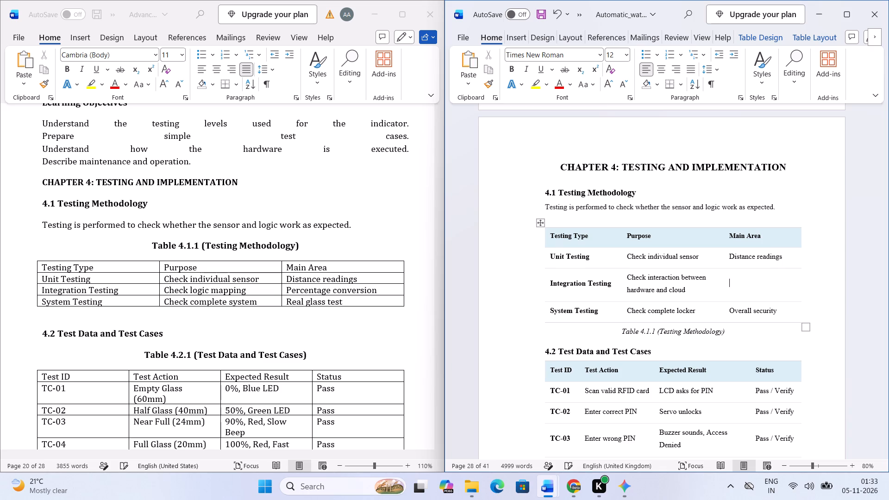
key(ctrl+BackSpace)
text(perc)
key(BackSpace)
key(BackSpace)
key(BackSpace)
key(BackSpace)
text(Percentage)
key(space)
text(COn)
key(BackSpace)
key(BackSpace)
text(on)
key(BackSpace)
key(BackSpace)
key(BackSpace)
text(con)
text(vension)
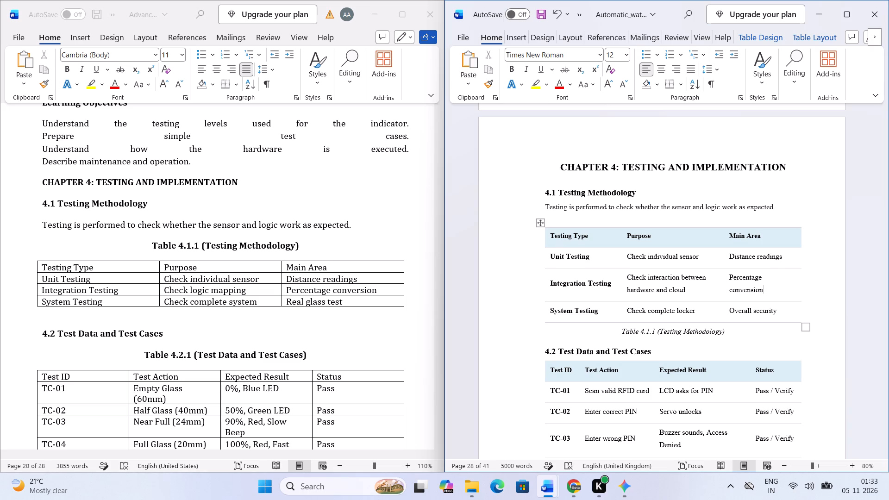
key(Left)
key(Left)
key(Left)
key(Left)
key(BackSpace)
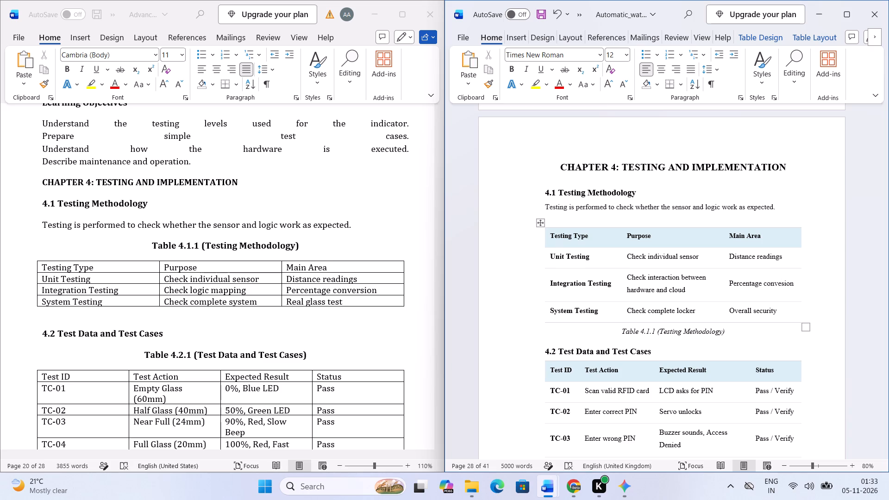
key(r)
Replace the System Testing main area in Table 4.1.1 with "Real glass test".
key(Down)
key(ctrl+BackSpace)
key(ctrl+BackSpace)
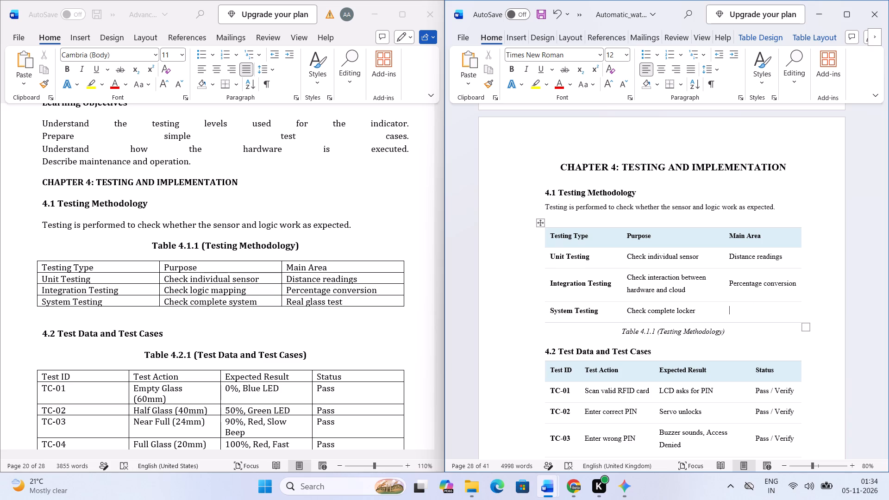
text(Real glass test)
Change the System Testing purpose in Table 4.1.1 to "Check complete system".
key(Left)
key(Left)
key(Left)
key(Left)
key(Left)
key(Left)
key(Left)
key(Left)
key(Left)
key(Left)
key(Left)
key(Left)
key(Left)
key(Left)
key(Left)
key(Left)
key(Left)
key(Right)
key(ctrl+Left)
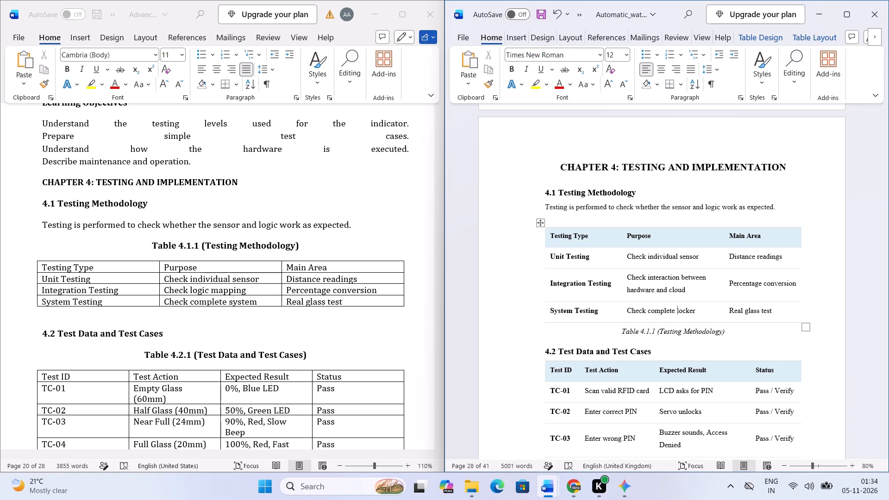
key(ctrl+Left)
key(ctrl+Right)
key(ctrl+Right)
key(ctrl+Left)
key(ctrl+Delete)
key(shift+s)
key(BackSpace)
text(system)
Change the Integration Testing purpose in Table 4.1.1 to "Check logic mapping".
key(Up)
key(BackSpace)
key(ctrl+BackSpace)
key(ctrl+BackSpace)
key(ctrl+BackSpace)
key(ctrl+BackSpace)
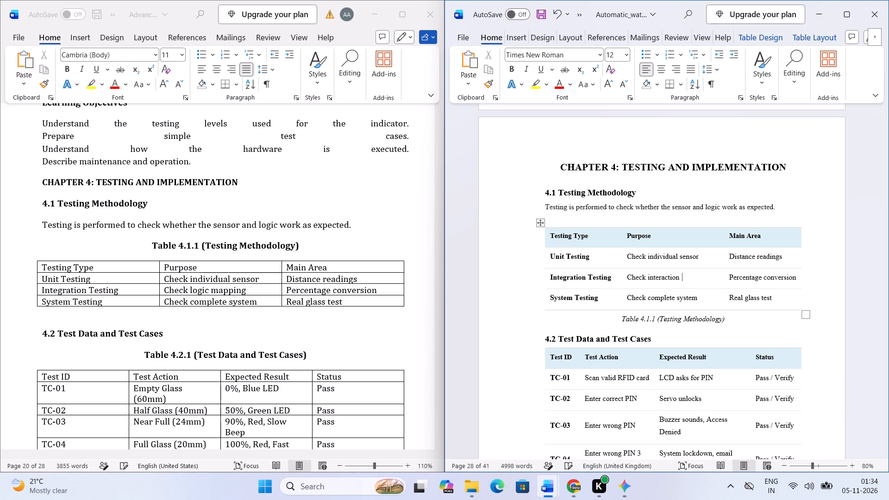
key(ctrl+BackSpace)
text(loc)
key(BackSpace)
text(gic)
key(space)
text(mapping)
key(space)
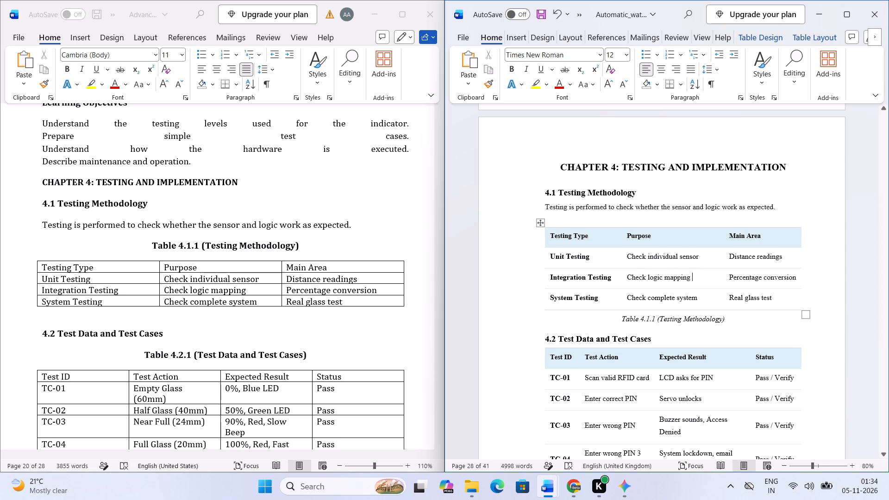
Insert a blank line between the heading "4.2 Test Data and Test Cases" and its table.
scroll(676, 339, down, 3)
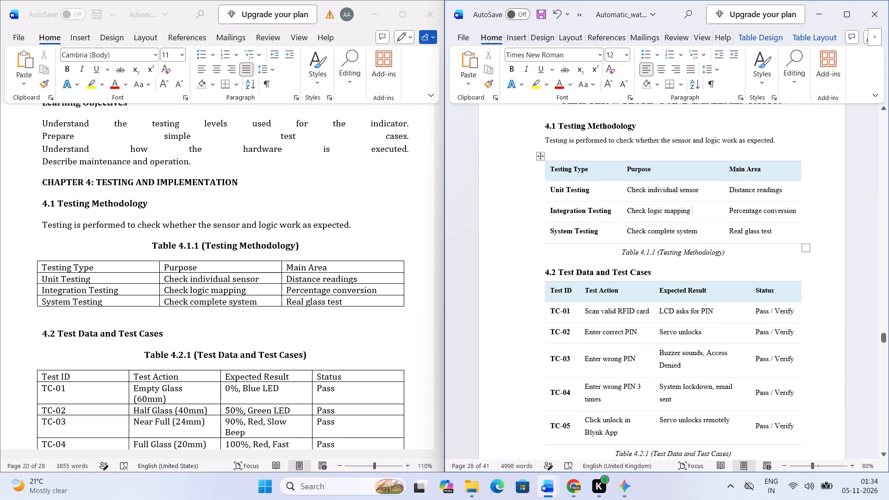
click(680, 279)
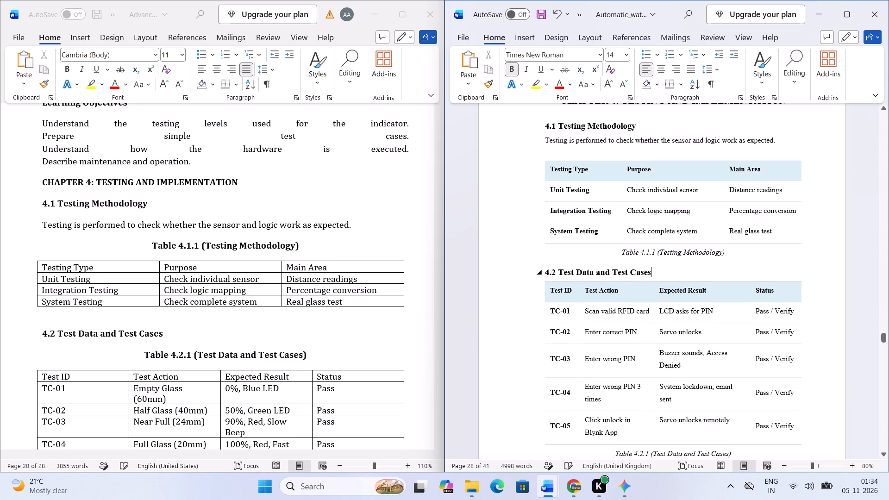
scroll(393, 342, down, 3)
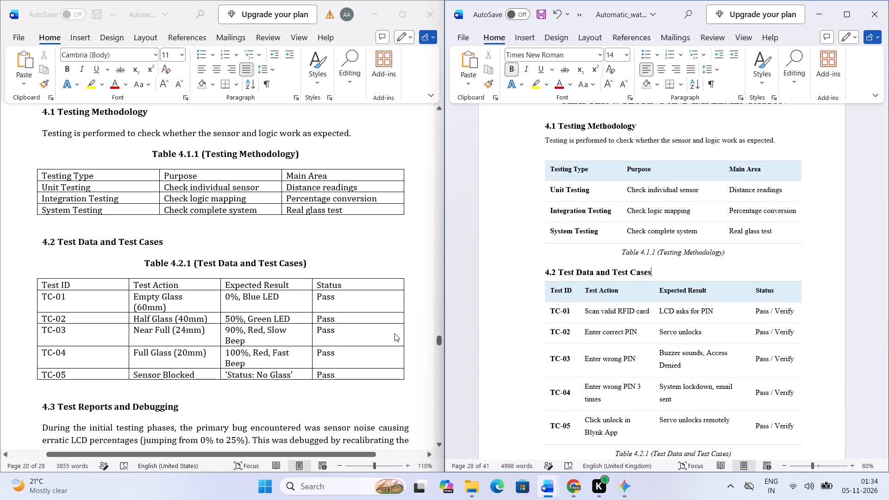
scroll(614, 286, down, 1)
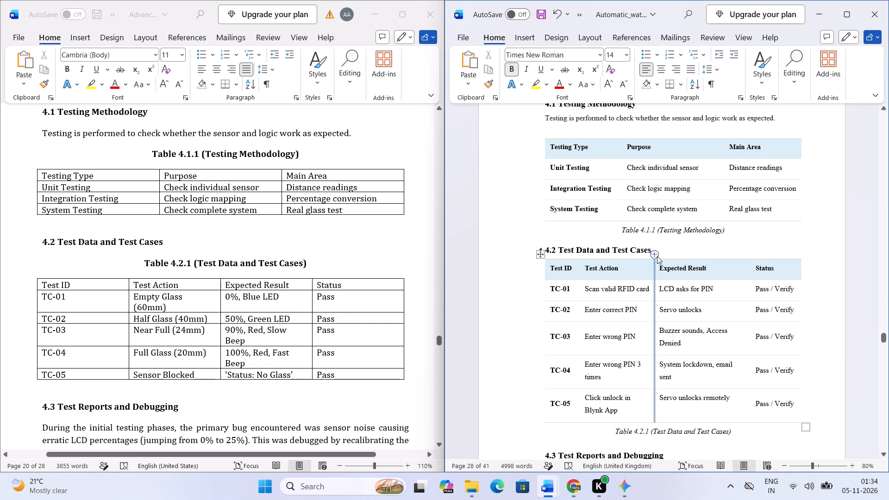
click(667, 241)
key(Return)
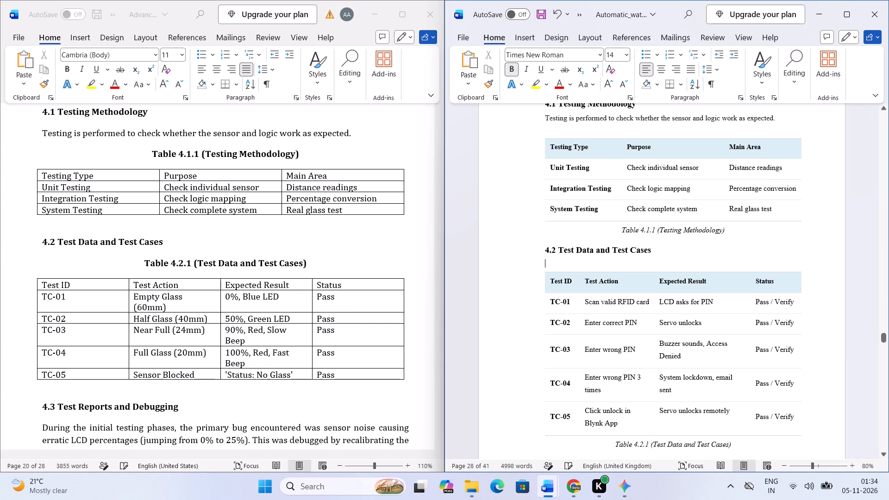
Replace the Test Action entries for TC-01 to TC-05 in Table 4.2.1 with those from the source report, Empty Glass (60mm) through Sensor Blocked.
scroll(184, 357, down, 1)
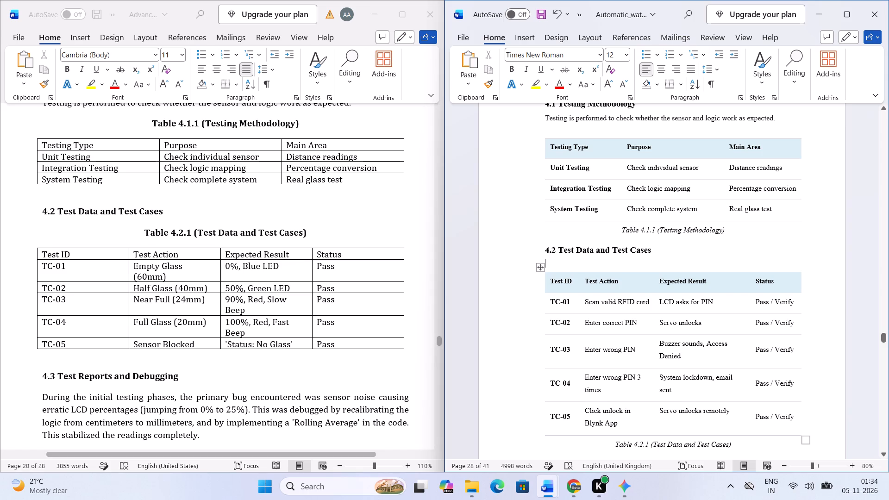
scroll(425, 350, down, 2)
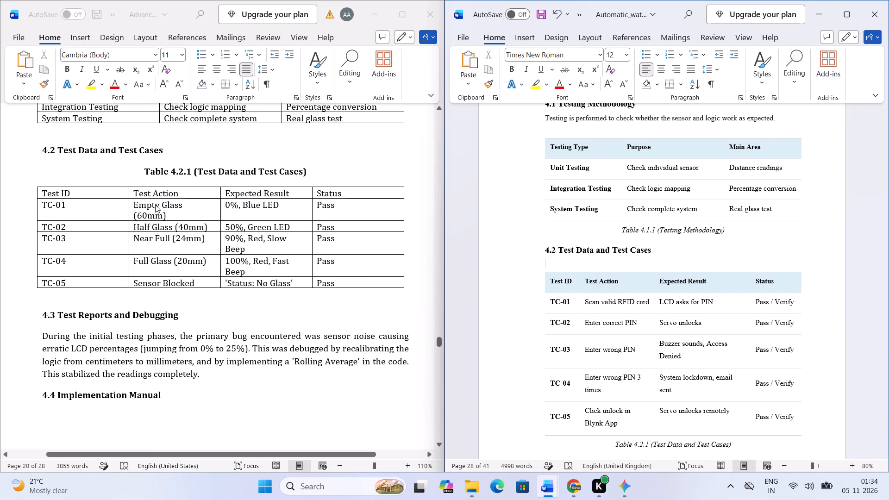
click(126, 208)
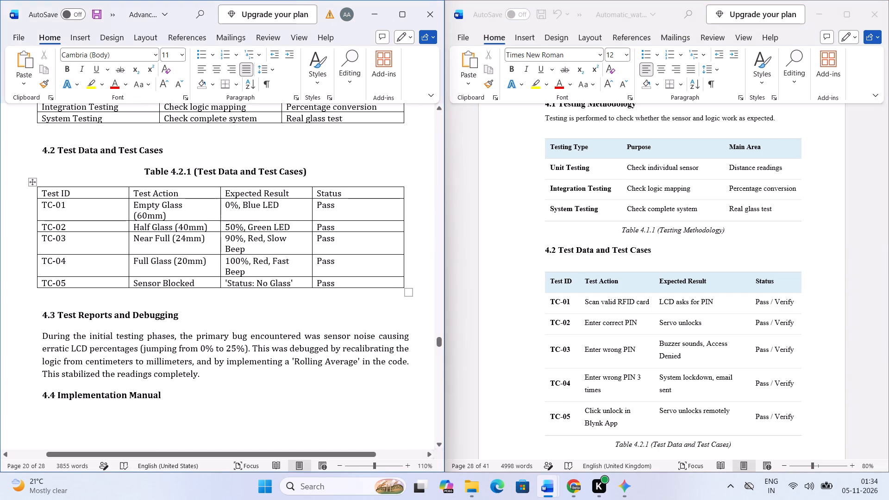
drag(134, 205, 142, 207)
drag(142, 207, 194, 275)
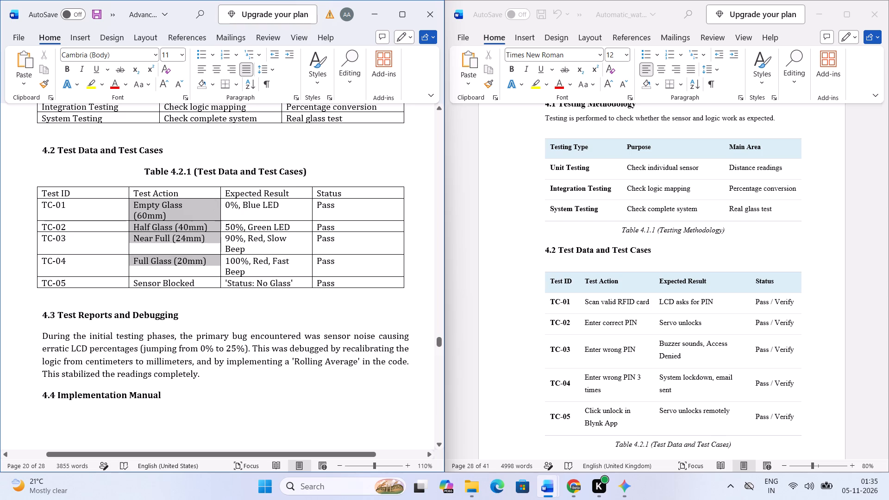
drag(194, 275, 194, 277)
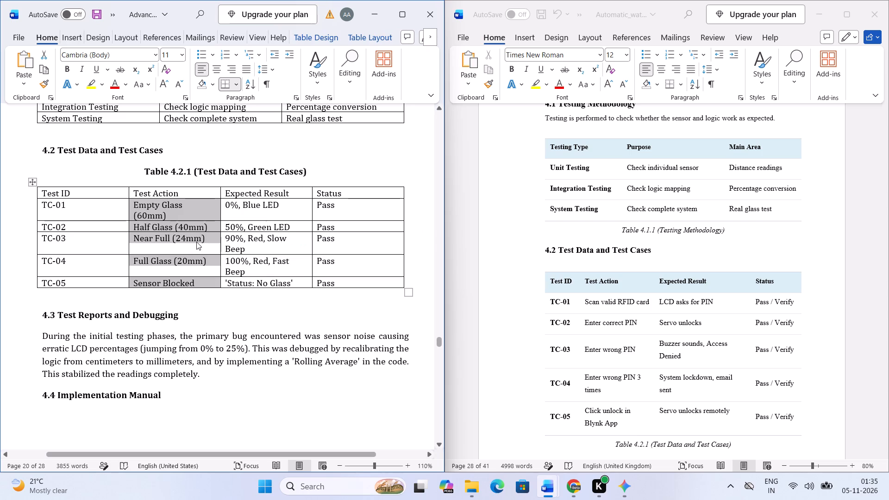
key(ctrl+c)
click(197, 241)
click(582, 308)
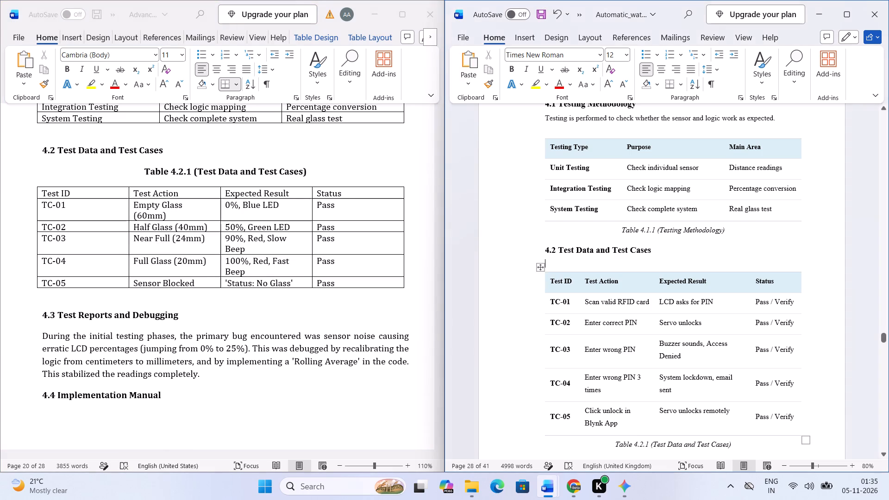
drag(586, 302, 623, 413)
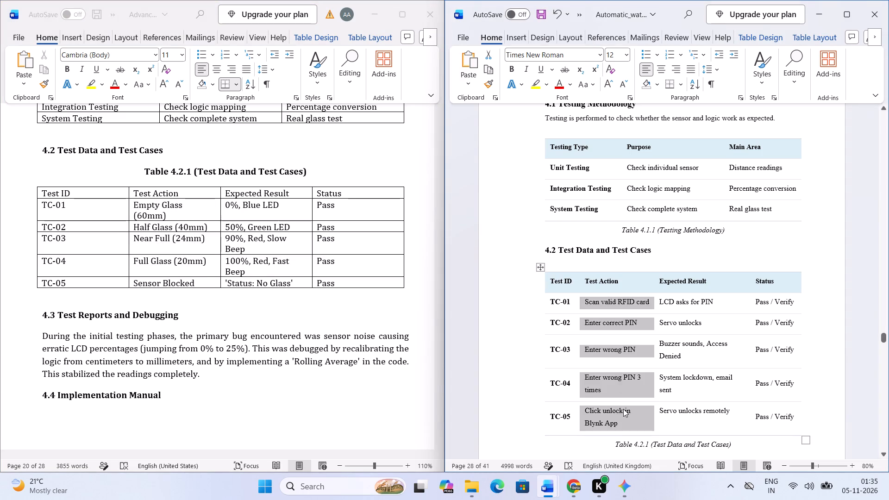
key(ctrl+v)
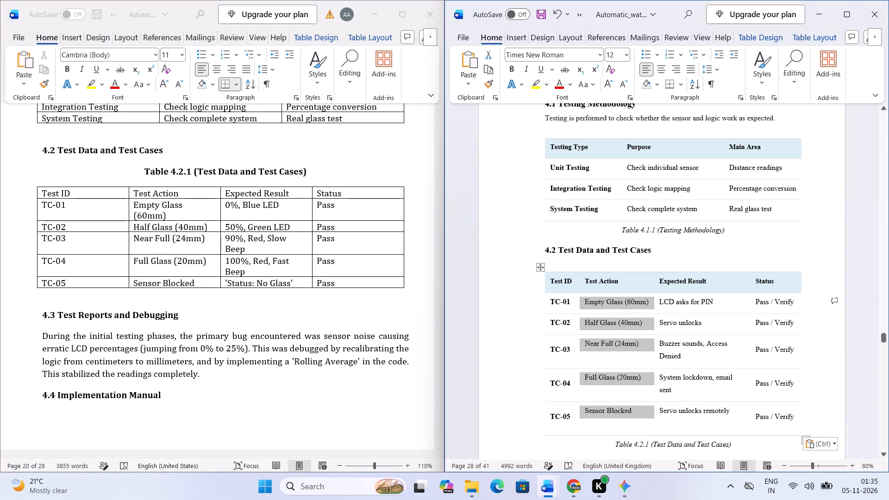
click(628, 356)
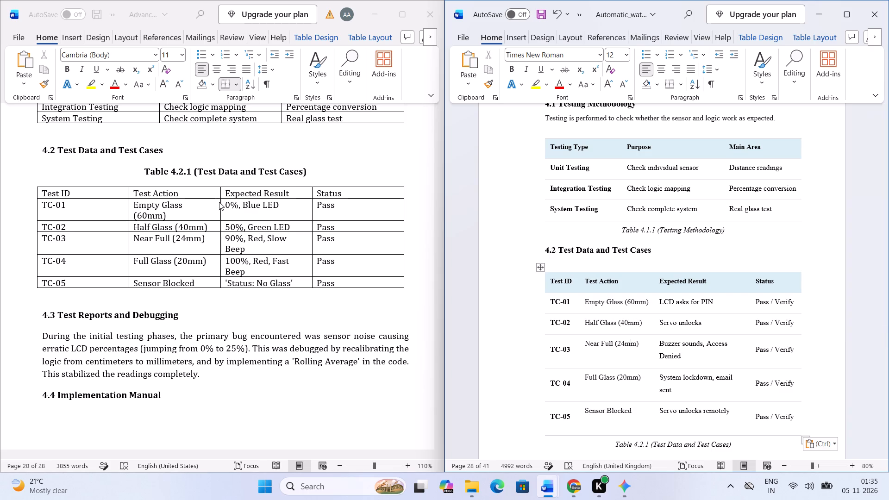
Replace the Expected Result entries for TC-01 to TC-05 with the source table's, from "0%, Blue LED" through "'Status: No Glass'".
drag(223, 202, 249, 221)
drag(226, 205, 280, 253)
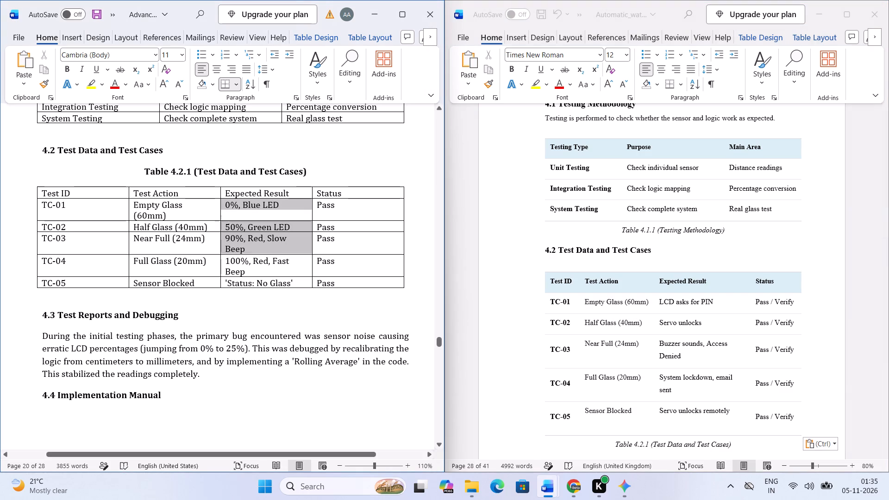
drag(280, 253, 293, 279)
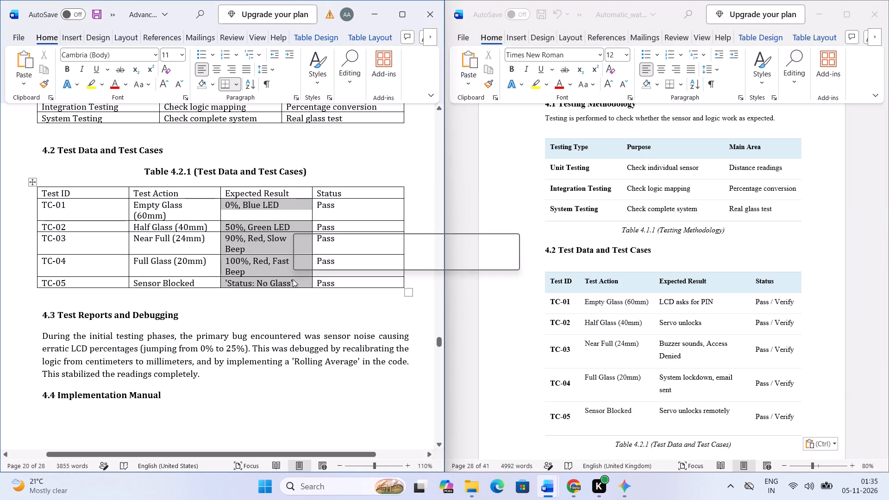
key(ctrl+c)
click(273, 237)
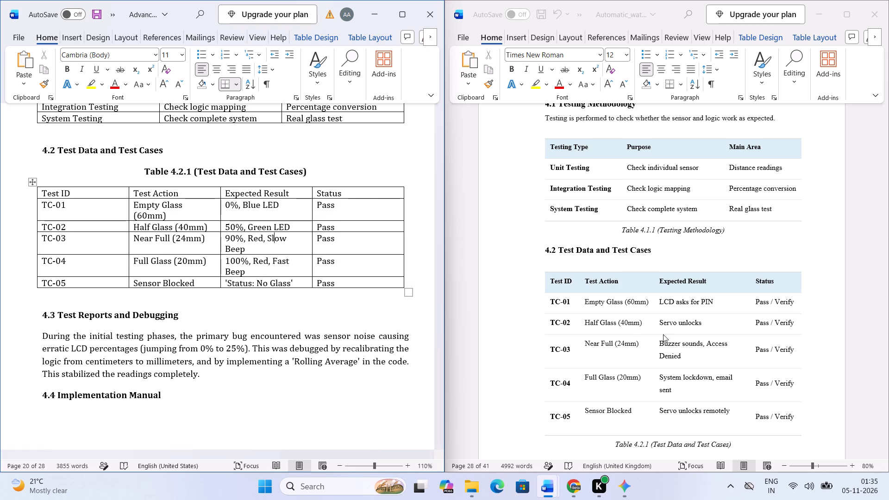
click(661, 296)
drag(660, 300, 695, 407)
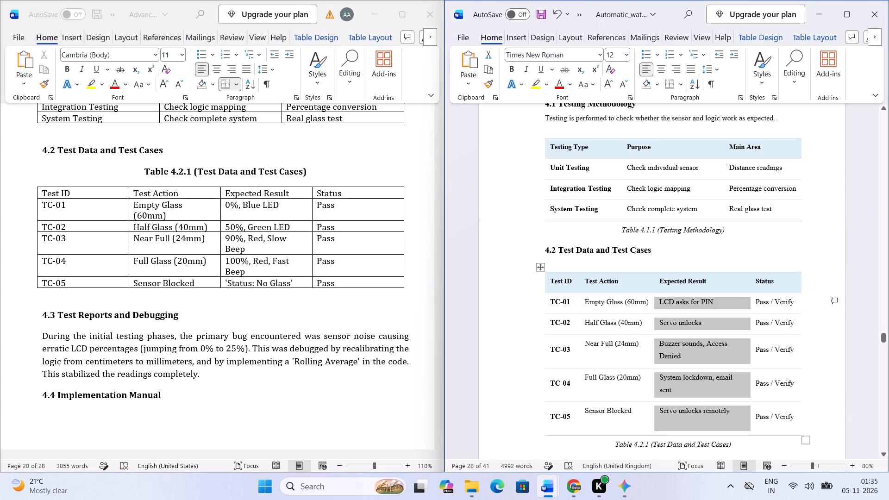
key(ctrl+v)
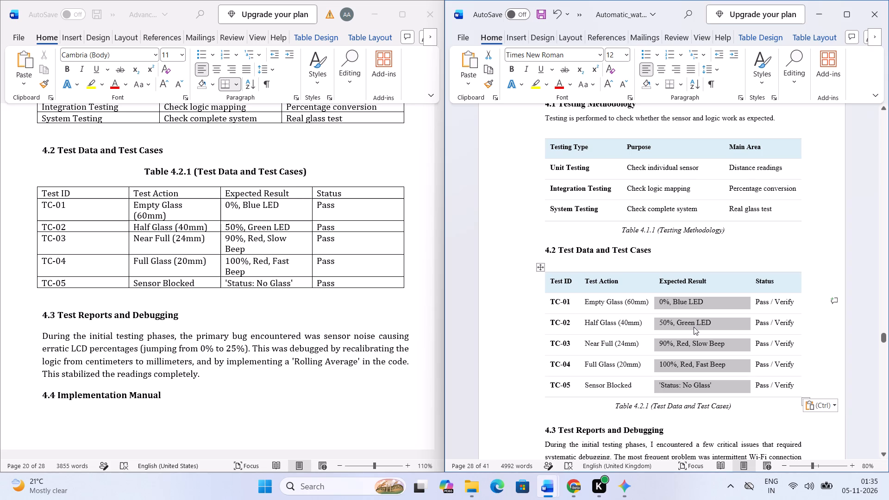
click(694, 327)
Replace the Status entries for TC-01 to TC-05 in Table 4.2.1 with the source table's "Pass".
click(367, 212)
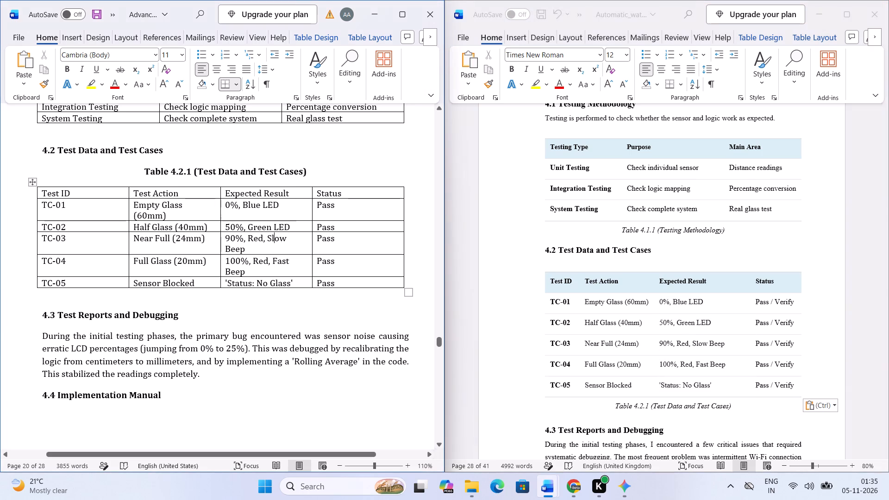
drag(317, 200, 355, 284)
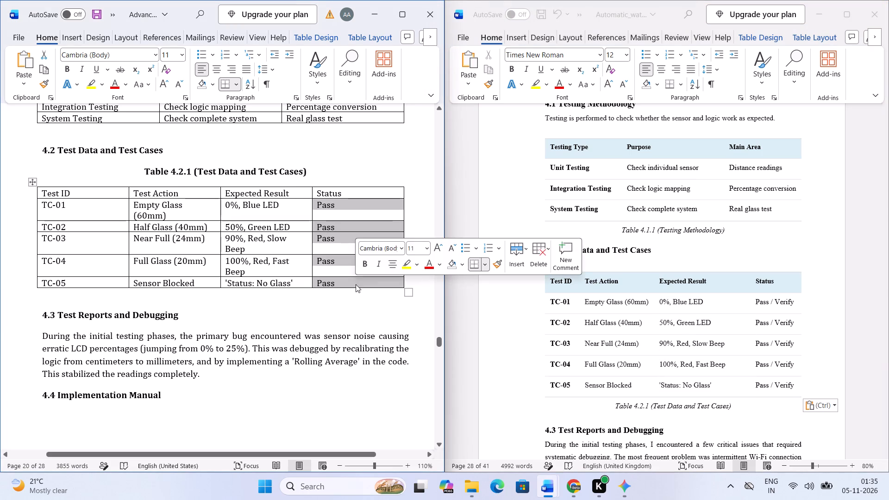
key(ctrl+c)
click(359, 249)
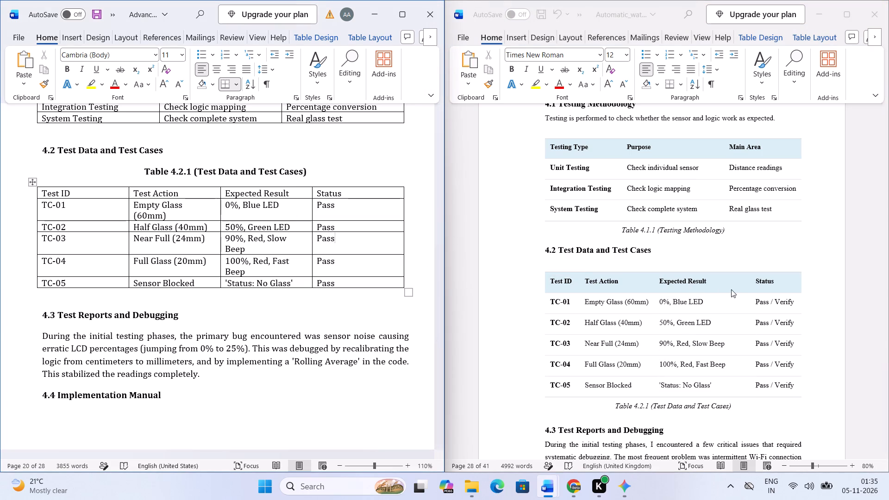
click(739, 291)
click(754, 301)
click(757, 300)
drag(757, 300, 778, 366)
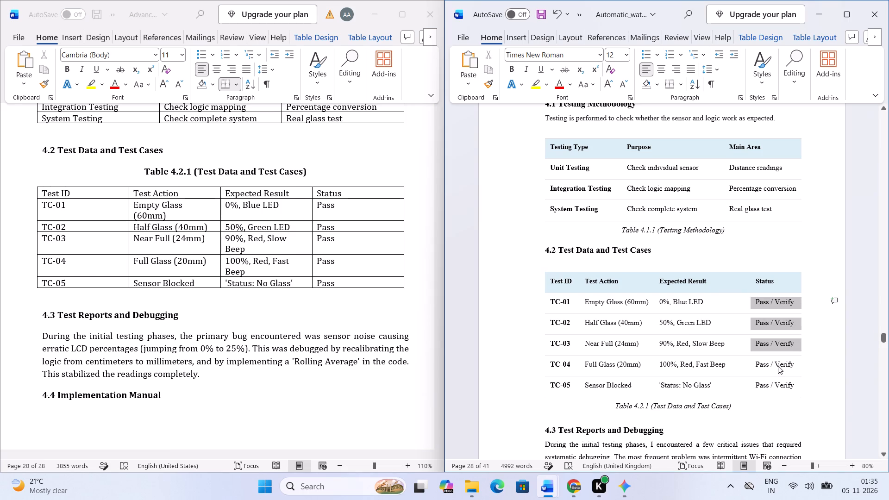
Extend the Status selection in Table 4.2.1 through TC-05 and replace the "Pass / Verify" entries with the copied "Pass".
drag(778, 366, 782, 383)
key(ctrl+v)
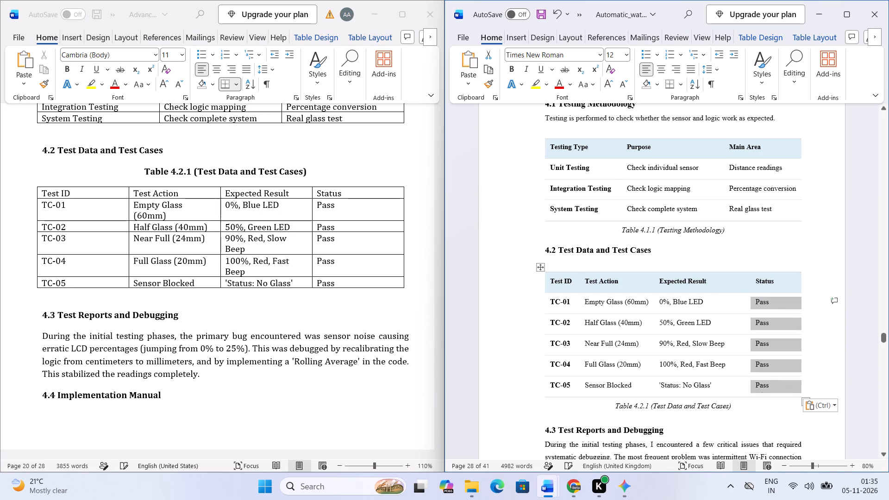
click(758, 398)
Copy the paragraph under "4.3 Test Reports and Debugging" from the source report, "During the initial testing phases" through "stabilized the readings completely.".
scroll(752, 403, down, 1)
scroll(706, 310, down, 4)
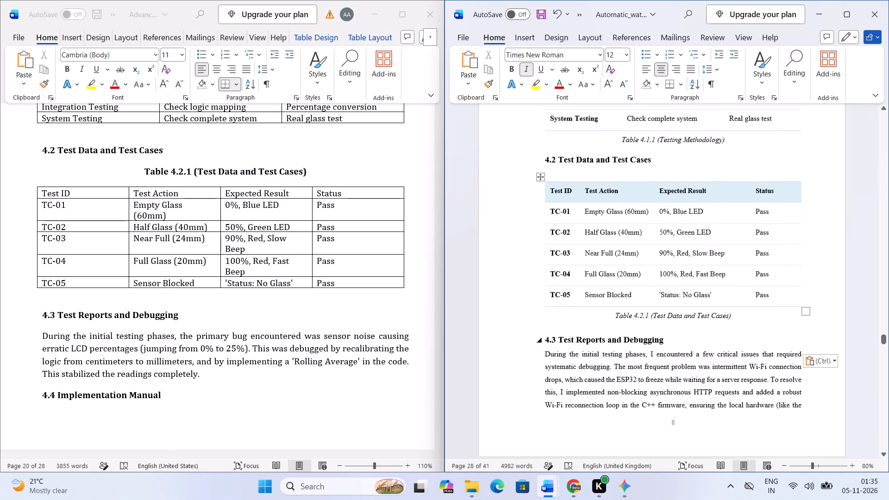
scroll(338, 319, down, 1)
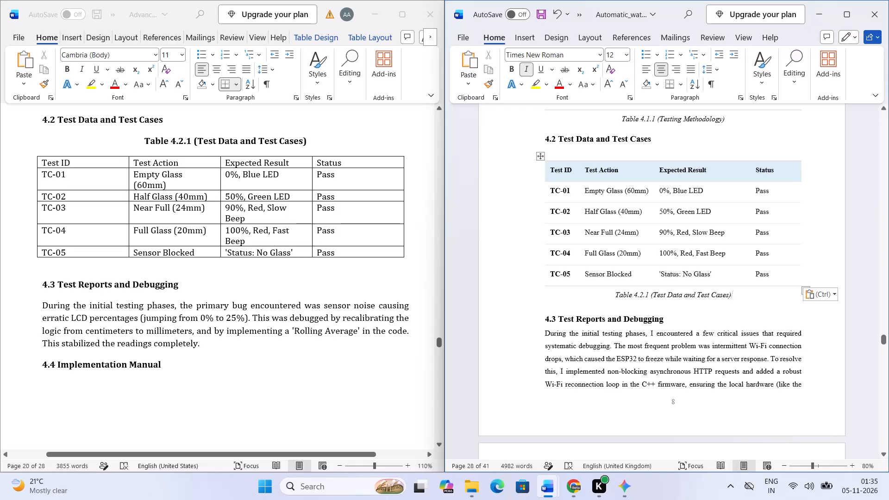
scroll(665, 297, down, 3)
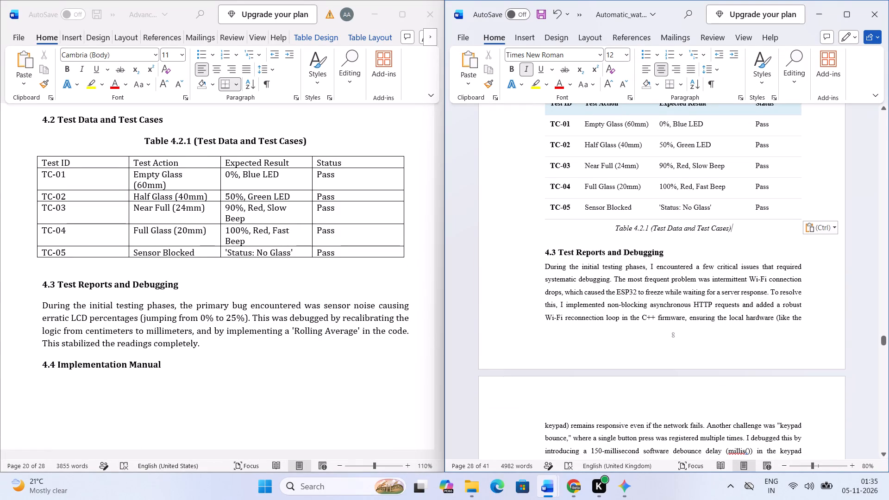
scroll(53, 290, down, 1)
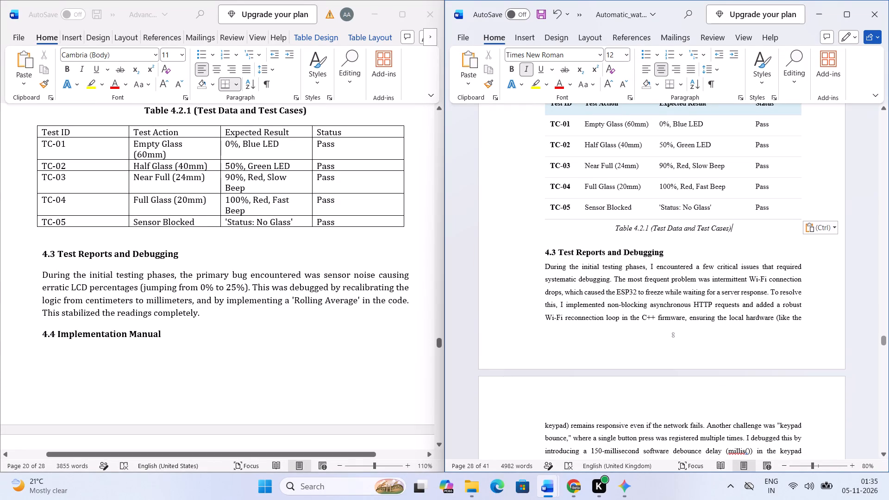
click(44, 273)
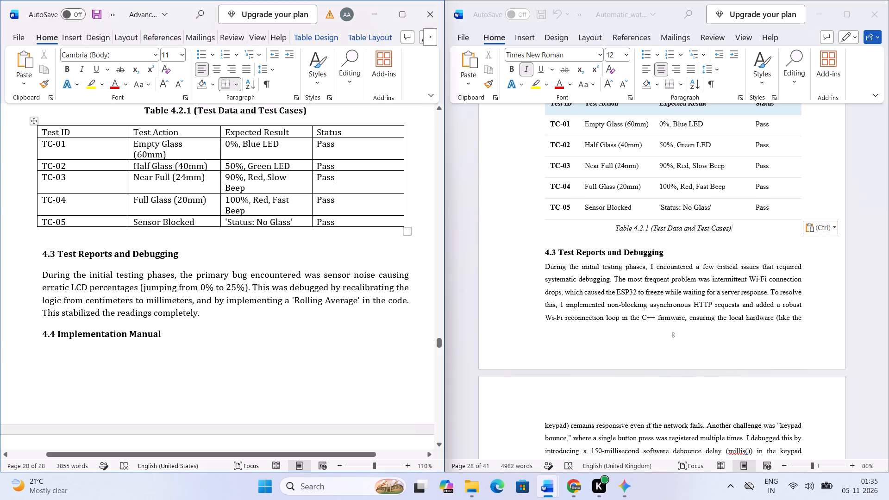
drag(44, 275, 194, 319)
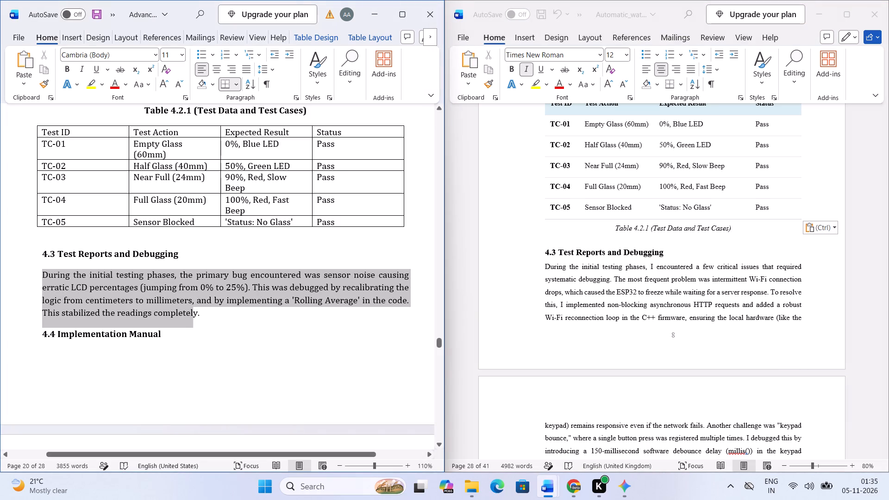
drag(194, 319, 198, 312)
drag(198, 312, 200, 312)
right_click(157, 280)
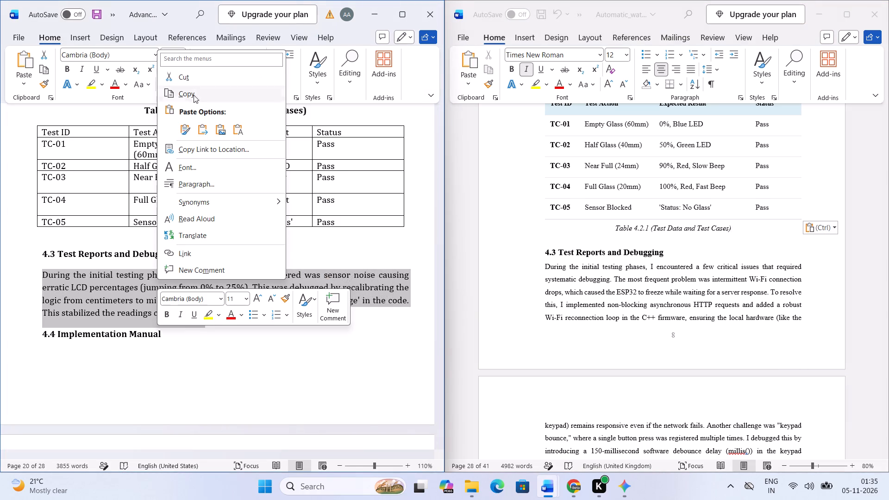
Copy the paragraph under "4.3 Test Reports and Debugging" from the source report.
click(194, 93)
click(711, 299)
click(614, 237)
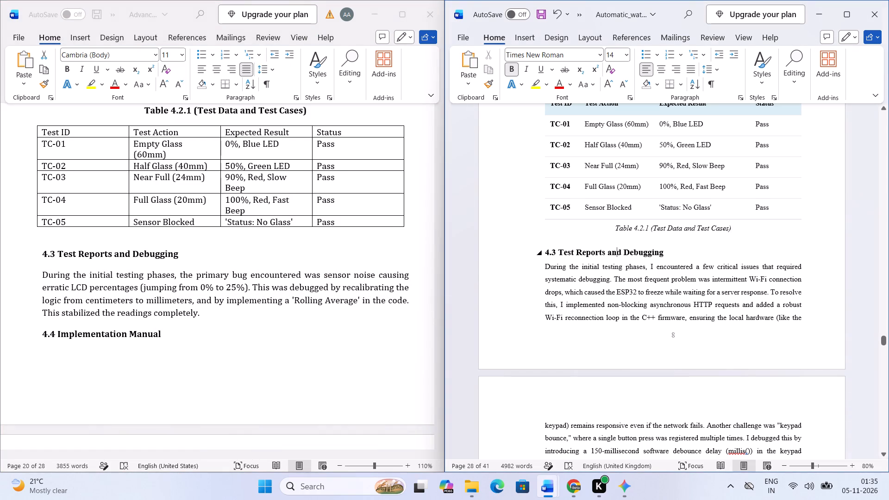
Insert a blank line between the Table 4.1.1 (Testing Methodology) caption and the heading "4.2 Test Data and Test Cases".
scroll(740, 247, up, 9)
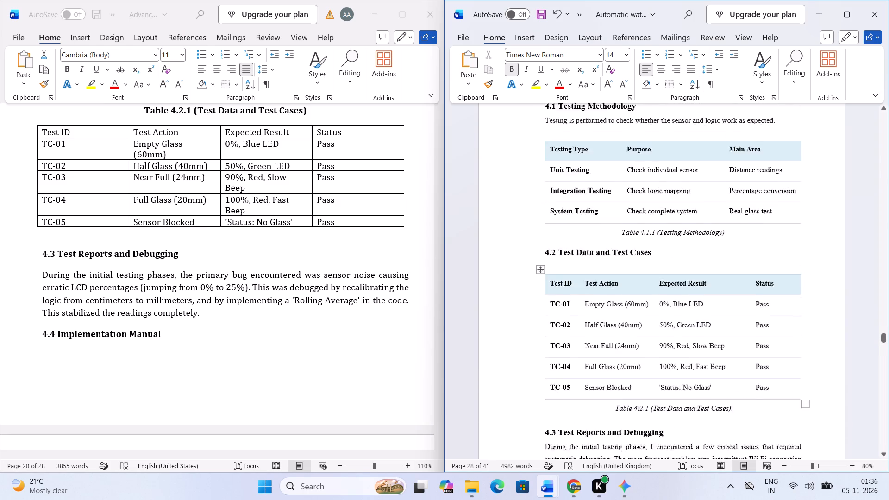
scroll(739, 248, up, 3)
scroll(739, 248, down, 1)
scroll(739, 248, up, 1)
click(741, 325)
key(Return)
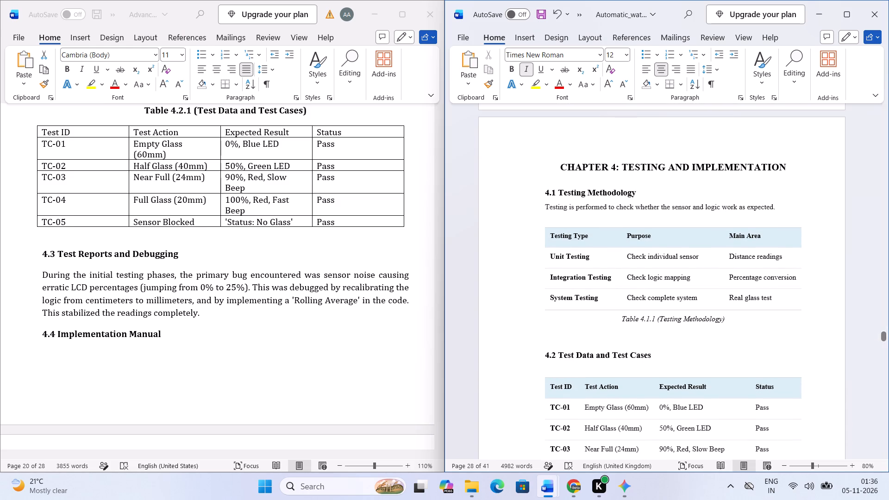
Insert a blank line between the Table 4.2.1 (Test Data and Test Cases) caption and the heading "4.3 Test Reports and Debugging".
key(Down)
key(Down)
key(Down)
key(Down)
key(Down)
key(Down)
key(Down)
key(Down)
key(Down)
key(Down)
key(Down)
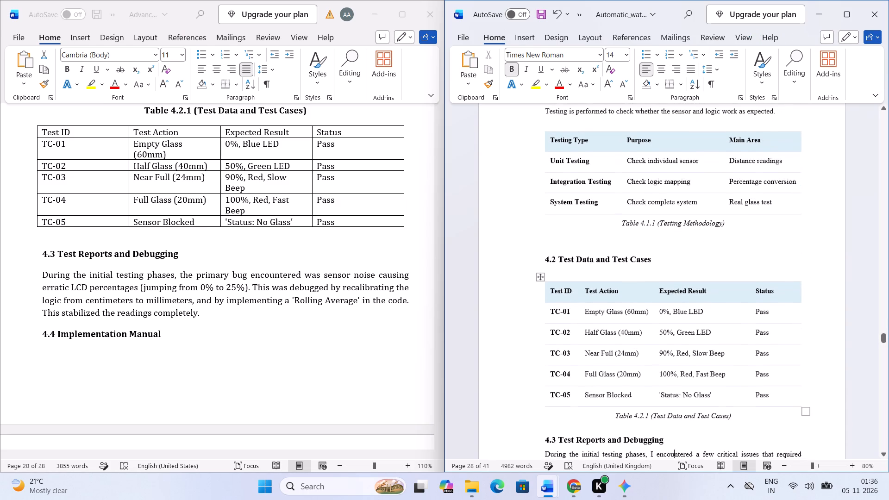
key(Up)
key(Up)
key(Right)
key(Right)
key(Right)
key(Right)
key(Right)
key(Right)
key(Right)
key(Right)
key(Right)
key(Right)
key(Right)
key(Right)
key(Right)
key(Right)
key(Right)
key(Right)
key(Right)
key(Right)
key(Right)
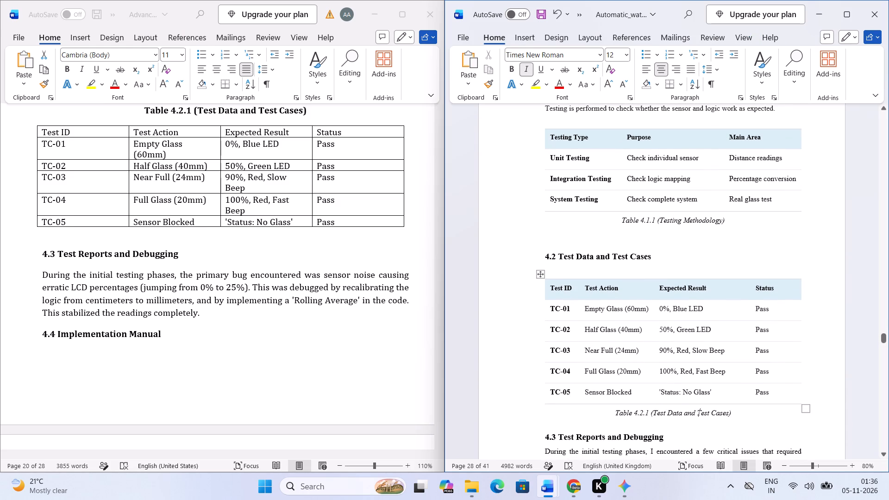
key(Return)
Add a second blank line below the Table 4.2.1 caption so that heading 4.3 starts on the following page.
scroll(741, 323, up, 1)
scroll(737, 325, down, 5)
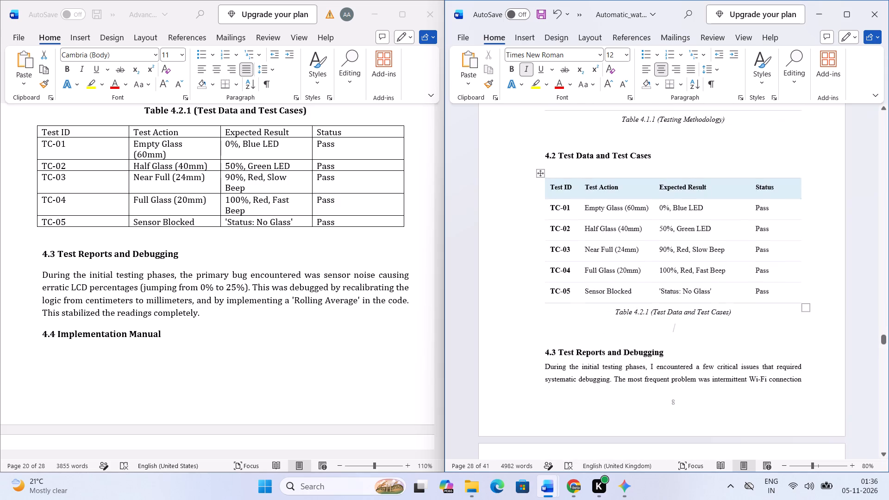
scroll(737, 325, down, 3)
scroll(735, 326, up, 11)
scroll(726, 336, down, 12)
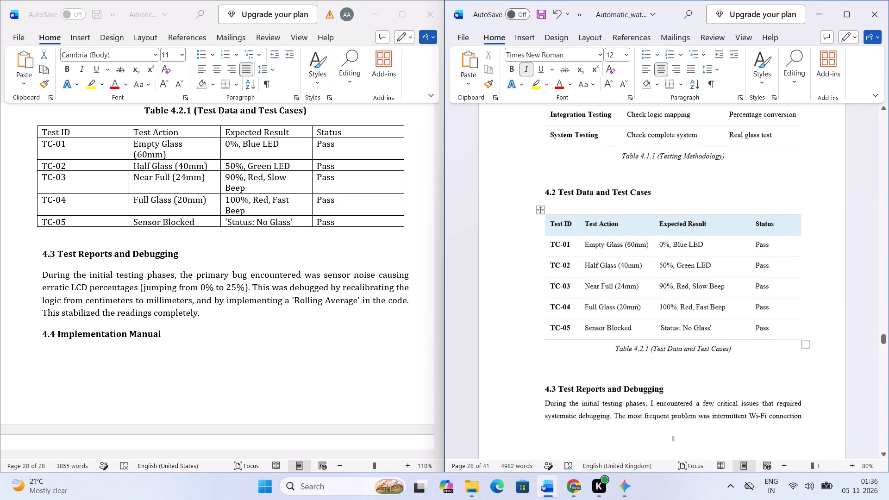
scroll(725, 336, down, 20)
scroll(725, 336, down, 13)
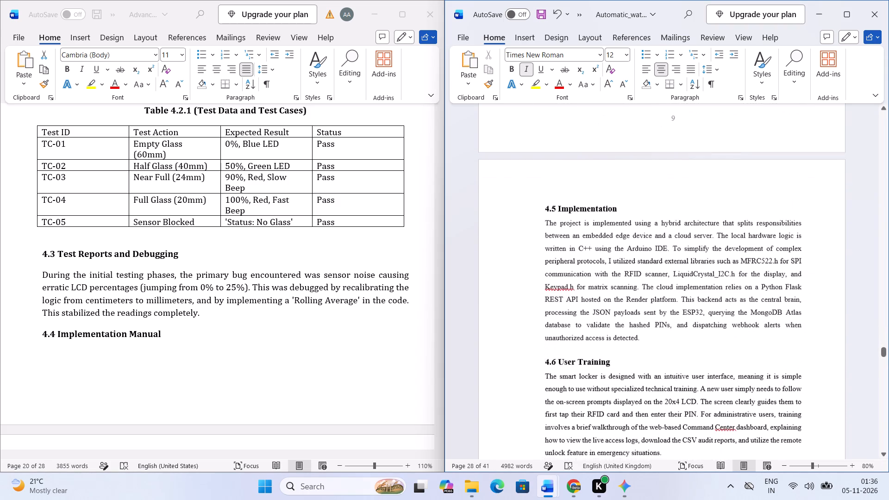
scroll(733, 333, down, 20)
scroll(733, 333, down, 1)
scroll(733, 331, up, 13)
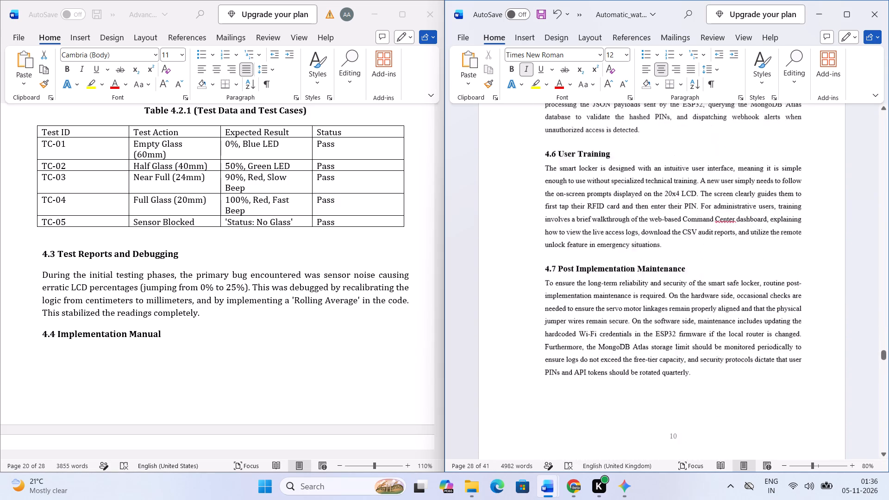
scroll(733, 331, up, 20)
scroll(733, 331, up, 19)
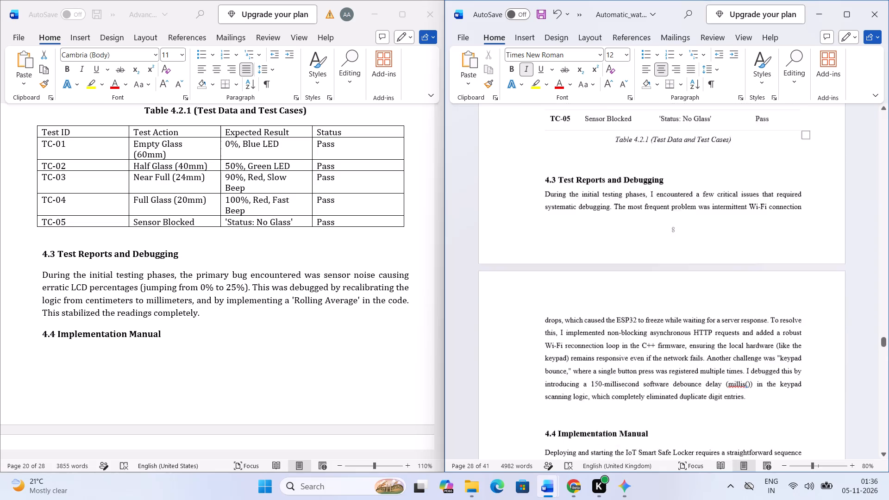
scroll(733, 331, up, 6)
key(Return)
key(Return)
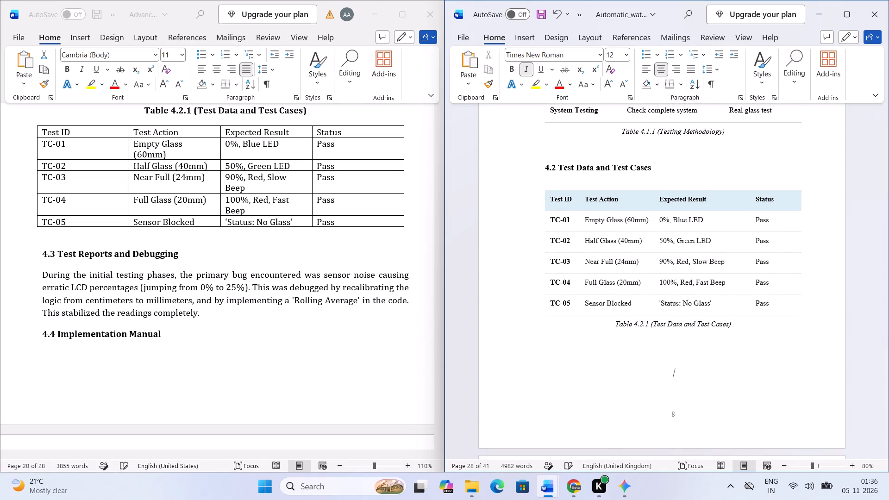
key(BackSpace)
key(BackSpace)
key(Return)
scroll(732, 333, down, 2)
scroll(732, 334, up, 2)
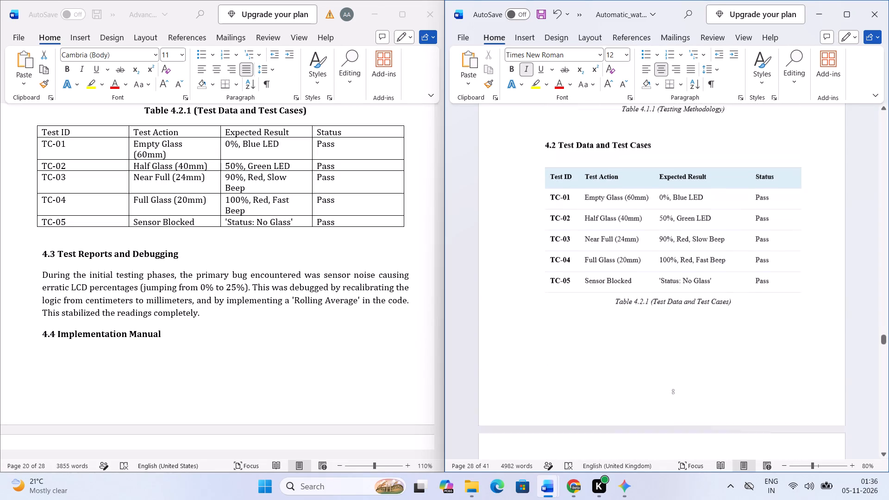
scroll(732, 334, up, 11)
scroll(732, 334, down, 17)
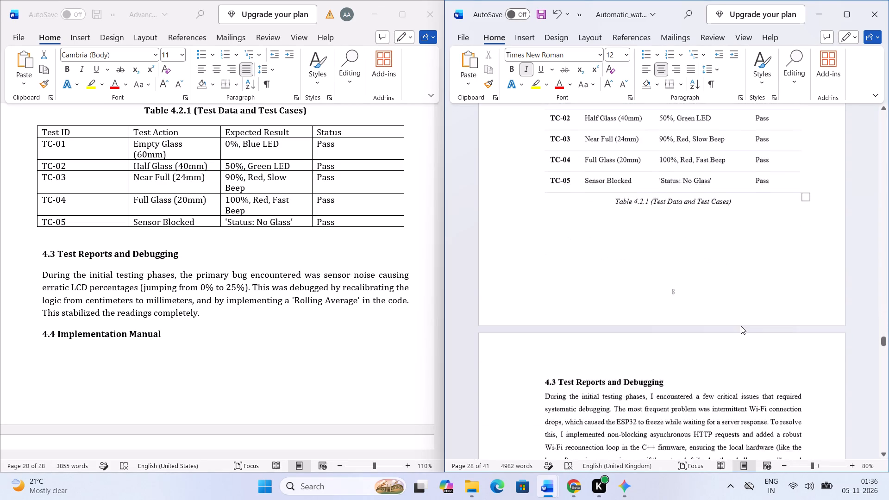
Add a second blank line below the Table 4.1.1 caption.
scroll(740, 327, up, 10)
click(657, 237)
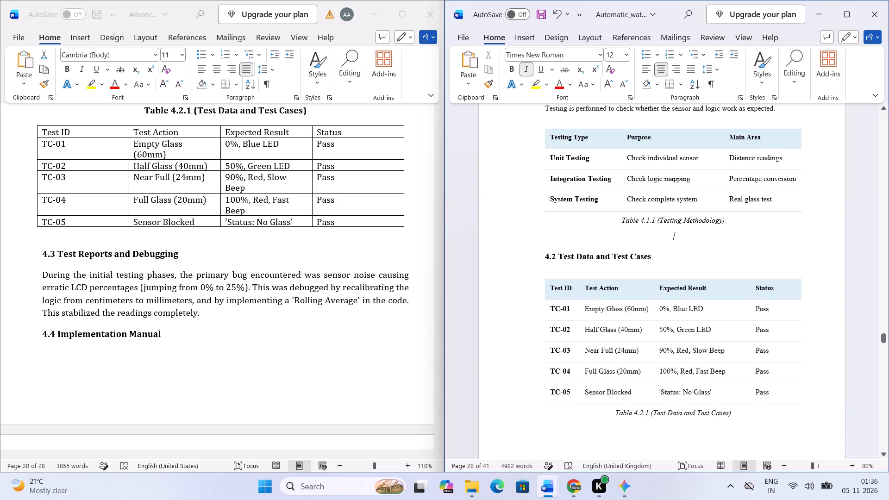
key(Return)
Insert a blank line between the "CHAPTER 4: TESTING AND IMPLEMENTATION" title and the heading "4.1 Testing Methodology".
scroll(658, 235, up, 6)
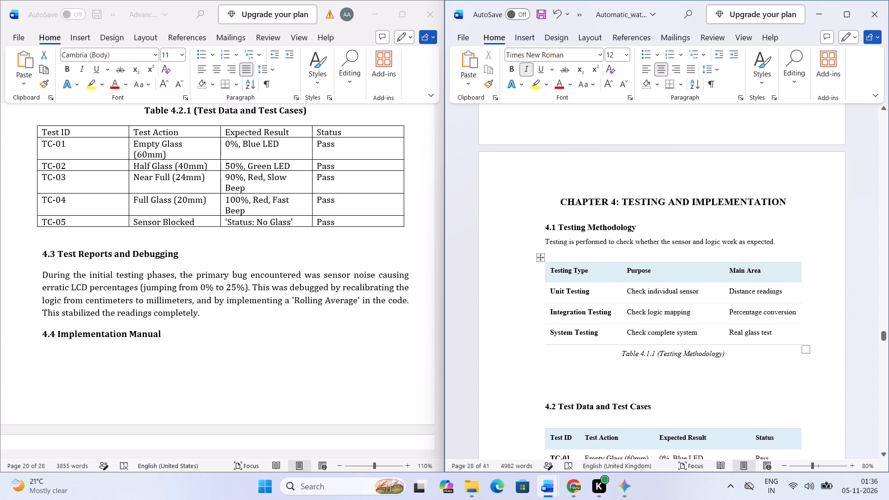
click(625, 217)
click(813, 206)
key(Return)
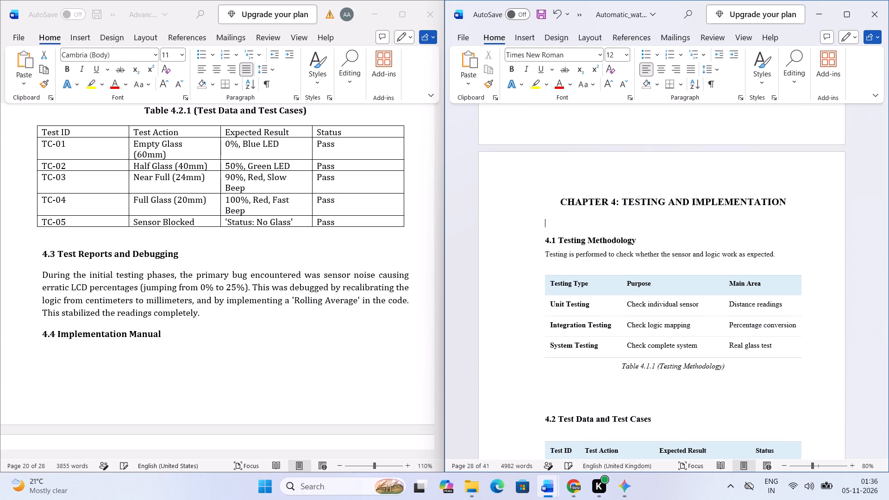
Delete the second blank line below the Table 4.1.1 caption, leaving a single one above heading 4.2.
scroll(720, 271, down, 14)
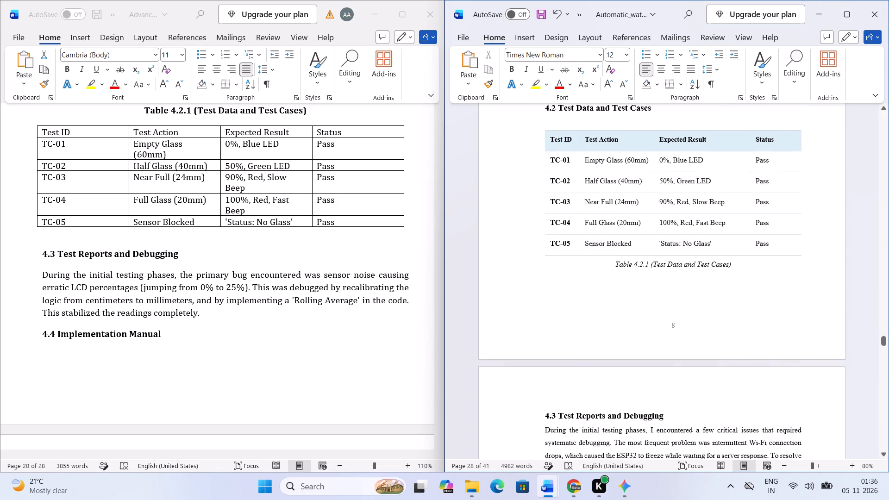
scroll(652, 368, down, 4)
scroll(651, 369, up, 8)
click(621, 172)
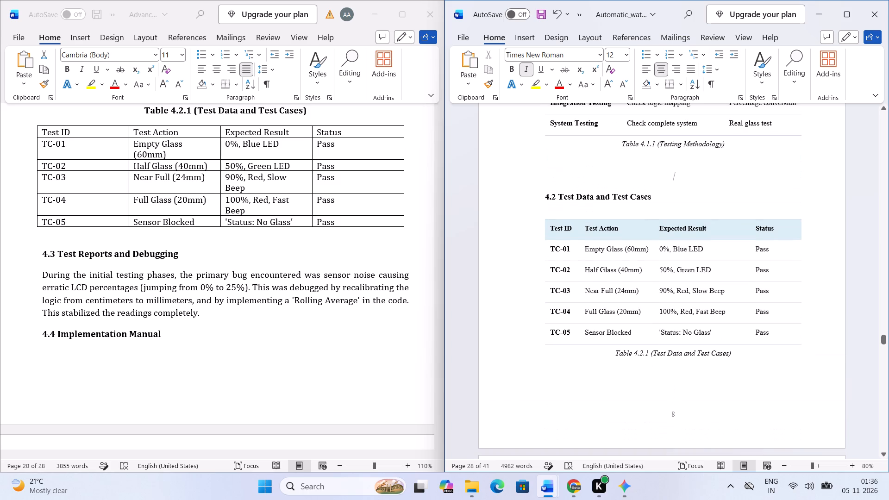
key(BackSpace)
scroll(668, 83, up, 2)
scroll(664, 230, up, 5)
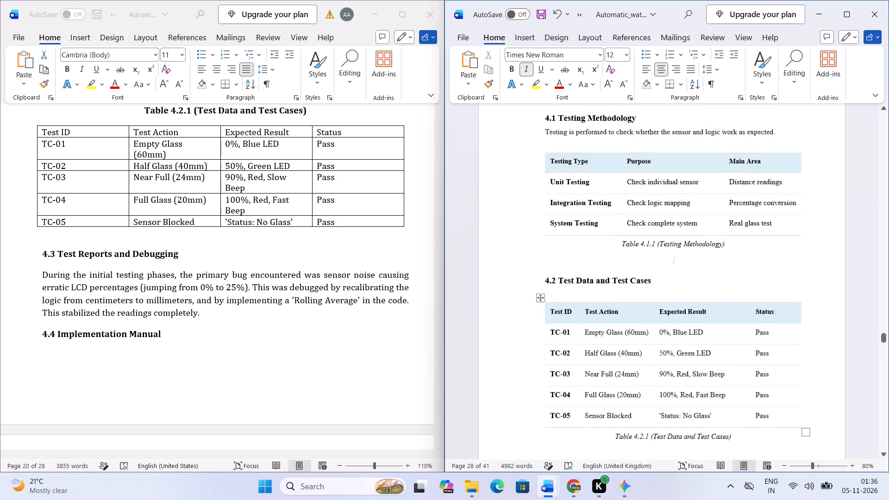
Replace the 4.3 Test Reports and Debugging paragraph with the copied source text about sensor noise and the 'Rolling Average'.
scroll(663, 231, down, 15)
click(651, 249)
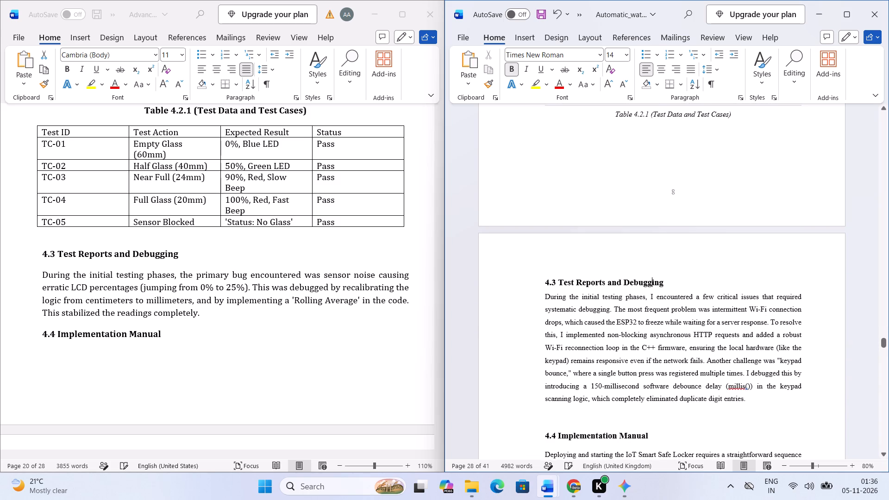
scroll(607, 312, down, 3)
click(765, 337)
drag(758, 331, 543, 235)
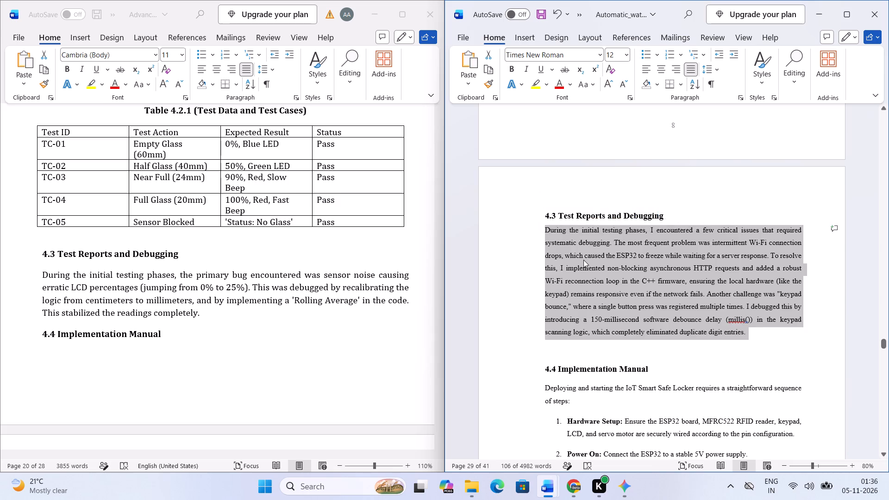
key(ctrl+v)
click(651, 293)
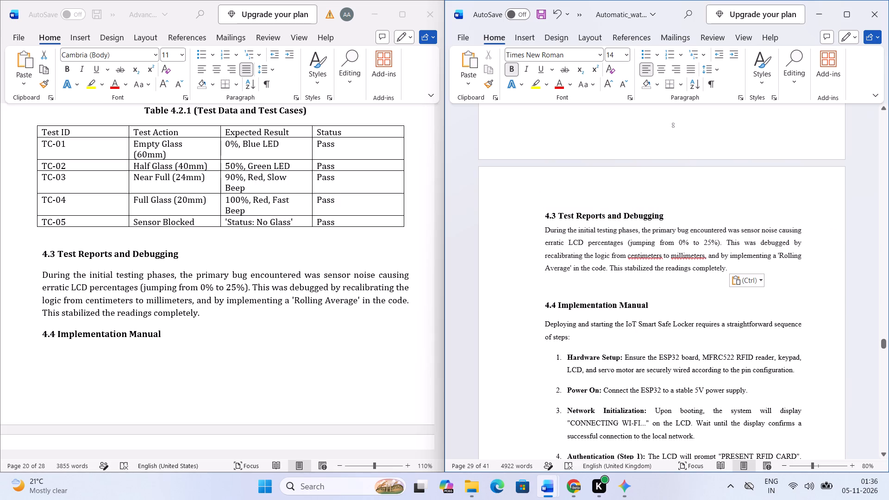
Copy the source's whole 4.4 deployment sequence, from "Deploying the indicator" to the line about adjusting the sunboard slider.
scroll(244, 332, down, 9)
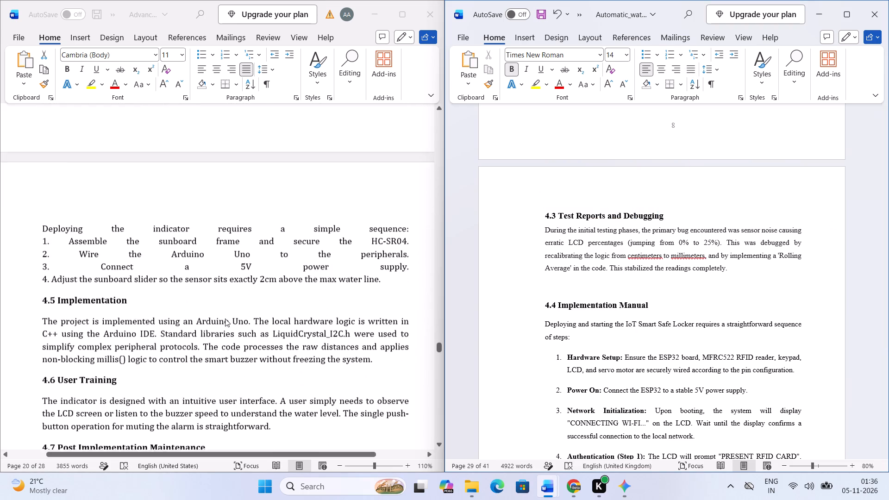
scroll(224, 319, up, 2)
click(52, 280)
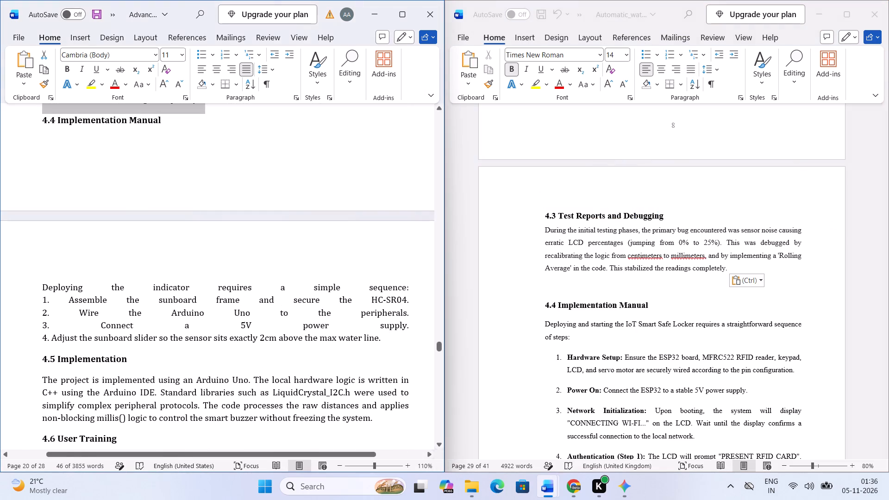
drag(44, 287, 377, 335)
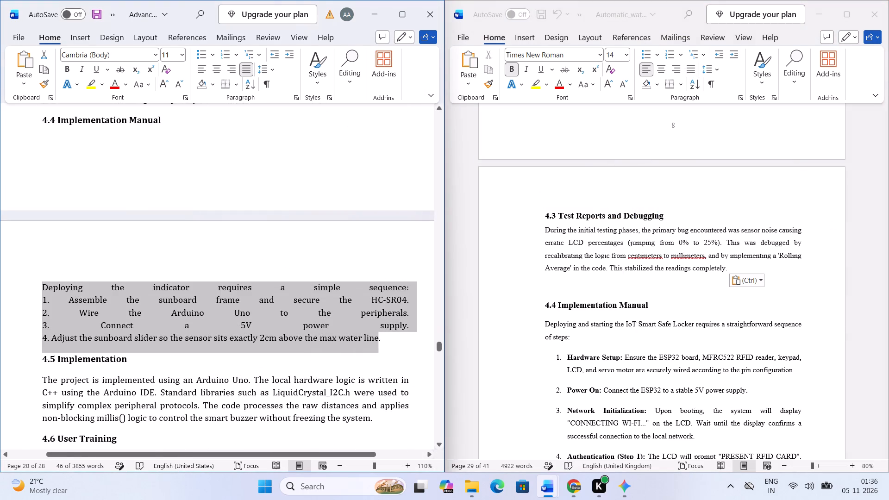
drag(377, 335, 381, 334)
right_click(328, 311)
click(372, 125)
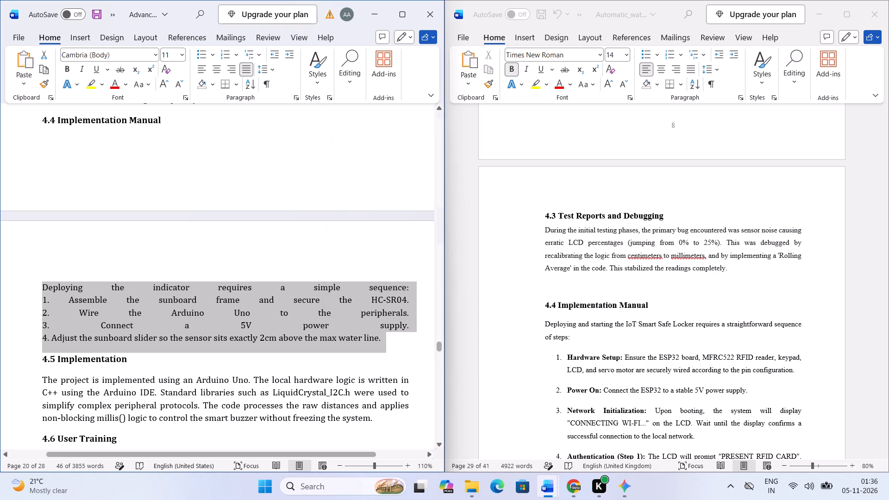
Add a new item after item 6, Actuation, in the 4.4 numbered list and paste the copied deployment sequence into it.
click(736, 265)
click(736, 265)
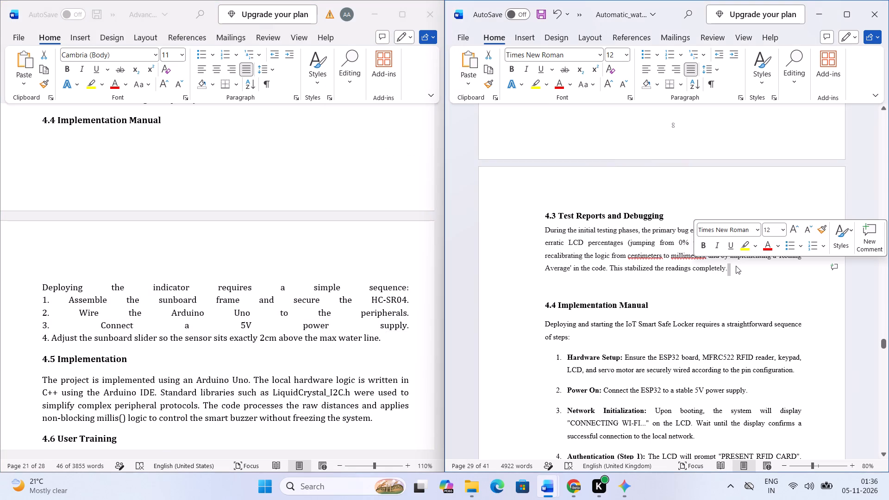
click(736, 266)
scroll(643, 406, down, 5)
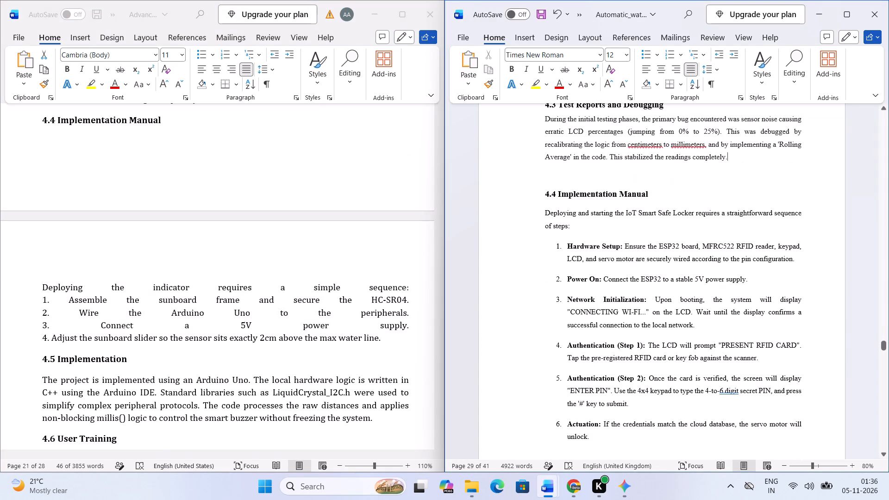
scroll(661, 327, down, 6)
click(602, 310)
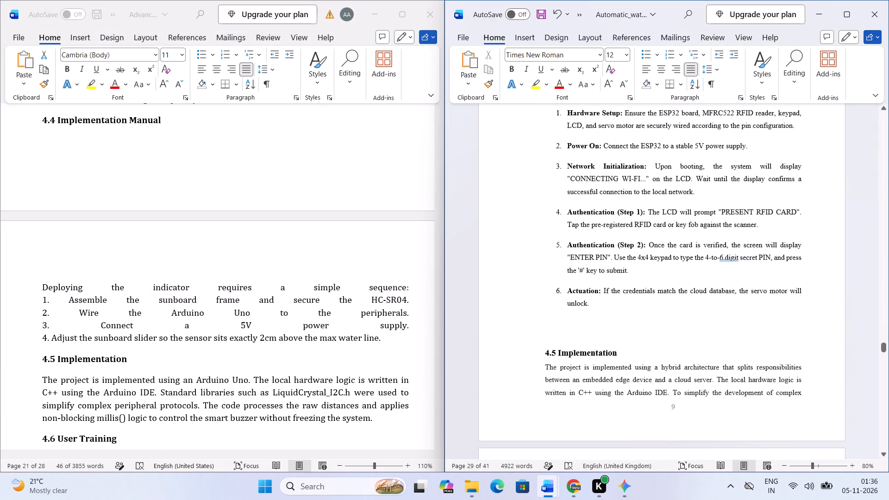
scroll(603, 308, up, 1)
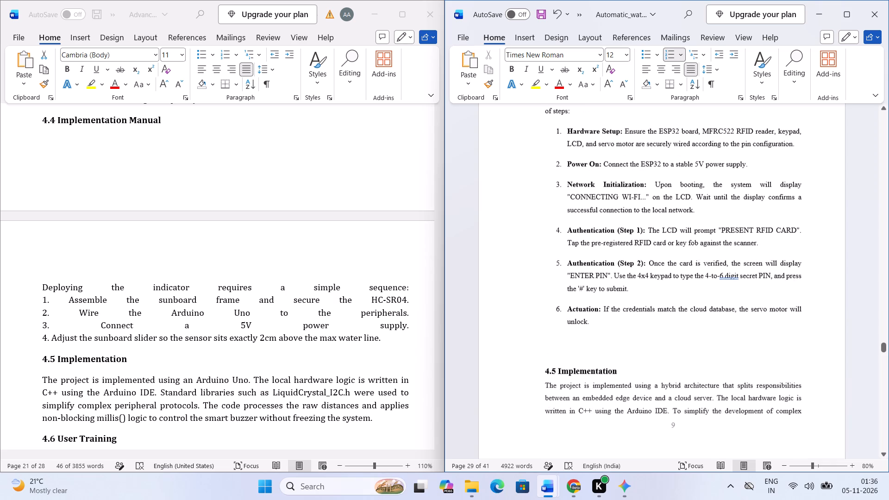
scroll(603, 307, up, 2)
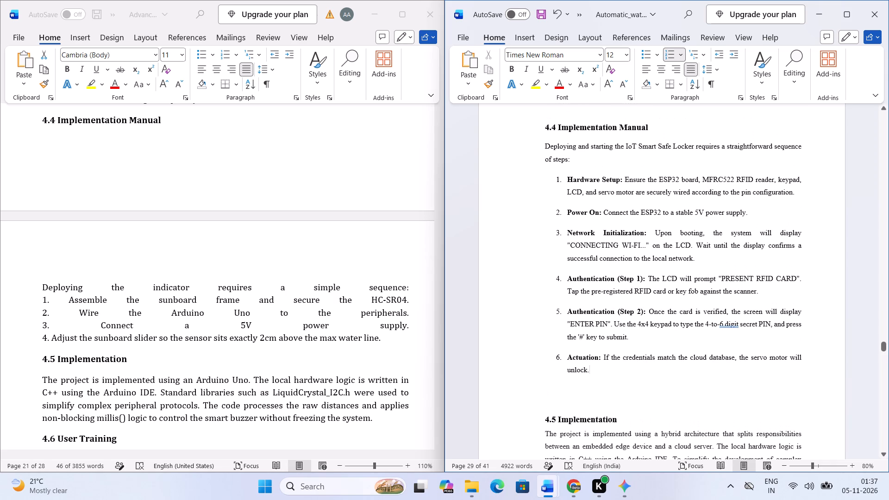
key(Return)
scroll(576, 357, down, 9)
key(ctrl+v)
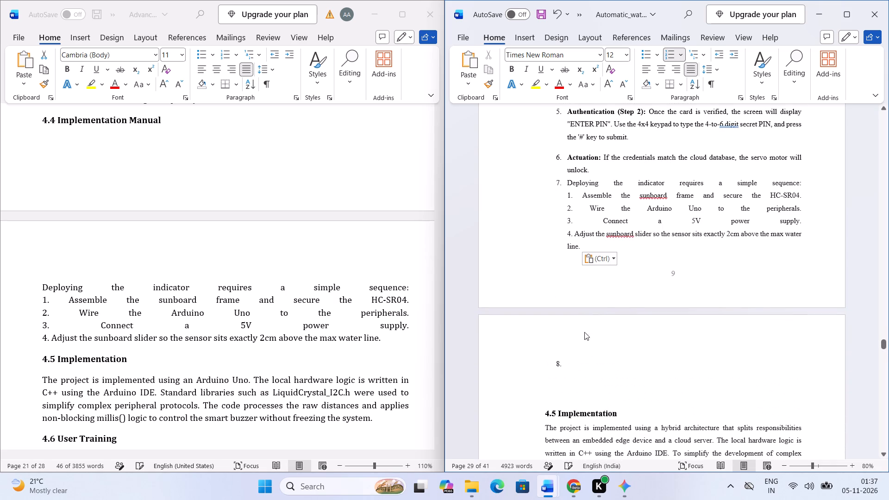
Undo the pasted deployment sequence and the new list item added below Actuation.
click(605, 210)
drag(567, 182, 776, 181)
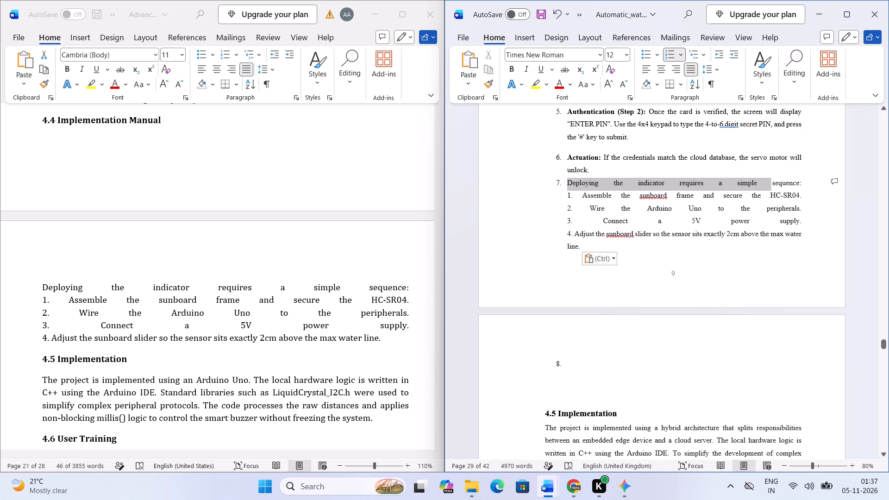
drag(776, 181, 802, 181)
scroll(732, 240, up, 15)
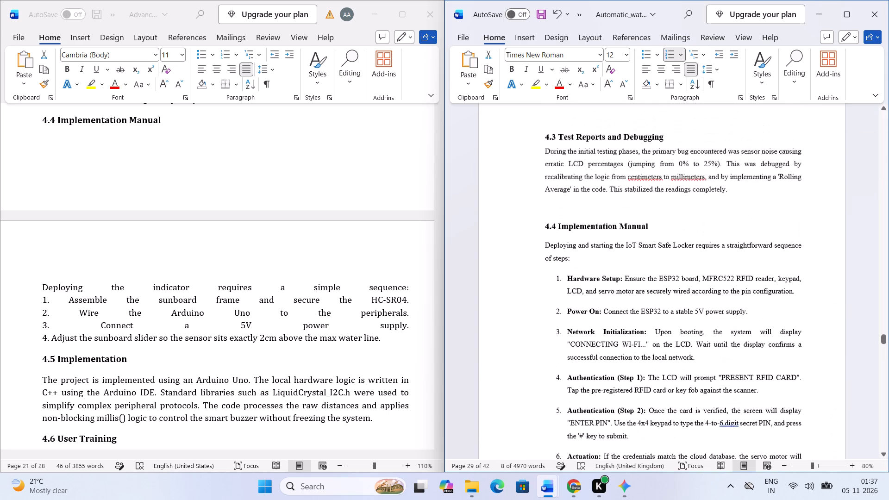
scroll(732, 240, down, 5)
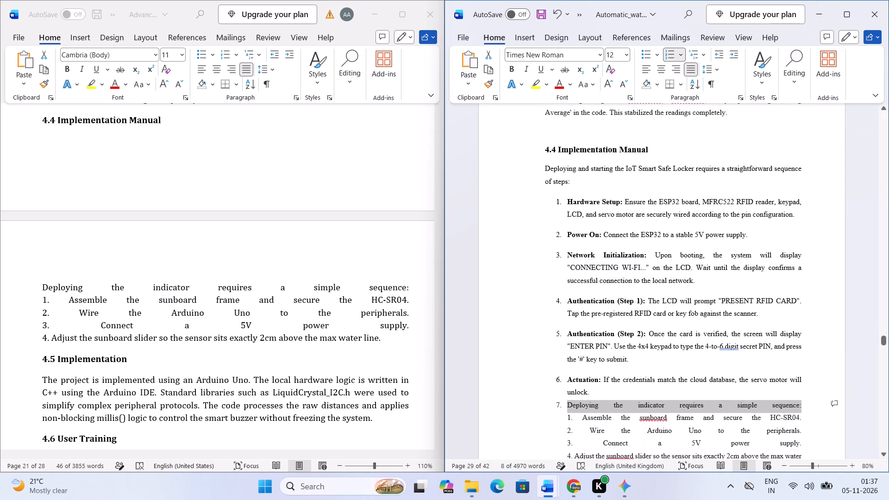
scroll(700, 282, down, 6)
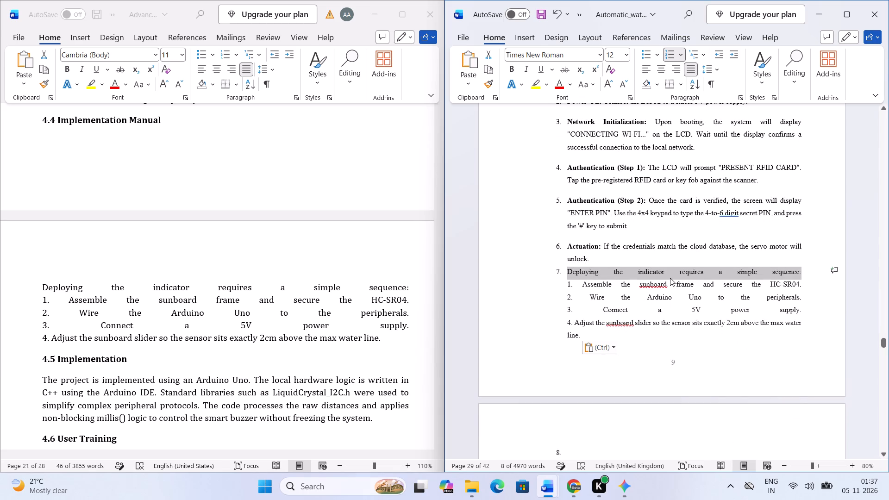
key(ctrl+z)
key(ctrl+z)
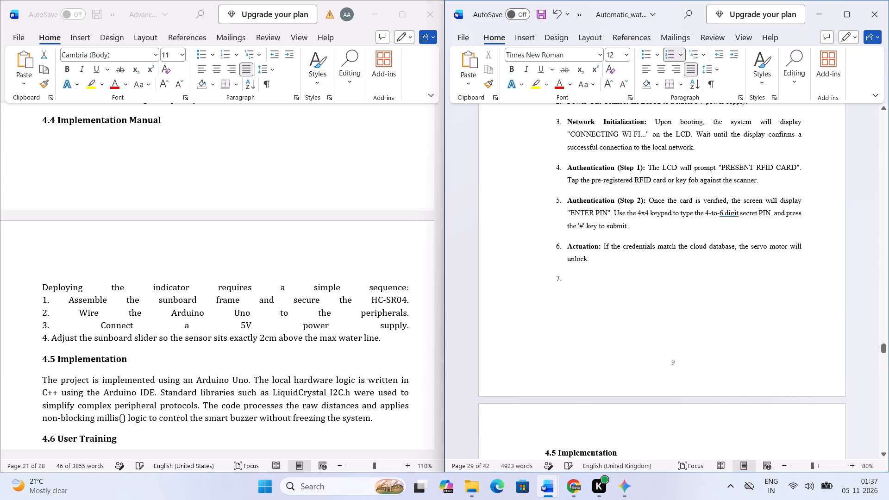
Copy only the source's introductory line, "Deploying the indicator requires a simple sequence:".
click(200, 284)
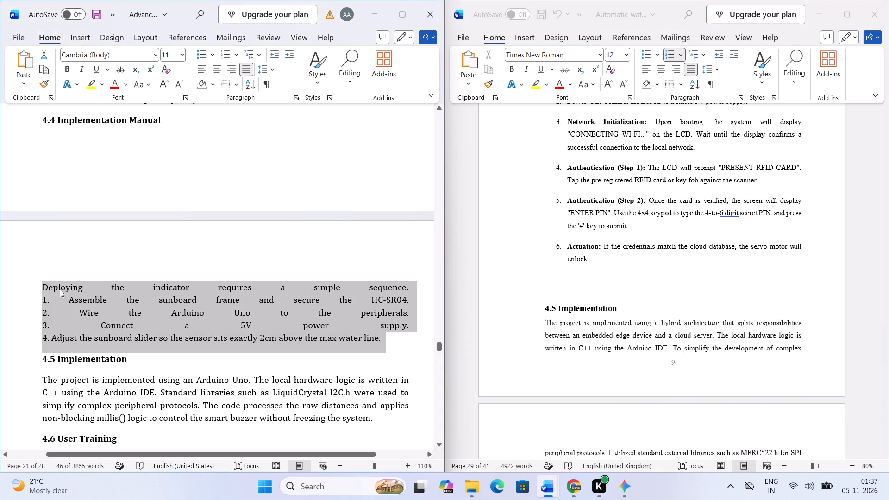
click(60, 289)
drag(31, 287, 345, 290)
right_click(336, 286)
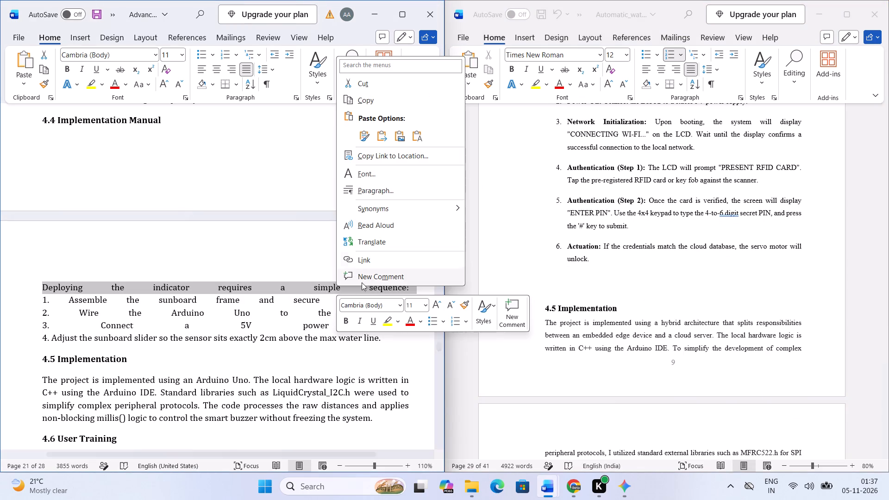
click(373, 100)
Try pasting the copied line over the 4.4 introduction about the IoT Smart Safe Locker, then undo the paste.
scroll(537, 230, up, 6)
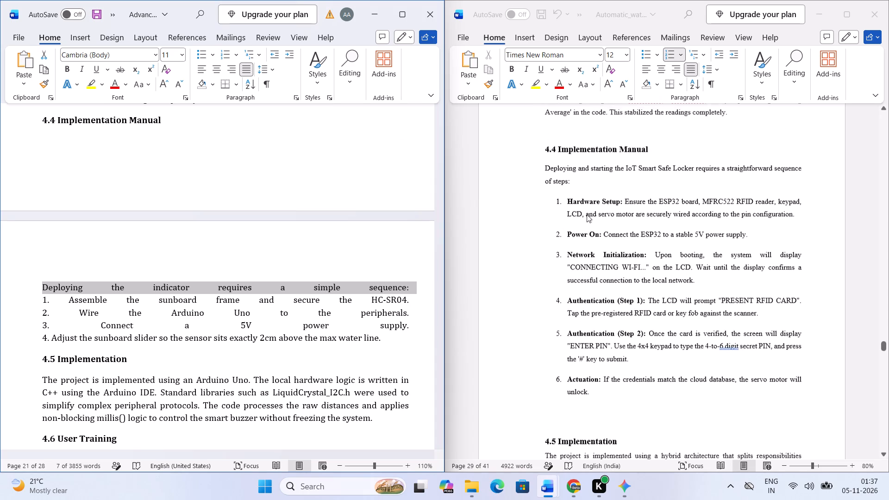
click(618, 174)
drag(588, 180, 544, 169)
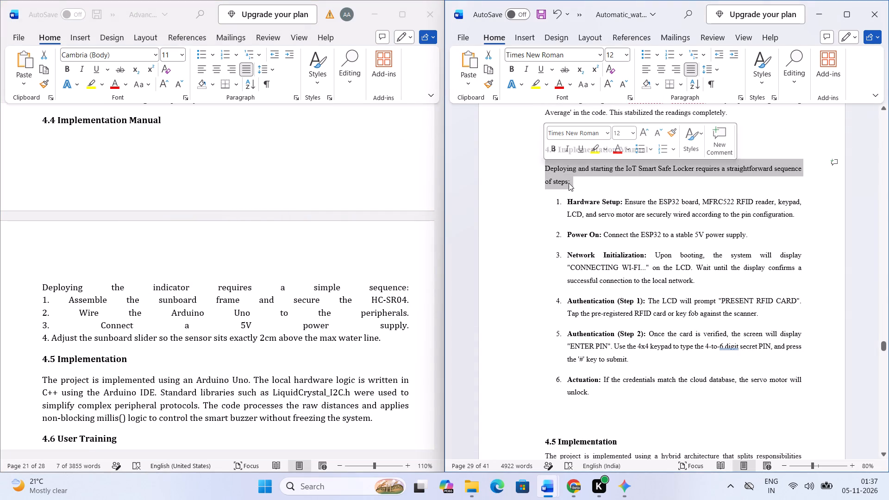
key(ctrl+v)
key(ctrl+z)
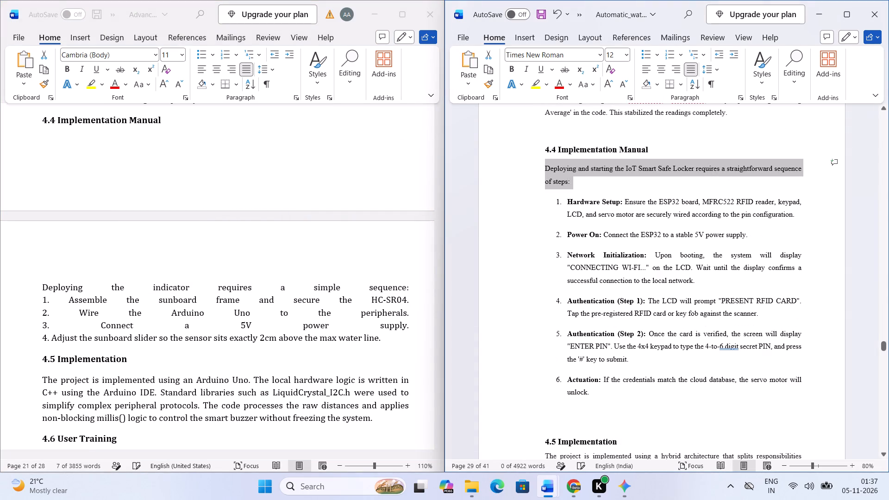
Replace the 4.4 introduction with the copied line "Deploying the indicator requires a simple sequence:" and remove the empty line left beneath it.
key(shift+Left)
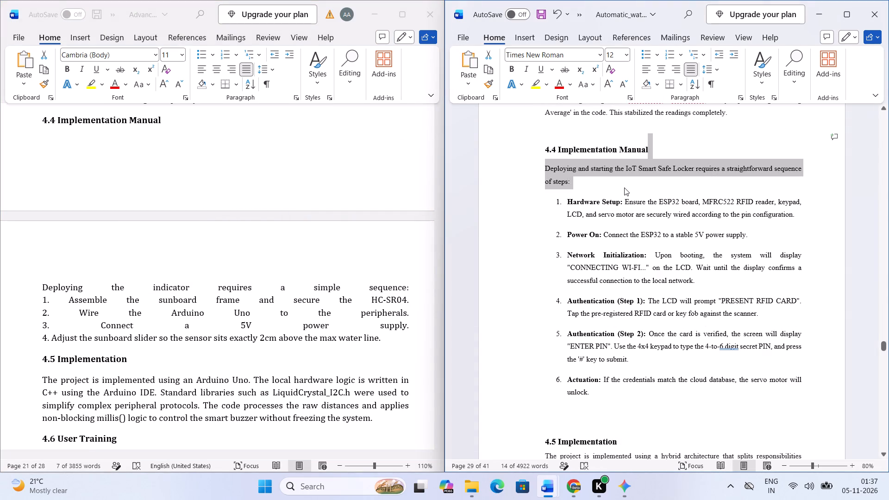
key(Down)
key(Up)
key(shift+Up)
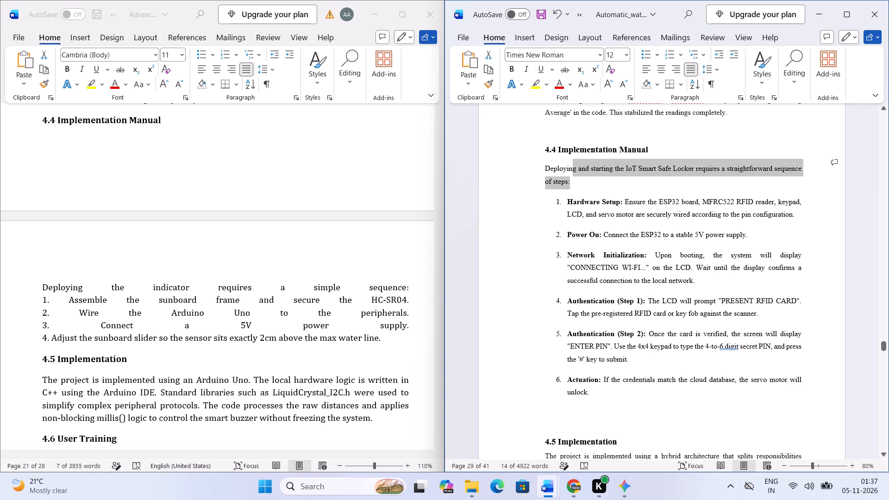
key(shift+Up)
key(shift+Down)
key(shift+Left)
key(shift+Left)
key(shift+Left)
key(shift+Left)
key(shift+Left)
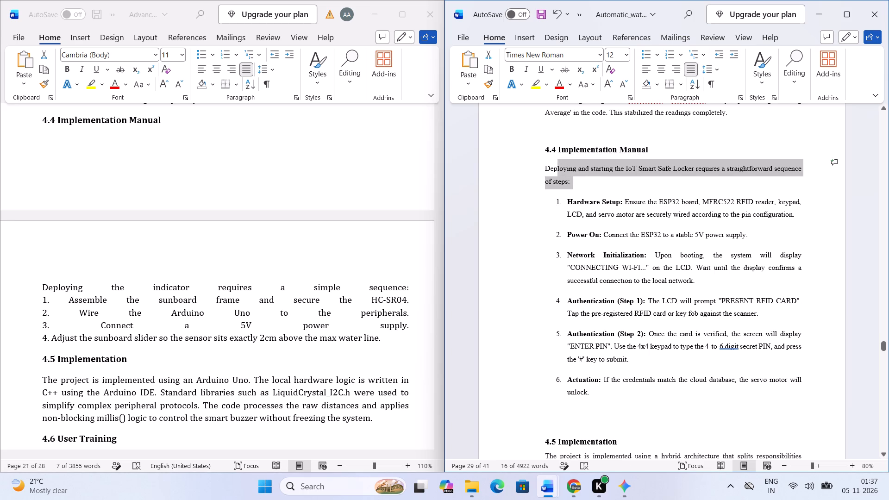
key(shift+Down)
key(Left)
key(Left)
key(Up)
key(shift+Left)
key(shift+Left)
key(ctrl+Left)
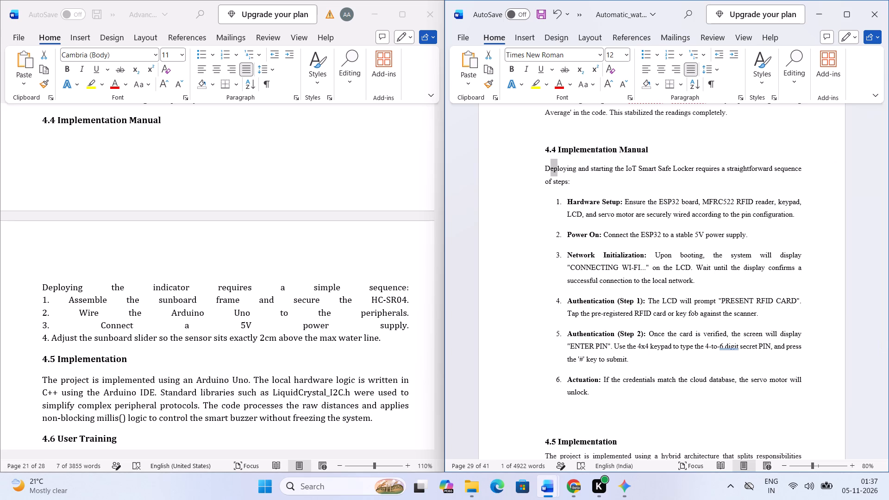
key(ctrl+shift+Down)
key(ctrl+shift+Left)
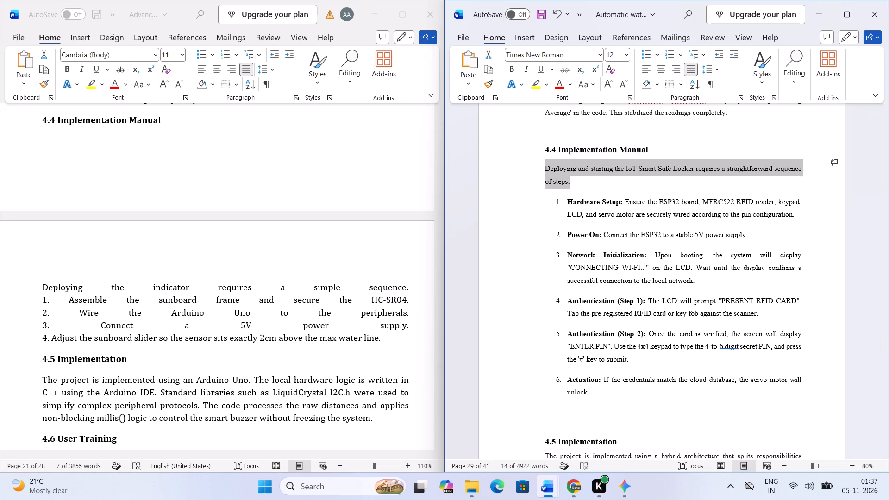
key(ctrl+v)
click(626, 183)
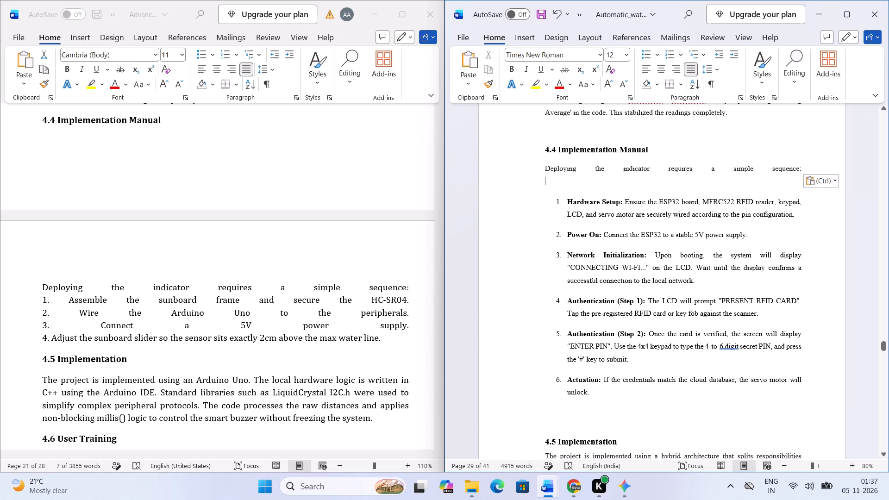
key(BackSpace)
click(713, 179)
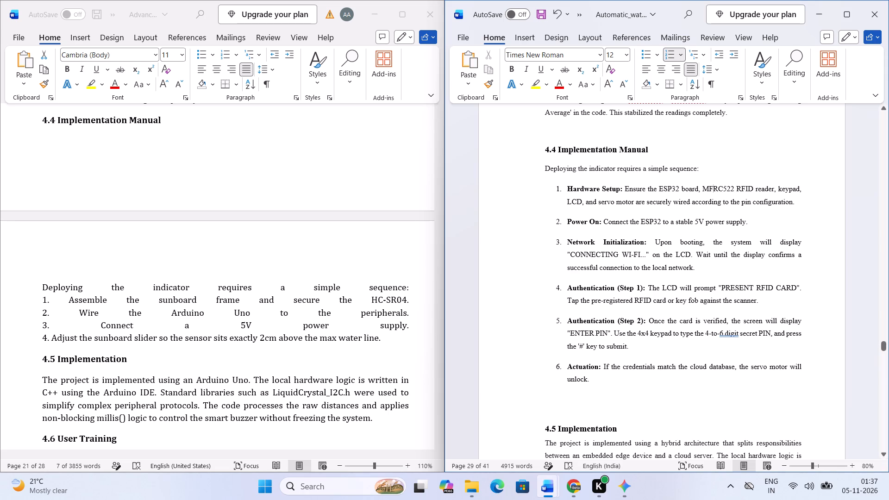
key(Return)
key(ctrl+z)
Copy the source's first deployment instruction, "Assemble the sunboard frame and secure the HC-SR04.".
click(814, 216)
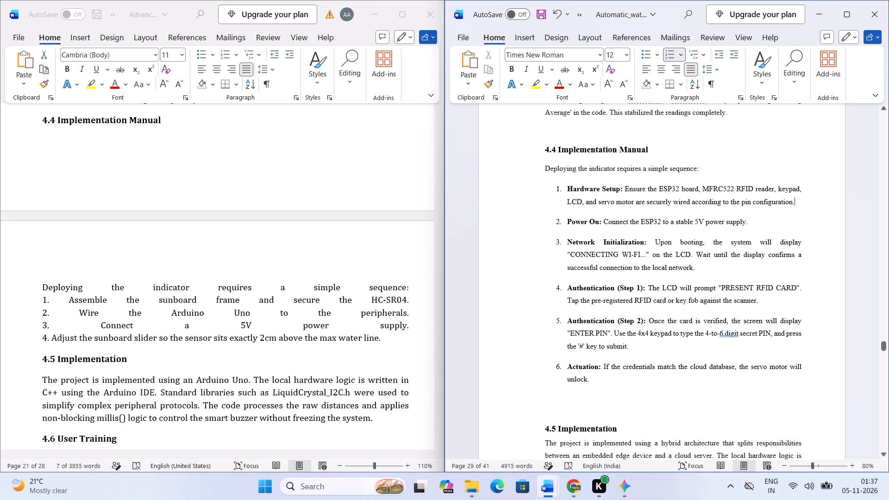
click(339, 293)
click(333, 302)
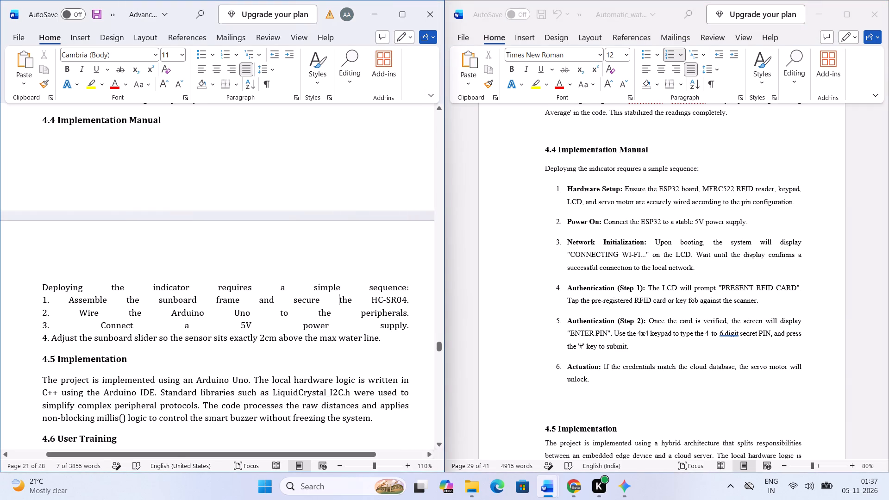
drag(67, 301, 299, 308)
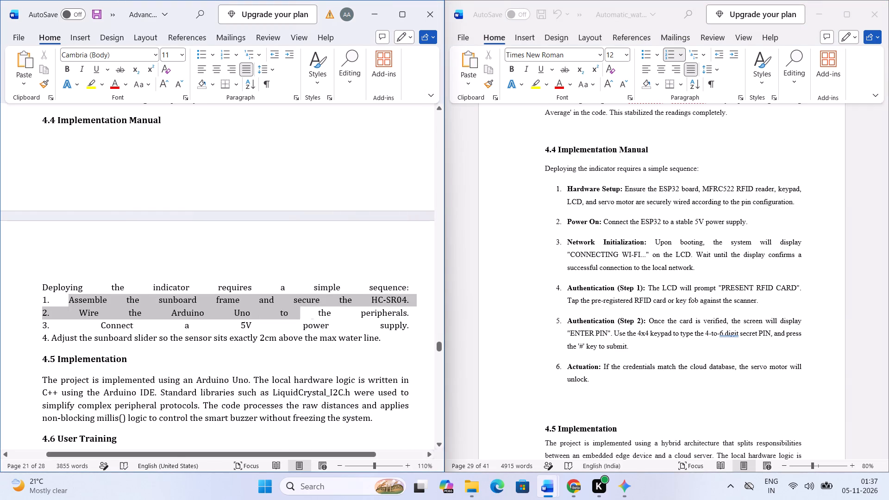
drag(299, 308, 408, 301)
right_click(402, 294)
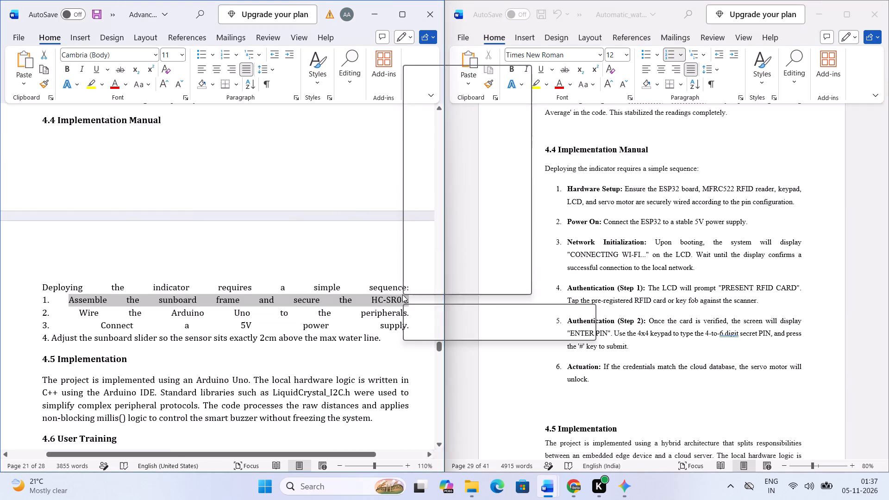
click(438, 112)
Replace the Hardware Setup item in 4.4 with the copied sunboard assembly instruction, keeping Power On as a separate item below it.
click(645, 210)
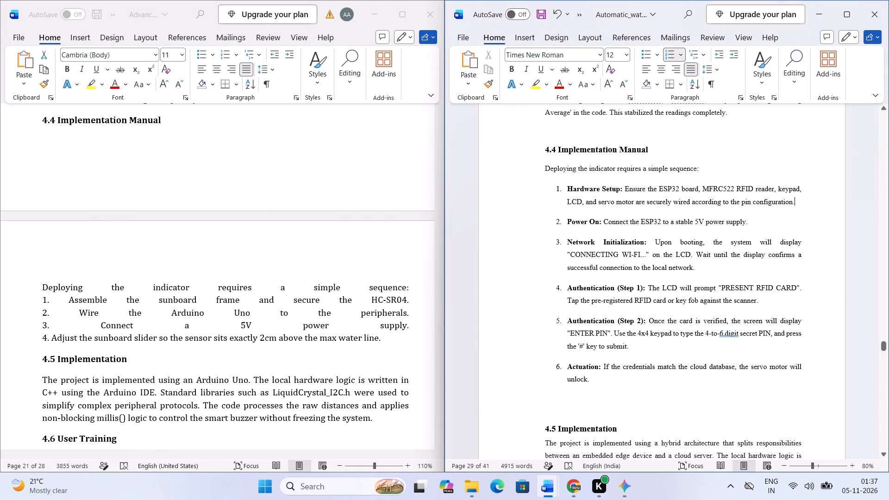
click(799, 197)
click(807, 206)
click(621, 374)
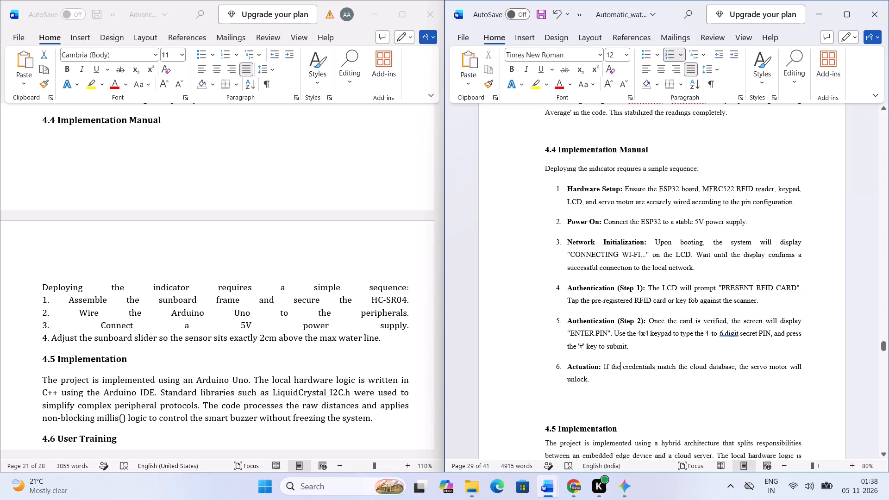
click(616, 378)
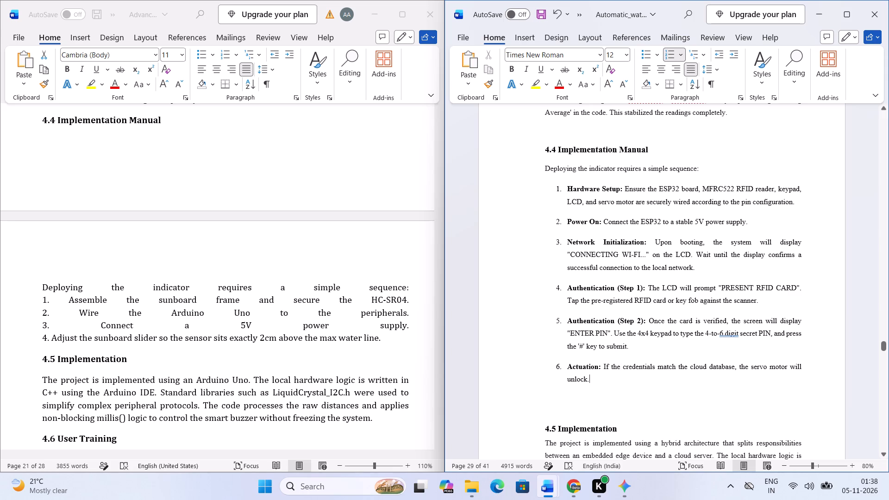
click(807, 211)
click(803, 192)
click(803, 200)
key(ctrl+shift+Up)
key(BackSpace)
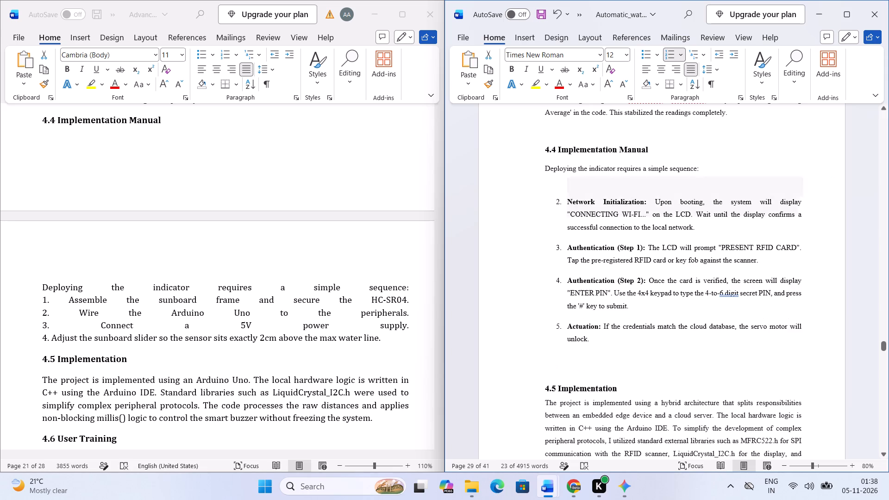
key(ctrl+v)
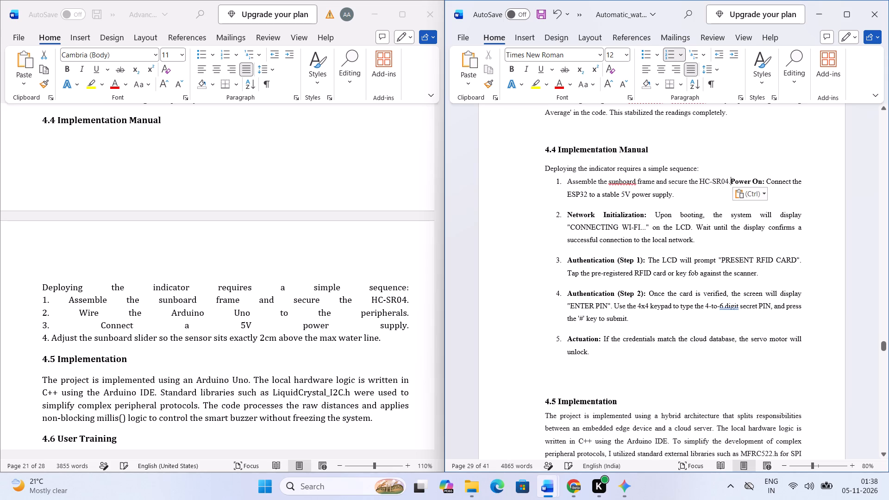
key(Return)
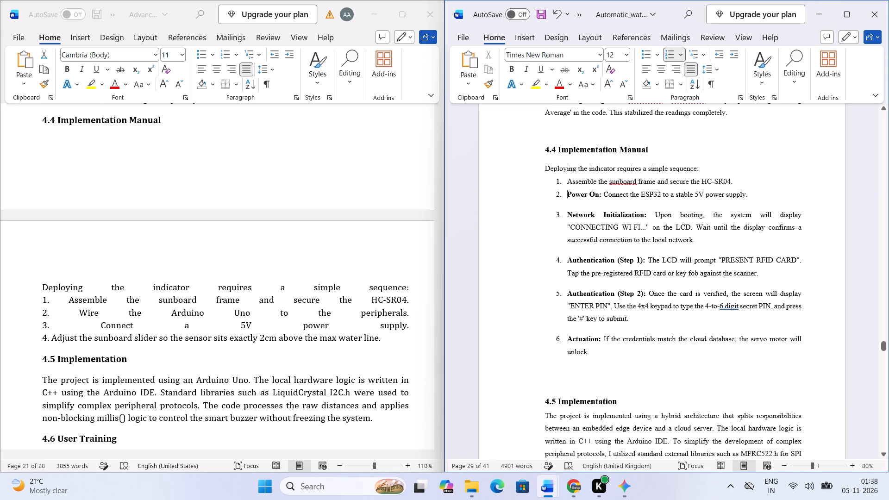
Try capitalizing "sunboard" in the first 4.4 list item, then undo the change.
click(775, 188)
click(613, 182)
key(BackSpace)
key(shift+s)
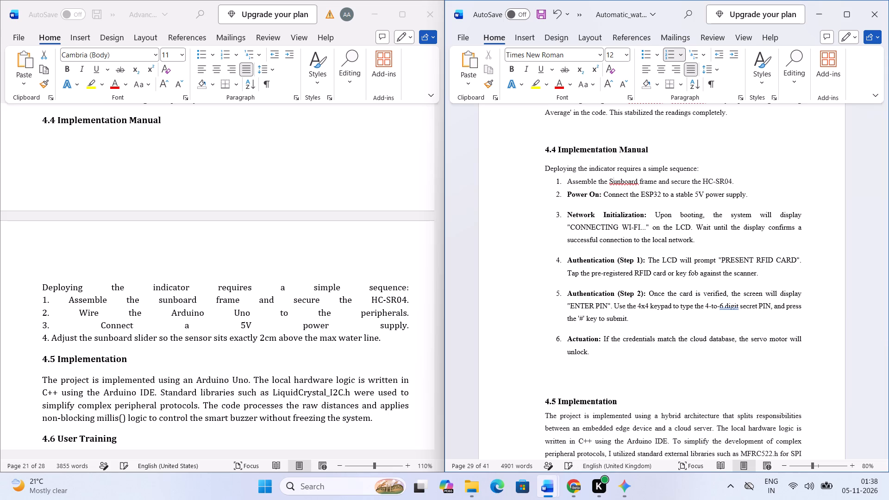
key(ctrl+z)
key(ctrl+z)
Copy "Wire the Arduino Uno to the peripherals." from the source and insert it as the second item of the 4.4 list.
click(617, 205)
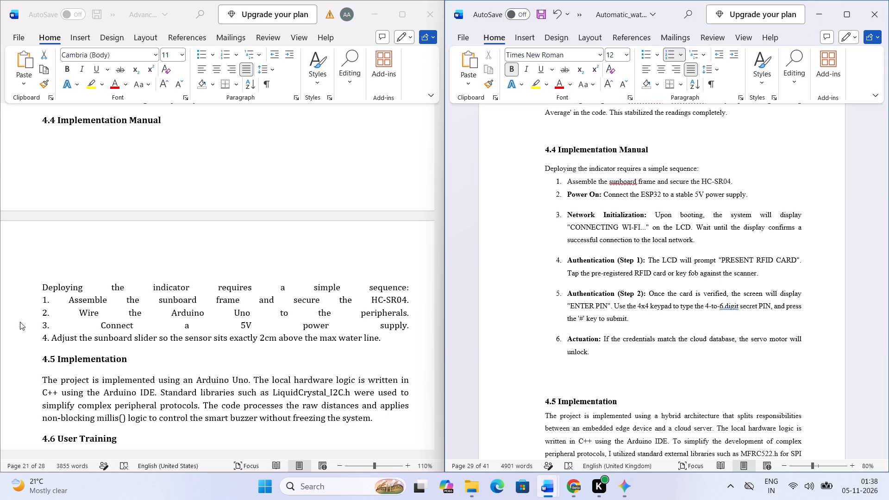
click(82, 311)
drag(78, 312, 387, 311)
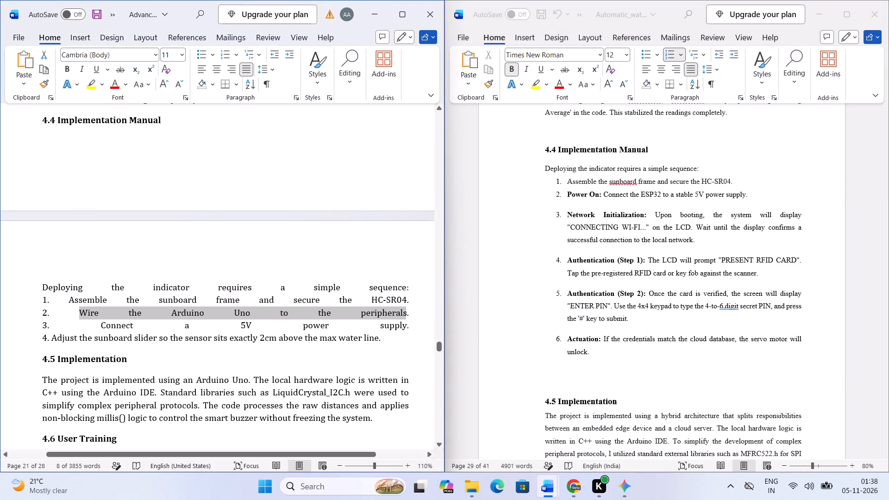
drag(387, 311, 409, 311)
right_click(403, 312)
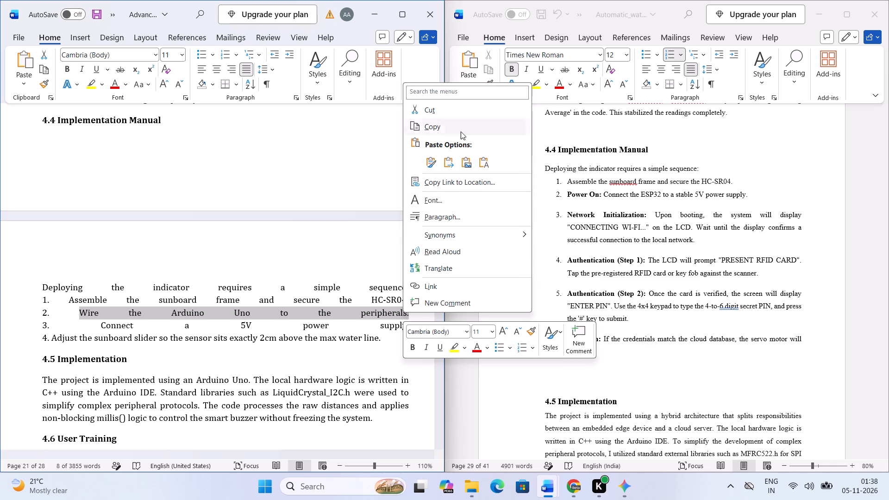
click(460, 125)
click(762, 186)
click(753, 181)
key(Return)
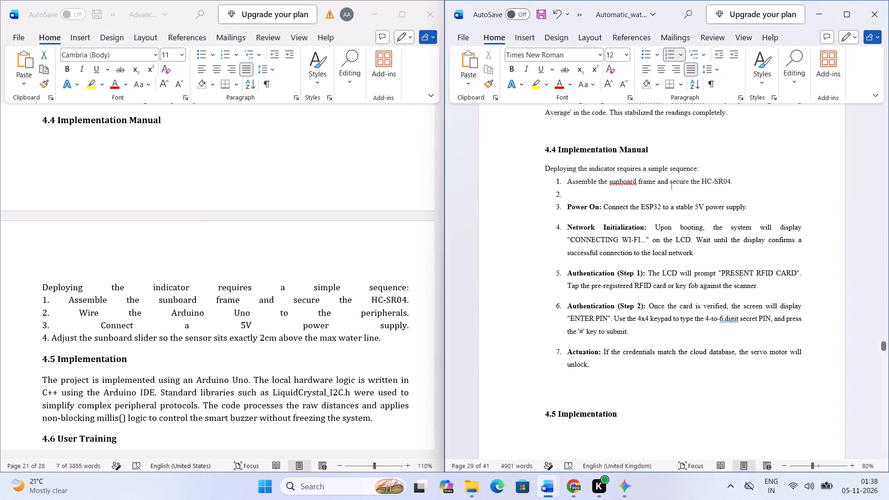
key(ctrl+v)
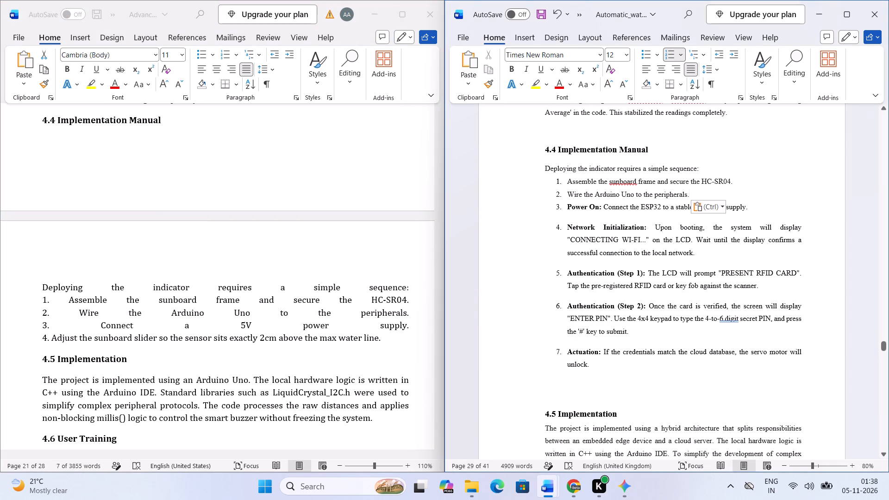
Add a third item to the 4.4 list with the source's instruction "Connect a 5V power supply.".
key(Return)
key(Return)
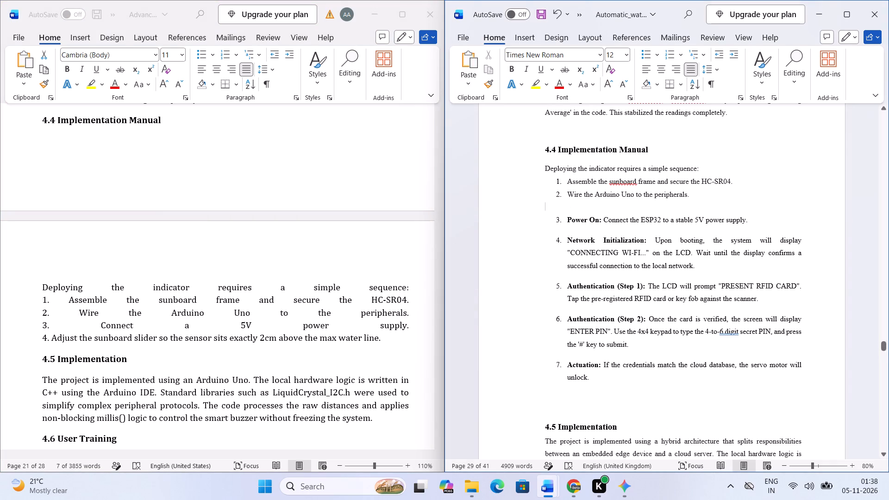
key(BackSpace)
key(Return)
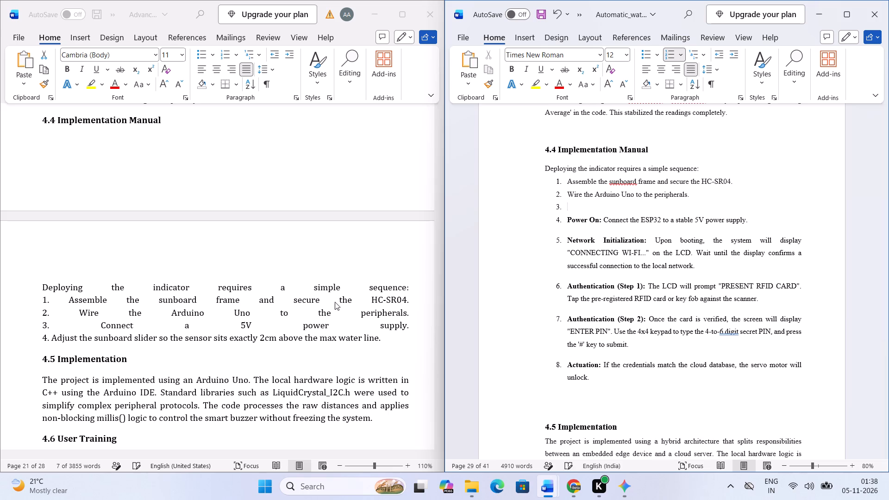
click(335, 302)
double_click(398, 322)
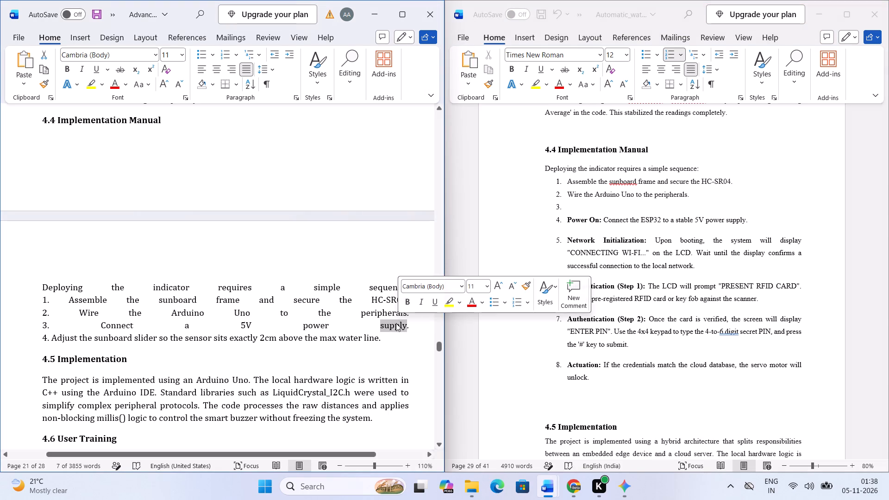
click(399, 325)
drag(412, 325, 56, 337)
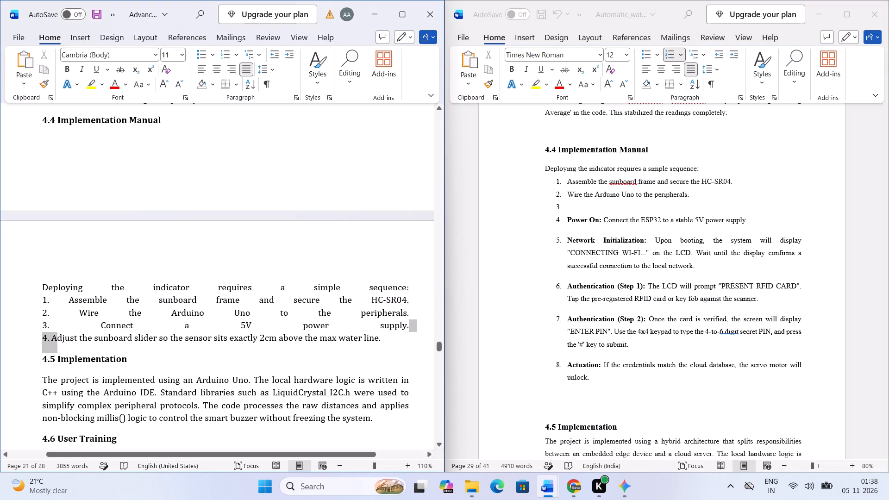
drag(56, 337, 102, 326)
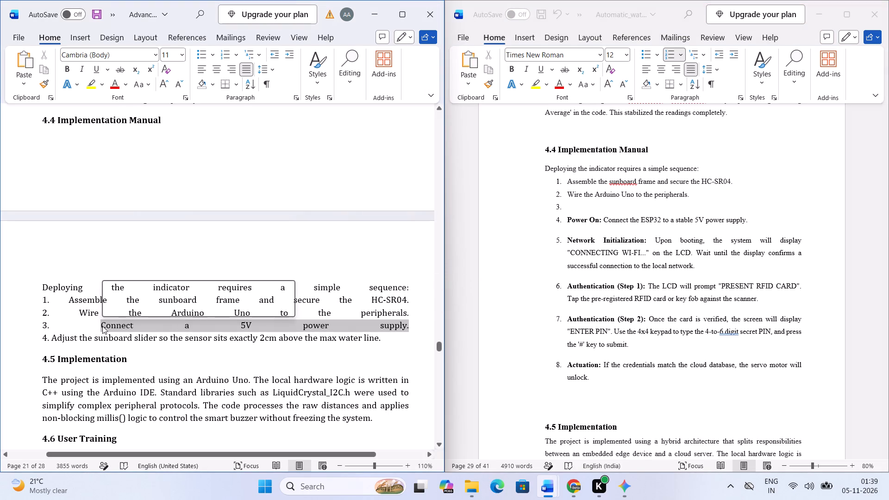
right_click(114, 325)
click(153, 139)
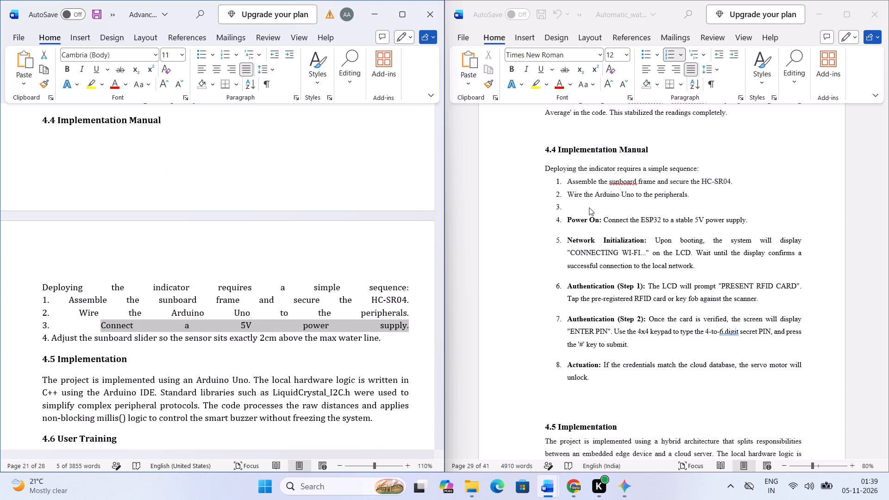
click(589, 206)
key(ctrl+v)
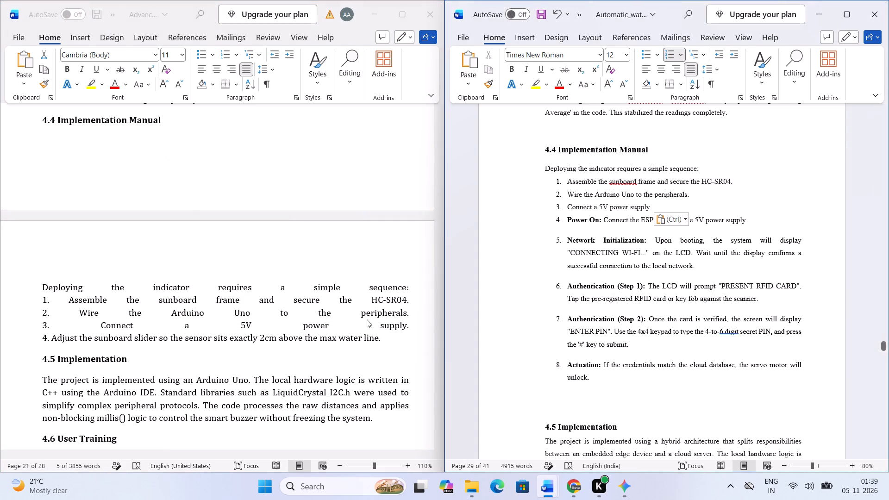
Add the source's instruction "Adjust the sunboard slider so the sensor sits exactly 2cm above the max water line." as the fourth 4.4 list item.
click(313, 331)
click(290, 346)
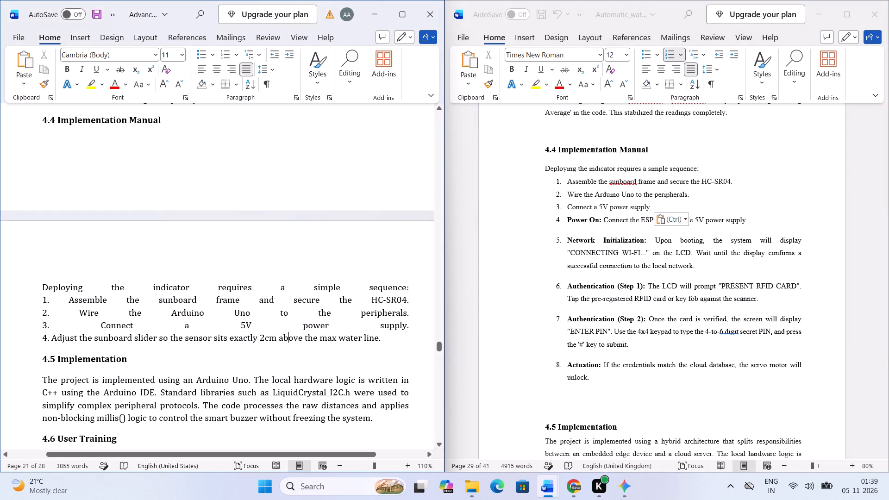
drag(383, 338, 64, 339)
right_click(68, 338)
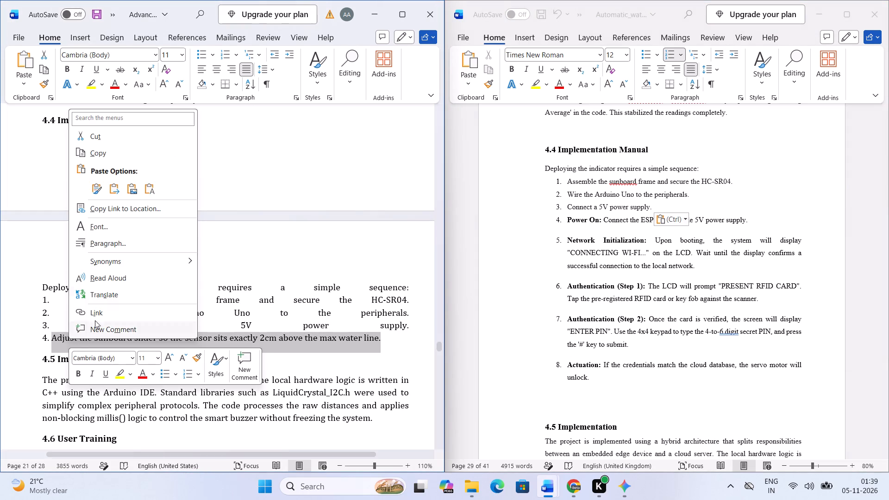
click(130, 155)
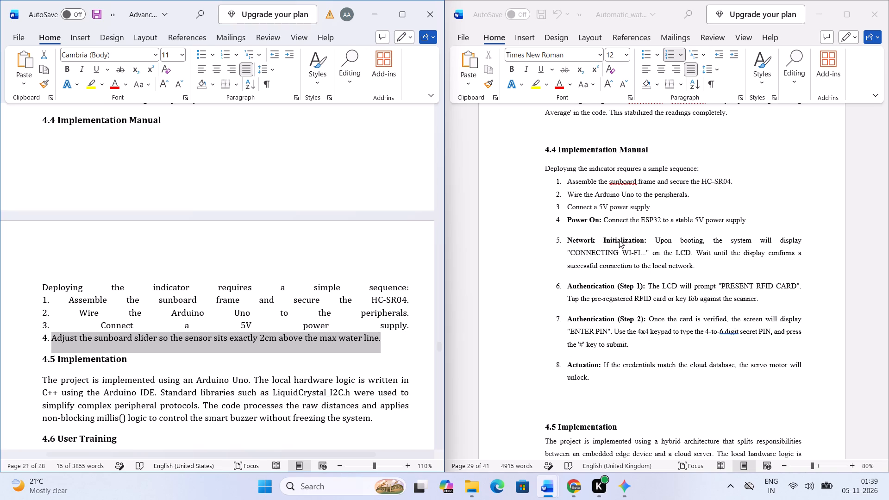
click(705, 211)
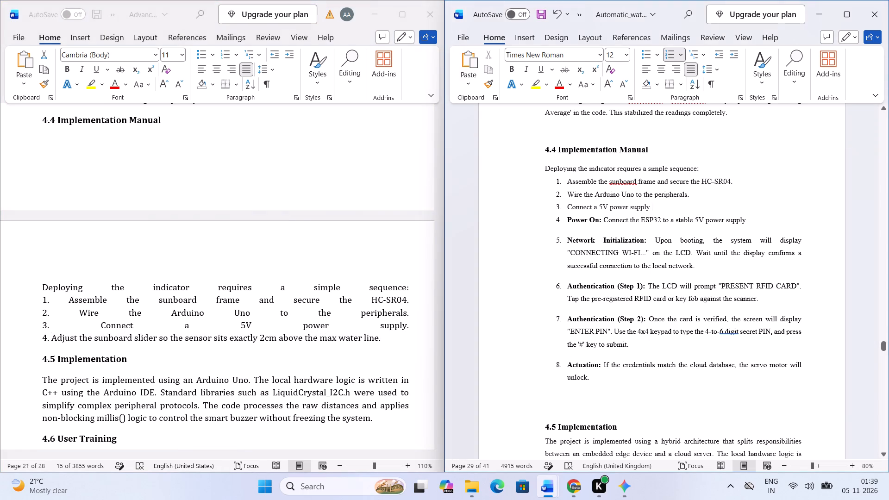
key(Return)
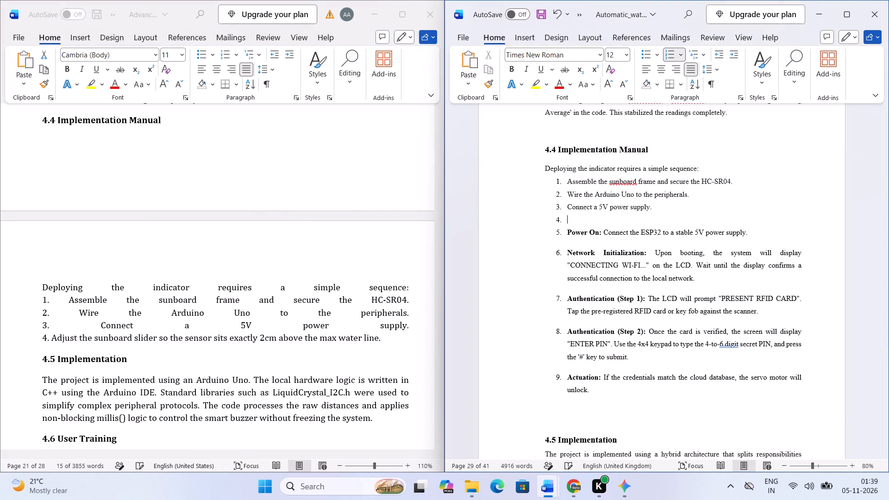
key(ctrl+v)
Delete the old locker items from Power On through Actuation, keeping the full stop that ends the fourth item.
click(714, 242)
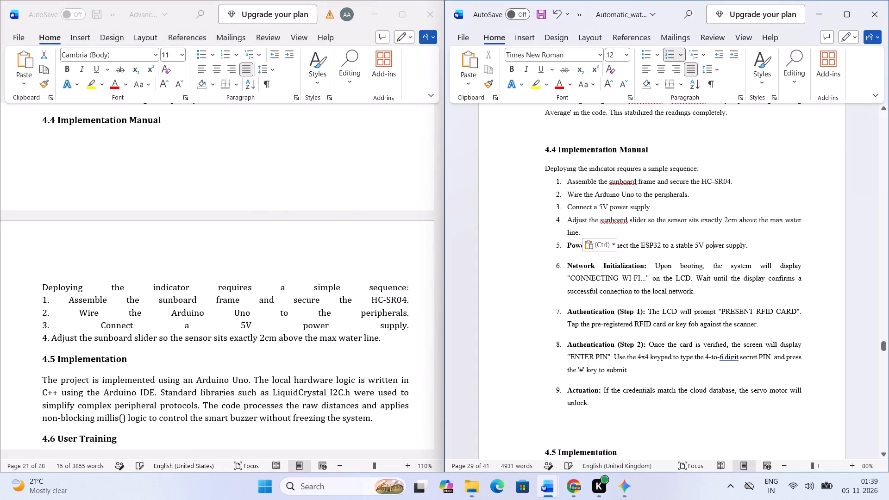
click(626, 402)
drag(623, 402, 570, 248)
key(BackSpace)
key(BackSpace)
key(BackSpace)
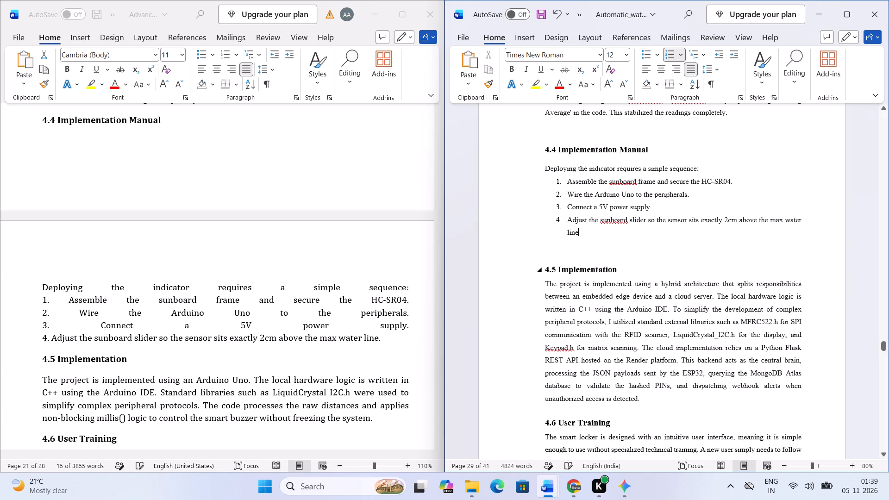
key(ctrl+z)
key(Right)
key(Down)
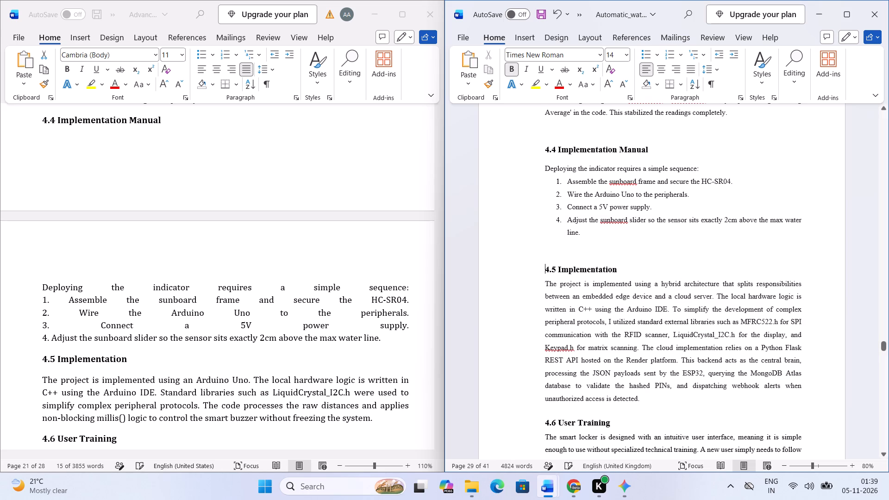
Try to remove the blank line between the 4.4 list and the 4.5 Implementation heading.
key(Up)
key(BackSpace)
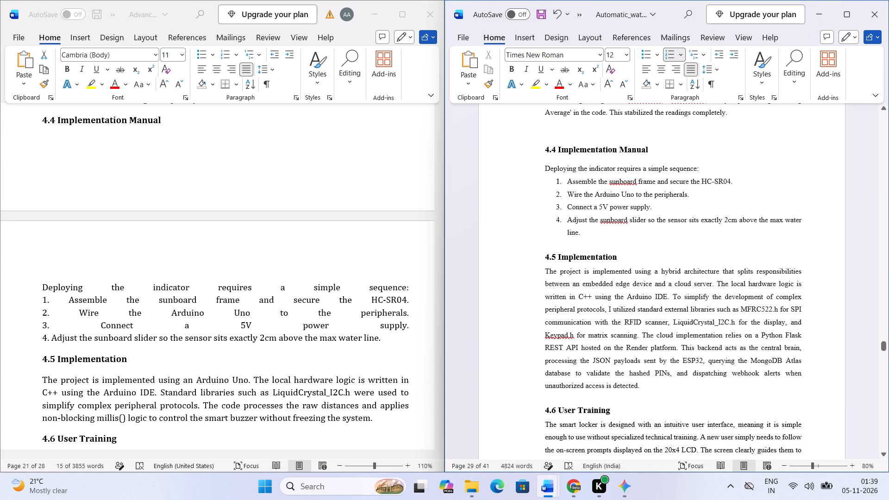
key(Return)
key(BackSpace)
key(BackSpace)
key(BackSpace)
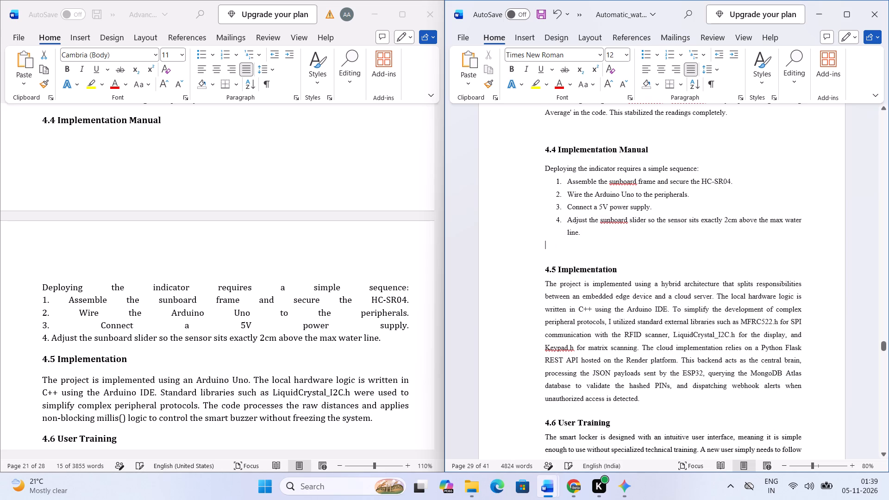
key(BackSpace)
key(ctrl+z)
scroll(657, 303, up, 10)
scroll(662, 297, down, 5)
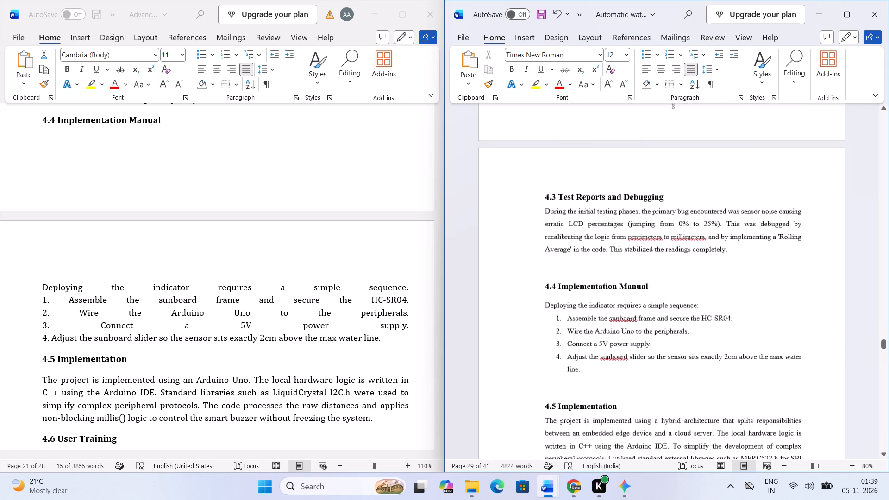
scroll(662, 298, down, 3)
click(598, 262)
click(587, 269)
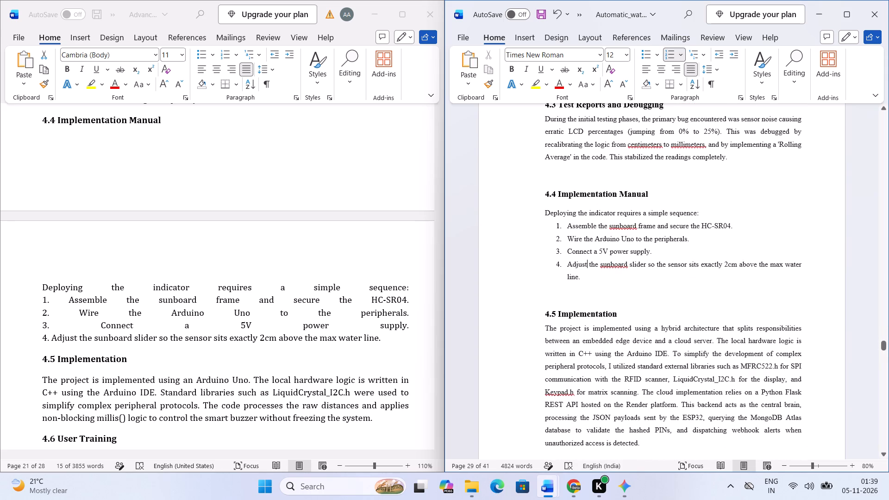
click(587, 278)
Replace the 4.5 Implementation paragraph about the hybrid architecture with the source's 4.5 paragraph about the Arduino Uno.
scroll(607, 278, down, 3)
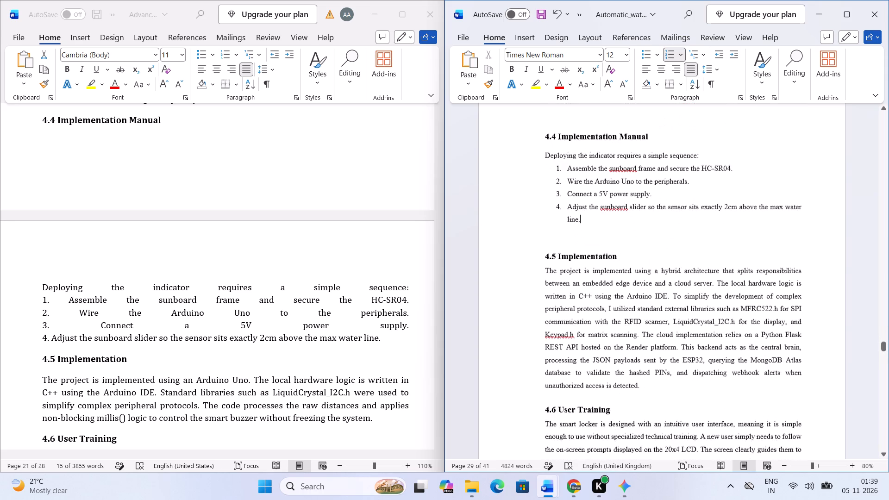
scroll(608, 280, down, 1)
scroll(152, 402, down, 4)
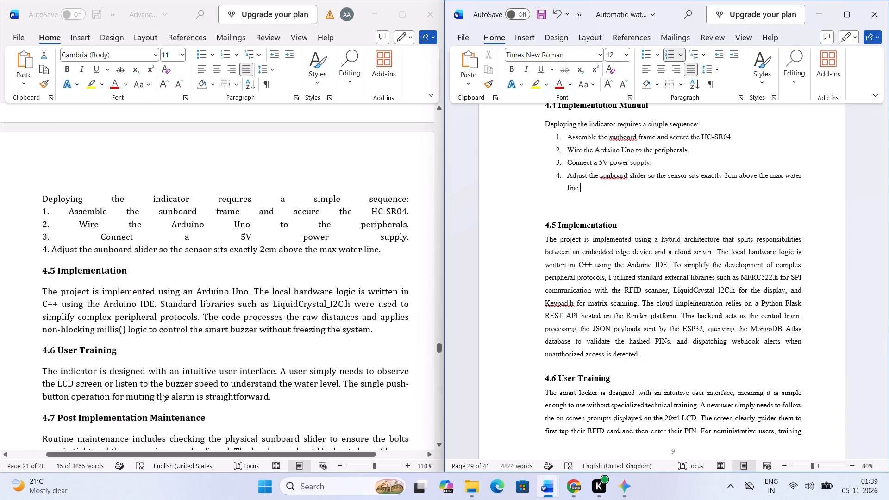
scroll(162, 394, down, 2)
scroll(650, 328, down, 9)
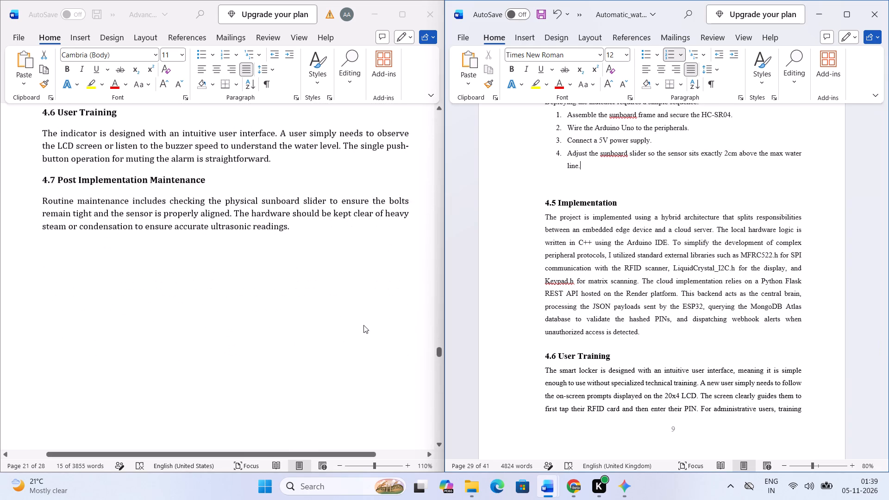
scroll(363, 325, down, 9)
scroll(368, 317, up, 14)
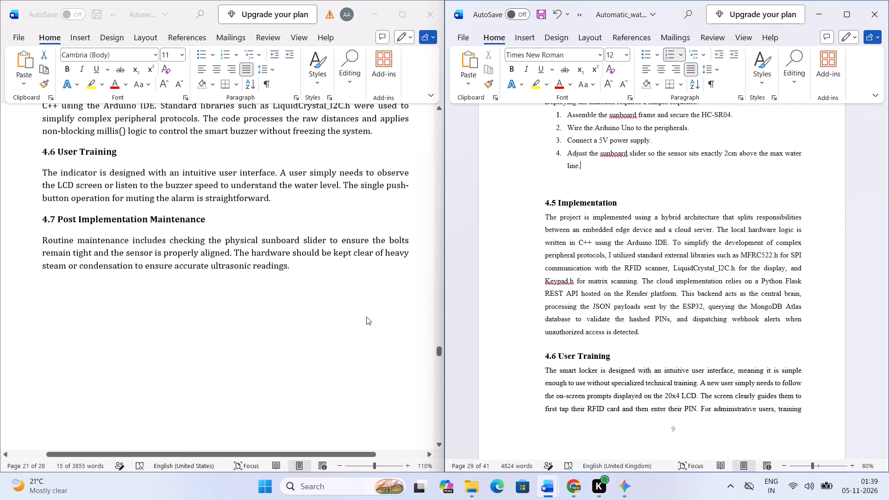
scroll(293, 262, up, 4)
click(381, 260)
drag(377, 270, 362, 263)
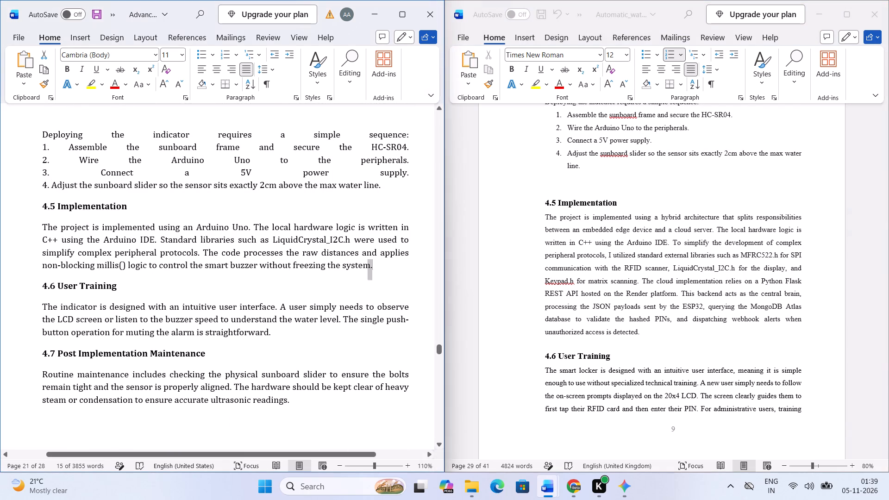
drag(362, 263, 41, 228)
right_click(73, 231)
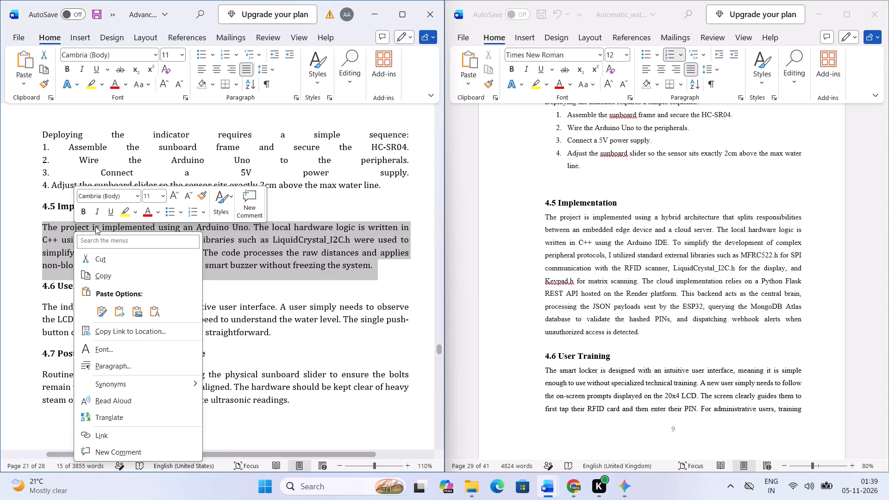
click(135, 270)
click(758, 300)
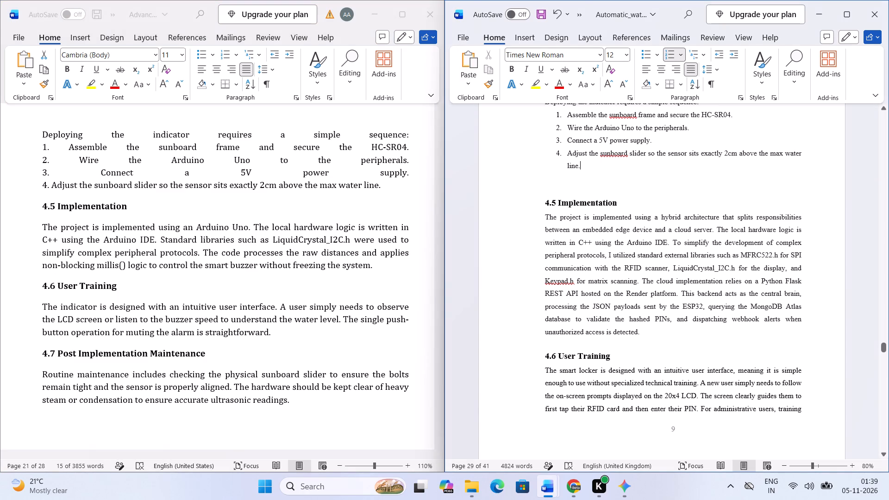
drag(645, 329, 547, 216)
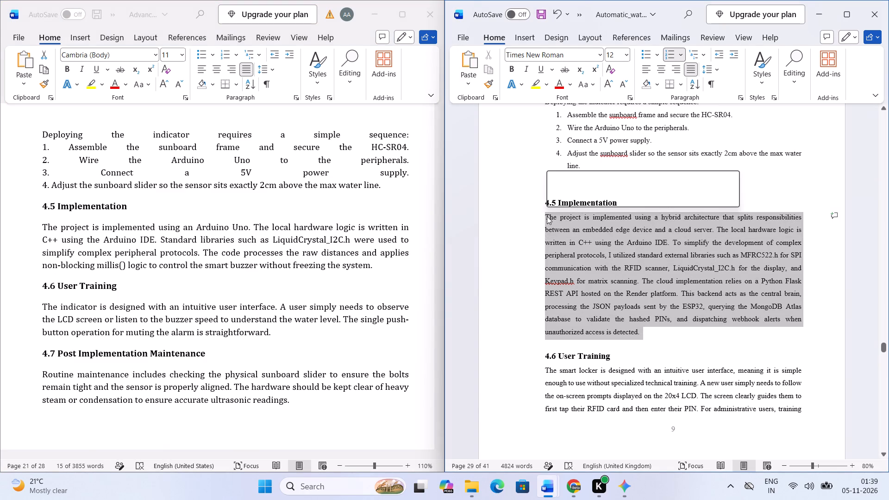
key(ctrl+v)
Add a blank line between the 4.5 Implementation paragraph and the 4.6 User Training heading.
click(728, 268)
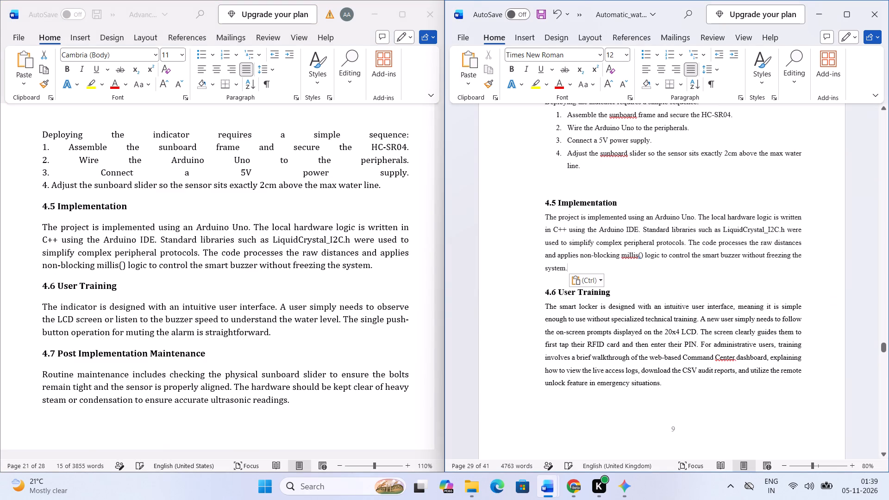
key(Return)
Copy the 4.6 User Training paragraph about the indicator's intuitive user interface from the source document.
scroll(609, 322, down, 9)
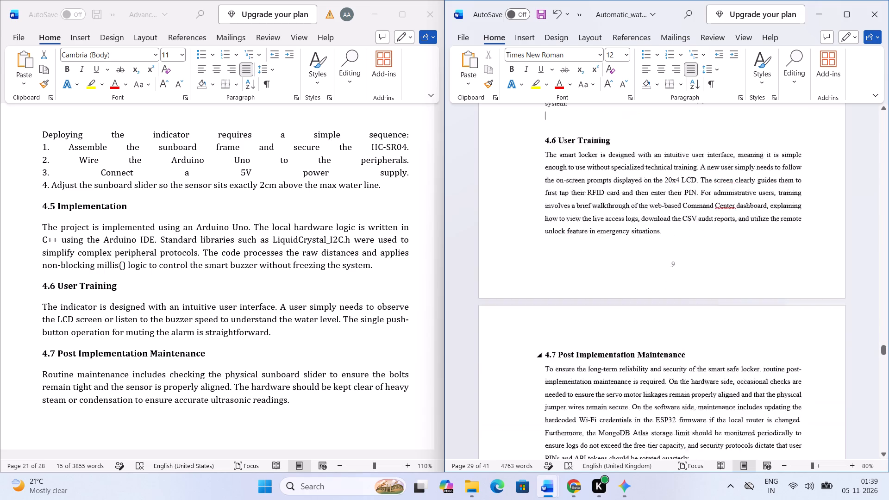
scroll(609, 323, down, 5)
scroll(609, 323, up, 4)
click(250, 325)
click(273, 331)
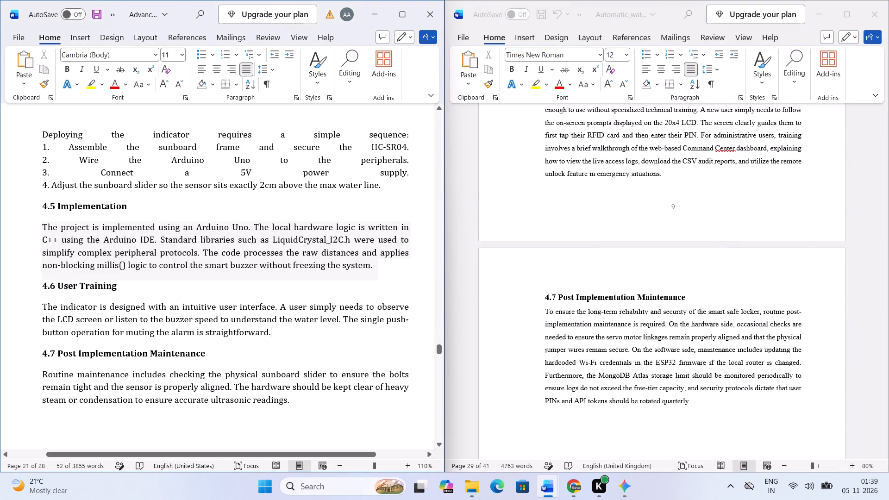
drag(274, 332, 32, 306)
right_click(69, 325)
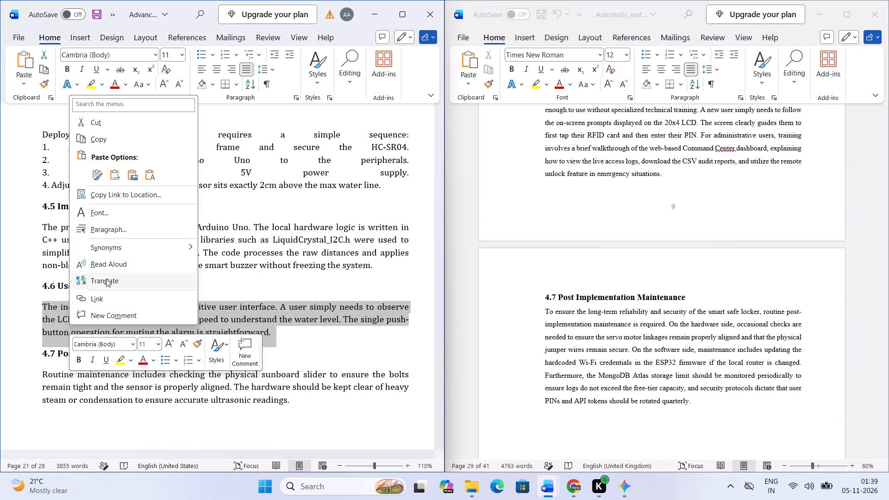
click(108, 144)
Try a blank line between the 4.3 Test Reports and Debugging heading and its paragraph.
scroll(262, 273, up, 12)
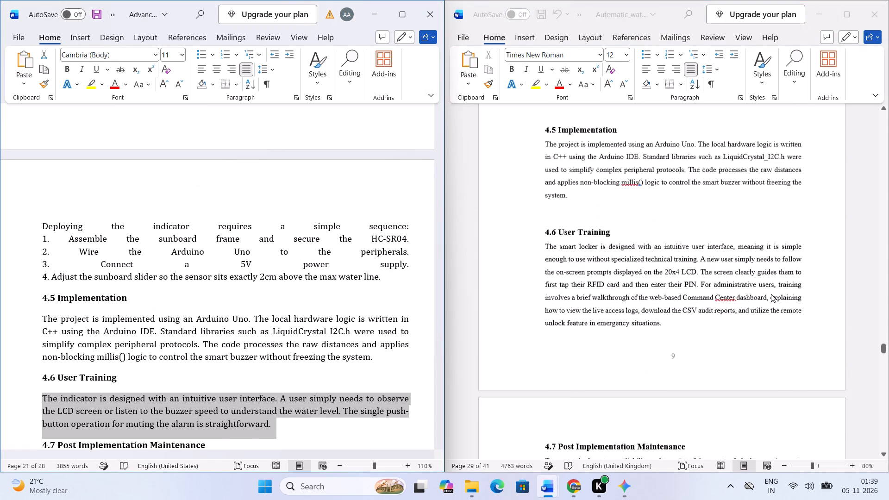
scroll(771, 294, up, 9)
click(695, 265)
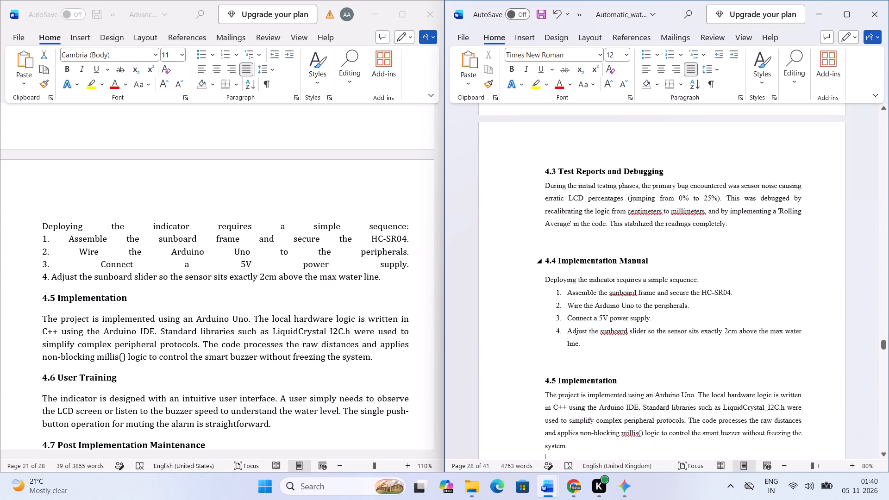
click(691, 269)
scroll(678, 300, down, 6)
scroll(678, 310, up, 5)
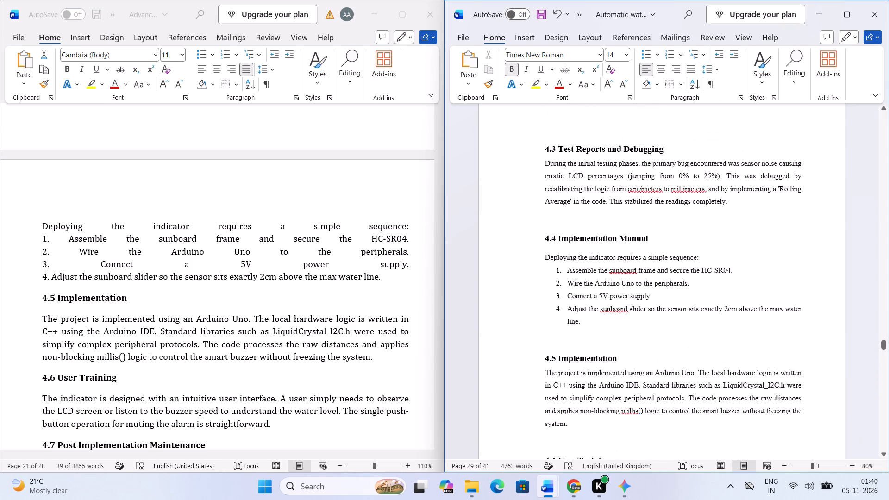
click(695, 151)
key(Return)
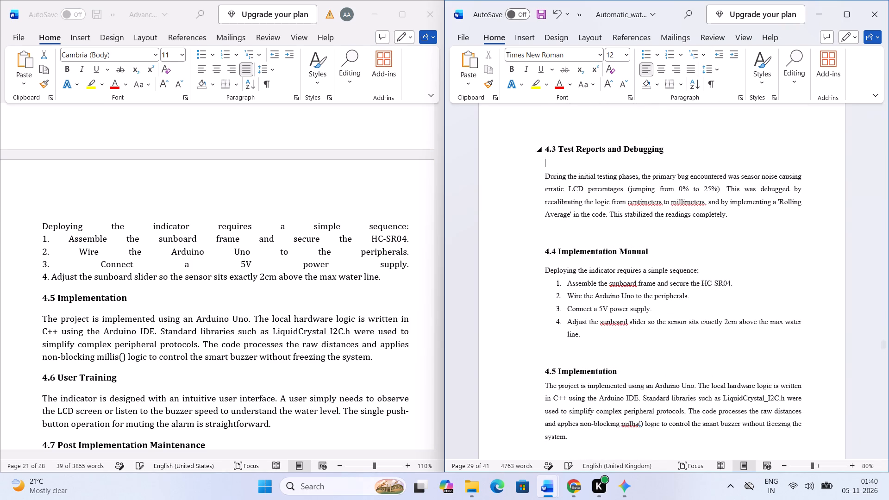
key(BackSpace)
Replace the smart locker paragraph under 4.6 User Training with the copied indicator paragraph.
scroll(670, 238, down, 8)
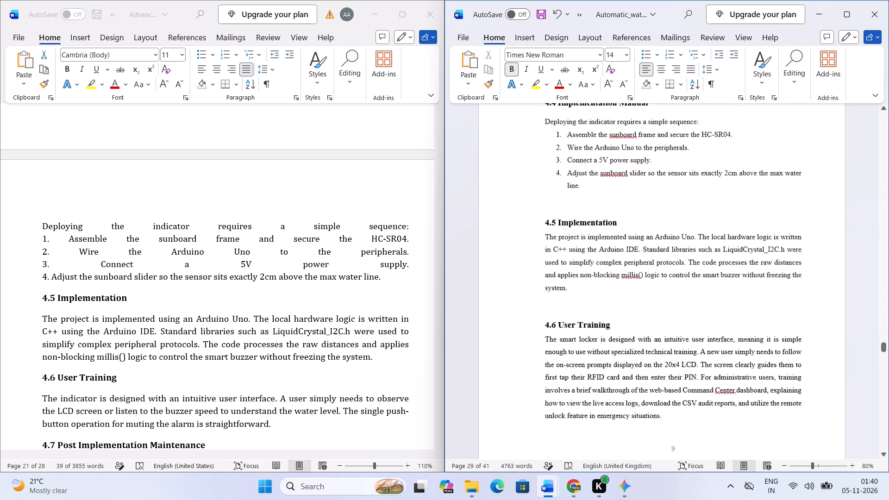
click(676, 373)
drag(676, 373, 556, 304)
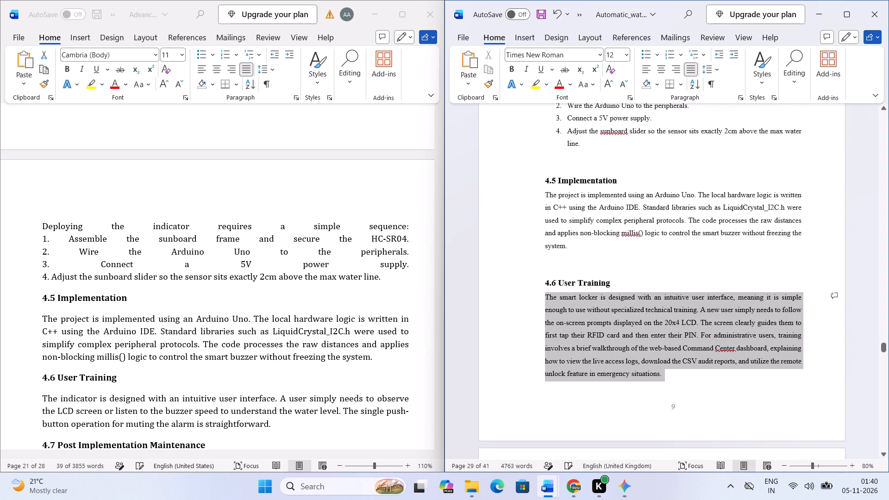
drag(556, 304, 555, 303)
key(ctrl+v)
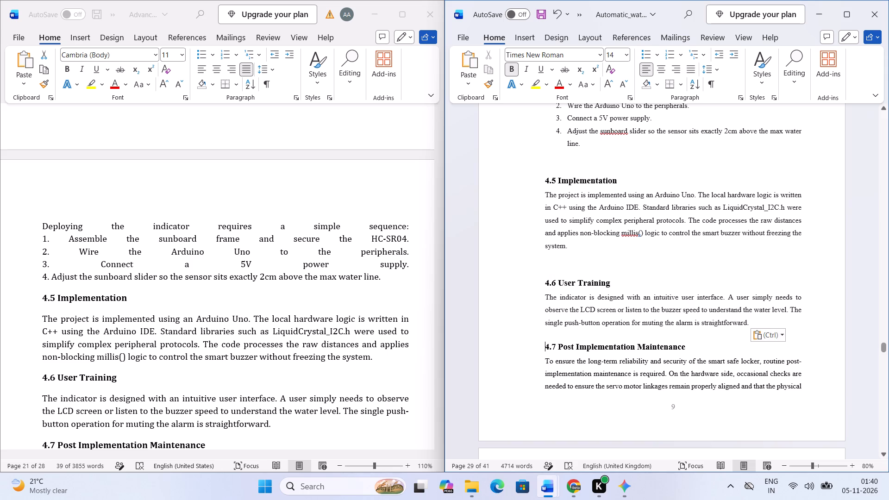
Add two blank lines after the 4.6 User Training paragraph, ahead of the 4.7 heading.
click(758, 327)
key(Return)
key(Return)
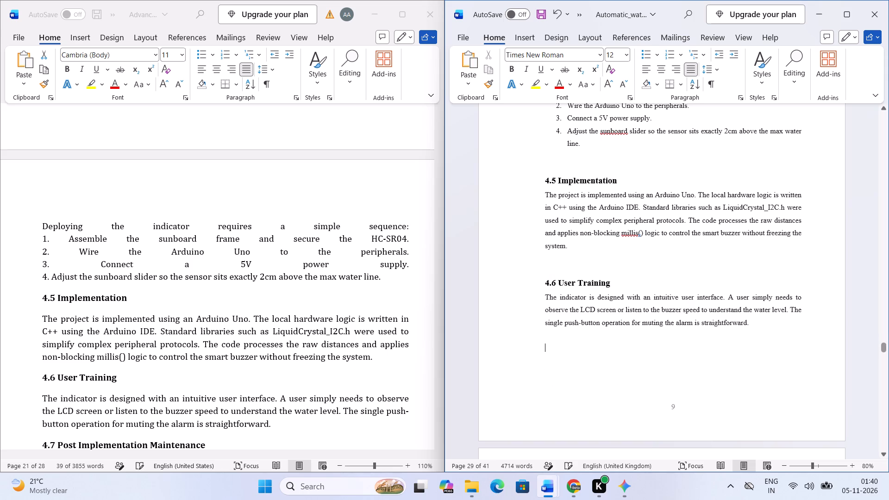
Add one more blank line between the 4.3 paragraph and the 4.4 Implementation Manual heading.
scroll(679, 372, down, 3)
scroll(679, 372, up, 5)
click(609, 304)
scroll(613, 315, up, 5)
click(588, 199)
key(Return)
scroll(585, 251, up, 4)
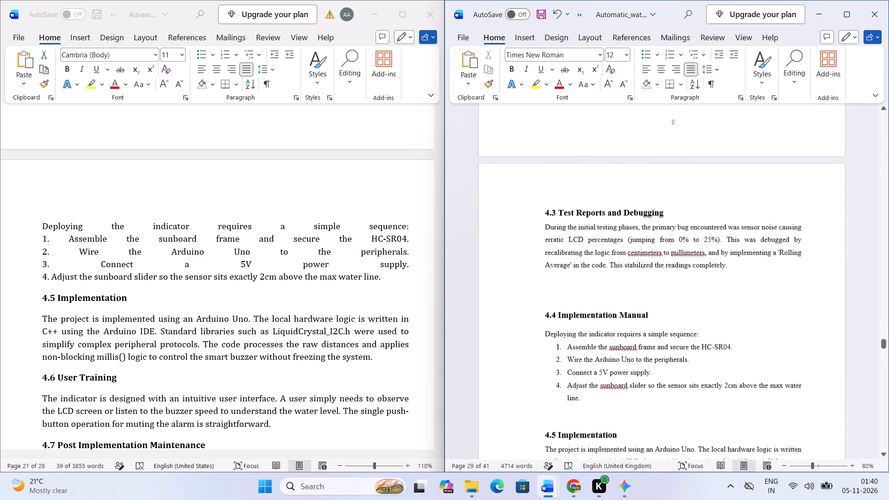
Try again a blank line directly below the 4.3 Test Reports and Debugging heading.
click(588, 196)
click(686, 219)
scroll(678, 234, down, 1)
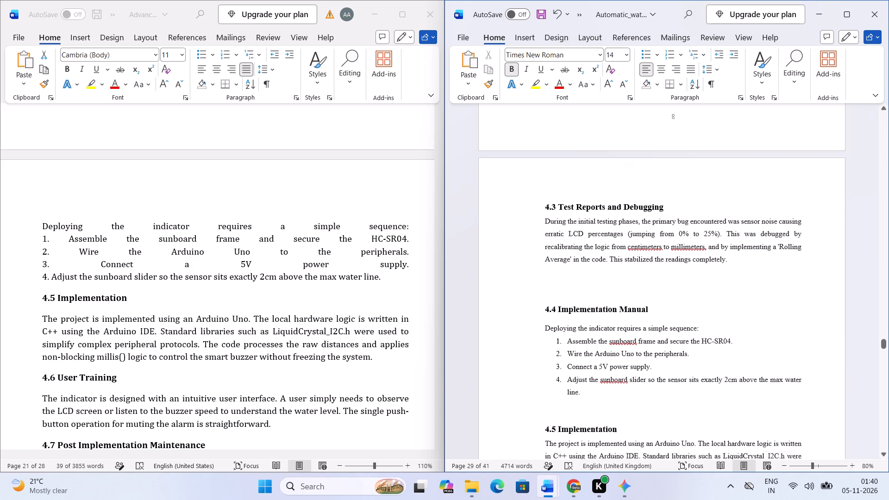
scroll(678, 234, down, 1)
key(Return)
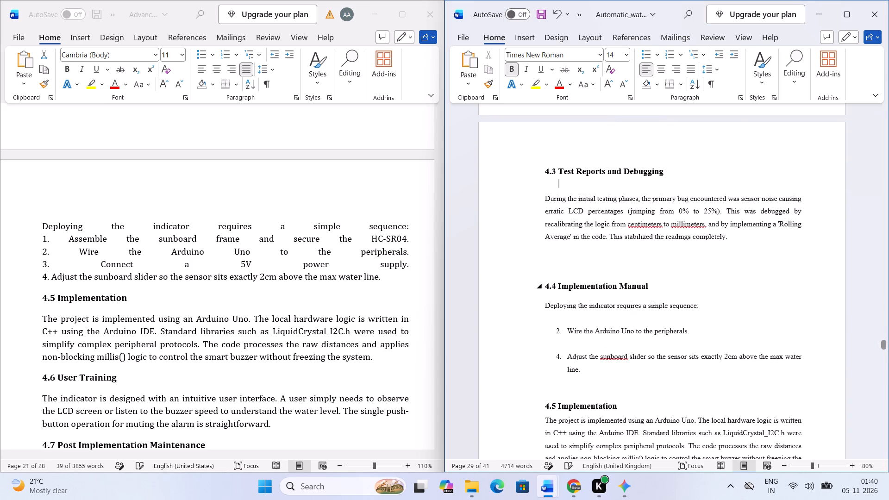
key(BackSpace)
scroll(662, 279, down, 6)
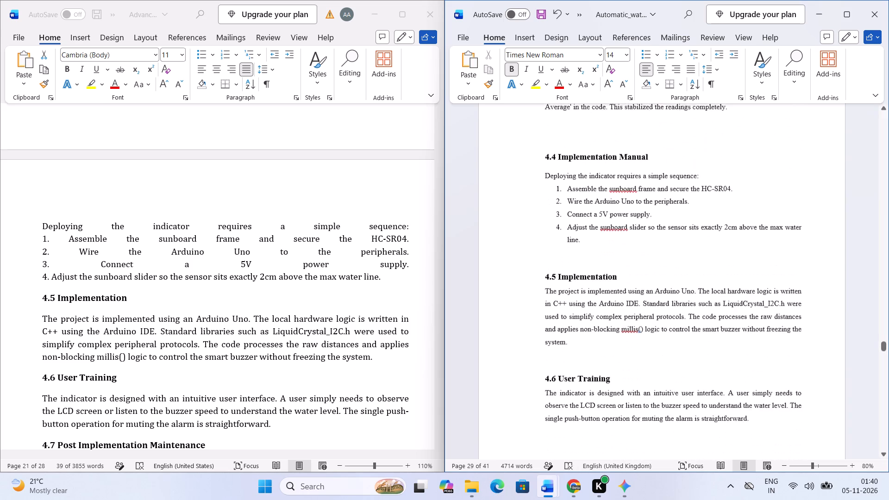
Set the paragraph spacing after the 4.3 Test Reports and Debugging heading to 6 pt.
scroll(662, 279, up, 5)
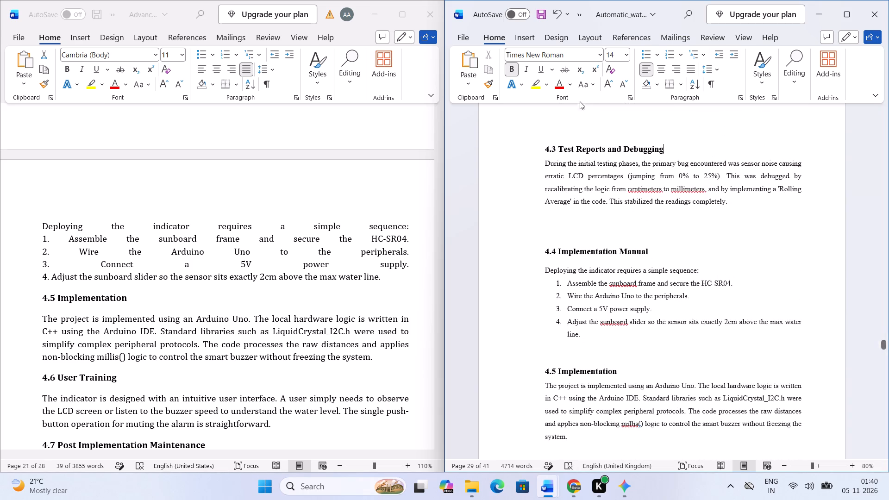
click(698, 75)
click(703, 73)
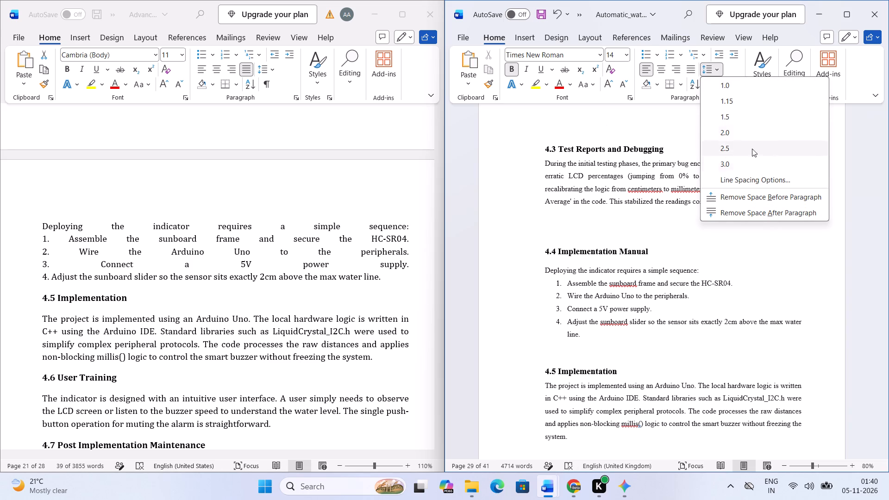
click(763, 180)
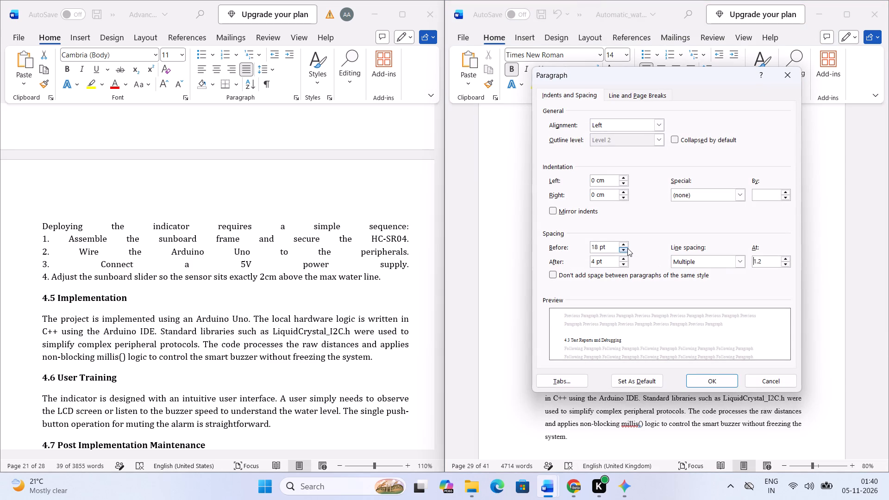
click(626, 259)
click(727, 381)
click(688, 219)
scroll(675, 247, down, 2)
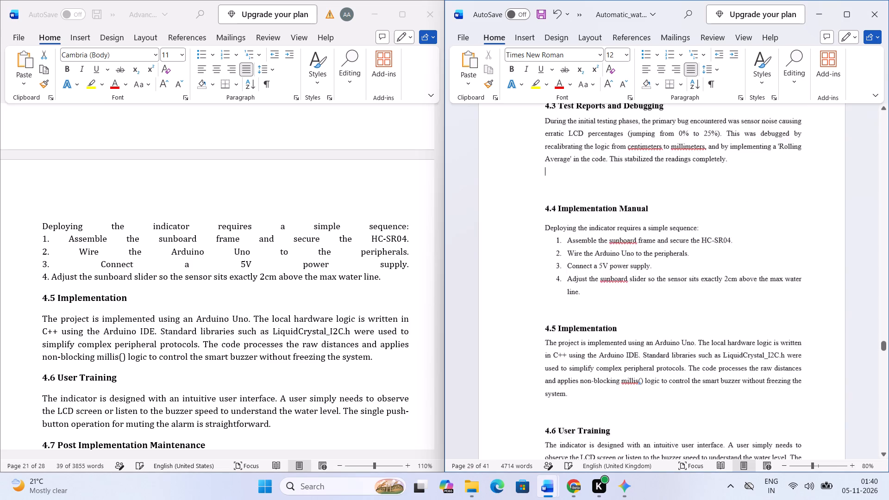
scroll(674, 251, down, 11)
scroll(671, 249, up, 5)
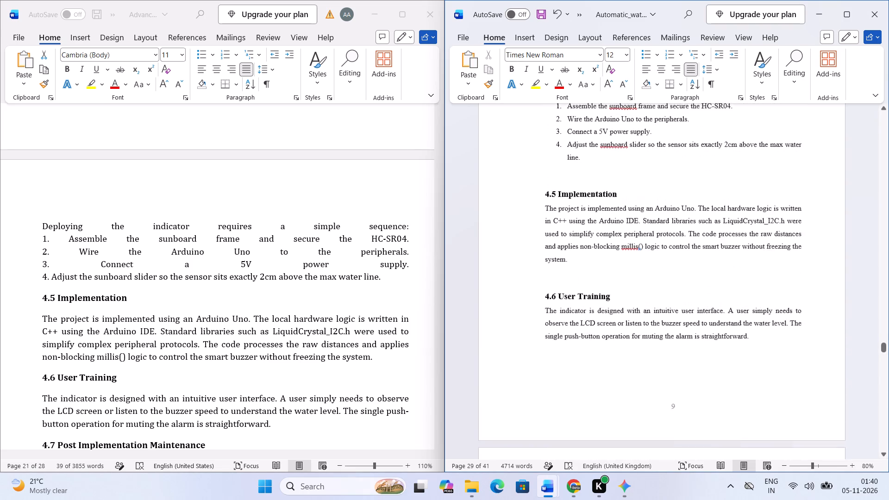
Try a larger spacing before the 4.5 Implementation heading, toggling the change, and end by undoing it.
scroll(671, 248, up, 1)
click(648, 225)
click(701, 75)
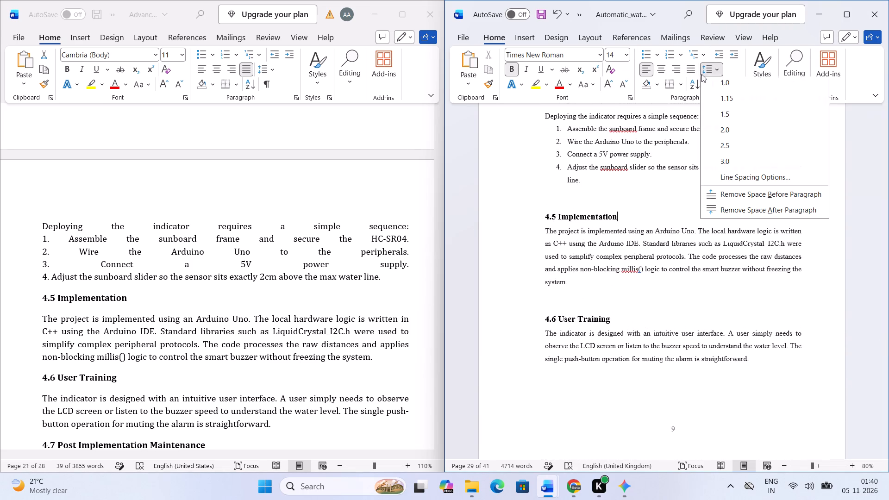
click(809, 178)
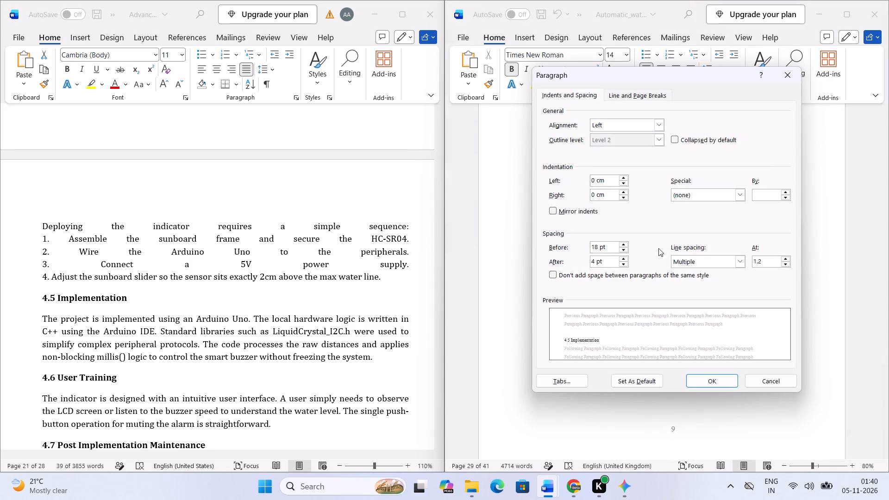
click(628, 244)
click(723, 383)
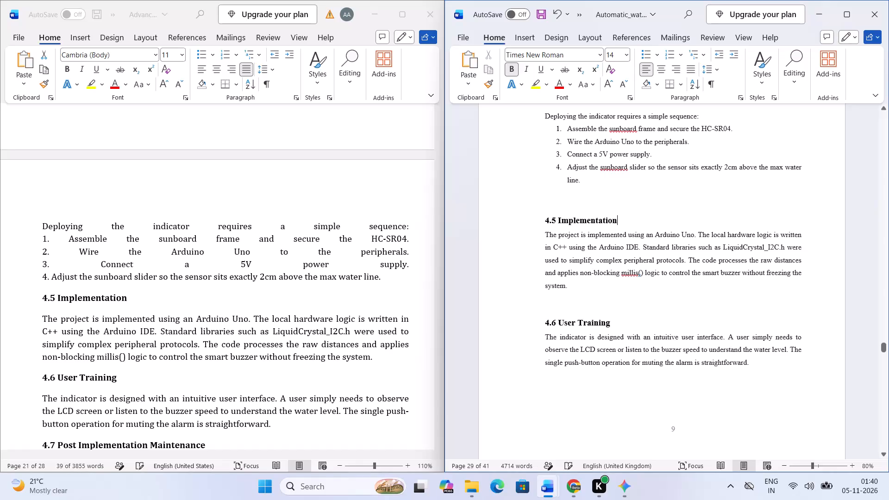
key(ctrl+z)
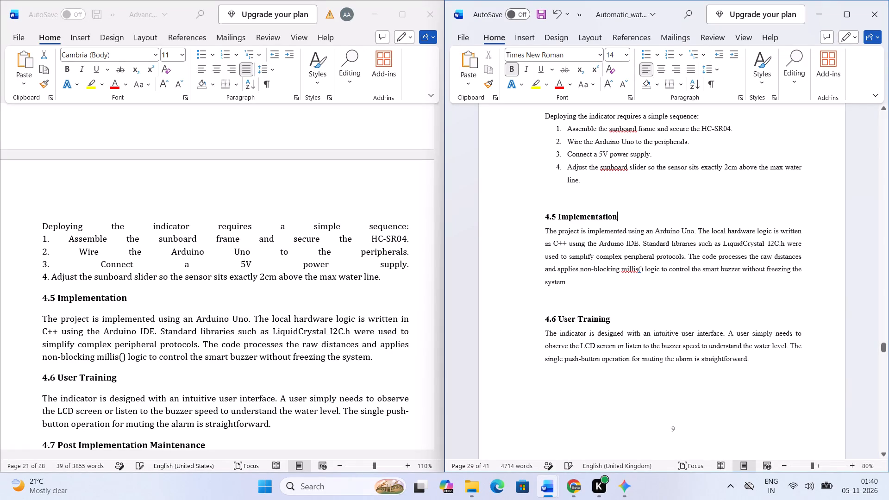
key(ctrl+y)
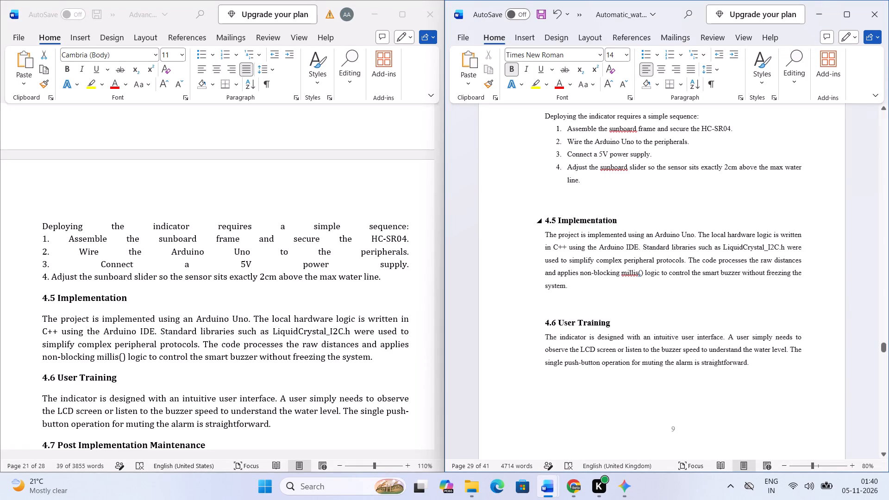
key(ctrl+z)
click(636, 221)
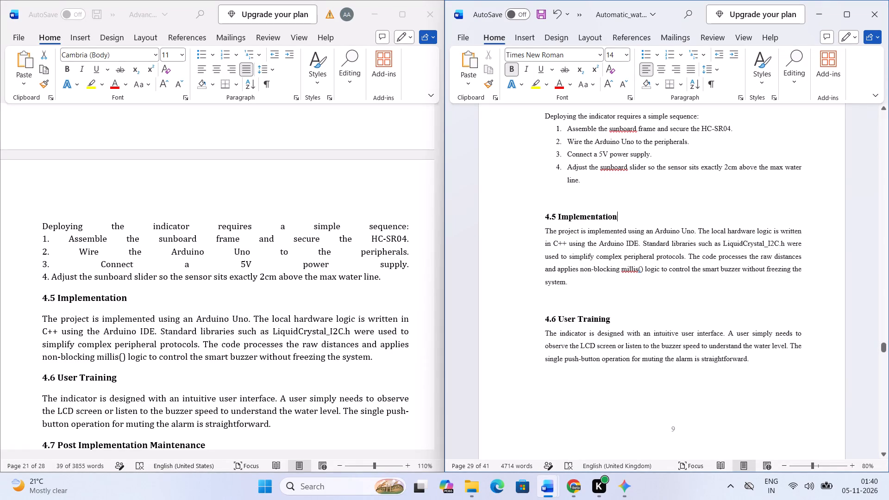
Add space before the body paragraph under the 4.5 Implementation heading.
click(622, 229)
click(701, 67)
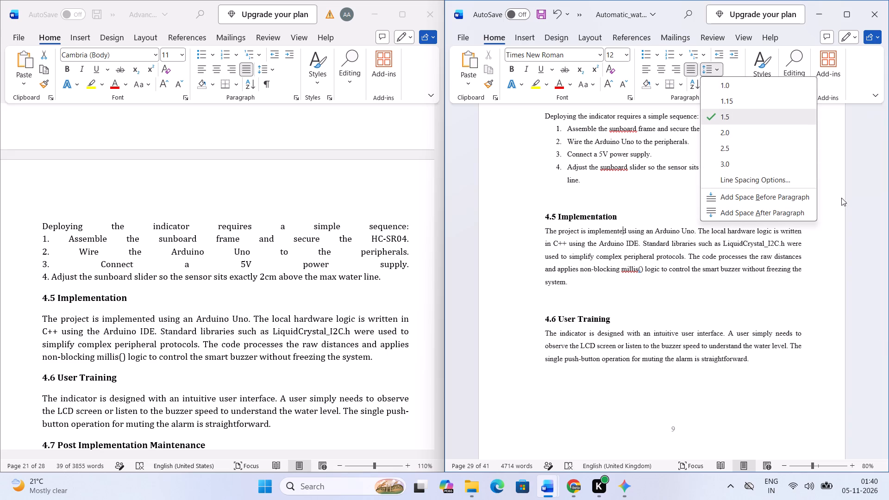
click(807, 202)
scroll(645, 233, down, 1)
scroll(644, 233, up, 2)
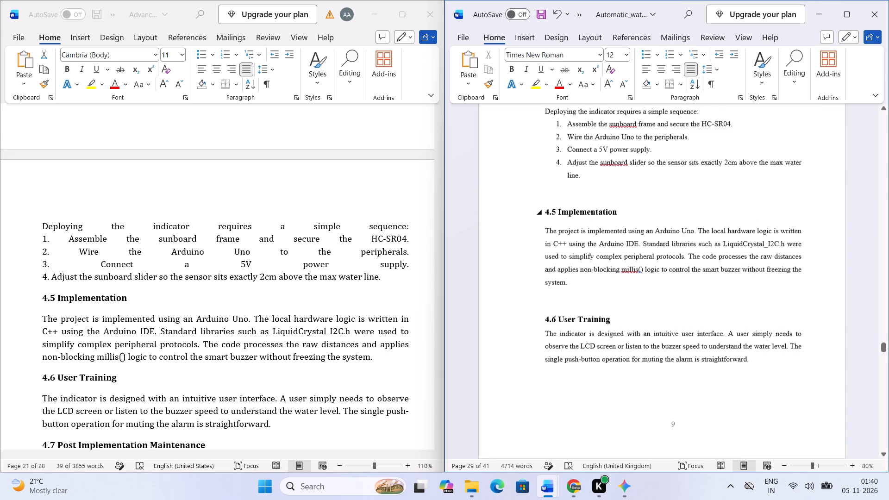
Add space before the body paragraph under the 4.6 User Training heading.
scroll(636, 241, up, 2)
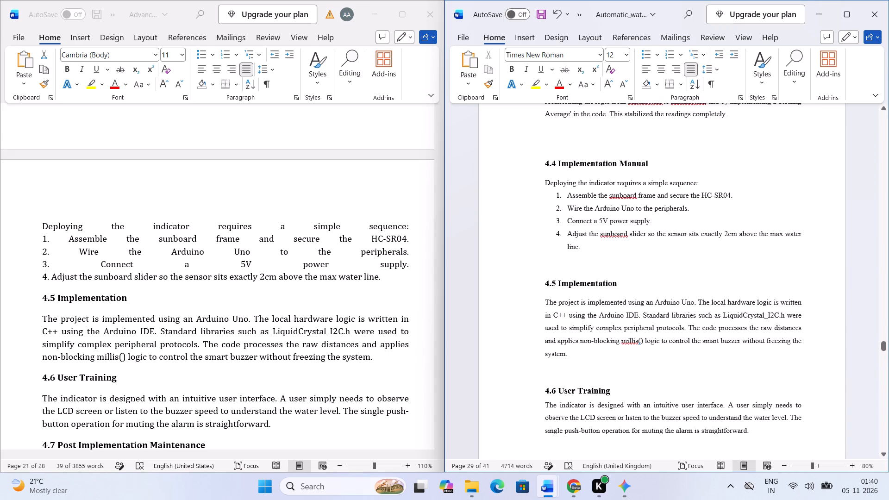
click(641, 404)
click(701, 70)
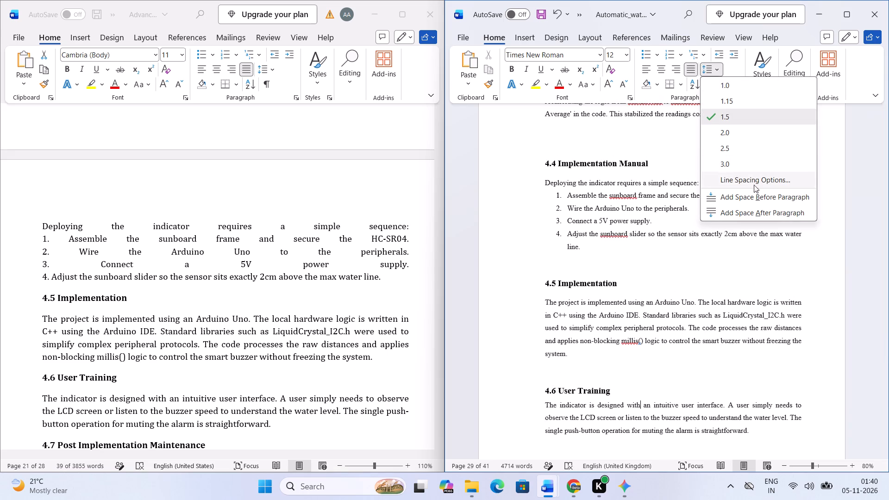
click(754, 196)
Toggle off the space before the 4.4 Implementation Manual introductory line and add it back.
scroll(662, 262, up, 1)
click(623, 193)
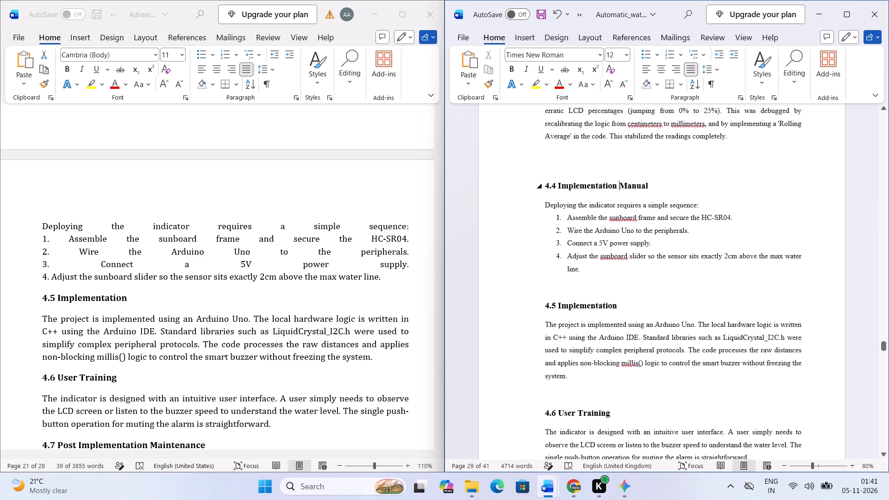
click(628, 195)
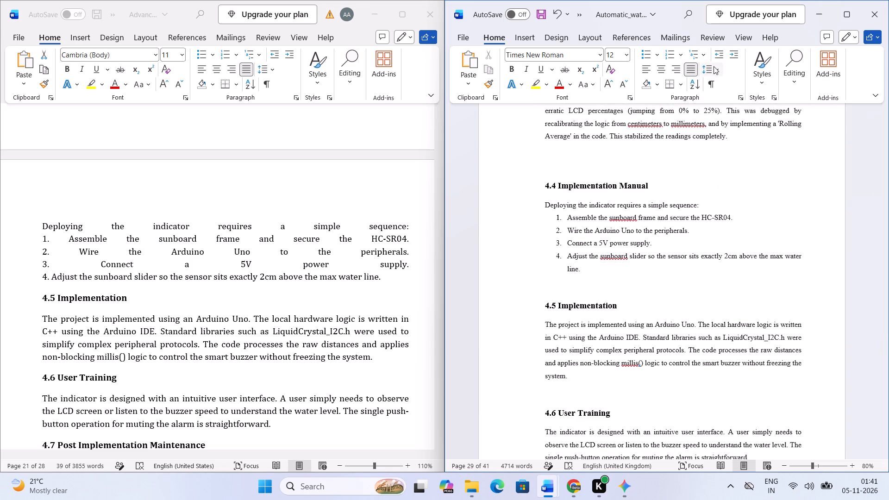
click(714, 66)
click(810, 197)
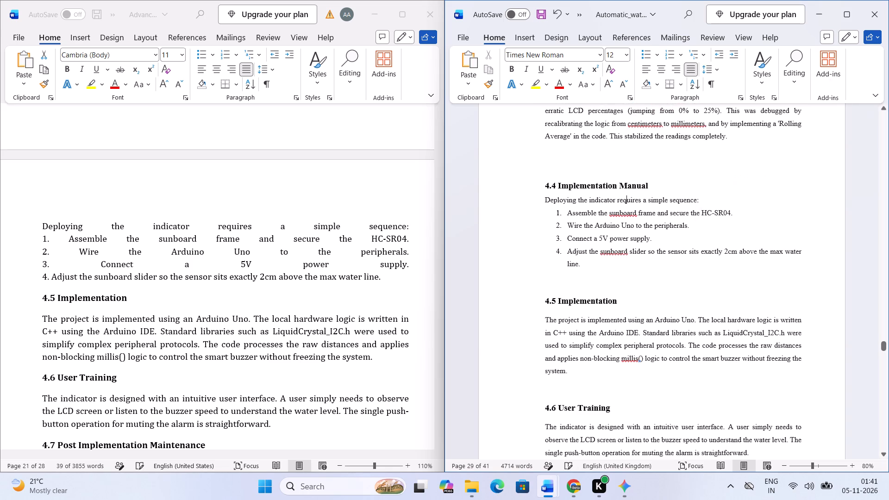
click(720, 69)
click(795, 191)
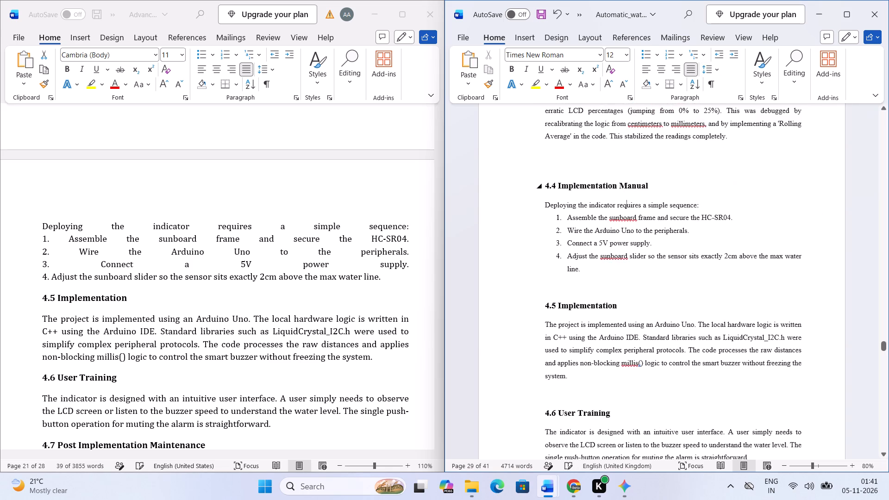
Add space before the body paragraph under the 4.3 Test Reports and Debugging heading.
scroll(615, 234, up, 2)
click(636, 161)
click(632, 146)
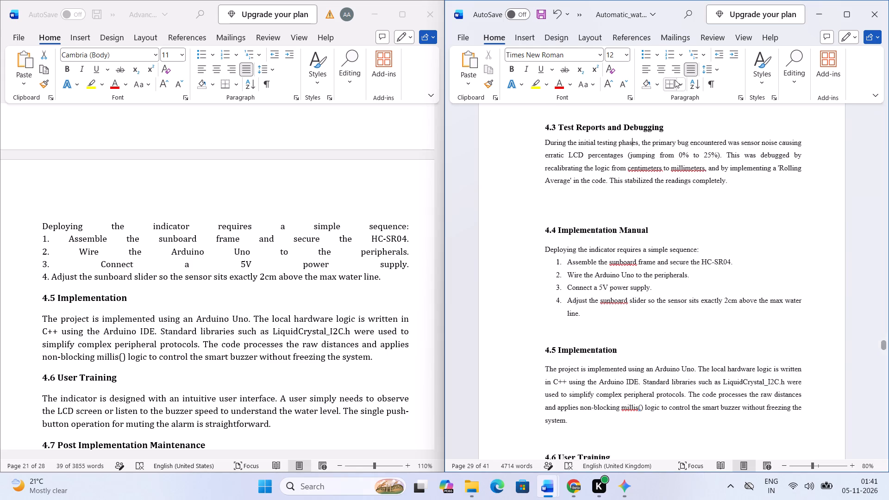
click(710, 67)
click(794, 199)
scroll(670, 247, up, 4)
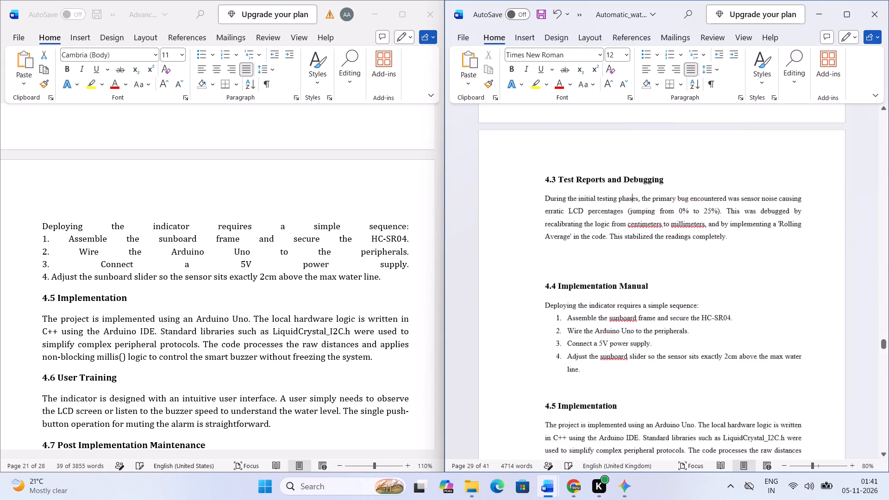
scroll(670, 247, up, 1)
Replace the smart safe locker paragraph under 4.7 Post Implementation Maintenance with the routine maintenance paragraph copied from the source report's section 4.7.
click(643, 220)
scroll(641, 221, down, 14)
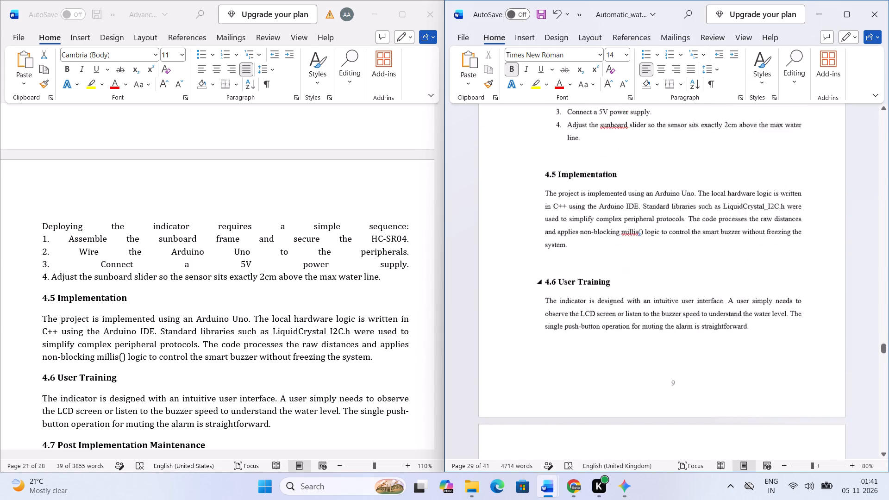
scroll(643, 231, down, 10)
scroll(643, 231, up, 2)
click(641, 237)
scroll(134, 341, down, 2)
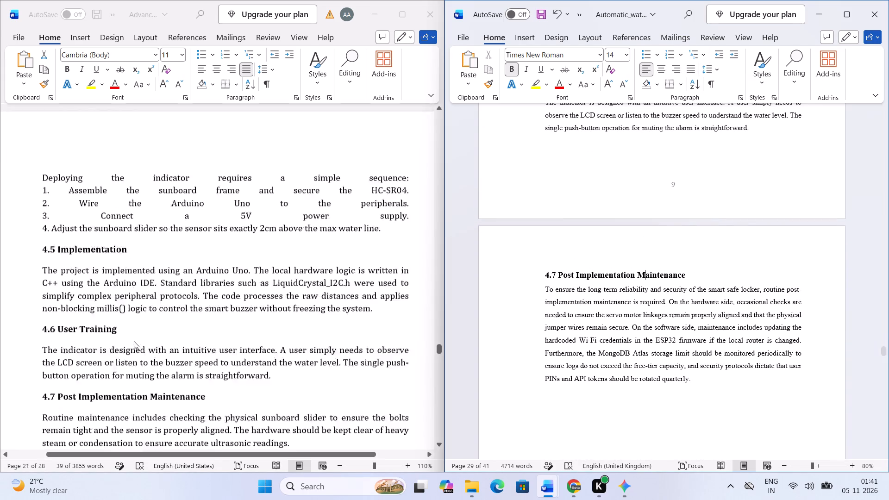
scroll(134, 341, down, 5)
click(299, 282)
drag(305, 279, 85, 250)
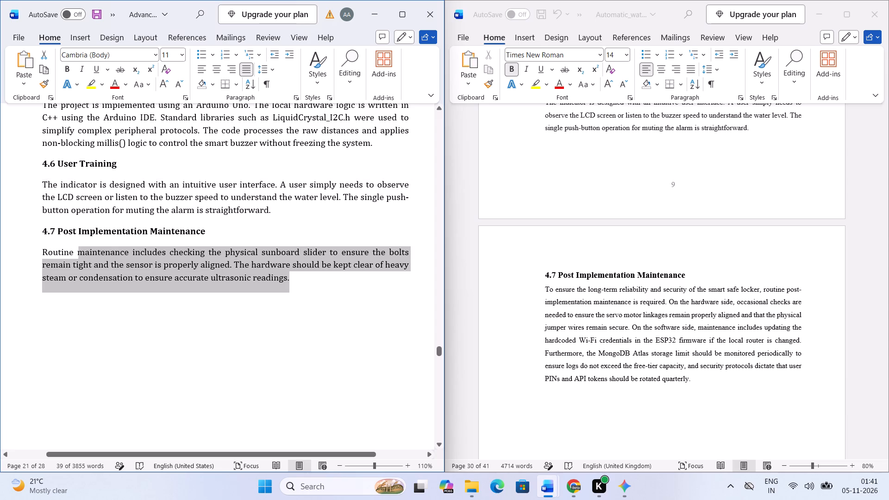
drag(85, 250, 50, 250)
right_click(93, 253)
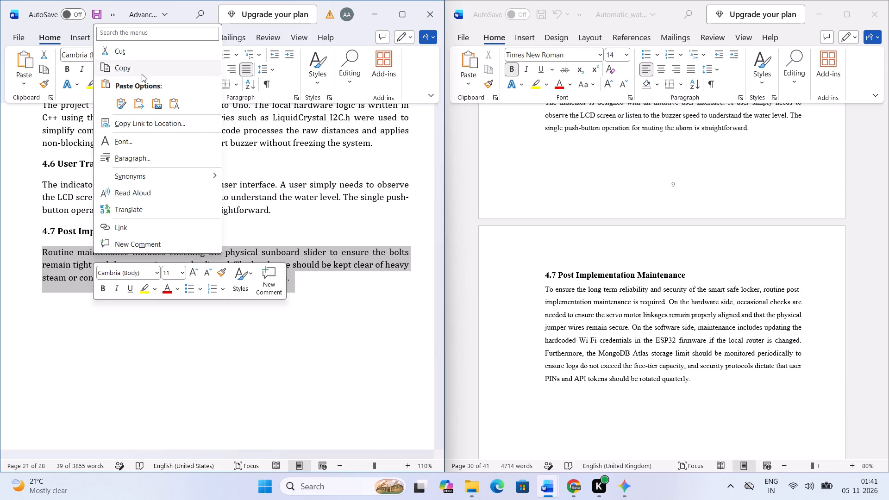
click(137, 66)
click(649, 341)
drag(701, 379, 578, 329)
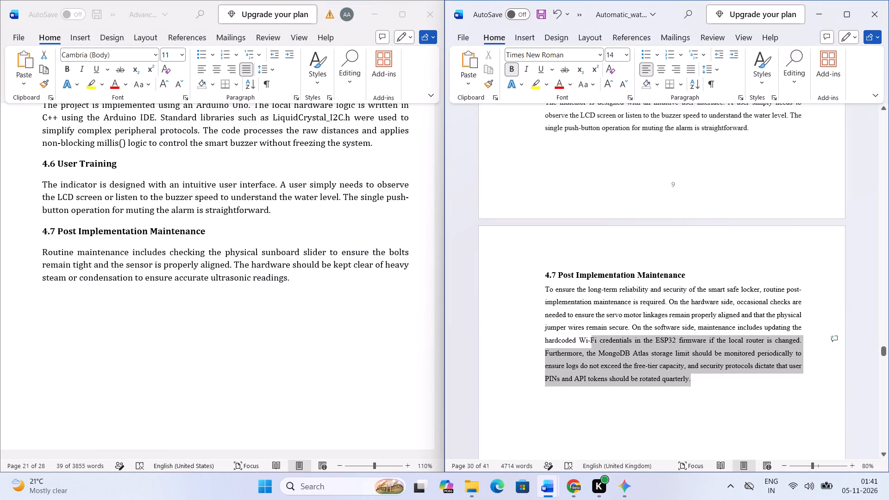
drag(578, 329, 543, 294)
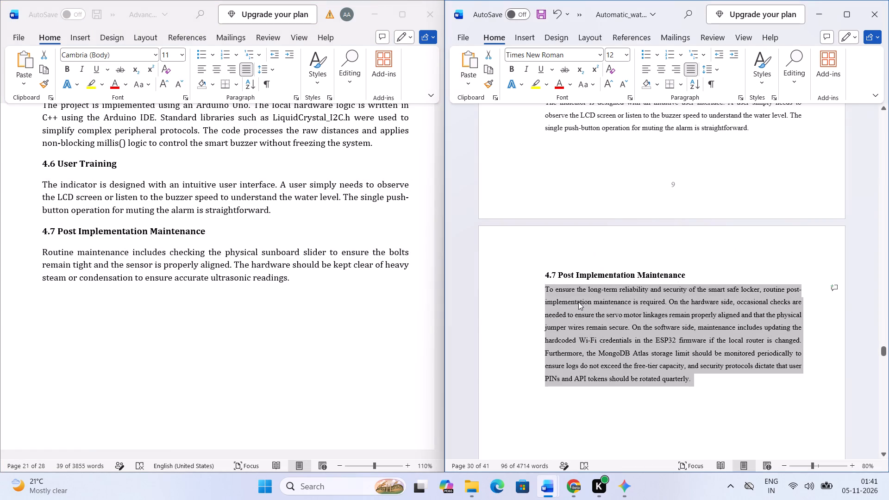
key(ctrl+v)
click(640, 345)
Review the replaced section 4.7 and the opening pages of Chapter 5 for content that still needs replacing.
scroll(642, 345, up, 1)
scroll(643, 345, down, 10)
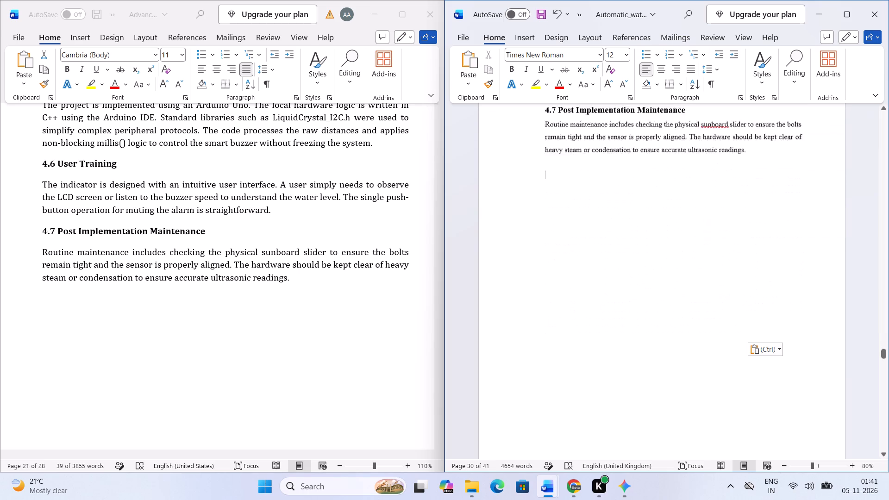
scroll(642, 357, up, 7)
scroll(642, 357, down, 7)
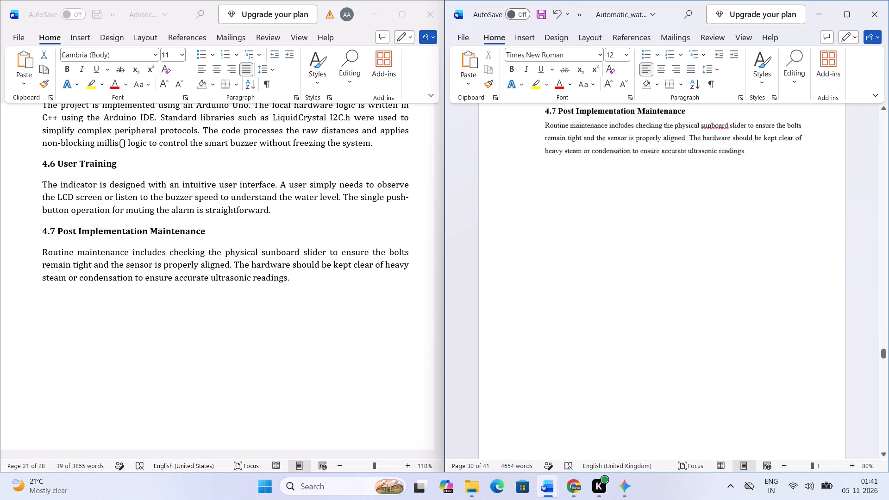
scroll(640, 369, down, 12)
scroll(654, 331, up, 1)
scroll(656, 325, down, 2)
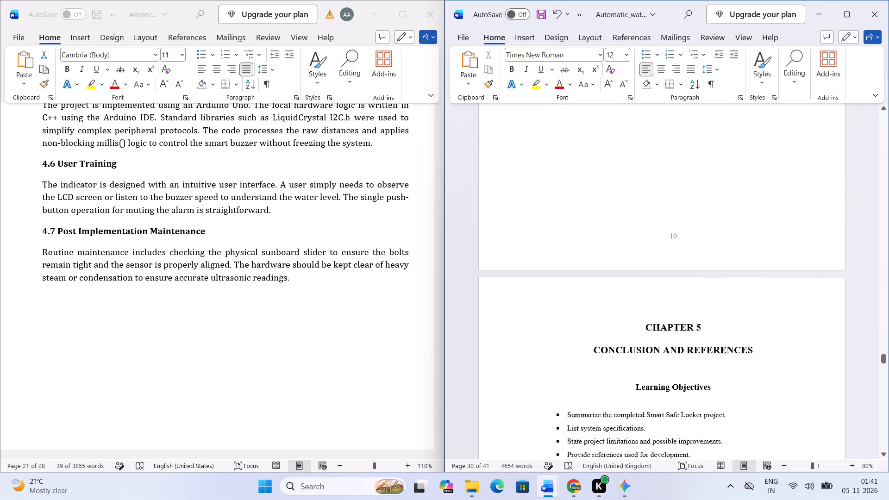
scroll(656, 325, down, 20)
scroll(656, 325, down, 5)
scroll(654, 330, up, 7)
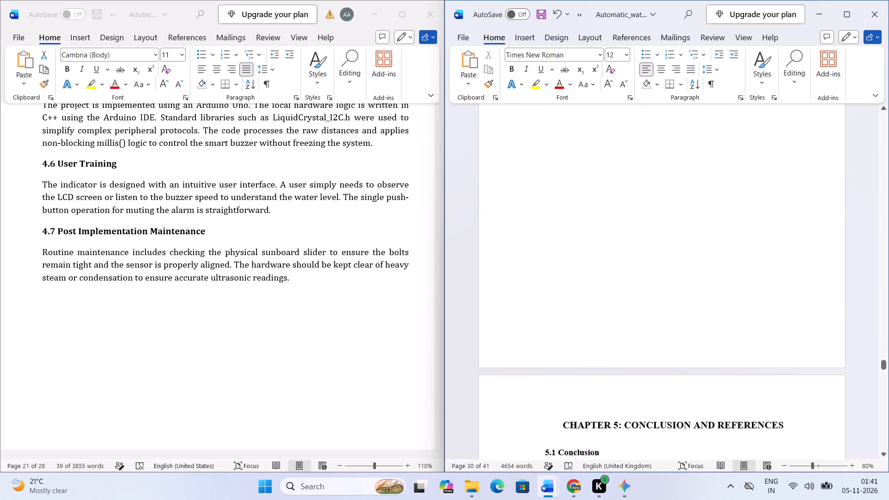
scroll(654, 330, up, 11)
scroll(654, 330, down, 3)
scroll(654, 330, up, 4)
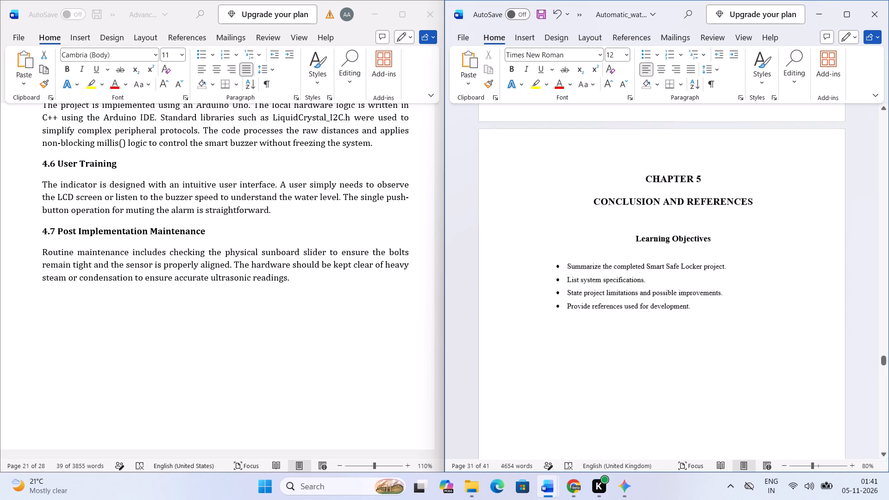
Delete "Smart Safe Locker" from the first Chapter 5 learning objective to match the source report's Chapter 5 wording.
scroll(654, 330, down, 3)
scroll(228, 317, down, 2)
ctrl+scroll(231, 322, down, 2)
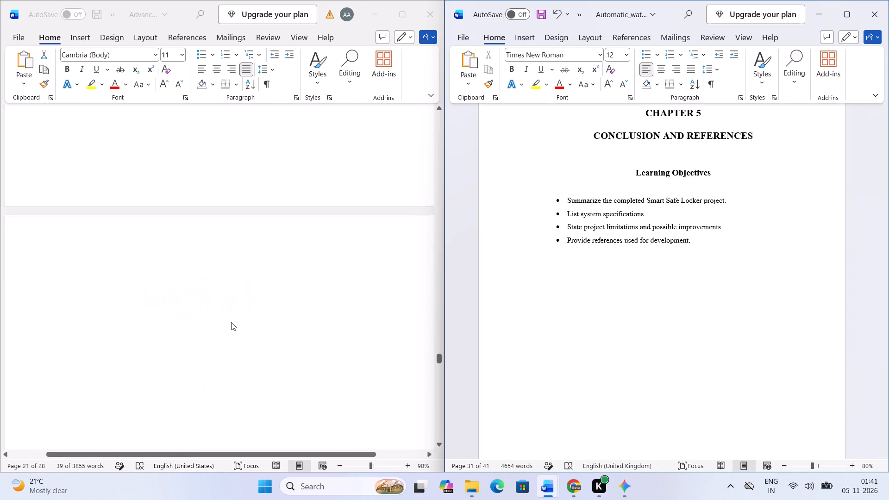
scroll(330, 312, down, 4)
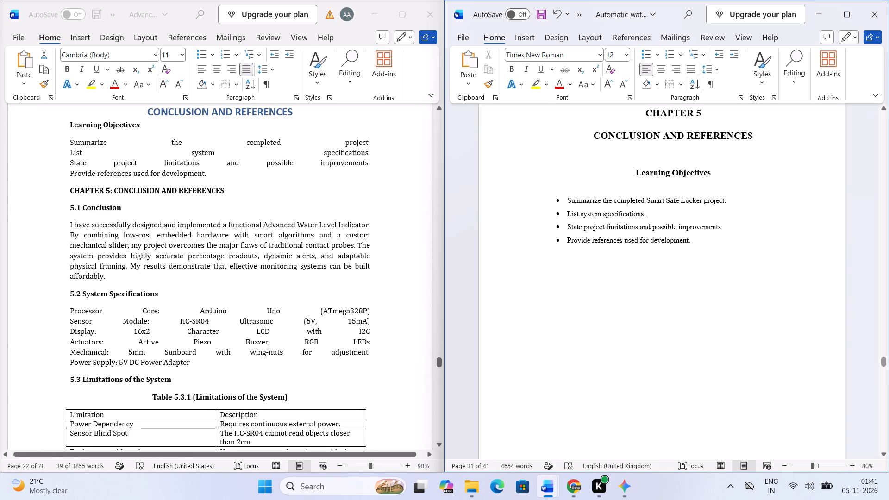
click(727, 205)
click(700, 201)
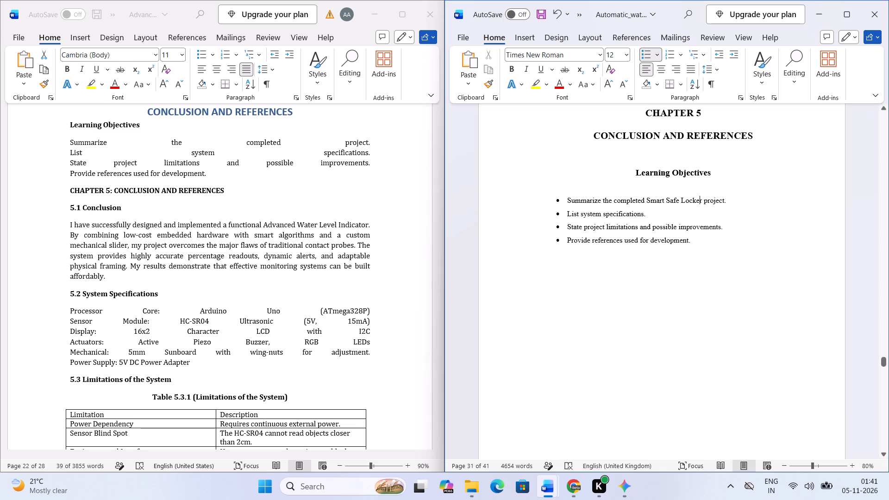
key(shift+Right)
key(Right)
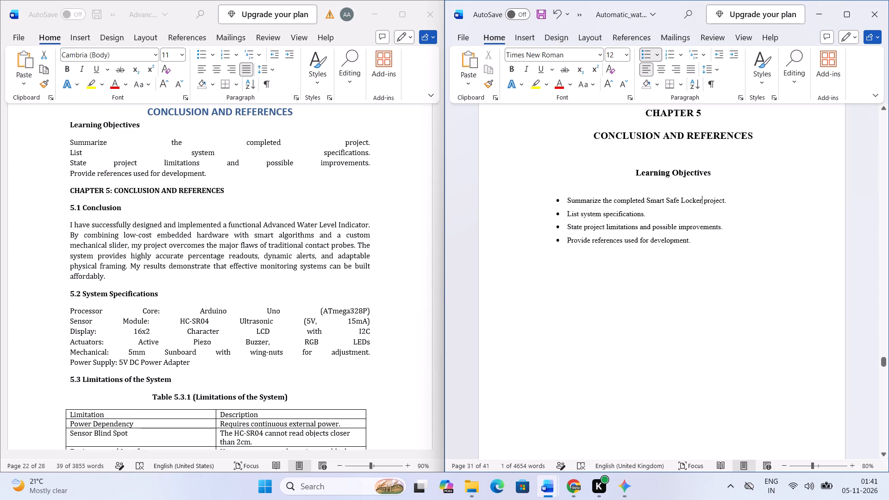
key(ctrl+BackSpace)
key(ctrl+BackSpace)
key(ctrl+BackSpace)
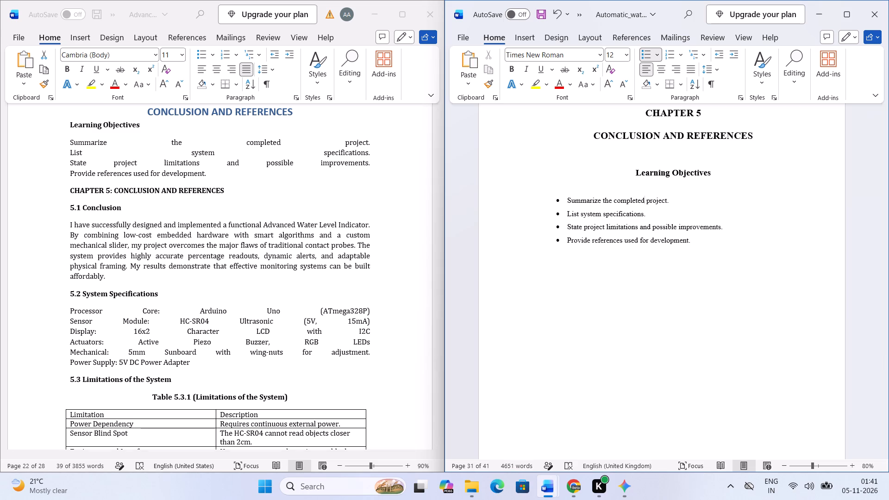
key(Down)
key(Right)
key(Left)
Check the remaining Chapter 5 learning objectives and compare sections 5.1 and 5.2 with the same sections of the source report.
key(Down)
key(Right)
key(Down)
key(Right)
key(Right)
key(Right)
key(Right)
key(Right)
key(Right)
scroll(707, 206, down, 4)
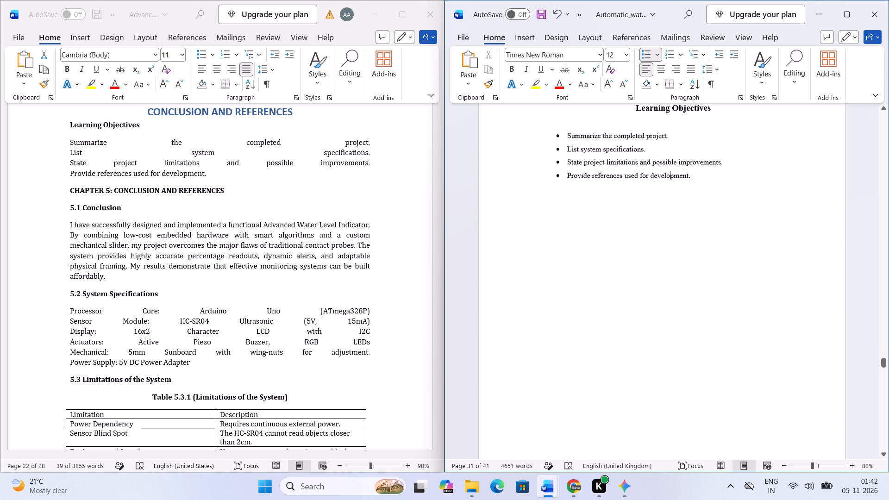
scroll(707, 206, down, 14)
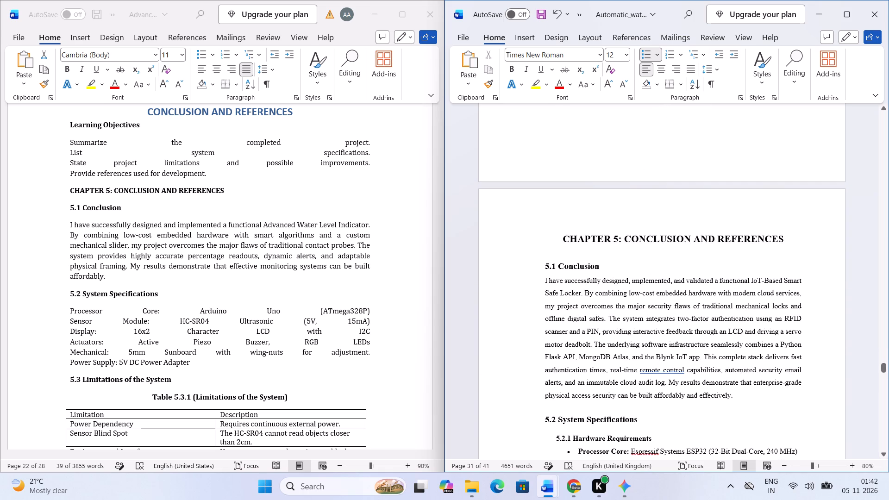
scroll(601, 311, down, 4)
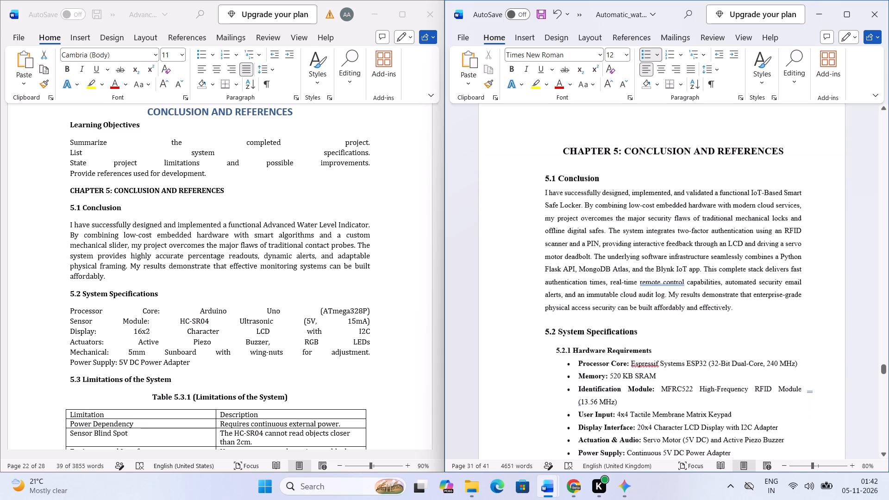
scroll(299, 330, down, 1)
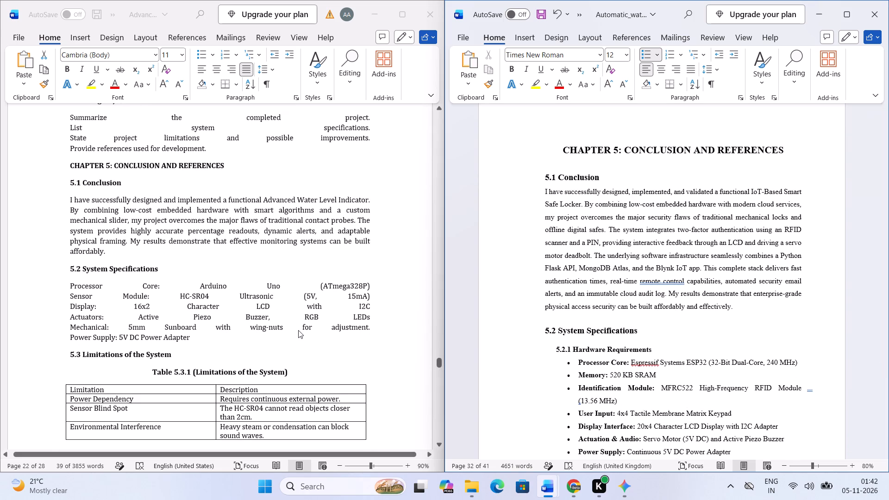
click(294, 334)
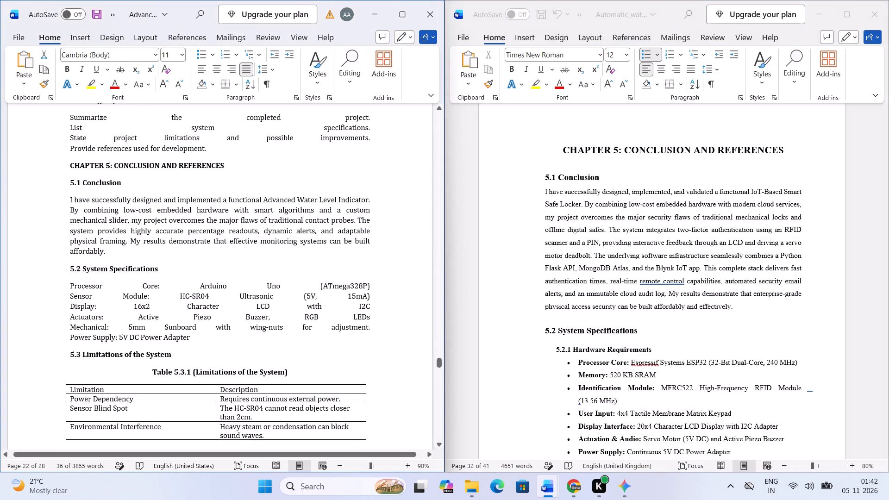
click(337, 334)
click(380, 325)
scroll(486, 312, down, 1)
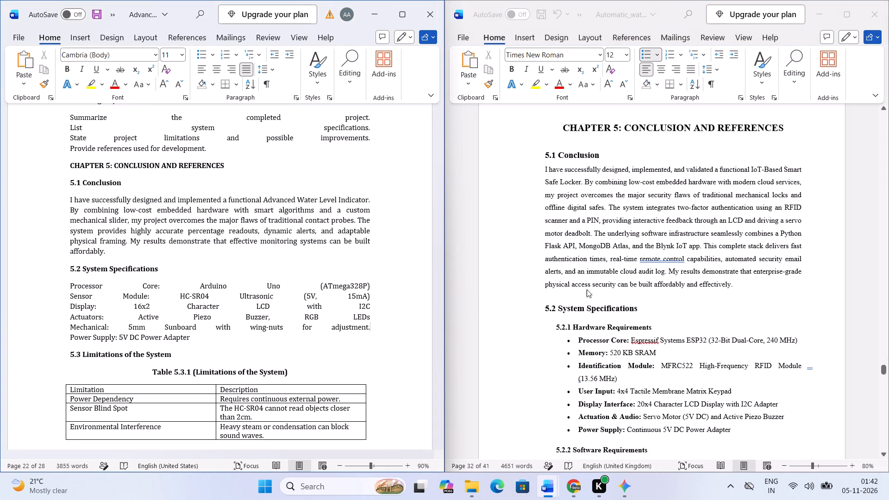
double_click(759, 284)
click(755, 289)
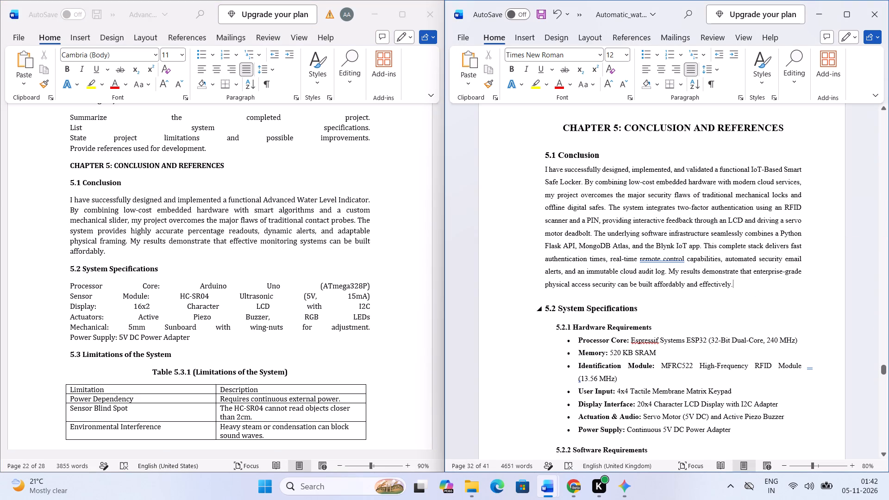
scroll(270, 315, down, 1)
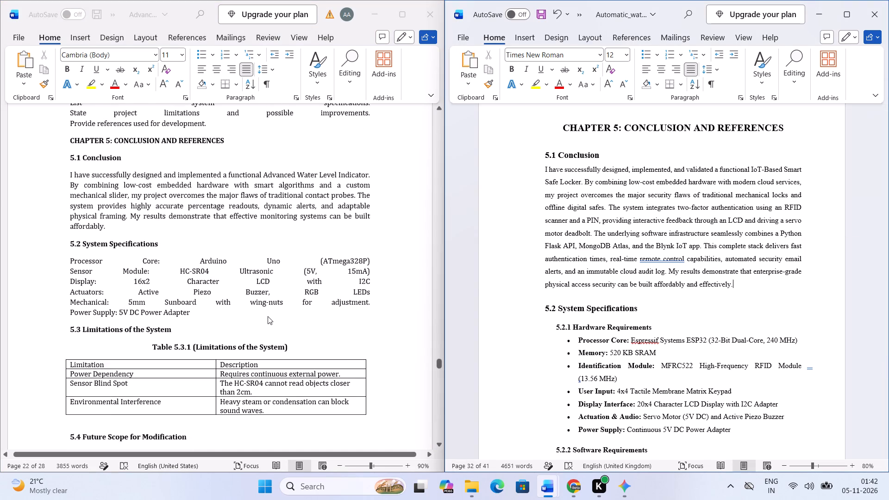
scroll(268, 316, down, 2)
scroll(268, 316, up, 1)
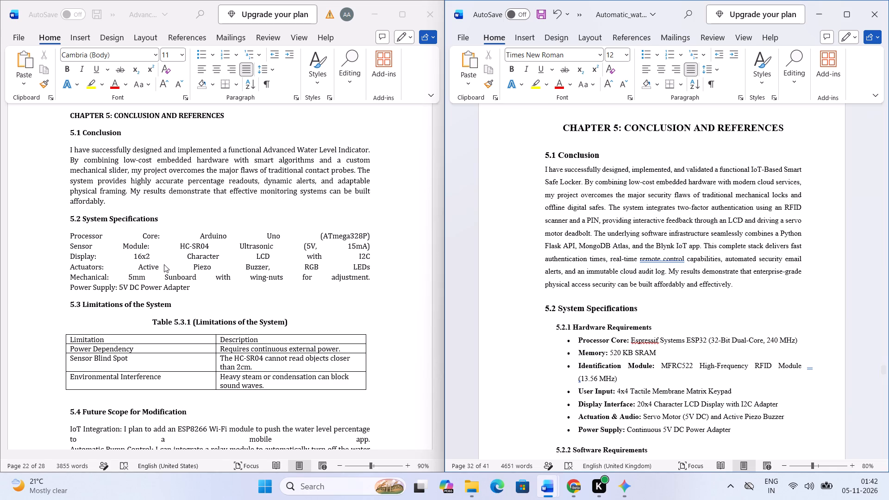
Replace the smart locker paragraph under 5.1 Conclusion with the Advanced Water Level Indicator paragraph copied from the source report's section 5.1.
click(150, 203)
drag(126, 203, 71, 152)
right_click(103, 168)
click(151, 211)
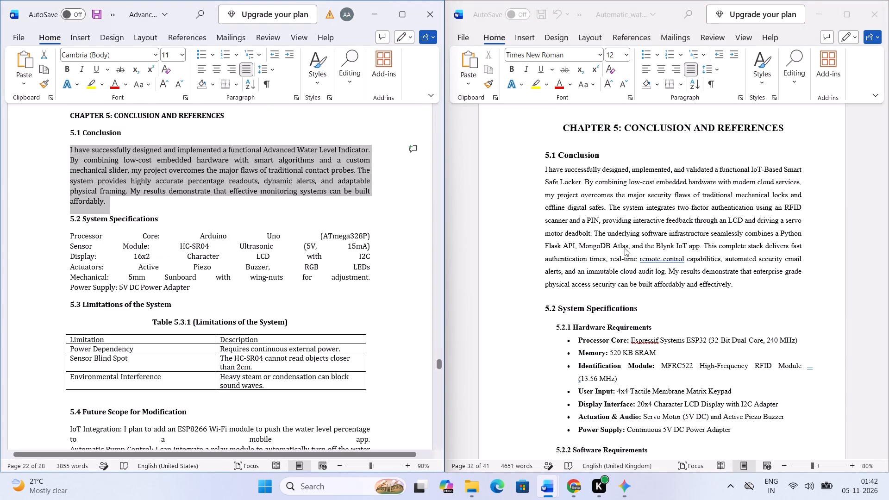
click(707, 259)
click(760, 288)
drag(751, 282, 541, 178)
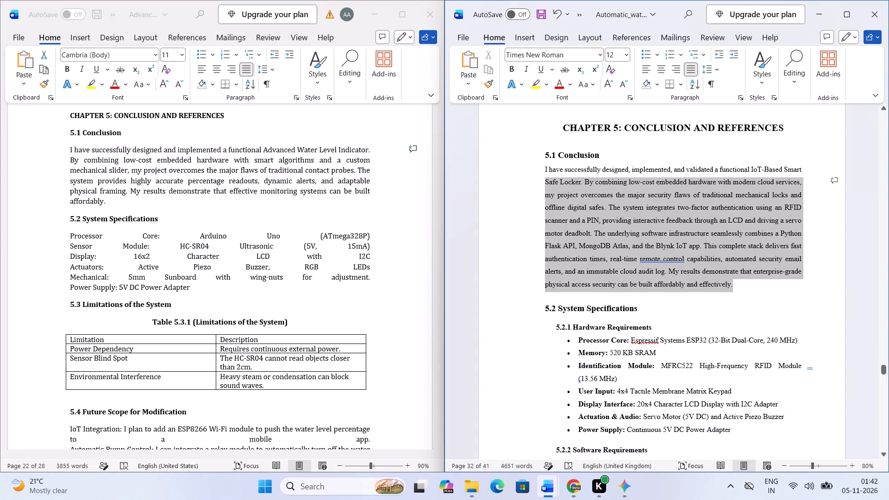
drag(541, 178, 539, 177)
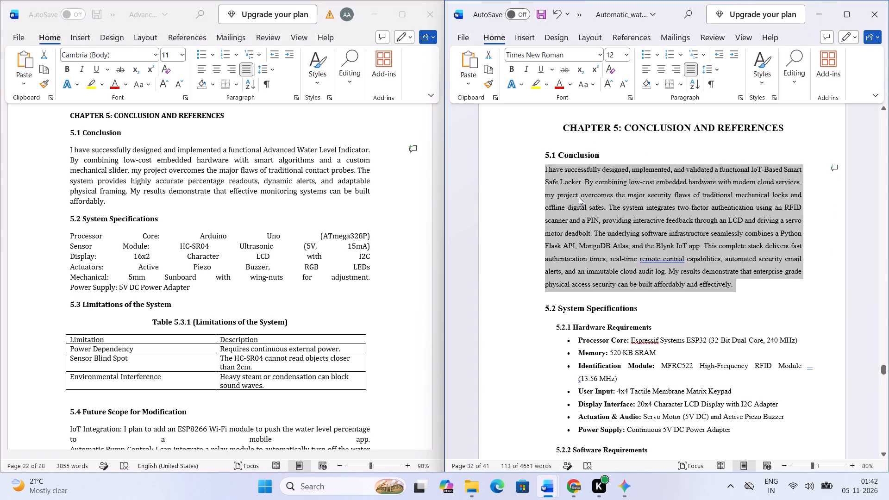
key(v)
key(ctrl+z)
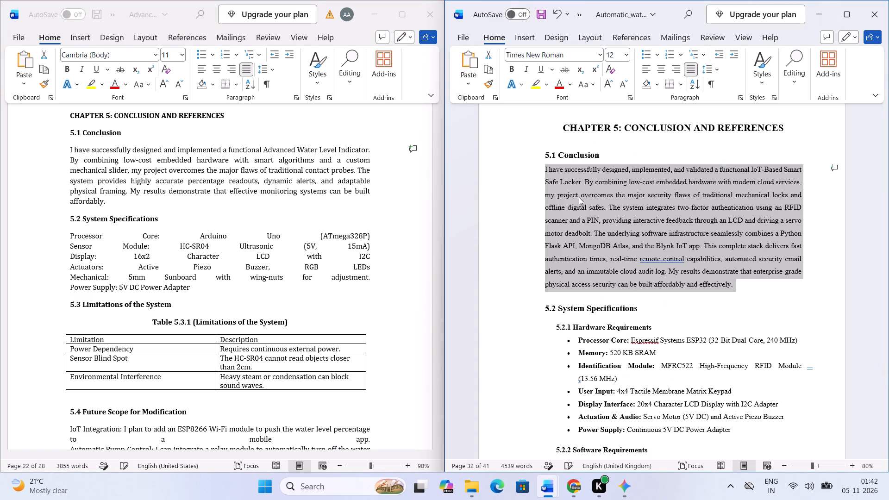
key(ctrl+v)
Add space before the body paragraph under the 5.1 Conclusion heading.
key(Up)
key(Up)
key(Up)
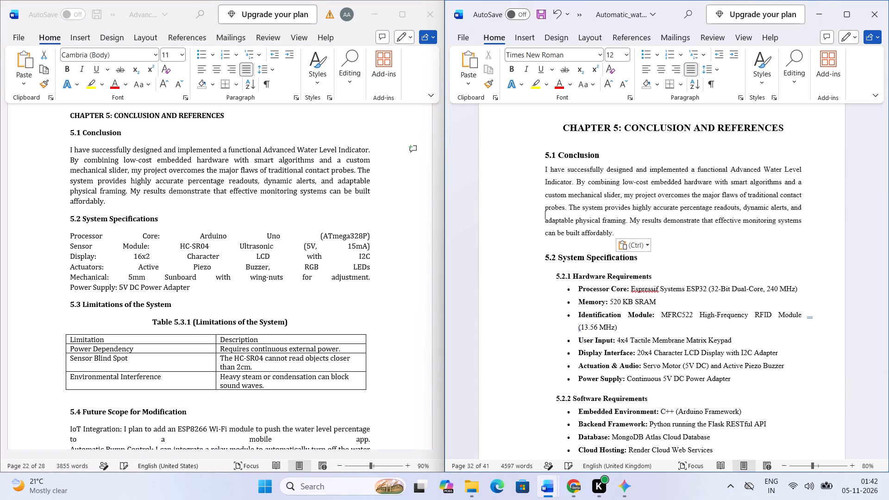
key(Up)
key(Up)
key(Up)
key(Return)
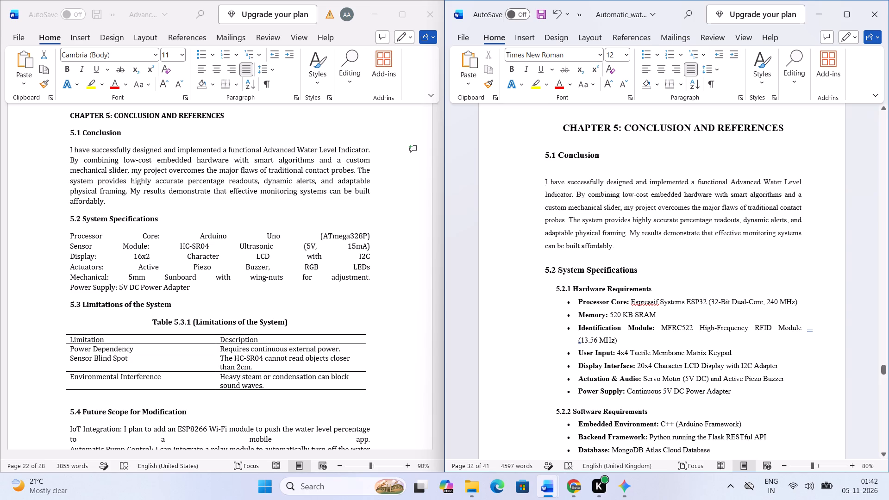
key(BackSpace)
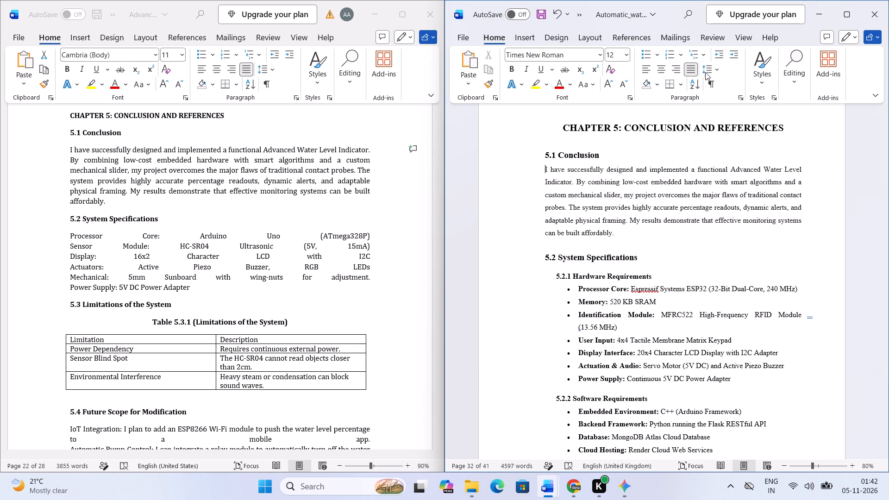
click(705, 72)
click(794, 191)
Compare the hardware and software requirement lists under 5.2 System Specifications with the source report's section 5.2.
scroll(545, 247, down, 2)
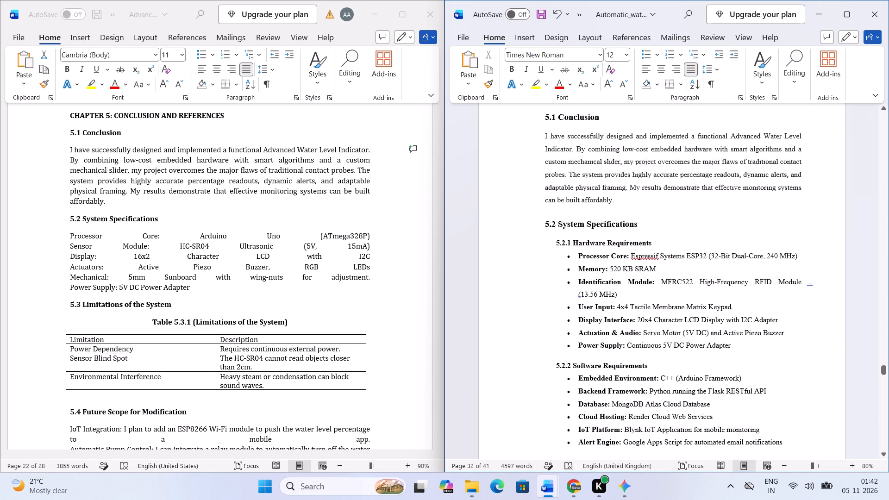
click(603, 208)
click(622, 199)
click(648, 208)
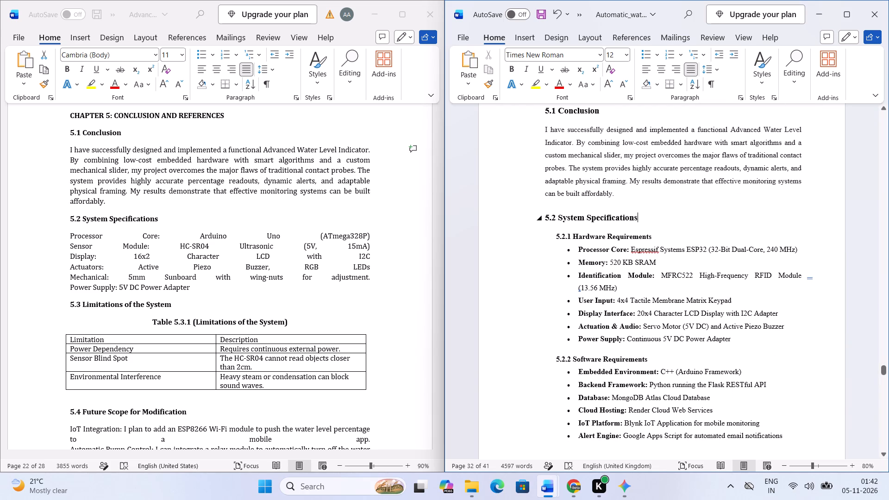
click(652, 234)
click(657, 234)
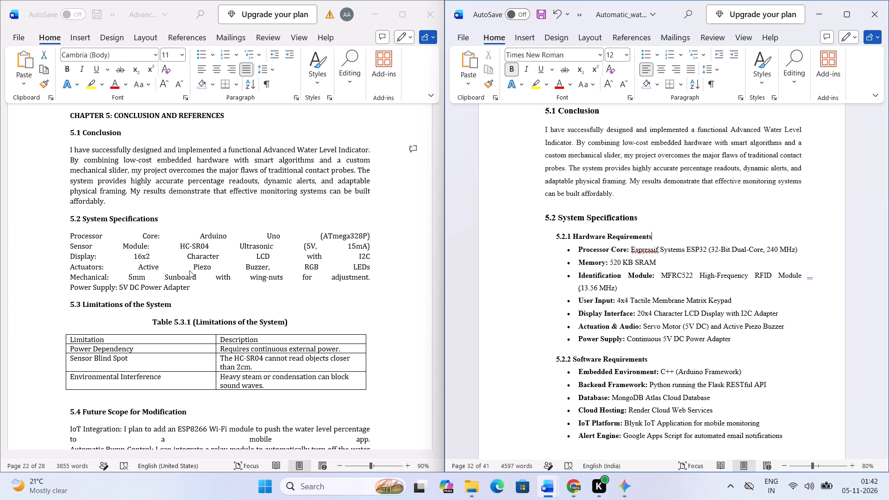
scroll(179, 283, down, 1)
scroll(496, 336, down, 1)
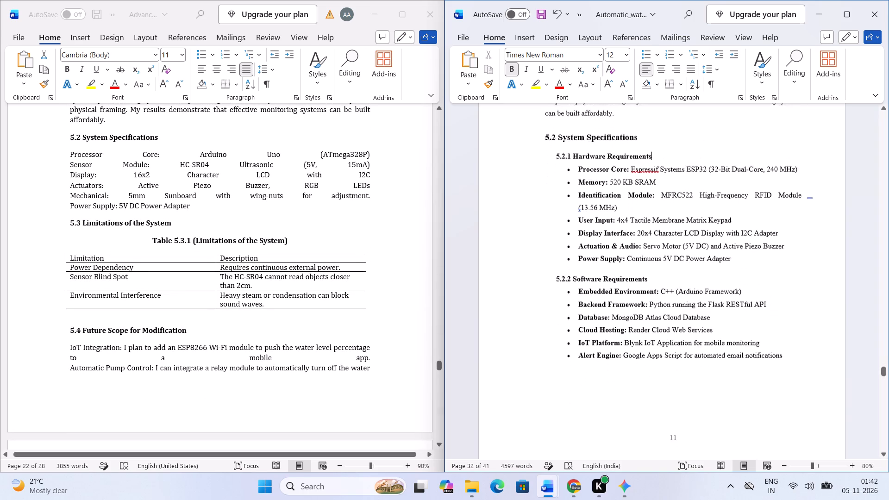
scroll(496, 336, down, 1)
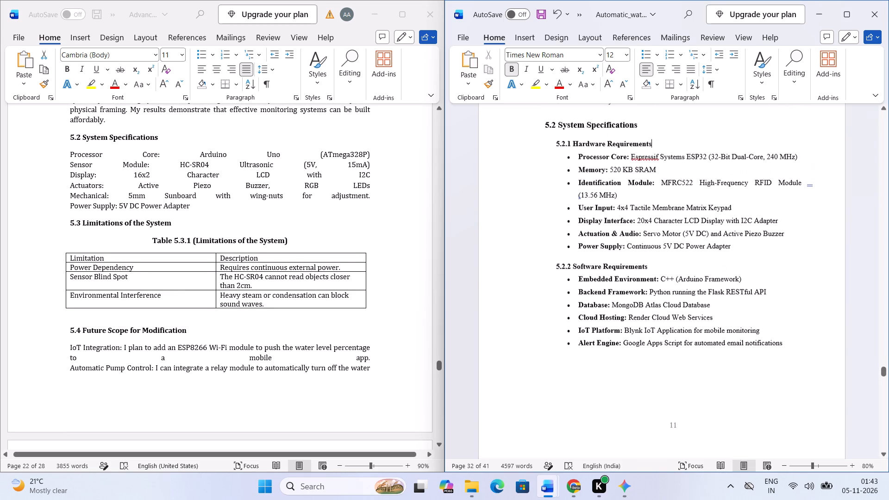
scroll(496, 336, down, 1)
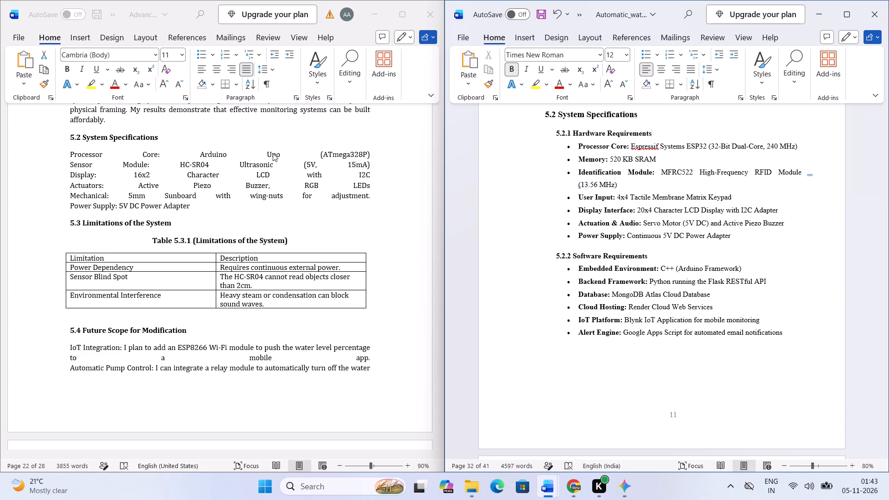
click(219, 154)
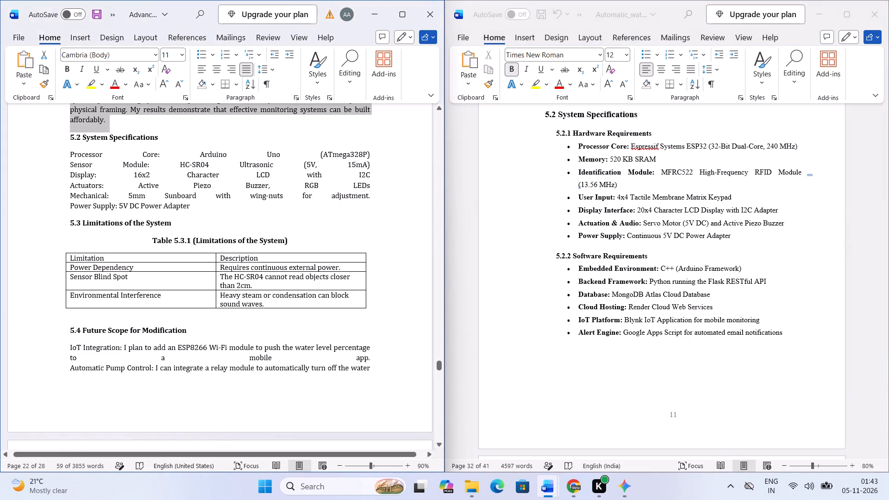
click(219, 154)
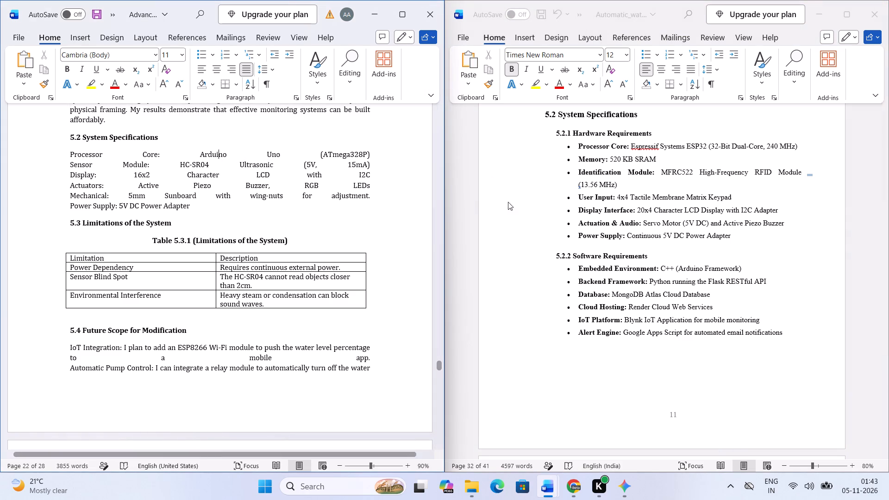
Review the limitations table, future scope and references in sections 5.3 to 5.5 of both reports for content that needs replacing.
scroll(607, 252, down, 4)
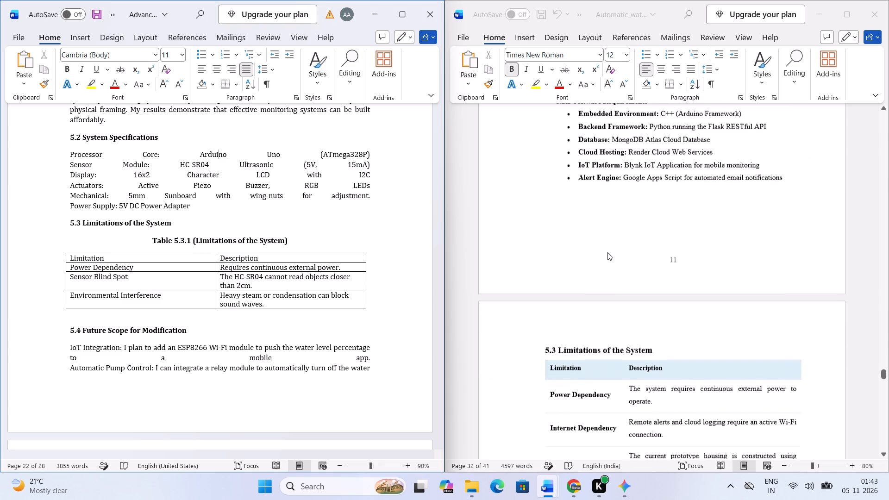
scroll(607, 252, down, 6)
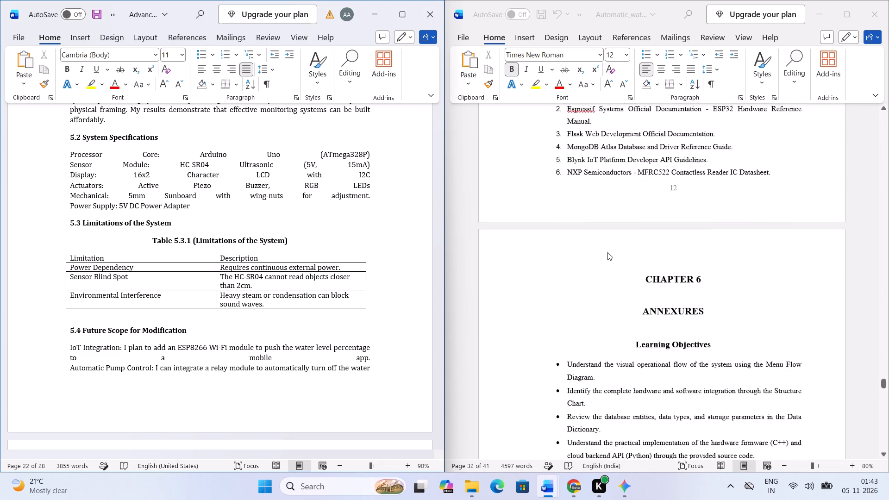
scroll(607, 252, up, 2)
scroll(374, 252, right, 1)
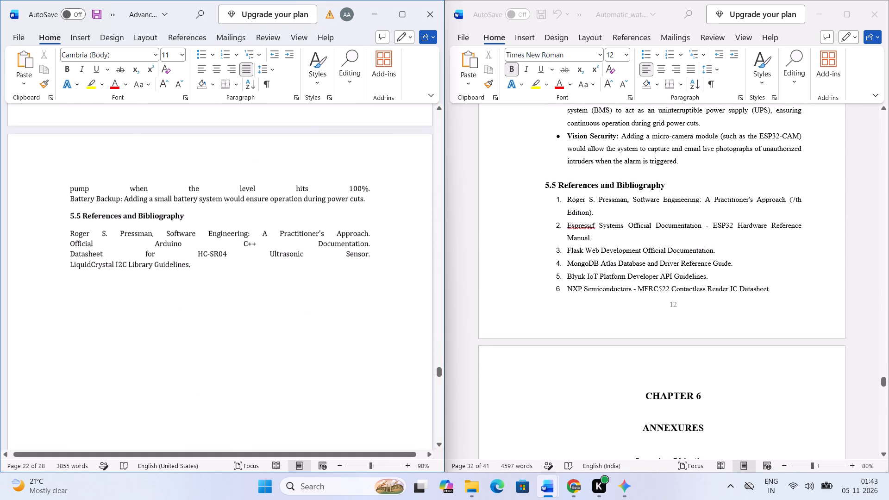
scroll(374, 252, right, 2)
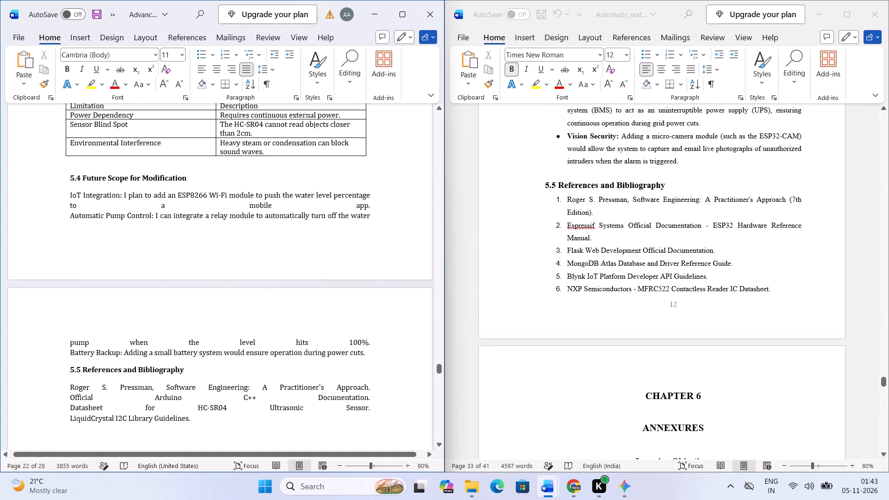
scroll(374, 252, right, 1)
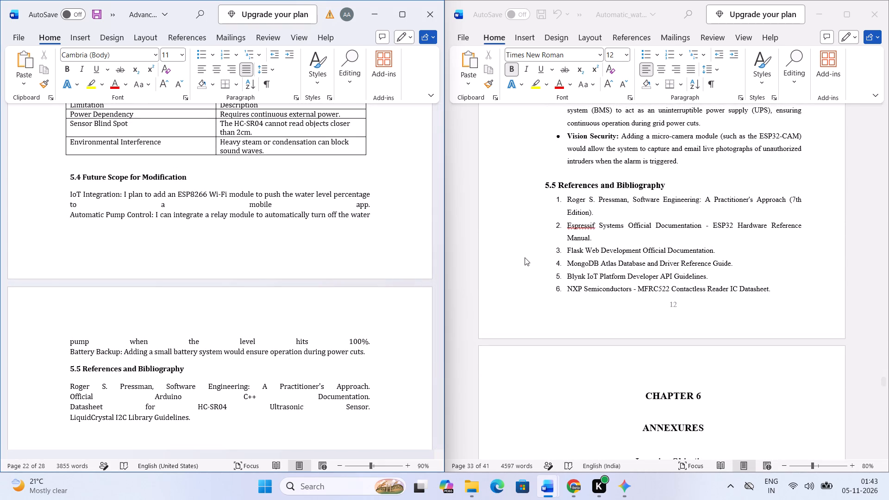
scroll(525, 257, up, 1)
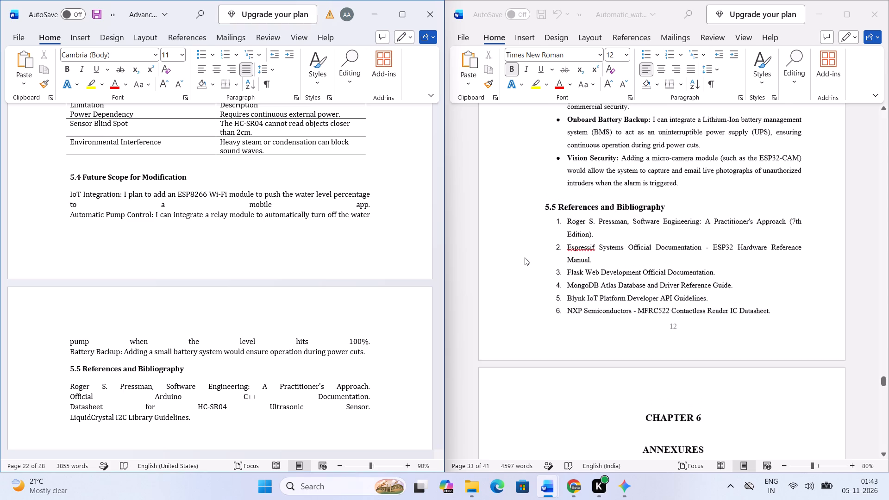
scroll(525, 257, up, 1)
scroll(409, 251, up, 3)
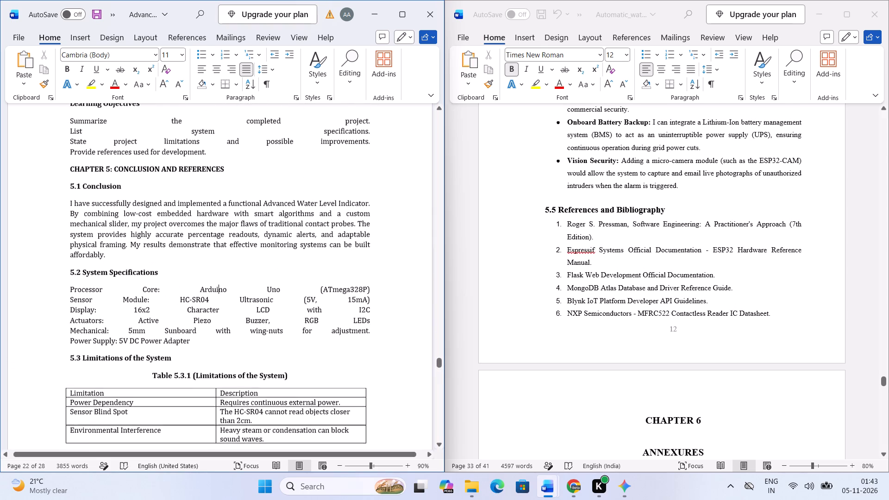
scroll(409, 251, up, 1)
scroll(591, 257, up, 2)
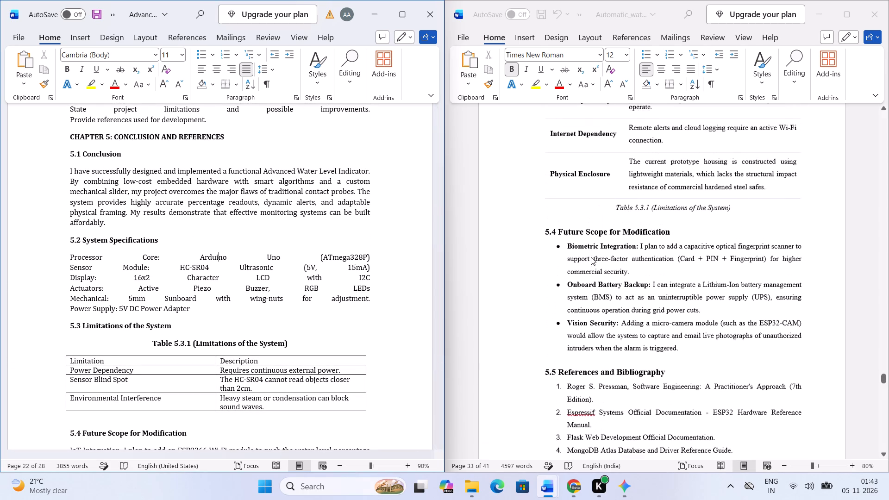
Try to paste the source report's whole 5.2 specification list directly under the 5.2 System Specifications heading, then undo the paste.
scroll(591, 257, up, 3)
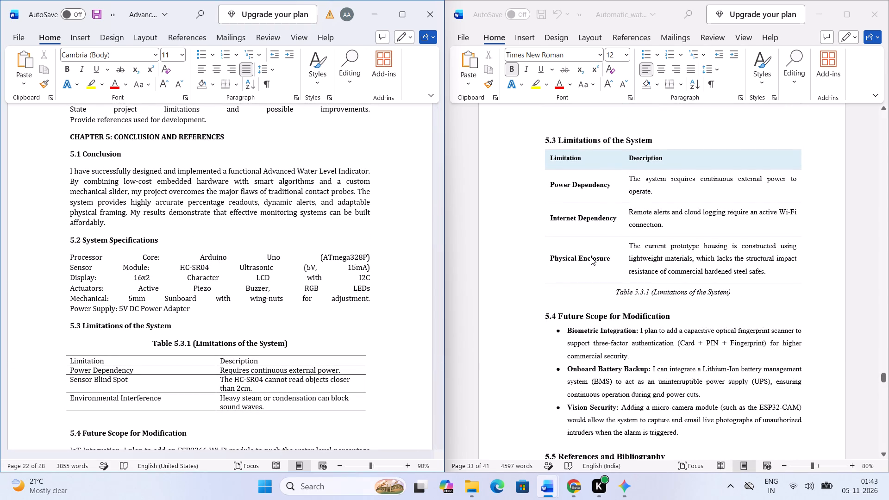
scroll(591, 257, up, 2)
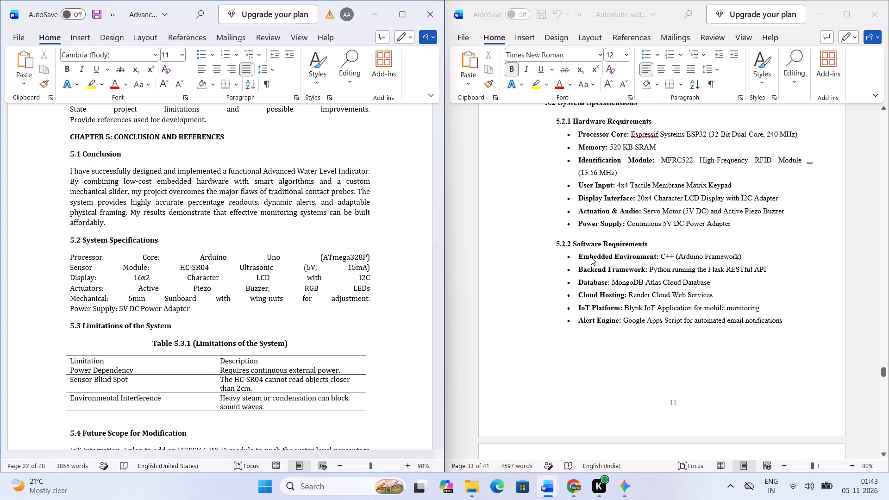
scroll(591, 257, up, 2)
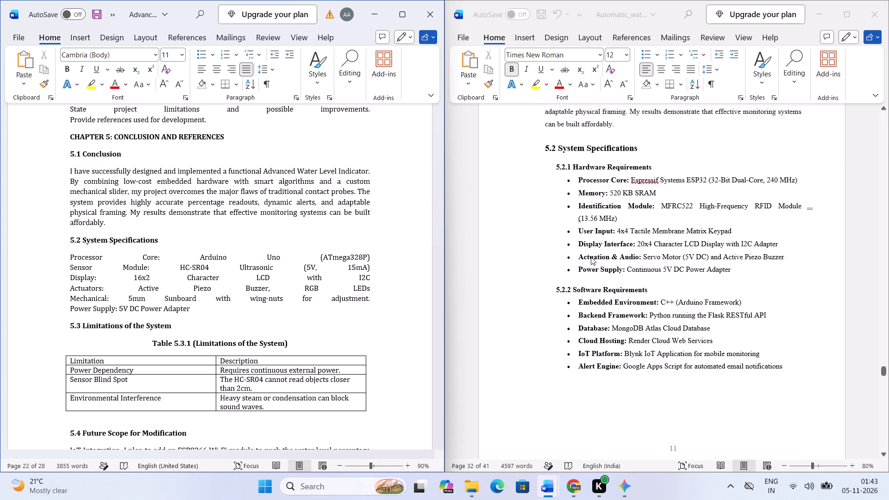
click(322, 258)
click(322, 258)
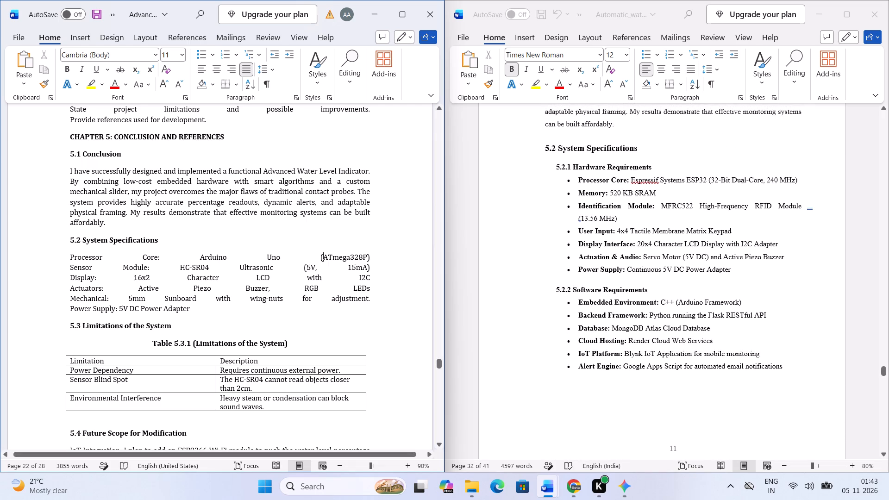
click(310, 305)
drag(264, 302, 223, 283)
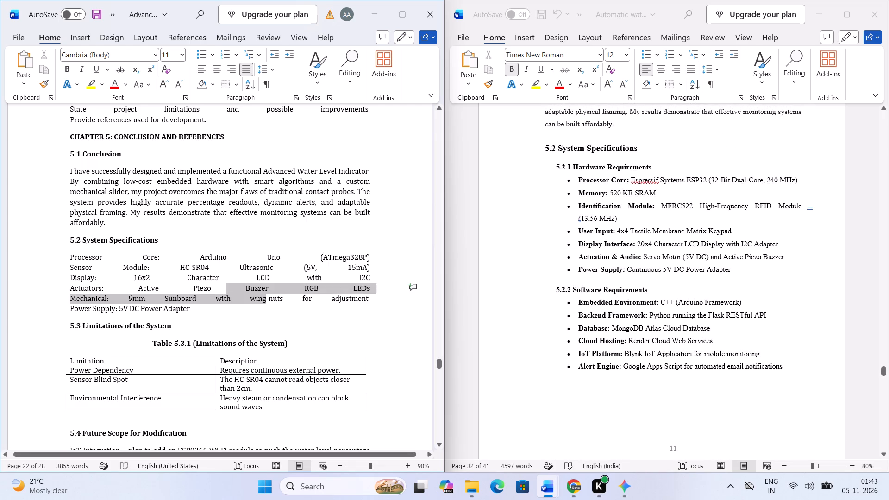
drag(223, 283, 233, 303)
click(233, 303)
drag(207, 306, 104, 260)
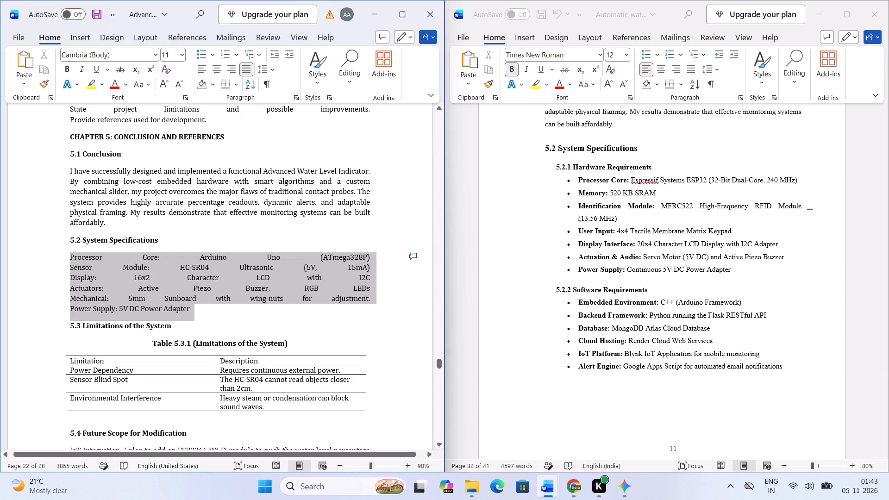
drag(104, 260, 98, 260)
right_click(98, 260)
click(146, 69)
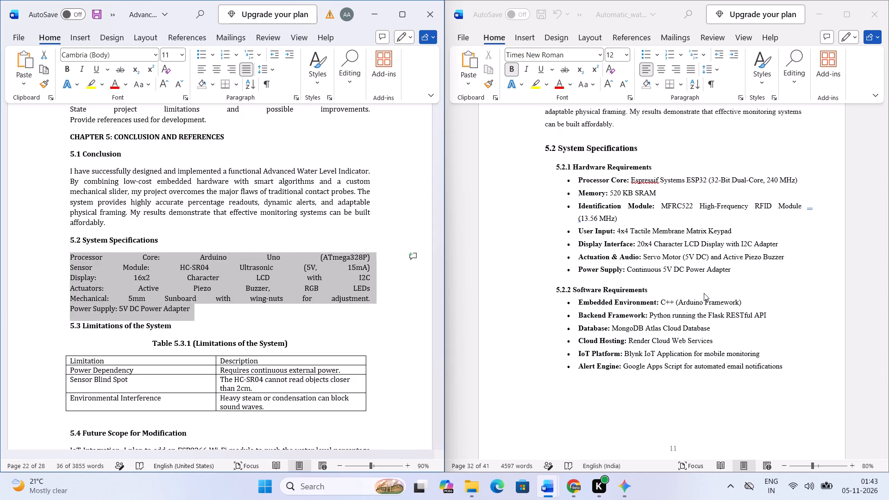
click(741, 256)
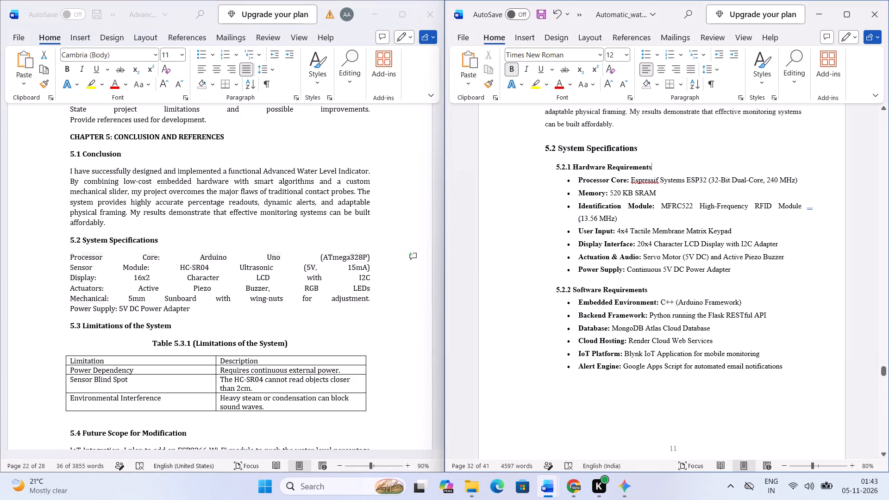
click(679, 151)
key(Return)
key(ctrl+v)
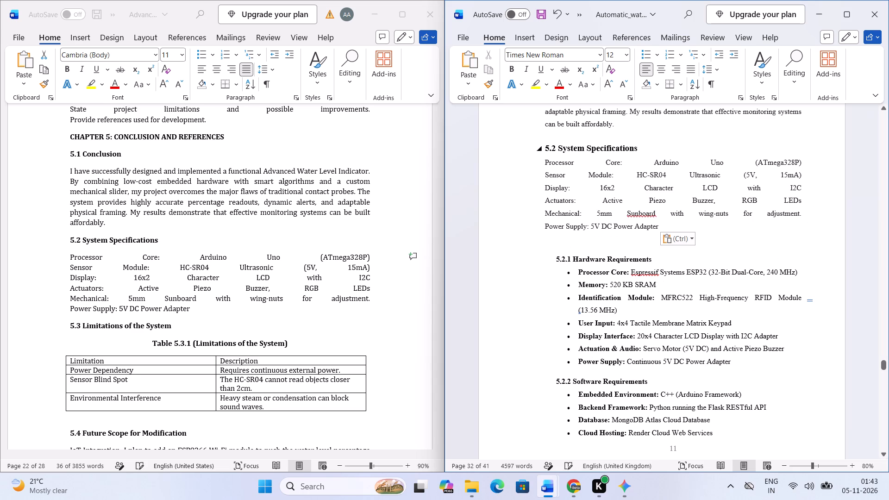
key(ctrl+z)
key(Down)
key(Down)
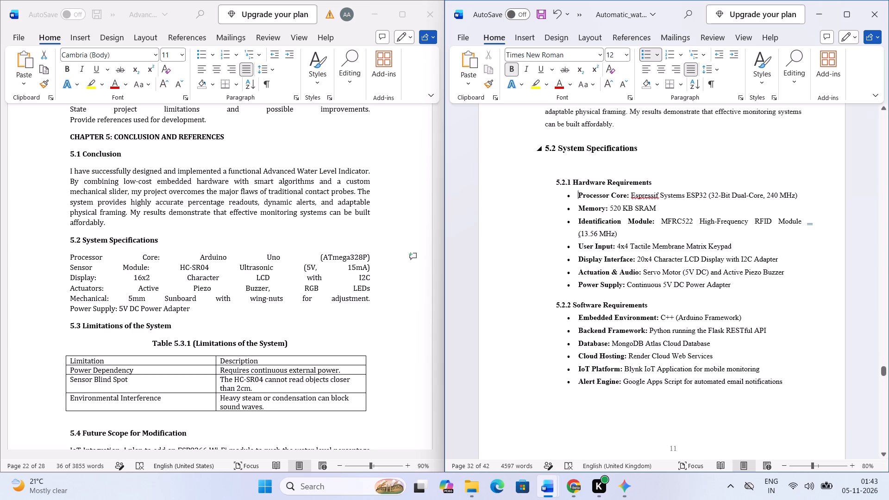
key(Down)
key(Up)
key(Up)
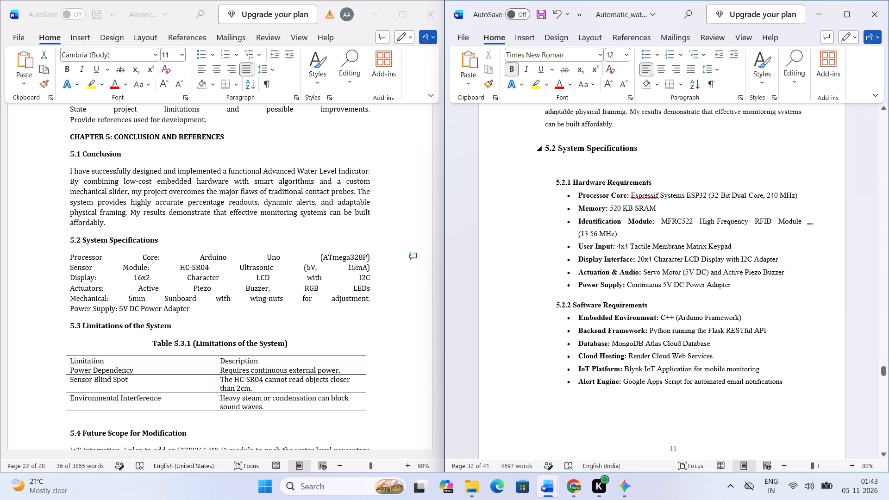
Replace the Processor Core bullet under 5.2.1 with "Processor Core: Arduino Uno (ATmega328P)" from the source report, keeping Memory as a separate bullet.
click(354, 265)
click(372, 251)
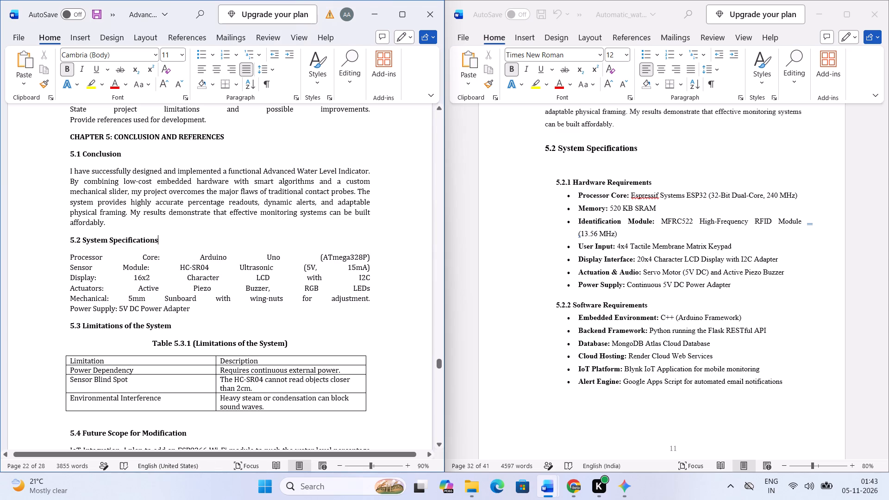
click(372, 256)
key(ctrl+shift+Up)
key(ctrl+c)
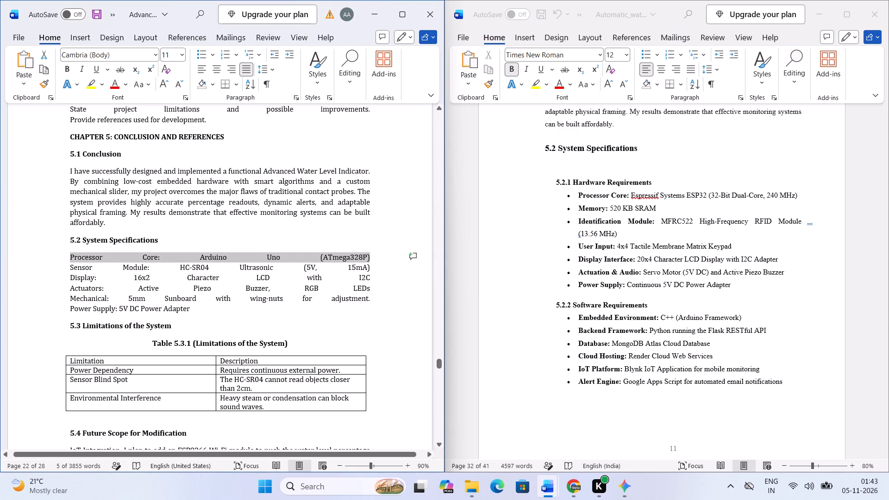
click(611, 170)
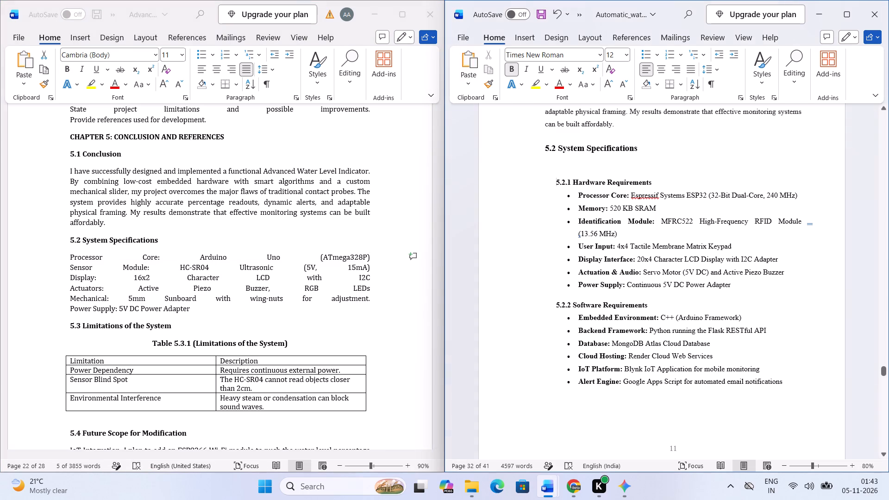
click(804, 192)
key(ctrl+shift+Up)
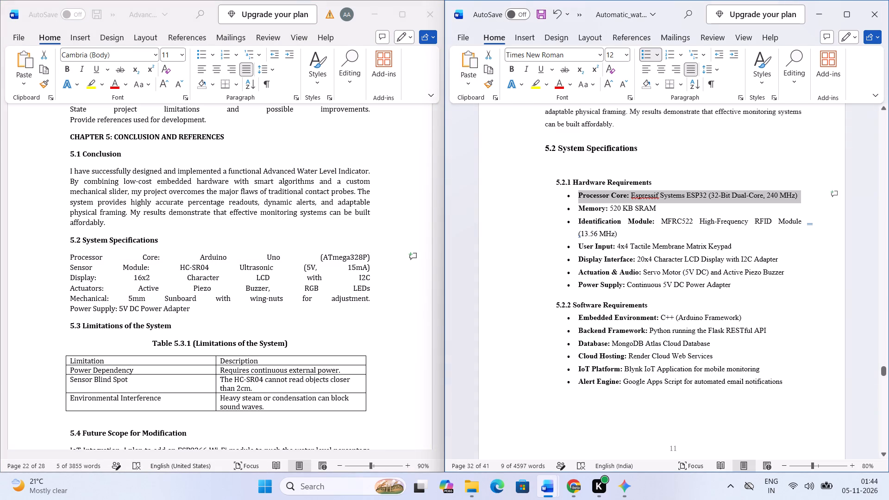
key(ctrl+v)
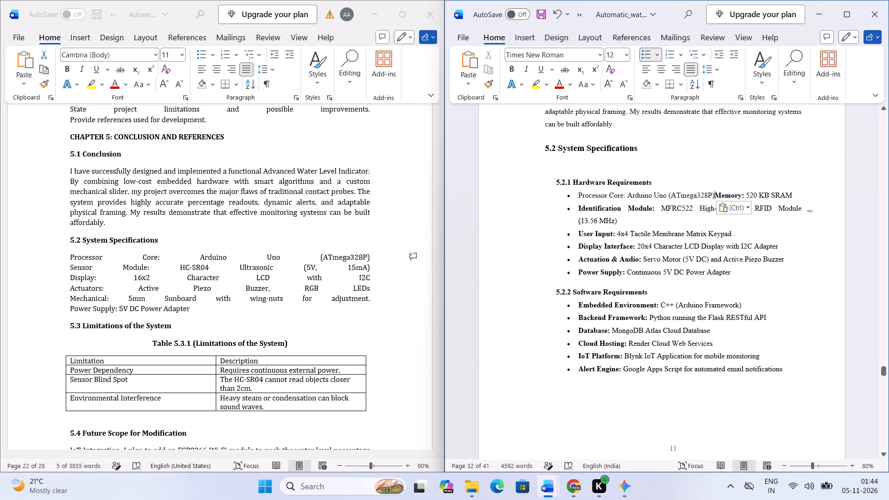
key(space)
key(space)
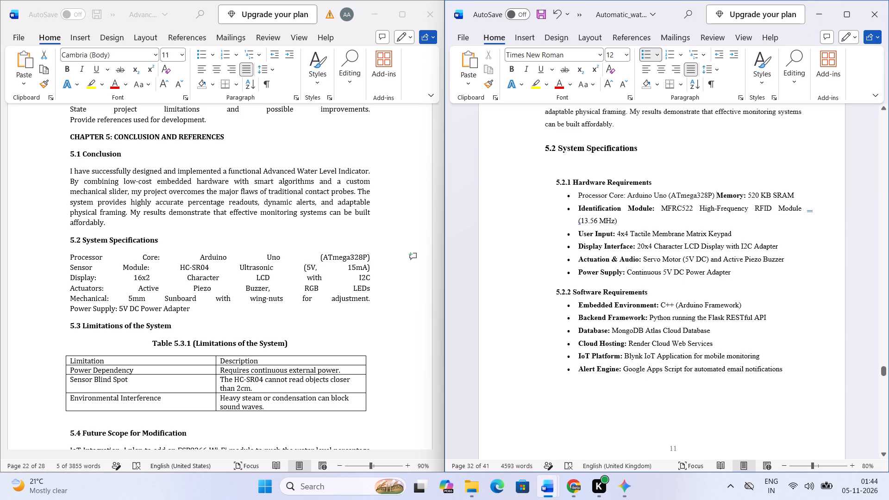
key(ctrl+z)
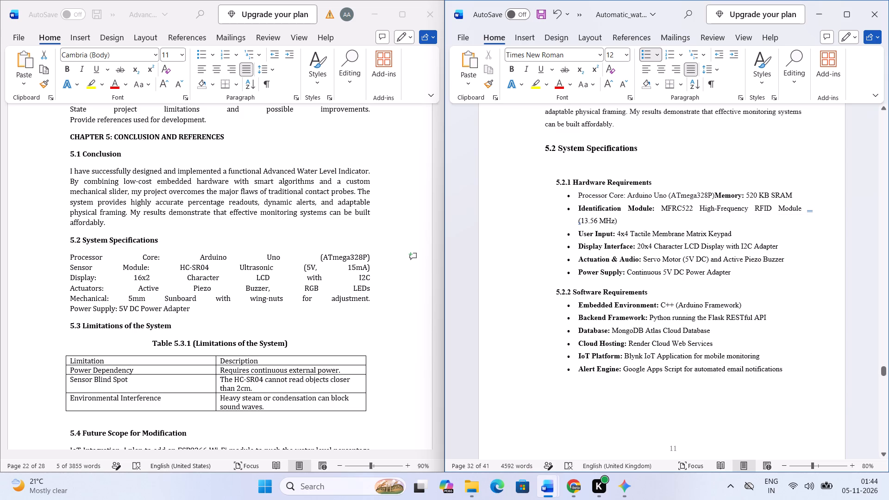
key(ctrl+z)
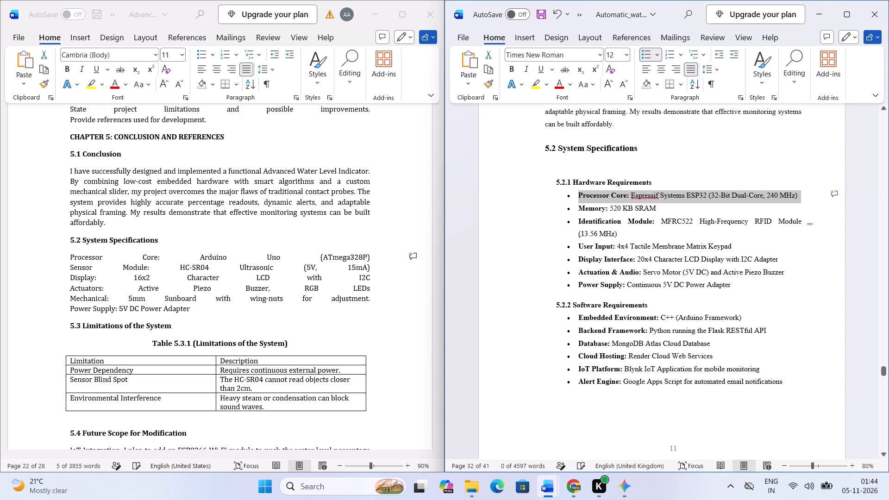
key(ctrl+v)
key(Return)
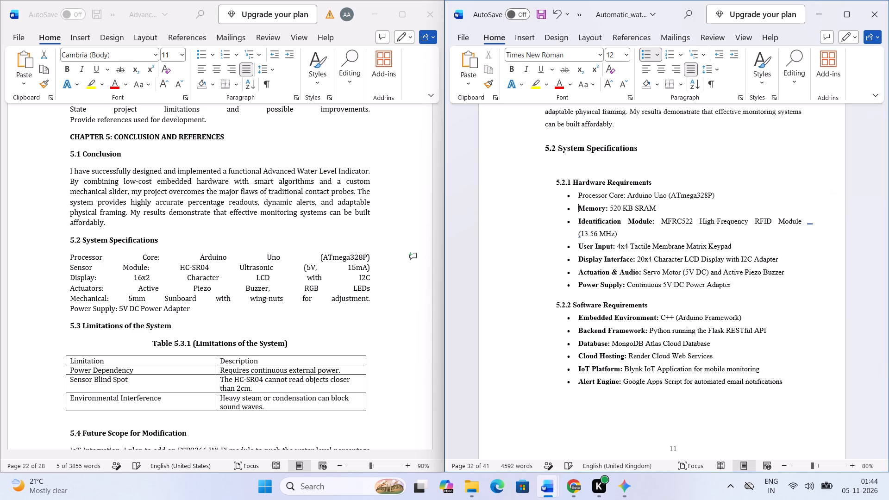
Add a bullet below Processor Core with "Sensor Module: HC-SR04 Ultrasonic (5V, 15mA)" copied from the source report's section 5.2.
click(734, 191)
key(Return)
key(Return)
key(Return)
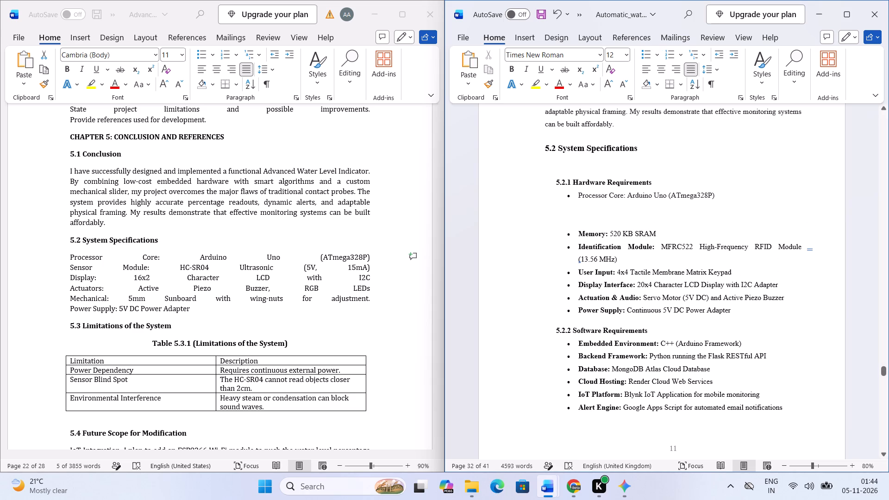
key(ctrl+z)
key(ctrl+z)
click(383, 262)
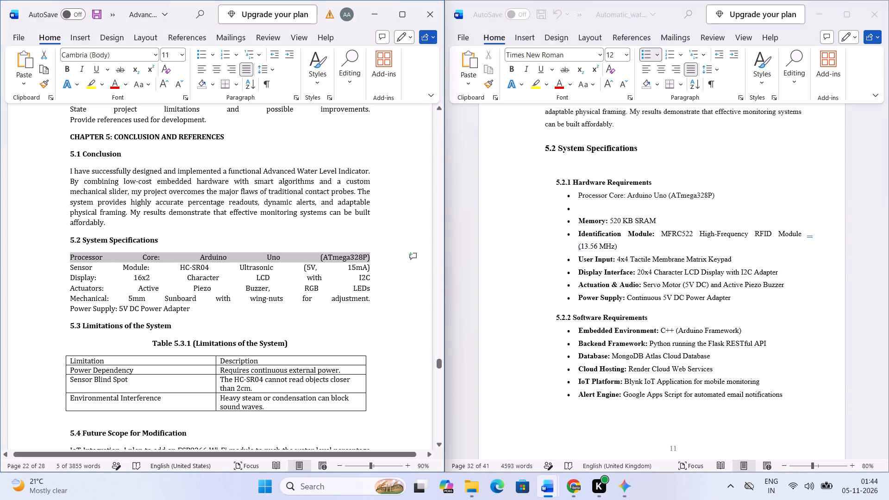
click(381, 265)
key(ctrl+shift+Up)
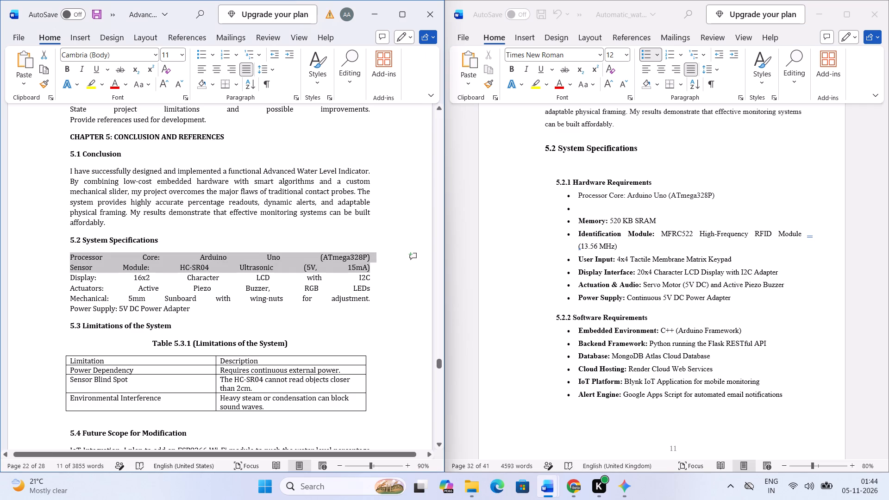
key(shift+Down)
key(ctrl+c)
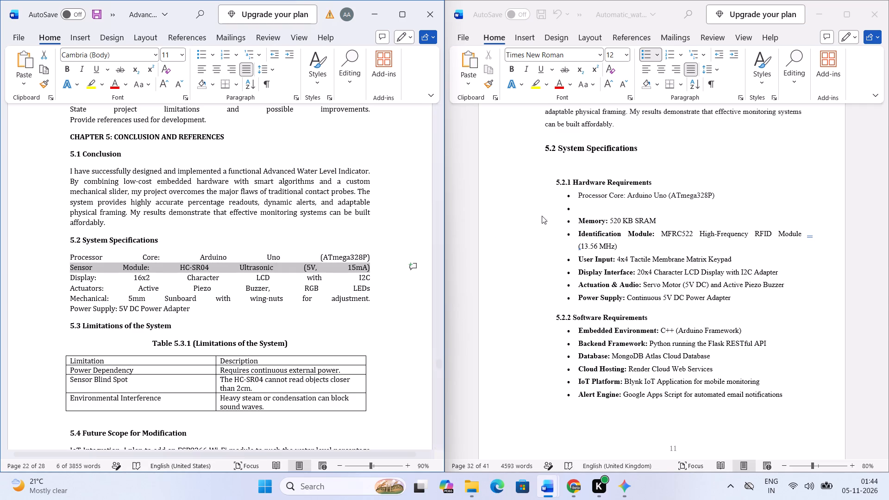
click(585, 208)
key(ctrl+v)
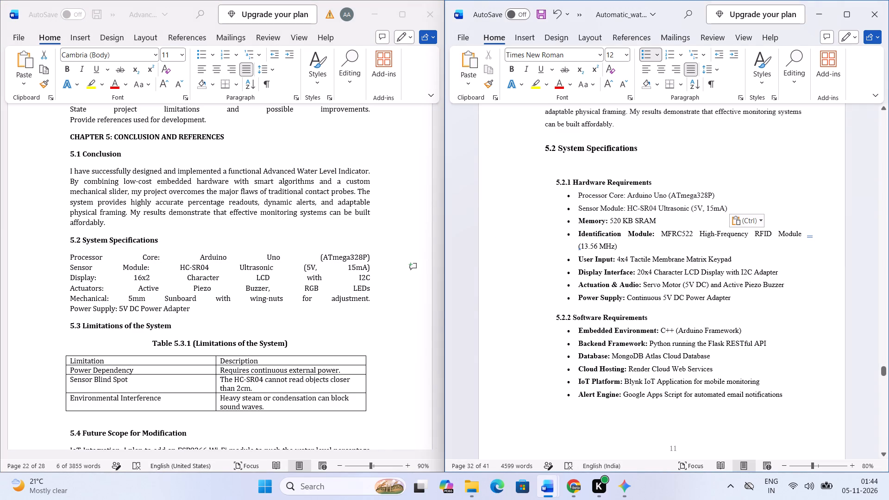
Add a bullet below Sensor Module with "Display: 16x2 Character LCD with I2C" copied from the source report, without an extra blank line.
double_click(371, 281)
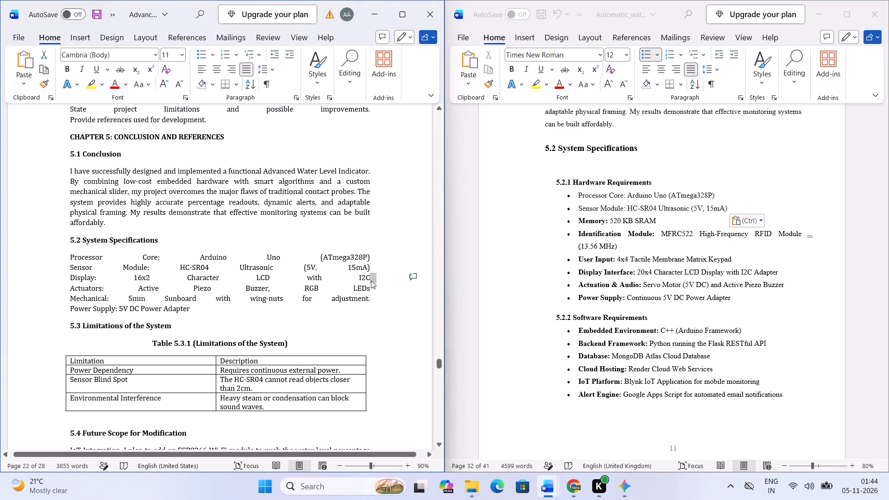
key(ctrl+shift+Up)
key(ctrl+shift+Down)
key(shift+Down)
key(shift+Up)
key(shift+Up)
key(shift+Up)
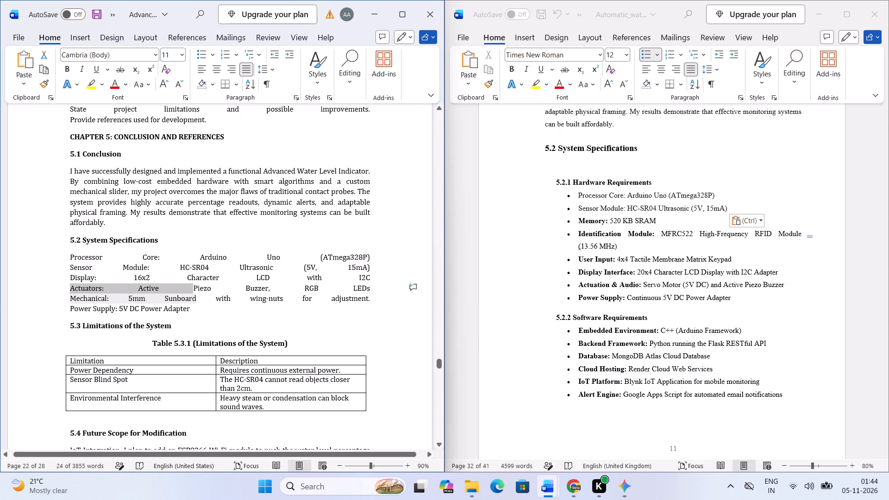
key(shift+Up)
key(ctrl+shift+Left)
key(ctrl+shift+Left)
key(ctrl+shift+Left)
key(ctrl+shift+Left)
key(ctrl+c)
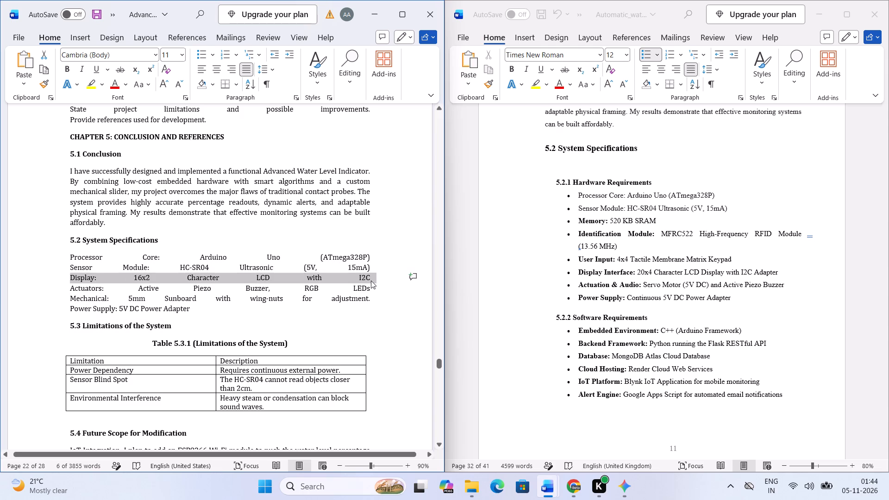
click(724, 206)
click(728, 206)
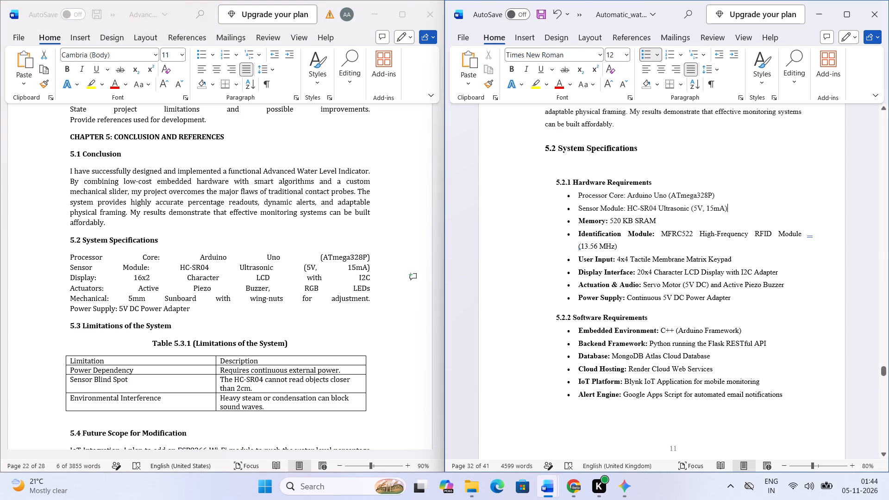
key(Return)
key(ctrl+v)
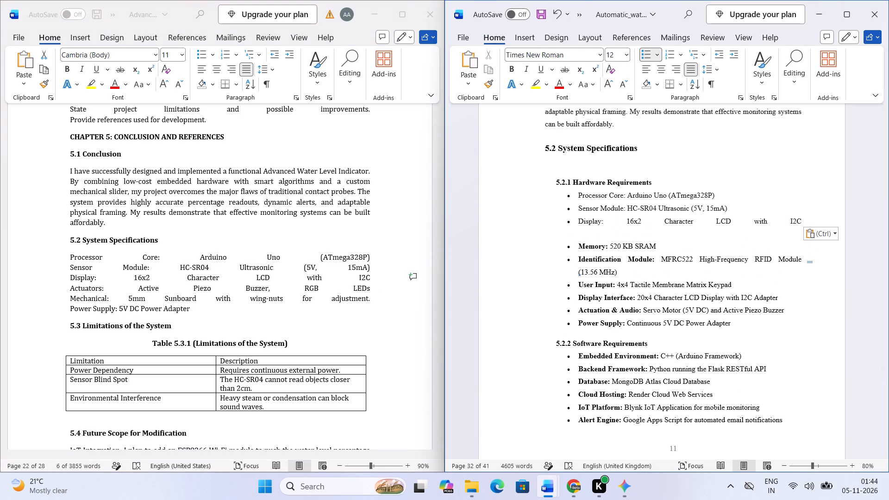
key(BackSpace)
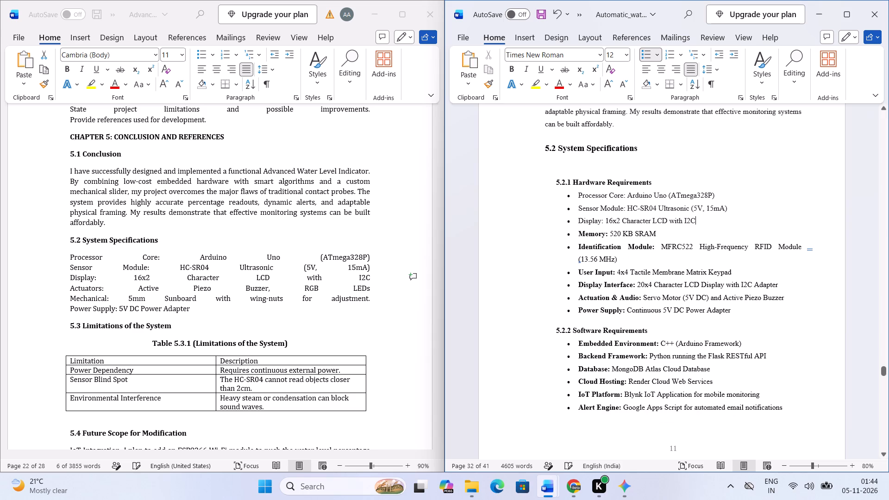
Add a bullet below Display under 5.2.1 with "Actuators: Active Piezo Buzzer, RGB LEDs" copied from the source report's section 5.2.
key(Return)
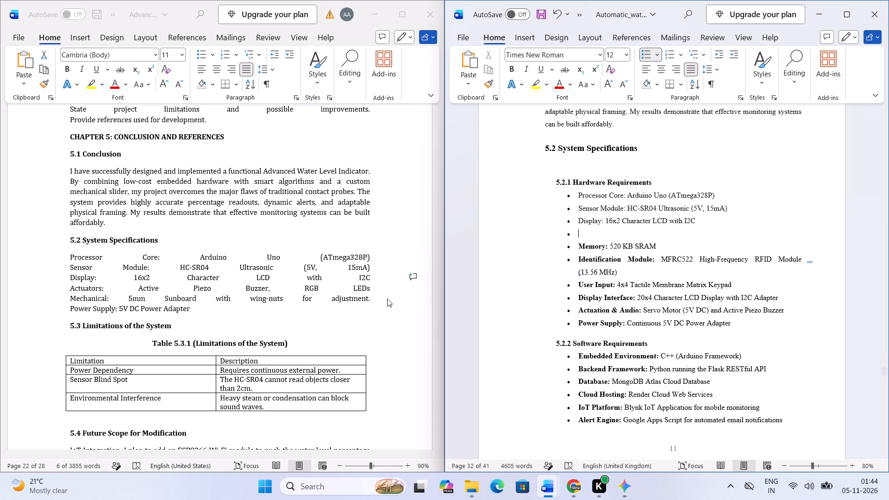
click(382, 290)
click(372, 291)
click(372, 291)
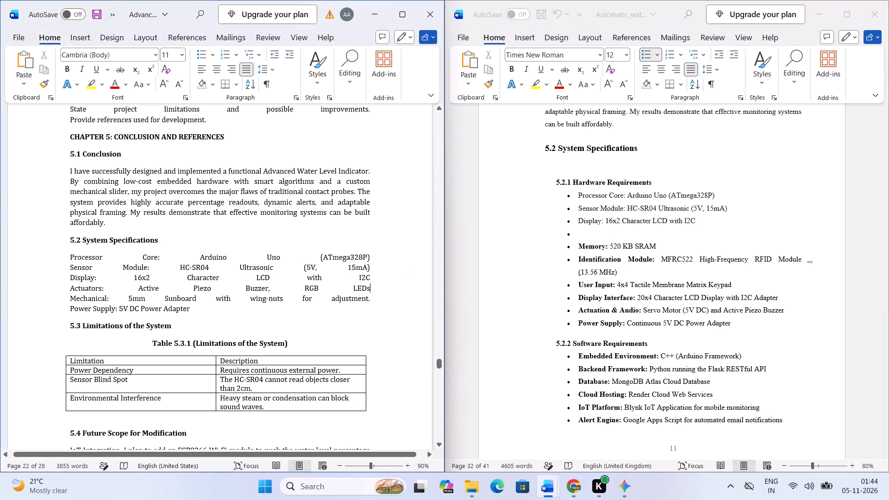
key(ctrl+shift+Up)
key(ctrl+shift+Down)
key(ctrl+shift+Up)
key(ctrl+shift+Down)
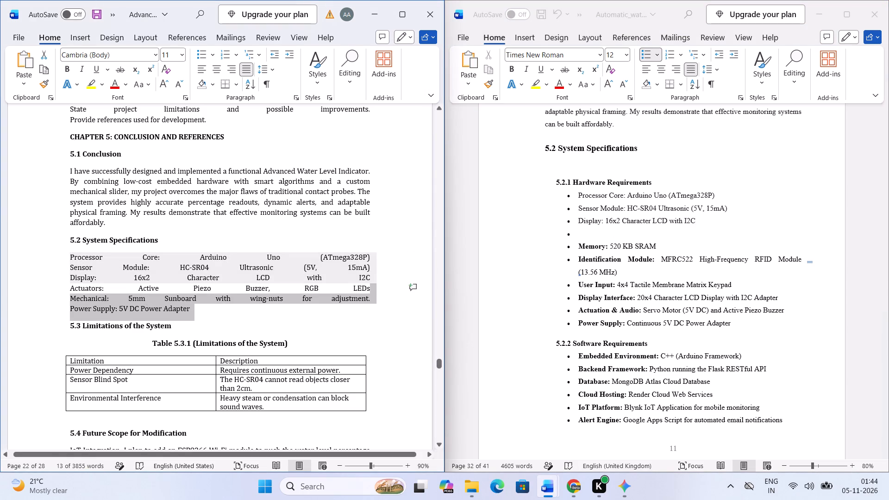
key(shift+Up)
key(shift+Up)
key(shift+Up)
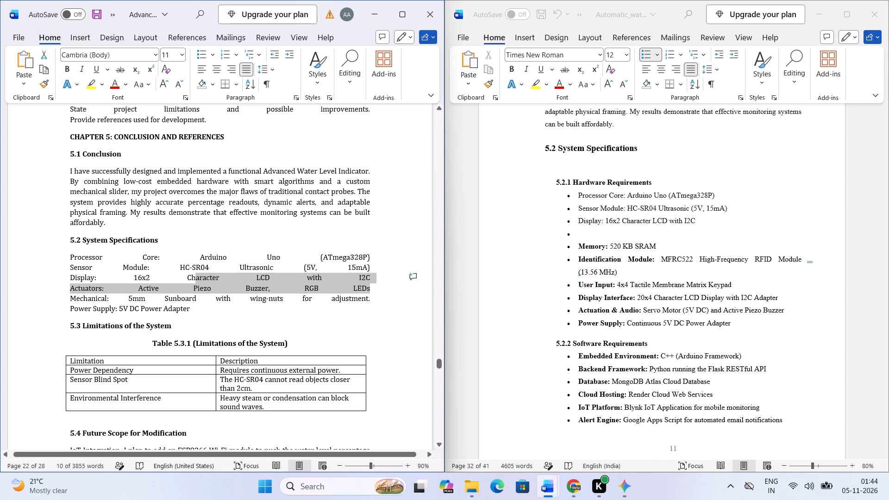
key(ctrl+shift+Left)
key(ctrl+shift+Down)
key(ctrl+shift+Left)
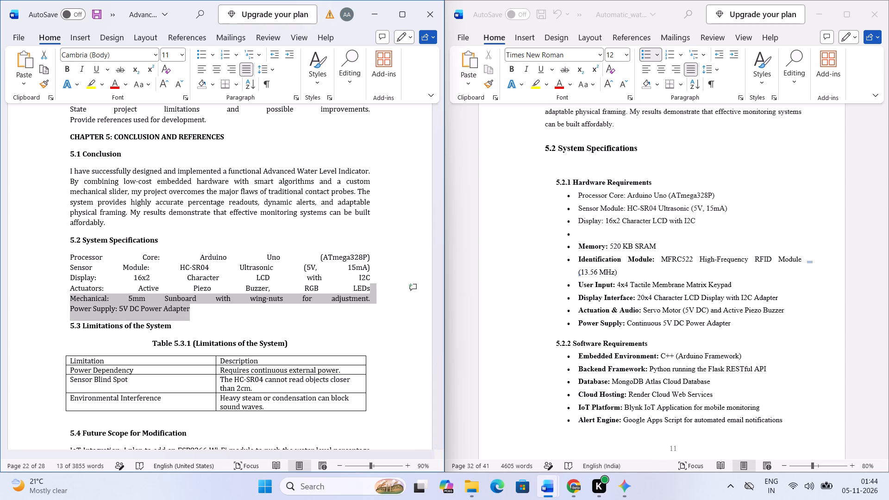
key(ctrl+shift+Left)
key(ctrl+shift+Up)
key(ctrl+shift+Down)
key(ctrl+shift+Up)
key(ctrl+shift+Left)
key(ctrl+shift+Left)
key(ctrl+shift+Left)
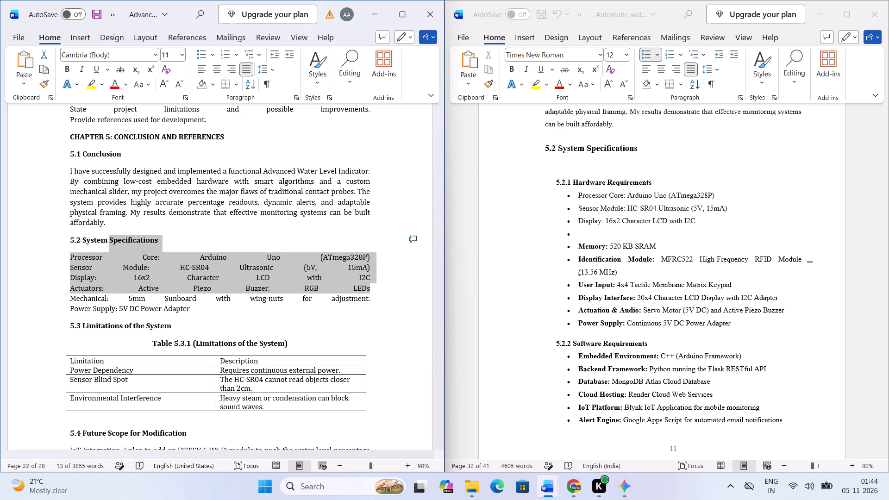
key(ctrl+shift+Down)
key(ctrl+shift+Down)
key(shift+Up)
key(shift+Up)
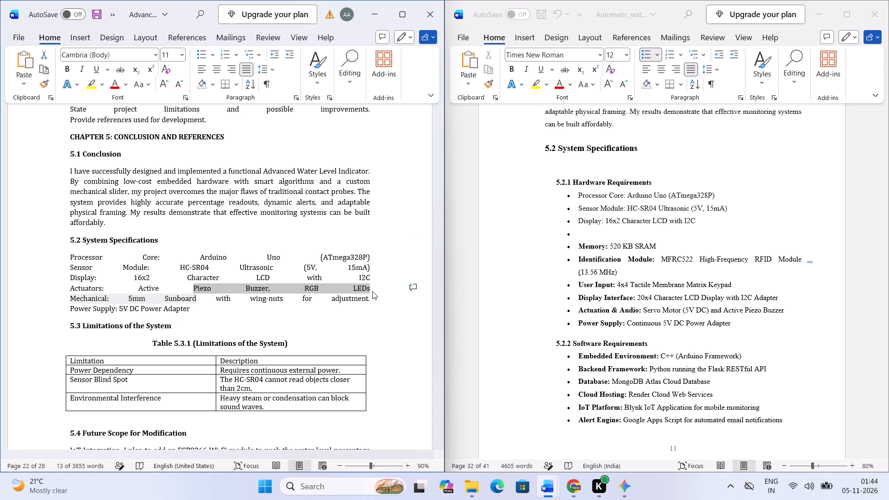
key(shift+Left)
key(shift+Left)
key(shift+Left)
key(shift+Left)
key(ctrl+shift+Left)
key(ctrl+shift+Left)
key(ctrl+shift+Left)
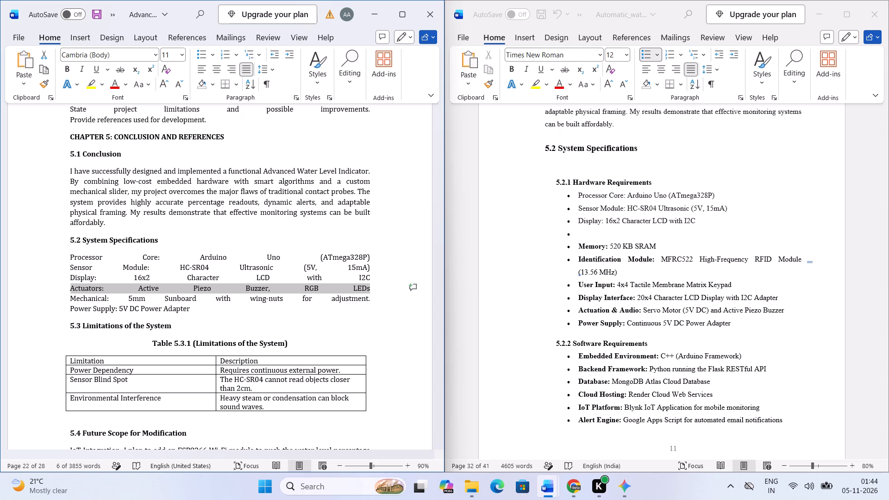
key(ctrl+c)
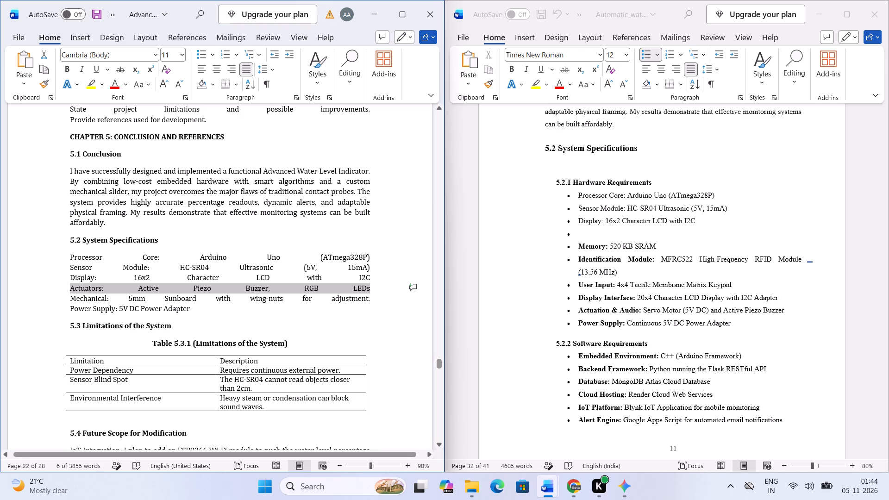
click(385, 294)
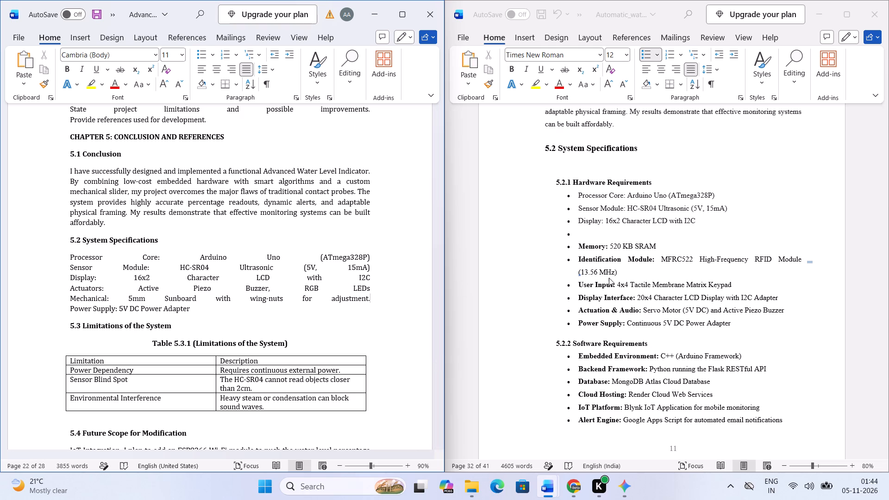
click(670, 233)
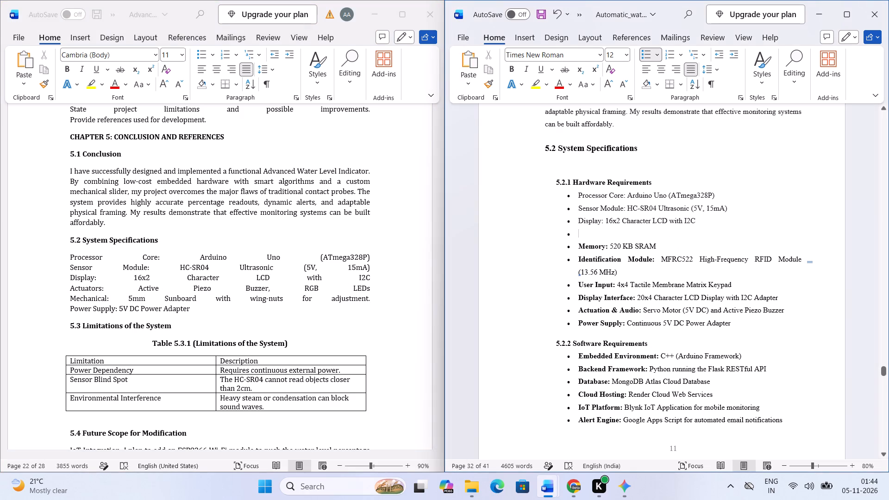
click(642, 228)
click(641, 234)
key(ctrl+v)
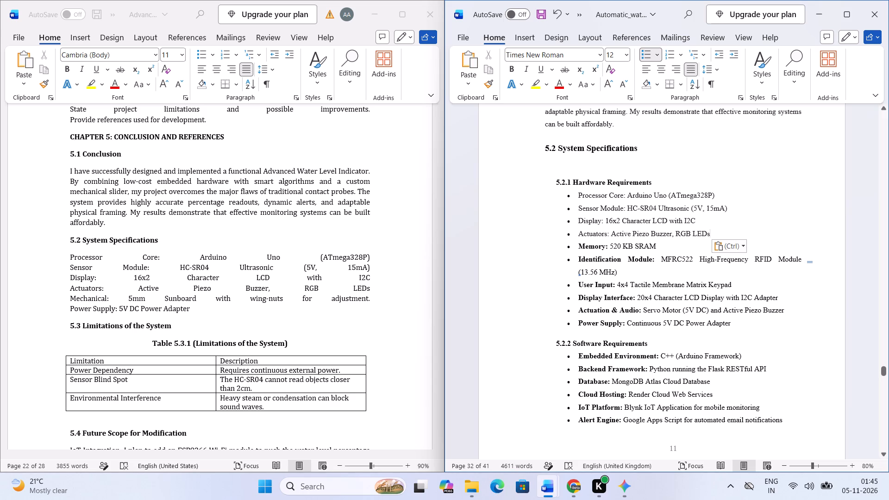
click(626, 197)
Add a bullet below Actuators with "Mechanical: 5mm Sunboard with wing-nuts for adjustment." copied from the source report's section 5.2.
drag(370, 301, 376, 299)
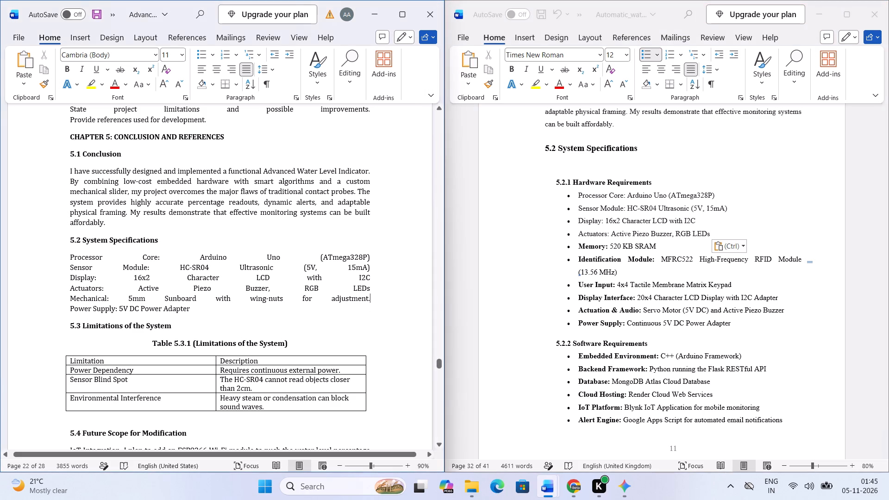
key(ctrl+shift+Left)
key(ctrl+shift+Left)
key(ctrl+shift+Up)
key(ctrl+shift+Down)
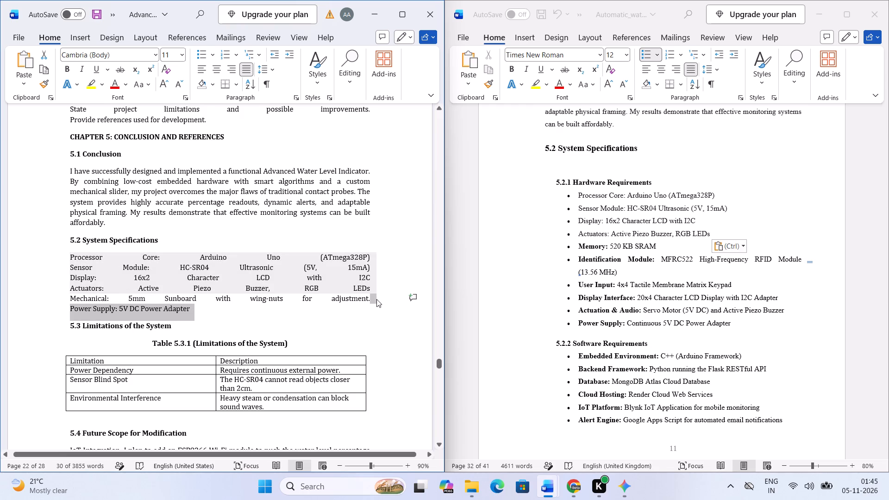
key(shift+Up)
key(shift+Up)
key(ctrl+shift+Right)
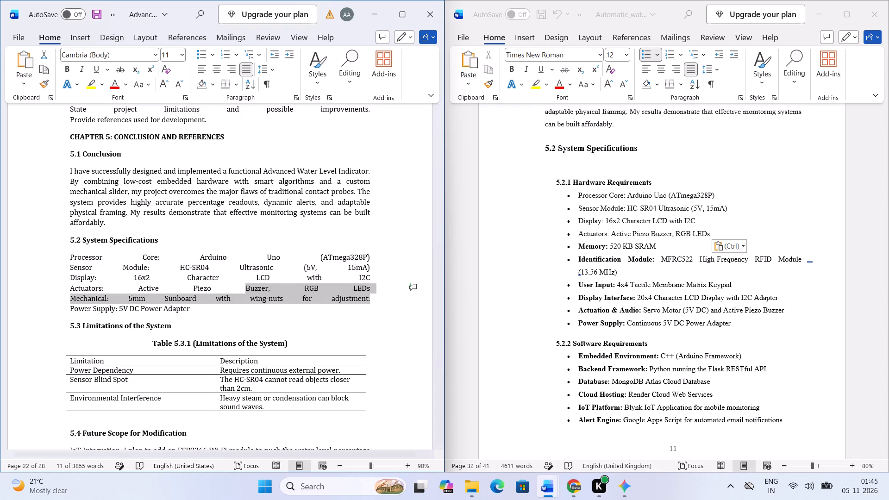
key(ctrl+shift+Right)
key(ctrl+shift+Right)
key(ctrl+shift+Right)
key(ctrl+shift+Right)
key(ctrl+shift+Right)
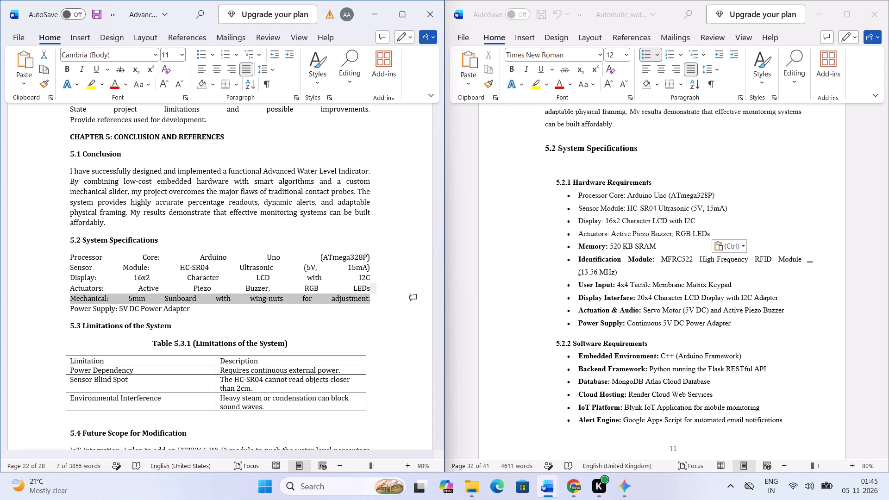
key(ctrl+c)
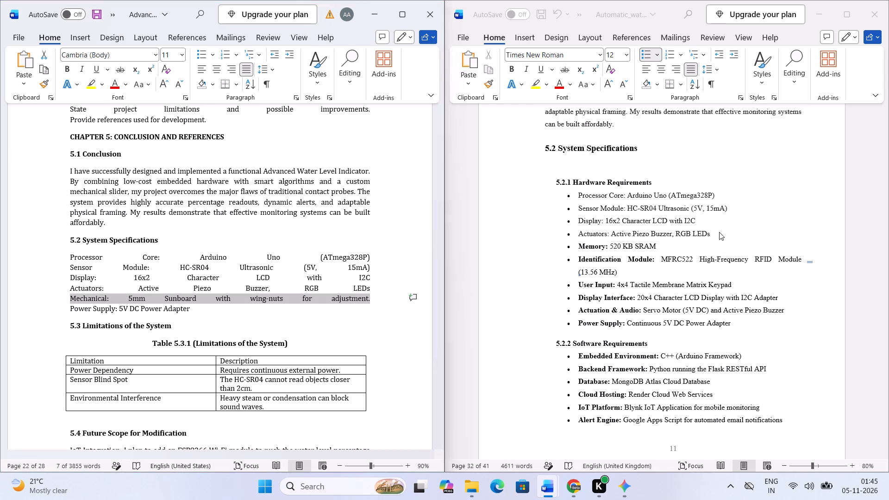
click(719, 232)
click(717, 239)
key(Return)
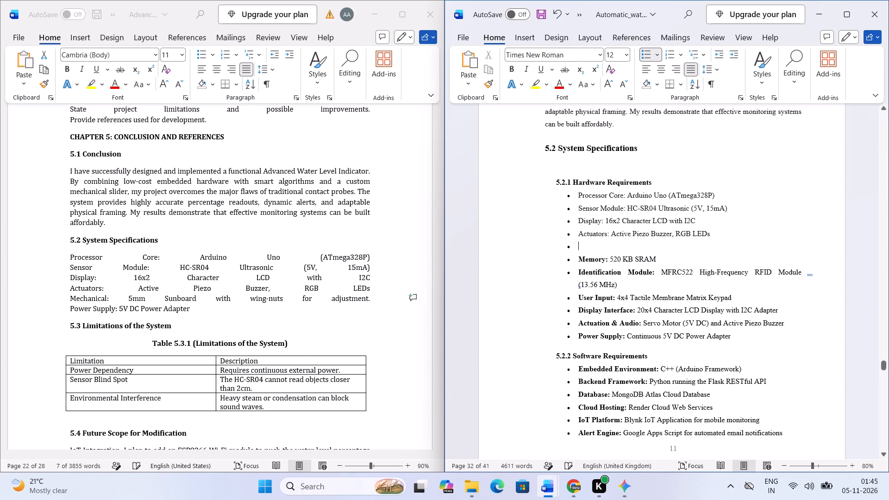
key(ctrl+v)
scroll(717, 239, down, 1)
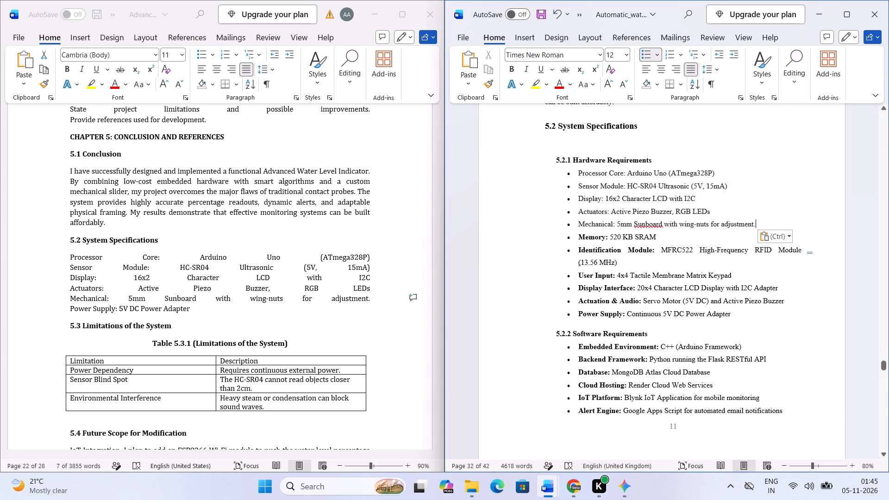
Start an empty bullet below Mechanical and copy the "Power Supply: 5V DC Power Adapter" line from the source report's section 5.2.
key(Return)
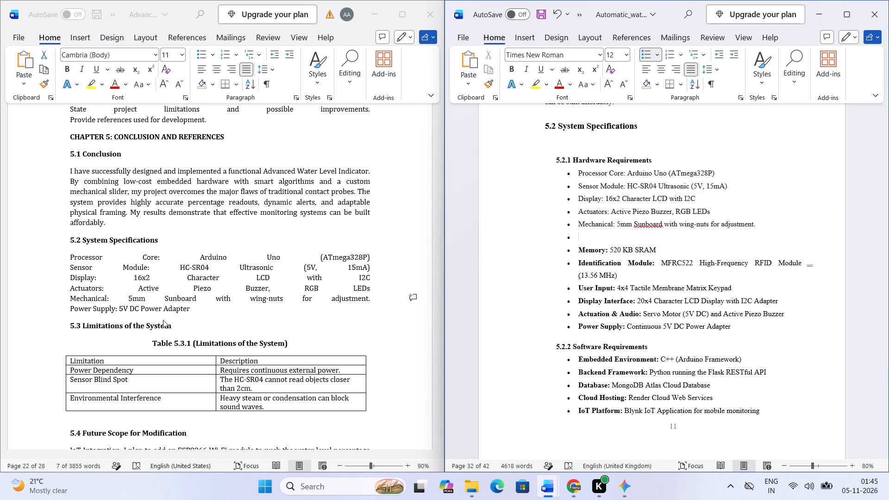
click(193, 309)
click(196, 307)
key(ctrl+shift+Up)
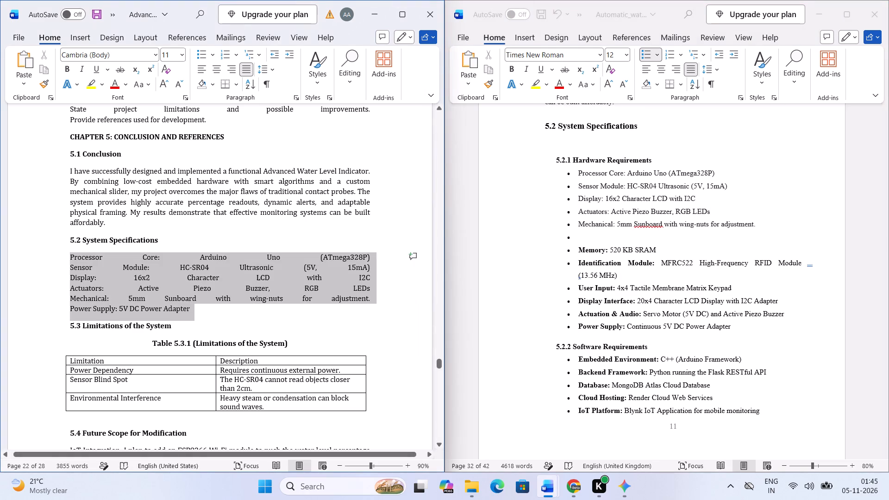
key(ctrl+shift+Down)
key(shift+Up)
key(ctrl+c)
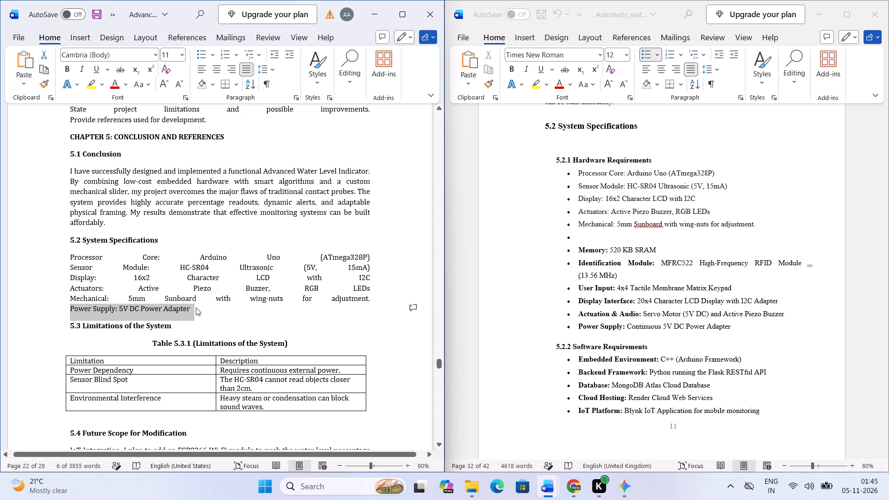
click(643, 238)
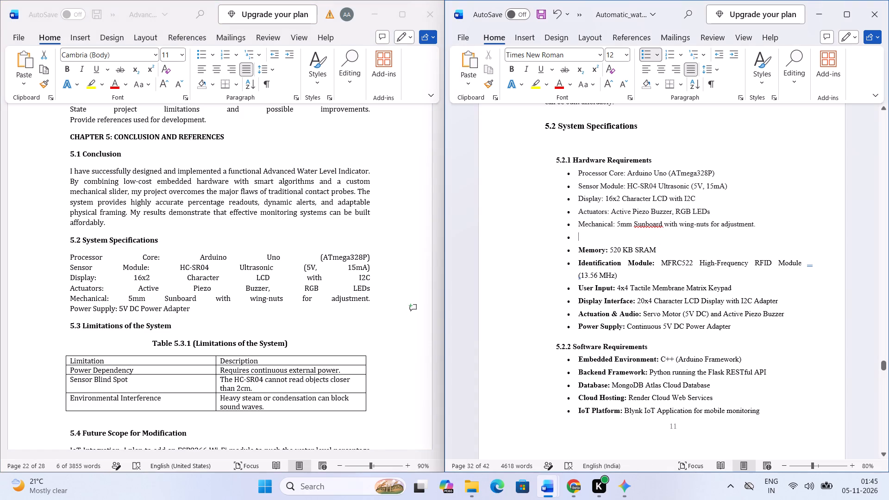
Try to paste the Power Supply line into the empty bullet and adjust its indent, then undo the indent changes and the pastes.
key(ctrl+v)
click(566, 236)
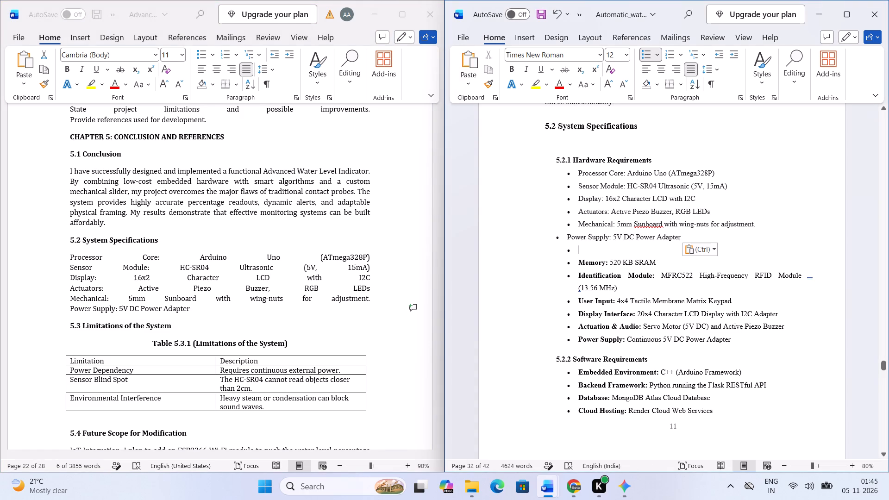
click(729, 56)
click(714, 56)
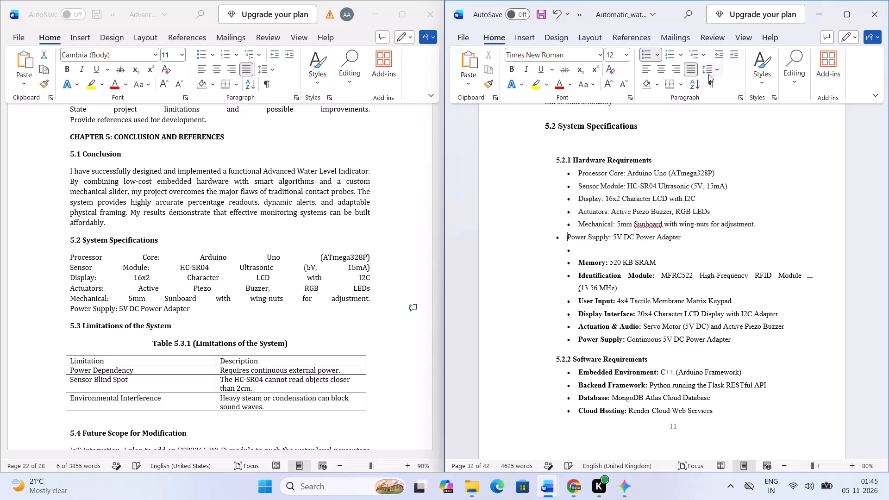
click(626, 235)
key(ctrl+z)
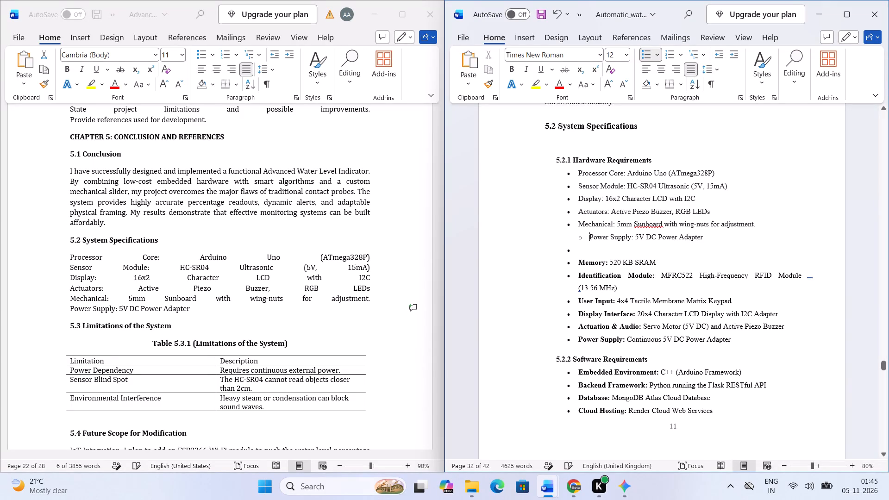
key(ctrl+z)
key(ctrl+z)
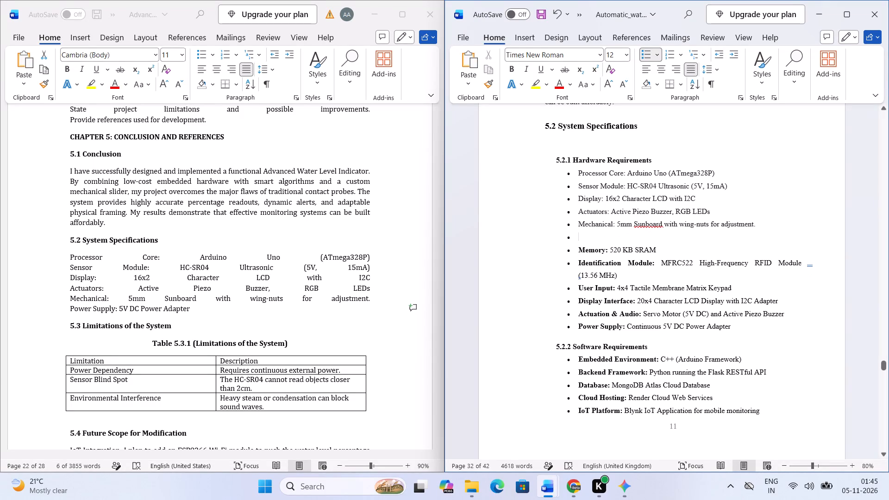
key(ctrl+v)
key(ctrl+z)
Paste "Power Supply: 5V DC Power Adapter" below Mechanical and align it as a bullet at the same level as the other hardware items.
key(BackSpace)
key(BackSpace)
key(ctrl+v)
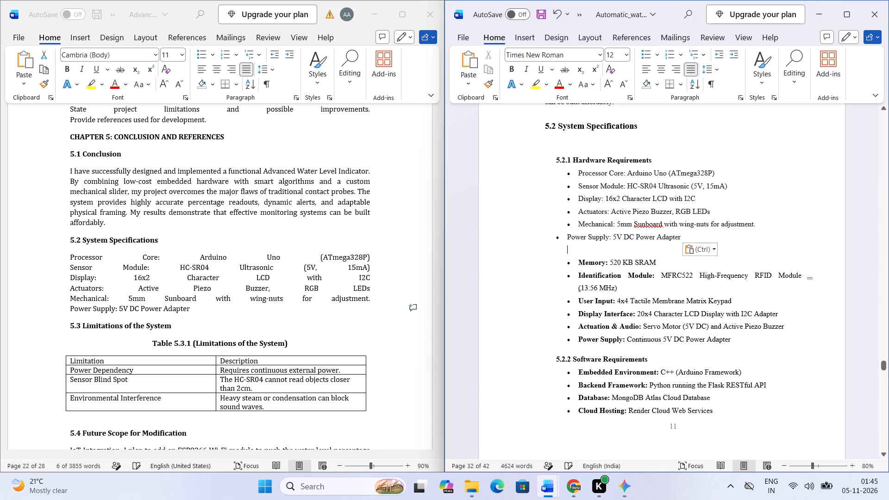
click(570, 235)
click(569, 236)
key(BackSpace)
key(BackSpace)
key(BackSpace)
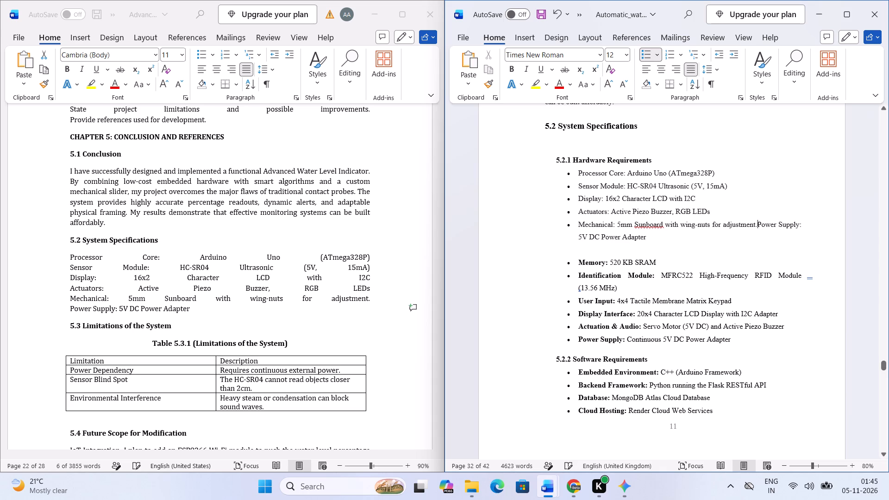
key(Return)
click(594, 254)
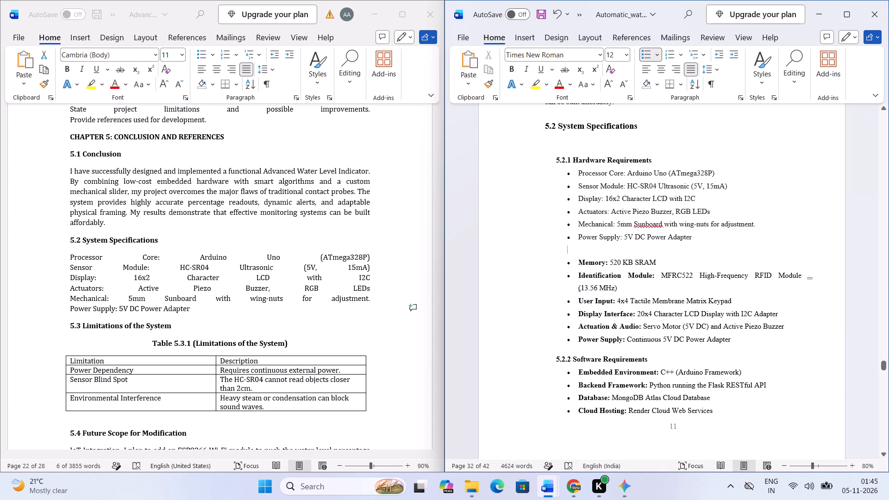
scroll(594, 254, down, 1)
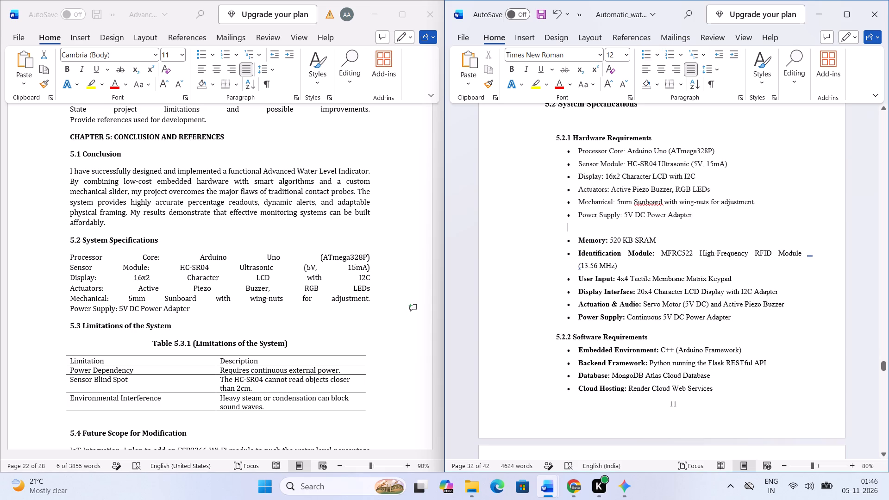
Bold the "Processor Core:" and "Sensor Module:" labels in the 5.2.1 Hardware Requirements bullets.
scroll(632, 170, up, 2)
ctrl+scroll(620, 200, up, 2)
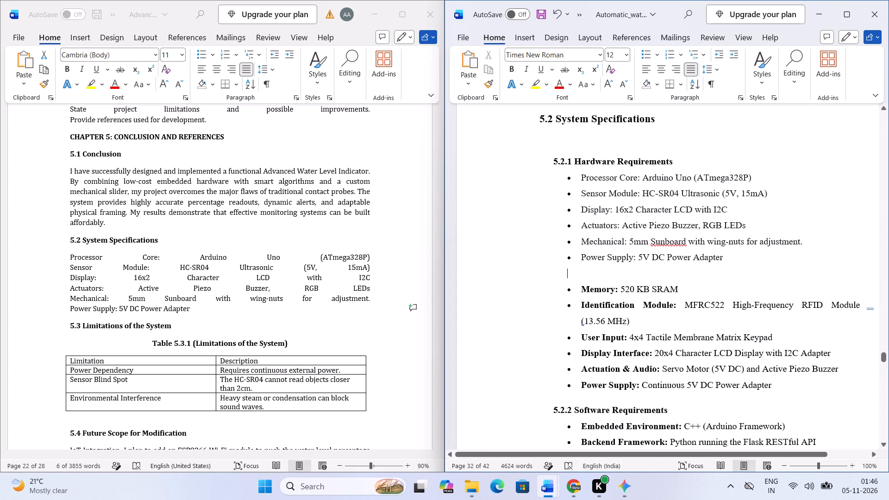
click(638, 176)
key(shift+Right)
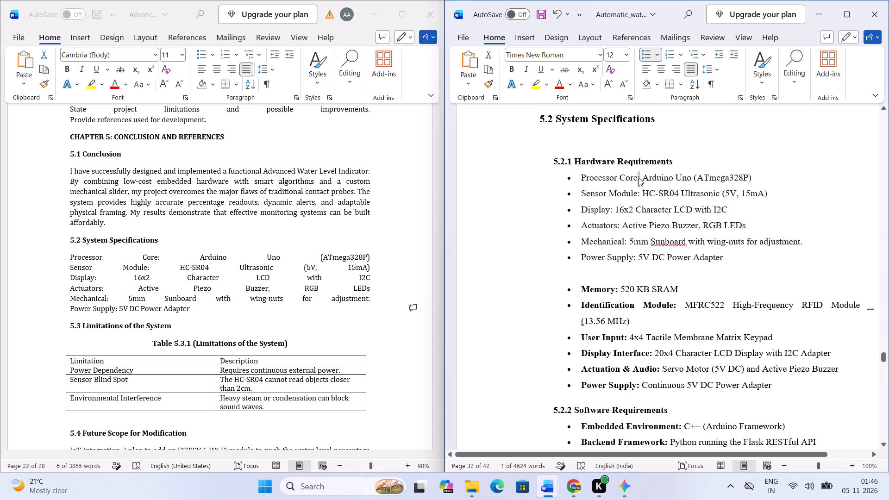
key(Right)
key(ctrl+shift+Left)
key(ctrl+shift+Left)
key(ctrl+shift+Up)
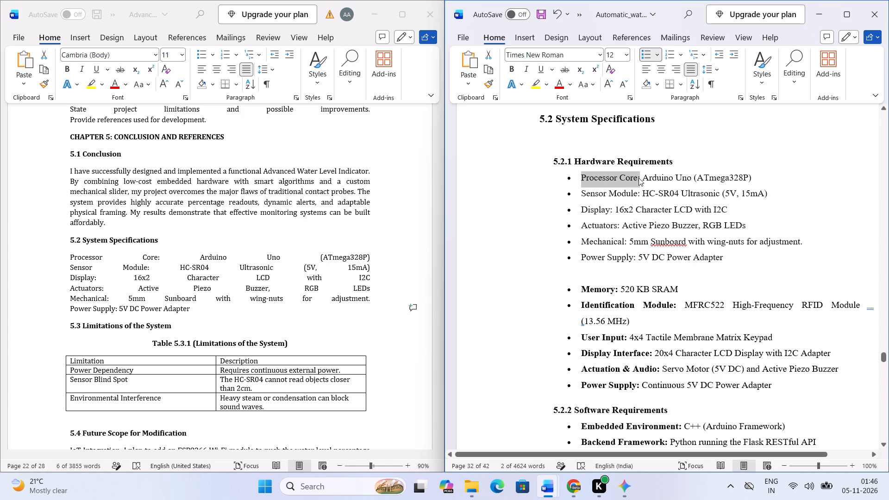
key(ctrl+b)
key(Down)
key(Left)
key(ctrl+shift+Up)
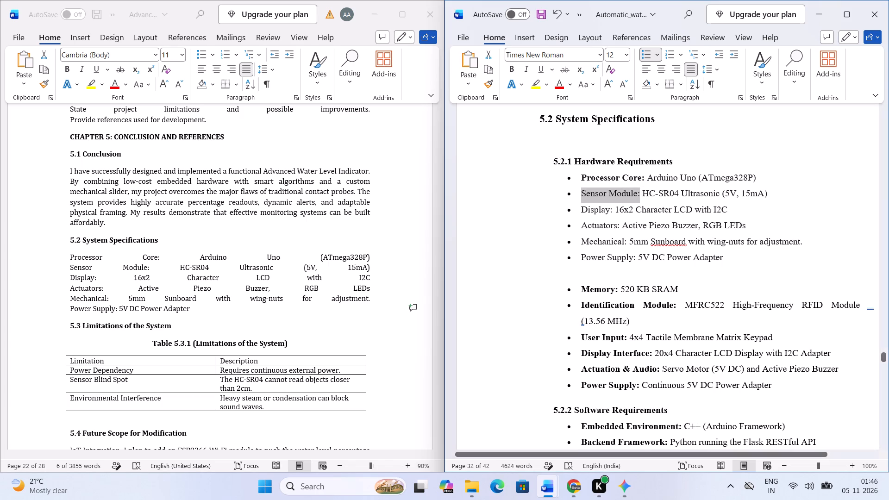
key(ctrl+b)
Bold the "Display:" and "Actuators:" labels in the 5.2.1 Hardware Requirements bullets.
key(Down)
key(ctrl+Left)
key(ctrl+Left)
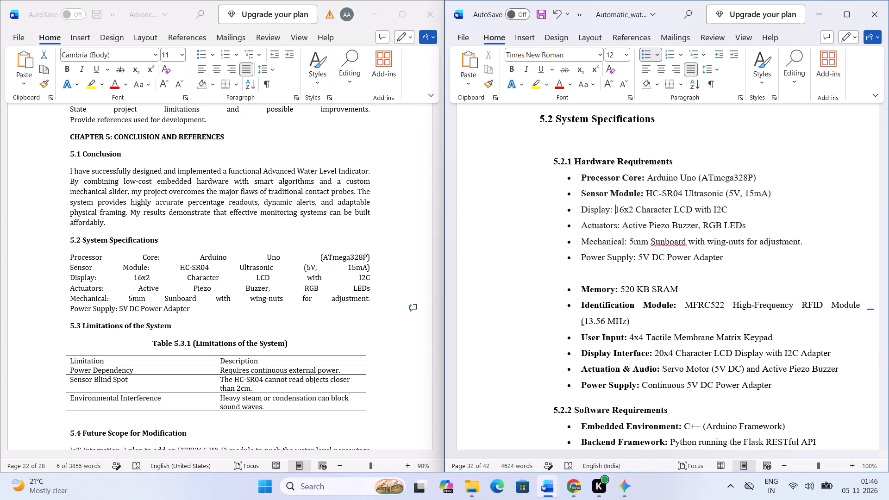
key(ctrl+Left)
key(Right)
key(ctrl+shift+Up)
key(ctrl+b)
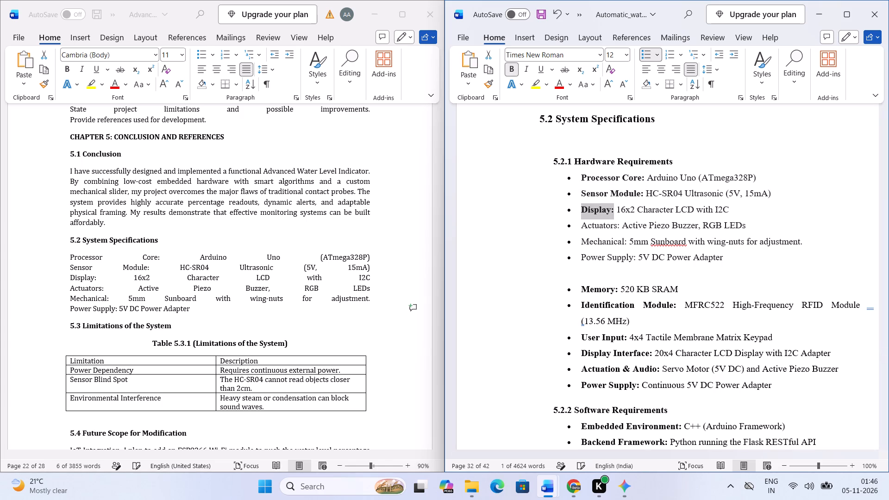
key(Down)
key(Right)
key(Right)
key(ctrl+shift+Up)
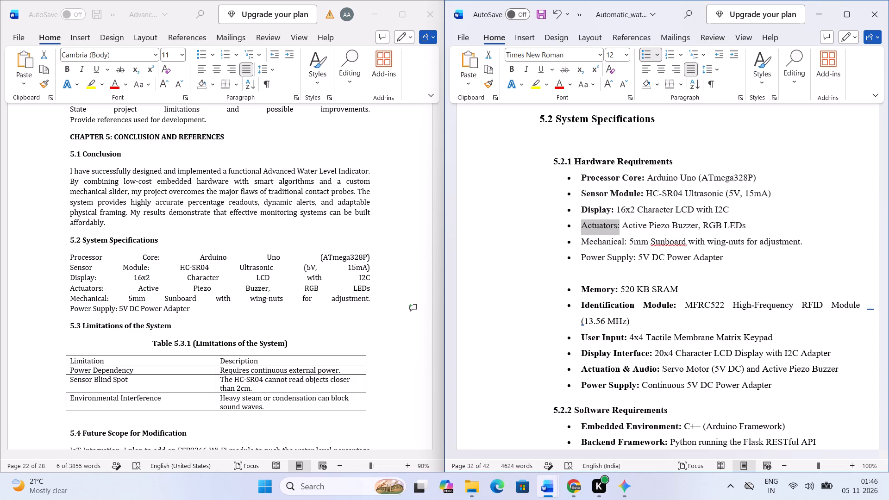
key(ctrl+b)
Bold the "Mechanical:" and "Power Supply:" labels in the newly added hardware bullets.
key(Down)
key(Right)
key(ctrl+shift+Up)
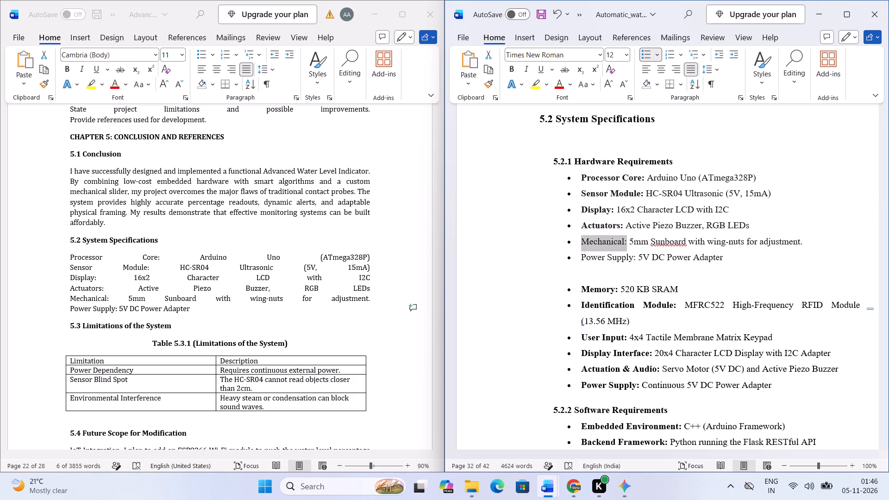
key(ctrl+b)
key(Down)
key(Right)
key(Right)
key(ctrl+shift+Up)
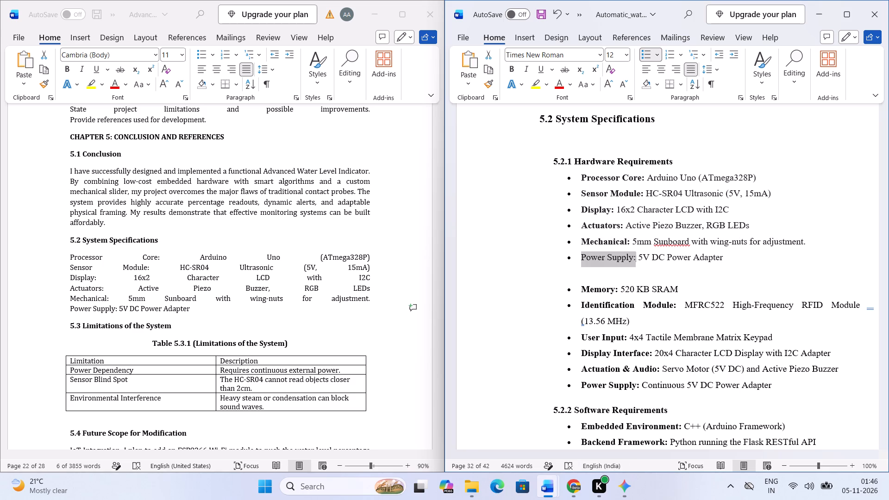
key(ctrl+b)
key(Down)
key(Down)
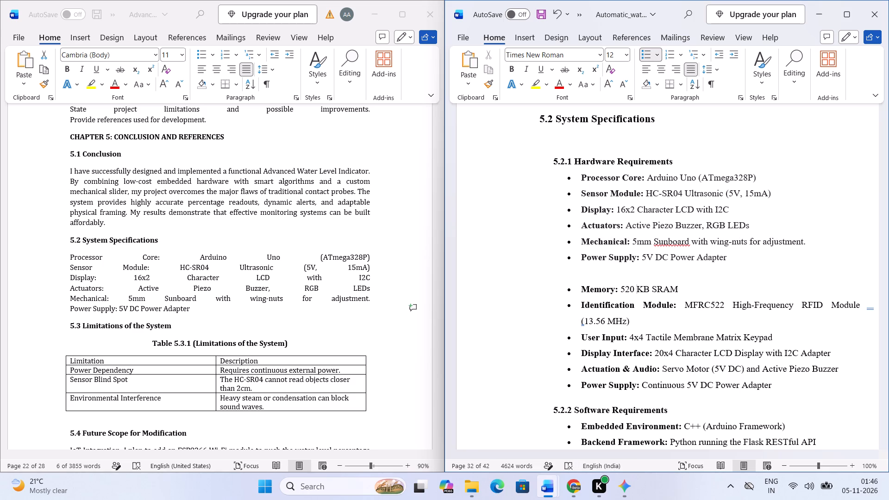
Delete the old text from the Memory bullet through the Alert Engine bullet, including the whole 5.2.2 Software Requirements section.
ctrl+scroll(630, 180, down, 2)
ctrl+scroll(641, 244, down, 1)
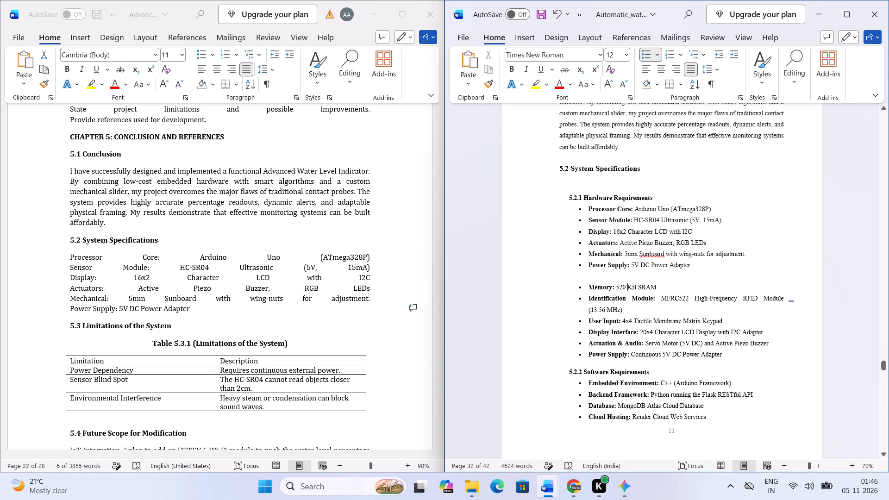
scroll(650, 351, down, 3)
click(720, 356)
scroll(720, 356, down, 4)
click(761, 377)
click(770, 383)
drag(770, 383, 770, 383)
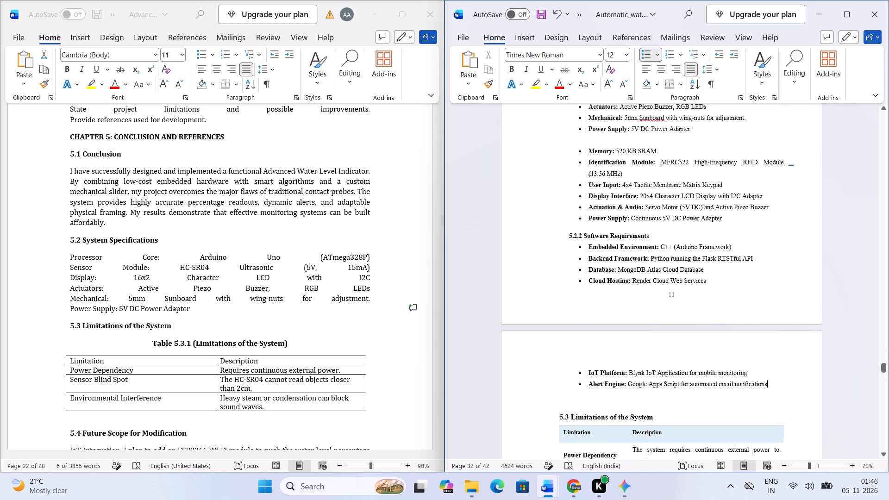
drag(770, 383, 580, 156)
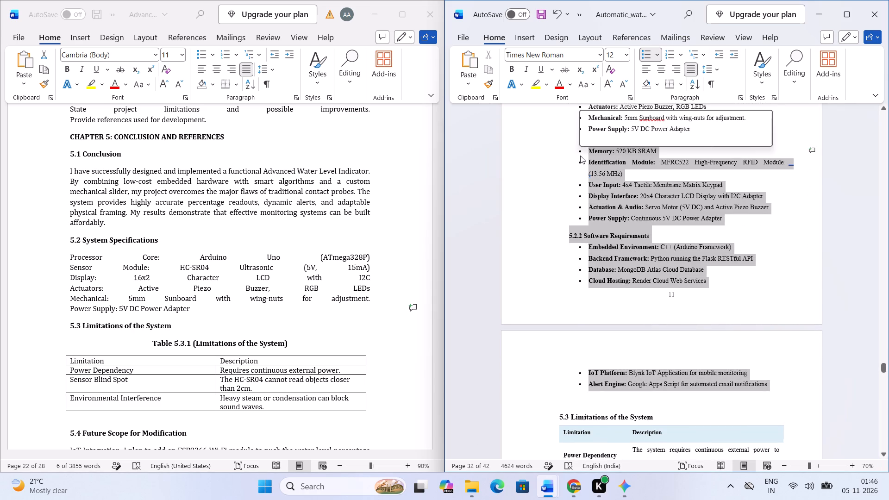
key(BackSpace)
Delete the "5.2.1 Hardware Requirements" subheading above the hardware bullets.
scroll(582, 156, up, 3)
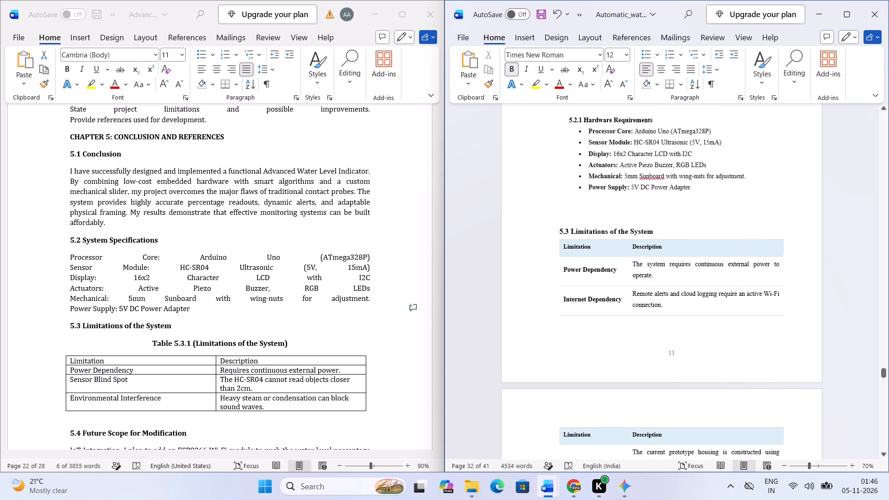
scroll(585, 186, up, 5)
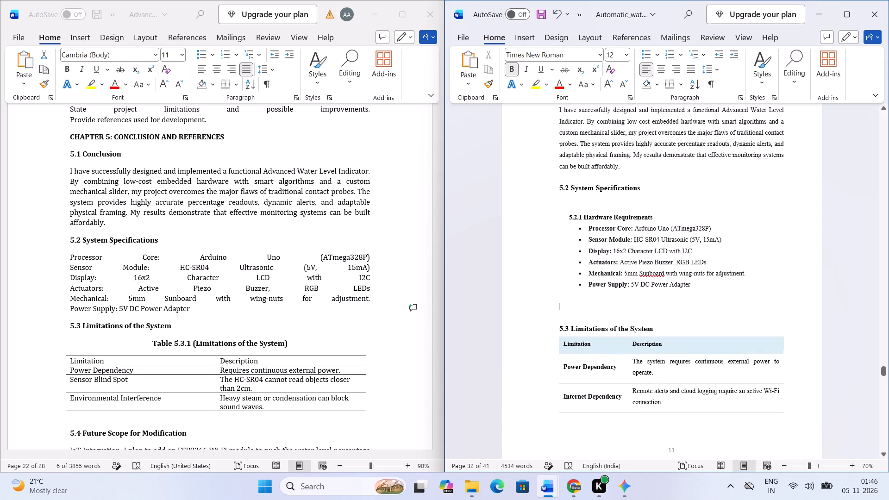
click(659, 219)
drag(660, 218, 544, 214)
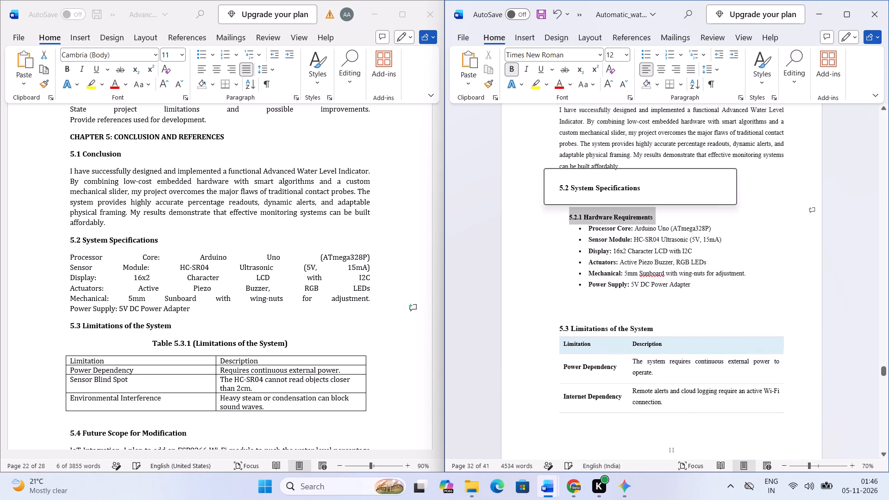
key(BackSpace)
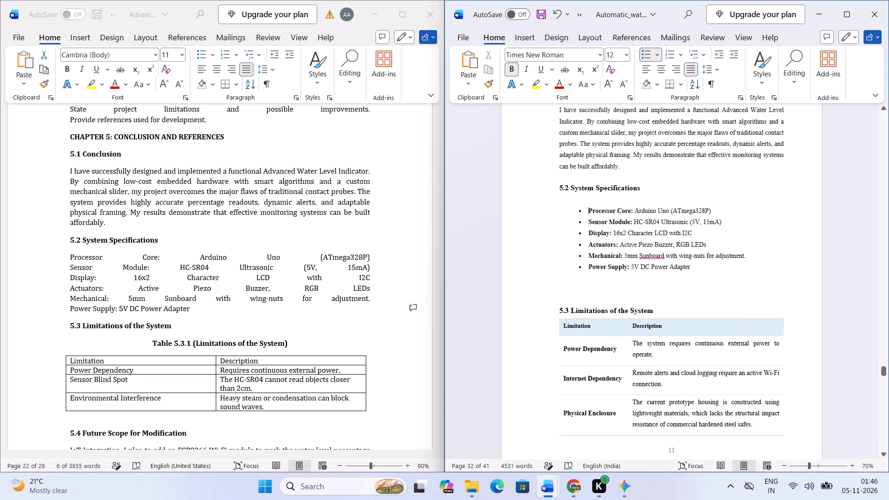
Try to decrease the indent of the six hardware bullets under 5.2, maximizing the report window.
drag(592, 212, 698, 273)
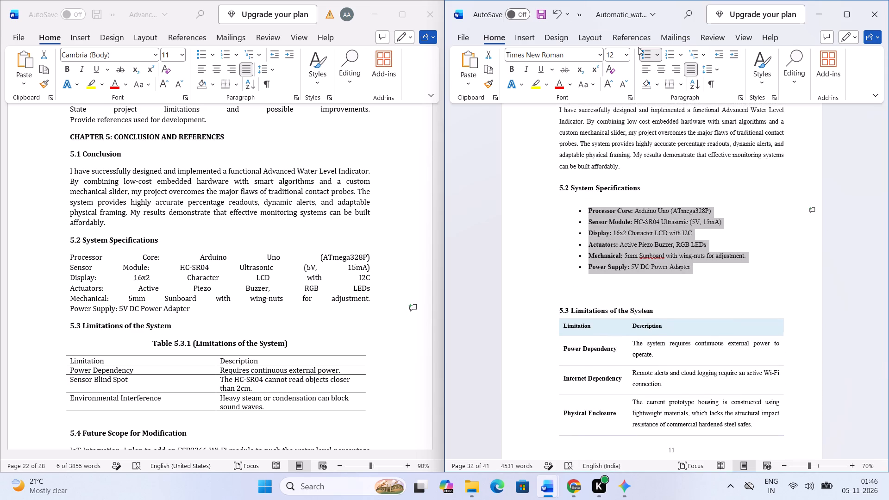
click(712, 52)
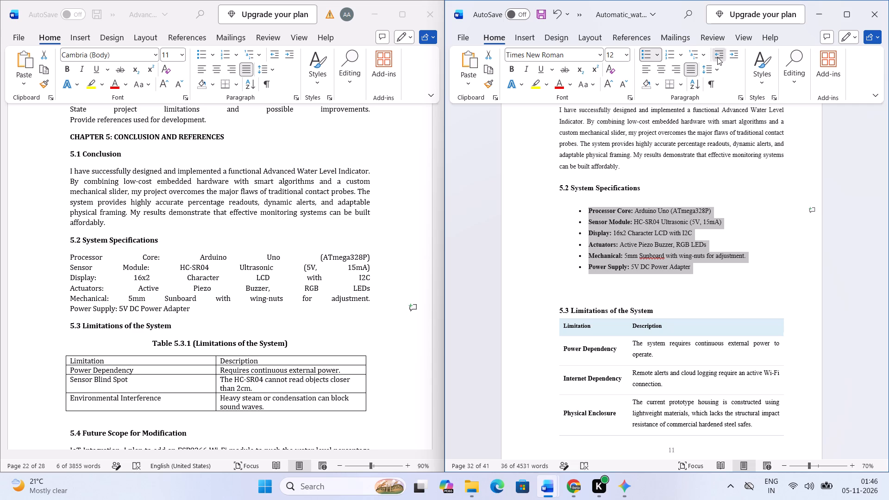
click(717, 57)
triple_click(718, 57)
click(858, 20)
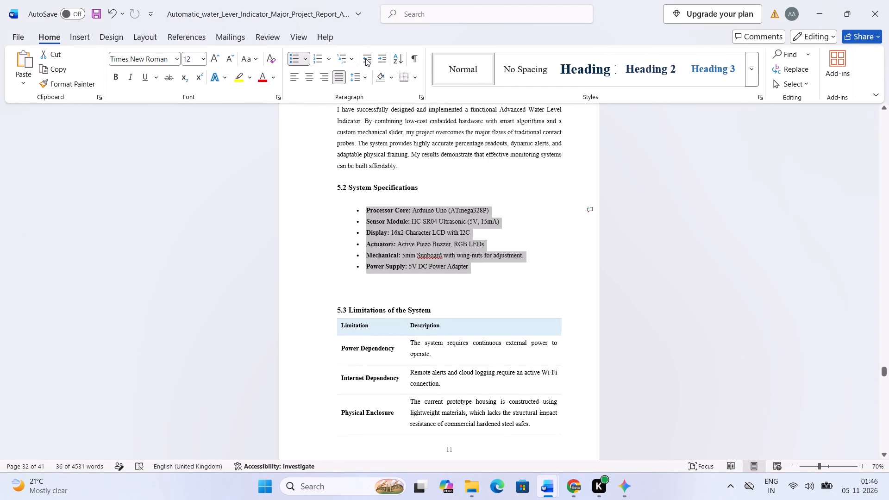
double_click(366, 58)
Remove the empty line between the "5.2 System Specifications" heading and the first bullet.
click(362, 198)
double_click(366, 205)
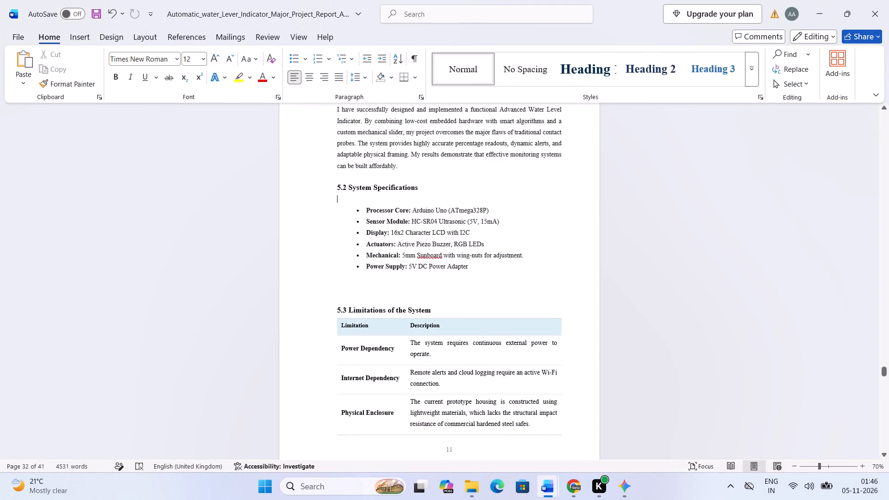
click(367, 209)
click(356, 196)
key(BackSpace)
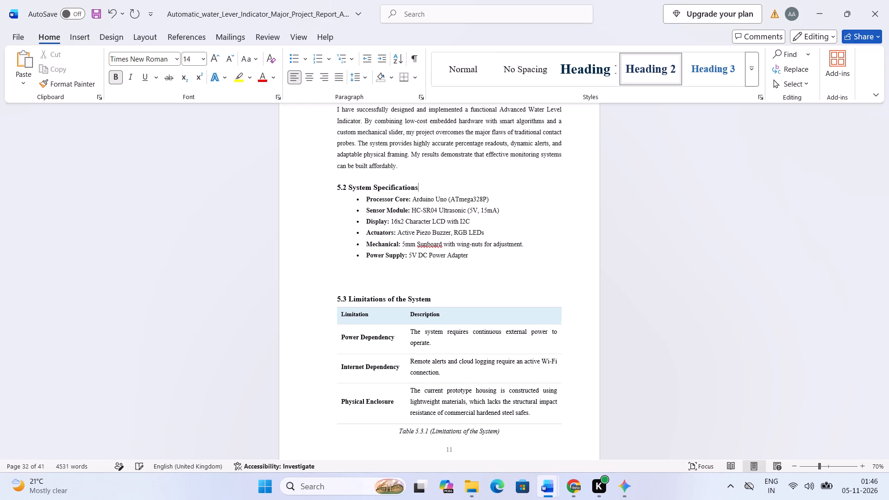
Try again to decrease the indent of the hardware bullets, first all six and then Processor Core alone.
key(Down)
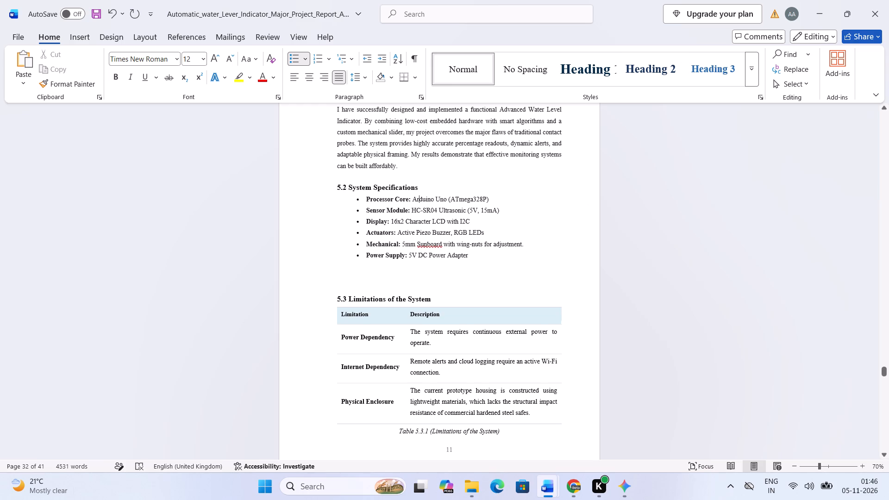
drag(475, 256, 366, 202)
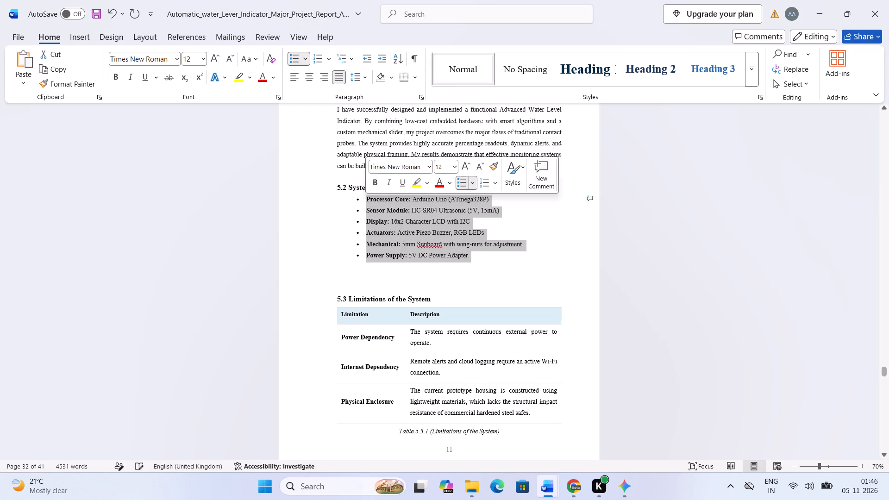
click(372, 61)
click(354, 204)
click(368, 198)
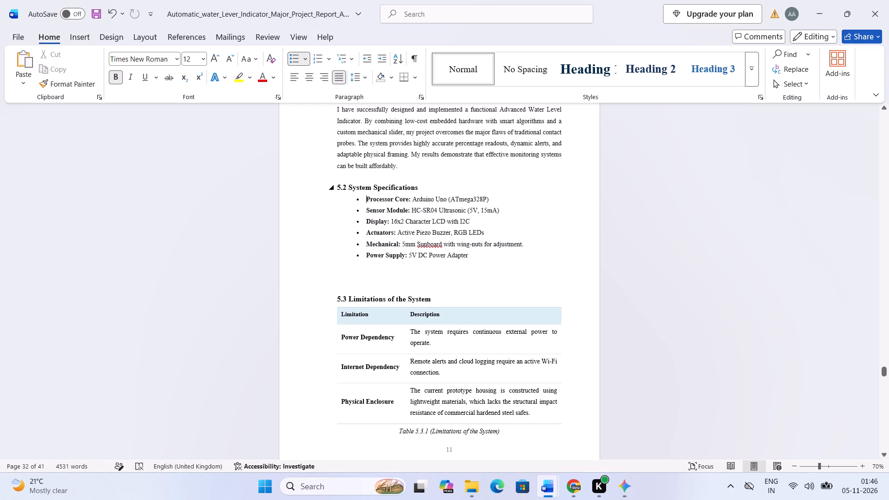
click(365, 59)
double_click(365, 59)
Strip the deep bullet indent from Processor Core and Sensor Module and make both bullets at the shallower standard list indent.
key(BackSpace)
key(BackSpace)
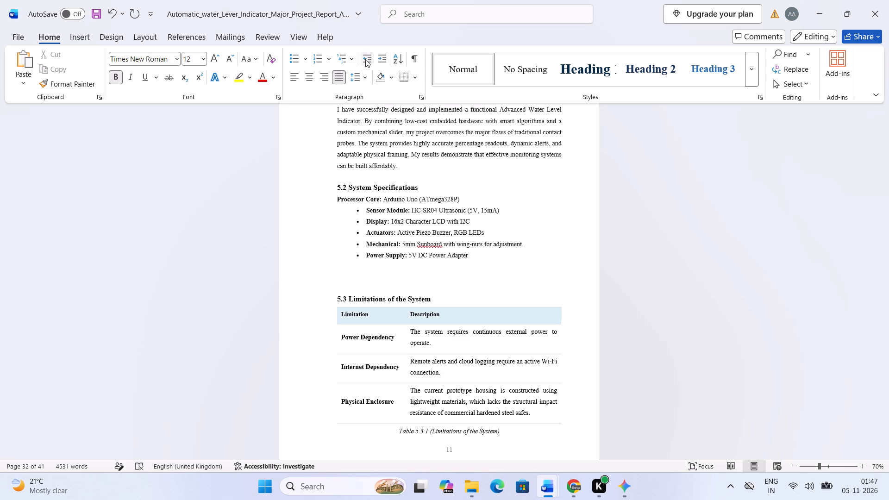
click(293, 61)
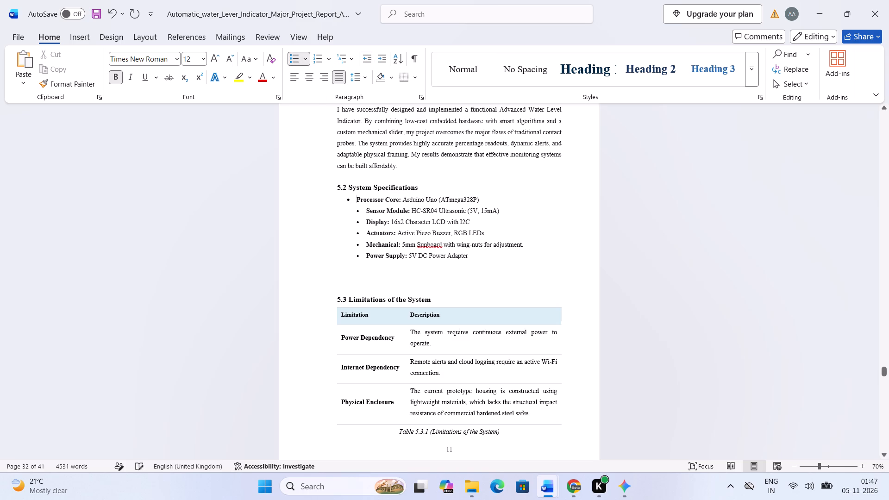
click(362, 211)
key(BackSpace)
key(BackSpace)
key(BackSpace)
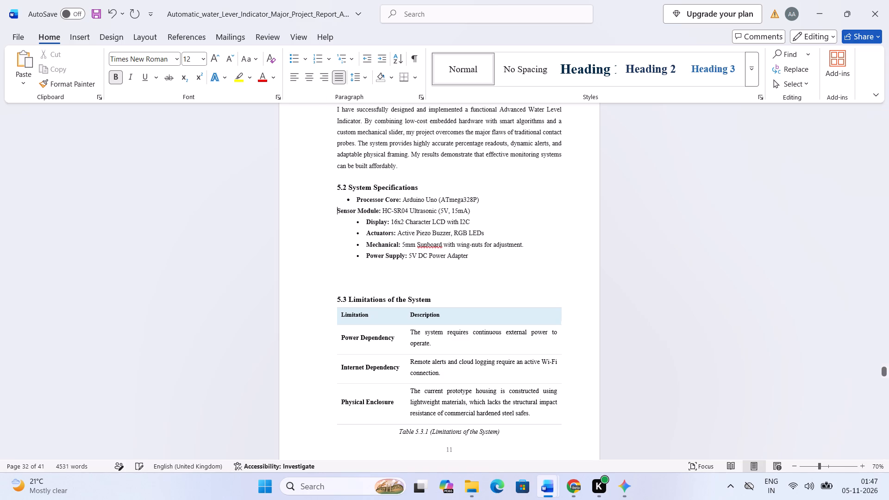
key(Return)
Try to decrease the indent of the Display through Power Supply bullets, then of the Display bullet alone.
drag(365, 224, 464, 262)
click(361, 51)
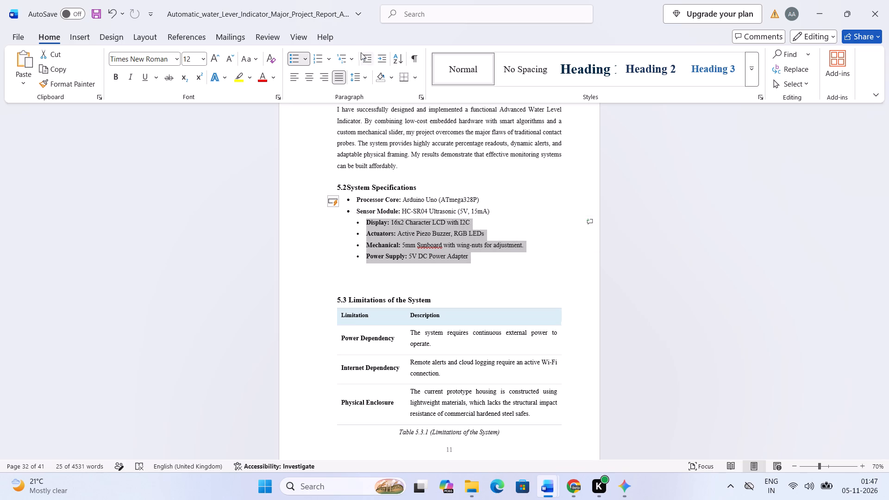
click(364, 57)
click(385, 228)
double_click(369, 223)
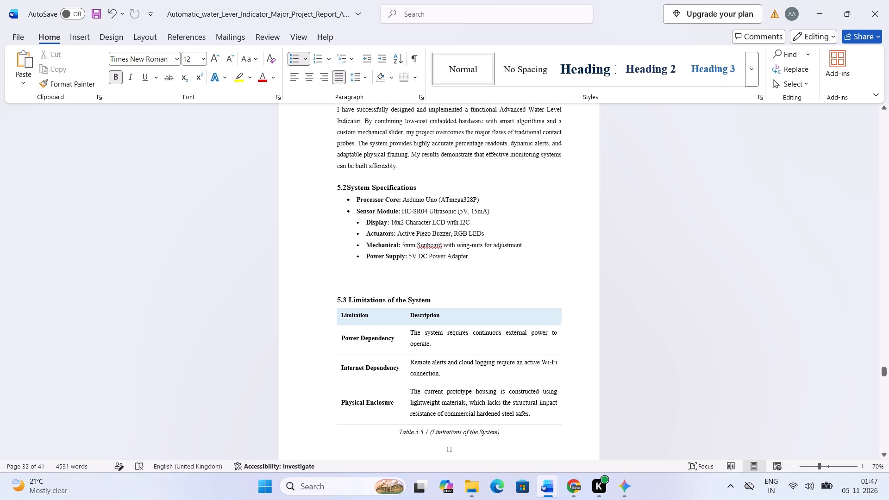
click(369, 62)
Rejoin Display and Actuators to the list above and split them into separate bullets at the same indent as Sensor Module.
key(BackSpace)
key(BackSpace)
key(BackSpace)
key(Return)
key(Down)
key(Up)
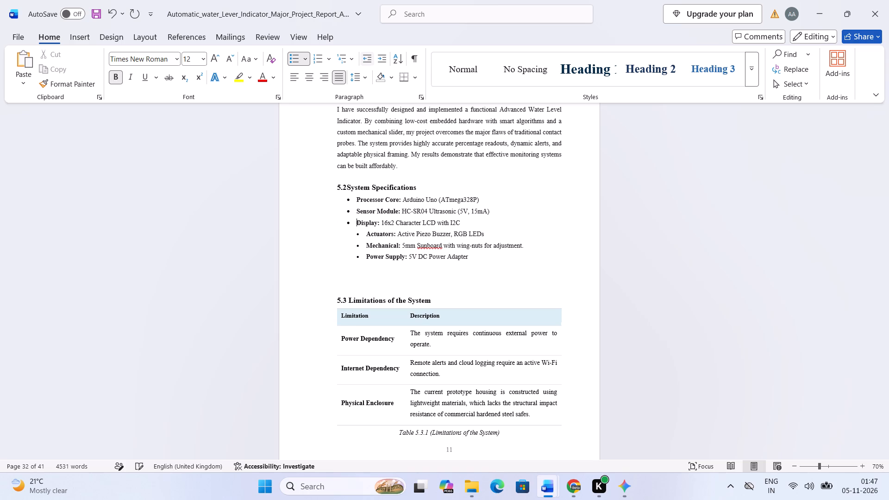
key(Down)
key(BackSpace)
key(BackSpace)
key(BackSpace)
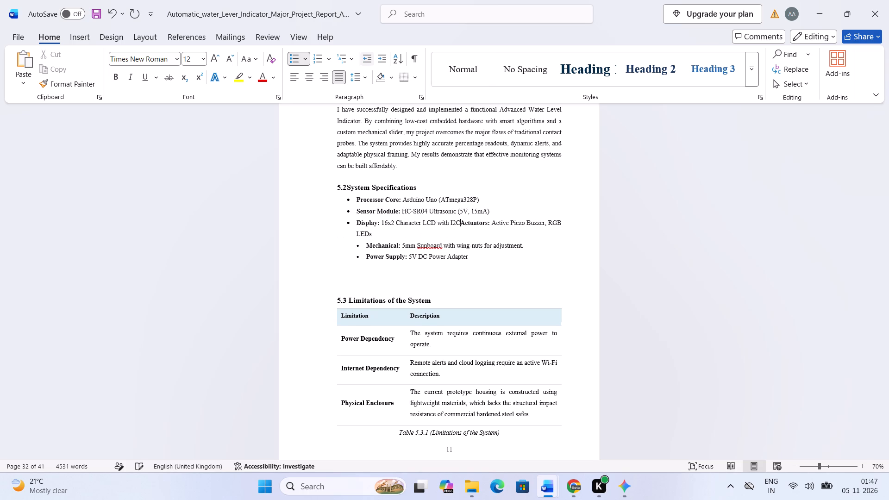
key(Return)
Rejoin Mechanical and Power Supply to the list above and split them into separate bullets at the same indent as Display.
key(Down)
key(BackSpace)
key(BackSpace)
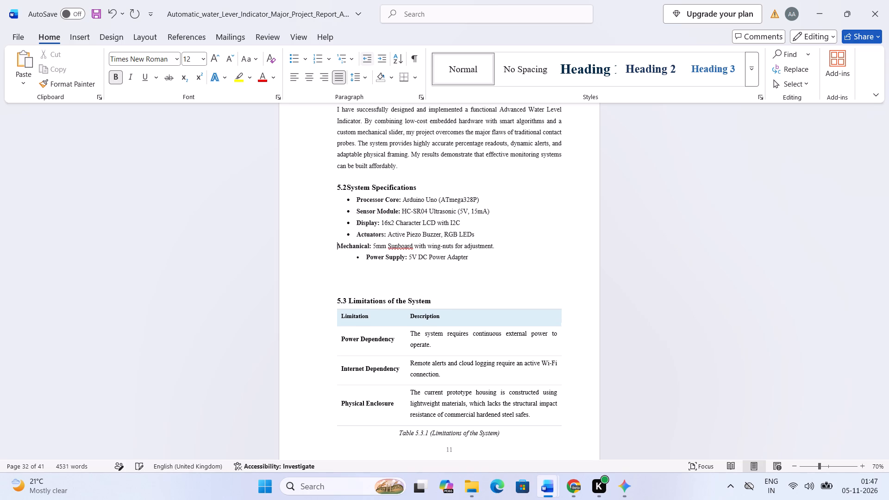
key(BackSpace)
key(Return)
key(Down)
key(BackSpace)
key(BackSpace)
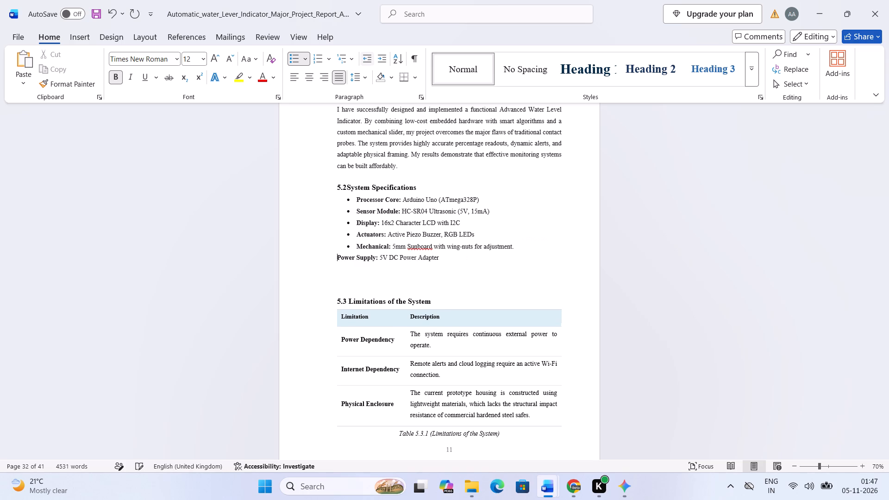
key(BackSpace)
key(Return)
Insert a space between the number 5.2 and System Specifications in the section heading.
key(Up)
key(Up)
key(Up)
key(Up)
key(Up)
key(Up)
key(Up)
key(Up)
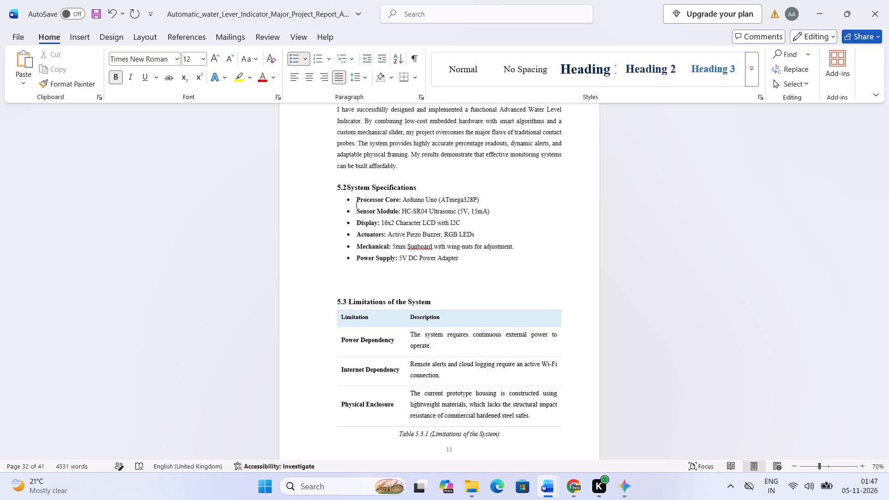
key(Down)
key(Down)
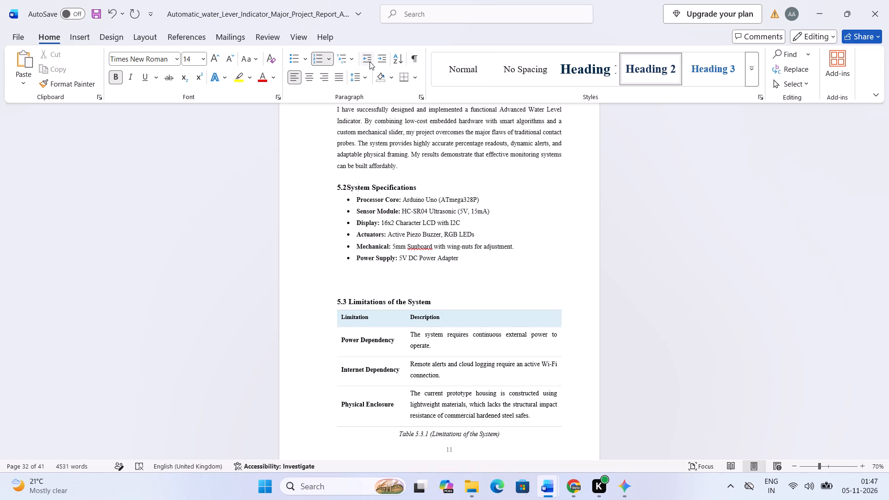
key(ctrl+Right)
key(ctrl+Left)
key(ctrl+Left)
key(Right)
scroll(382, 15, up, 1)
scroll(399, 127, up, 2)
key(space)
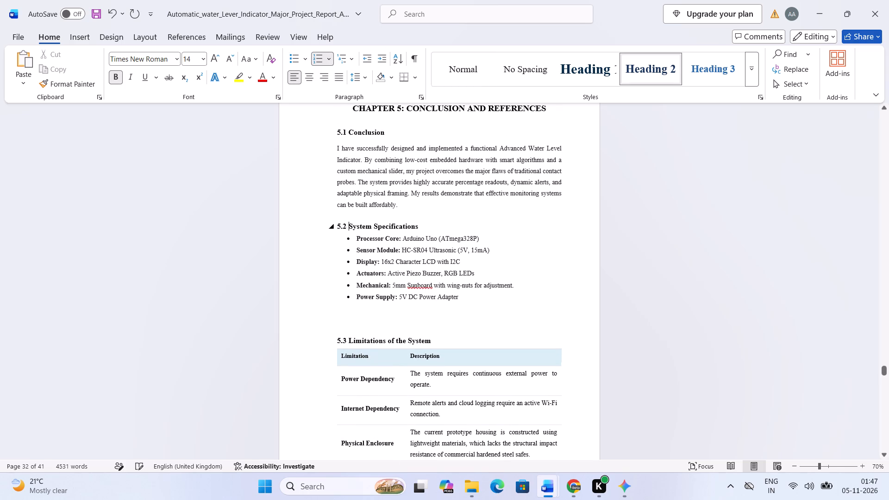
Add one blank line below and one above the 5.2 System Specifications heading.
click(451, 230)
key(Return)
scroll(454, 226, down, 2)
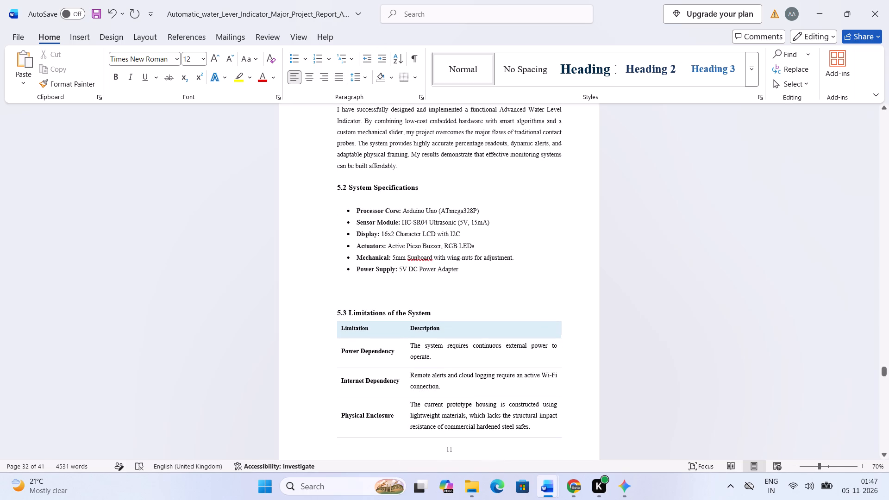
key(BackSpace)
scroll(420, 237, up, 1)
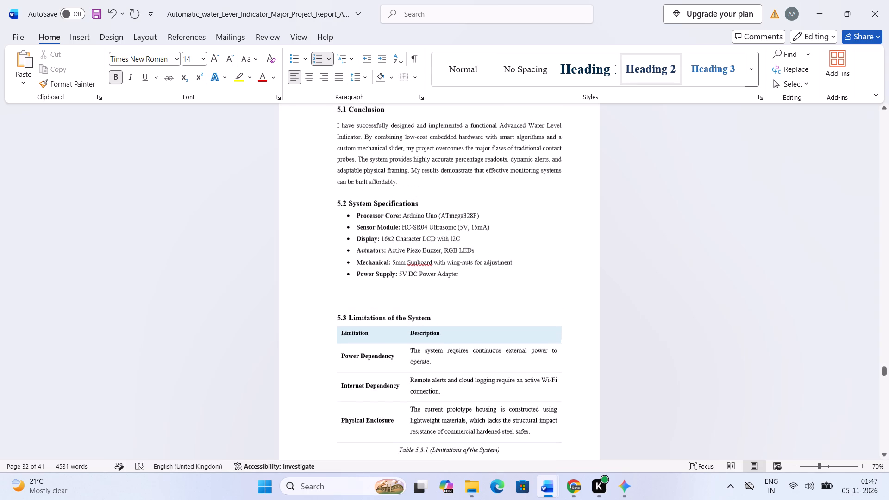
key(Return)
key(Up)
key(Up)
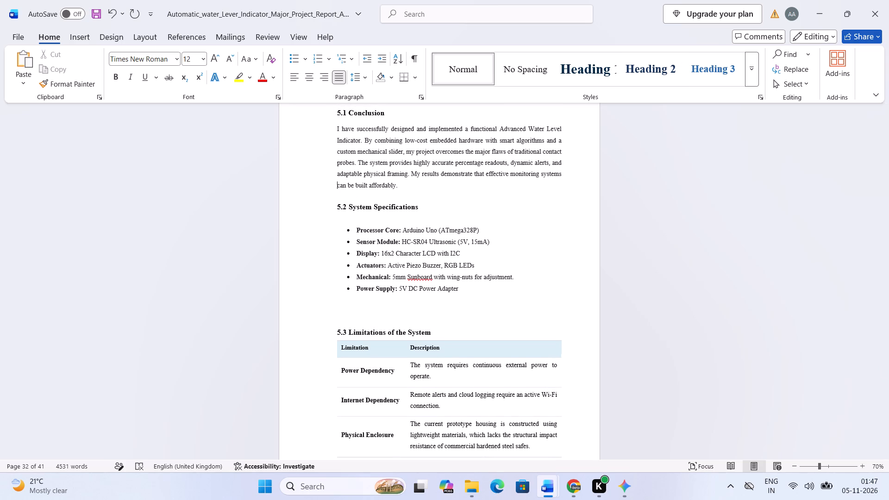
key(Left)
key(Down)
key(Return)
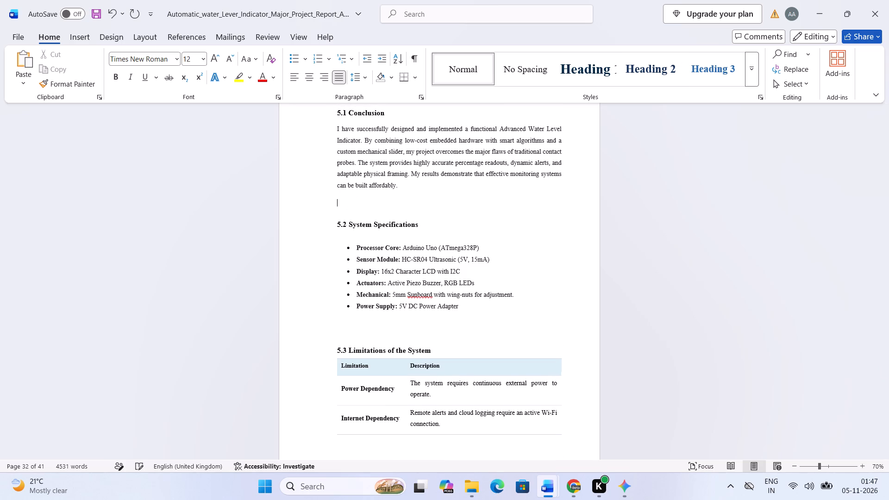
Add a blank line between the Chapter 5 title and the 5.1 Conclusion heading.
scroll(408, 191, up, 4)
click(392, 173)
click(393, 183)
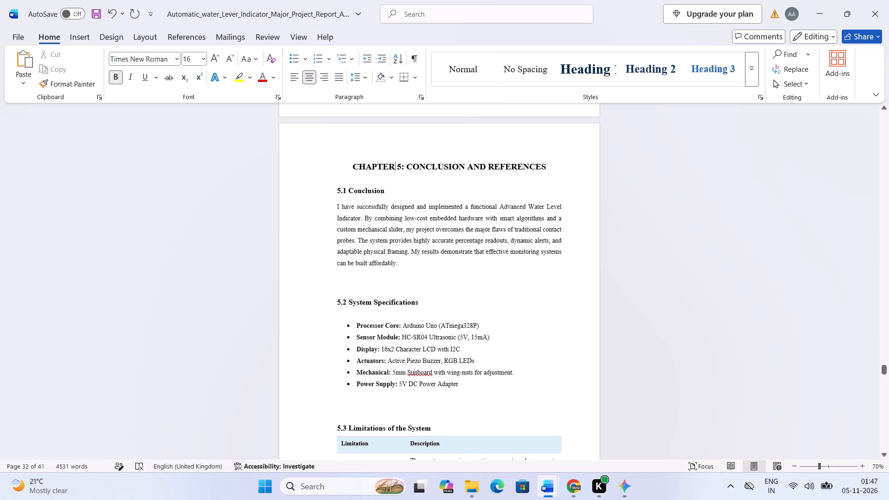
click(336, 187)
click(566, 162)
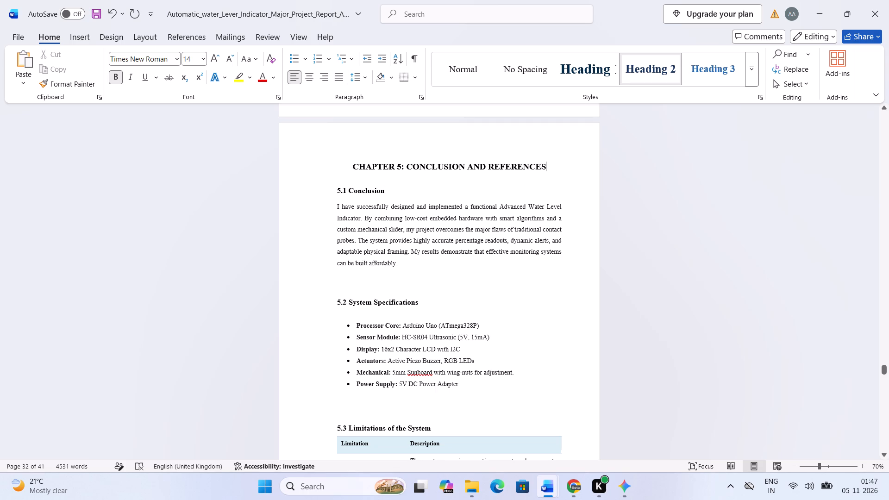
key(Return)
Delete the extra blank line between the Power Supply bullet and the 5.3 Limitations of the System heading.
scroll(558, 169, down, 8)
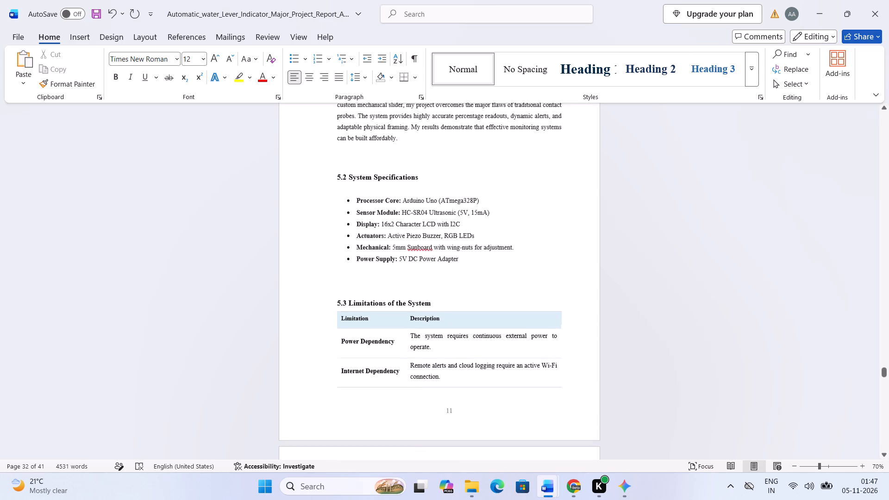
click(400, 258)
scroll(400, 258, down, 6)
scroll(402, 256, up, 3)
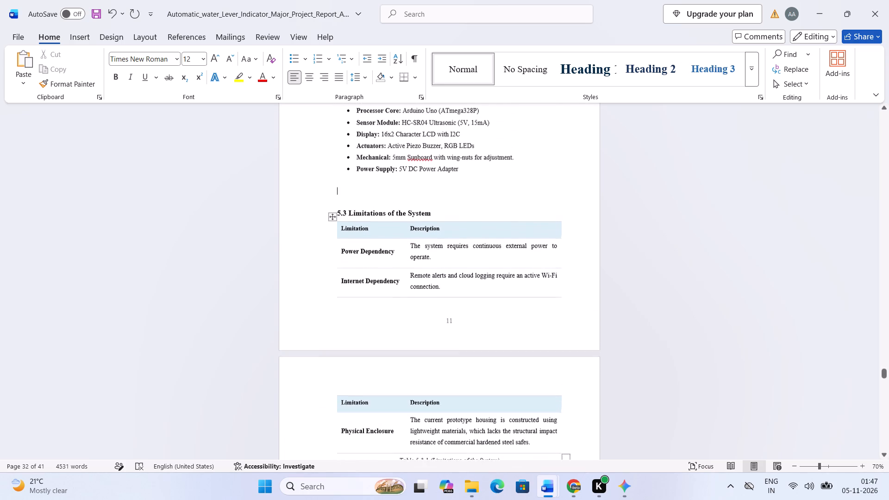
key(BackSpace)
Set the line spacing of the six specification bullets in section 5.2 to 2.0.
scroll(406, 250, up, 2)
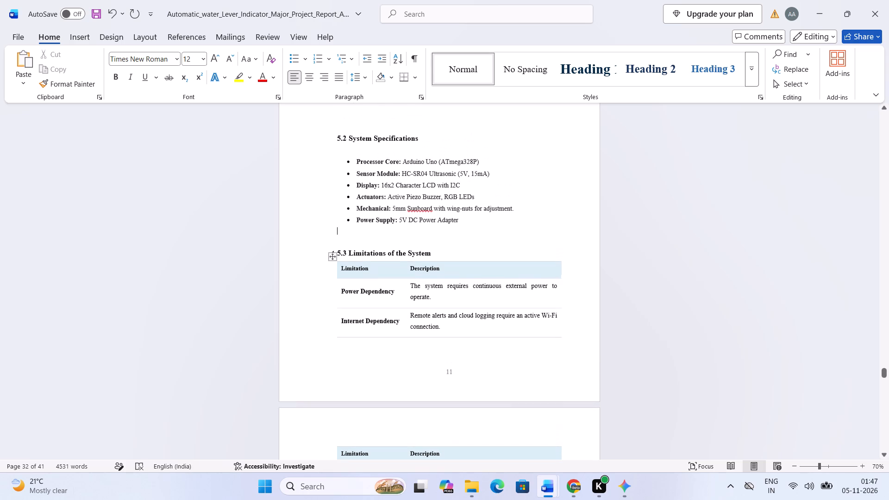
drag(469, 223, 352, 169)
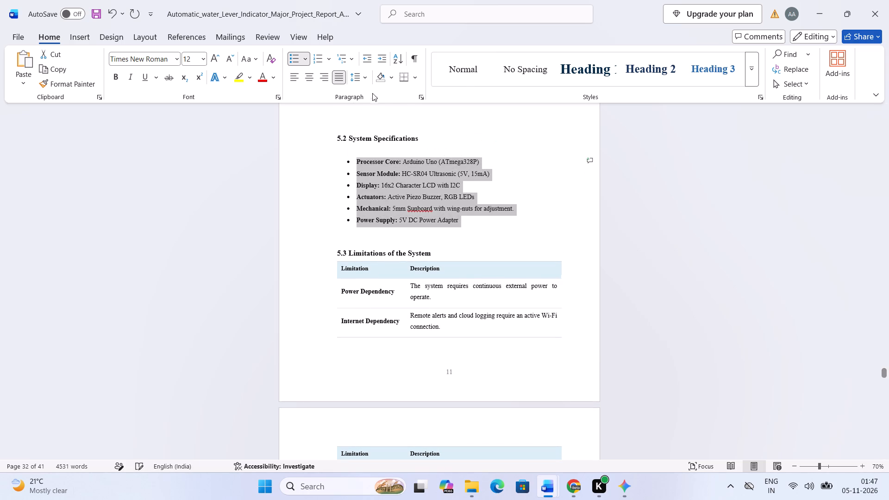
click(365, 83)
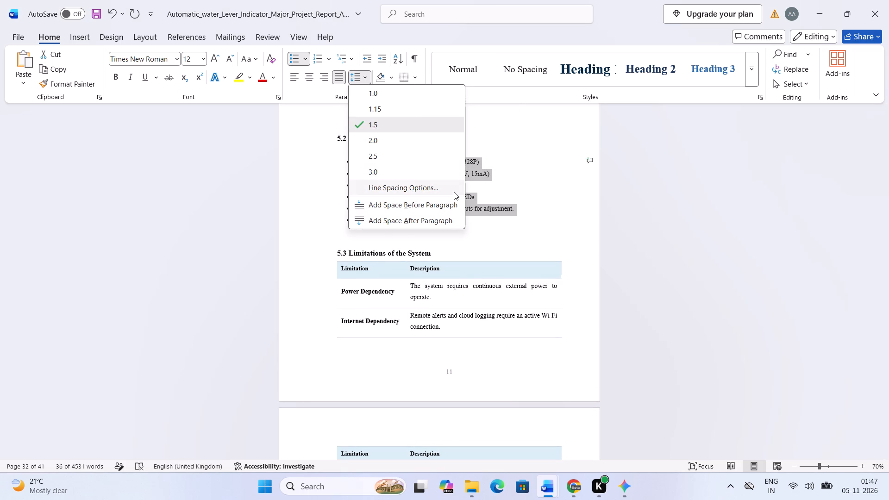
click(426, 138)
click(484, 260)
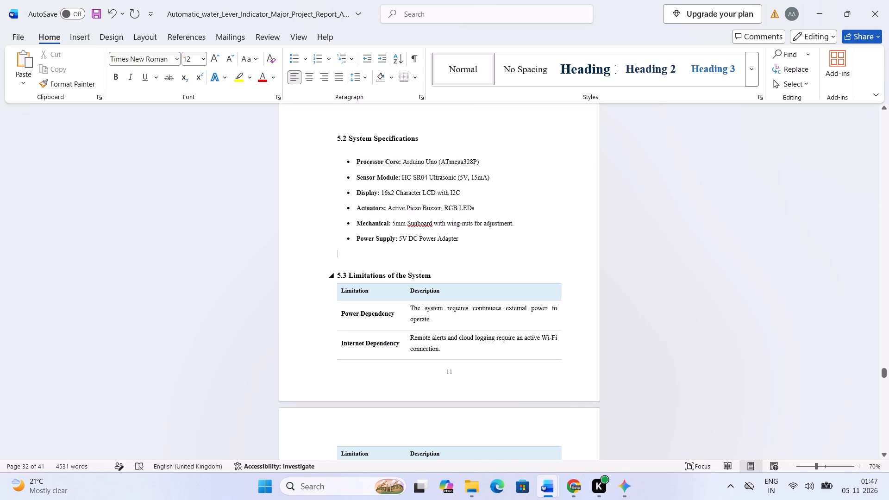
Place the report side by side with the source report, with section 5.3's limitations table in view in both.
scroll(396, 276, down, 1)
scroll(389, 243, up, 11)
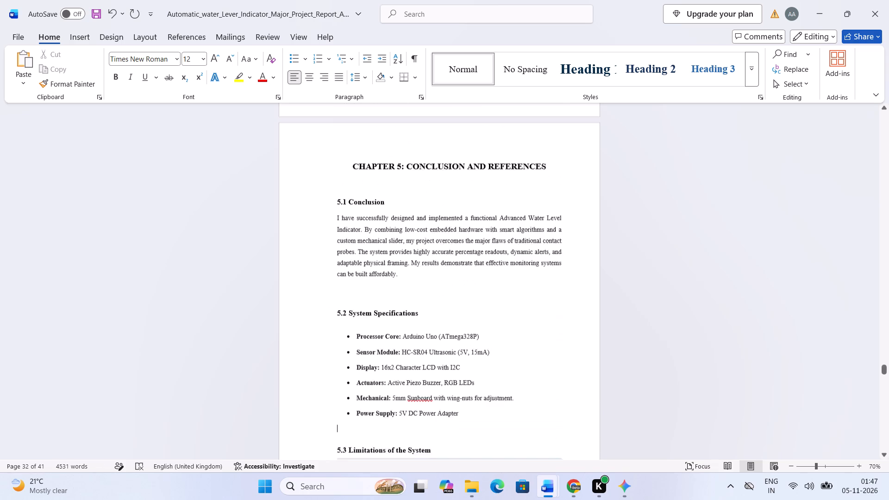
scroll(389, 243, down, 11)
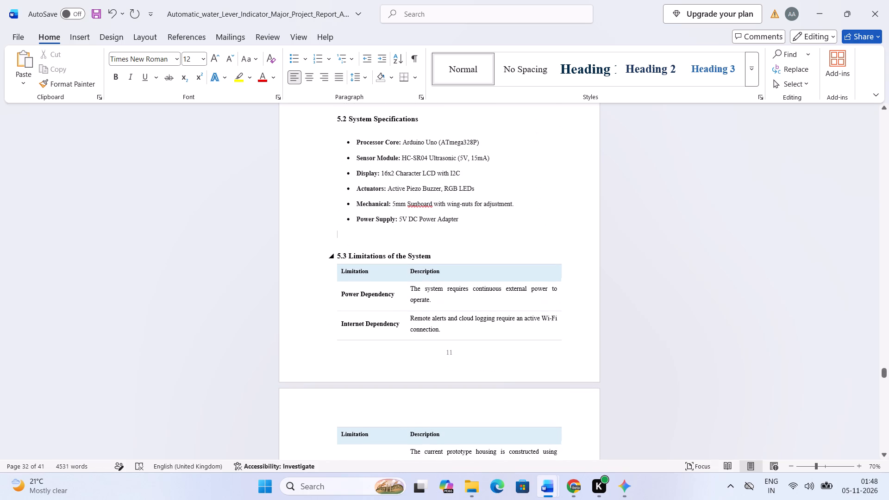
scroll(376, 245, down, 5)
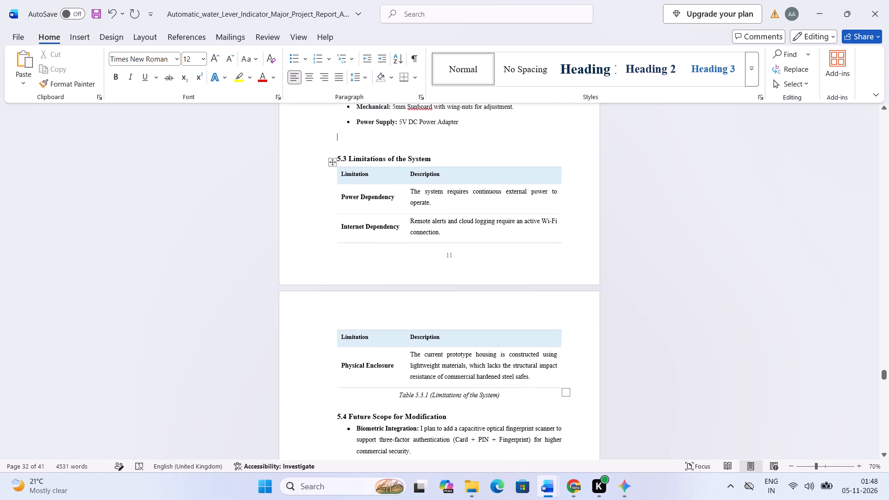
key(super+Right)
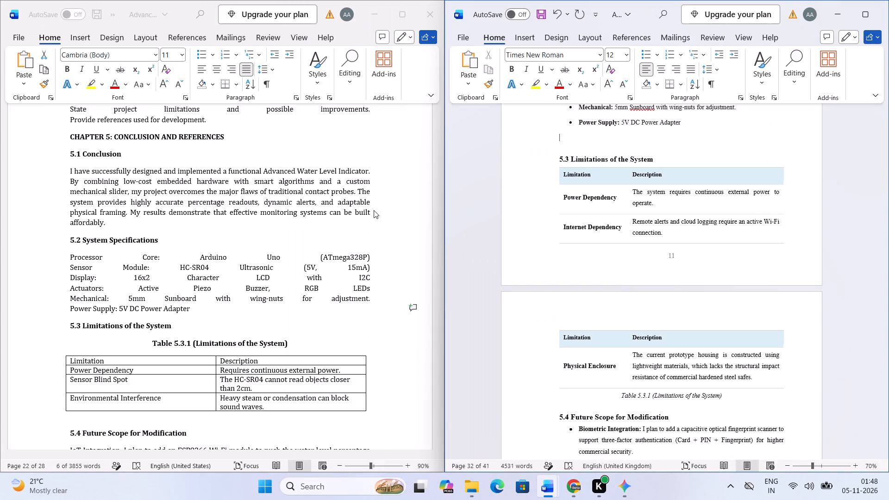
scroll(295, 246, down, 5)
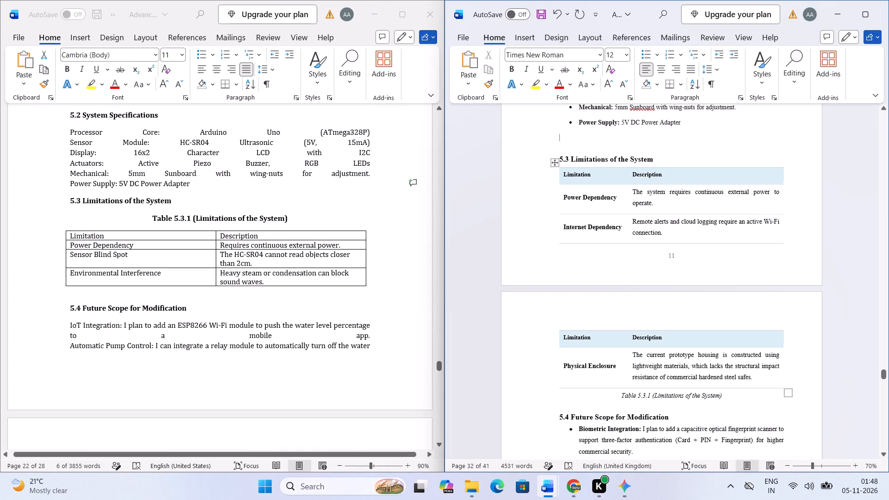
Replace the Internet Dependency label in Table 5.3.1 with Sensor Blind Spot from the source report.
click(709, 193)
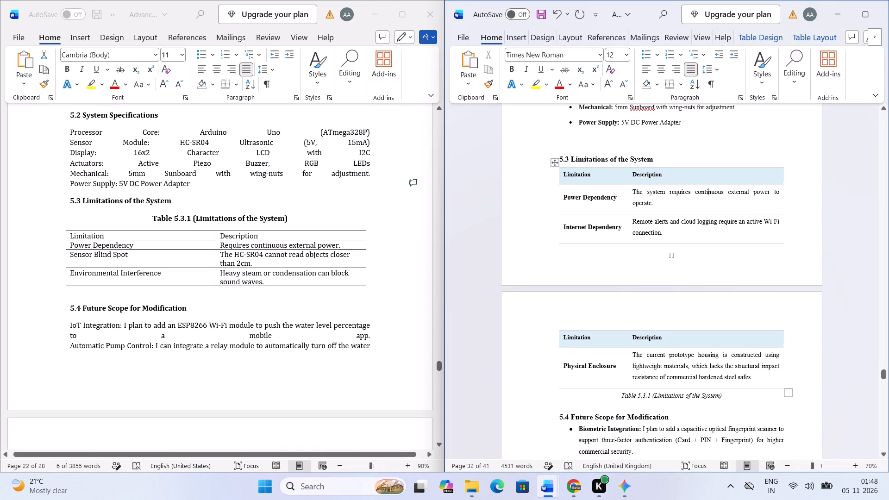
click(707, 198)
click(707, 200)
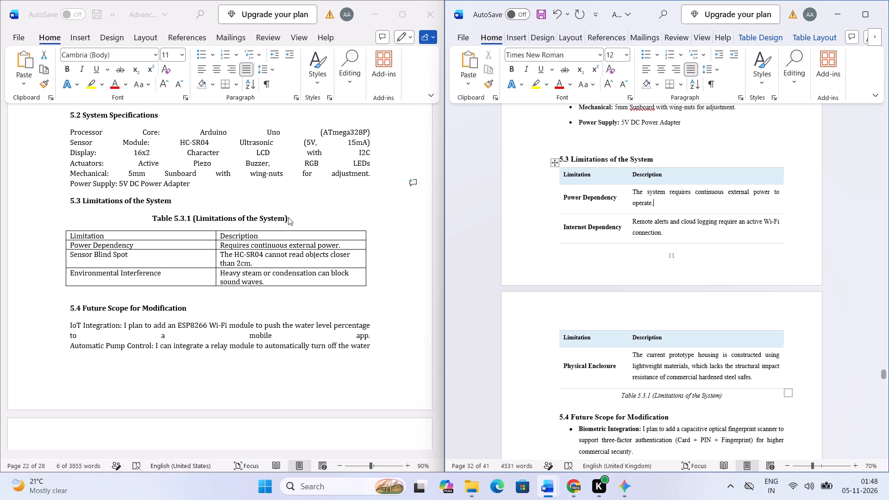
click(135, 263)
click(75, 257)
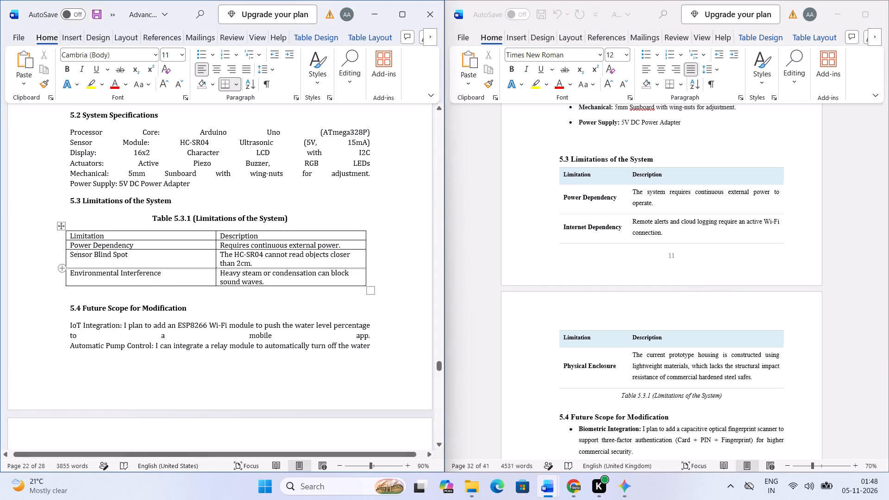
Replace the Internet Dependency label in the report's limitations table with Sensor Blind Spot from the source report, in bold.
click(65, 257)
click(69, 256)
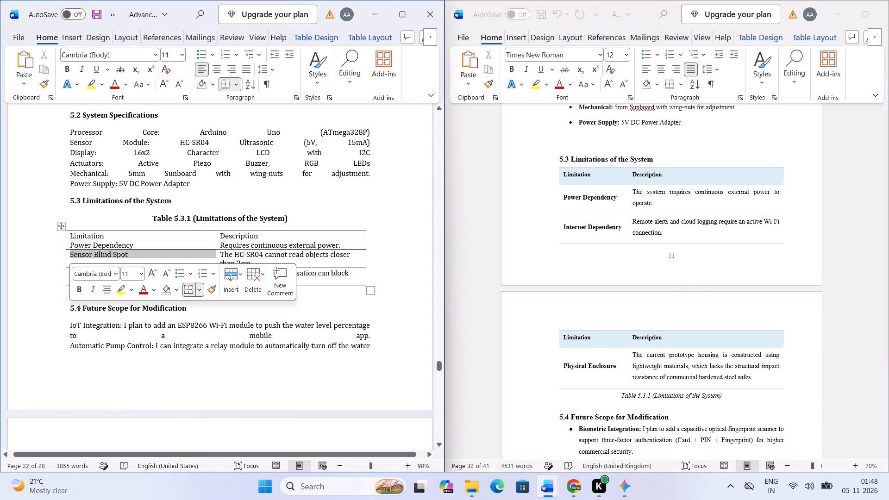
key(ctrl+c)
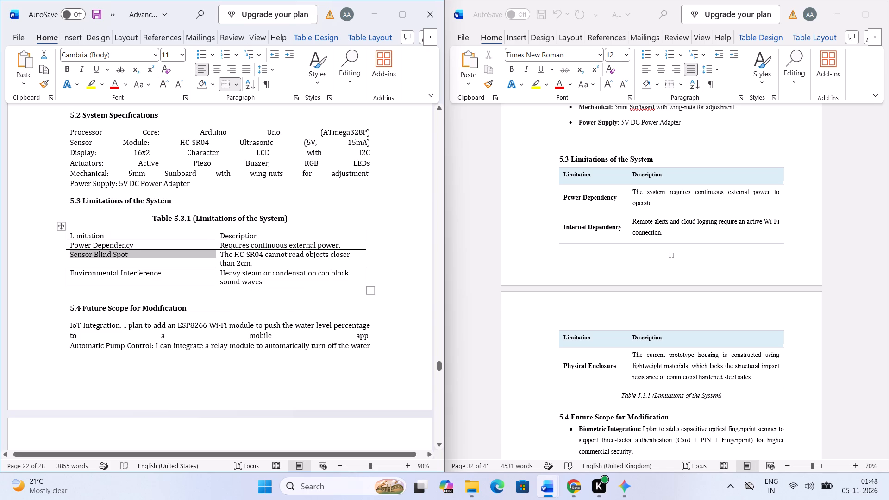
click(123, 256)
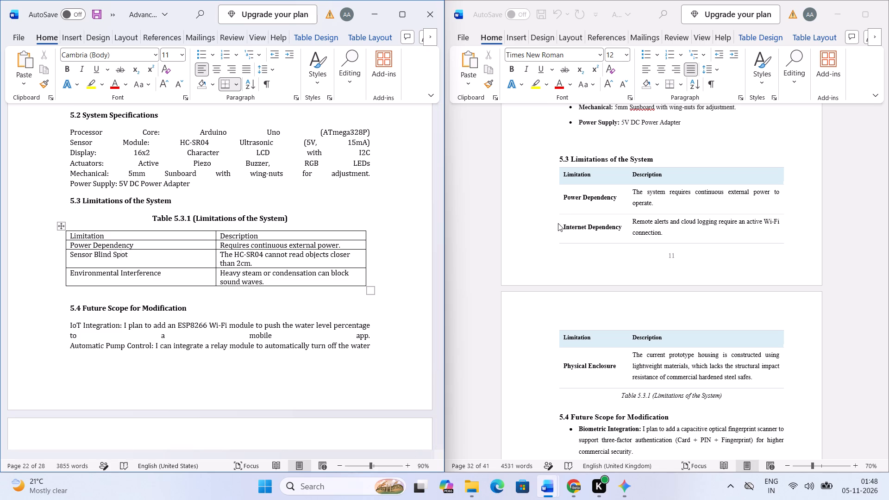
click(563, 226)
click(562, 226)
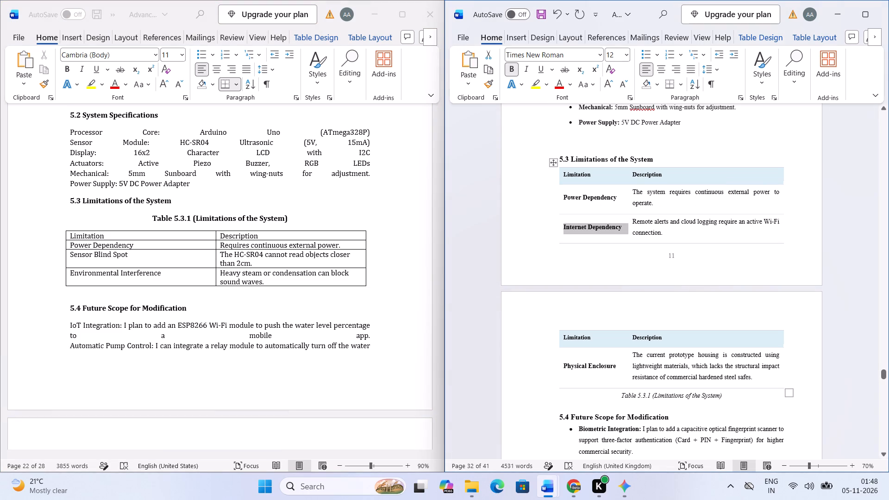
key(ctrl+v)
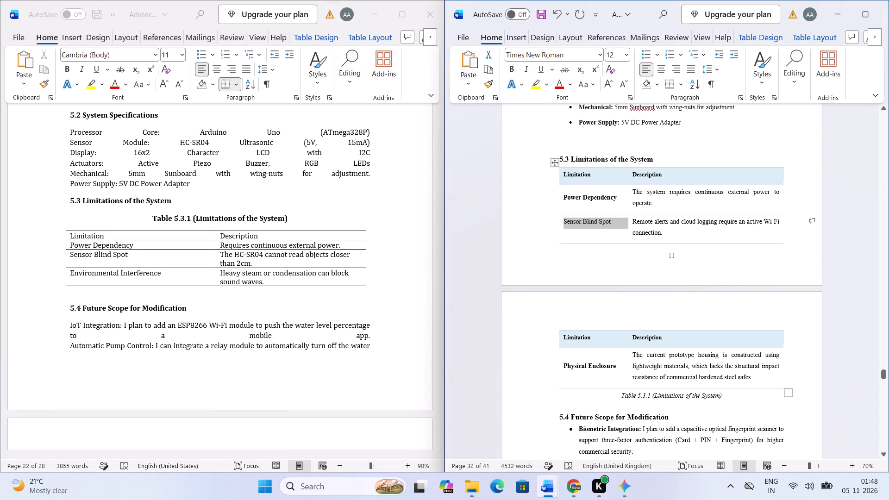
key(ctrl+b)
click(587, 231)
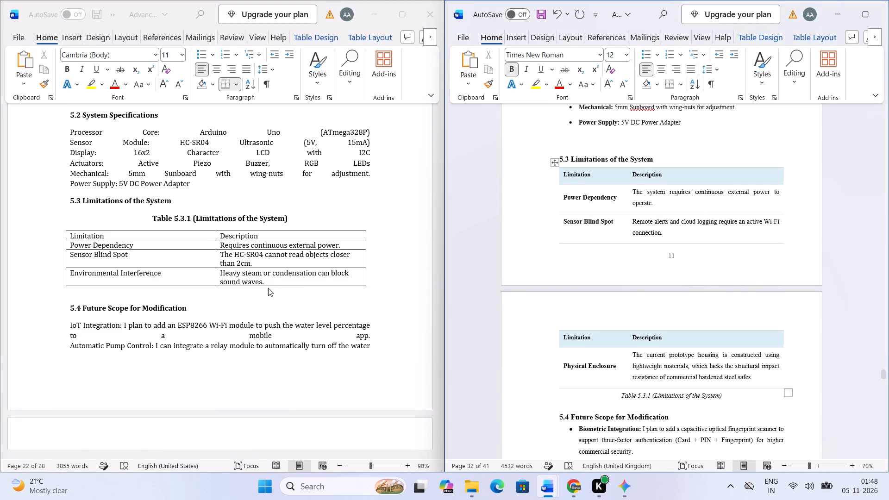
Replace the Physical Enclosure label in the limitations table with Environmental Interference from the source report.
click(69, 275)
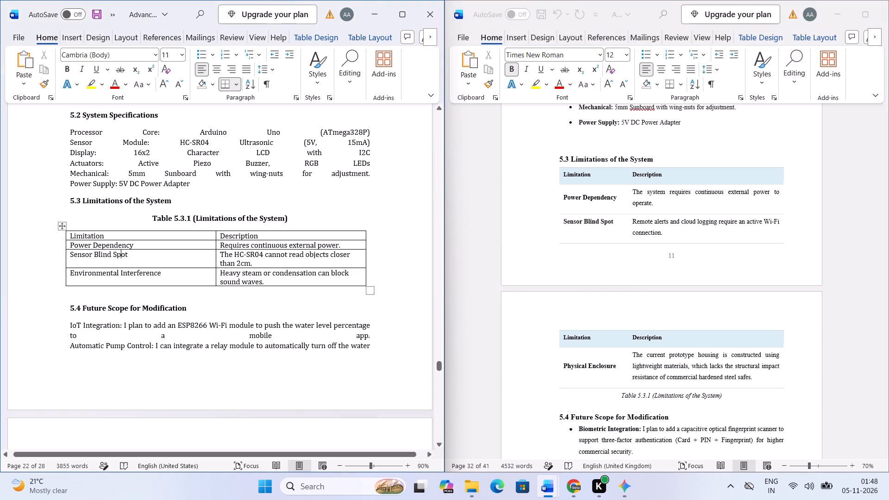
click(68, 277)
key(ctrl+c)
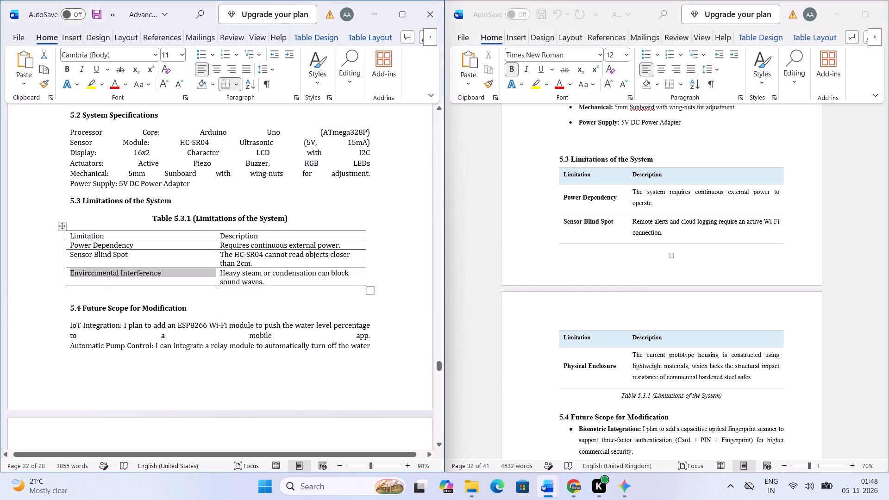
click(105, 287)
click(563, 366)
click(563, 366)
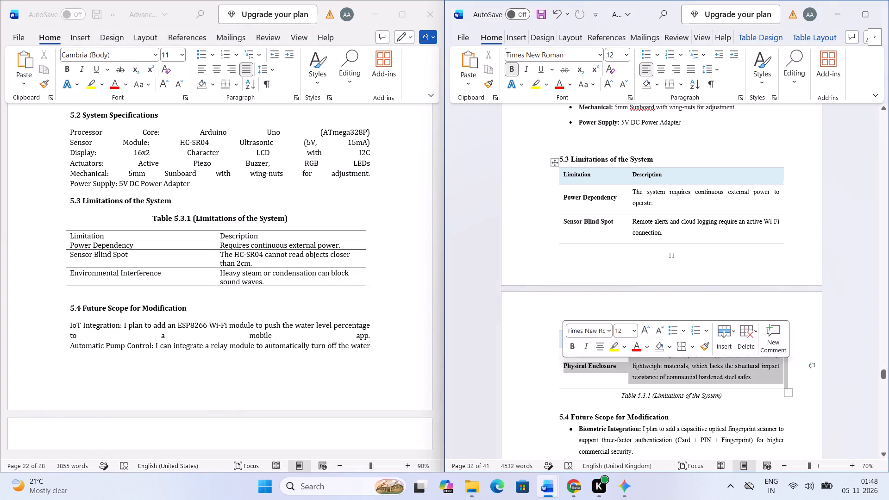
Replace the Physical Enclosure label in Table 5.3.1 with Environmental Interference from the source report and make it bold.
click(563, 367)
click(563, 368)
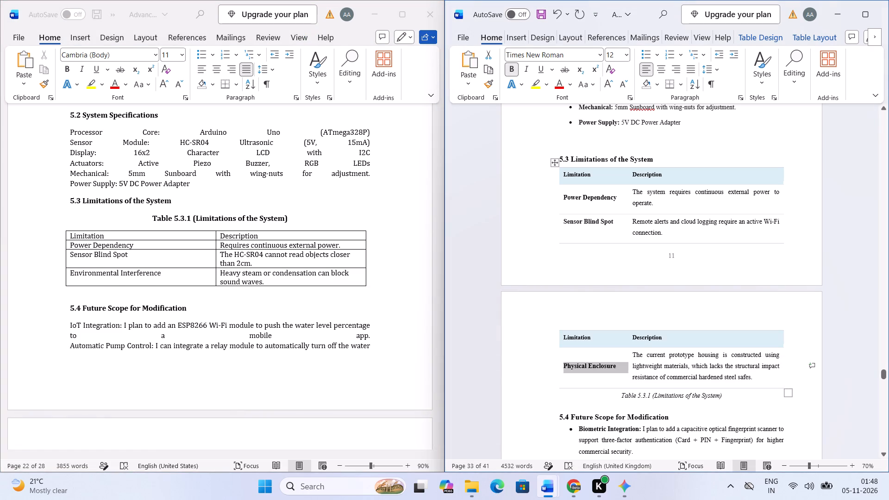
key(ctrl+v)
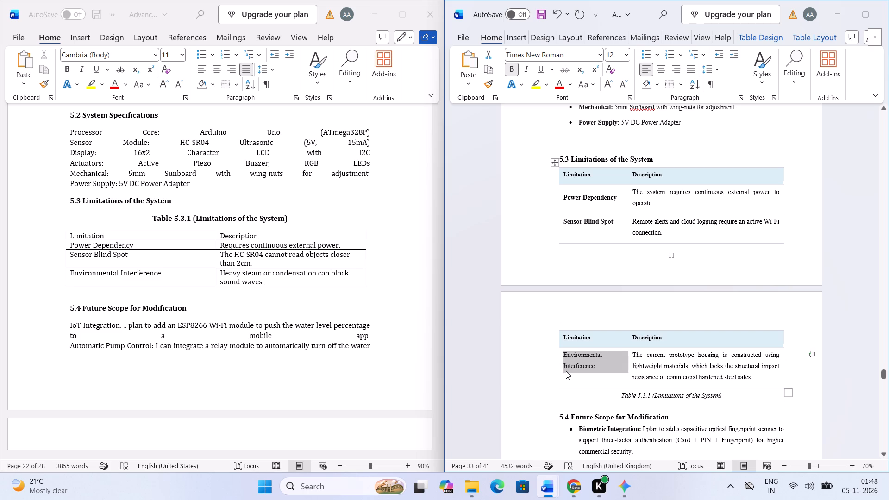
key(ctrl+b)
click(595, 369)
click(603, 365)
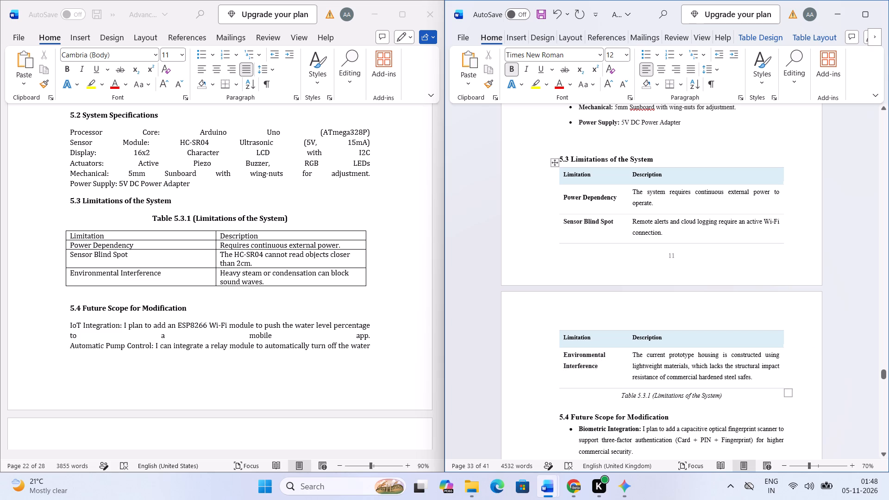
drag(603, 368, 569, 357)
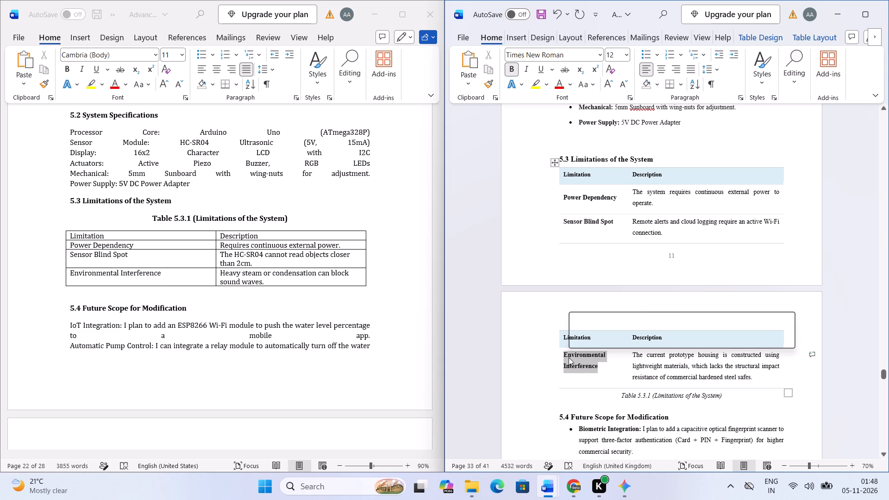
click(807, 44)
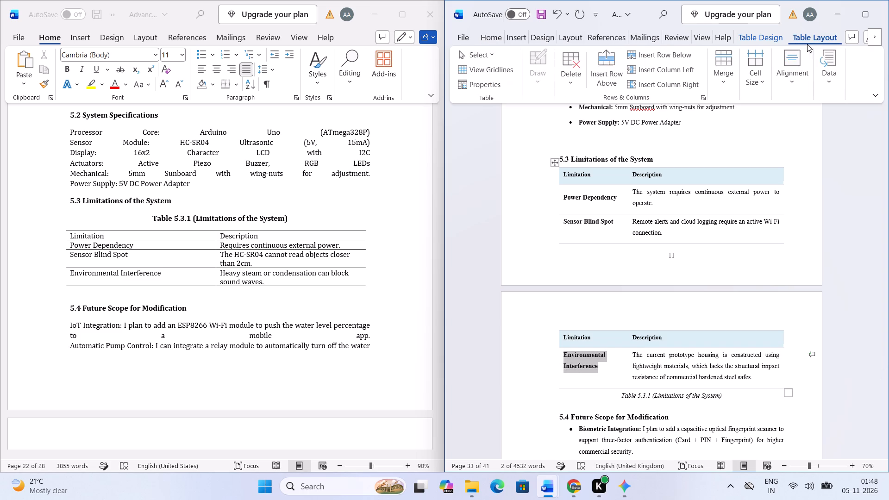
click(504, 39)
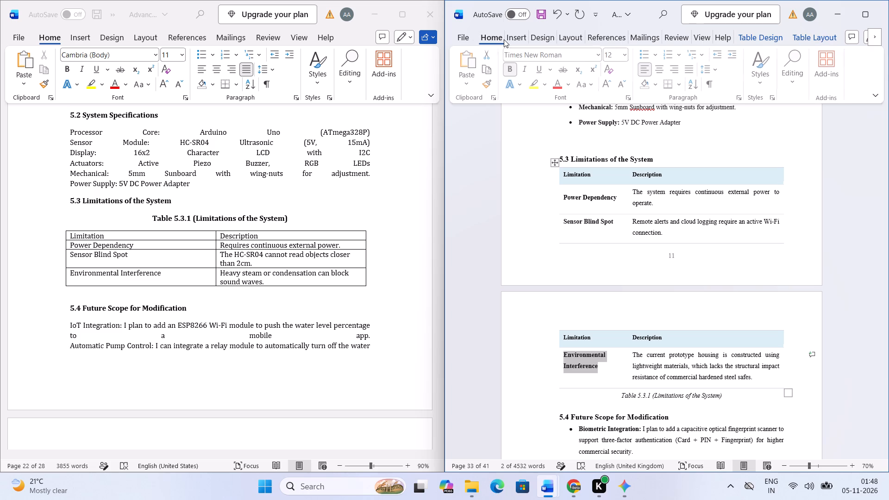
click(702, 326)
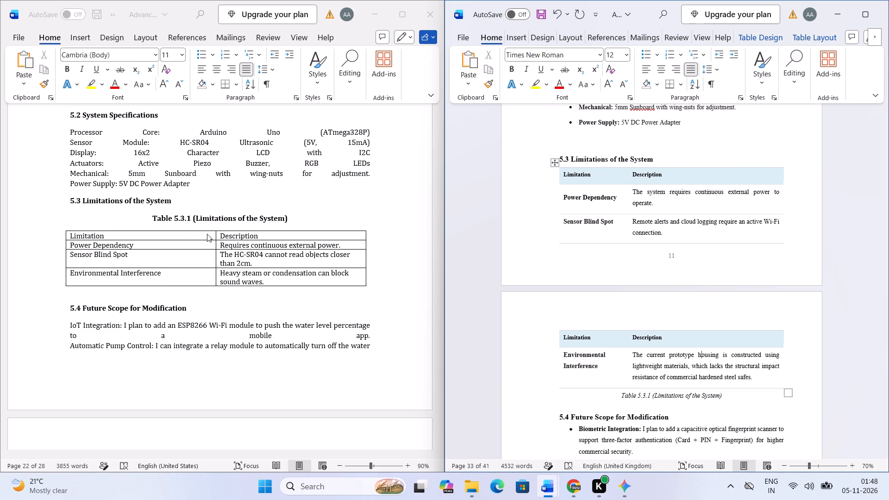
Replace the Sensor Blind Spot description in Table 5.3.1 with the source report's "The HC-SR04 cannot read objects closer than 2cm.".
click(223, 255)
click(218, 255)
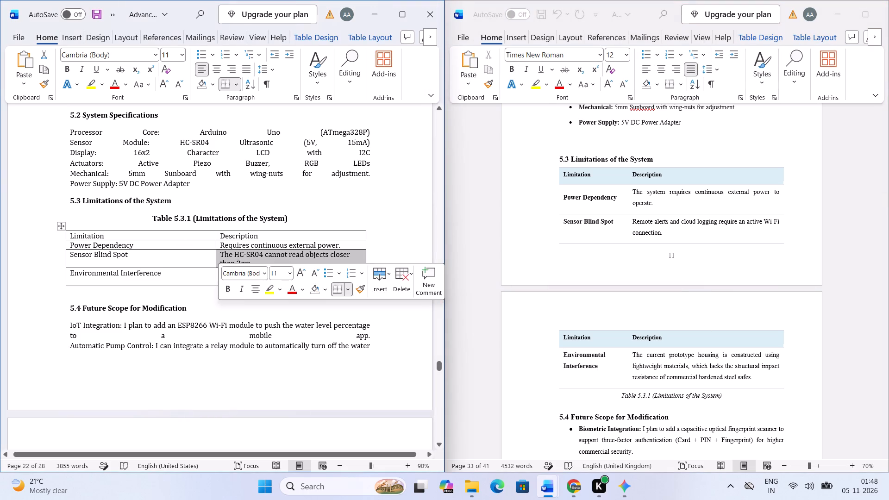
key(ctrl+c)
click(239, 254)
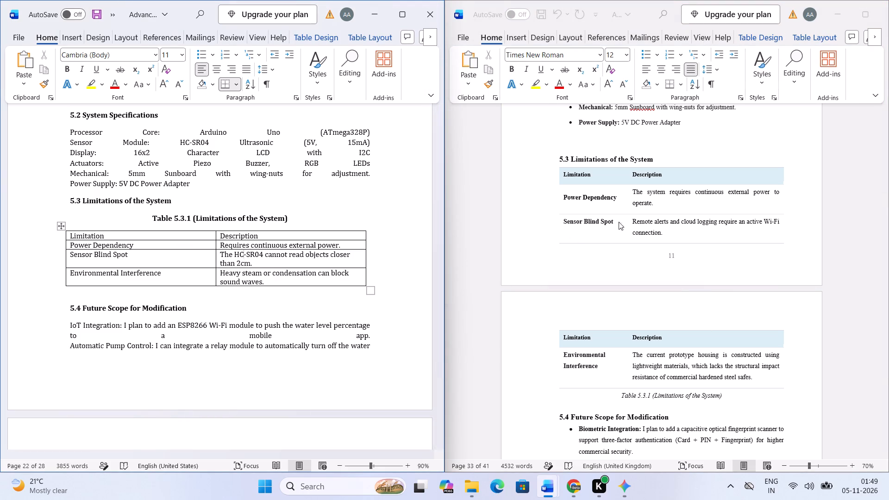
click(625, 222)
click(631, 225)
key(ctrl+v)
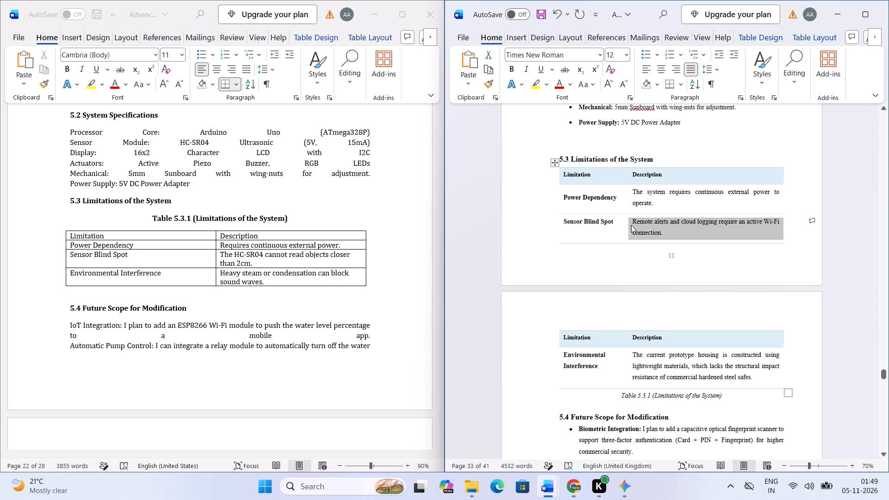
click(651, 231)
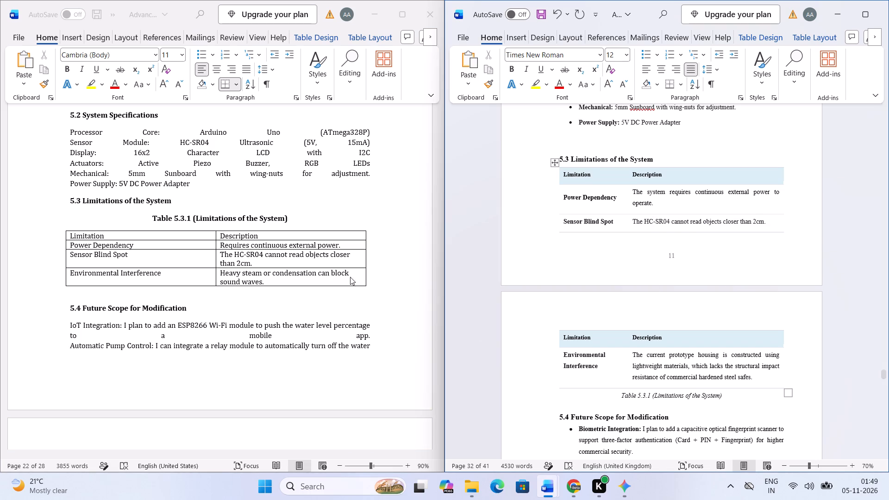
Replace the Environmental Interference description in Table 5.3.1 with the source report's "Heavy steam or condensation can block sound waves.".
click(332, 272)
click(217, 276)
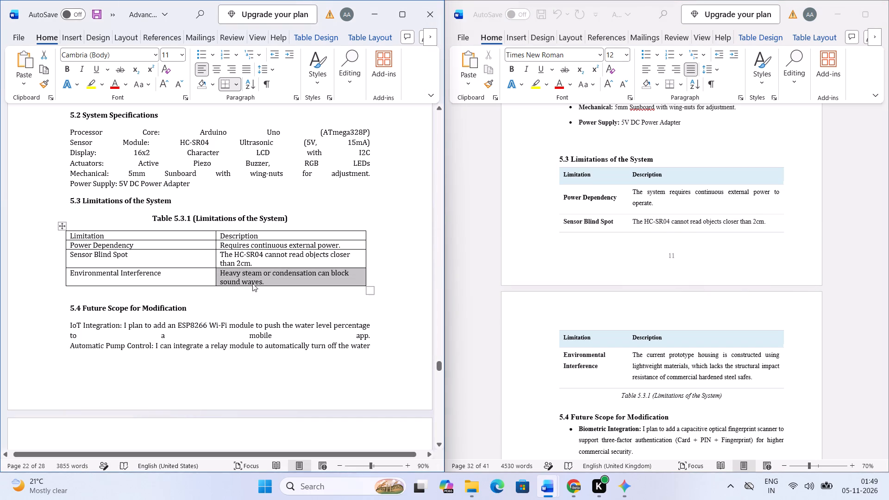
key(ctrl+c)
click(665, 363)
click(630, 365)
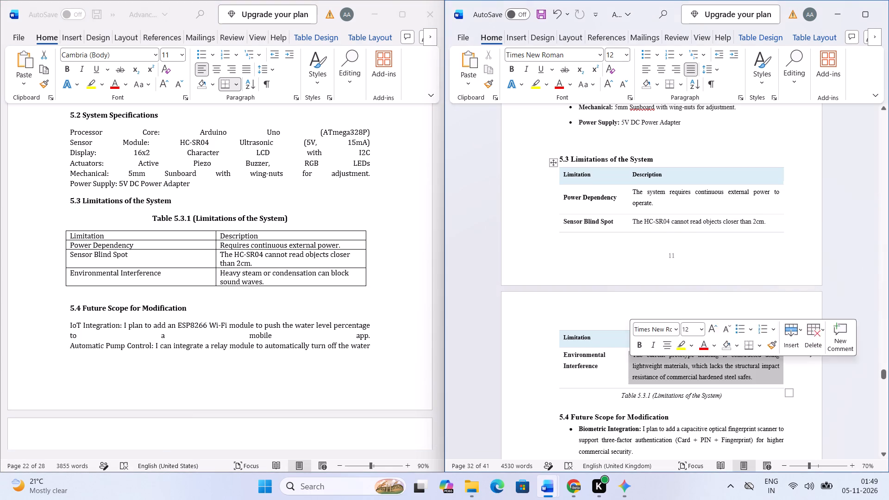
key(ctrl+v)
click(686, 364)
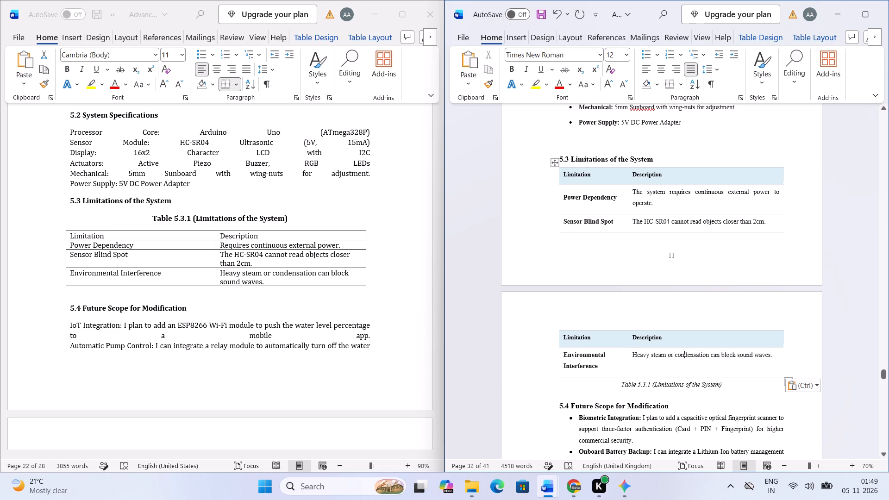
click(681, 369)
Widen the Limitation column of Table 5.3.1 so that the Environmental Interference label fits on one line.
drag(627, 219, 629, 219)
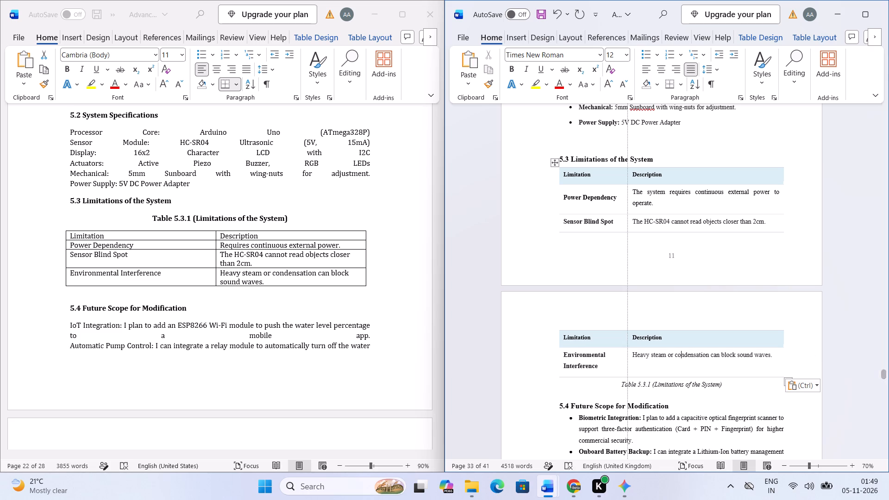
drag(629, 219, 638, 219)
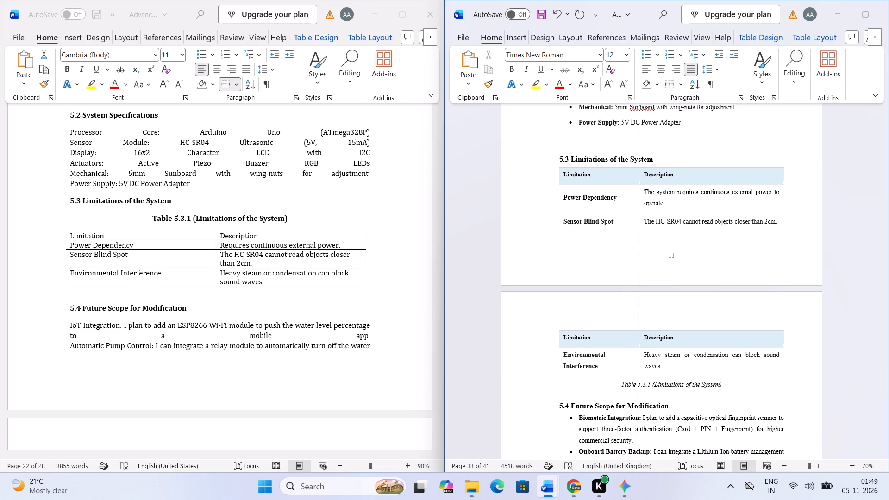
drag(638, 219, 646, 219)
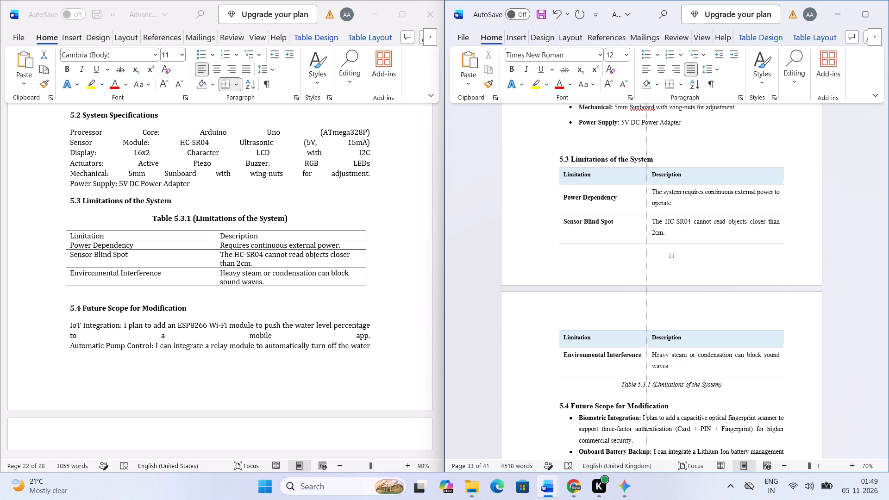
drag(646, 219, 644, 220)
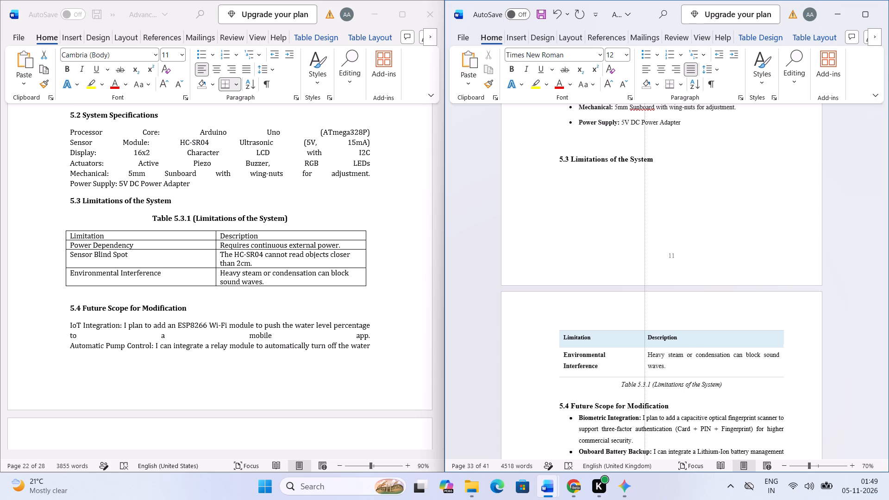
drag(644, 220, 627, 225)
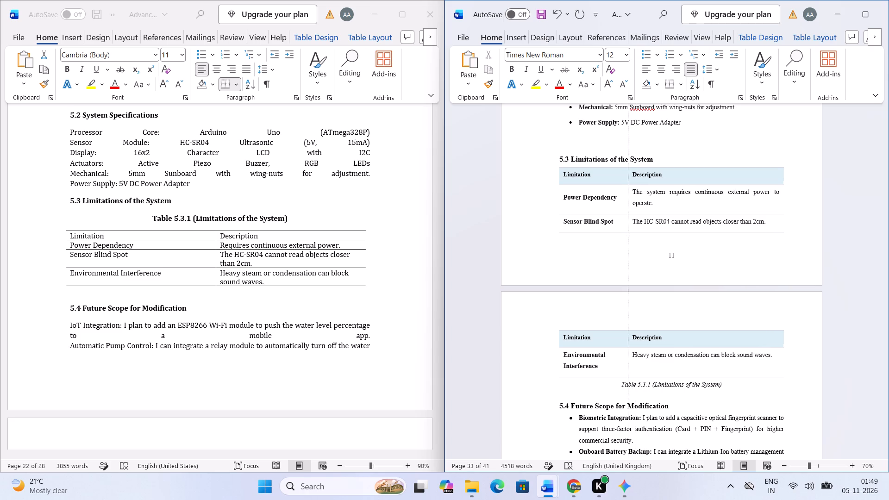
drag(627, 225, 641, 223)
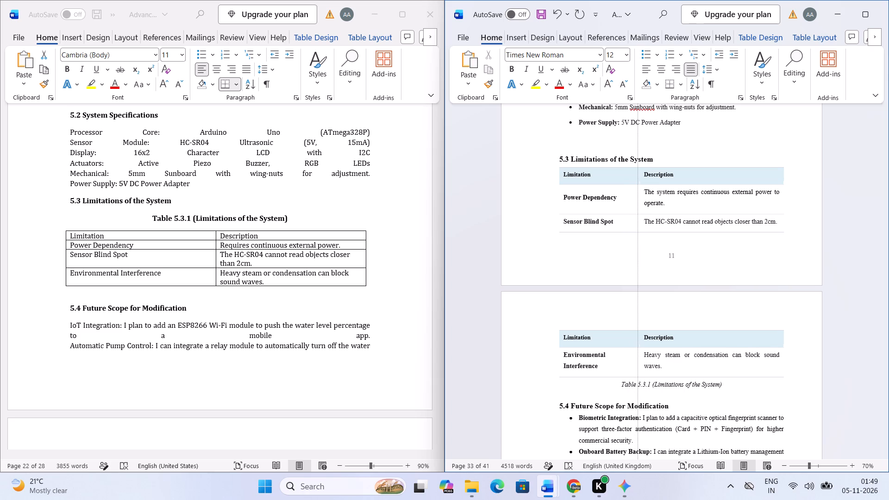
drag(641, 223, 643, 222)
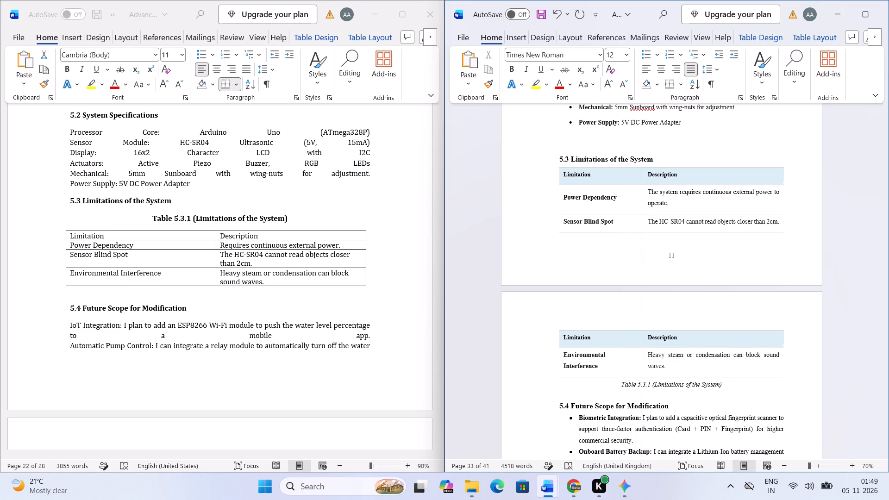
drag(643, 222, 646, 222)
click(651, 238)
scroll(645, 267, up, 2)
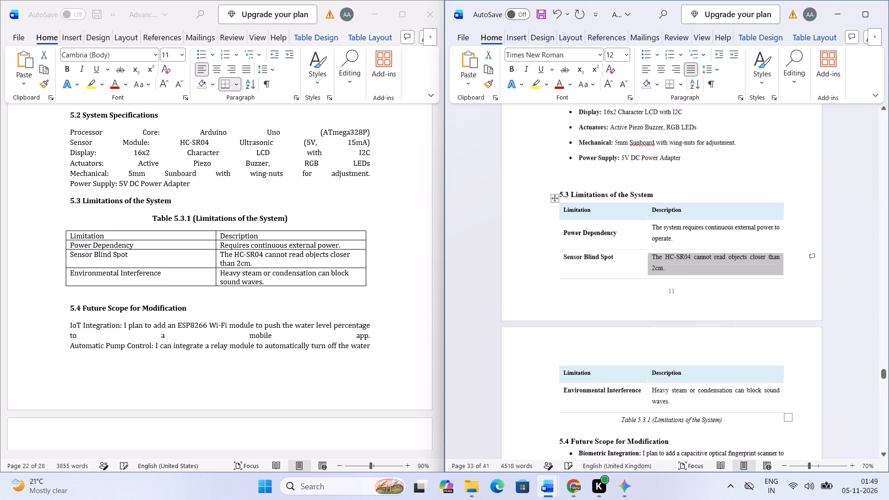
click(644, 267)
click(678, 269)
Review Chapter 5 of the report from the conclusion through the references, alongside the source report's limitations and future scope sections.
scroll(672, 278, up, 7)
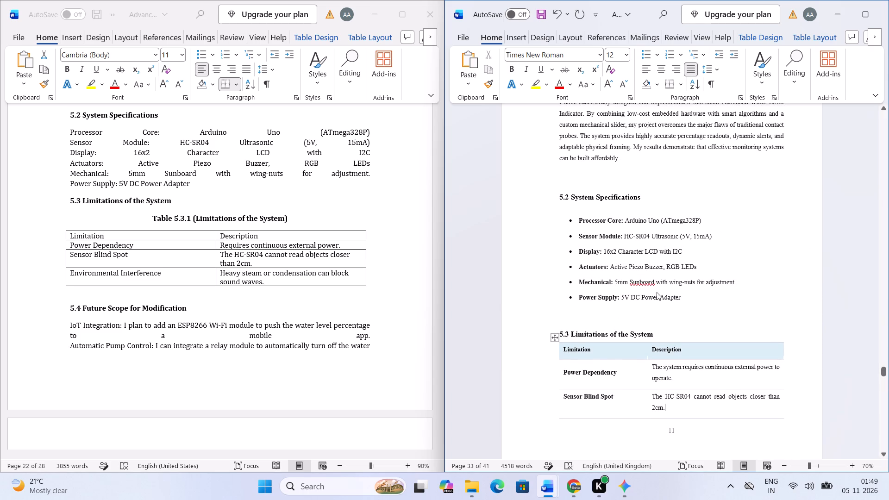
click(645, 319)
scroll(645, 319, up, 5)
click(601, 287)
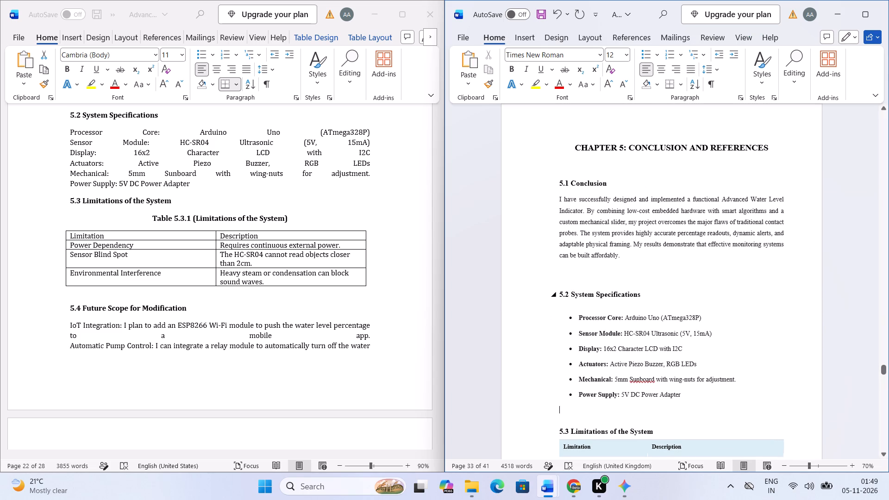
click(599, 285)
click(590, 276)
scroll(590, 276, up, 1)
scroll(590, 276, down, 4)
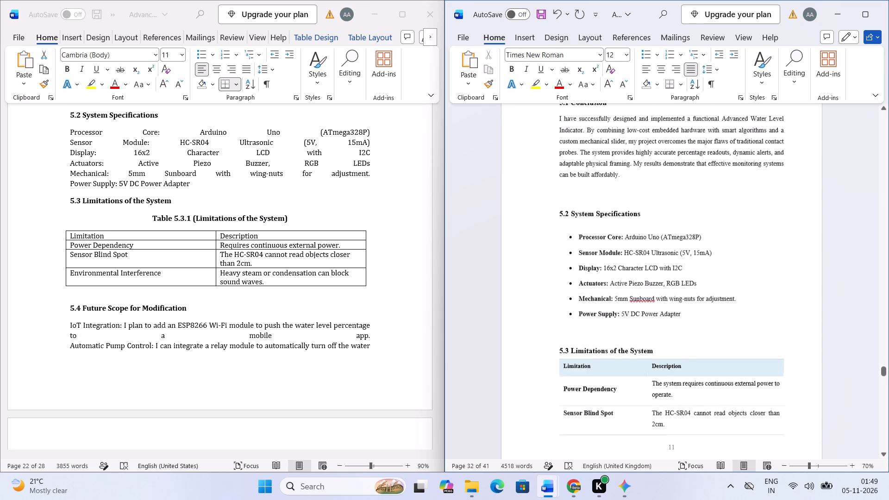
scroll(590, 276, down, 15)
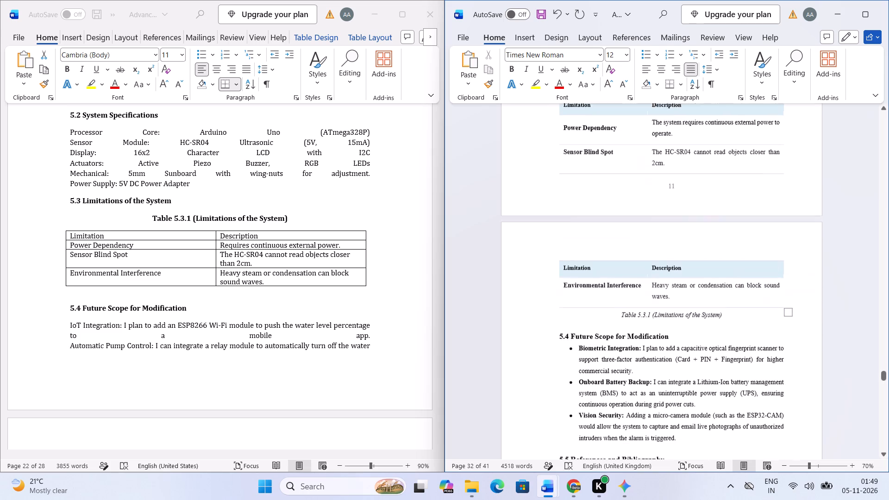
scroll(593, 280, down, 5)
click(599, 269)
scroll(192, 261, down, 3)
scroll(175, 269, up, 1)
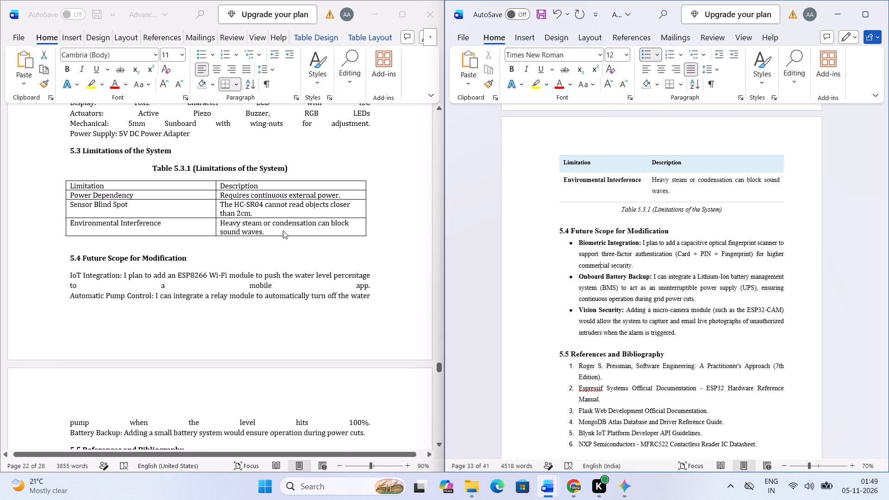
click(283, 231)
click(282, 231)
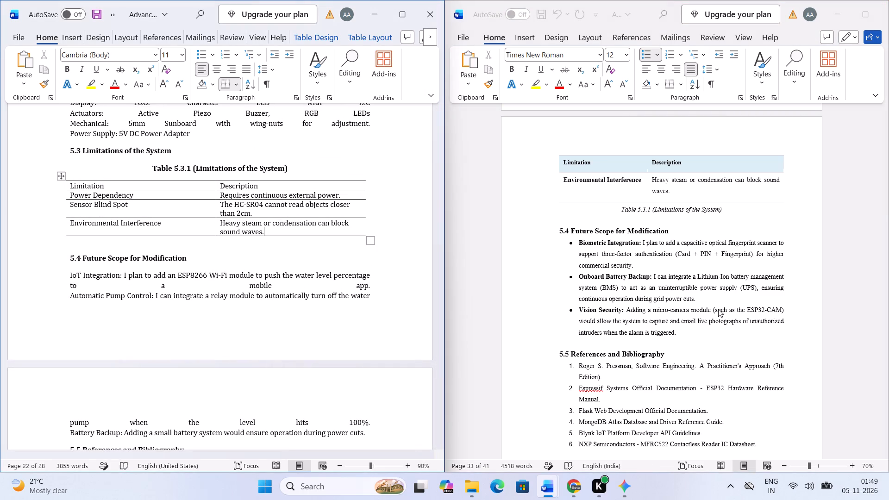
scroll(718, 220, up, 18)
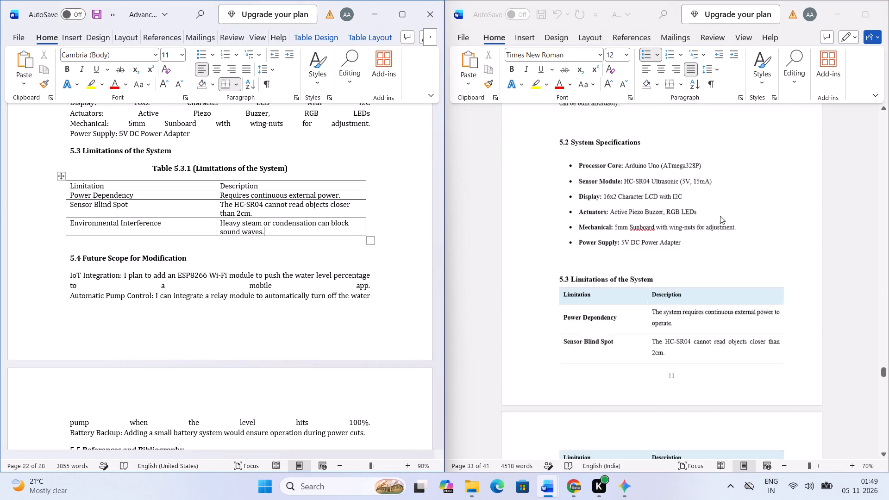
scroll(720, 216, up, 10)
scroll(720, 215, down, 8)
scroll(679, 349, down, 2)
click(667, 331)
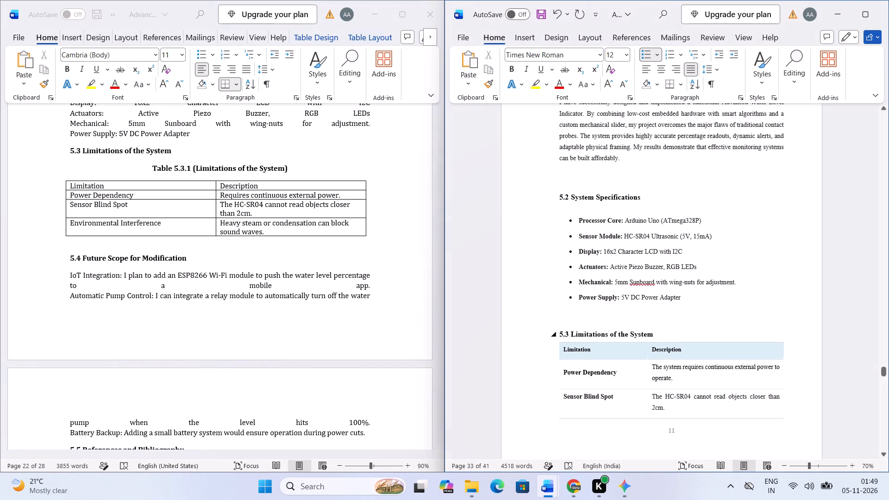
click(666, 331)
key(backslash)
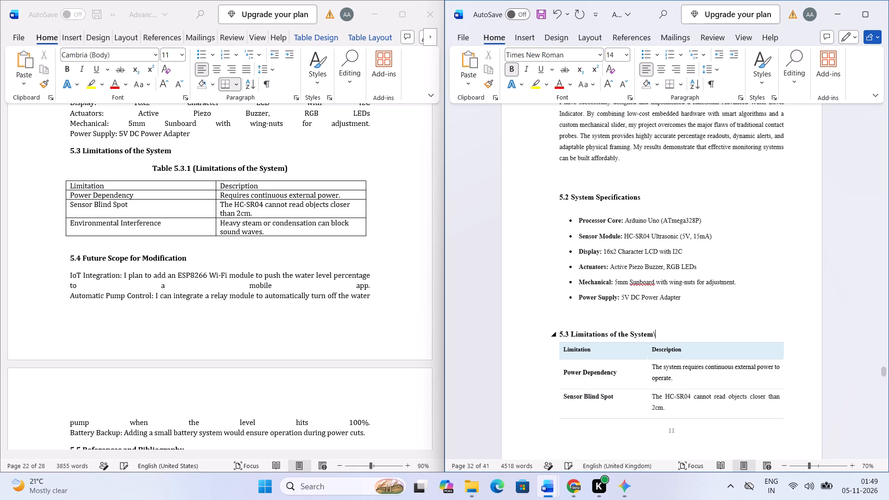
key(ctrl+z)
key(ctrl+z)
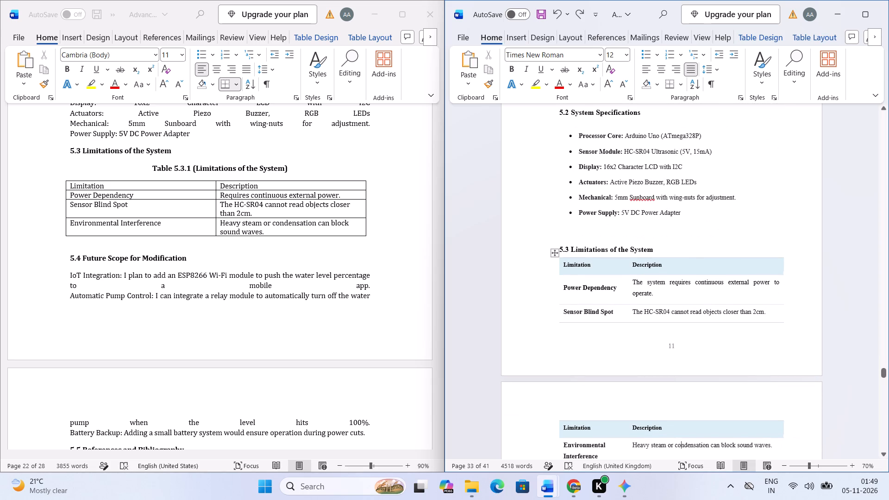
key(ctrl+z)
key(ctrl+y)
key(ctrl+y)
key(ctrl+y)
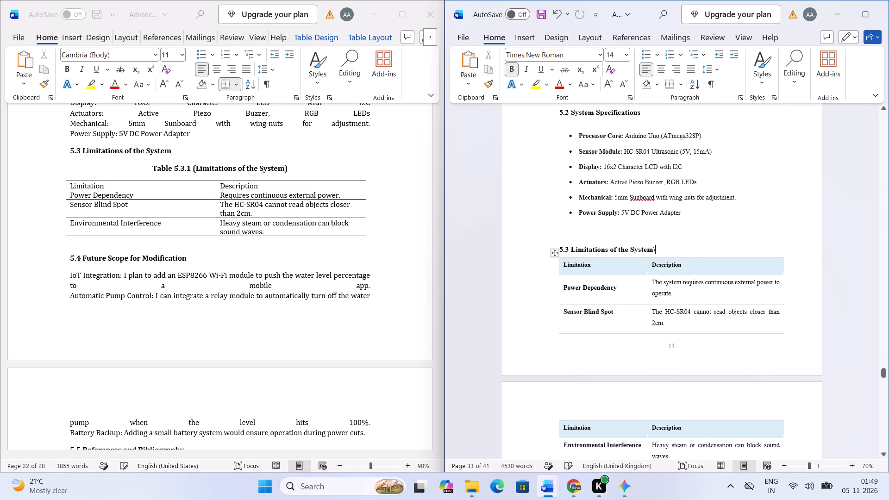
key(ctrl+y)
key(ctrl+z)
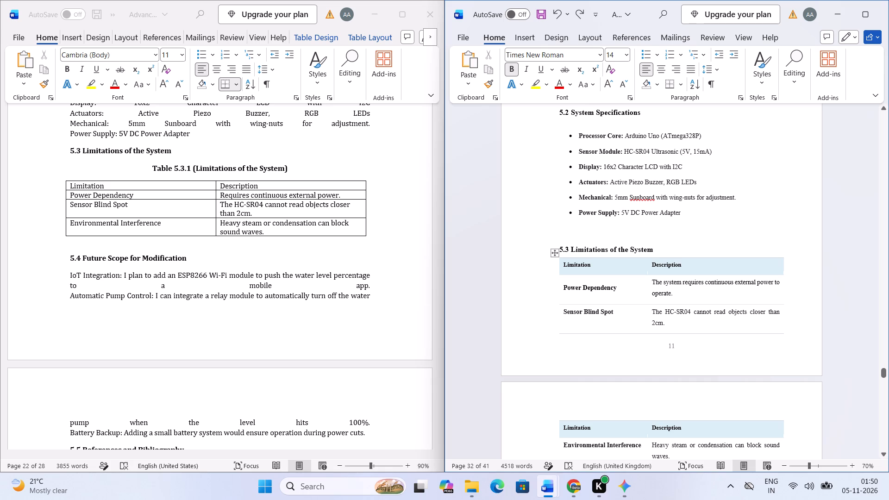
Insert an unnumbered blank line between the 5.3 Limitations of the System heading and its table.
click(668, 250)
key(Return)
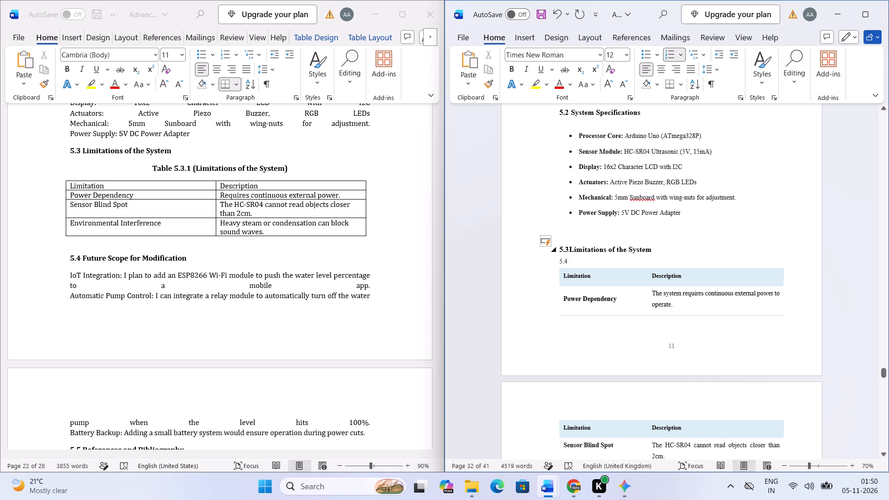
key(ctrl+z)
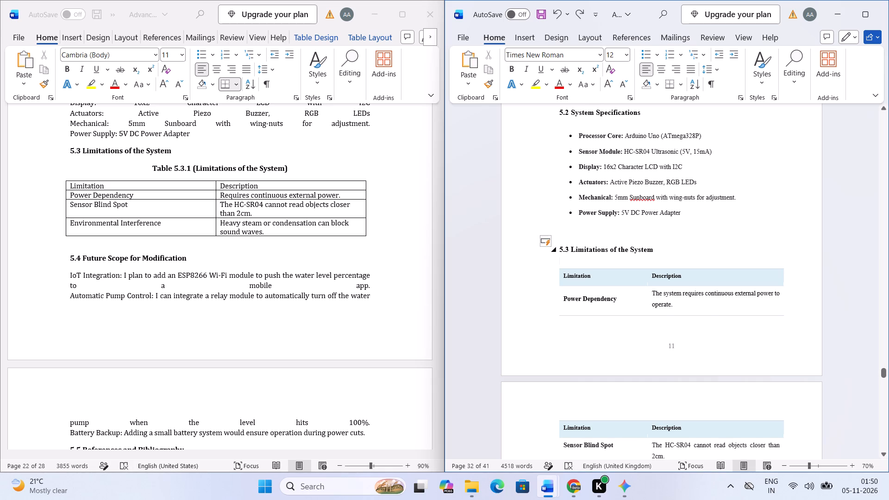
key(ctrl+z)
key(Return)
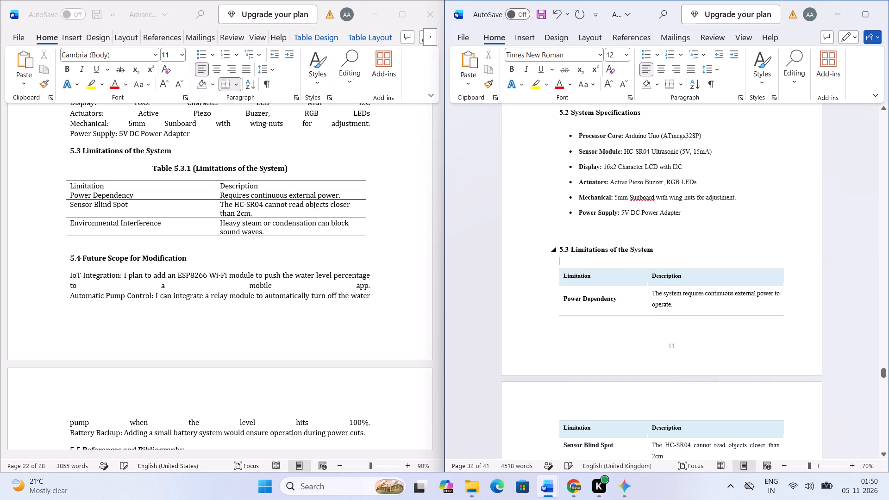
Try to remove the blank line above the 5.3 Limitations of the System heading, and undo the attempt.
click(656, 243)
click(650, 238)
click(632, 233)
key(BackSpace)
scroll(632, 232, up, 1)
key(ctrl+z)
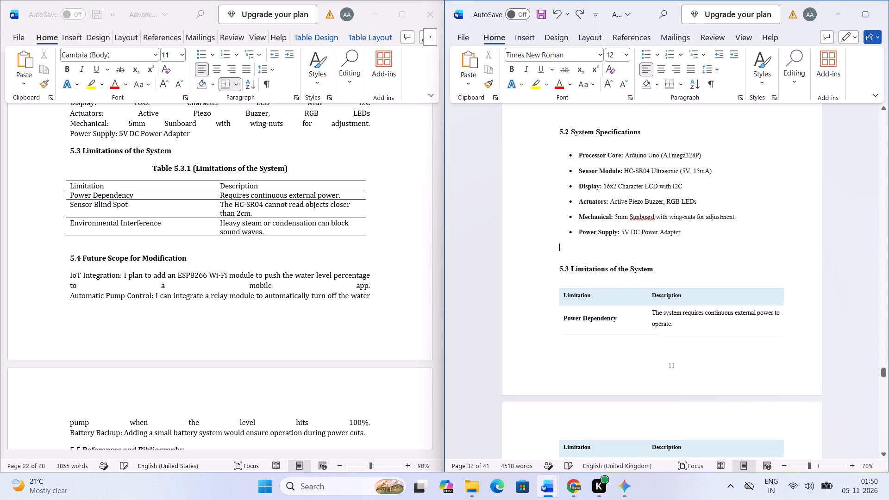
Remove the blank line between the 5.1 Conclusion paragraph and the 5.2 System Specifications heading.
scroll(604, 169, up, 2)
click(576, 133)
click(579, 144)
key(BackSpace)
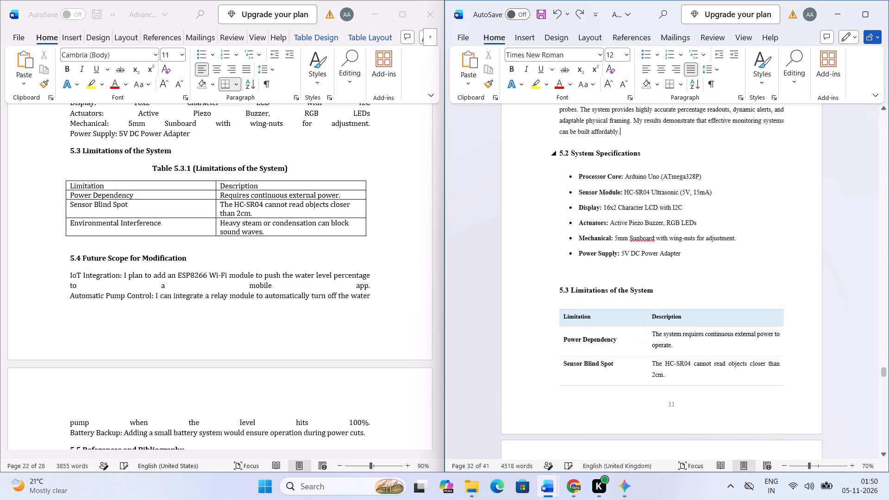
scroll(623, 227, up, 4)
key(Return)
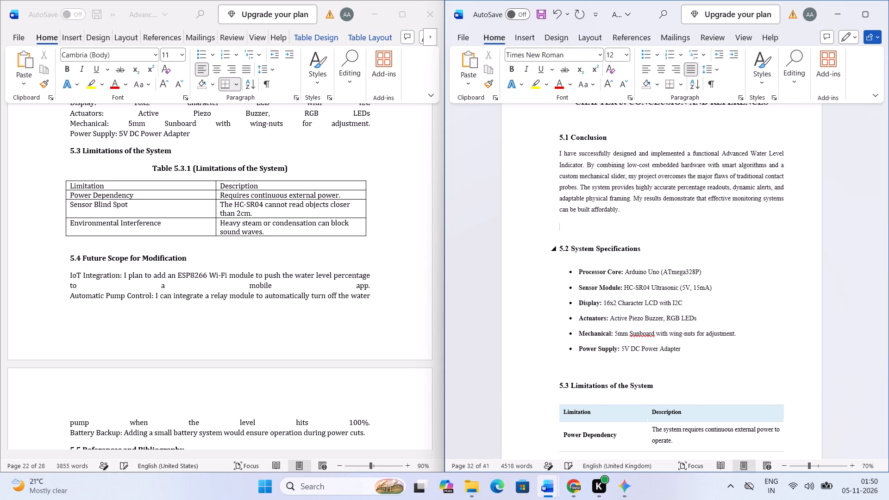
key(BackSpace)
Remove the blank line between the Chapter 5 title and the 5.1 Conclusion heading.
scroll(623, 227, up, 2)
click(596, 165)
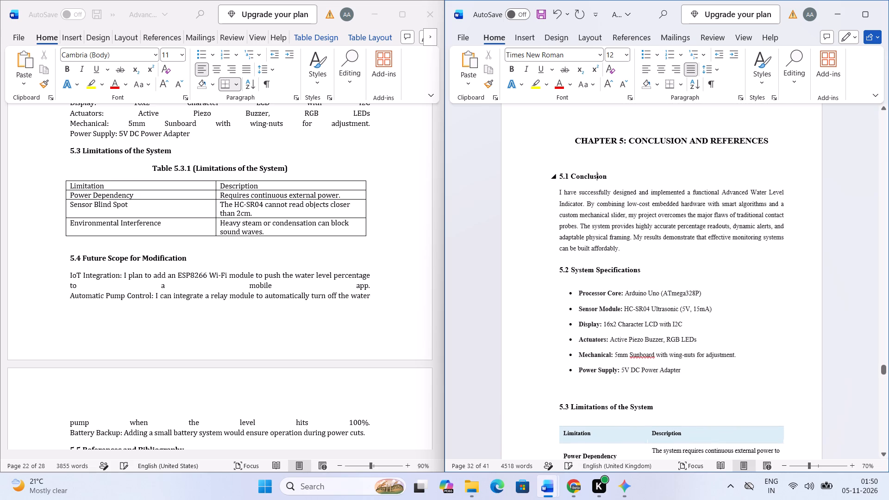
click(596, 165)
click(576, 153)
key(BackSpace)
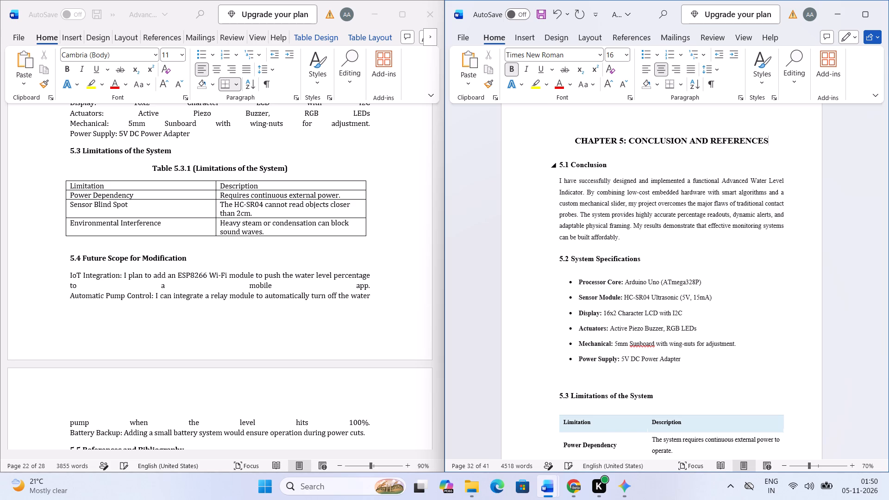
Insert another blank line above the 5.3 Limitations of the System heading.
click(618, 387)
click(605, 377)
key(Return)
scroll(610, 375, up, 1)
scroll(610, 375, down, 7)
scroll(600, 419, up, 1)
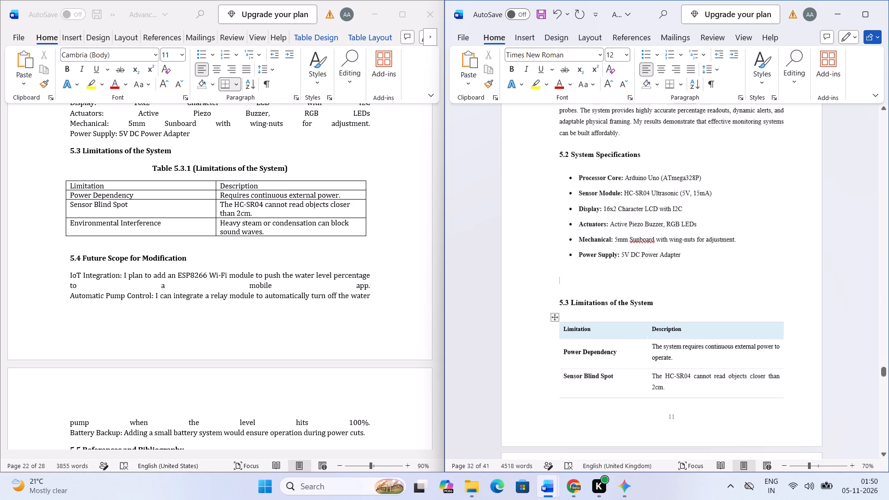
Undo the last blank line insertion above the 5.3 Limitations of the System heading.
key(ctrl+z)
Insert a blank line between the 5.1 Conclusion paragraph and the 5.2 System Specifications heading.
click(632, 150)
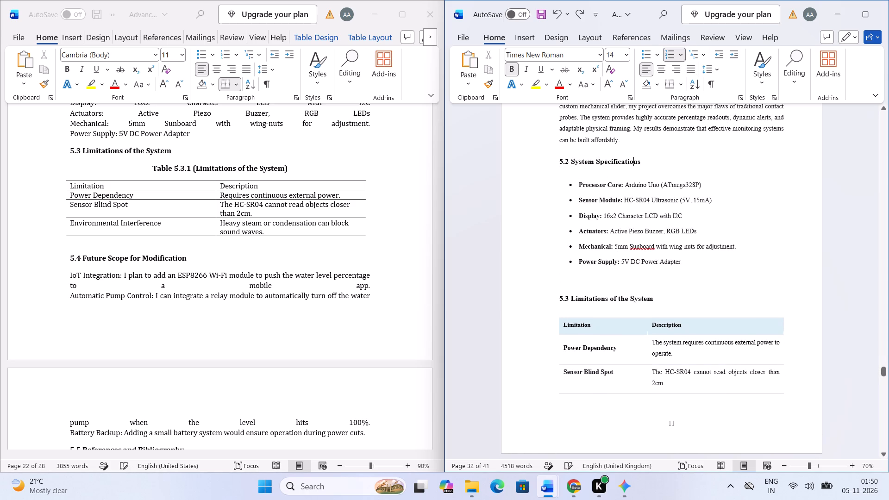
click(627, 134)
click(629, 139)
key(Return)
Insert a blank line between the Table 5.3.1 caption and the 5.4 Future Scope for Modification heading.
scroll(656, 218, down, 3)
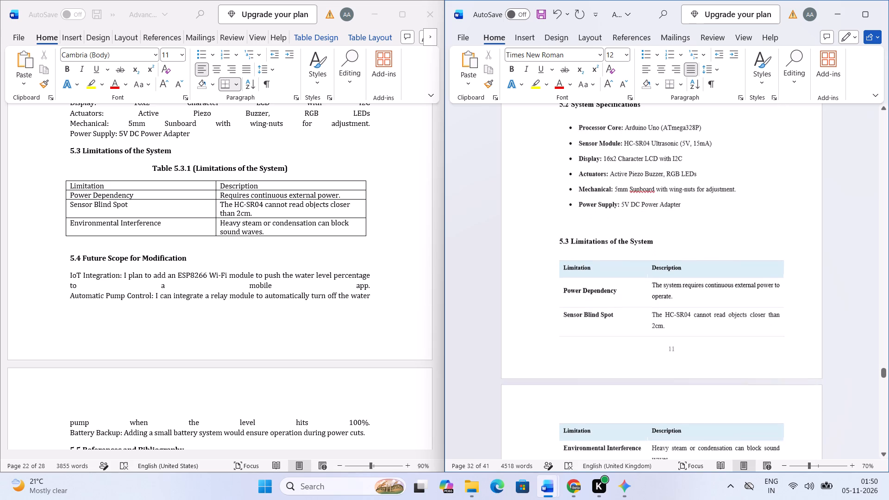
scroll(656, 219, down, 2)
scroll(659, 257, down, 12)
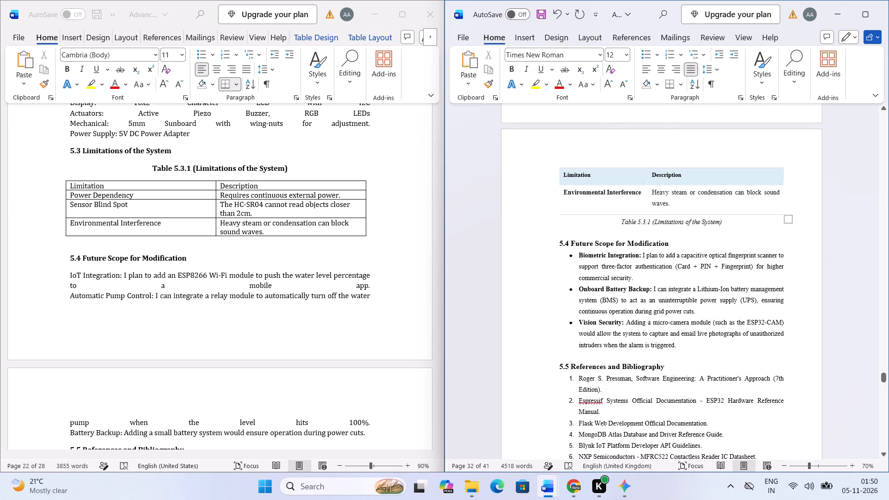
click(688, 229)
click(732, 228)
key(Return)
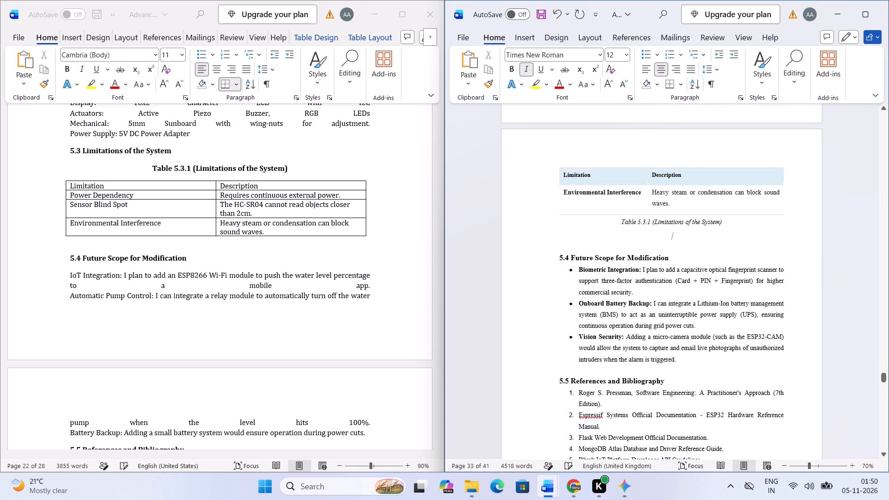
Compare the Chapter 5 sections of the source report with sections 5.4 and 5.5 of the project report.
scroll(681, 290, down, 7)
scroll(204, 341, down, 4)
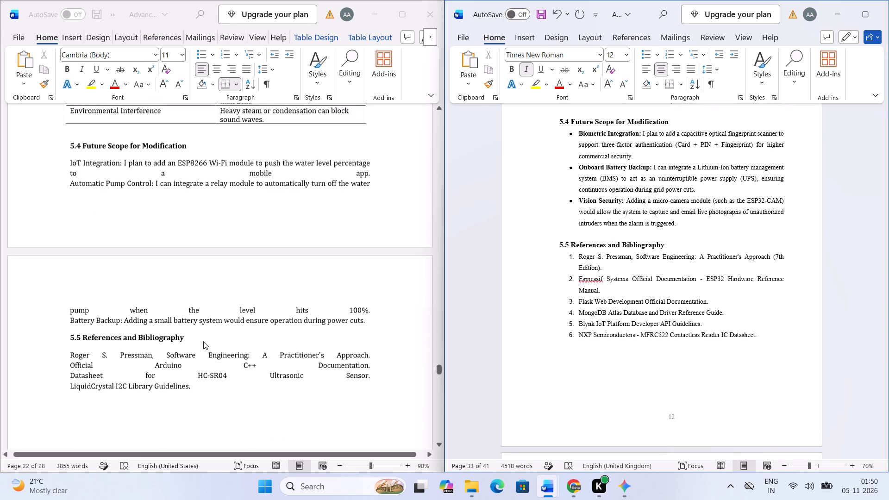
scroll(203, 341, down, 4)
scroll(203, 340, up, 11)
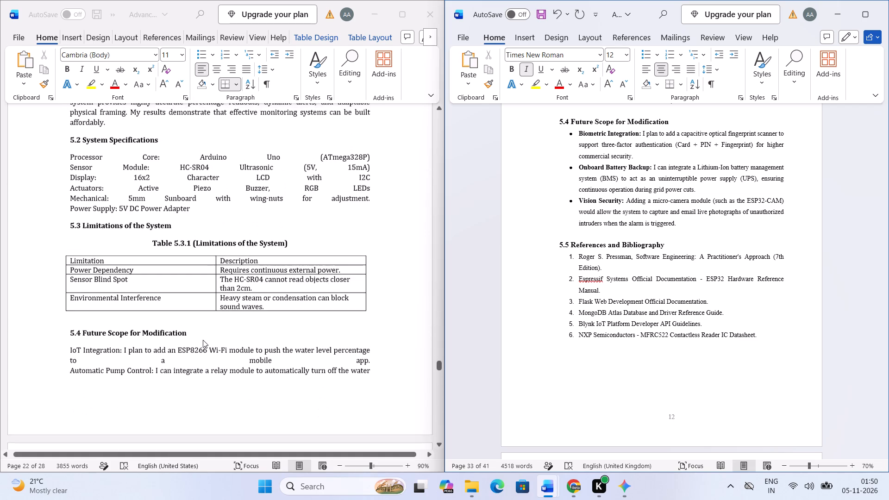
scroll(203, 340, up, 3)
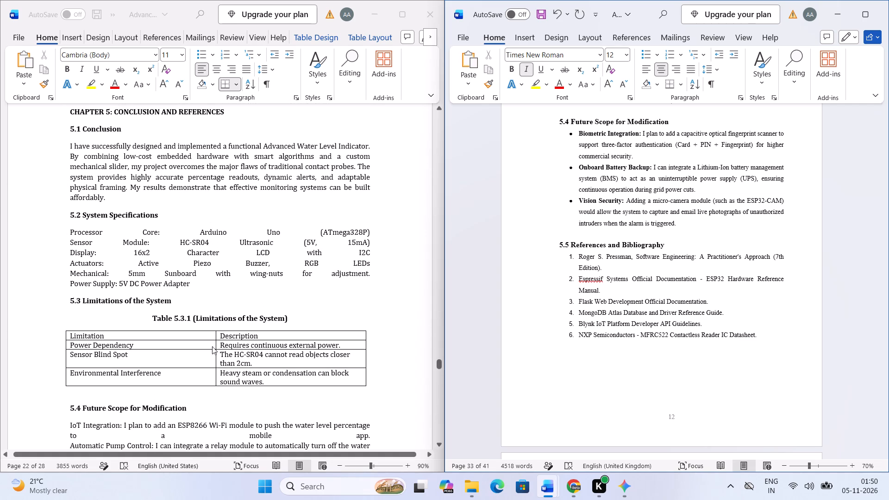
scroll(576, 317, up, 7)
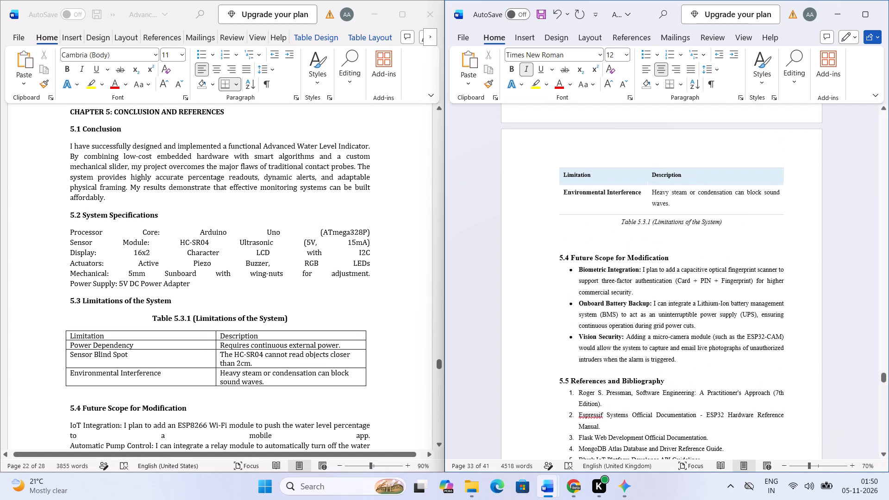
scroll(398, 356, down, 6)
Replace the Biometric Integration bullet under 5.4 Future Scope for Modification with the source report's IoT Integration text.
click(210, 297)
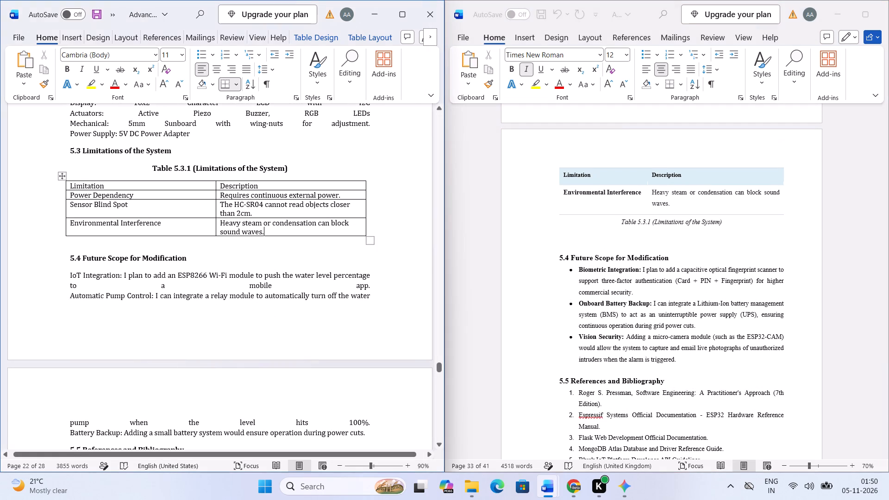
click(141, 273)
drag(68, 273, 161, 275)
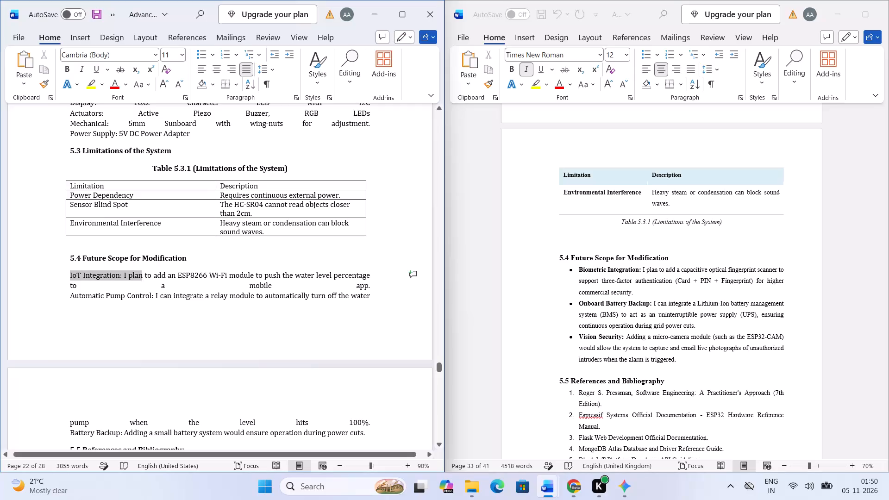
drag(161, 275, 362, 280)
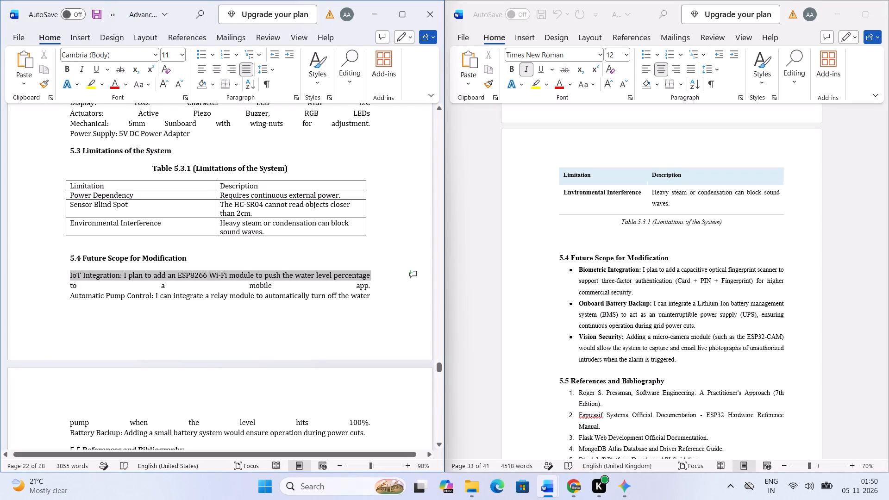
drag(362, 280, 361, 284)
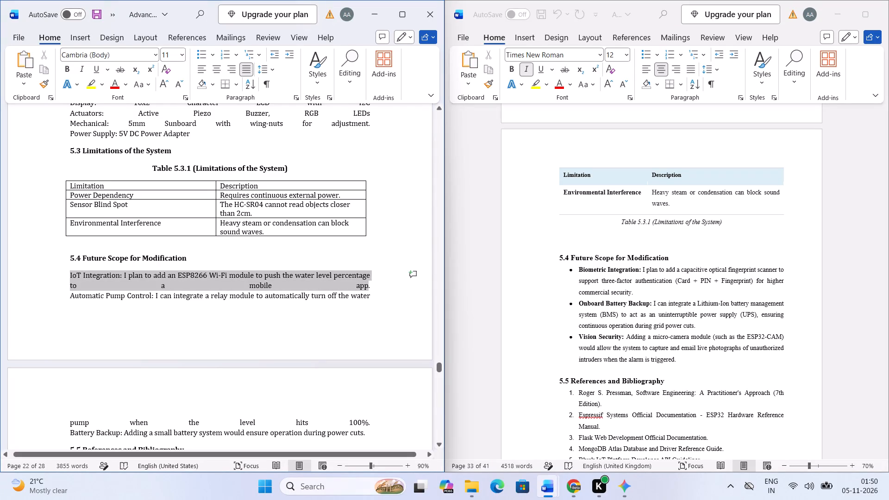
drag(361, 284, 369, 286)
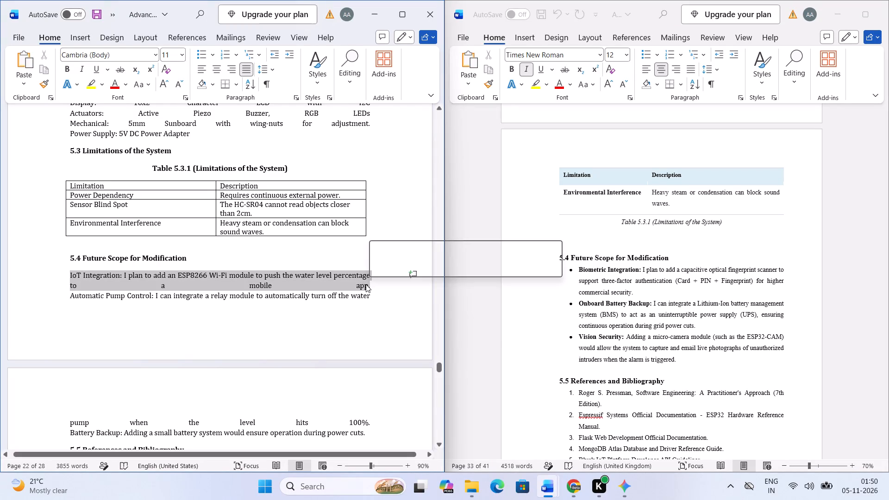
right_click(366, 284)
click(429, 102)
click(608, 256)
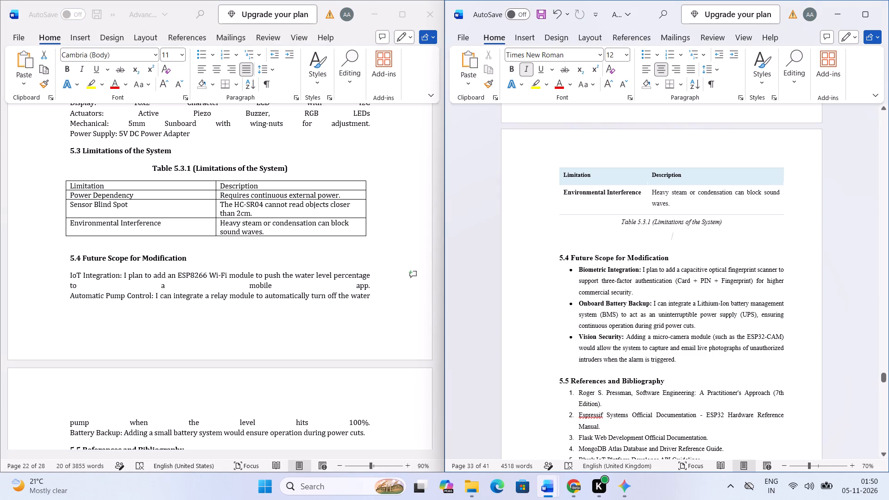
drag(580, 270, 635, 292)
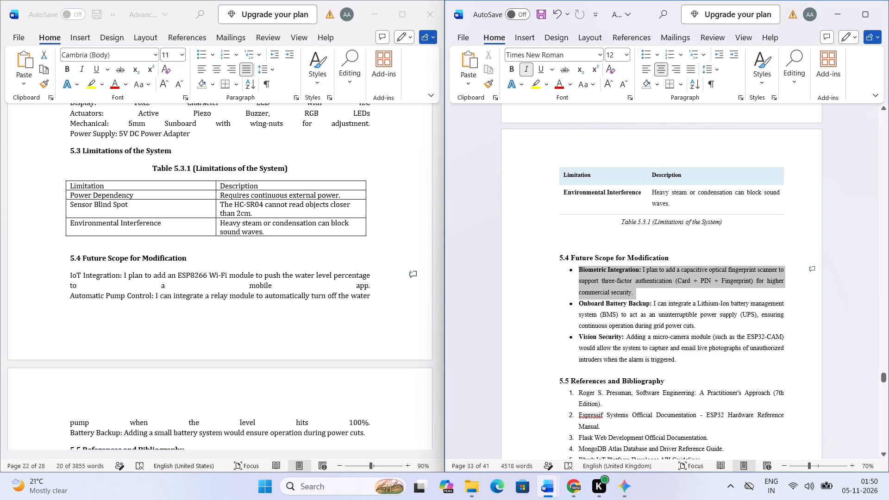
drag(635, 292, 634, 292)
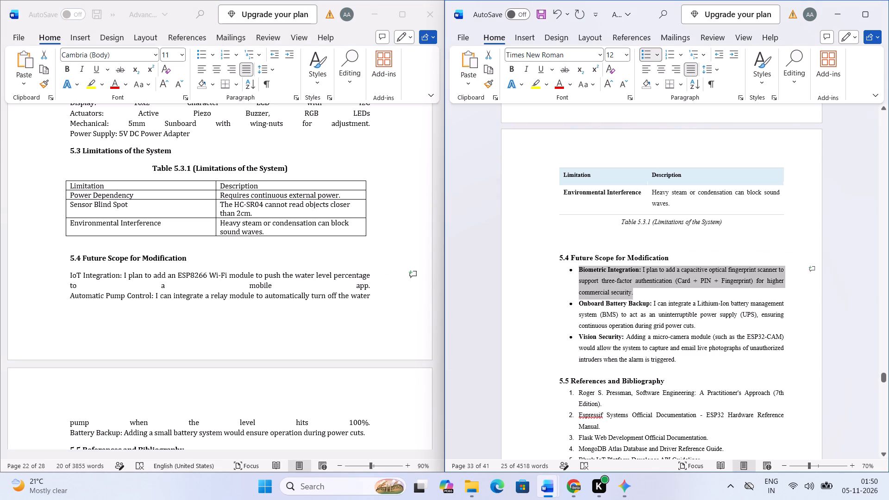
key(ctrl+v)
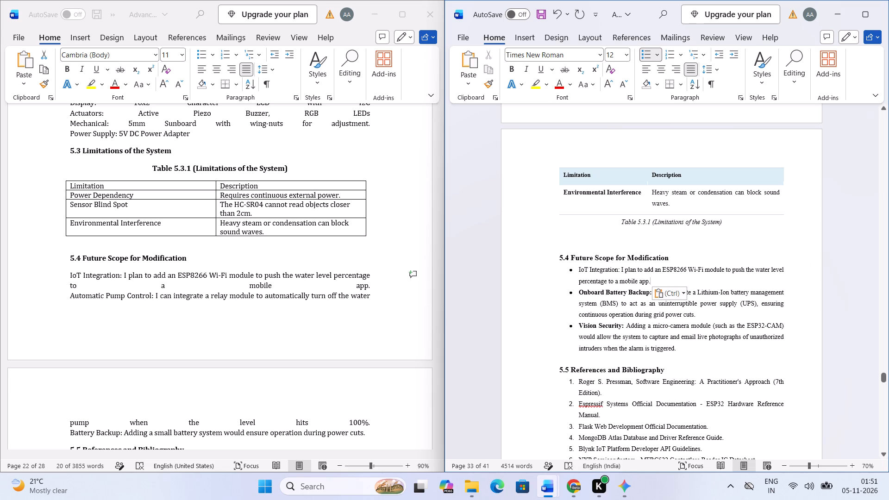
Make the "IoT Integration:" label of the first 5.4 bullet bold.
click(619, 269)
key(ctrl+shift+Up)
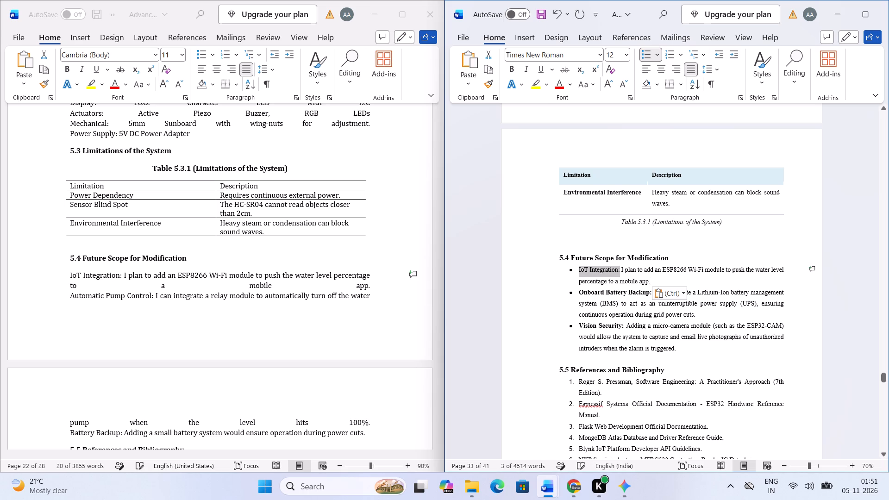
key(ctrl+b)
key(Down)
key(Down)
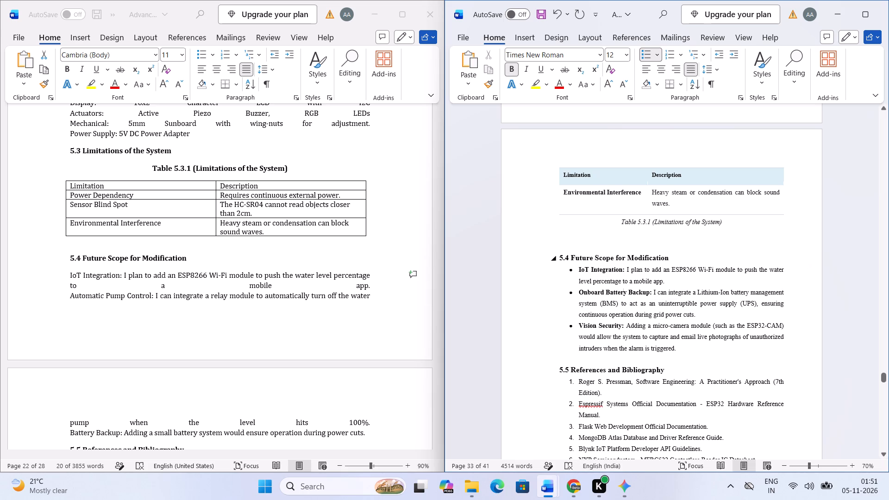
Place the cursor in the source report's text under 5.4 Future Scope for Modification.
click(191, 275)
click(186, 285)
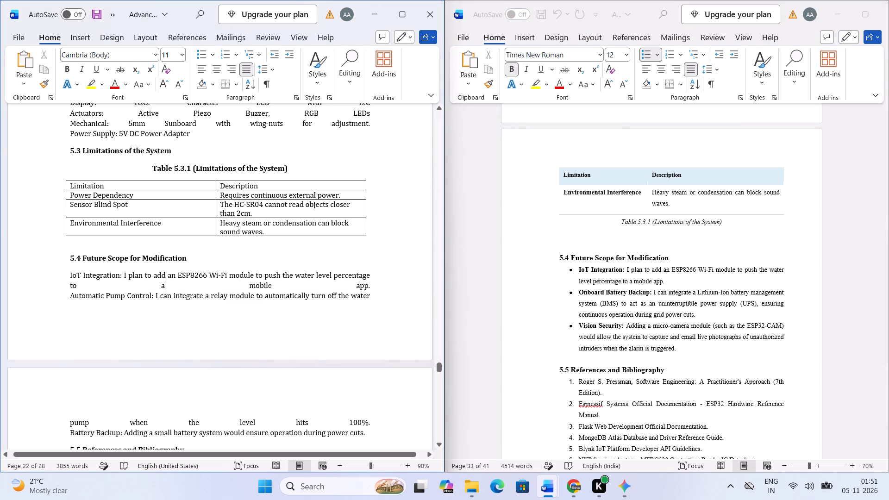
Replace the Onboard Battery Backup bullet in section 5.4 with the Automatic Pump Control item copied from the source report.
drag(71, 299, 327, 386)
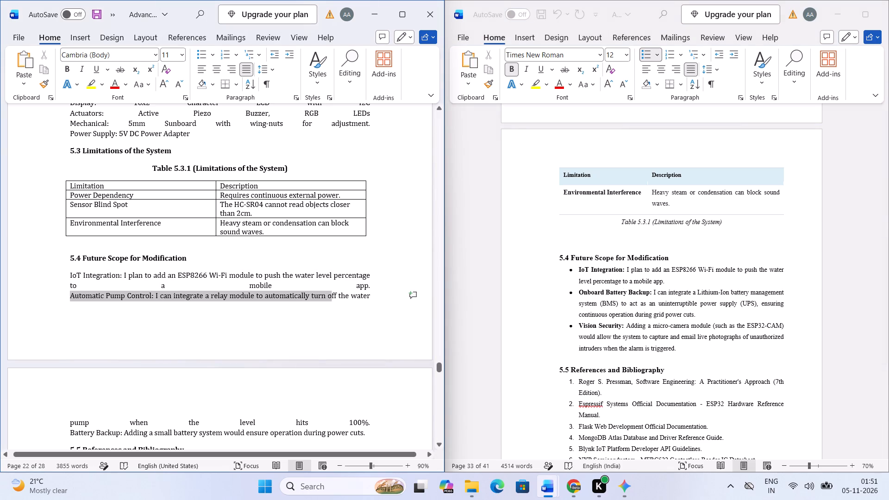
drag(327, 386, 342, 419)
scroll(343, 418, down, 2)
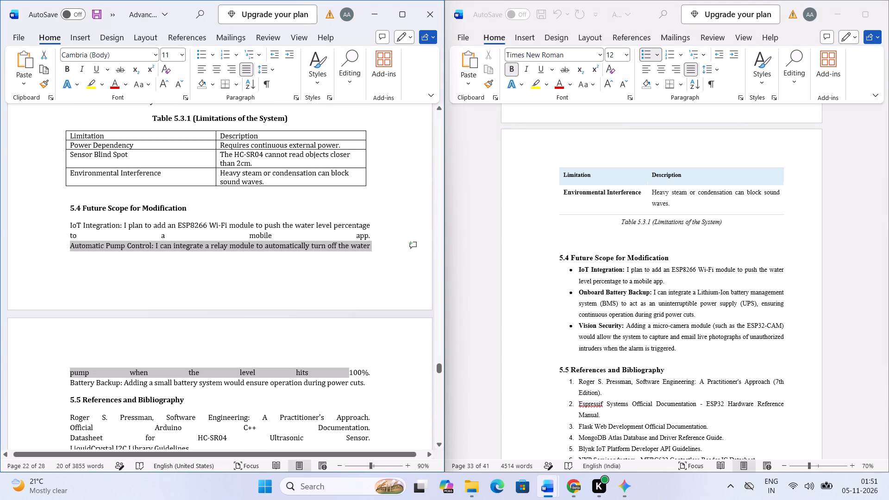
key(shift+Right)
key(shift+Right)
key(shift+Right)
key(shift+Right)
key(shift+Right)
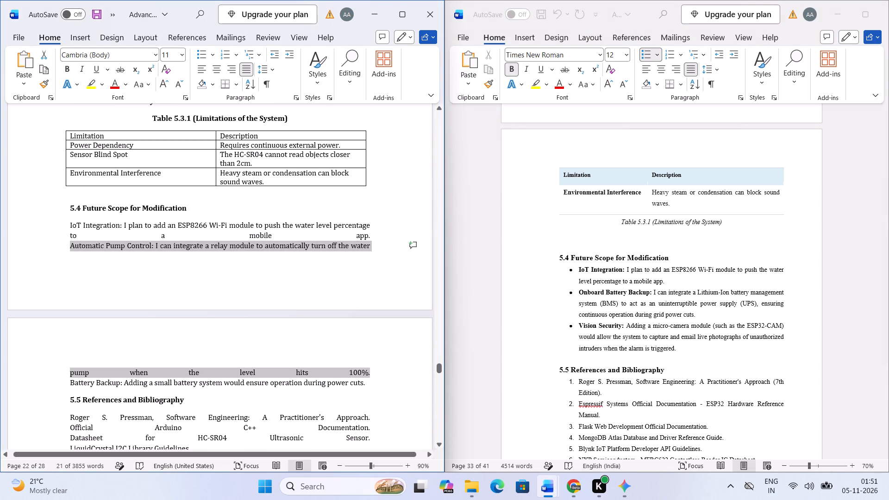
key(ctrl+c)
click(376, 376)
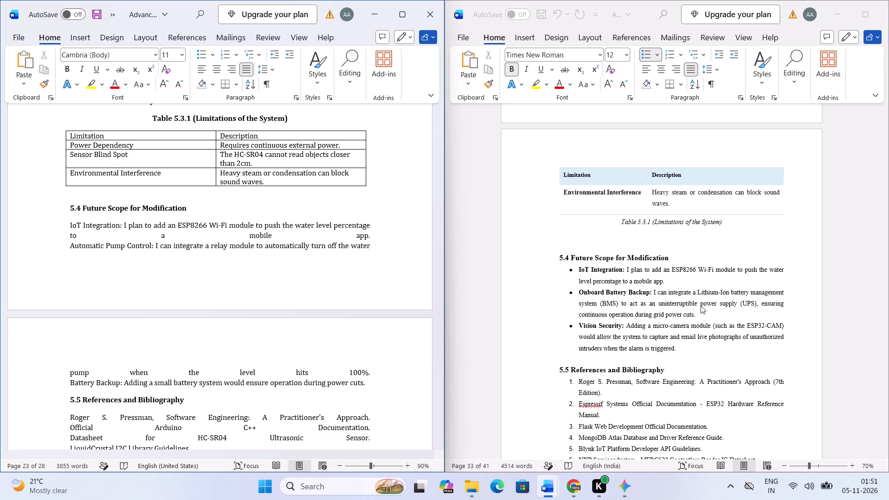
click(708, 312)
click(702, 314)
key(ctrl+shift+Up)
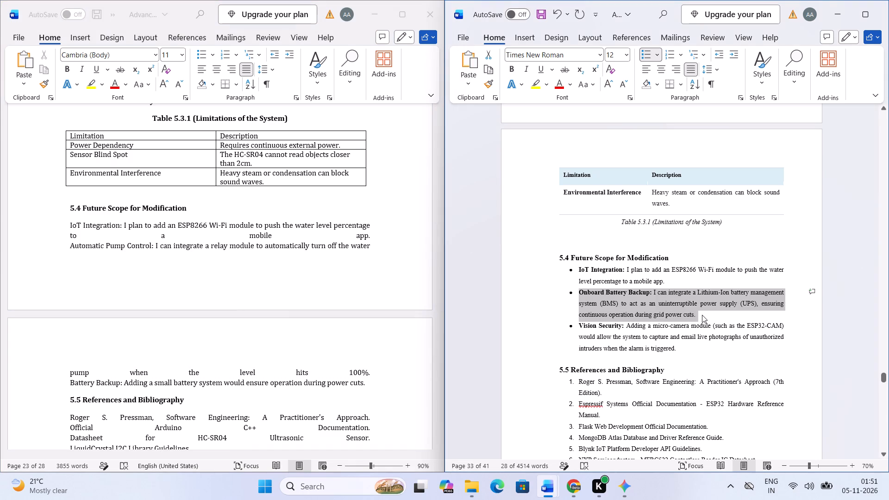
key(ctrl+v)
key(ctrl+z)
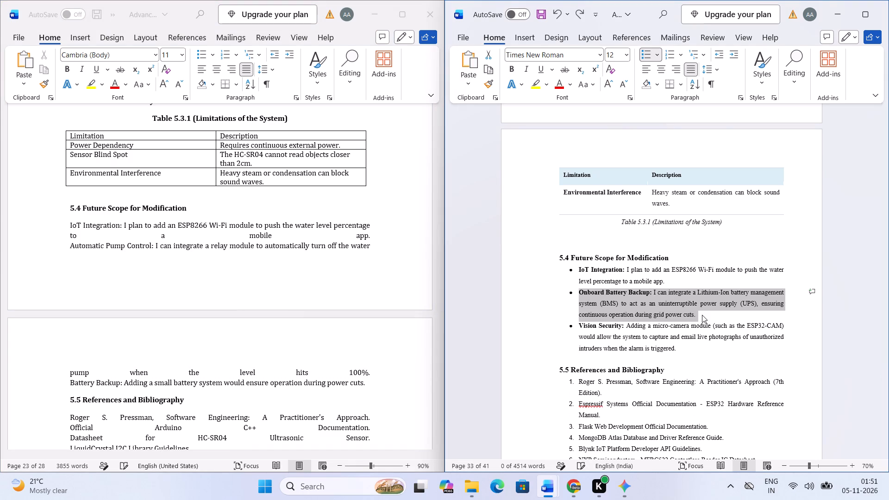
key(ctrl+v)
key(ctrl+v)
key(Return)
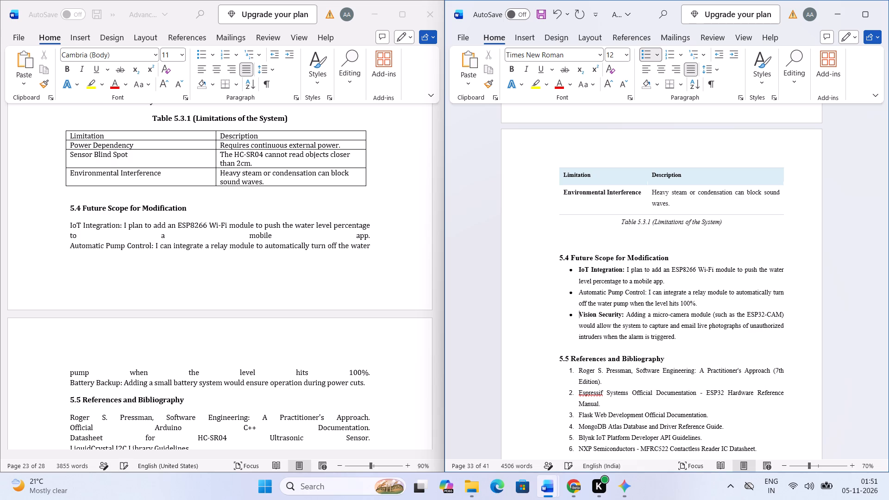
Make the "Automatic Pump Control:" label bold in the section 5.4 bullet list.
key(Up)
key(Up)
key(ctrl+shift+Right)
key(ctrl+shift+Right)
key(ctrl+shift+Right)
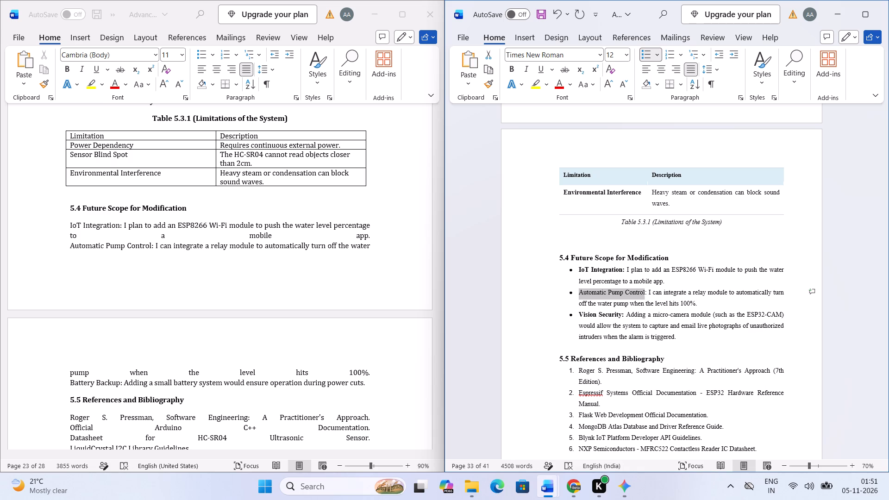
key(shift+Right)
key(ctrl+b)
key(Down)
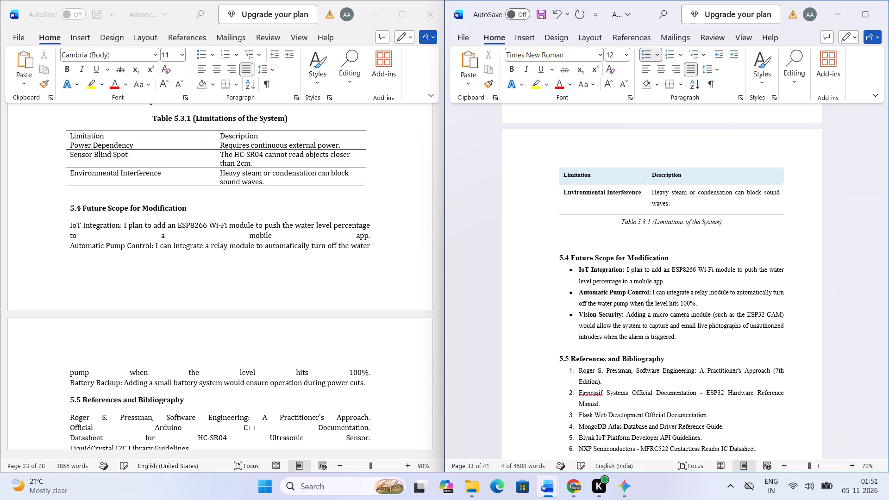
key(Down)
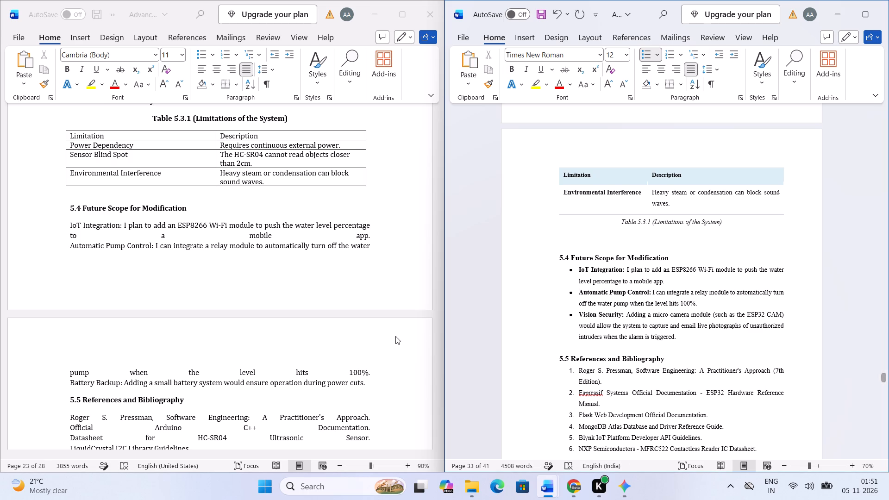
Copy the Battery Backup item from section 5.4 of the source report.
click(389, 352)
click(372, 382)
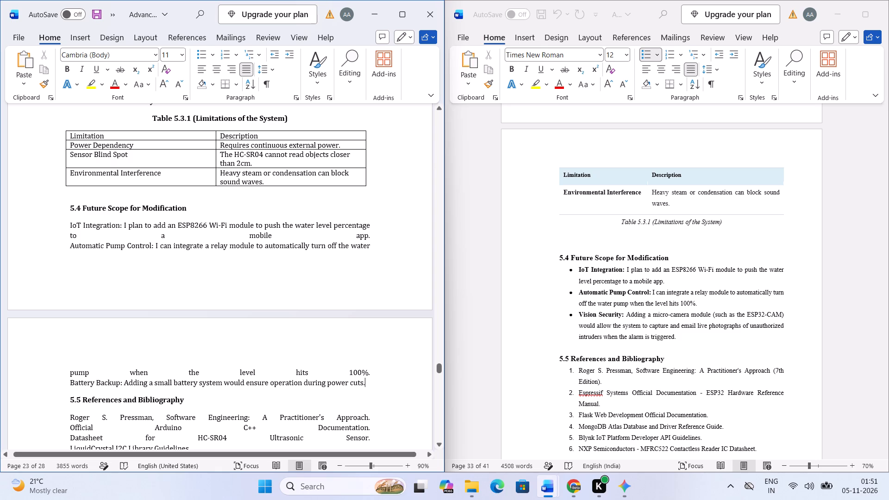
key(shift+Up)
key(shift+Right)
key(shift+Right)
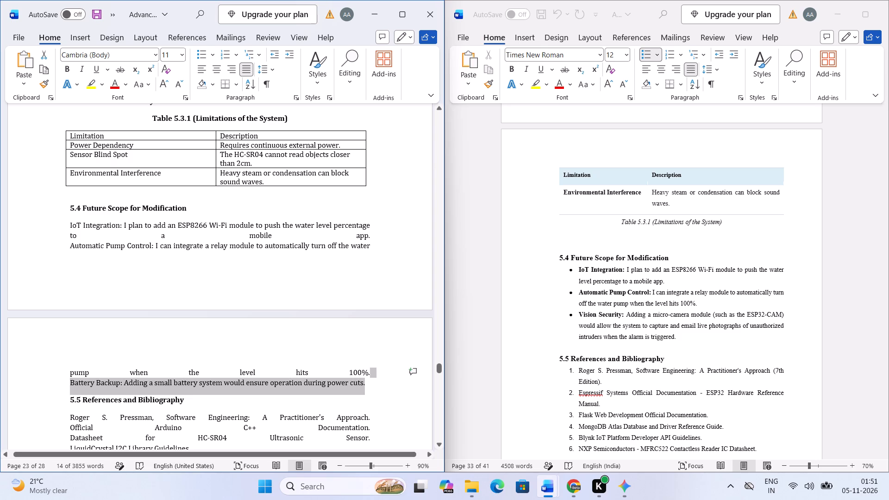
key(shift+Right)
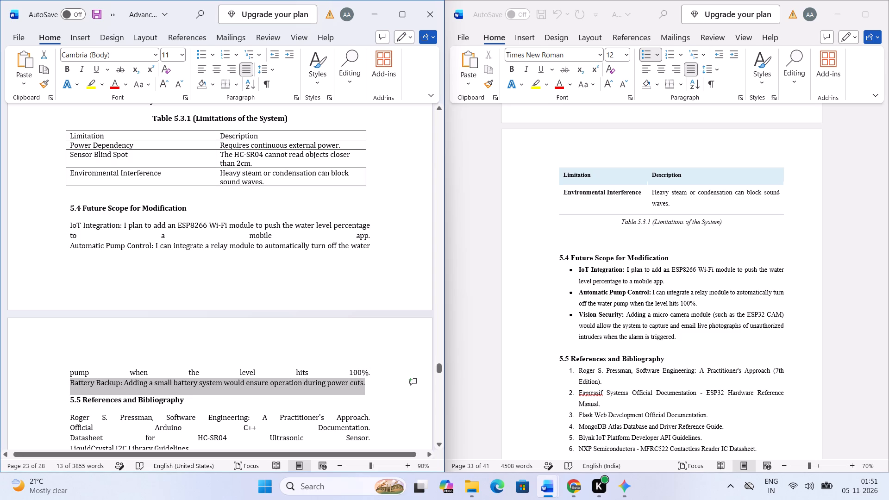
key(ctrl+c)
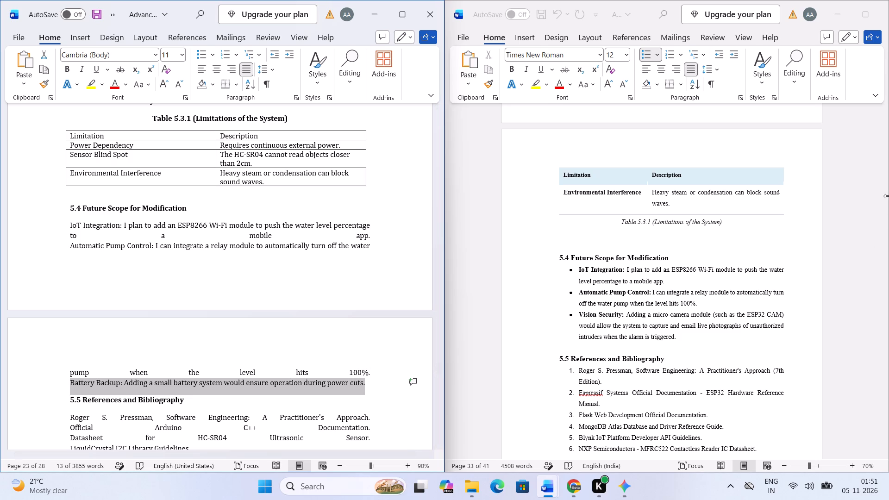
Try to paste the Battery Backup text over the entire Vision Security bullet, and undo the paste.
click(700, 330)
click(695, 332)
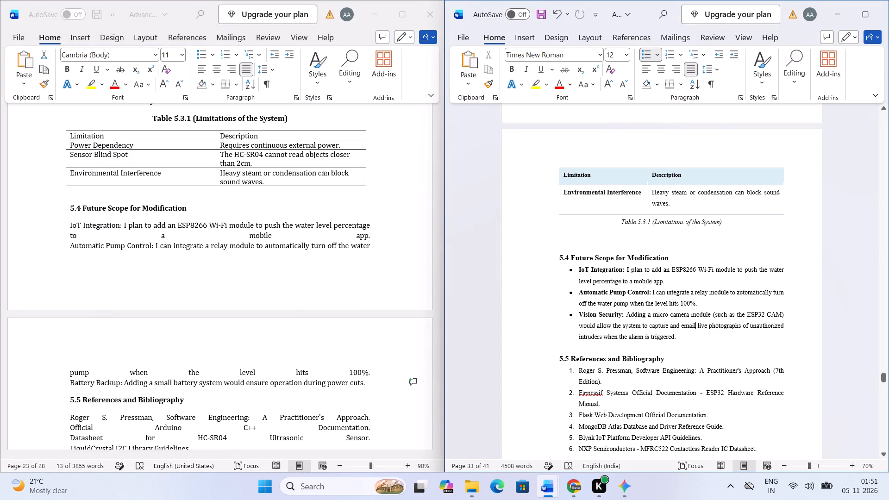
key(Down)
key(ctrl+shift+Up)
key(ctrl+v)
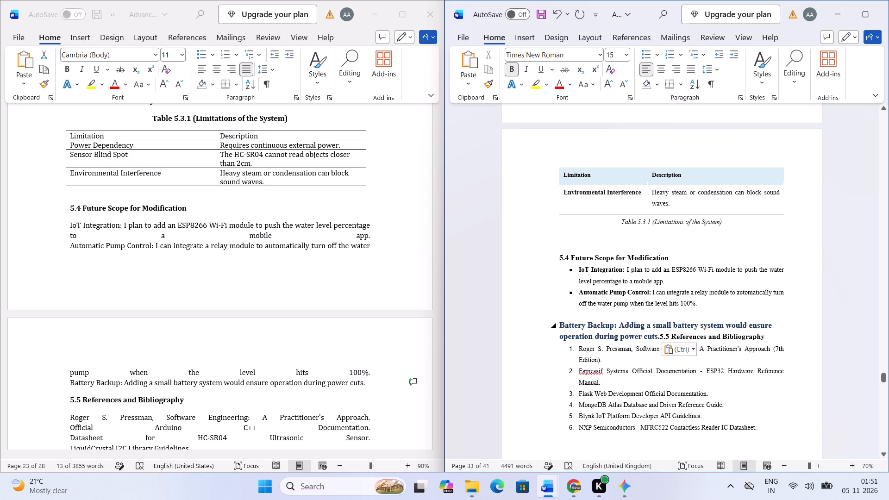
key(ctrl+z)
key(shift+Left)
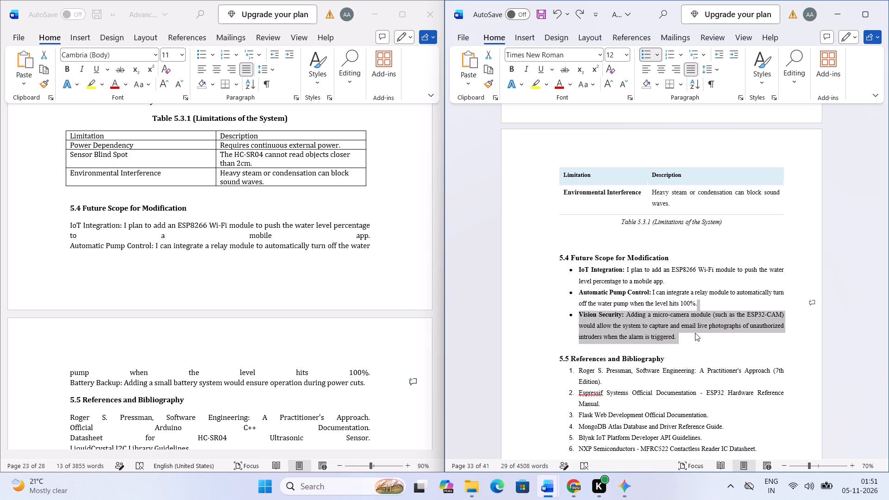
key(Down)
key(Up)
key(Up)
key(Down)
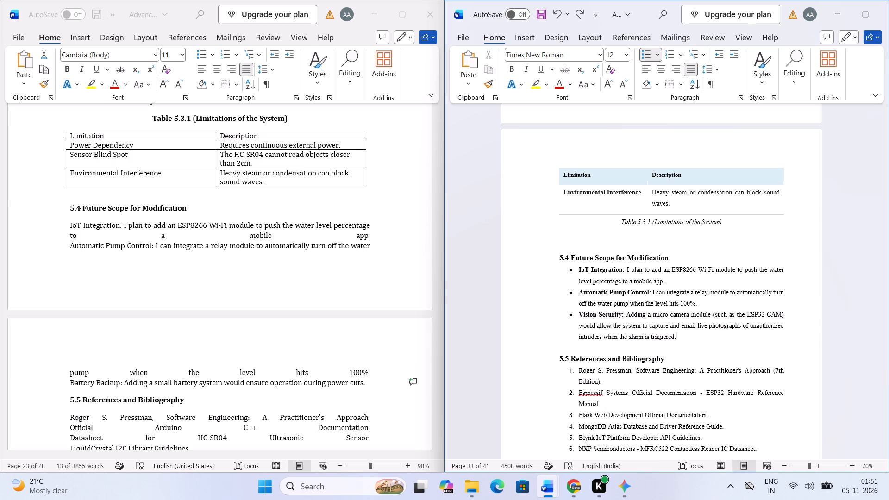
Replace only the Vision Security bullet's text with the copied Battery Backup item, keeping it as a separate bullet.
key(ctrl+Up)
key(ctrl+shift+Right)
key(ctrl+shift+Right)
key(ctrl+shift+Down)
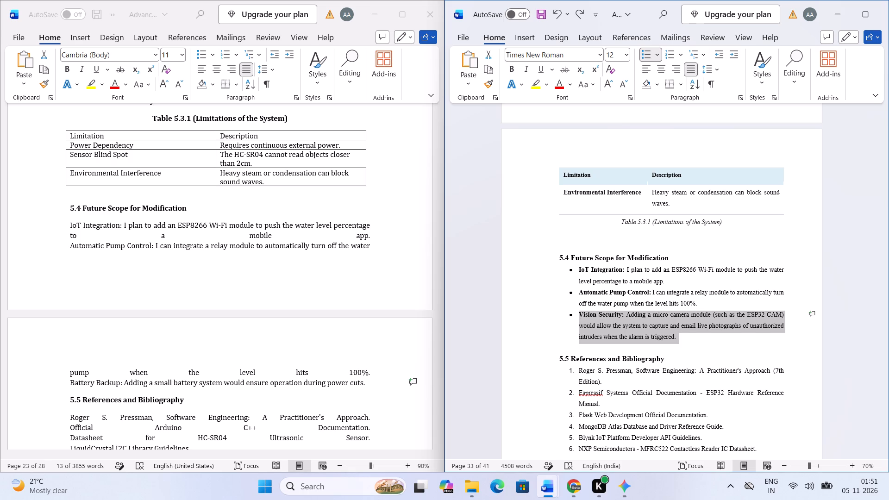
key(ctrl+shift+Left)
key(ctrl+v)
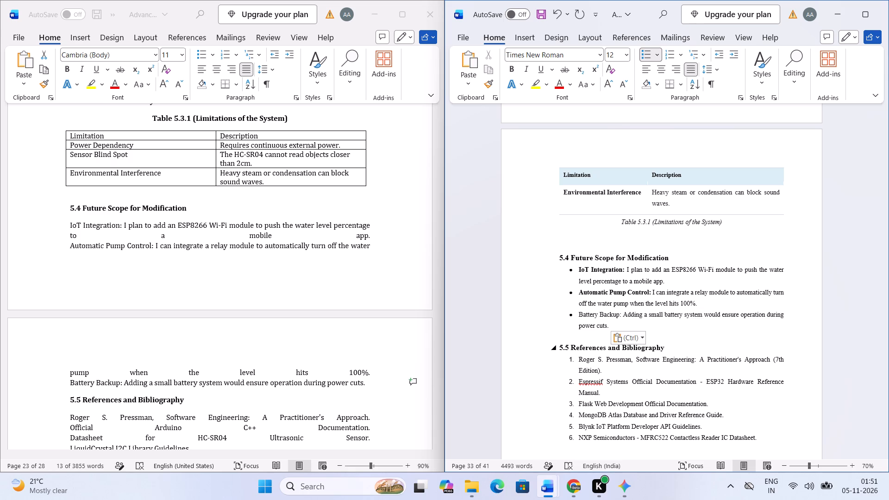
Make the "Battery Backup:" label bold in the section 5.4 bullet list.
key(Up)
key(Right)
key(ctrl+Right)
key(ctrl+Right)
key(Left)
key(ctrl+Left)
key(ctrl+Left)
key(ctrl+Left)
key(ctrl+shift+Right)
key(ctrl+shift+Right)
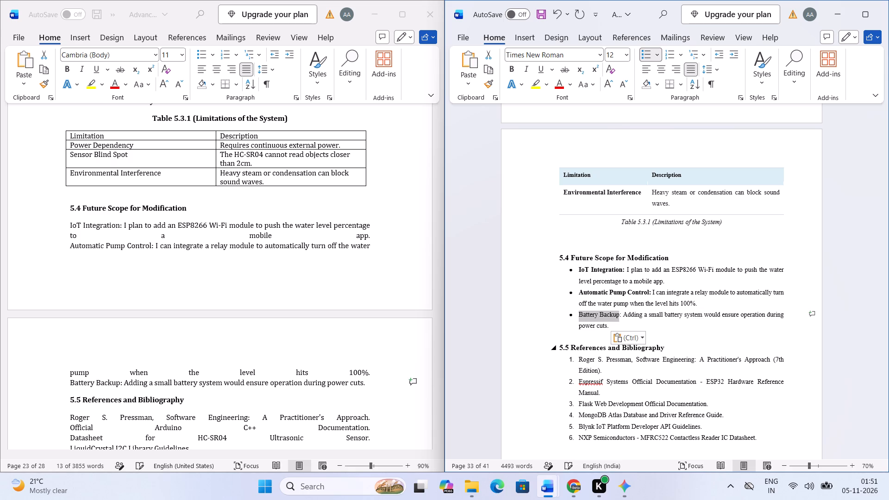
key(ctrl+shift+Right)
key(shift+Left)
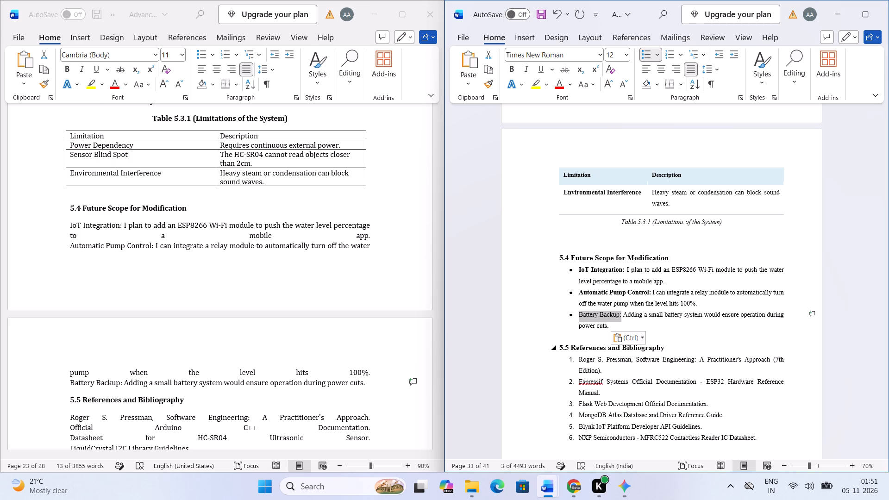
key(ctrl+b)
key(Down)
key(Down)
key(Down)
key(Up)
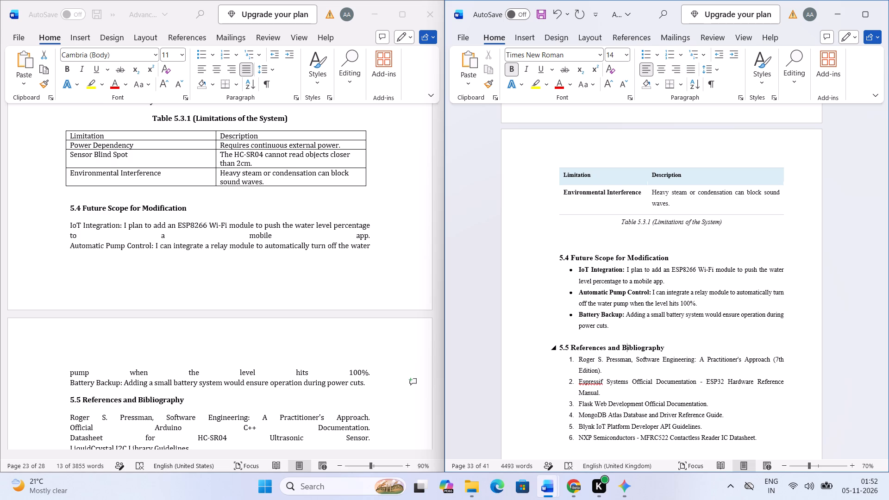
Copy all four entries under 5.5 References and Bibliography in the source report.
scroll(363, 323, down, 4)
click(307, 344)
click(286, 349)
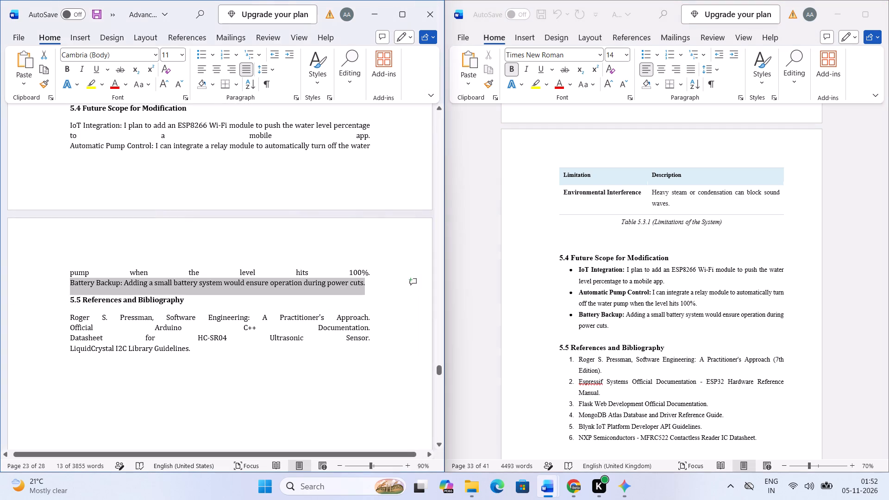
drag(241, 350, 60, 315)
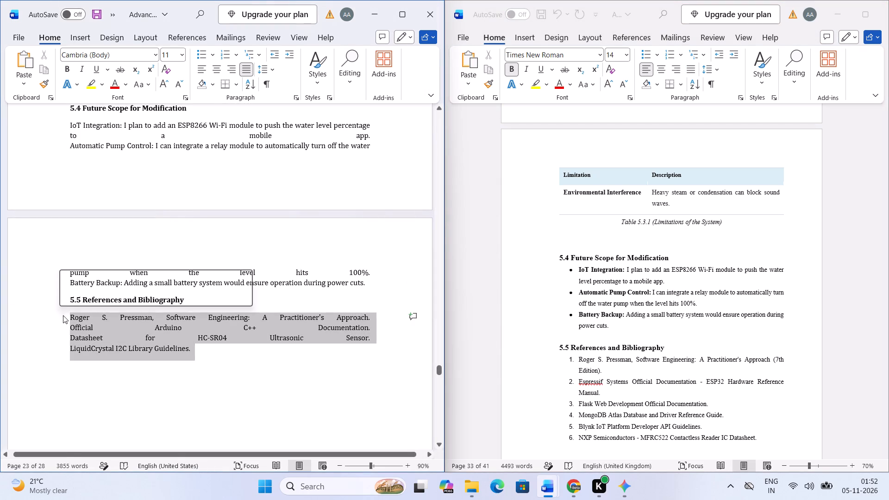
key(ctrl+c)
click(215, 313)
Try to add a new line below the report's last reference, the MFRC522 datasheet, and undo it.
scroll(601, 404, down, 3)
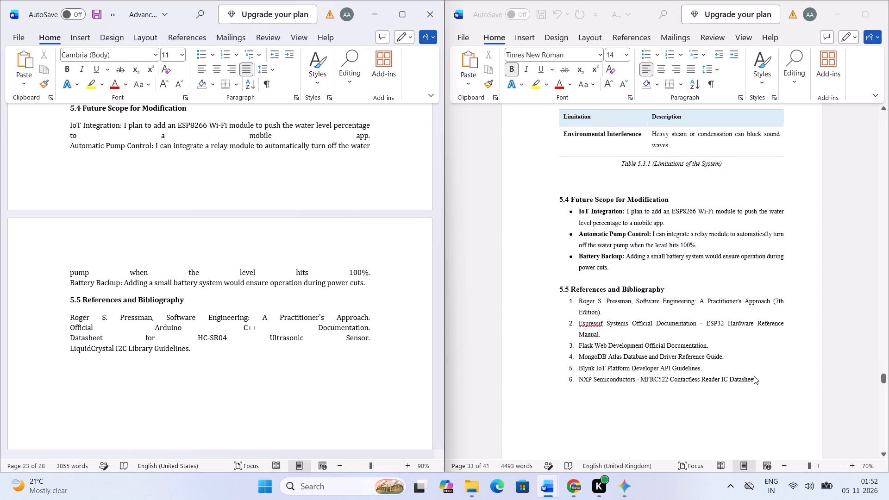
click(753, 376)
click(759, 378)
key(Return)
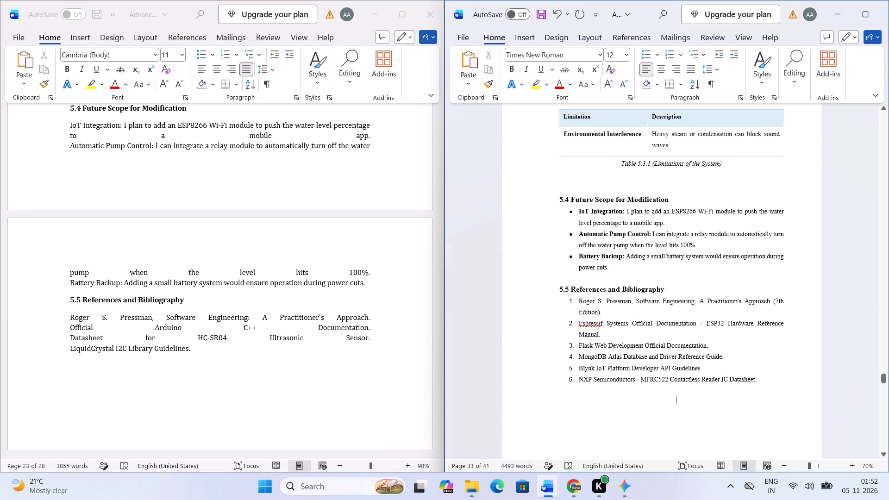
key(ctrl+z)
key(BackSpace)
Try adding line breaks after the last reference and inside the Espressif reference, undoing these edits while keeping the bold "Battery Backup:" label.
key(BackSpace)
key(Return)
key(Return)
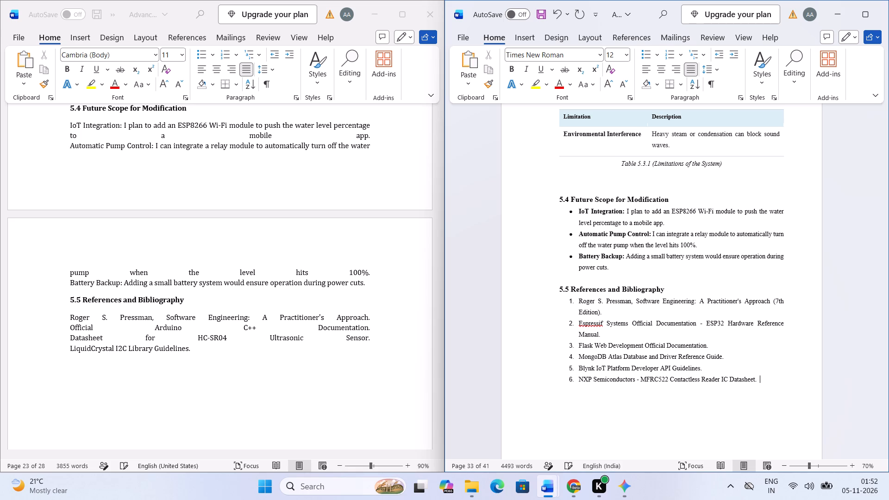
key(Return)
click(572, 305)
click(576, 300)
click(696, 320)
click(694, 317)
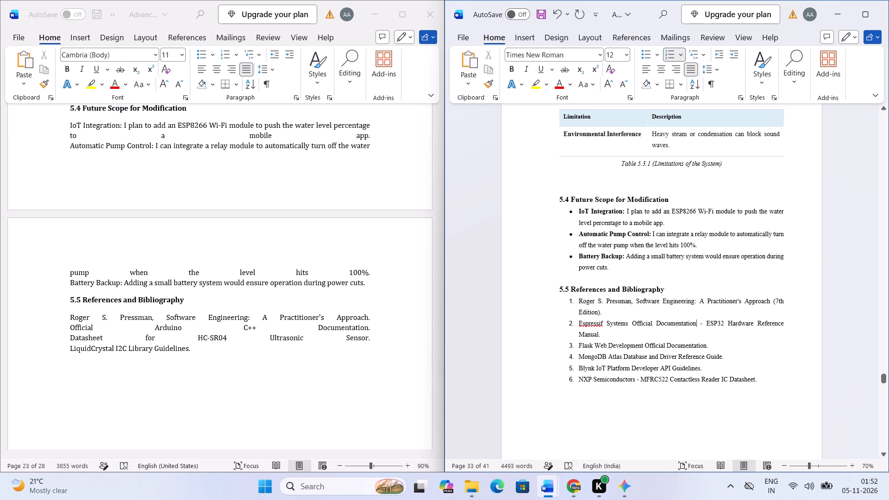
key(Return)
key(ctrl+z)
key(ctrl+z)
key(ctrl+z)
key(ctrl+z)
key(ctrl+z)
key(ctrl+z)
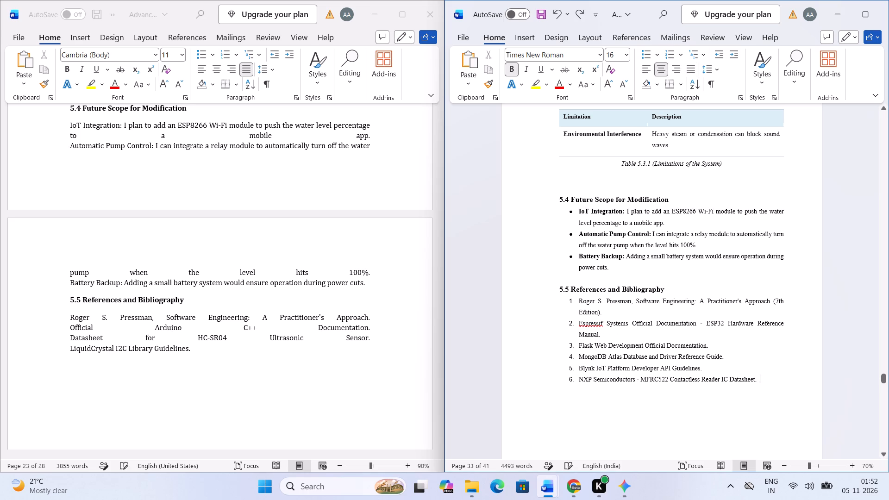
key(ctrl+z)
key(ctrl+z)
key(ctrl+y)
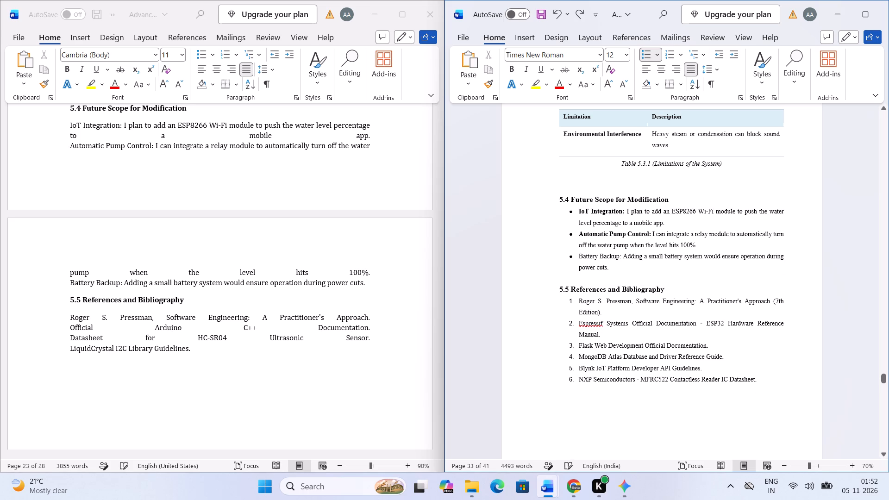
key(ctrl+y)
Remove "(7th Edition)" from the first reference under 5.5 so it ends with "A Practitioner's Approach.".
double_click(666, 295)
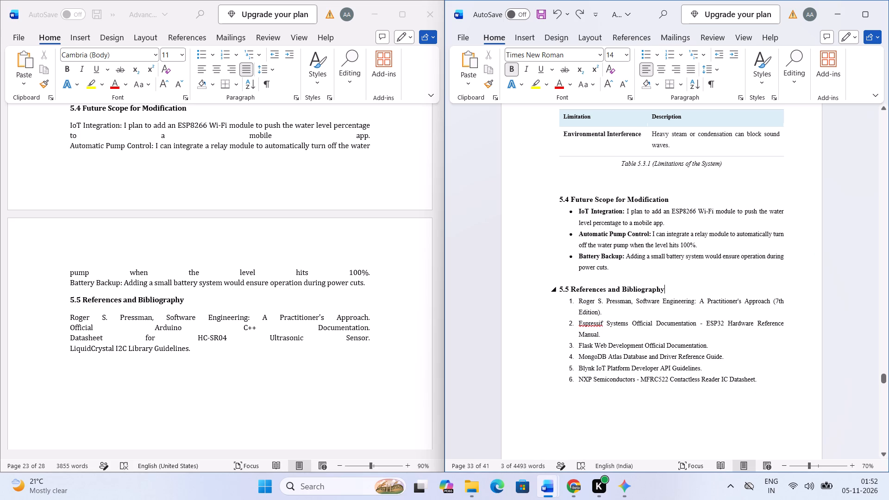
click(609, 312)
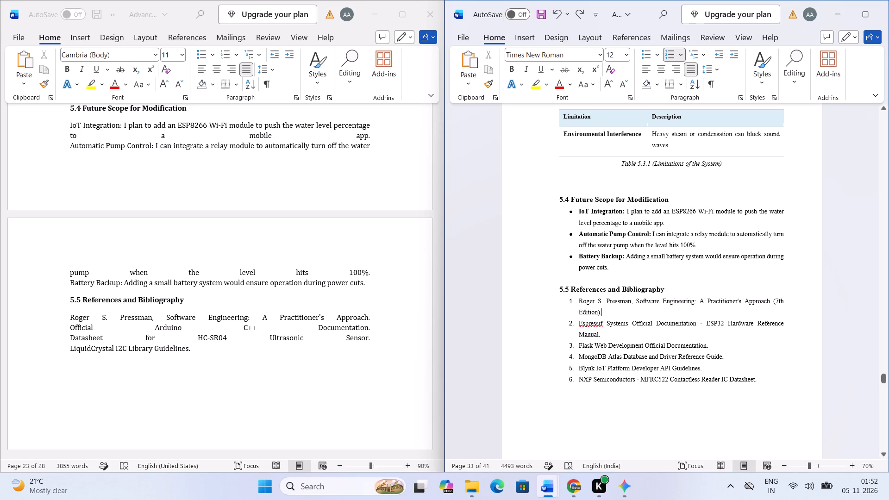
key(ctrl+BackSpace)
key(ctrl+BackSpace)
key(ctrl+BackSpace)
key(ctrl+BackSpace)
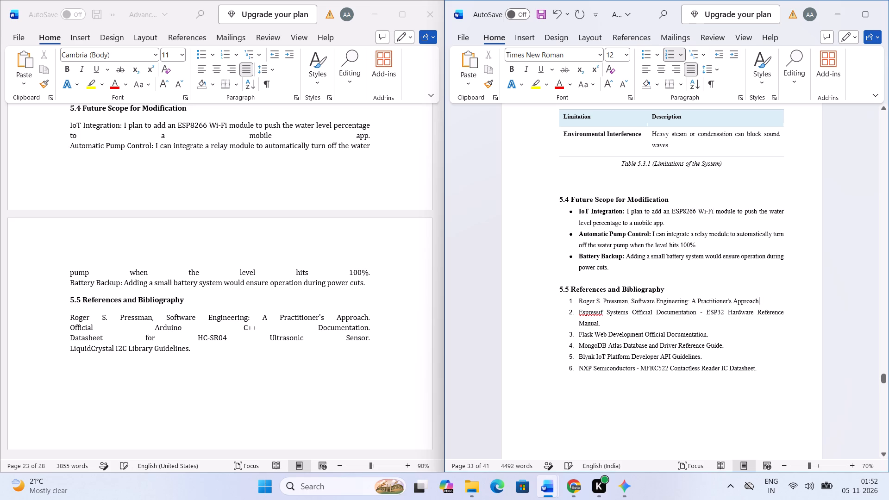
text(.)
key(space)
Add the source report's "Official Arduino C++ Documentation." entry as reference 2 in the numbered list.
key(Return)
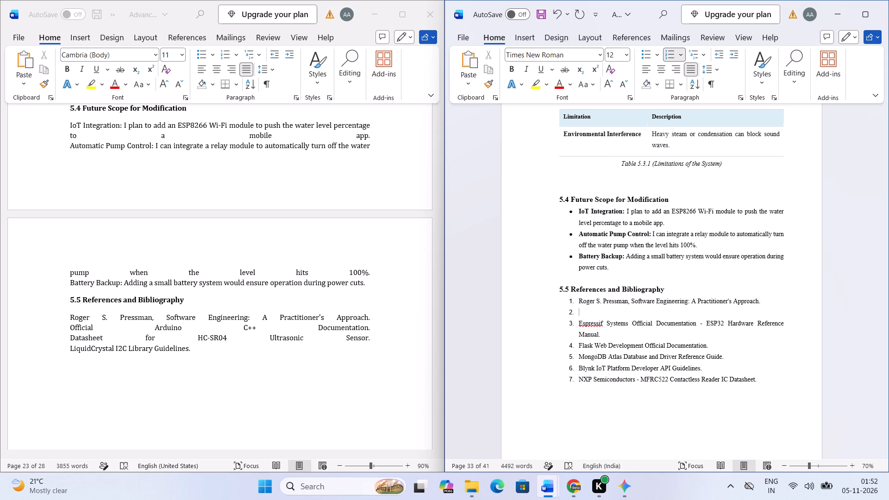
click(348, 315)
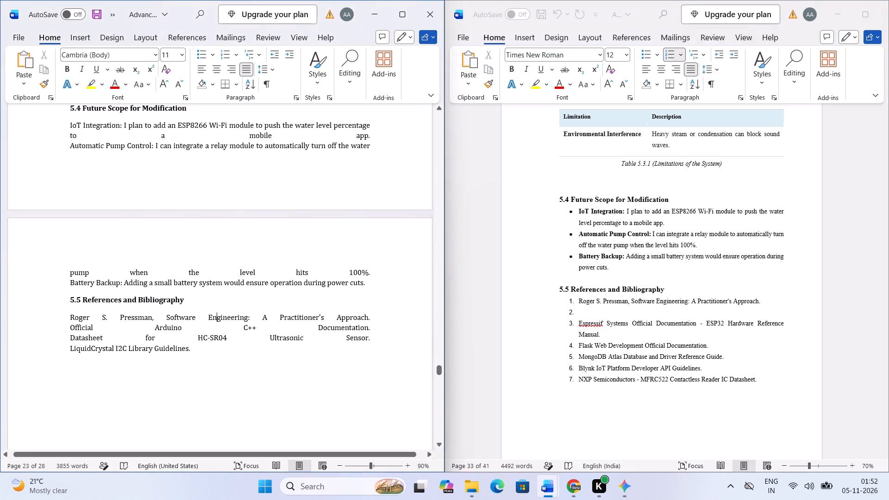
click(366, 331)
click(372, 328)
key(ctrl+shift+Up)
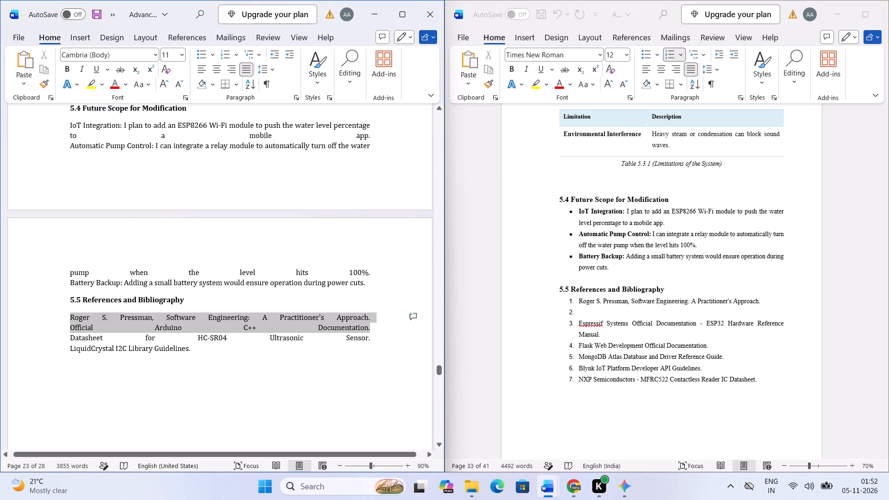
key(shift+Down)
ctrl+click(370, 331)
key(ctrl+c)
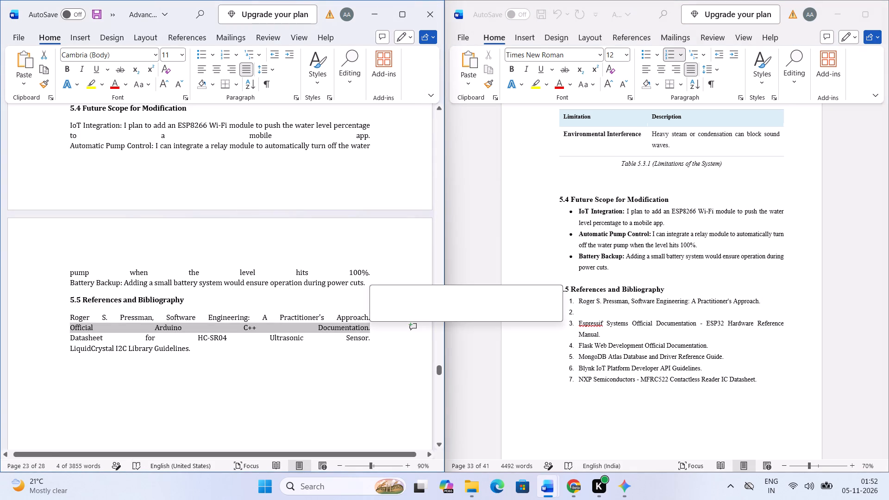
click(599, 309)
key(ctrl+v)
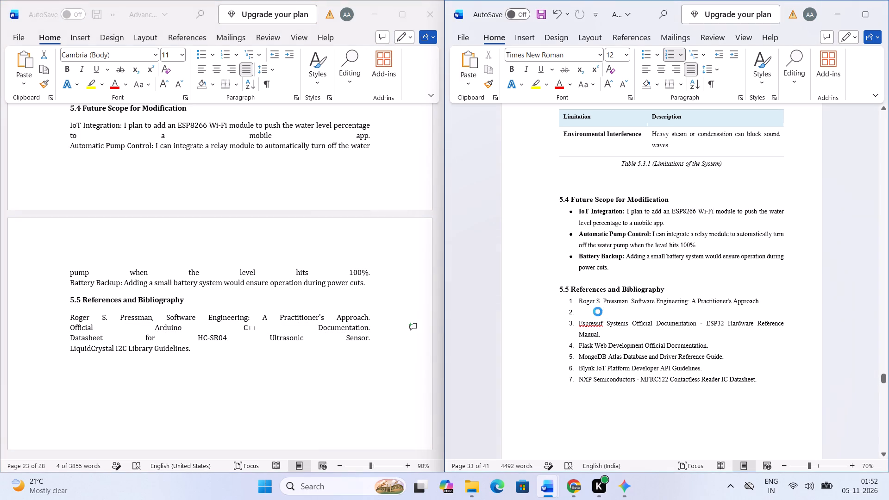
Copy the source report's "Datasheet for HC-SR04 Ultrasonic Sensor." entry into the numbered list as reference 3.
click(377, 338)
key(Down)
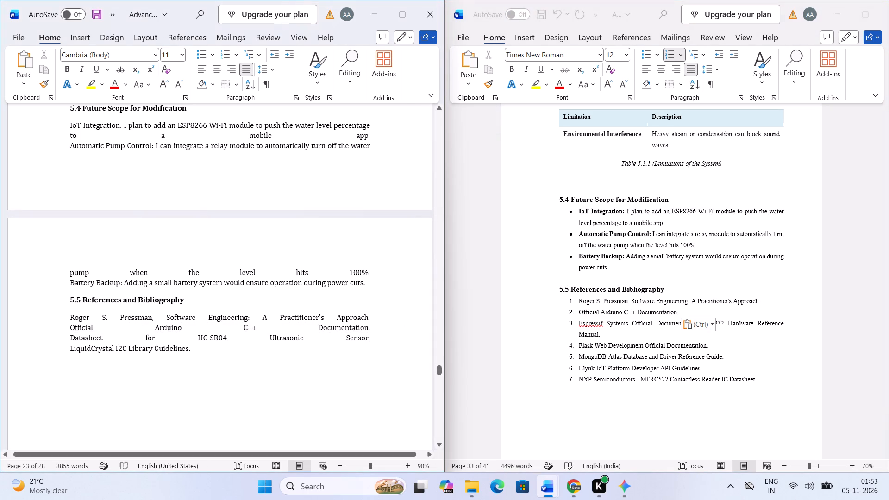
key(ctrl+Up)
key(ctrl+shift+Down)
key(ctrl+shift+Up)
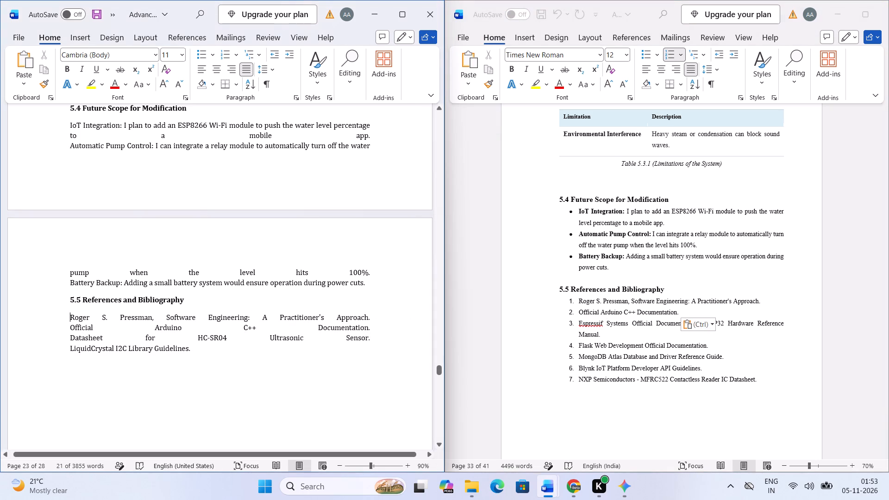
click(377, 338)
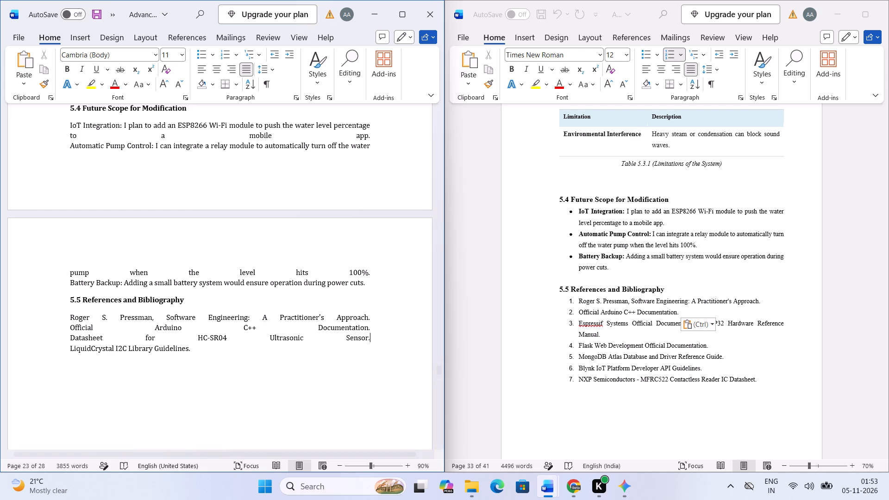
key(ctrl+shift+Up)
key(ctrl+shift+Down)
key(ctrl+shift+Up)
key(shift+Down)
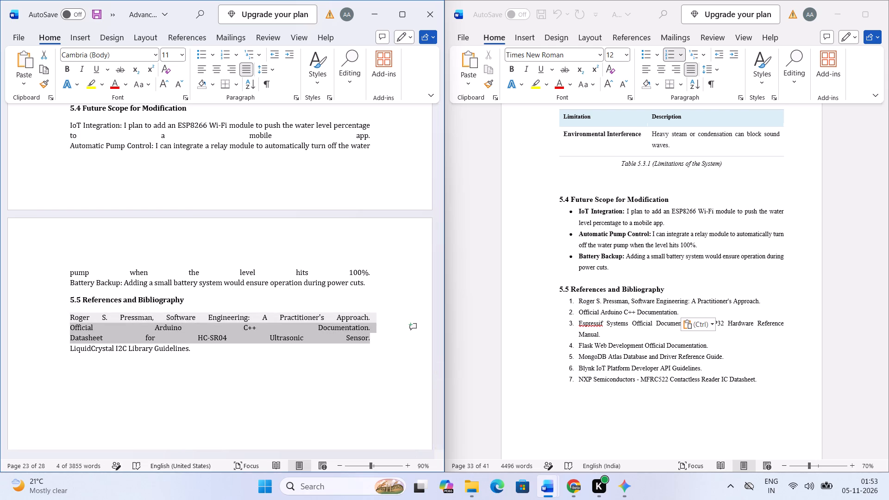
key(shift+Down)
key(ctrl+c)
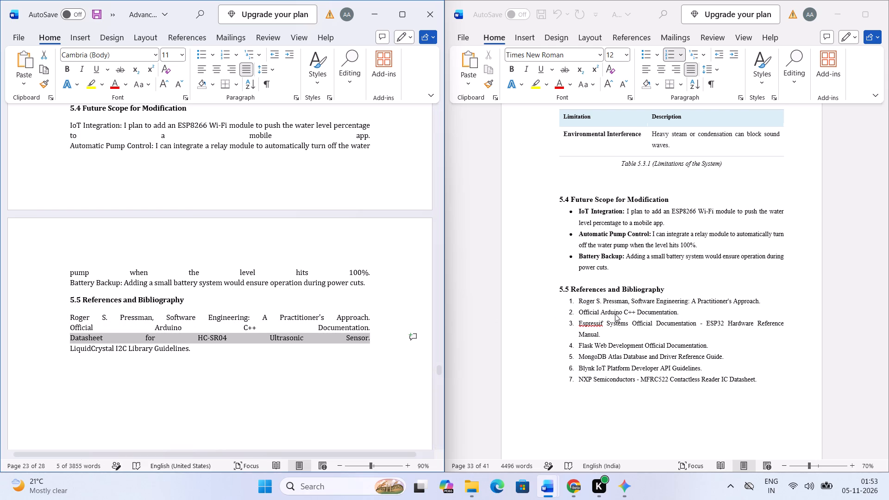
click(688, 312)
key(Return)
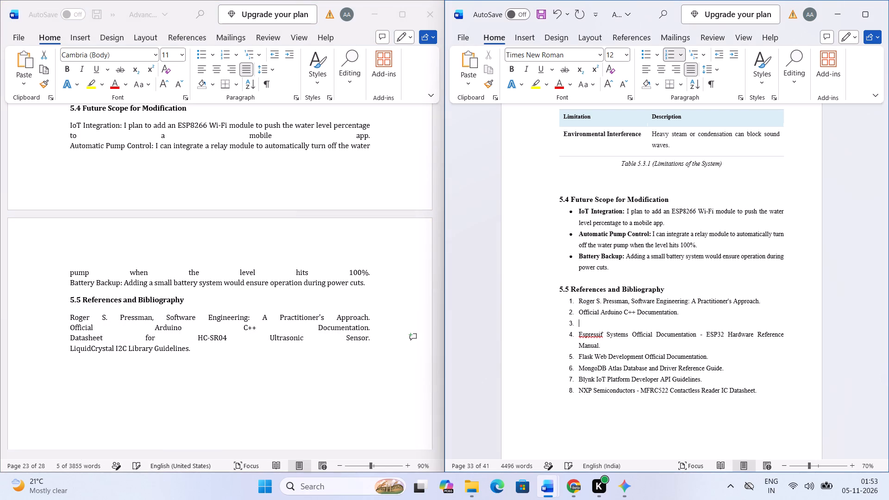
key(ctrl+v)
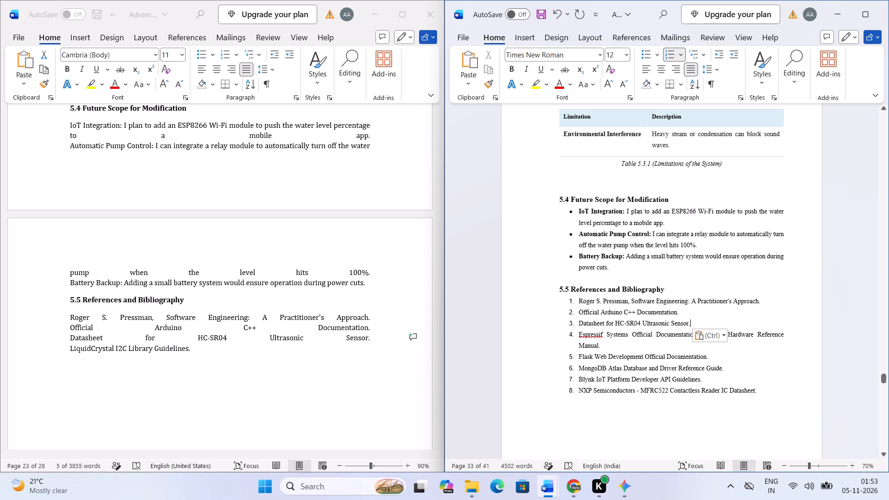
Copy the source report's "LiquidCrystal I2C Library Guidelines." entry into the numbered list as reference 4.
click(355, 349)
click(353, 352)
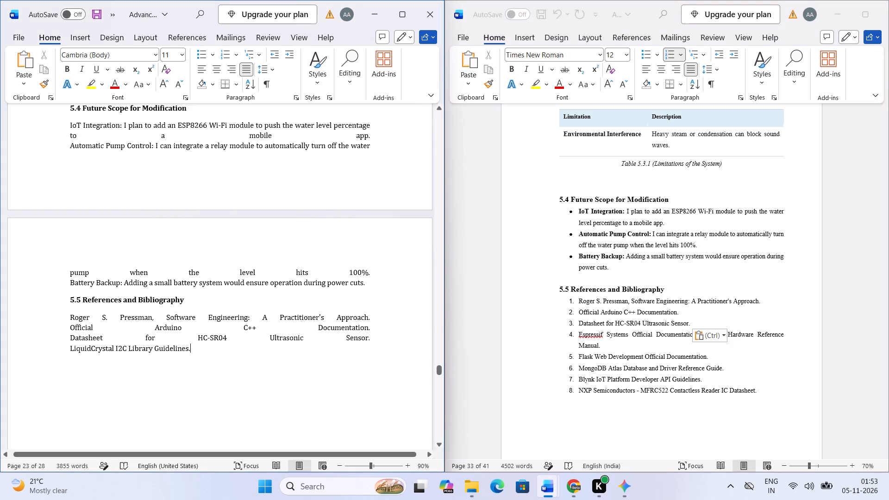
key(ctrl+shift+Up)
key(ctrl+shift+Down)
key(ctrl+shift+Up)
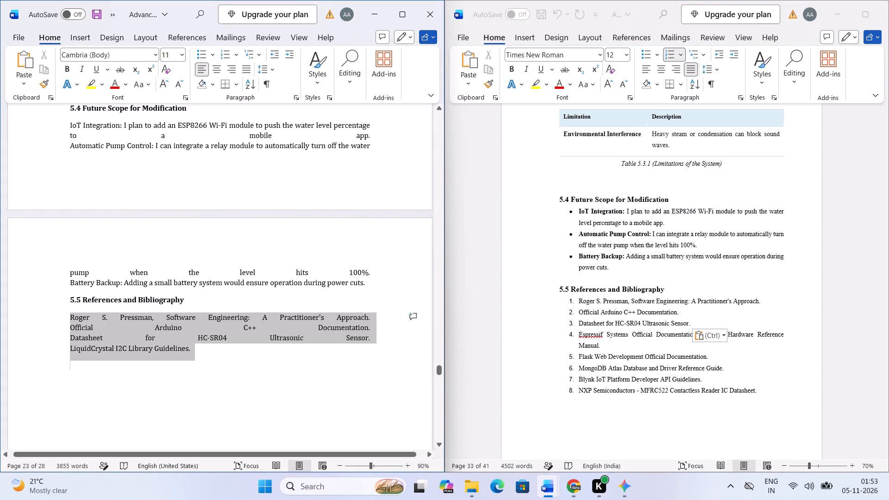
key(ctrl+shift+Down)
key(ctrl+shift+Up)
key(shift+Down)
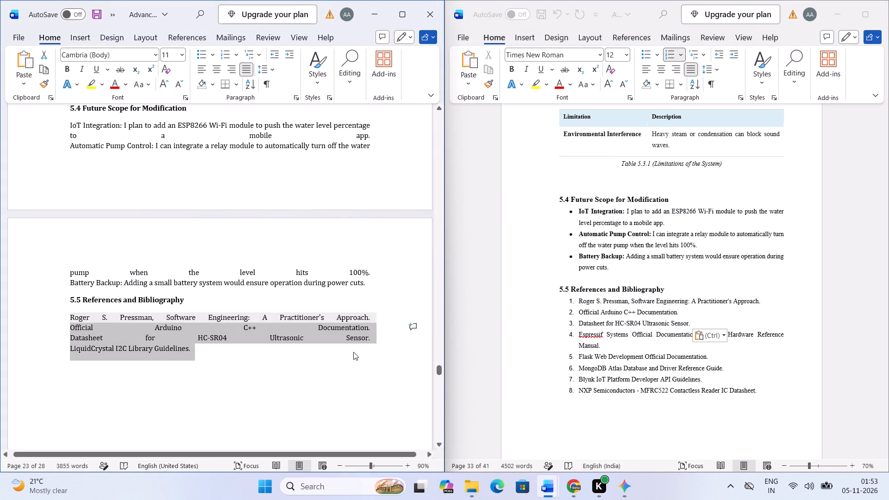
key(shift+Down)
key(shift+Down)
key(ctrl+c)
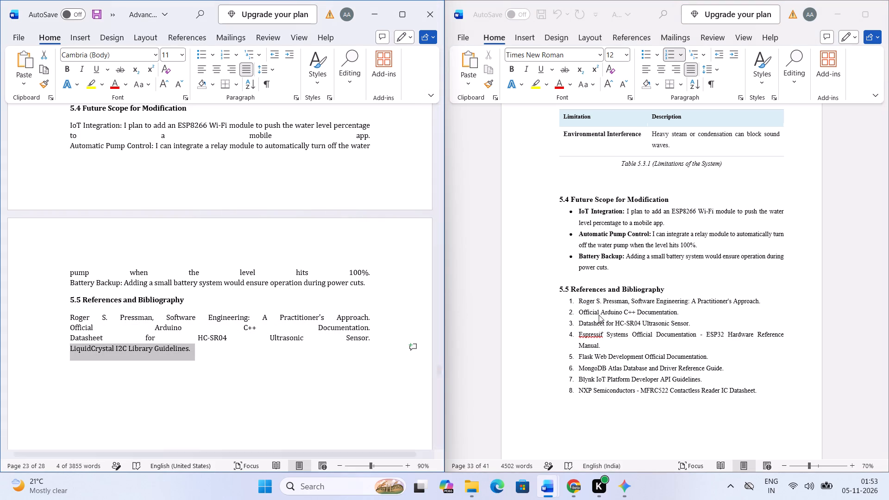
click(705, 324)
key(Return)
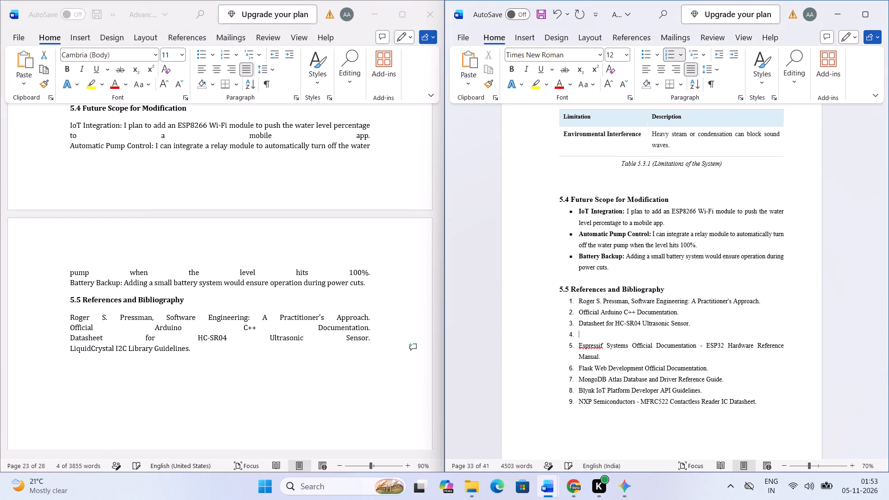
key(ctrl+v)
Delete the empty item and all old references below the LiquidCrystal entry, from Espressif Systems through NXP Semiconductors.
key(BackSpace)
key(ctrl+shift+Down)
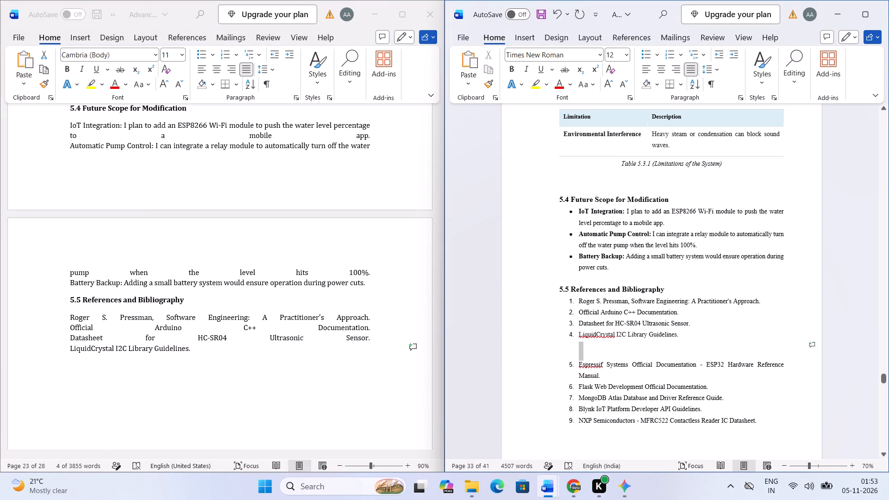
key(ctrl+shift+Down)
key(ctrl+shift+Down)
key(ctrl+shift+Down)
key(ctrl+shift+Down)
key(ctrl+shift+Down)
key(BackSpace)
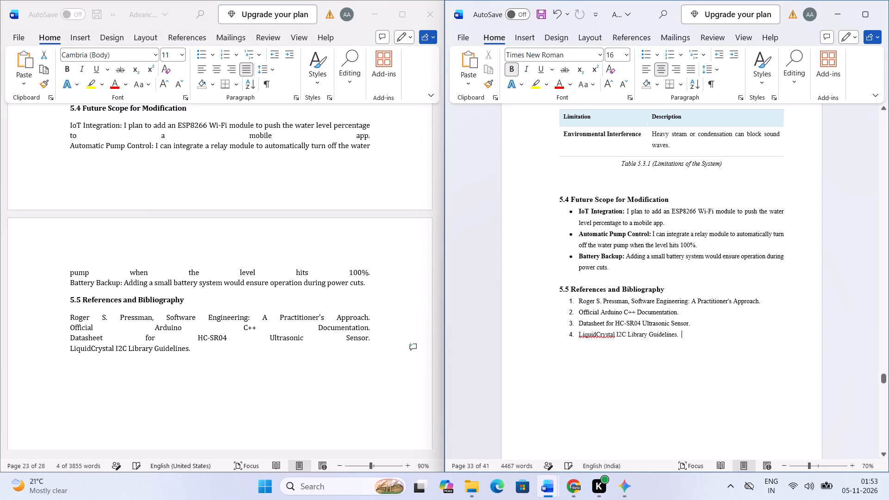
Compare the opening of Chapter 6 Annexures in both reports, including the learning objectives and the A-1 Menu Flow Diagram section.
scroll(730, 205, down, 16)
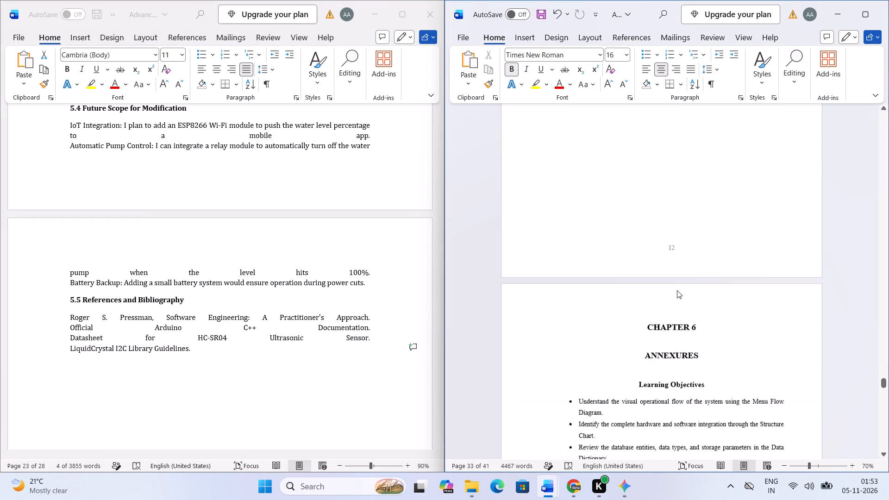
scroll(677, 290, down, 2)
scroll(676, 291, up, 12)
click(668, 239)
scroll(237, 337, down, 3)
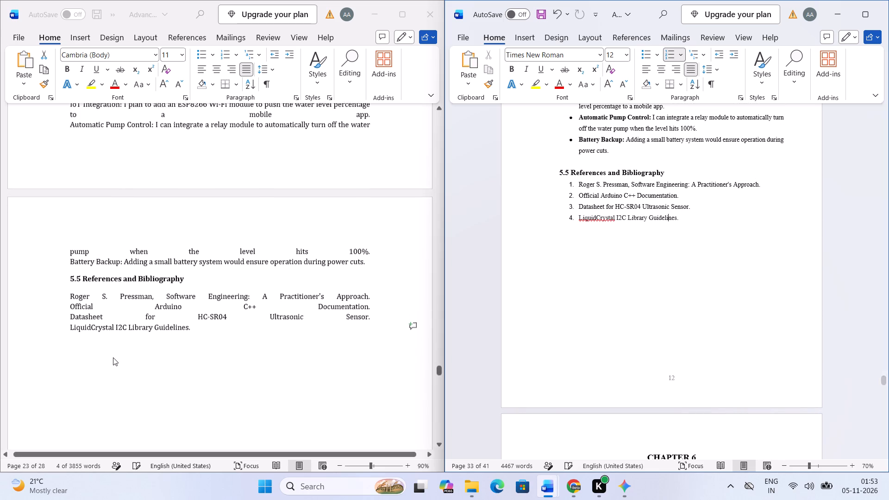
scroll(113, 357, down, 20)
scroll(113, 357, down, 10)
scroll(122, 343, up, 3)
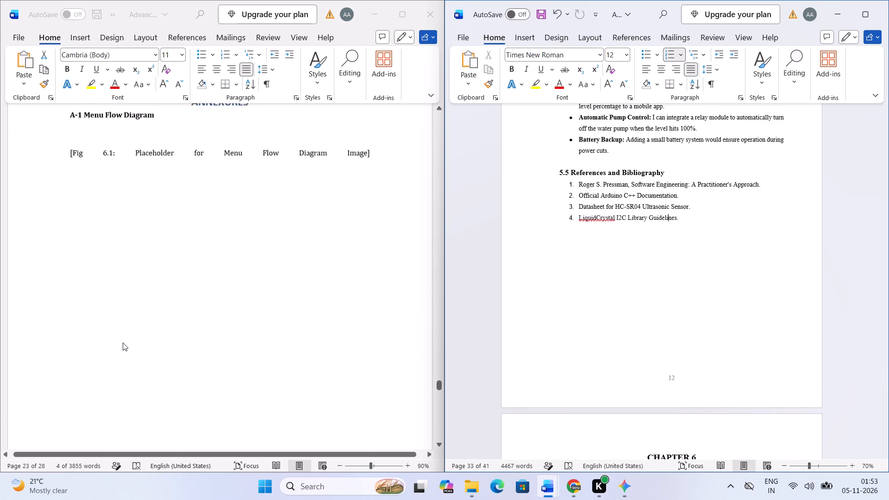
scroll(123, 343, up, 4)
scroll(284, 333, down, 2)
scroll(435, 328, down, 11)
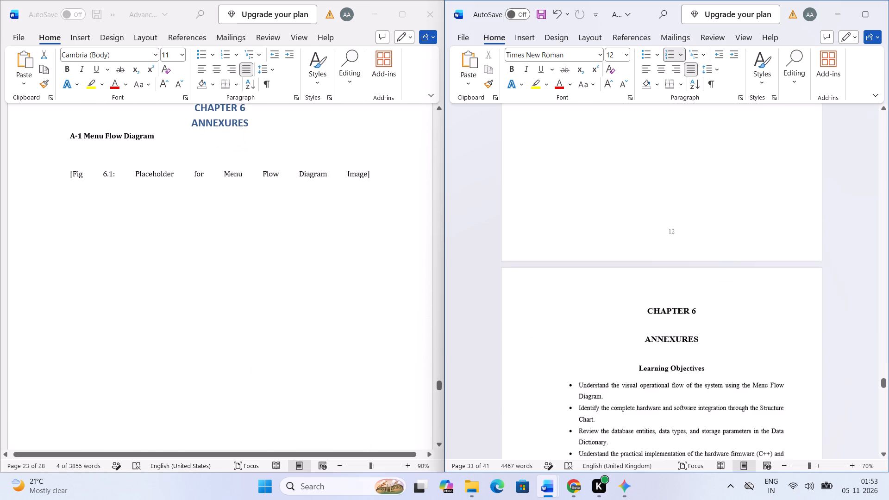
scroll(530, 338, down, 4)
scroll(186, 330, up, 3)
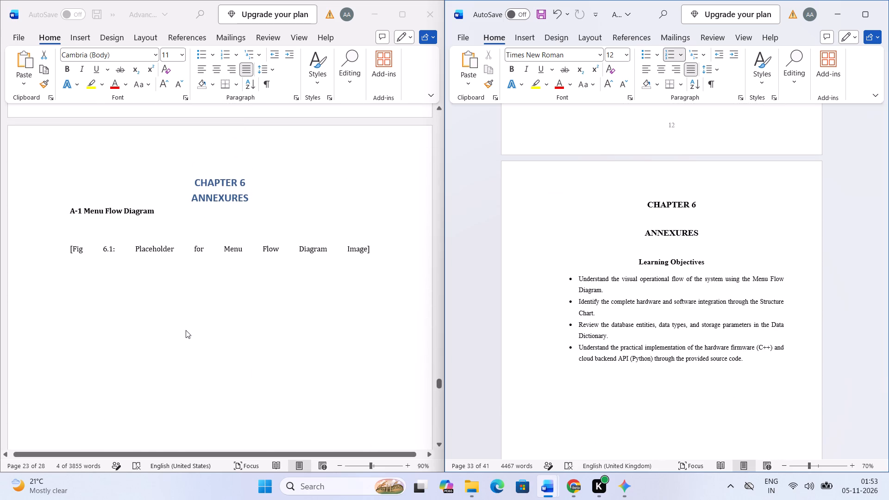
scroll(186, 330, up, 2)
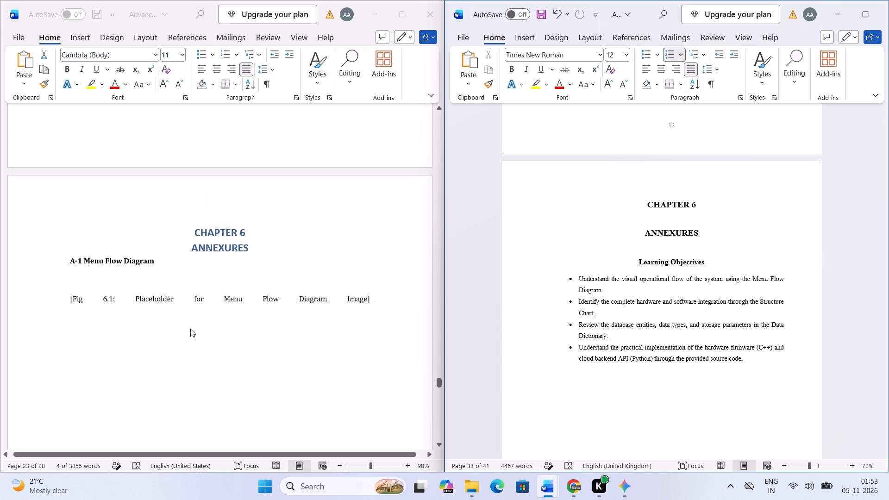
click(632, 306)
click(658, 308)
scroll(72, 301, down, 2)
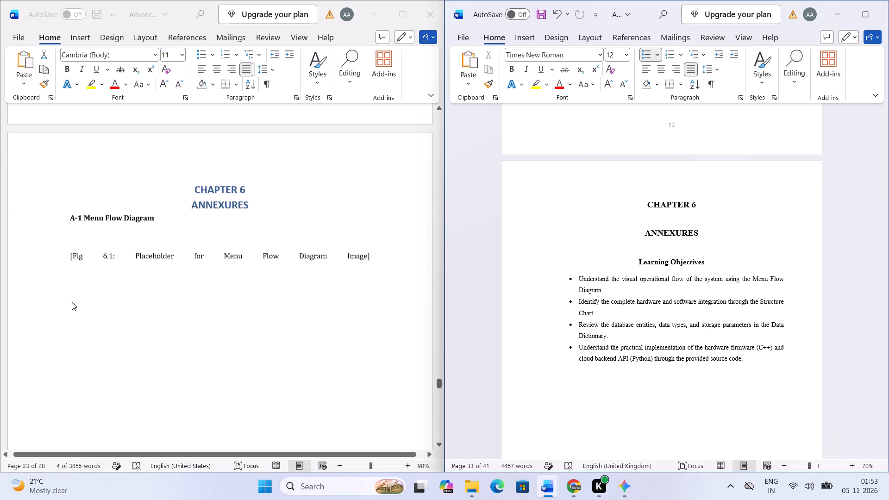
scroll(75, 299, up, 20)
scroll(75, 299, up, 6)
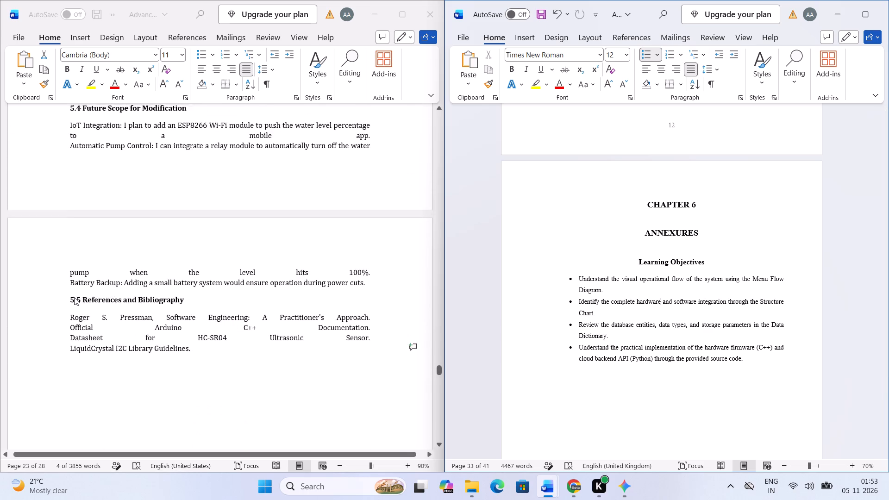
scroll(74, 297, down, 20)
scroll(74, 297, down, 8)
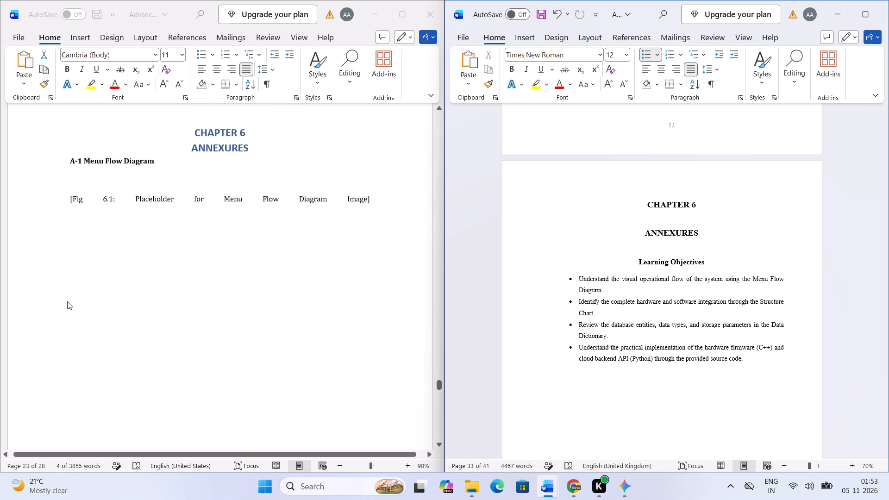
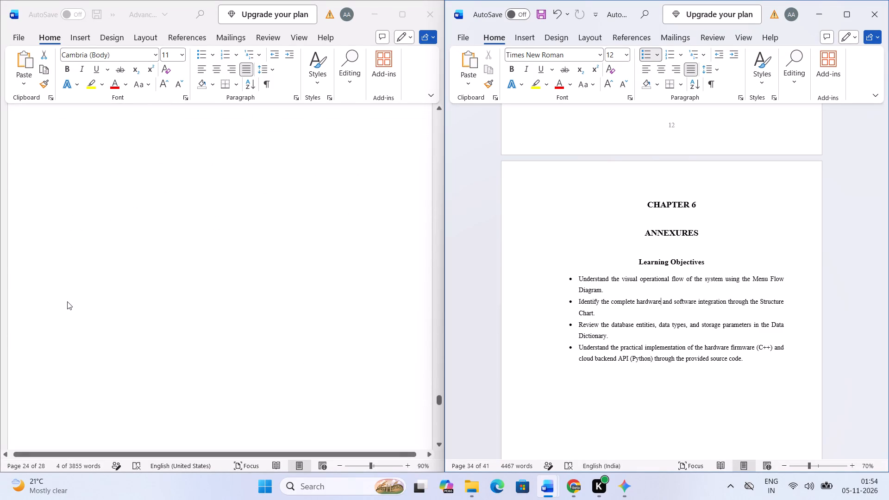
Compare the A-1 Menu Flow Diagram and A-2 Structure Chart sections in both reports.
scroll(67, 301, up, 1)
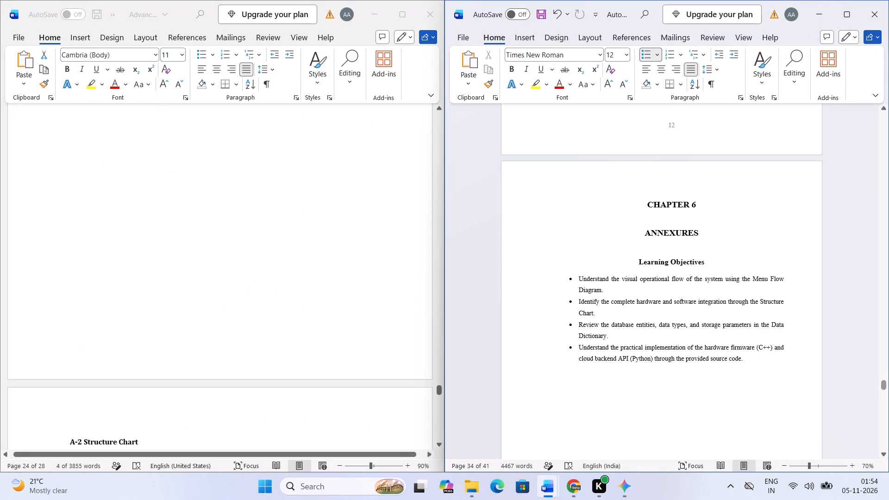
scroll(584, 247, down, 6)
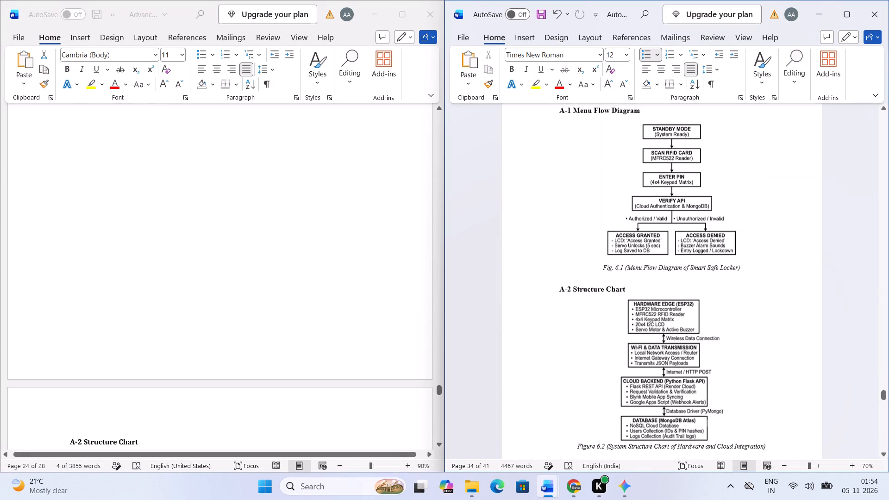
scroll(584, 247, down, 1)
scroll(281, 253, up, 1)
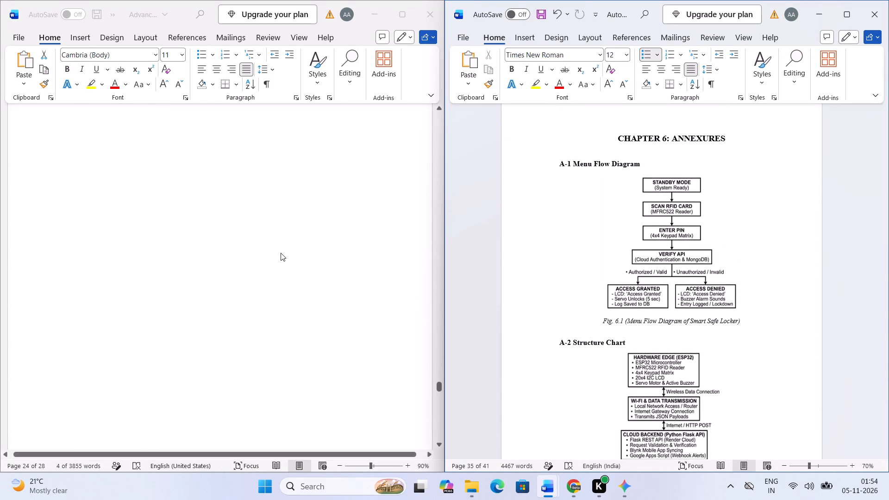
scroll(281, 253, up, 2)
scroll(281, 253, down, 3)
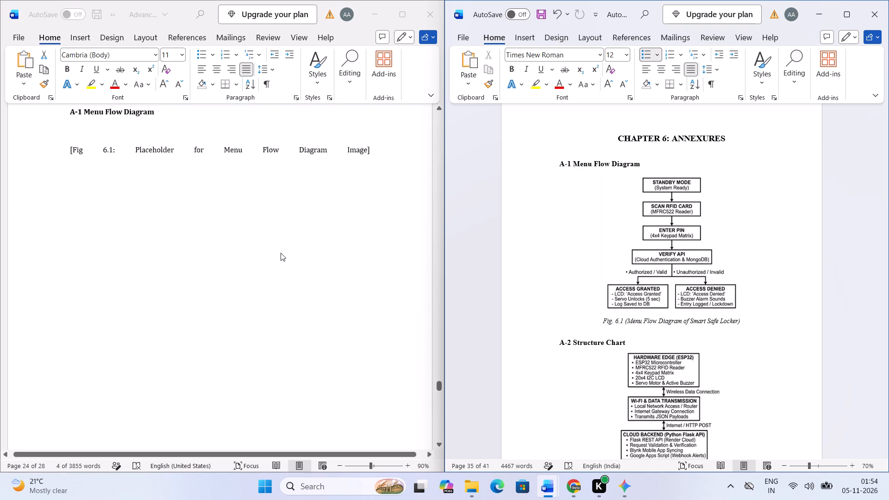
scroll(281, 253, down, 4)
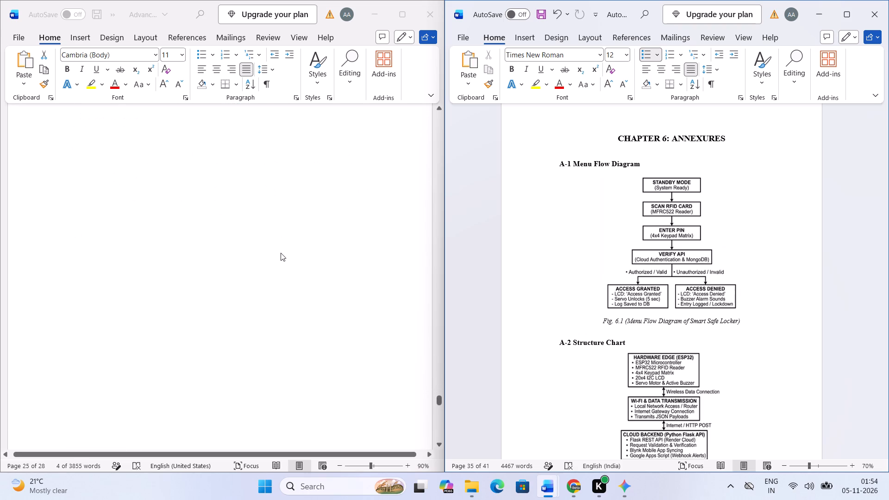
scroll(281, 253, down, 4)
scroll(281, 253, up, 5)
scroll(580, 286, down, 6)
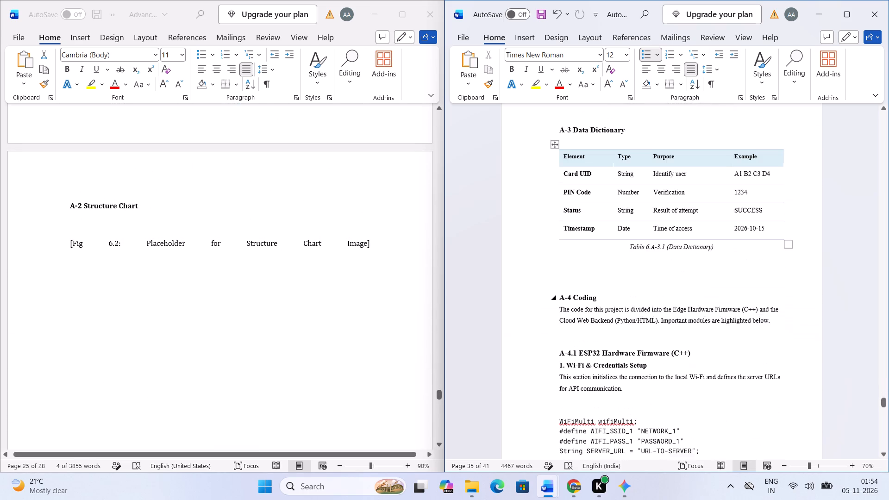
Examine the A-3 Data Dictionary and A-4 code sections in both reports, through to the end of the code.
scroll(580, 286, down, 1)
scroll(325, 332, down, 6)
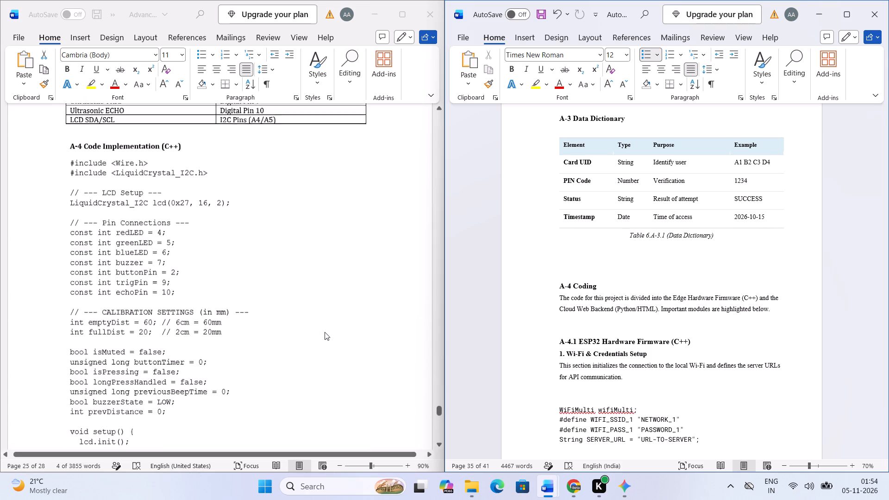
scroll(325, 332, down, 1)
scroll(662, 310, down, 1)
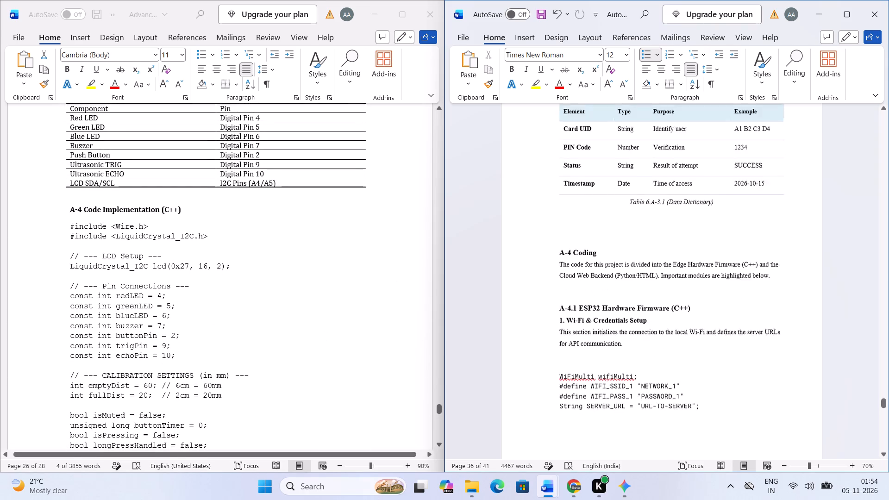
scroll(662, 310, down, 1)
scroll(337, 260, right, 1)
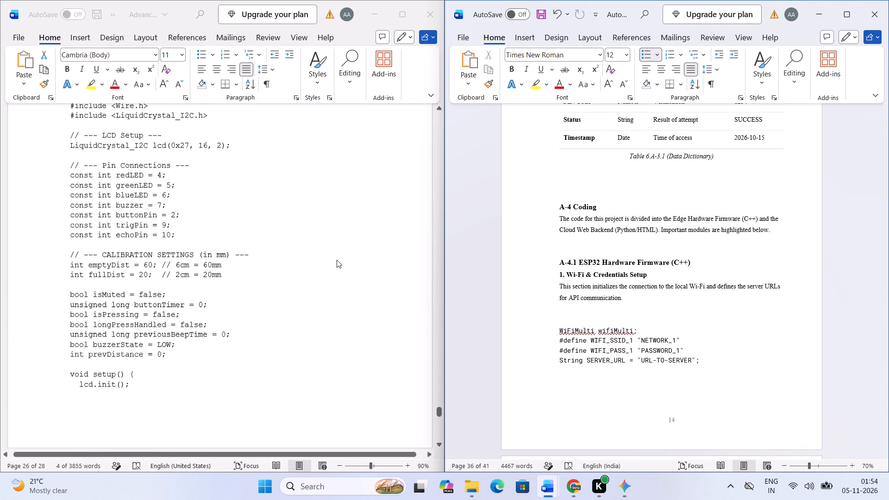
scroll(337, 260, right, 1)
scroll(337, 260, up, 1)
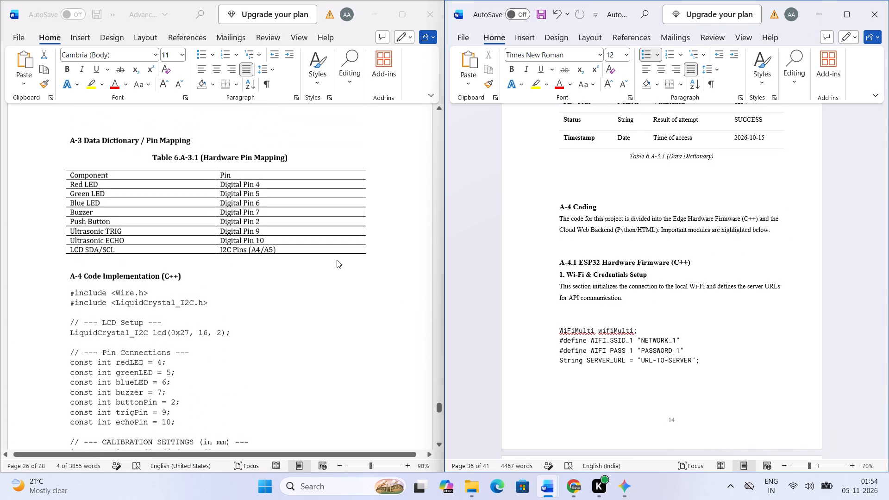
scroll(337, 260, up, 2)
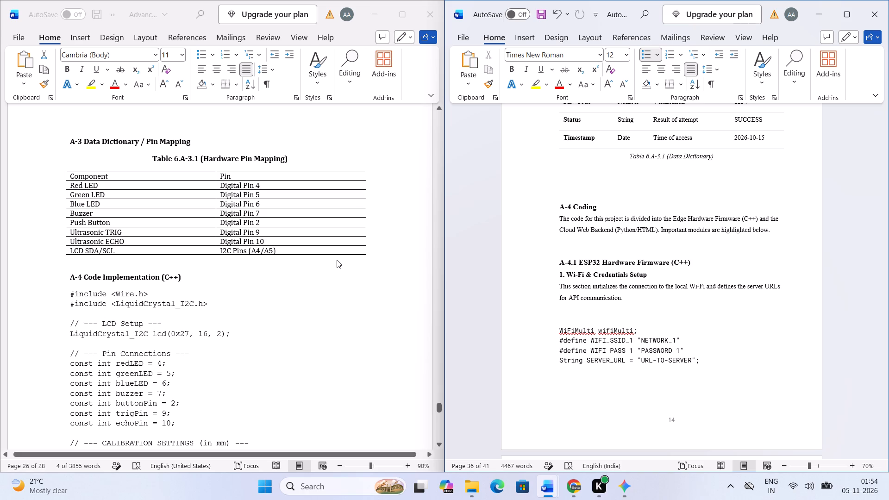
scroll(337, 260, up, 3)
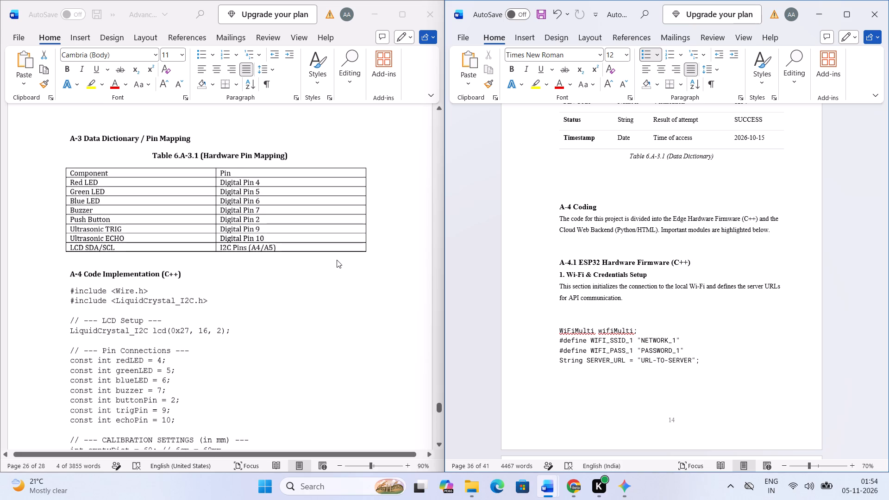
scroll(337, 260, up, 1)
scroll(337, 260, down, 12)
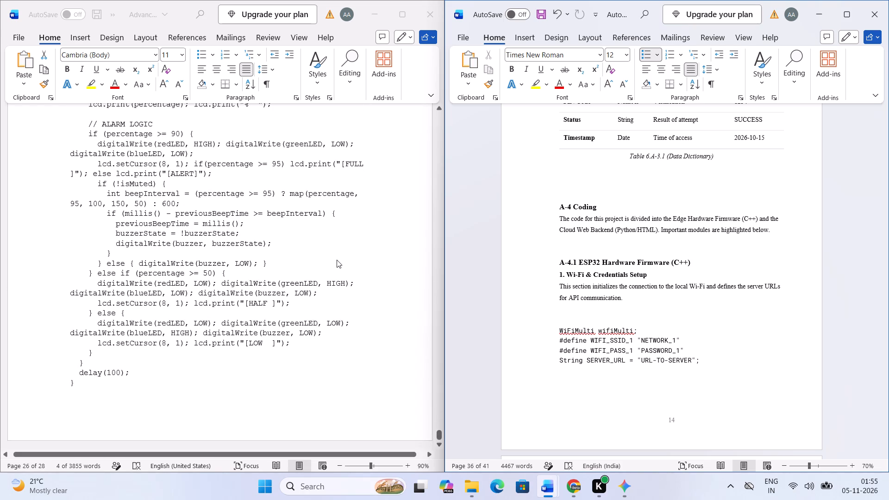
scroll(337, 260, down, 1)
scroll(337, 260, up, 8)
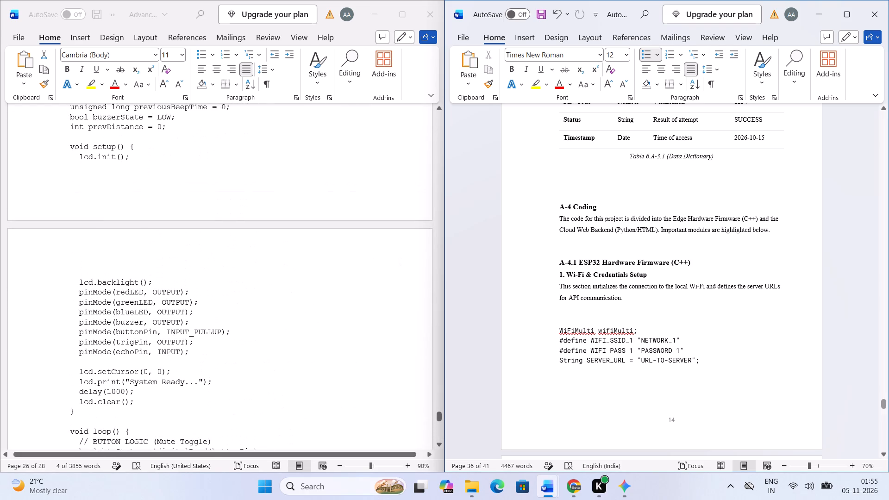
scroll(506, 332, down, 14)
scroll(506, 332, down, 9)
scroll(506, 332, up, 3)
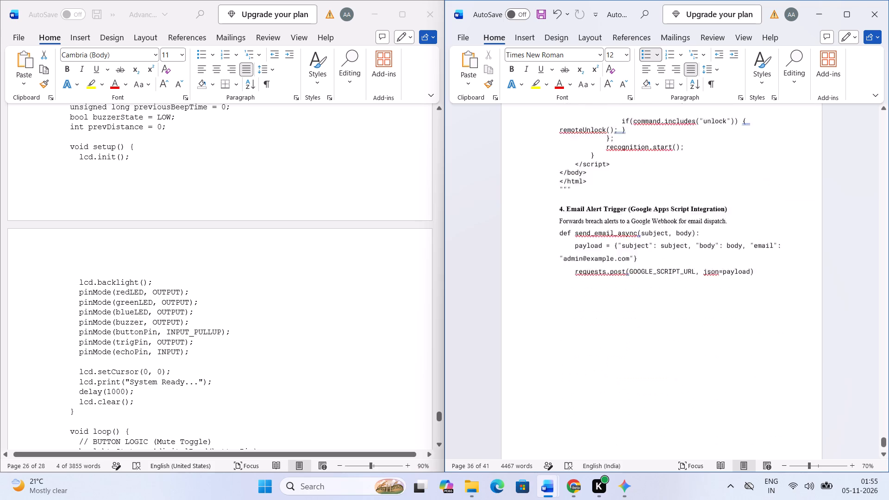
scroll(506, 332, up, 8)
scroll(506, 332, down, 1)
scroll(506, 332, up, 1)
scroll(506, 332, down, 2)
scroll(506, 332, up, 2)
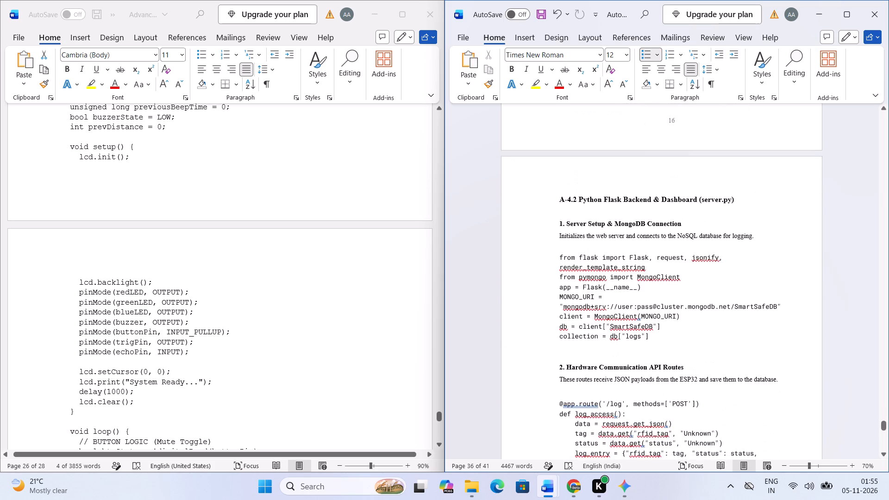
scroll(506, 332, up, 3)
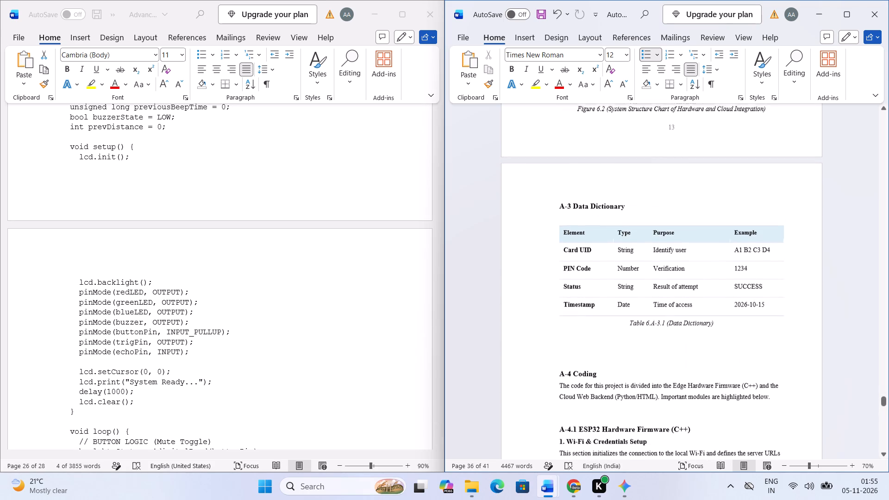
scroll(506, 332, up, 1)
scroll(297, 286, up, 2)
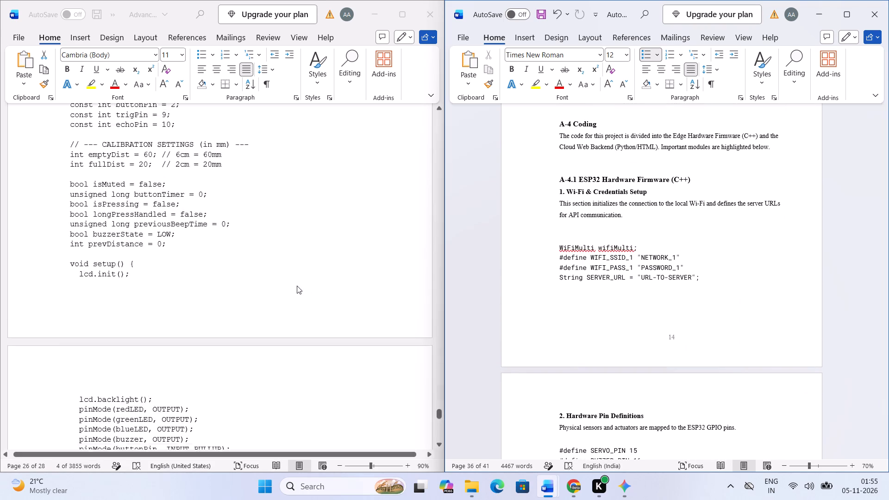
Compare the source report's Hardware Pin Mapping table with the A-3 Data Dictionary table and the coding section below it.
scroll(297, 286, up, 3)
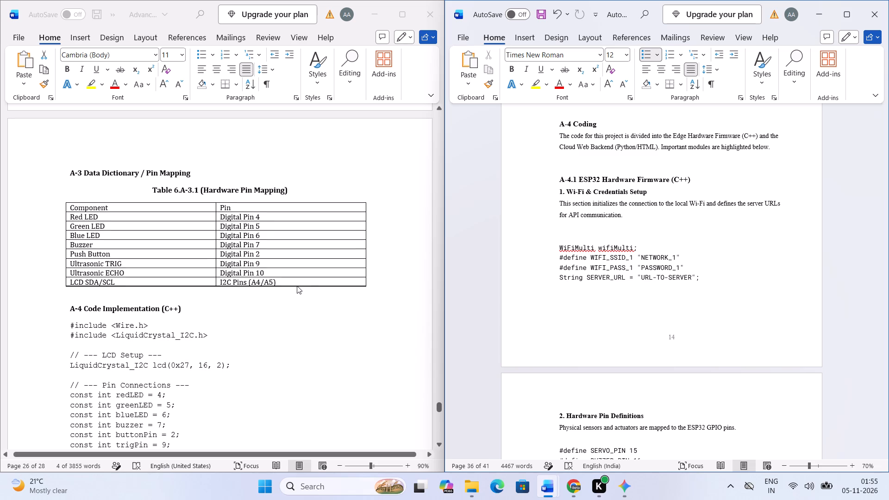
scroll(702, 259, up, 2)
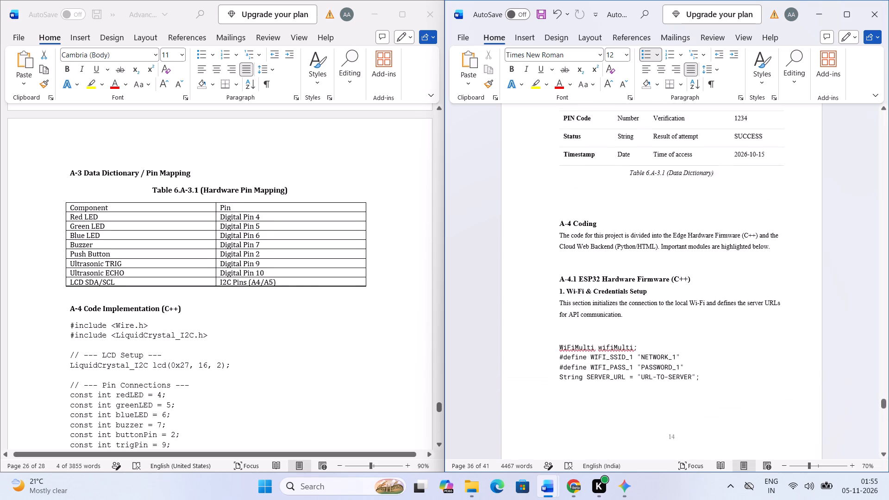
scroll(702, 259, up, 4)
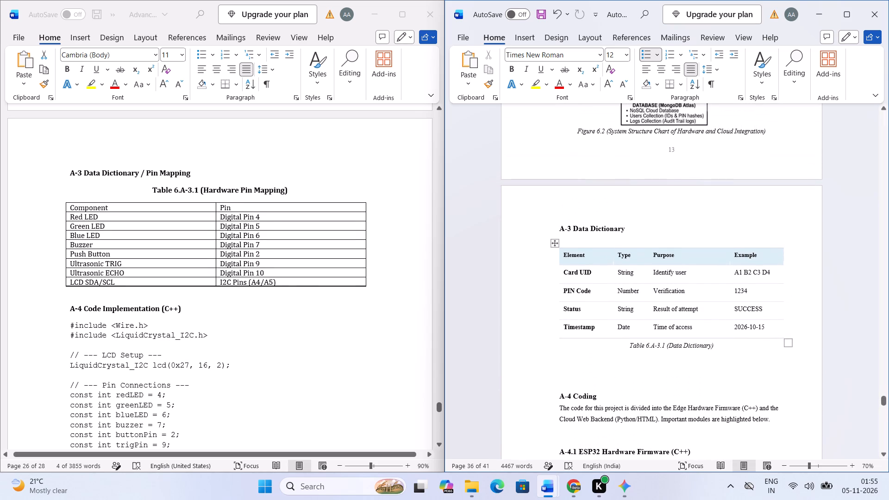
scroll(702, 259, down, 5)
scroll(702, 259, up, 1)
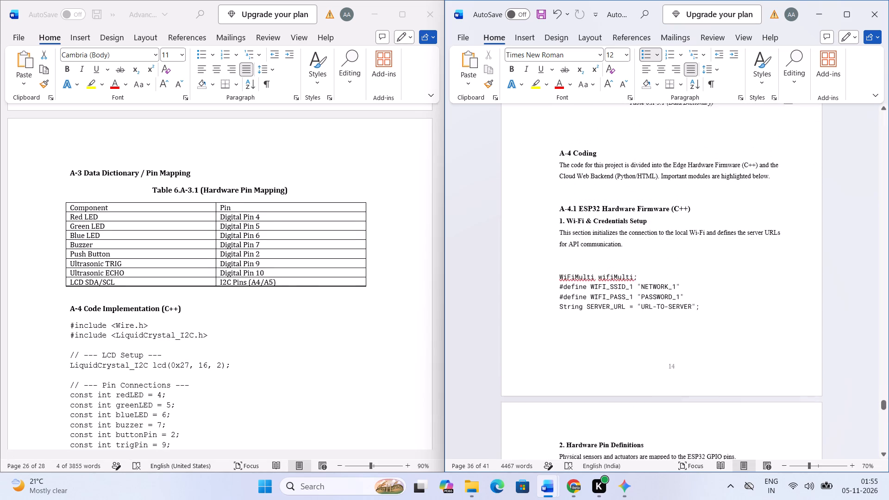
scroll(702, 259, up, 1)
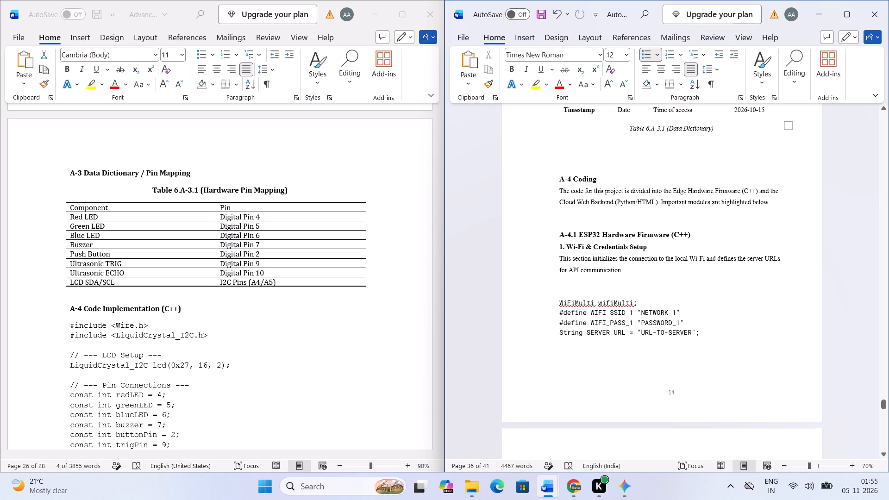
scroll(702, 259, up, 1)
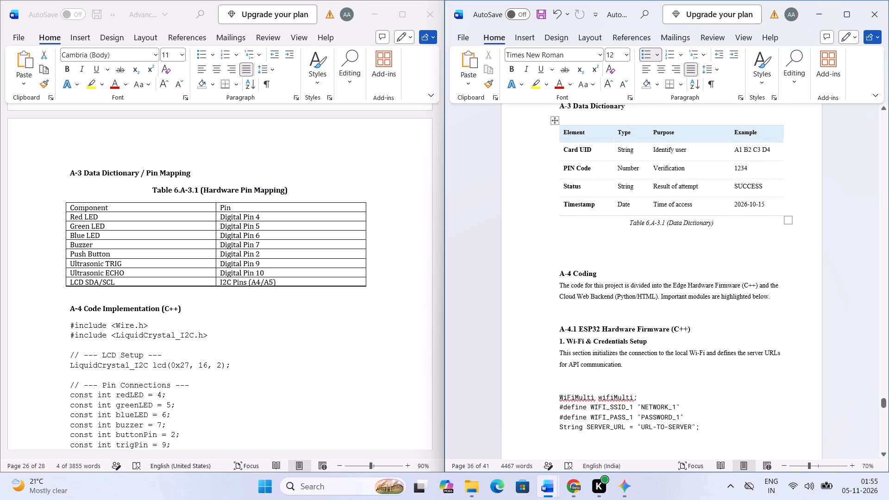
scroll(696, 333, down, 2)
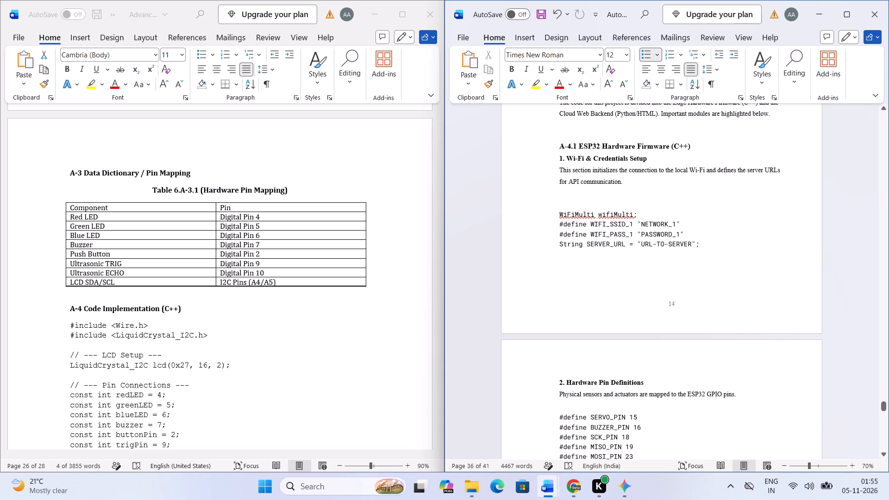
click(634, 221)
scroll(552, 274, down, 1)
scroll(675, 276, up, 7)
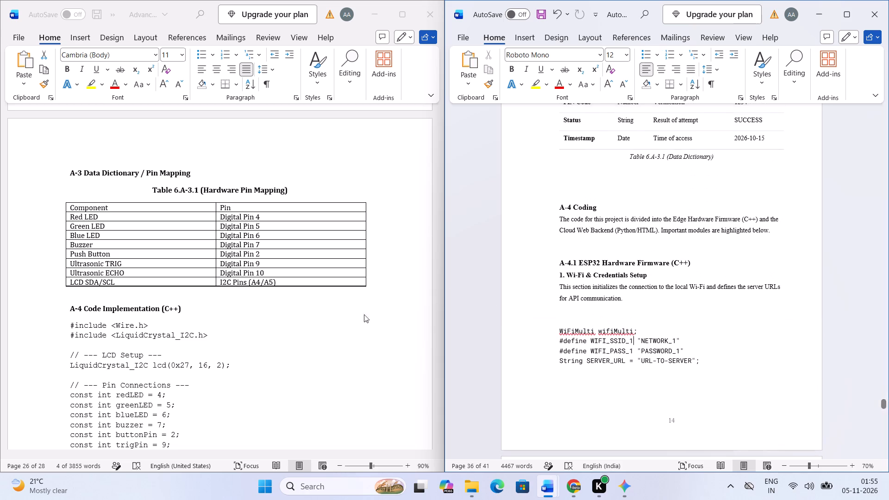
scroll(298, 324, up, 3)
scroll(512, 303, up, 7)
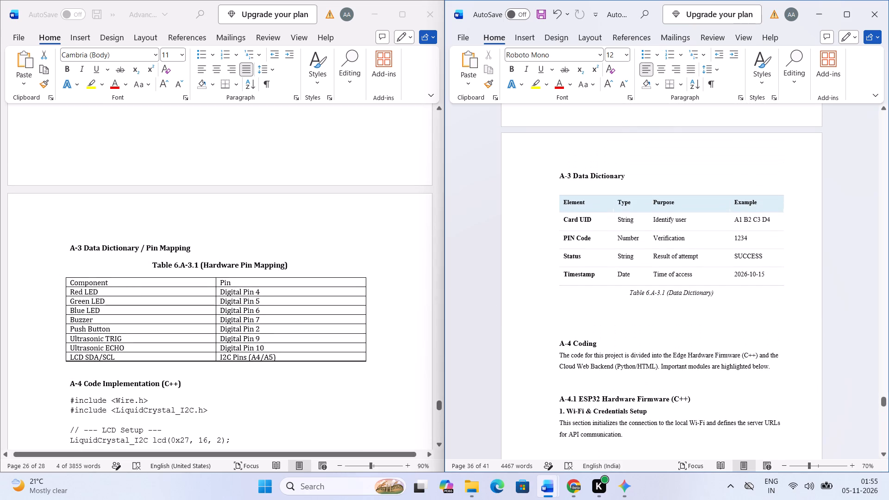
scroll(529, 294, up, 6)
scroll(413, 327, down, 1)
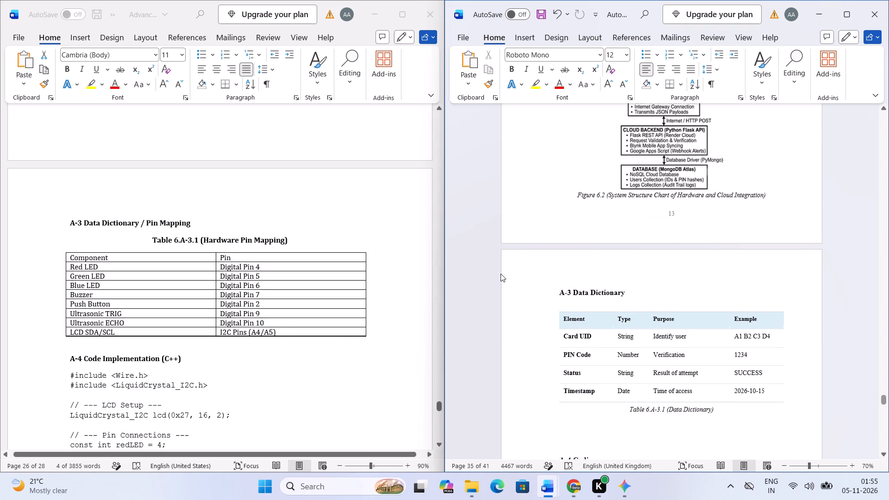
Replace the "Element" header in the A-3 Data Dictionary table with the source table's "Component" header.
click(695, 316)
click(614, 324)
click(585, 317)
click(589, 323)
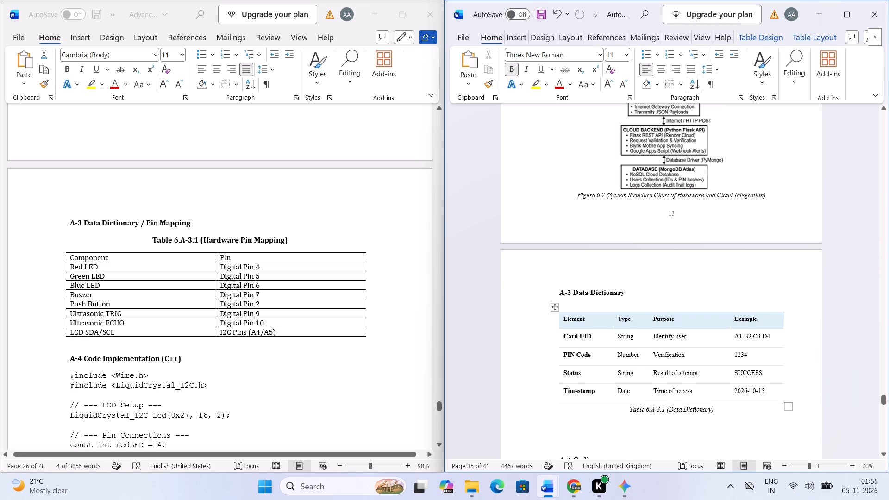
key(ctrl+BackSpace)
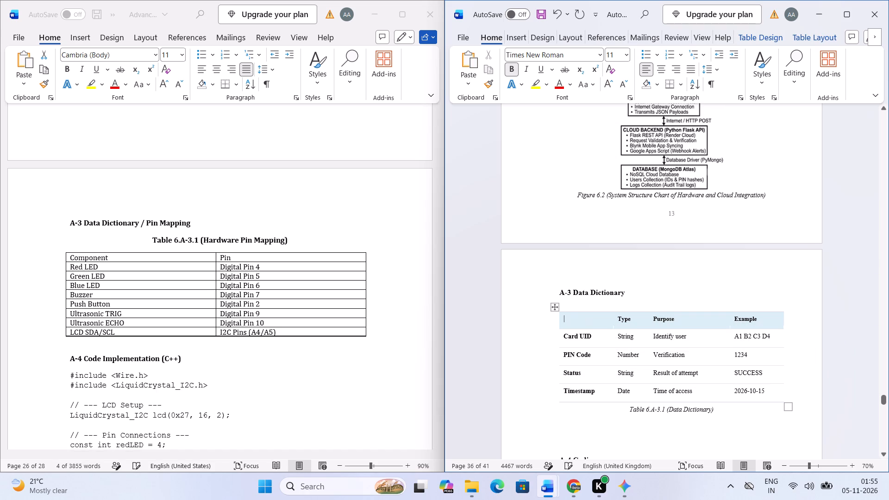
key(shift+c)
key(BackSpace)
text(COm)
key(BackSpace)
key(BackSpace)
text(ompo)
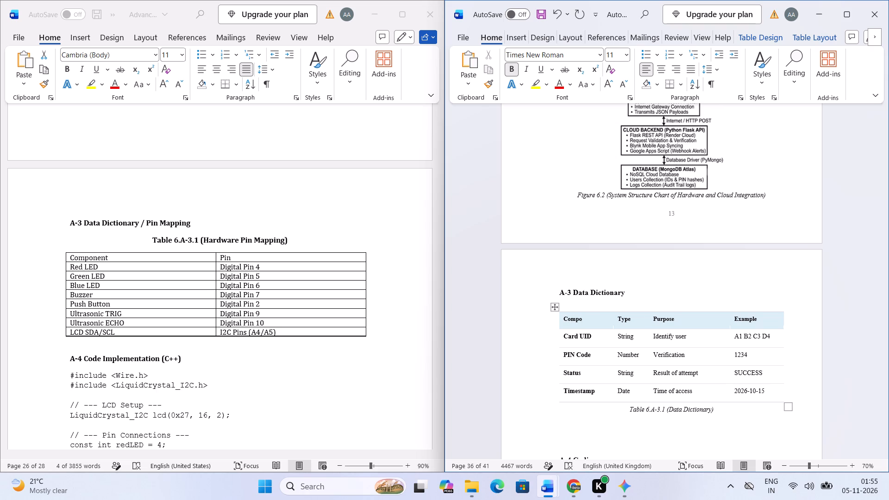
Finish the first header cell of the A-3 Data Dictionary table as Component and replace the Type header with Pin.
text(nent)
key(Right)
key(Right)
key(Left)
key(ctrl+BackSpace)
key(ctrl+Delete)
text(Pin)
Delete the Purpose and Example columns from the A-3 Data Dictionary table.
key(Right)
key(Right)
key(Left)
key(ctrl+shift+Down)
key(ctrl+shift+Down)
key(ctrl+shift+Down)
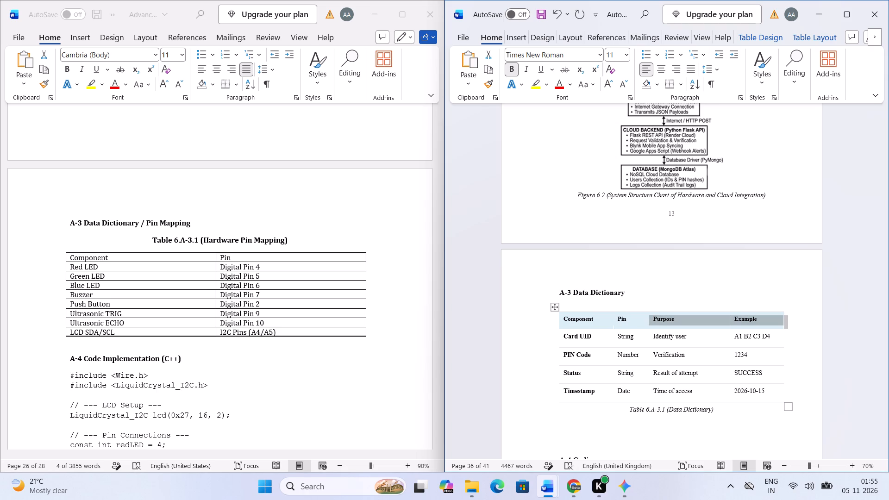
key(ctrl+shift+Down)
key(ctrl+shift+Down)
key(ctrl+shift+Down)
key(ctrl+shift+Down)
key(ctrl+shift+Down)
key(ctrl+shift+Down)
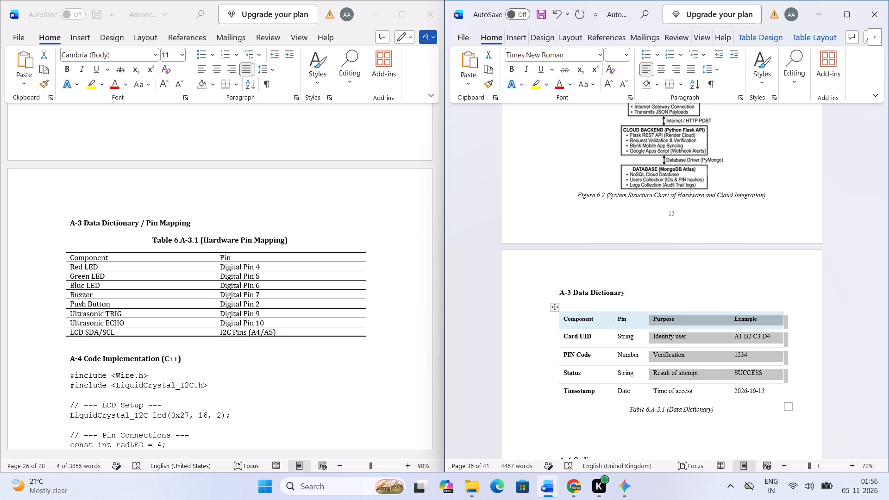
key(ctrl+shift+Down)
key(BackSpace)
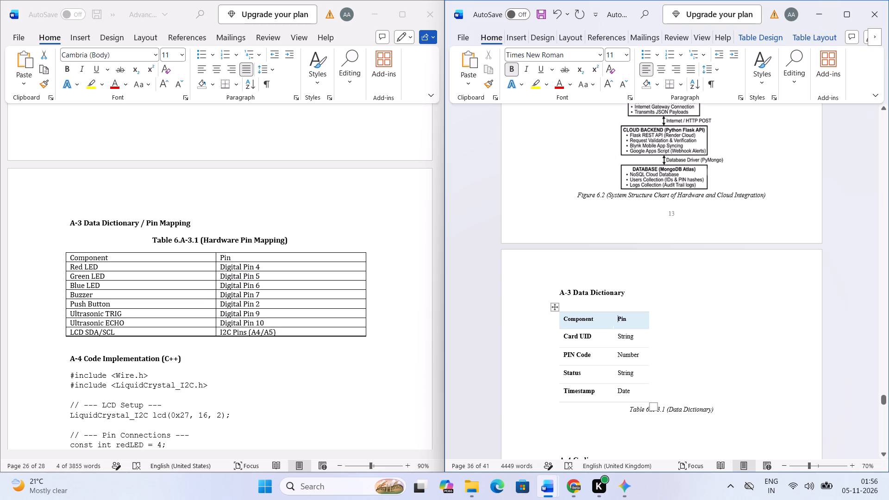
AutoFit the remaining two-column A-3 table to the window so it spans the full text width.
click(552, 307)
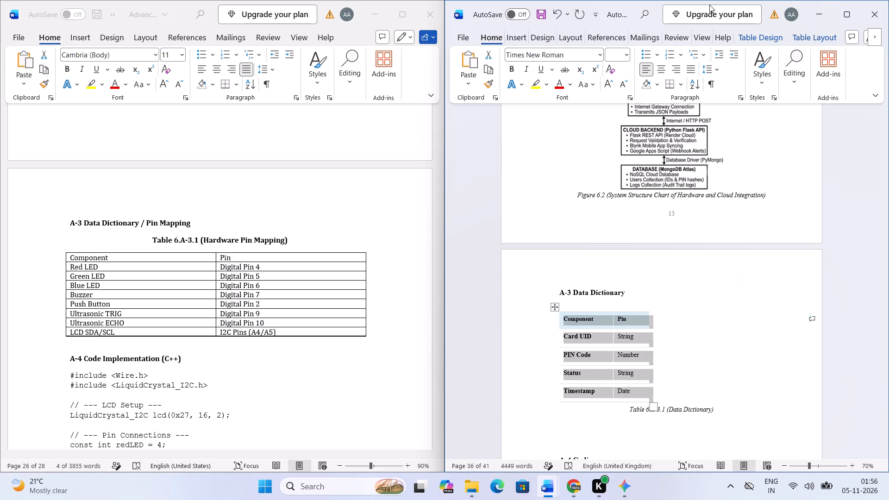
click(854, 18)
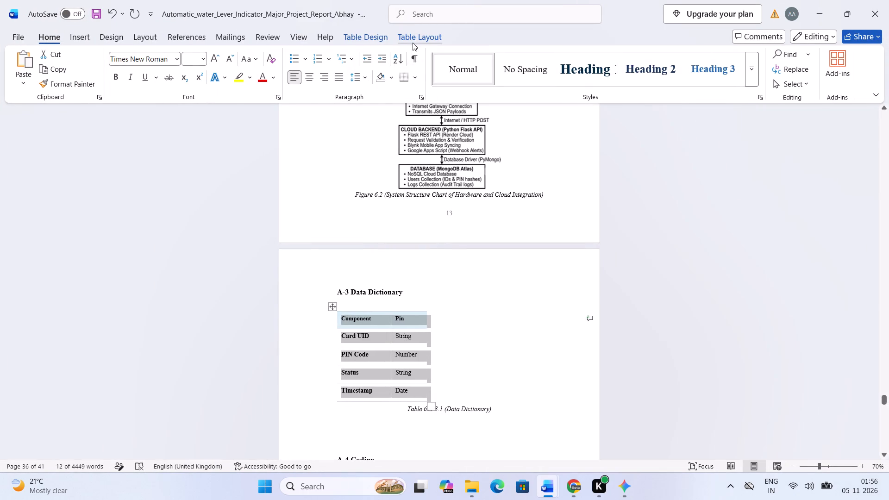
click(411, 40)
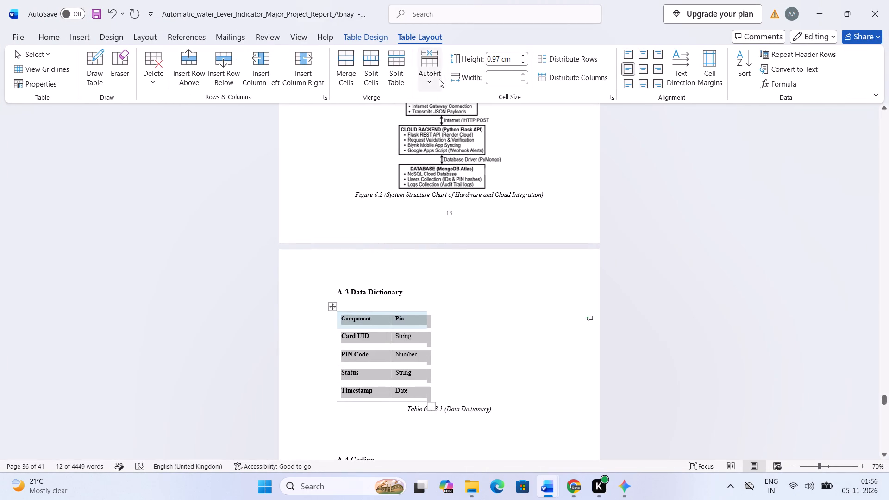
click(439, 79)
click(458, 113)
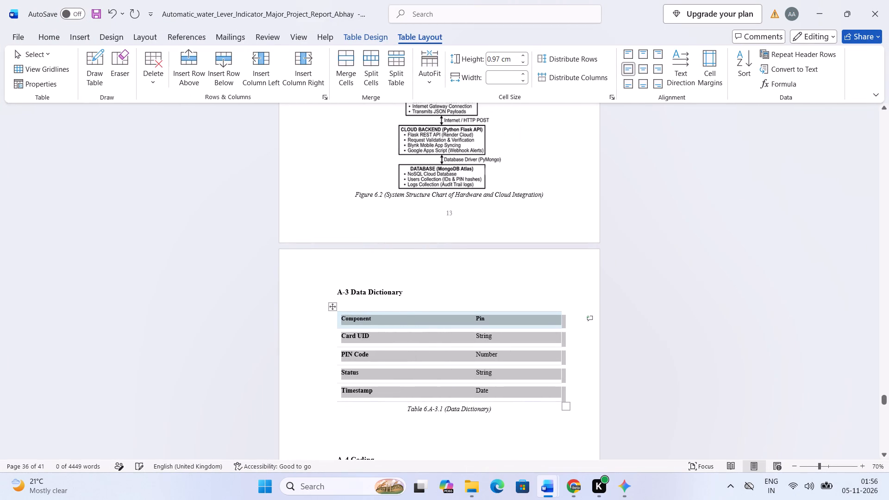
Move the table's column divider so the Pin column is about 7.4 cm wide, then place the report beside the source document again.
click(470, 274)
click(440, 323)
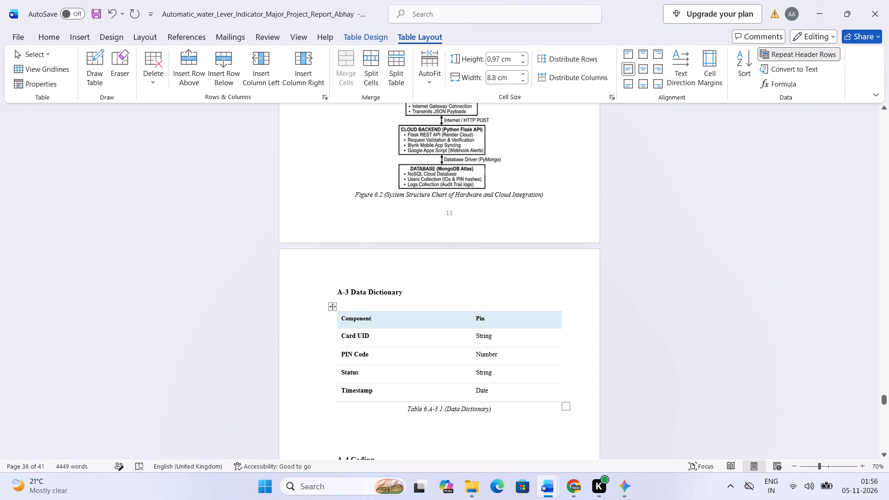
click(461, 320)
drag(471, 319, 446, 318)
click(455, 322)
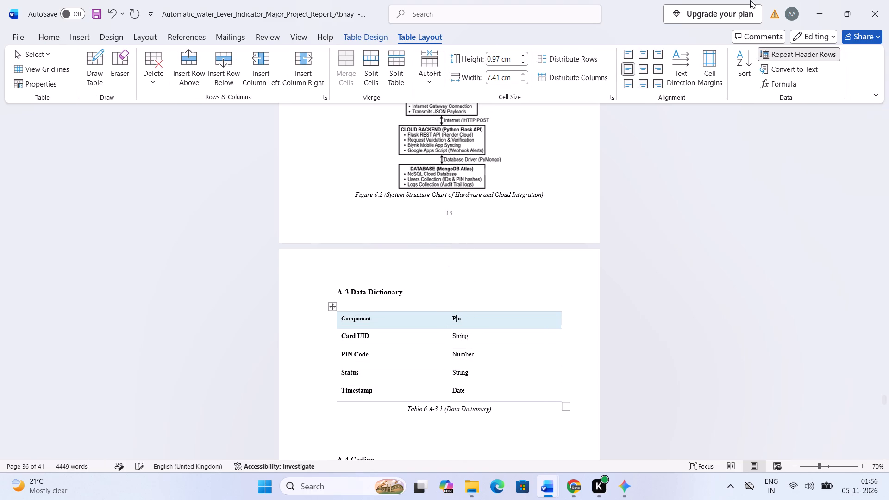
key(super+Right)
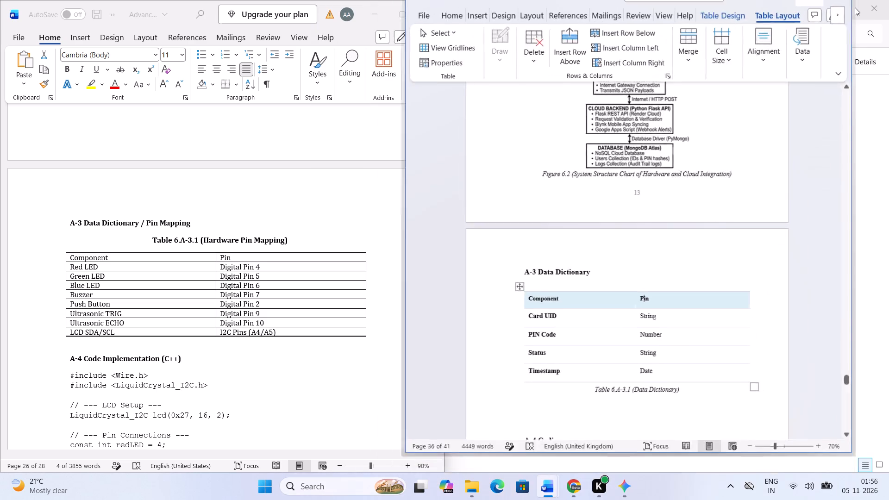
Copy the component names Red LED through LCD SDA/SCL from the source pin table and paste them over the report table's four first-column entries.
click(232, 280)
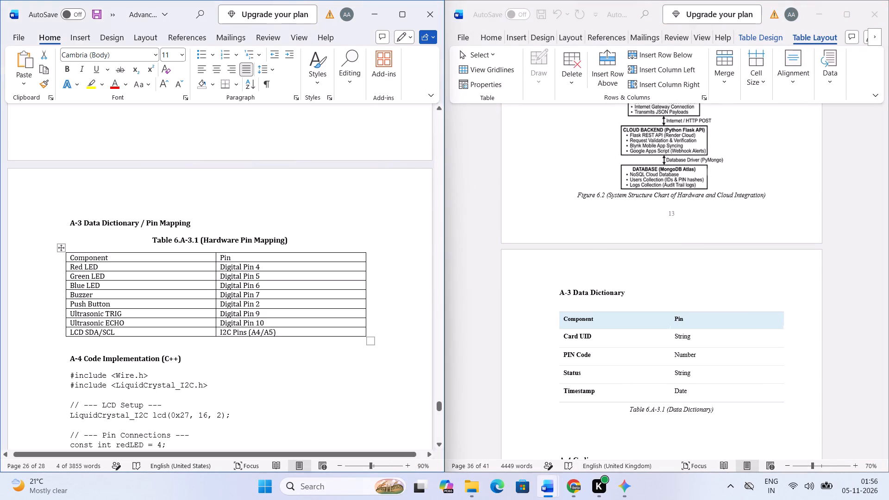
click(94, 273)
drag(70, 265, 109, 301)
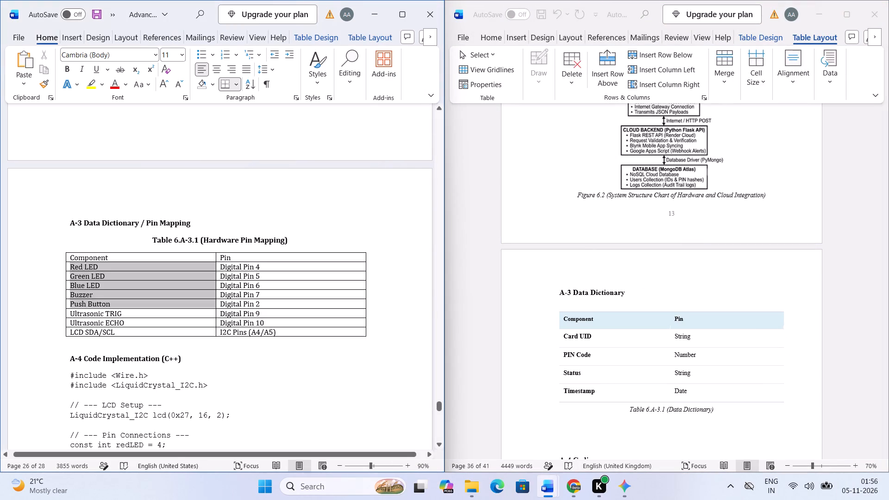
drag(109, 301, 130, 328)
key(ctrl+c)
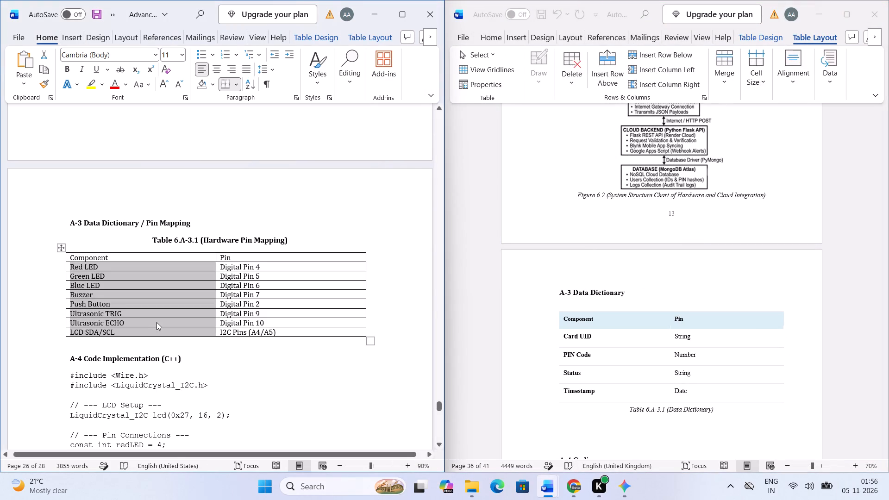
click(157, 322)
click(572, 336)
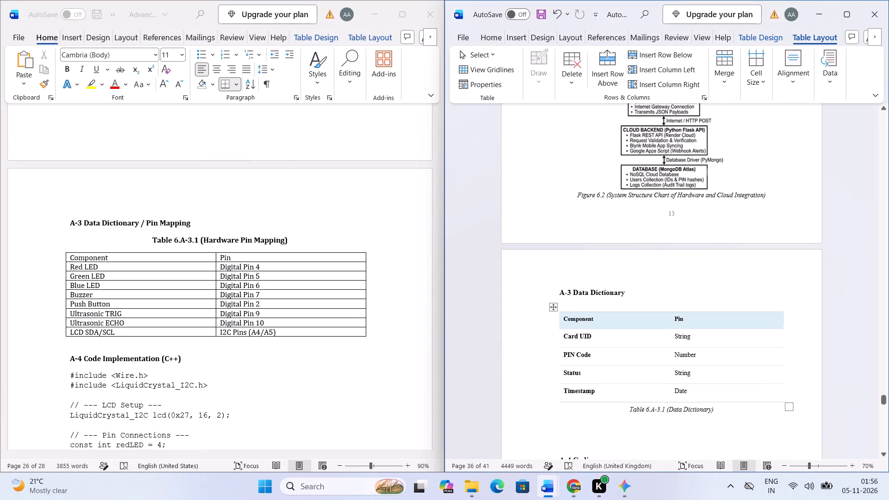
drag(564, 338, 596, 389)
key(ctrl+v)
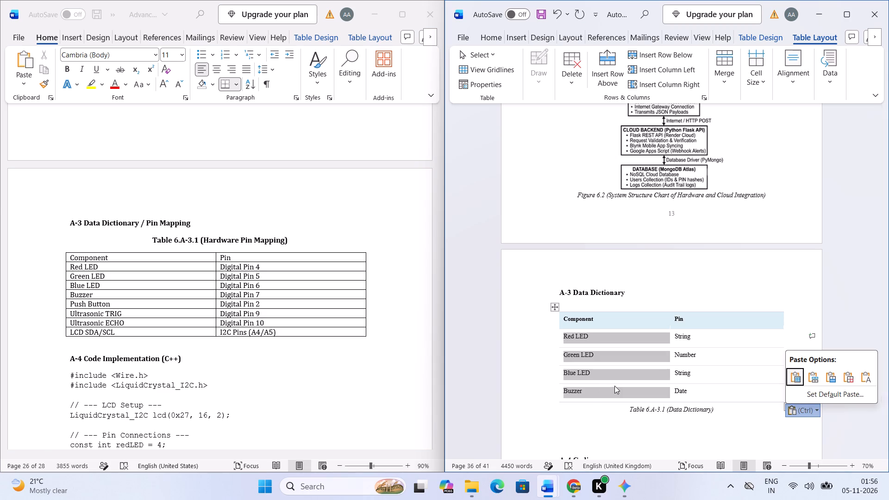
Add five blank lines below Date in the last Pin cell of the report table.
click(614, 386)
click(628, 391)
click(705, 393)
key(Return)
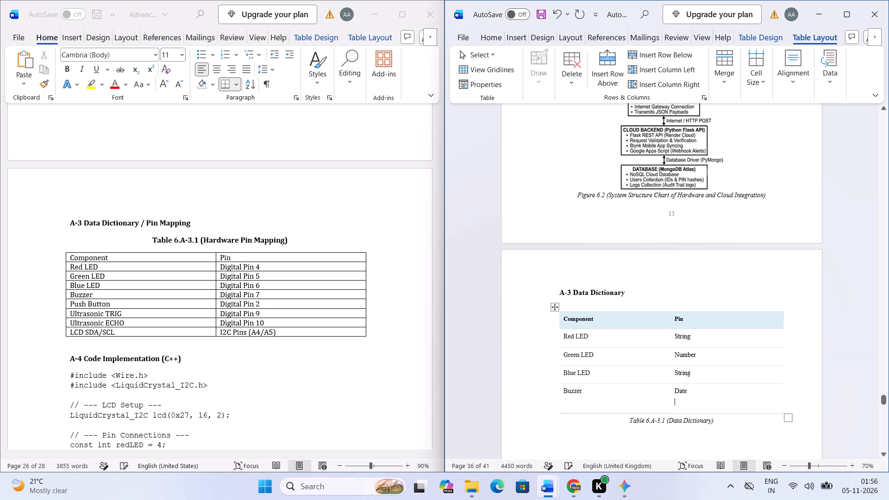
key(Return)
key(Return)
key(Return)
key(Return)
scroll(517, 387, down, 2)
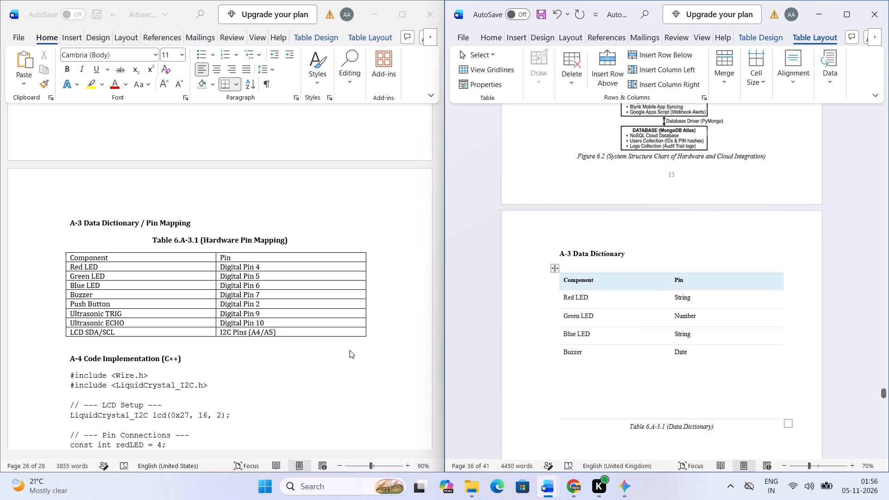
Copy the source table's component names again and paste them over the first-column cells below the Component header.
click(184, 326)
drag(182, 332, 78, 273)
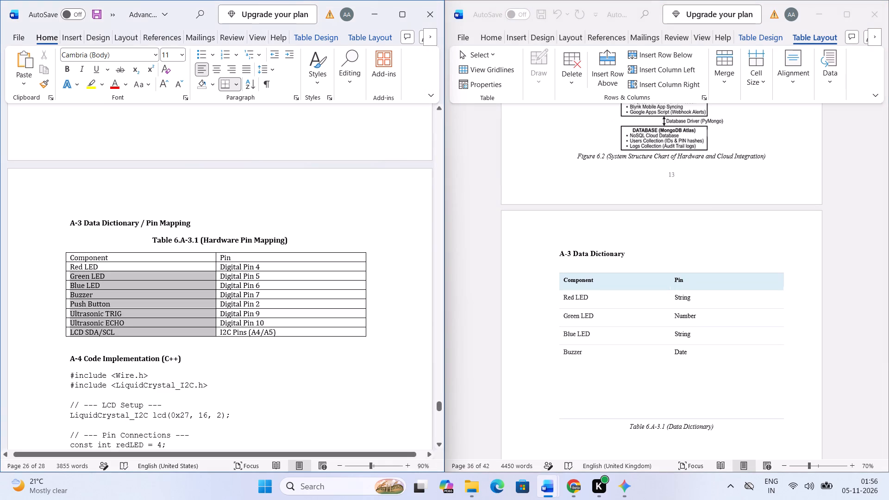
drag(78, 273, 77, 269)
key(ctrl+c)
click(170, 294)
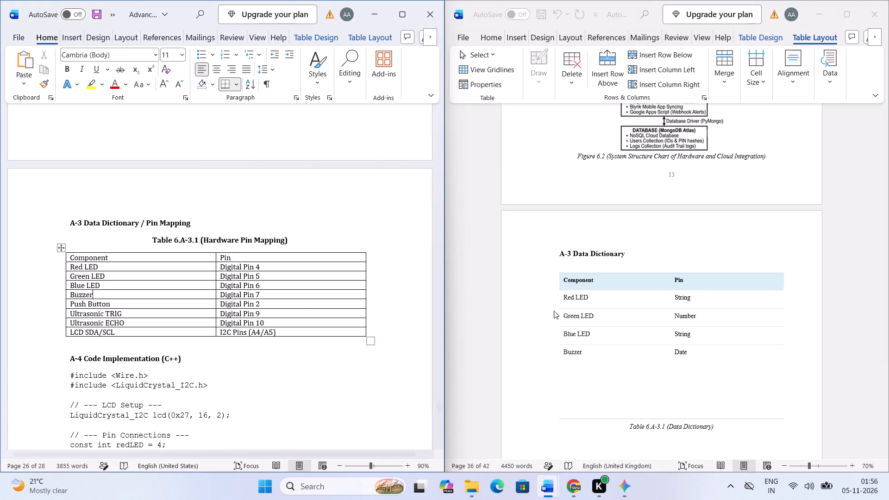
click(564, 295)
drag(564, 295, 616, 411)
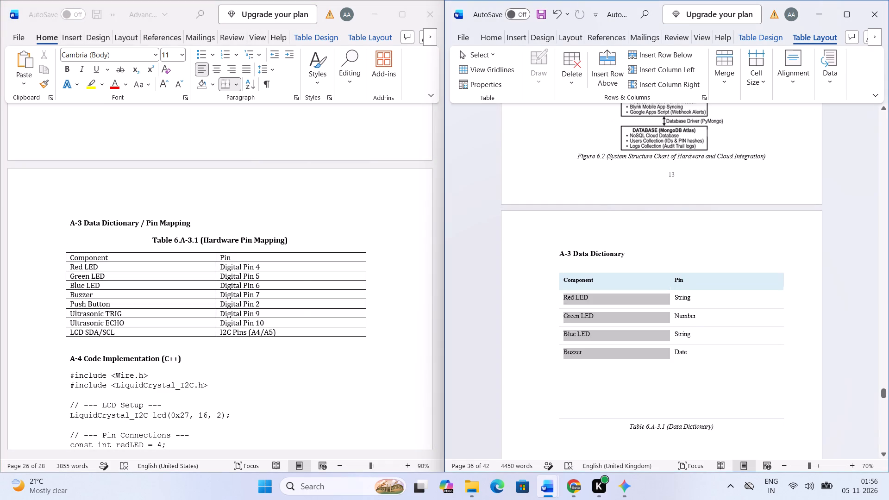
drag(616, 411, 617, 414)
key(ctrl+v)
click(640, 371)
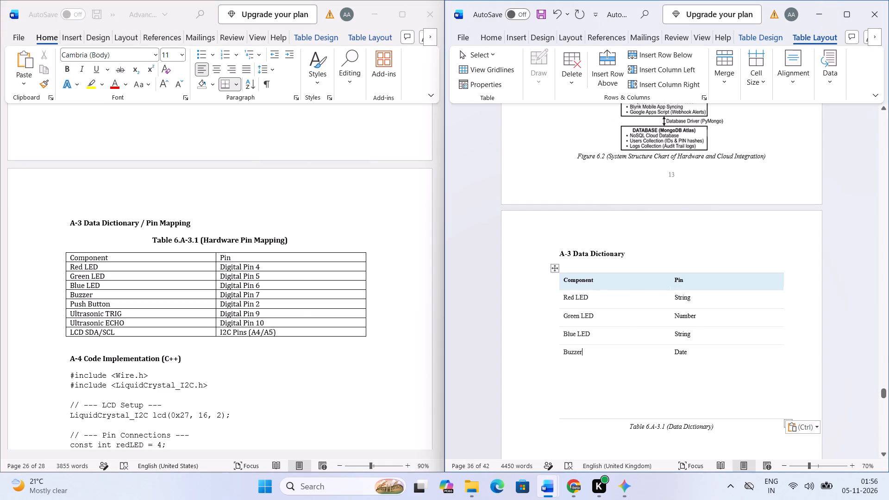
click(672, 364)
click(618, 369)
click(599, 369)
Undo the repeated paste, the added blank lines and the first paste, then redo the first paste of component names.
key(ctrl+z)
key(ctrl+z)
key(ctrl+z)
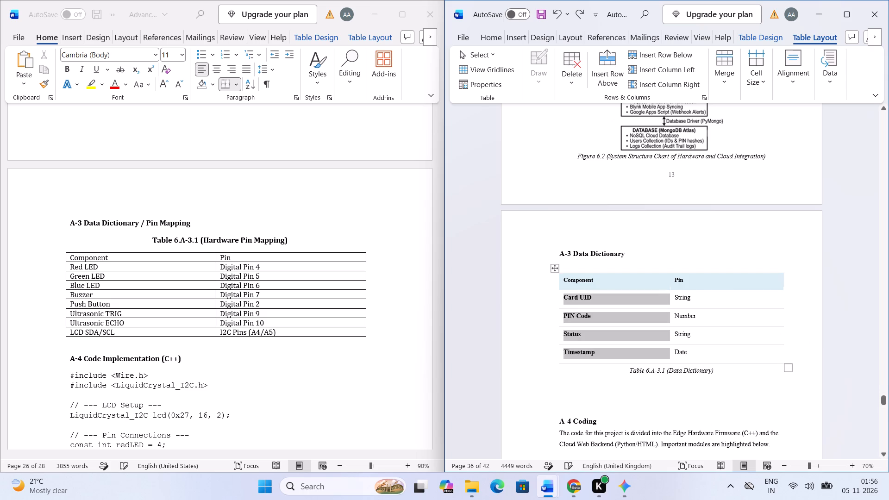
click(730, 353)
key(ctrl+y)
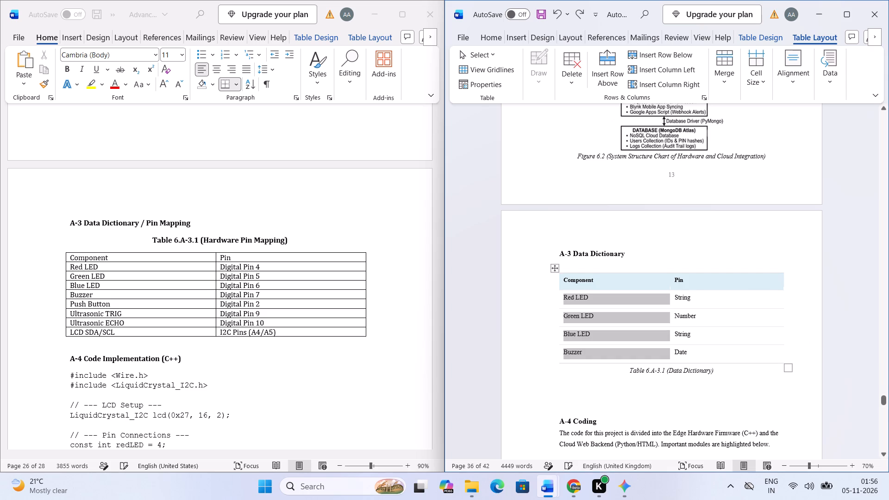
Insert four empty rows below the Buzzer row of the A-3 table.
ctrl+click(740, 347)
click(741, 352)
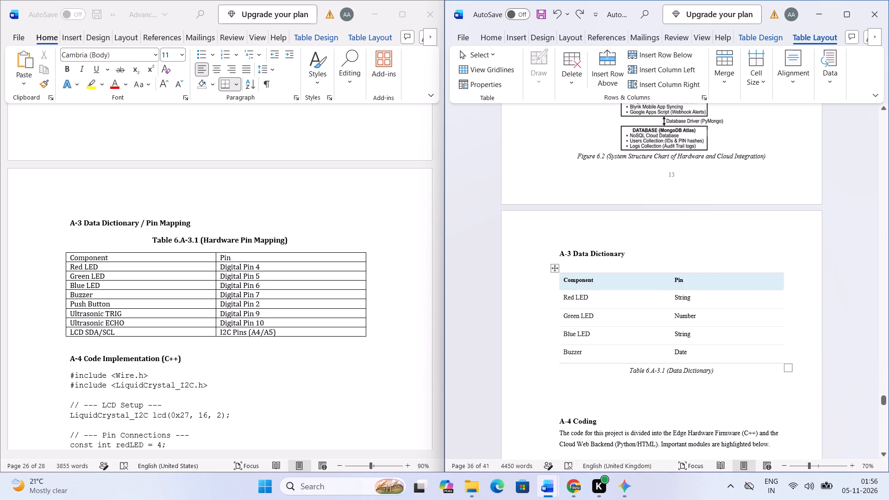
key(Return)
key(BackSpace)
triple_click(656, 59)
click(656, 59)
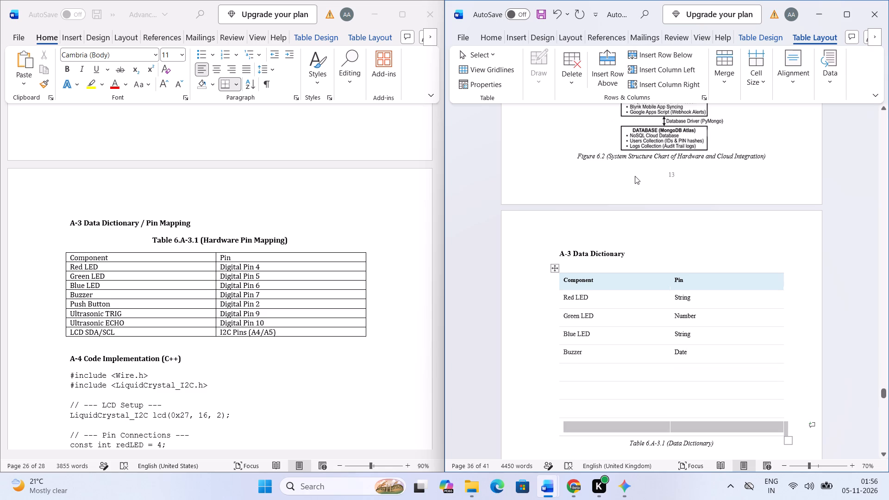
Copy the component names Red LED through LCD SDA/SCL from the source table and paste them into the report table's eight Component cells.
click(150, 323)
drag(145, 328, 138, 320)
click(144, 330)
drag(144, 330, 92, 274)
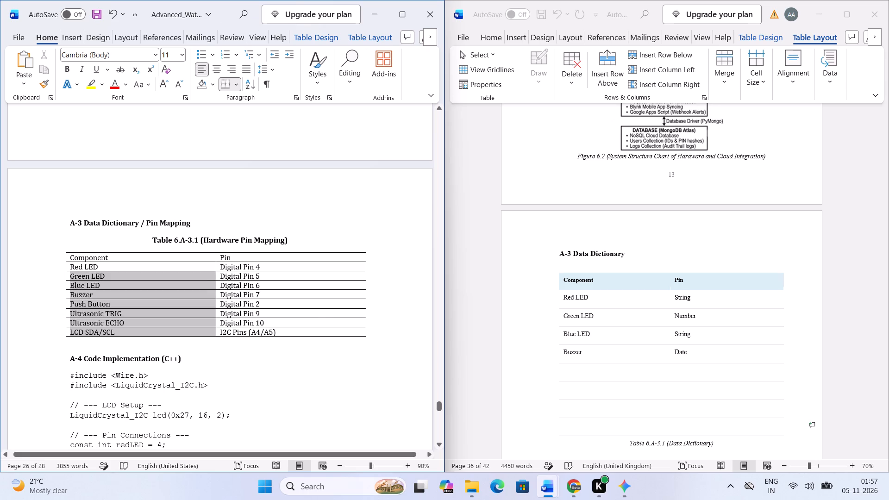
drag(92, 274, 89, 270)
key(ctrl+c)
click(182, 294)
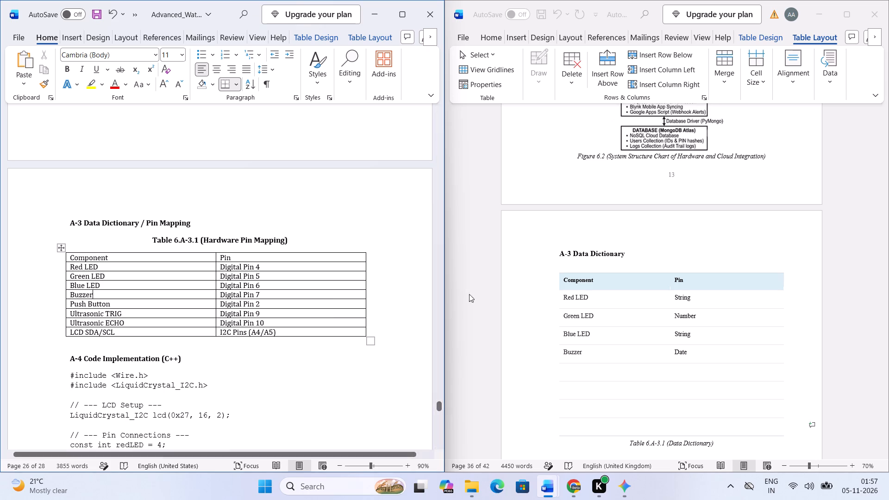
click(563, 294)
drag(564, 294, 594, 368)
click(591, 342)
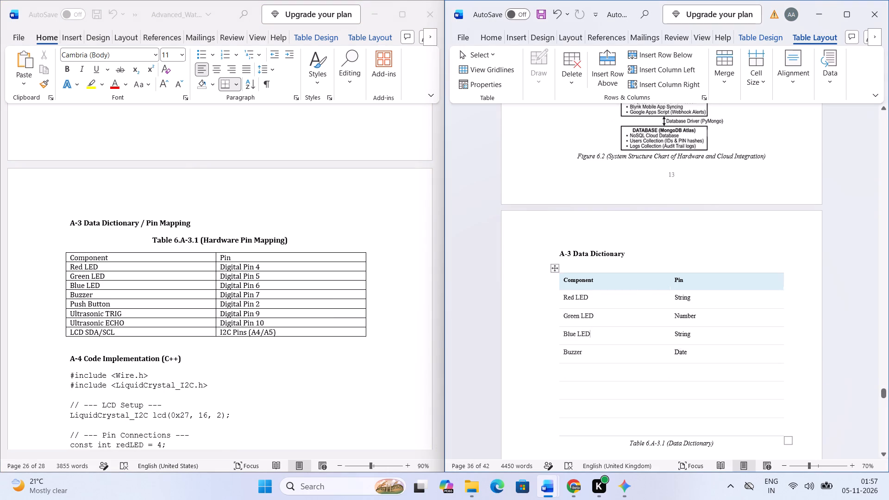
drag(563, 296, 616, 425)
key(ctrl+v)
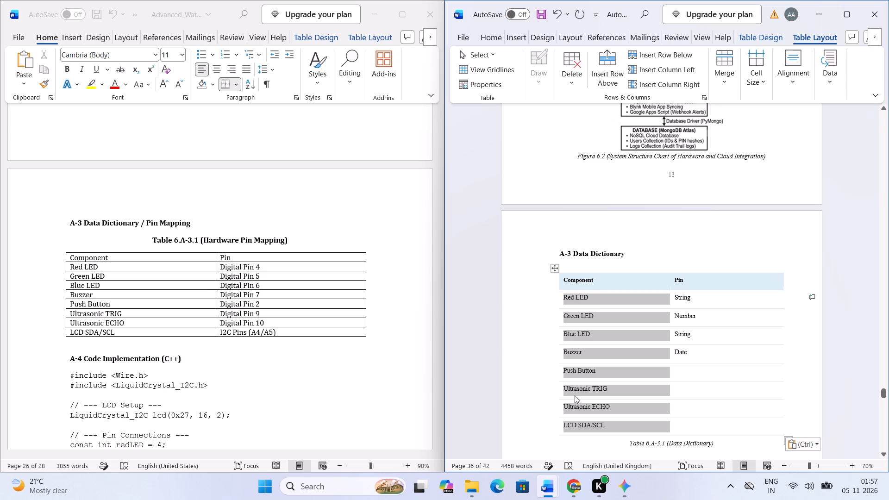
Copy the source table's pin values, Digital Pin 4 through I2C Pins (A4/A5), and paste them over the report table's eight Pin cells.
click(581, 348)
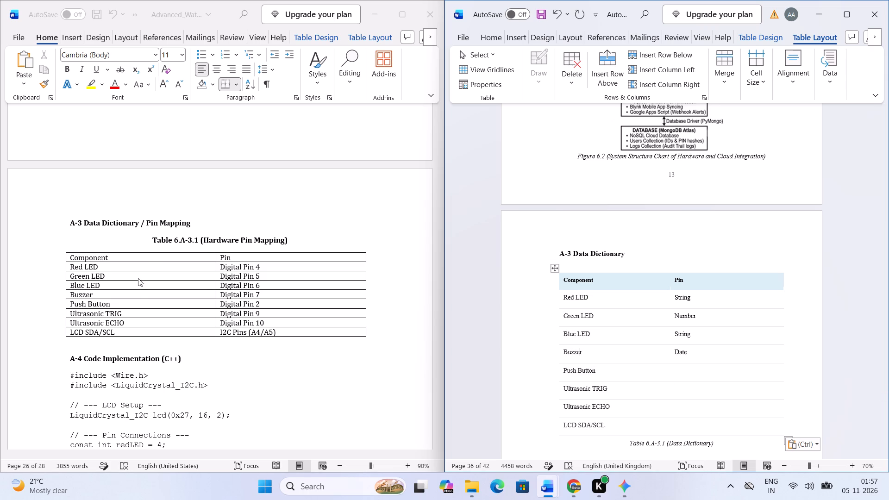
click(252, 273)
drag(221, 268, 268, 330)
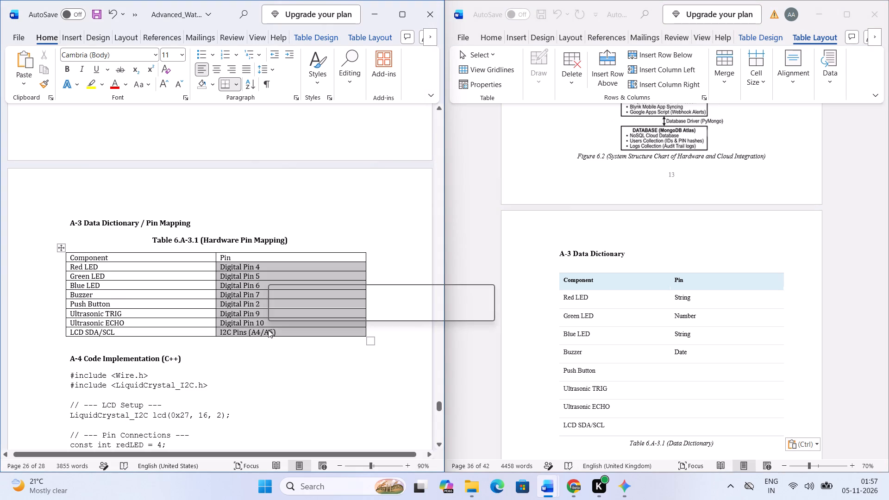
key(ctrl+c)
click(273, 306)
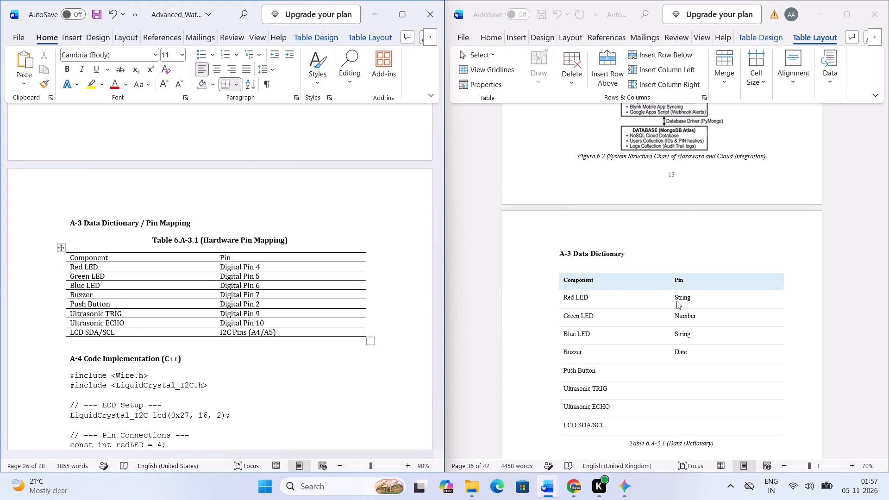
click(676, 301)
drag(675, 297, 727, 418)
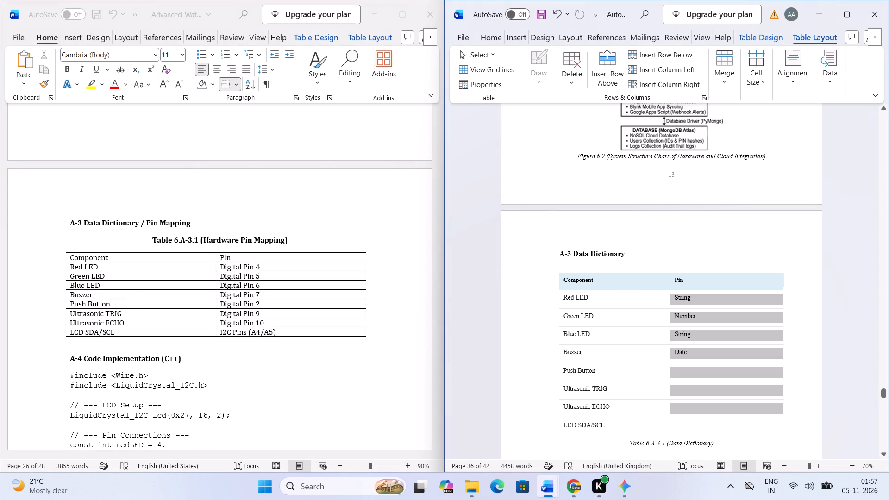
drag(727, 418, 728, 422)
key(ctrl+v)
click(706, 367)
Examine the report's A-4 Coding section and the source's A-4 Code Implementation section to compare their content.
scroll(706, 367, down, 4)
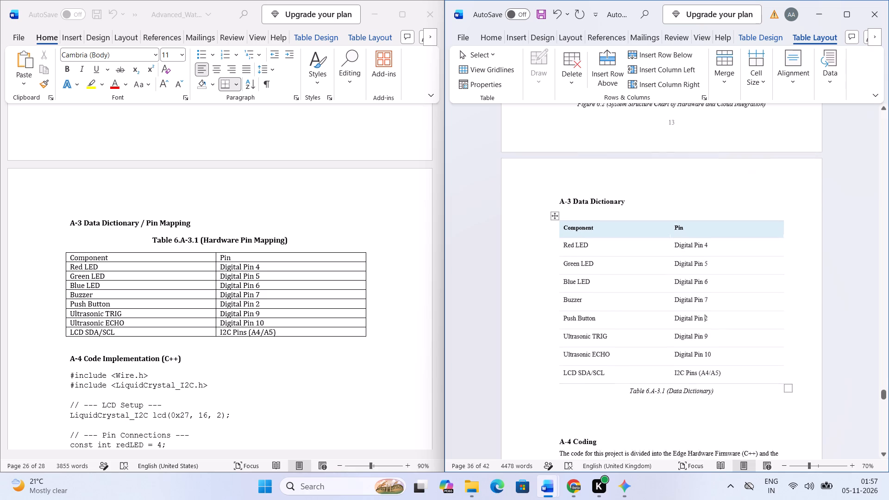
scroll(705, 365, down, 9)
click(596, 215)
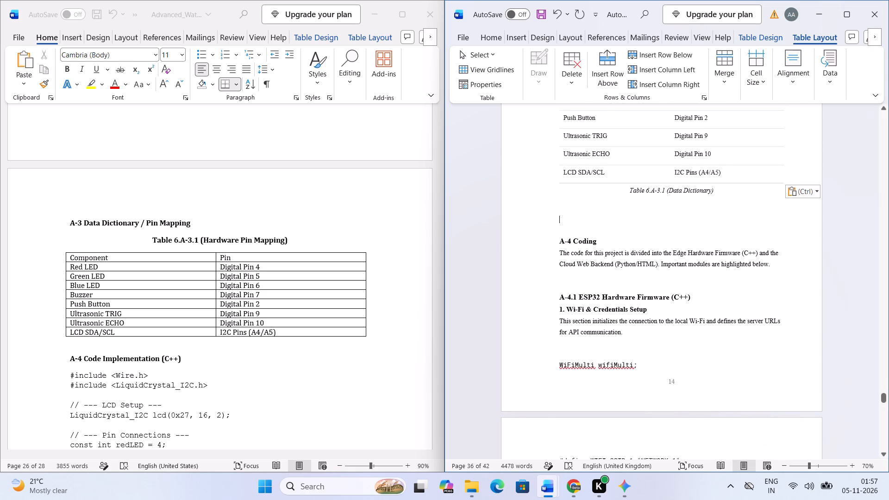
scroll(230, 284, down, 3)
scroll(197, 310, down, 1)
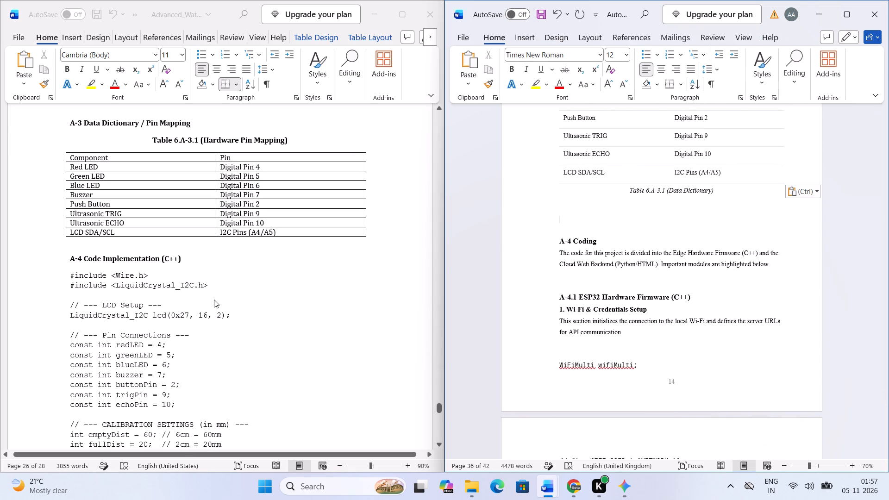
click(193, 259)
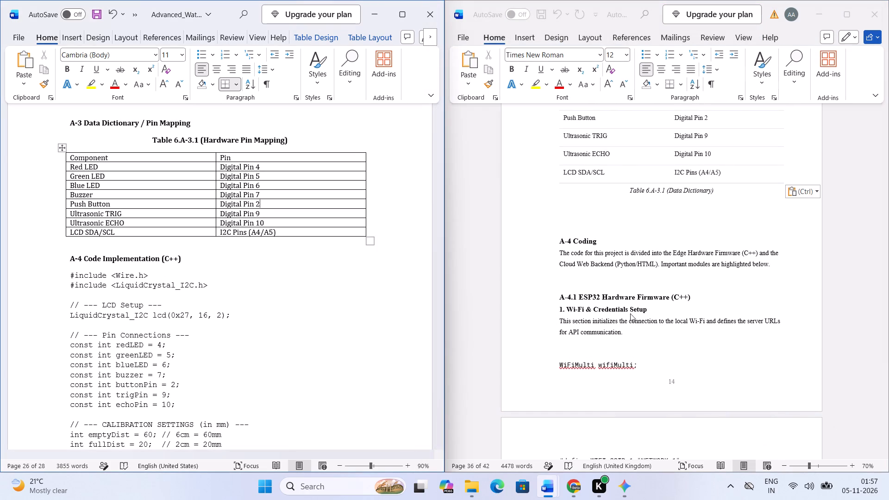
ctrl+scroll(697, 291, up, 2)
scroll(683, 295, down, 6)
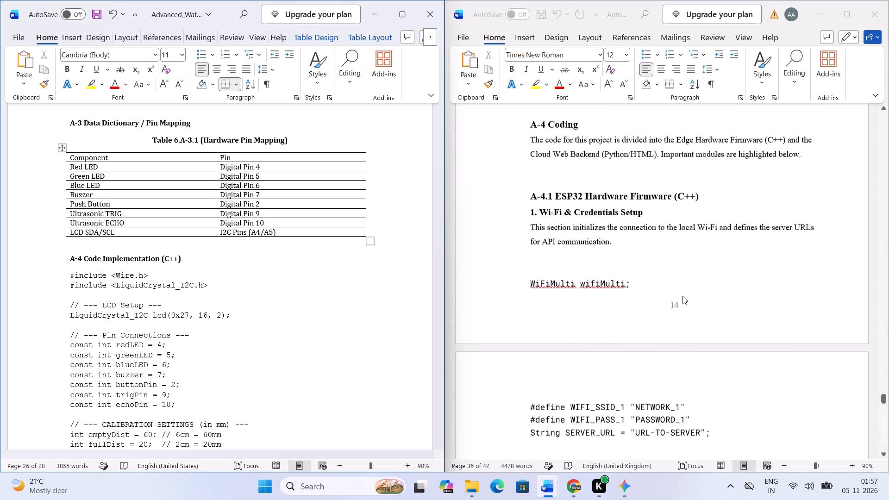
ctrl+scroll(682, 296, down, 1)
scroll(180, 293, down, 2)
ctrl+scroll(660, 234, down, 2)
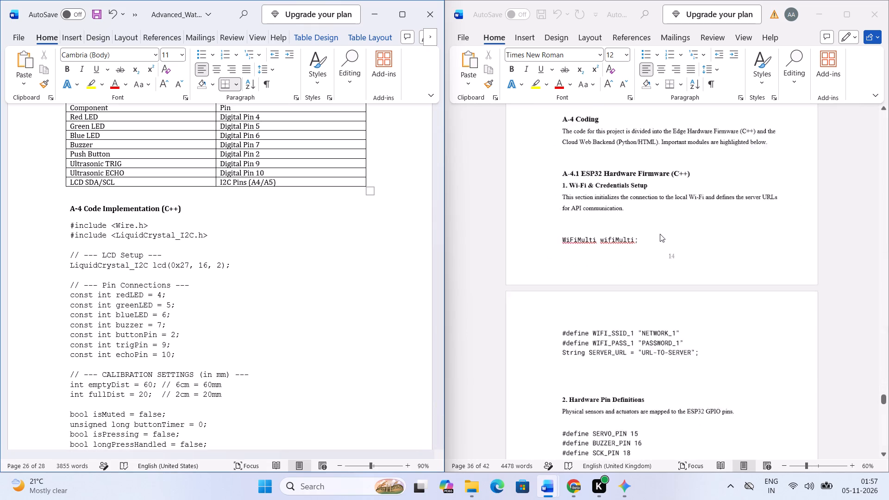
ctrl+scroll(843, 227, down, 3)
scroll(687, 224, up, 2)
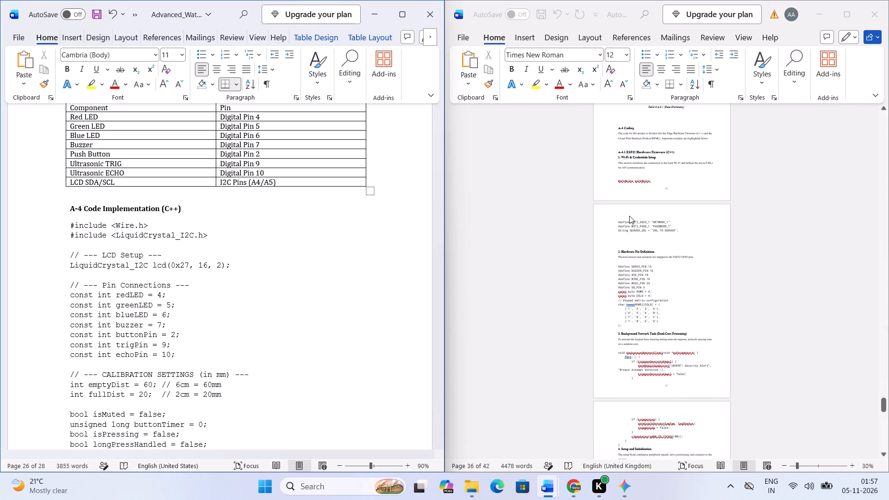
ctrl+scroll(628, 205, up, 3)
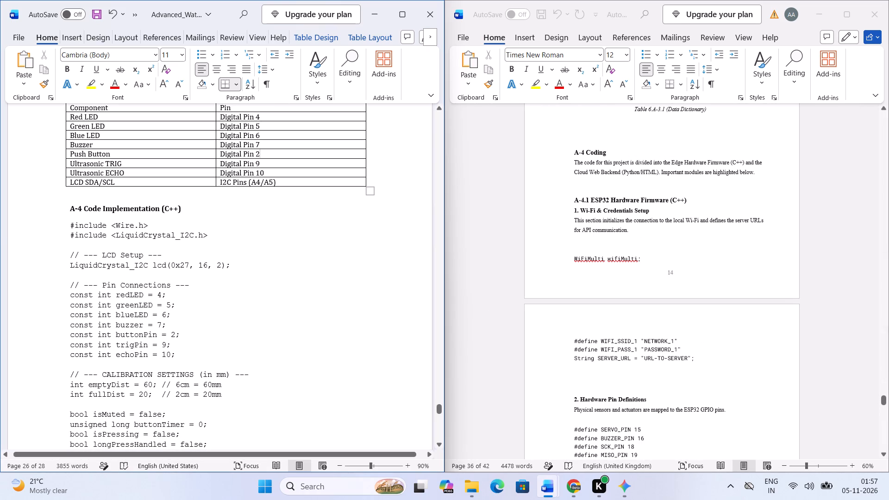
Copy the source document's complete A-4 C++ code, from #include <Wire.h> to the final closing brace.
click(69, 234)
drag(68, 223, 90, 279)
scroll(89, 267, down, 6)
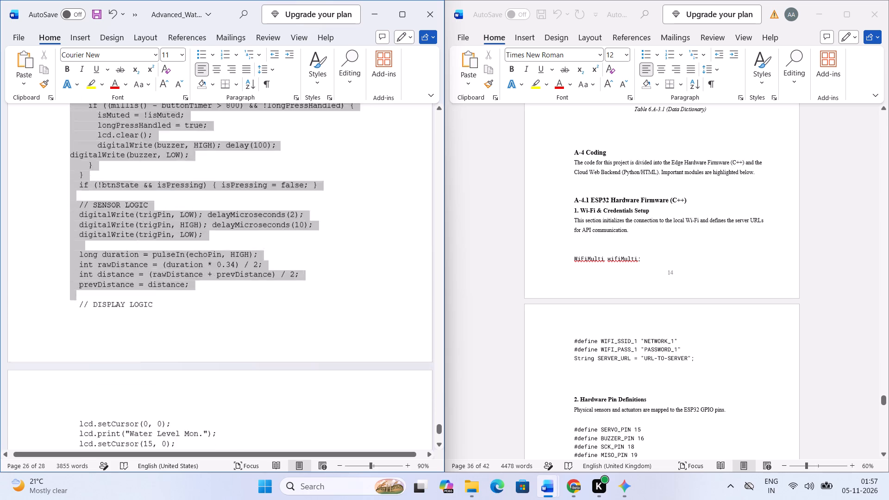
scroll(90, 279, down, 1)
drag(90, 279, 137, 383)
scroll(90, 279, down, 20)
scroll(90, 279, down, 12)
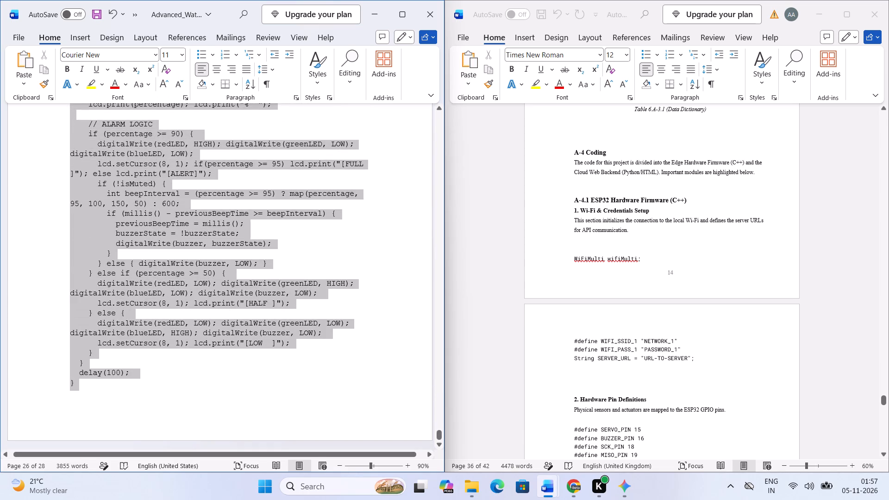
drag(137, 383, 136, 384)
right_click(124, 158)
click(160, 214)
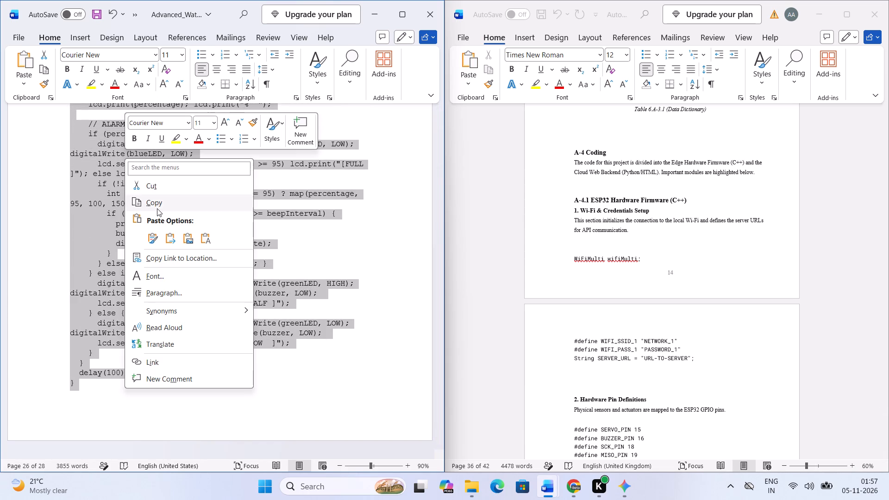
click(157, 207)
Replace everything below the report's A-4 Coding heading, from the introduction through the email alert trigger code, with the copied C++ code.
click(632, 268)
click(578, 165)
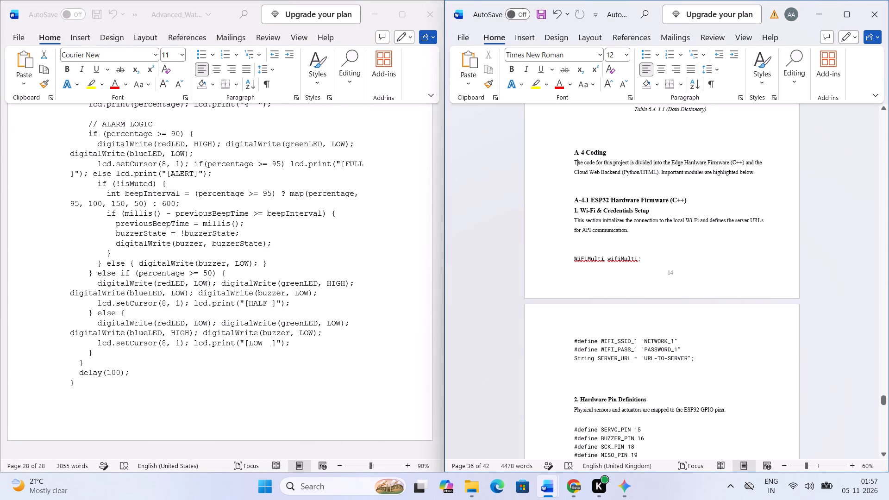
drag(572, 161, 630, 330)
scroll(626, 302, down, 8)
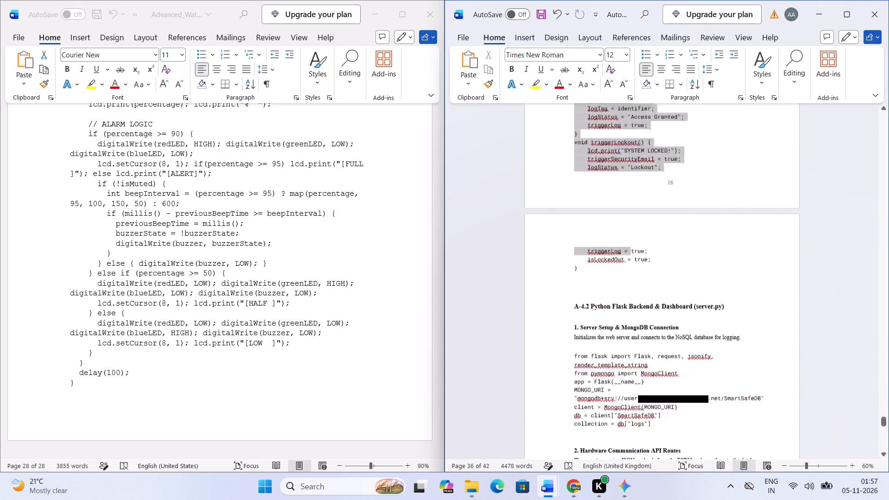
drag(630, 330, 744, 342)
scroll(643, 378, down, 1)
scroll(88, 262, up, 20)
scroll(88, 262, up, 7)
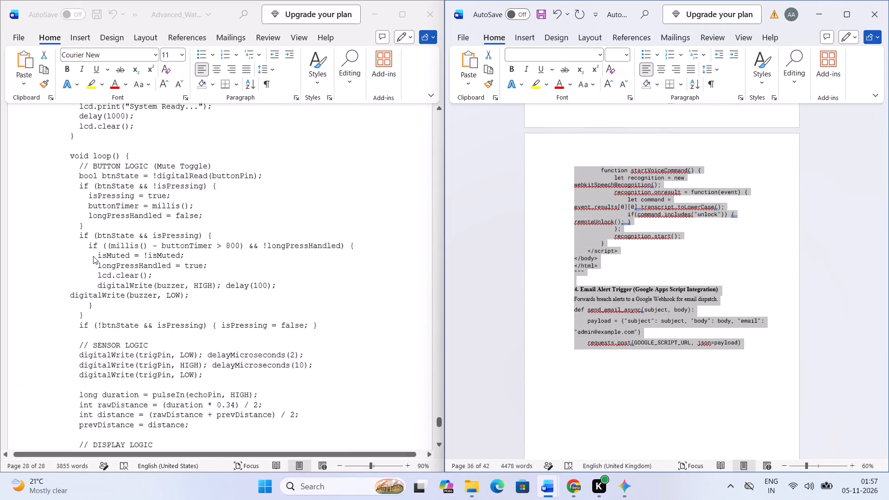
scroll(93, 256, down, 1)
scroll(93, 256, up, 1)
scroll(93, 256, up, 20)
scroll(93, 256, up, 8)
scroll(93, 254, down, 9)
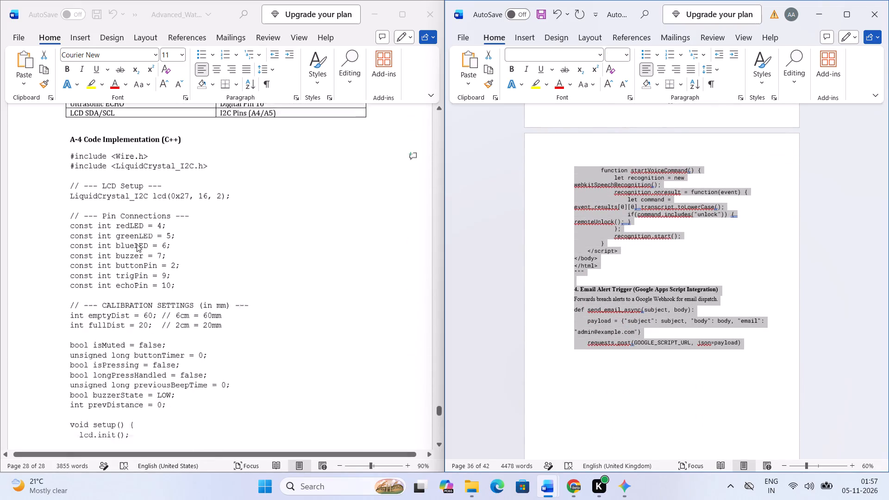
scroll(871, 328, up, 4)
scroll(752, 356, up, 20)
scroll(752, 356, up, 2)
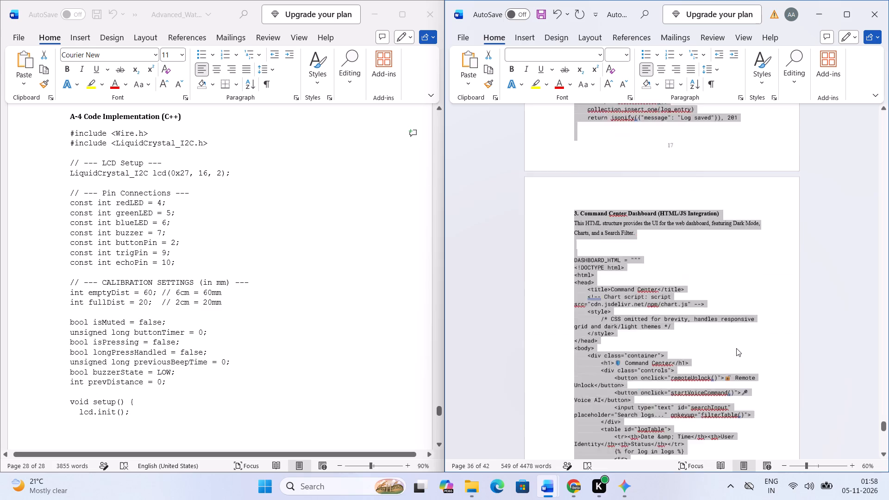
scroll(736, 348, up, 20)
scroll(736, 348, up, 8)
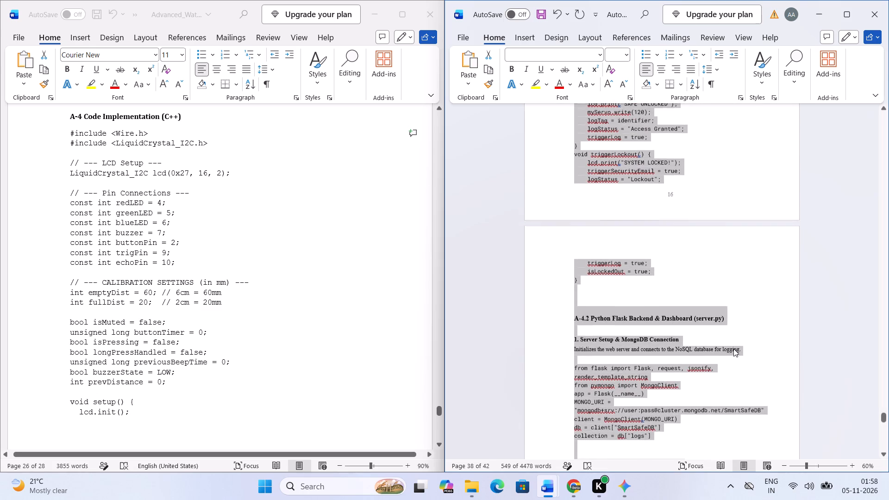
scroll(733, 349, up, 20)
scroll(733, 349, up, 17)
scroll(715, 343, up, 16)
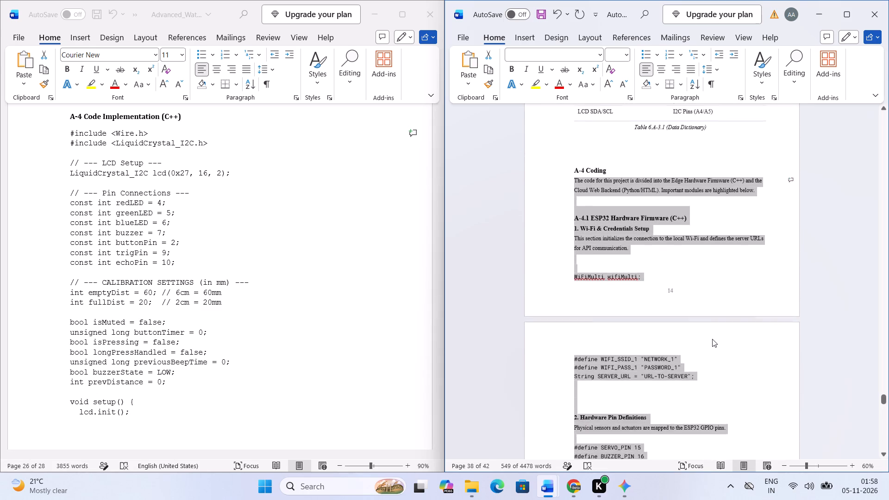
scroll(712, 339, up, 1)
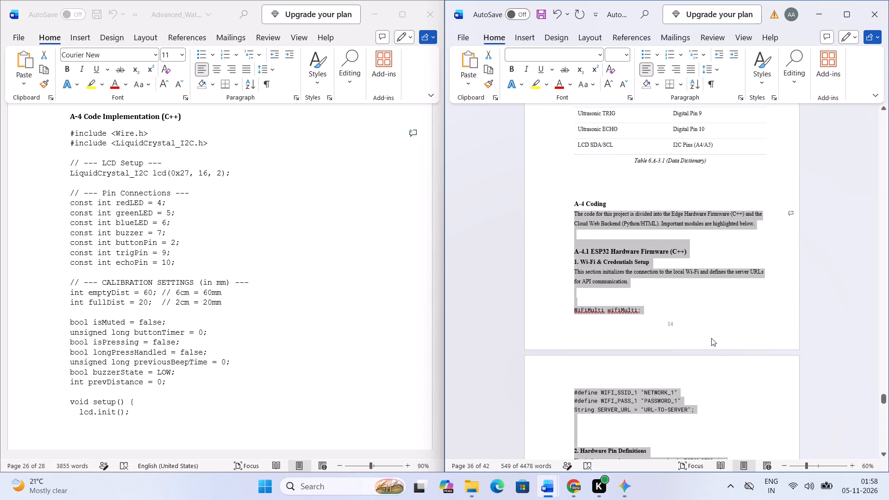
key(ctrl+v)
Review the pasted C++ code in the report from its end back to the A-4 Coding heading.
scroll(678, 321, down, 7)
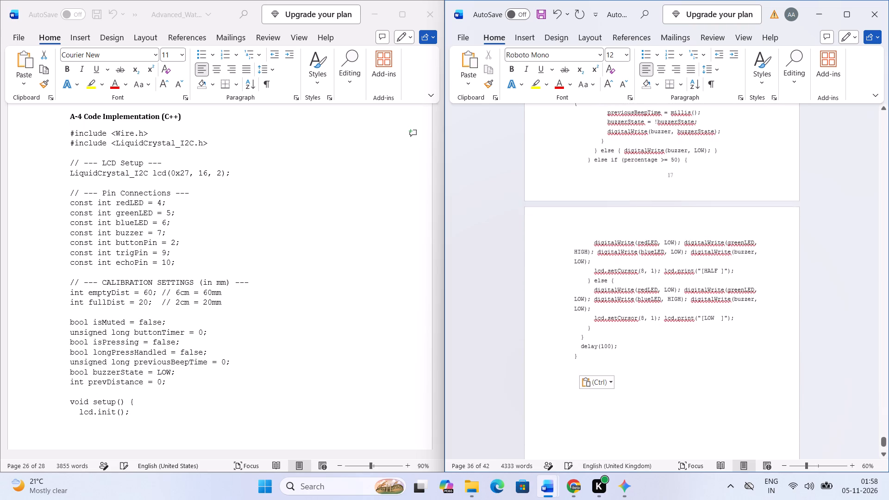
scroll(693, 346, down, 7)
scroll(693, 347, up, 20)
scroll(693, 347, up, 3)
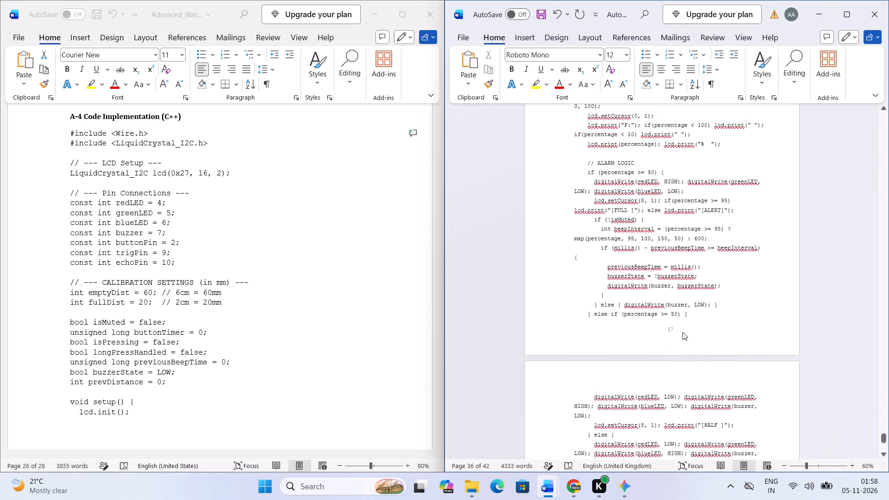
scroll(682, 332, up, 20)
scroll(682, 332, up, 20)
scroll(682, 332, up, 8)
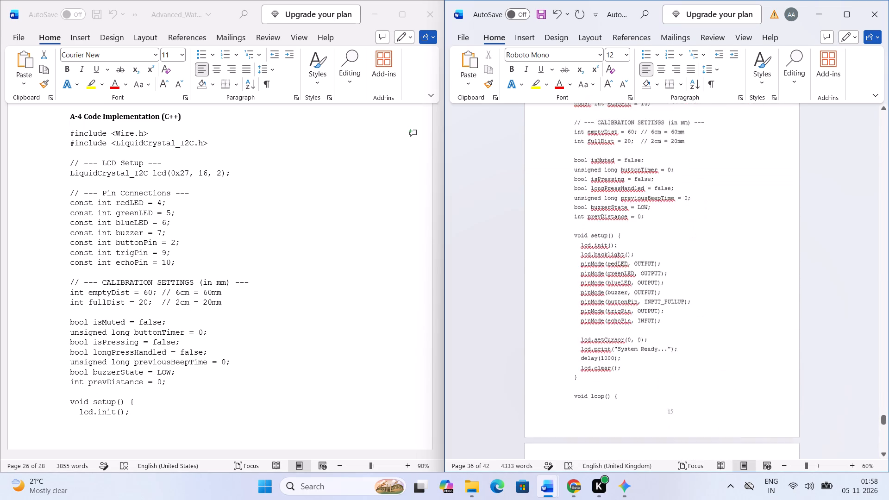
scroll(682, 331, up, 5)
scroll(673, 325, up, 17)
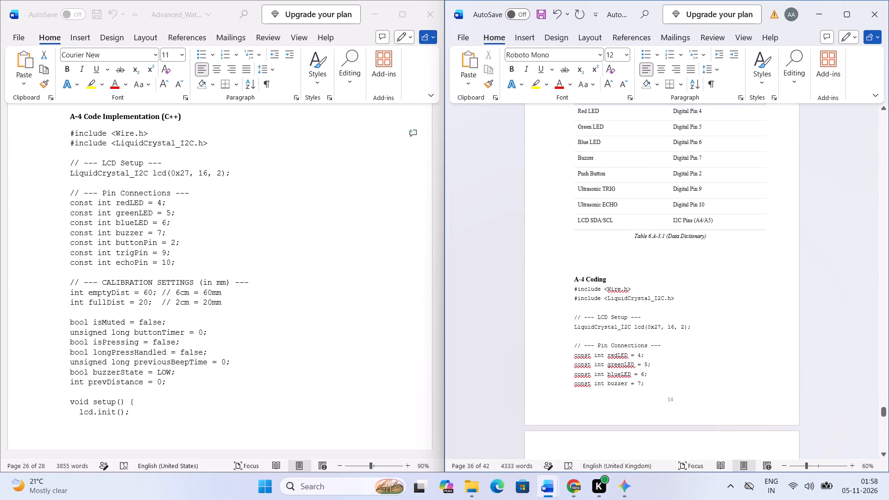
Select all the pasted code under the A-4 Coding heading and check its line spacing setting.
click(597, 287)
drag(575, 289, 661, 499)
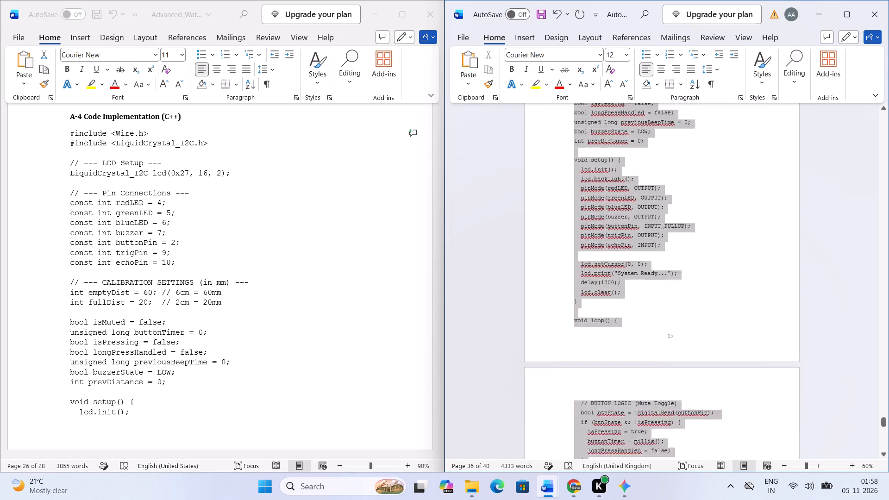
drag(661, 499, 609, 214)
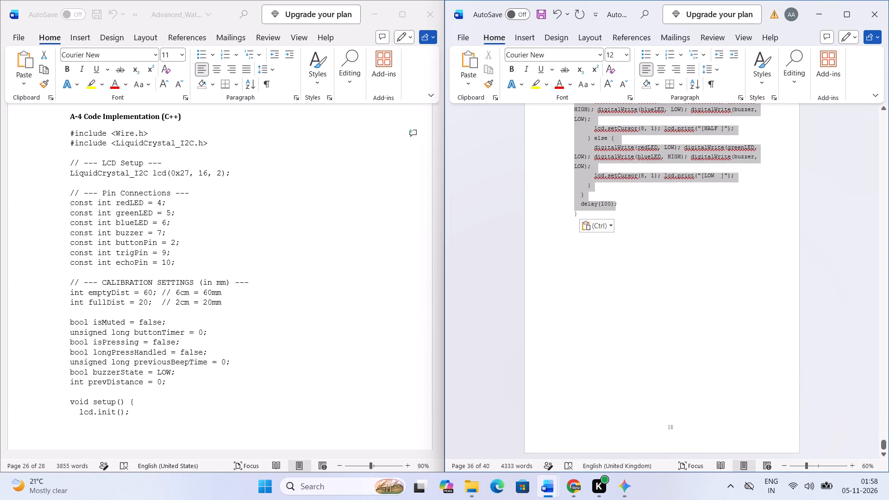
drag(609, 214, 608, 215)
click(709, 70)
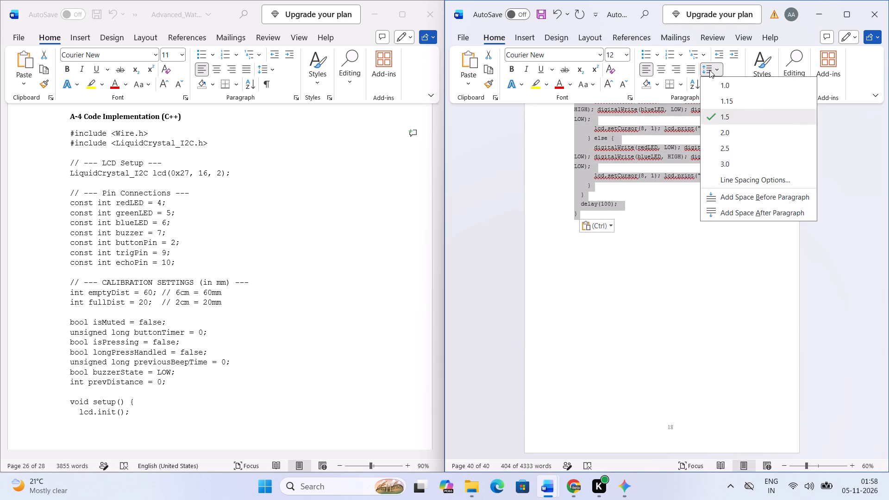
click(709, 70)
scroll(653, 206, up, 1)
click(653, 205)
scroll(653, 205, up, 12)
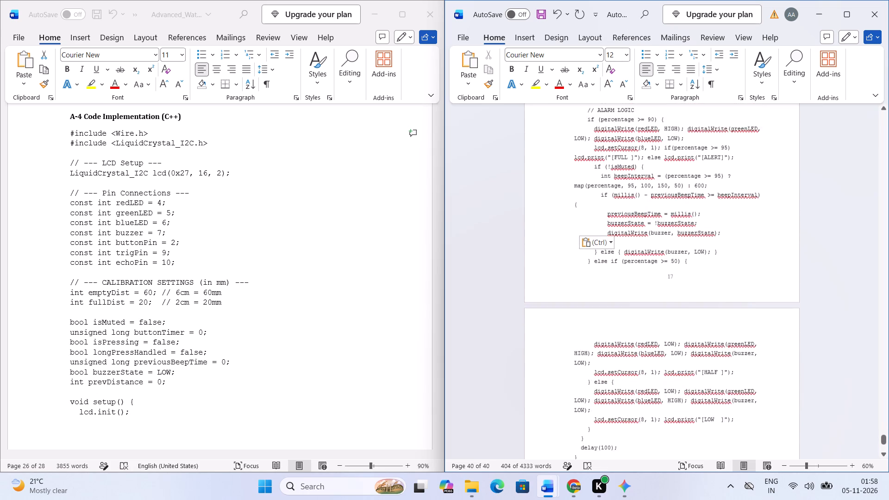
scroll(652, 205, up, 13)
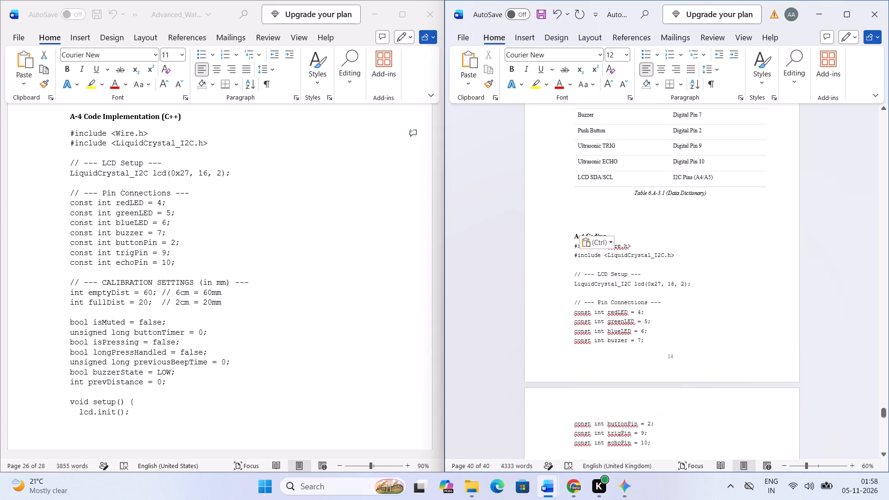
scroll(646, 203, up, 1)
click(619, 223)
scroll(95, 308, up, 5)
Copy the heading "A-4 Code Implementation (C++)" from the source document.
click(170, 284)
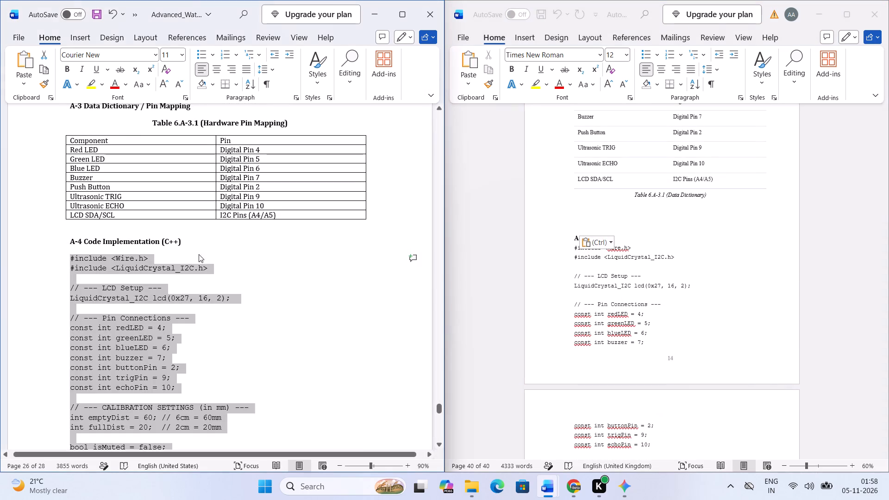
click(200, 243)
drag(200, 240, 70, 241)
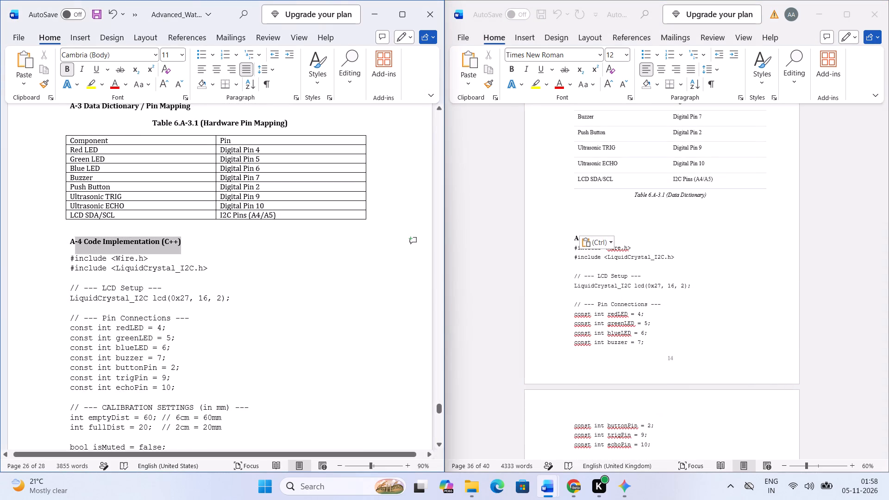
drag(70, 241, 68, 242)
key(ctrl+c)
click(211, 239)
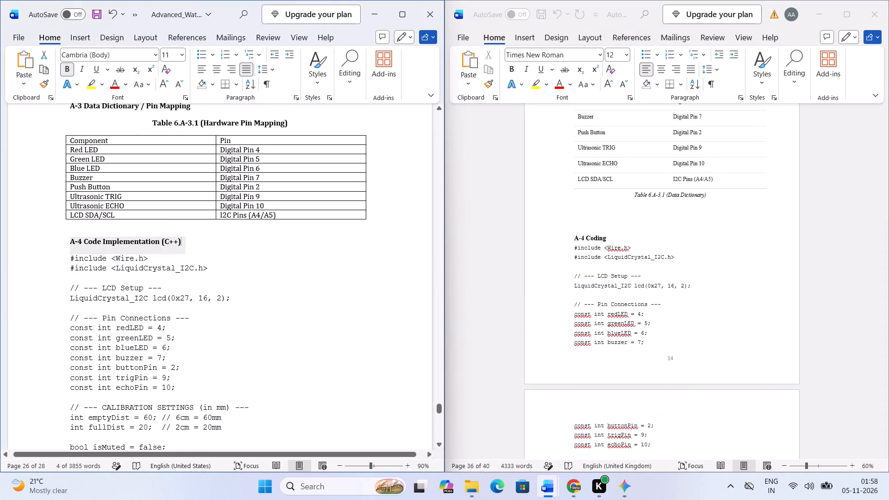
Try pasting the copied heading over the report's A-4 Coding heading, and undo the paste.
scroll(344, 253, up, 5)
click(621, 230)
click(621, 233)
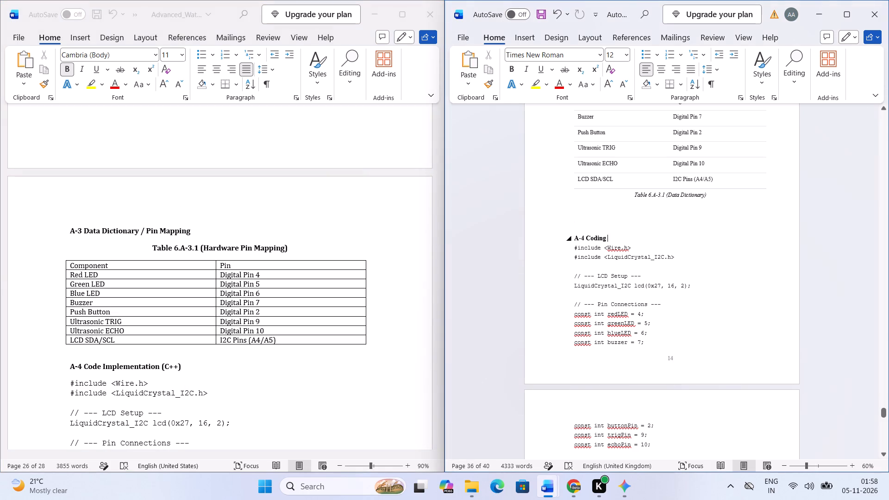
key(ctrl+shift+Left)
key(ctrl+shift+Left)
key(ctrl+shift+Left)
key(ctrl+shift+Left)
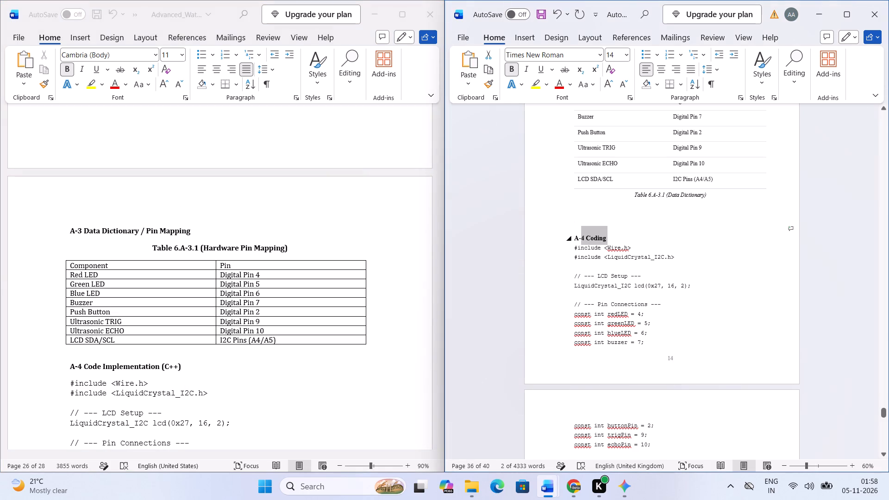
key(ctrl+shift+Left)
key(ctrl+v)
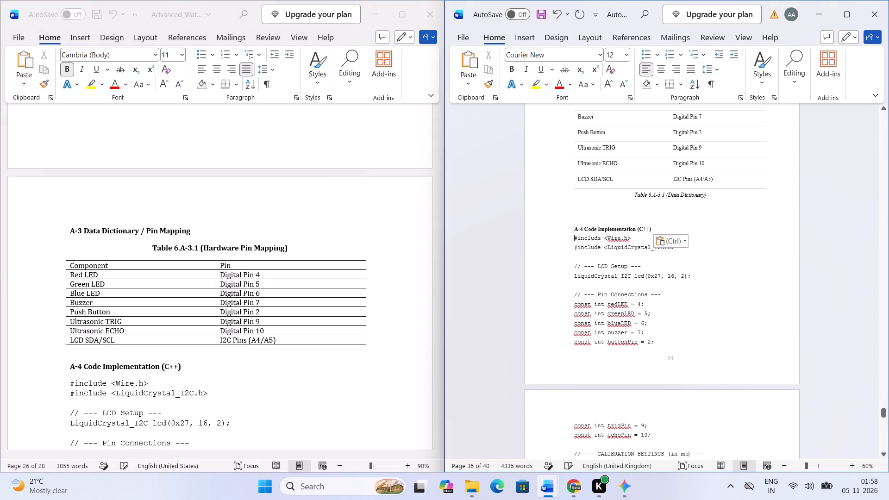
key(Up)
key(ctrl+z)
Change "Coding" in the report's A-4 heading to "Code Implementation", keeping the report's own heading formatting.
key(Right)
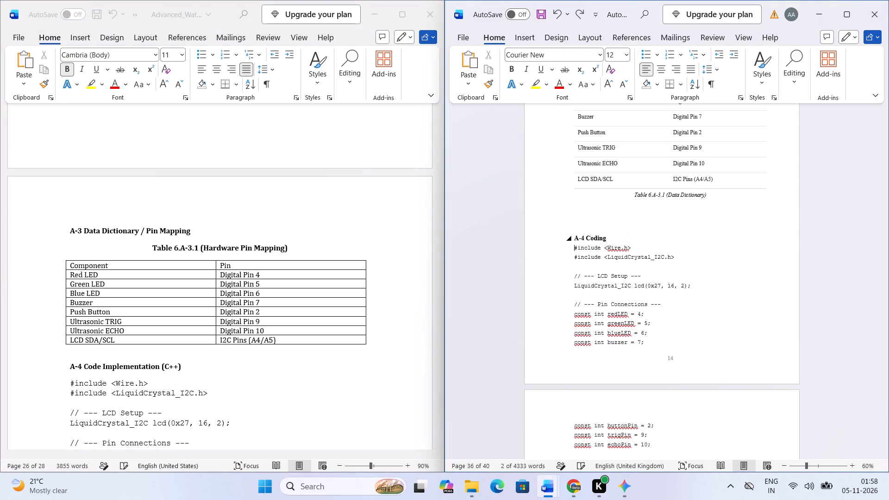
key(Left)
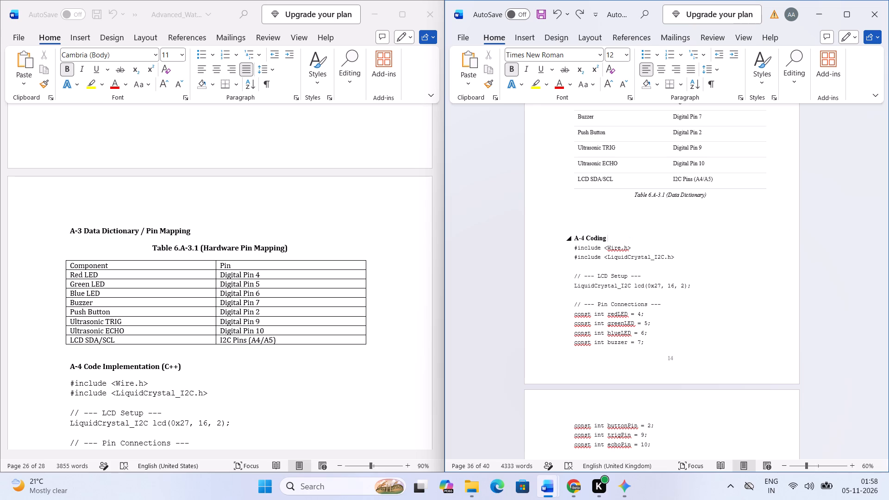
key(BackSpace)
key(BackSpace)
key(BackSpace)
key(BackSpace)
key(space)
key(BackSpace)
text(e)
key(space)
text(Implemen)
text(tation)
Append "(C++)" in parentheses, preceded by a space, to the report's A-4 Code Implementation heading.
scroll(621, 236, up, 11)
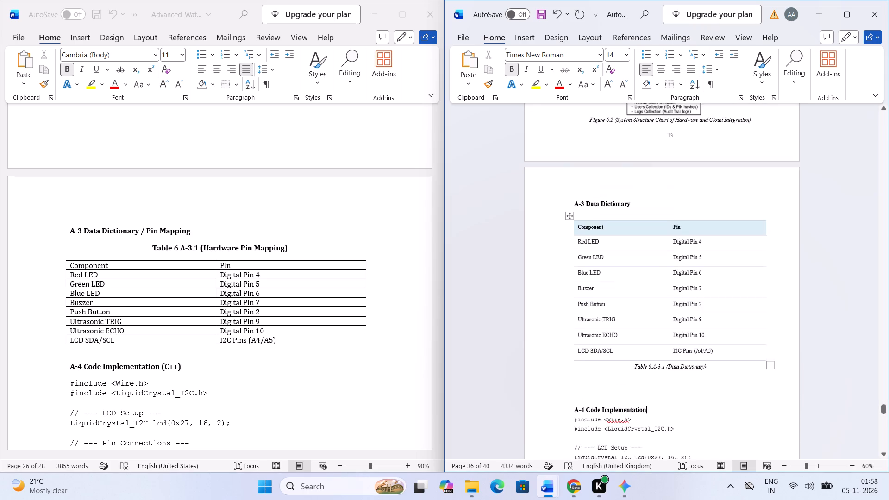
scroll(619, 252, down, 1)
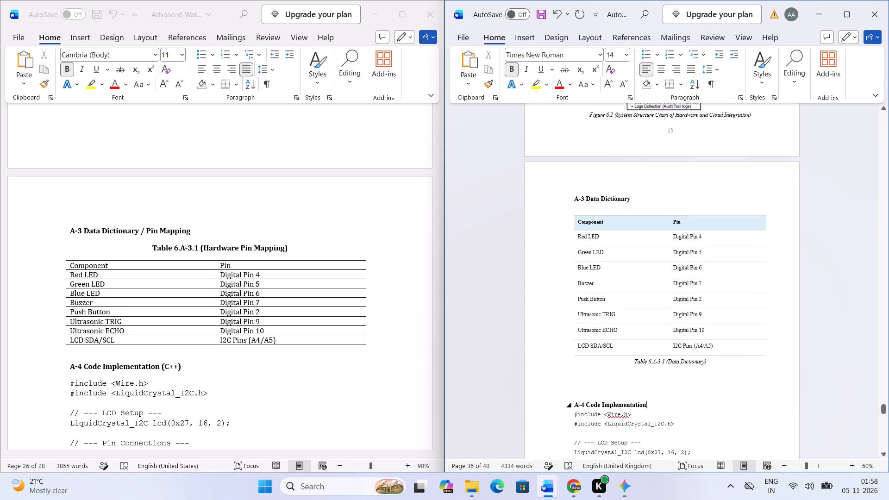
key(shift+parenleft)
key(shift+parenright)
key(Left)
key(Left)
key(space)
key(Right)
key(shift+c)
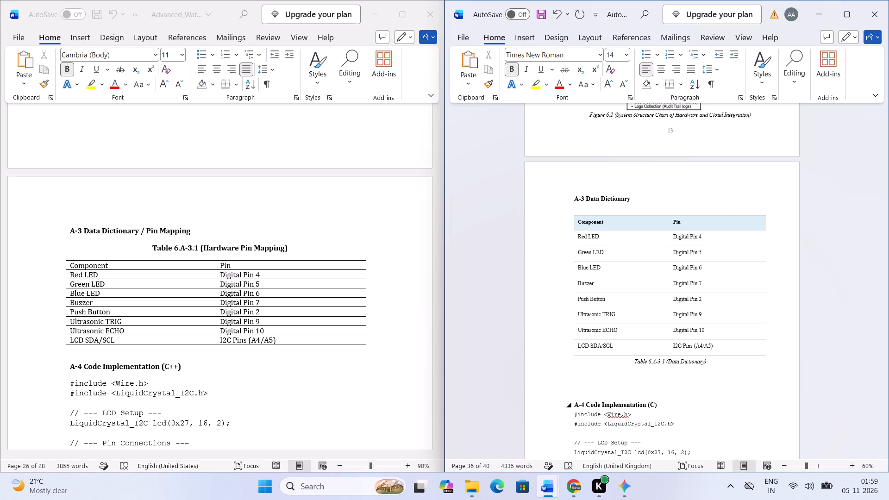
text(++)
key(Right)
Insert an empty line between the report's A-4 Code Implementation (C++) heading and the first #include line.
scroll(713, 412, down, 3)
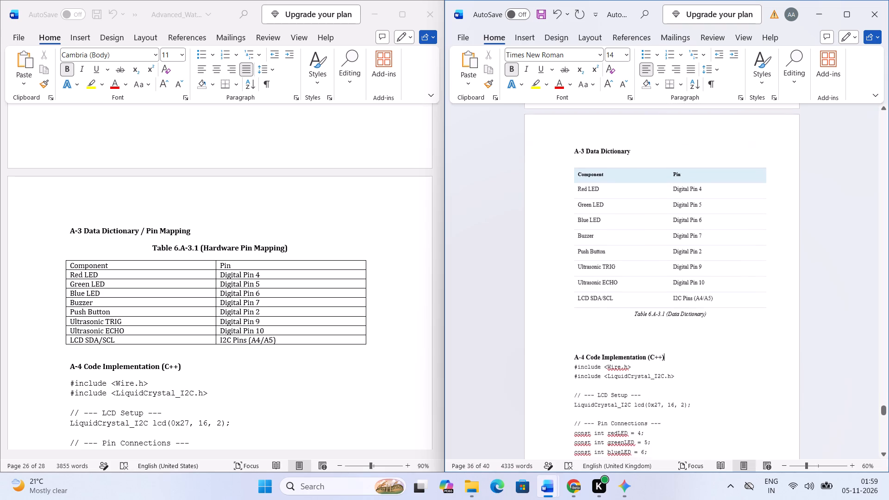
scroll(711, 409, down, 2)
click(684, 322)
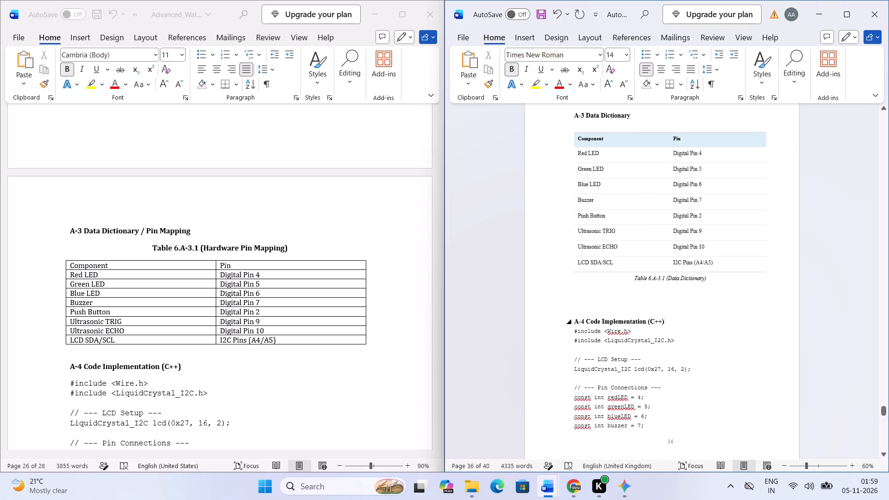
key(Return)
Examine the heading, pin table and caption of the report's A-3 section.
scroll(683, 334, up, 5)
scroll(683, 334, down, 1)
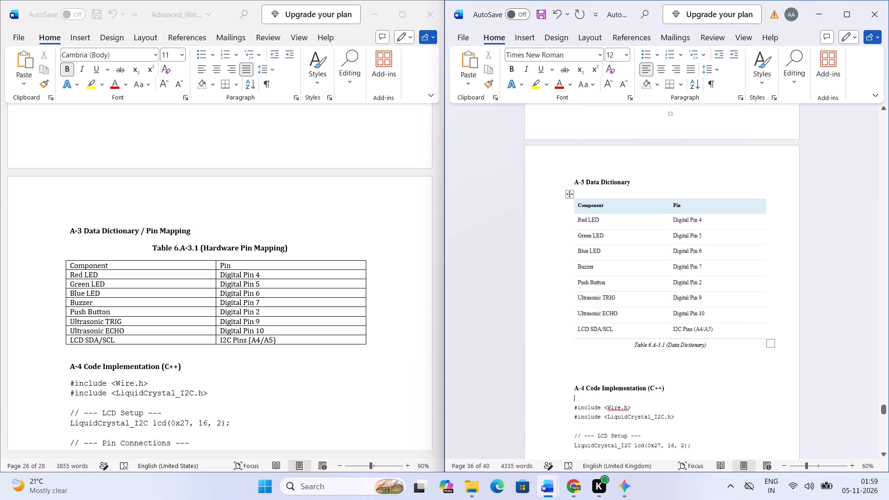
scroll(678, 334, up, 3)
click(660, 255)
click(657, 250)
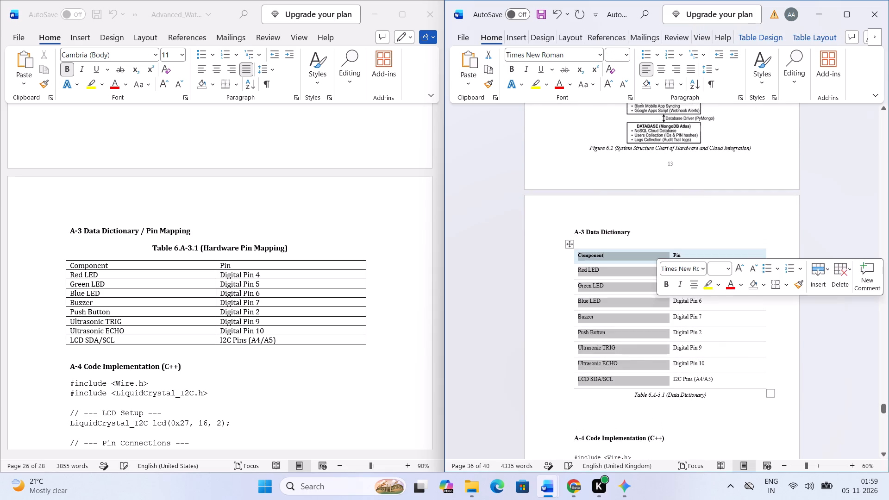
click(651, 243)
scroll(655, 243, up, 2)
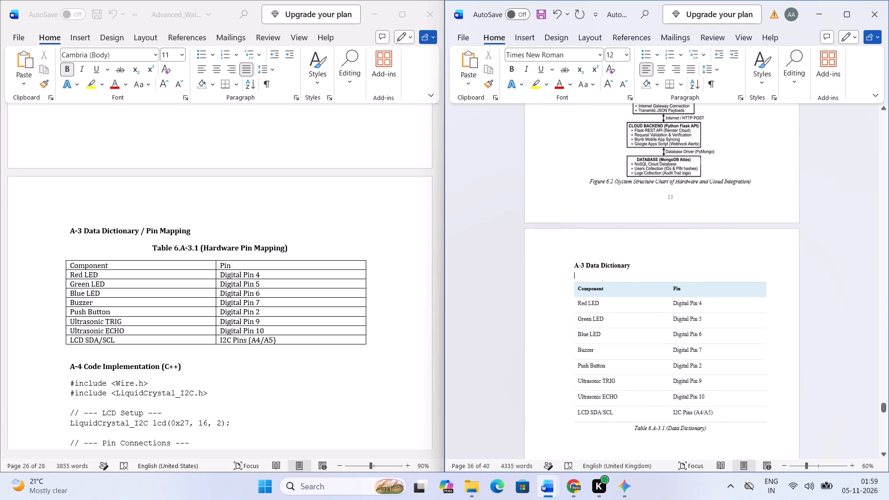
scroll(686, 356, up, 1)
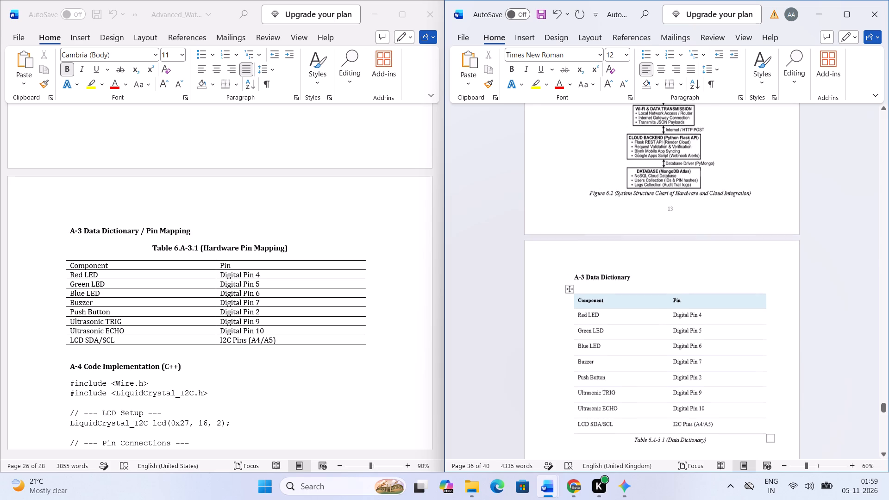
scroll(686, 356, down, 7)
Change the bracketed text of the report's Table 6.A-3.1 caption to "Hardware Pin Mapping".
click(702, 334)
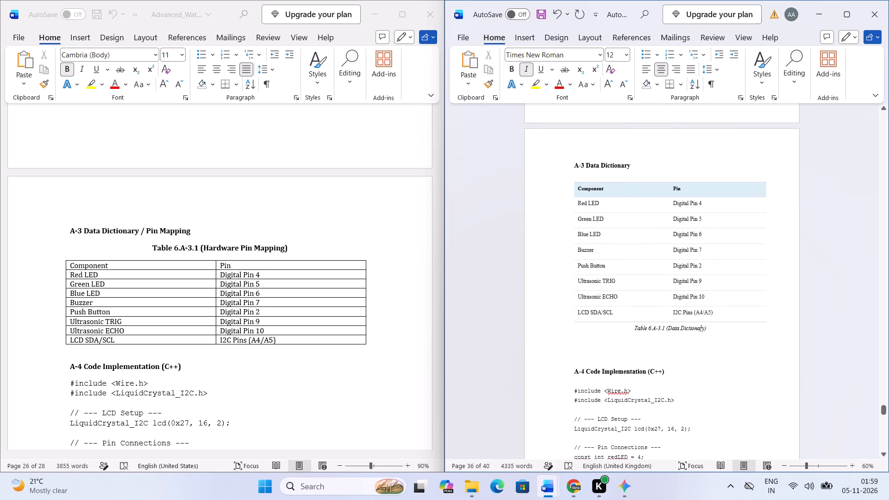
scroll(711, 342, up, 7)
scroll(711, 343, down, 1)
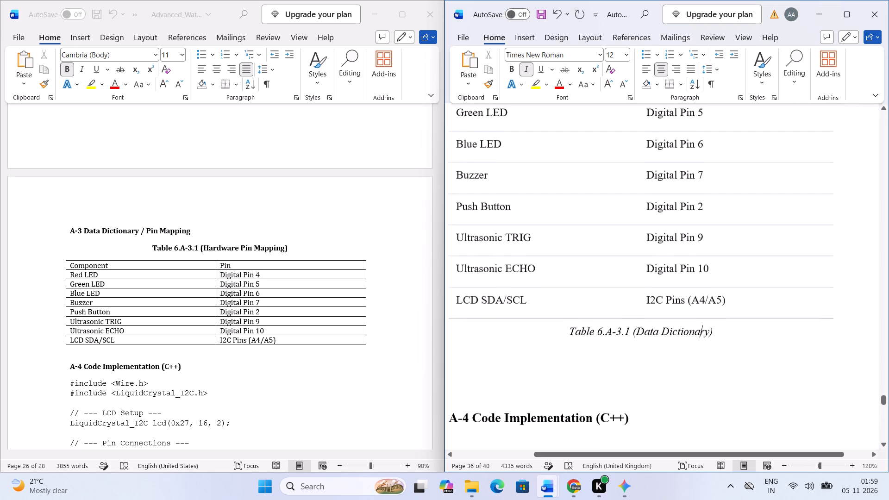
click(709, 320)
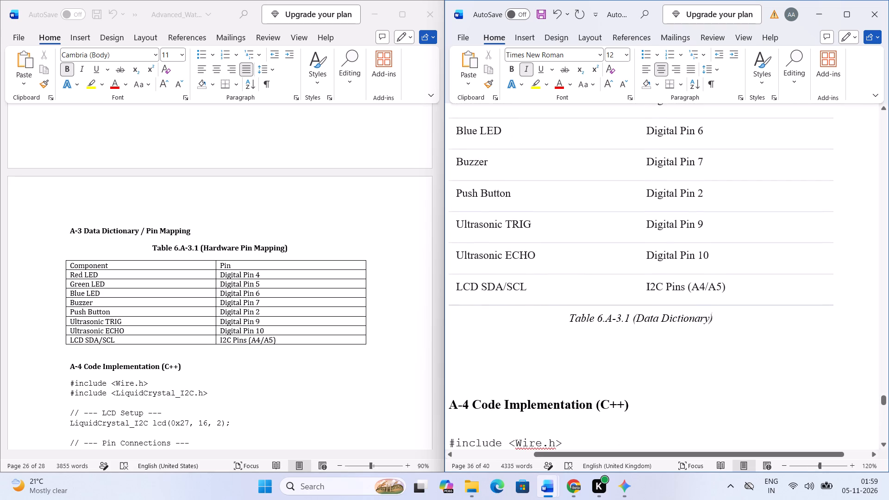
key(ctrl+BackSpace)
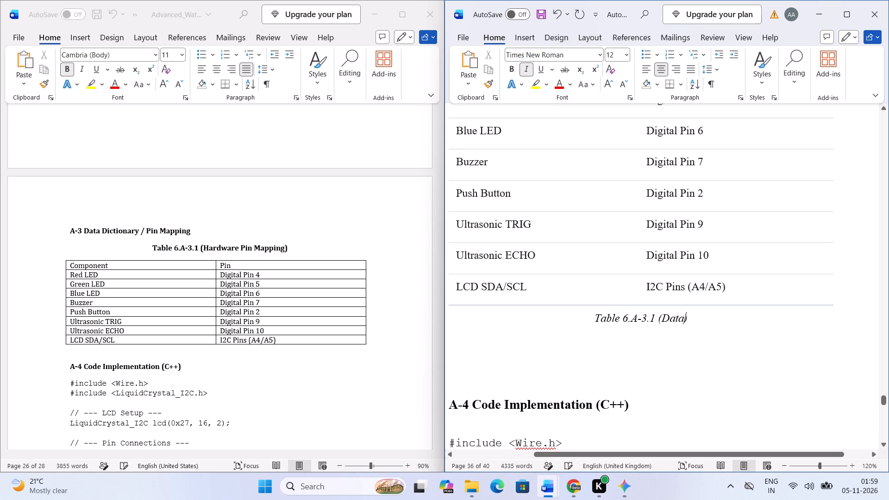
key(ctrl+BackSpace)
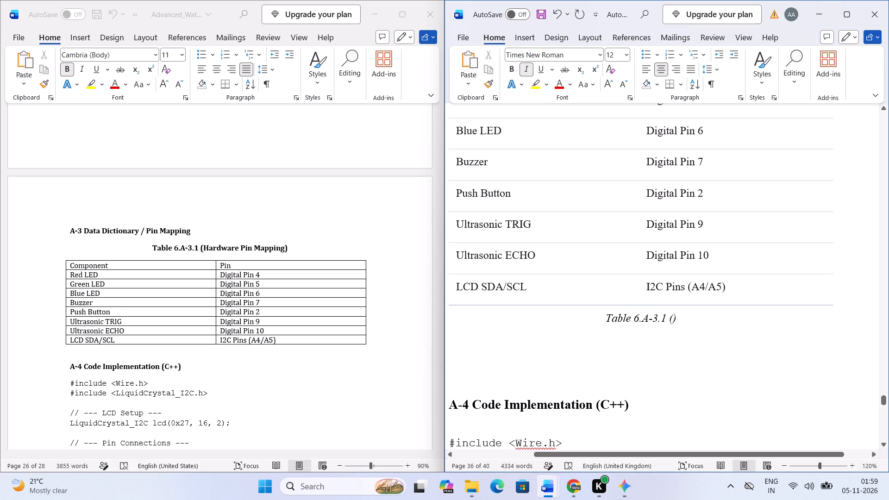
text(Hardw)
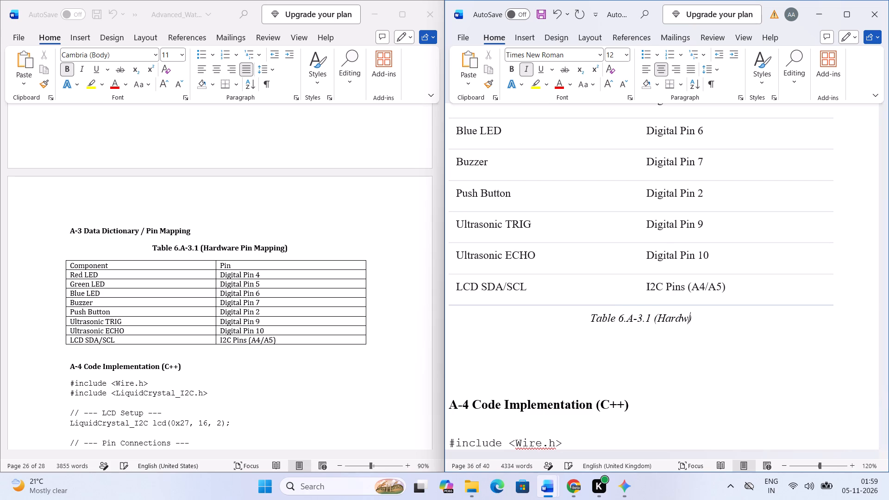
text(are)
key(space)
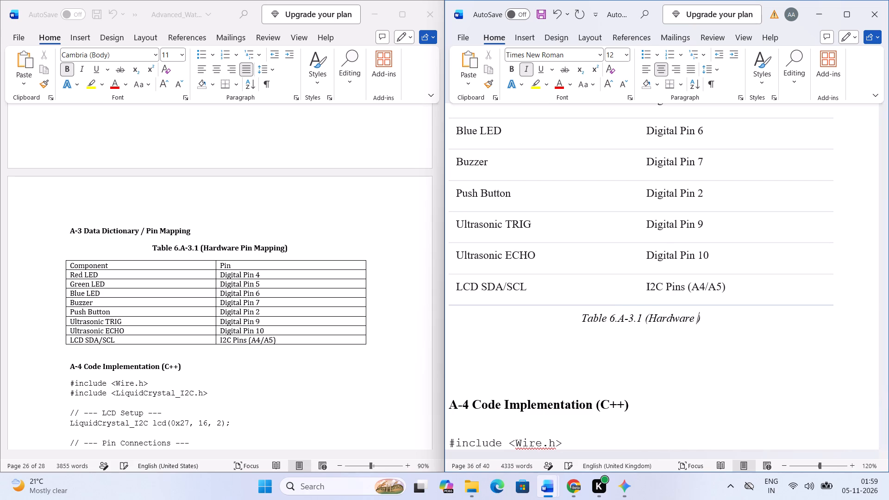
text(PIm)
key(BackSpace)
key(BackSpace)
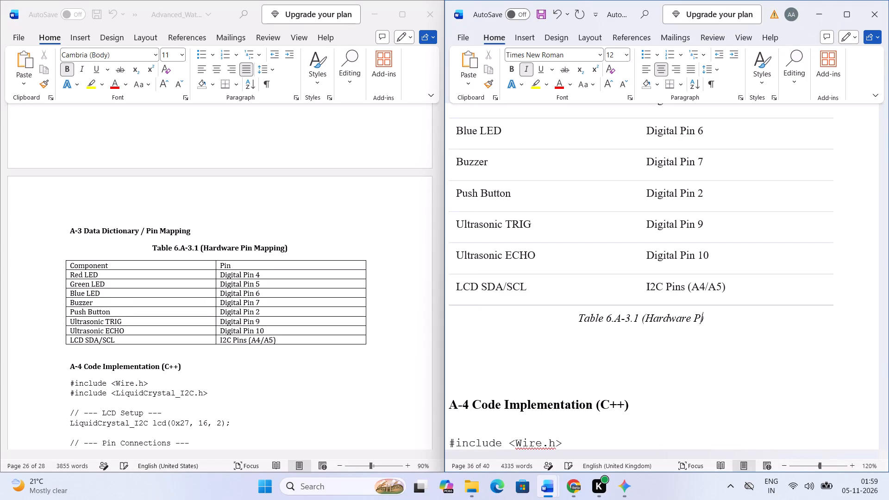
text(in Mapping)
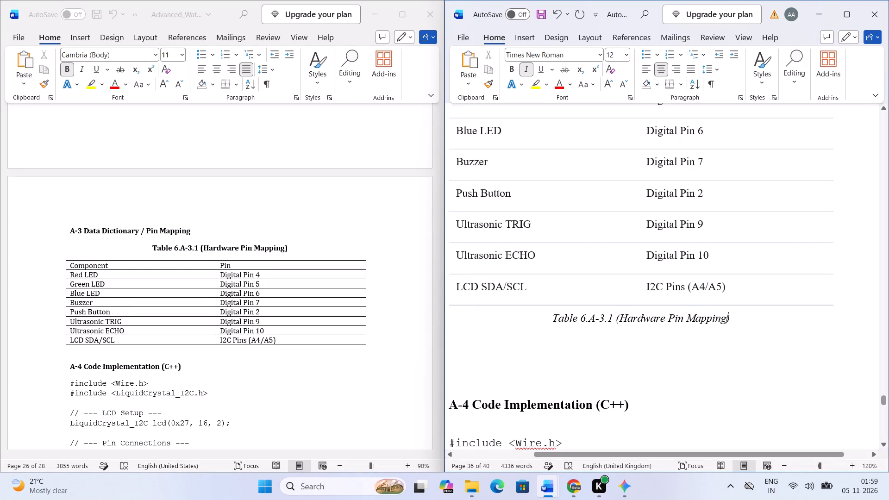
Extend the report's A-3 Data Dictionary heading to read "A-3 Data Dictionary / Pin Mapping".
scroll(737, 332, up, 6)
scroll(675, 313, up, 2)
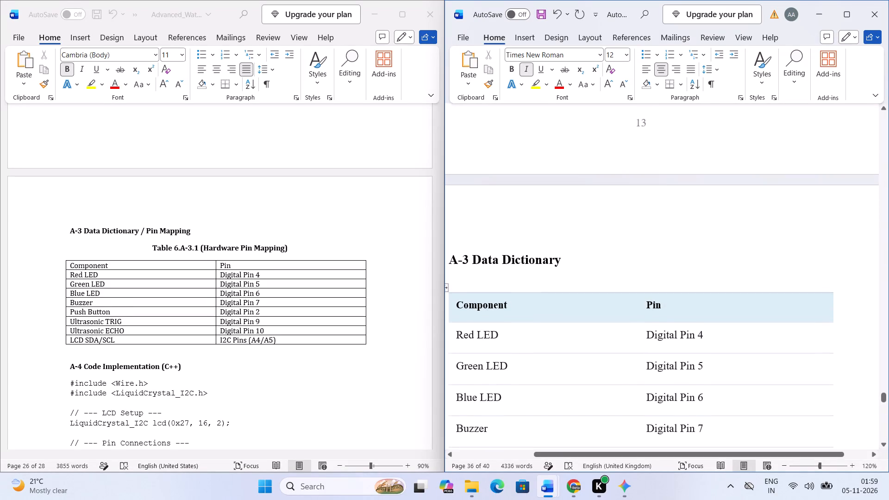
ctrl+scroll(673, 313, down, 1)
scroll(622, 290, right, 1)
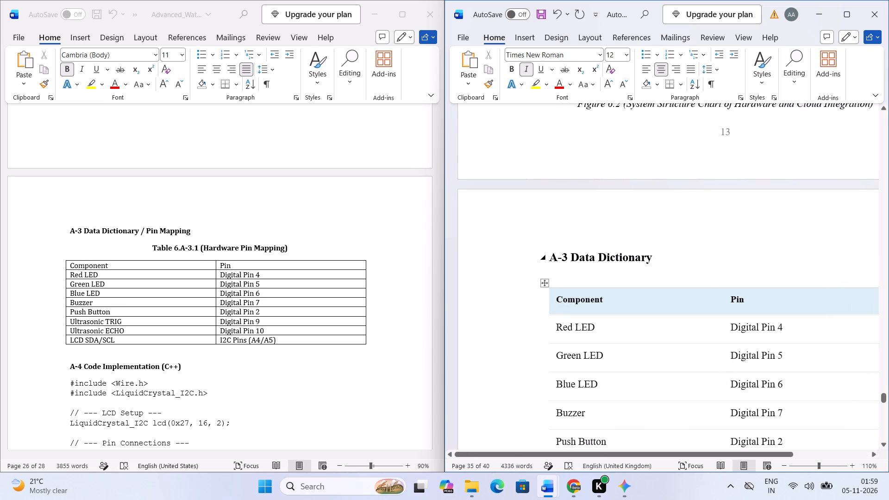
click(659, 252)
key(slash)
key(space)
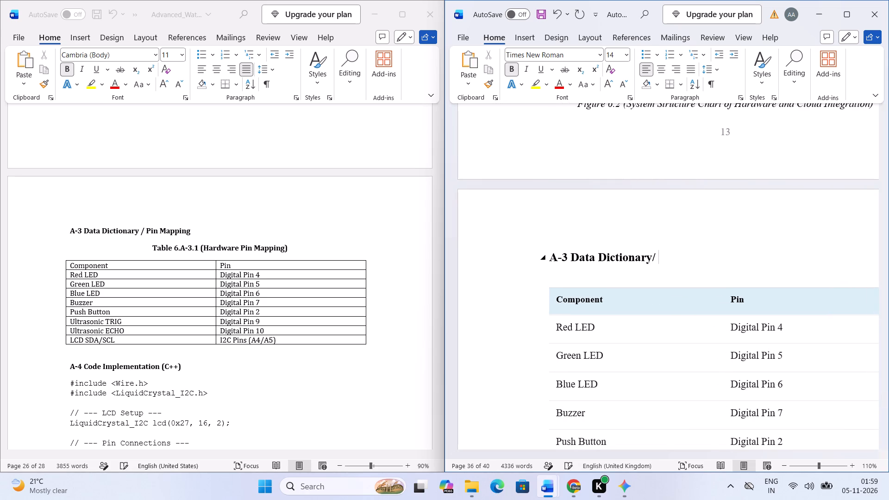
key(BackSpace)
key(BackSpace)
key(BackSpace)
text(y /)
key(space)
text(Pim)
key(BackSpace)
text(n)
key(space)
text(Mapping)
key(Down)
key(Down)
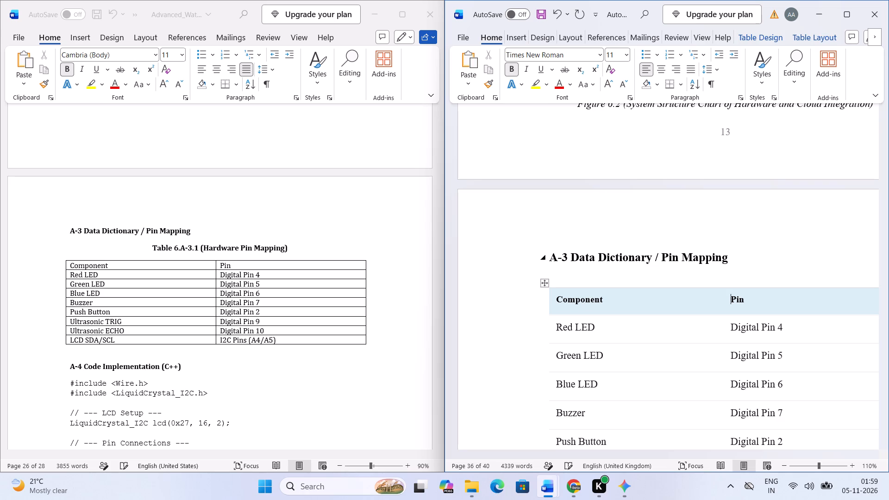
Compare the report's Table 6.A-3.1 caption and the beginning of its A-4 code section with the source document.
scroll(664, 262, down, 4)
ctrl+scroll(660, 274, down, 1)
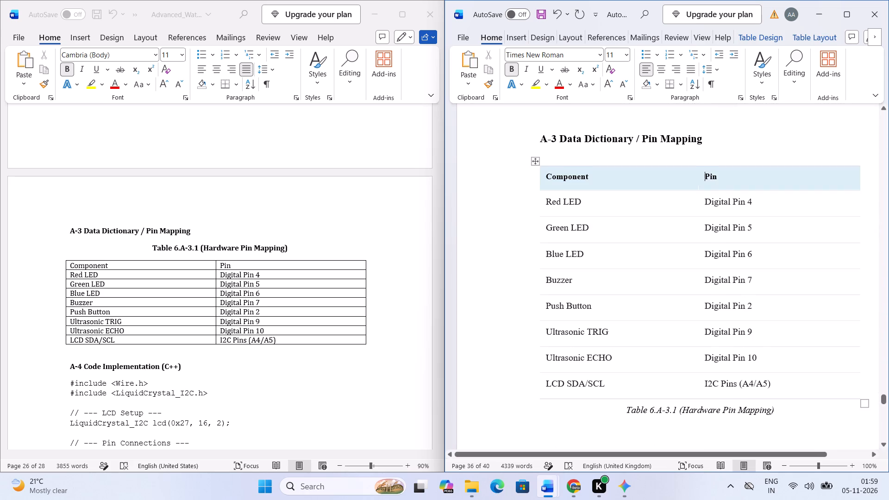
scroll(696, 299, down, 7)
click(681, 306)
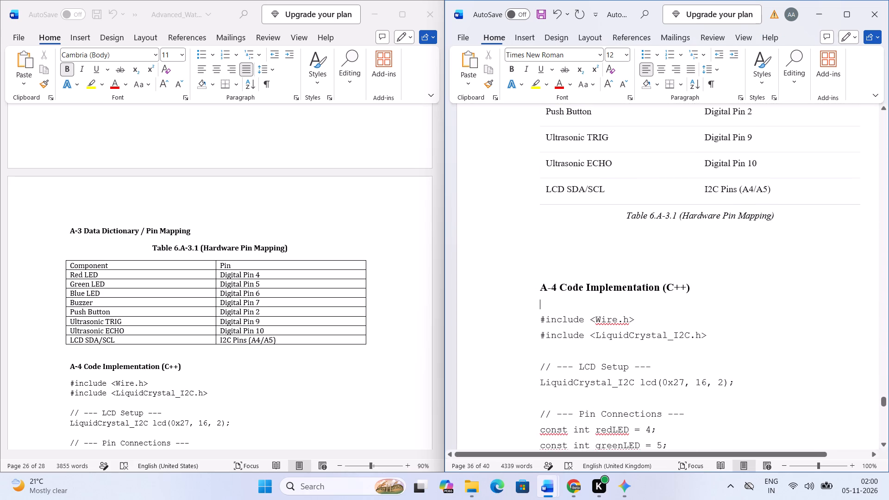
click(682, 337)
click(649, 206)
click(101, 382)
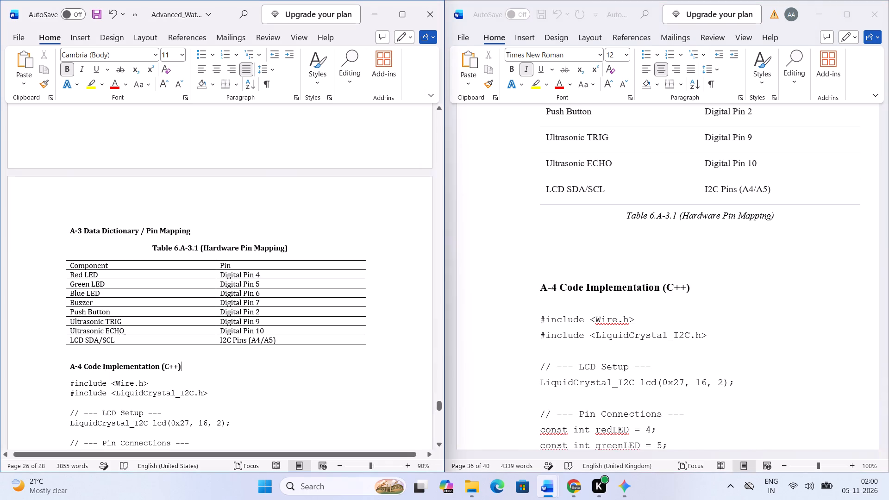
click(101, 382)
ctrl+scroll(369, 332, down, 2)
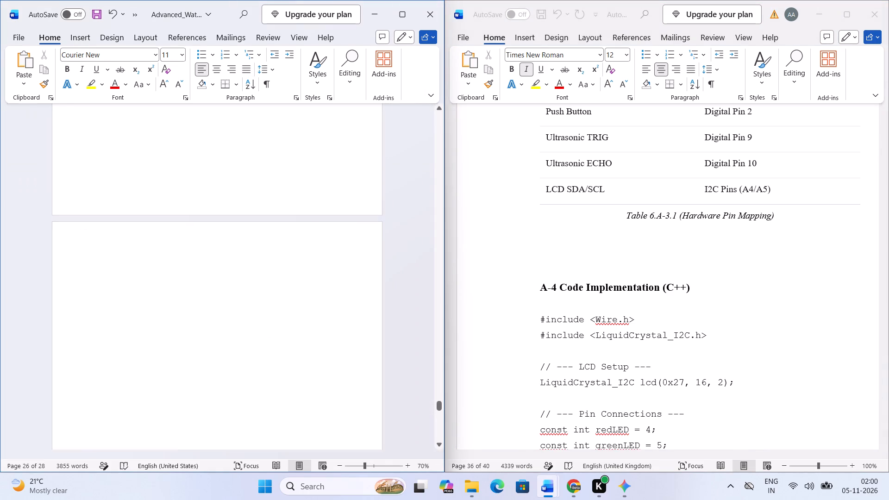
scroll(653, 277, up, 5)
ctrl+scroll(653, 277, down, 3)
scroll(641, 315, up, 7)
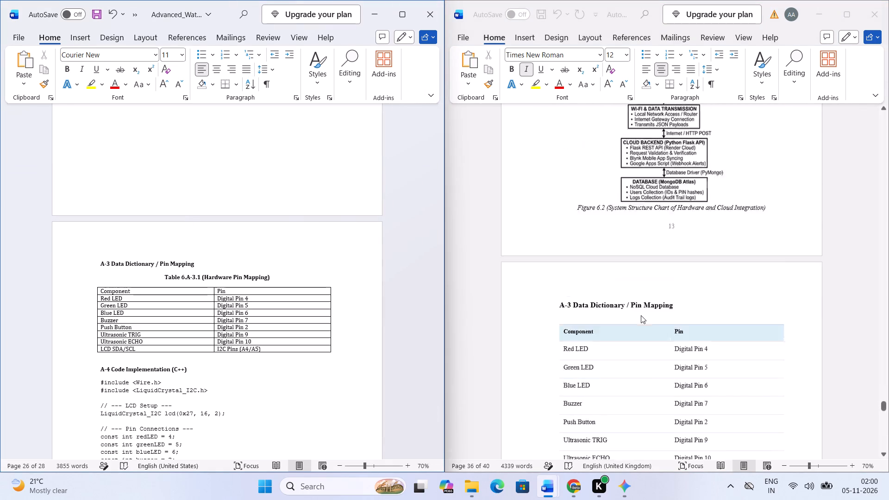
Go back to the beginning of both documents and compare the report's title page with the source's.
scroll(641, 315, up, 16)
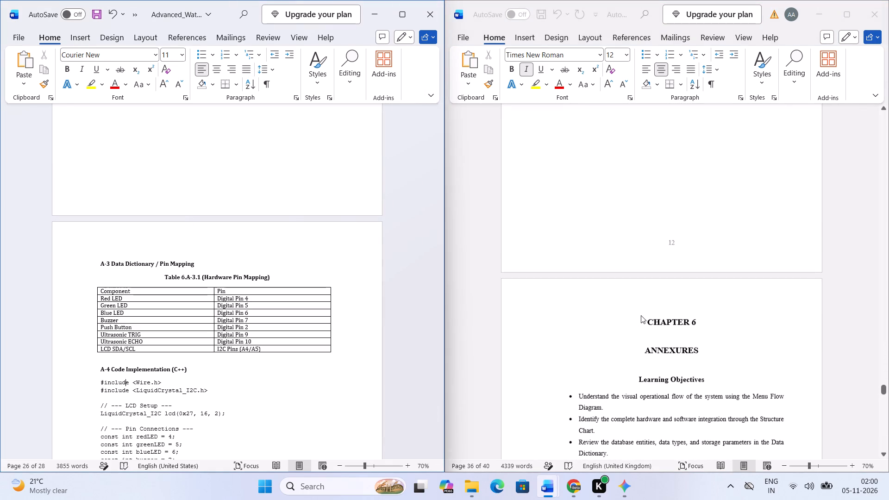
scroll(641, 315, up, 20)
scroll(641, 315, up, 17)
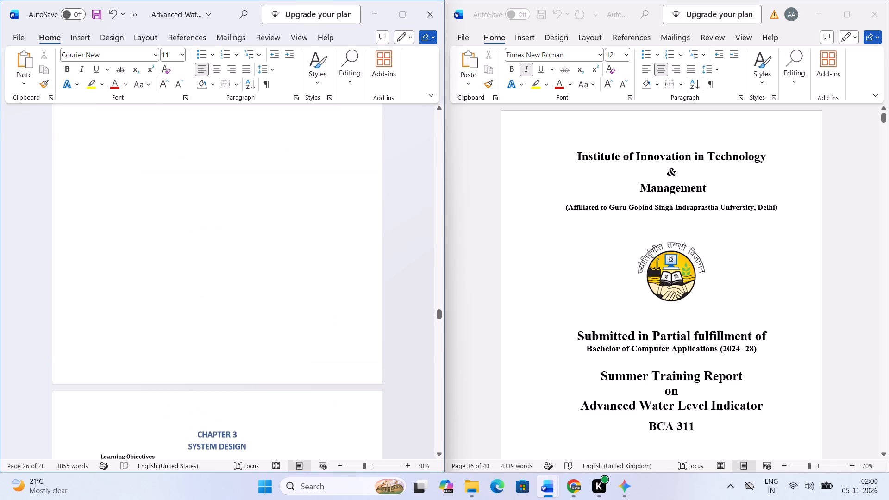
scroll(315, 303, up, 20)
scroll(315, 303, up, 20)
scroll(315, 303, up, 3)
scroll(593, 298, up, 15)
scroll(600, 297, down, 1)
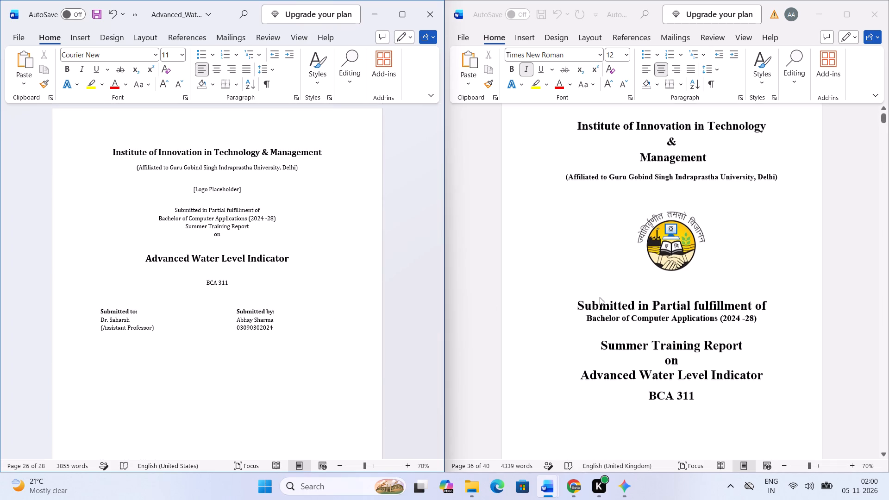
scroll(600, 297, down, 2)
scroll(600, 297, up, 2)
ctrl+scroll(624, 310, down, 2)
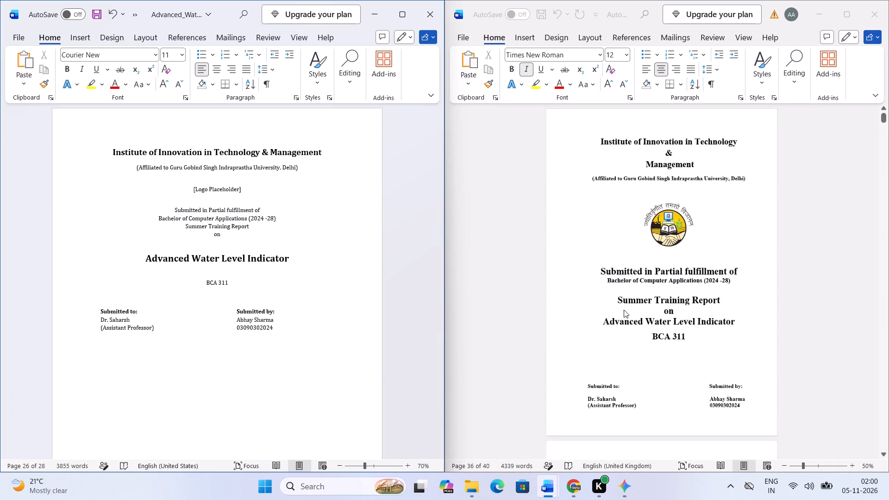
scroll(624, 310, down, 2)
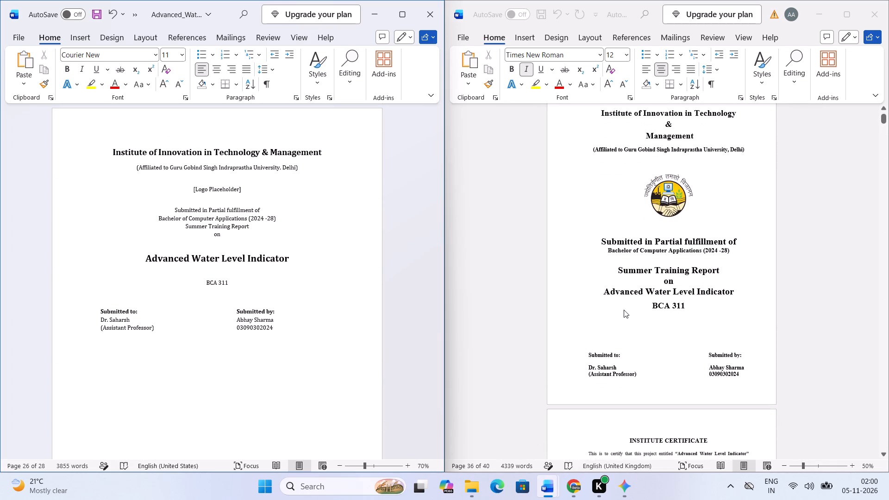
scroll(624, 310, down, 19)
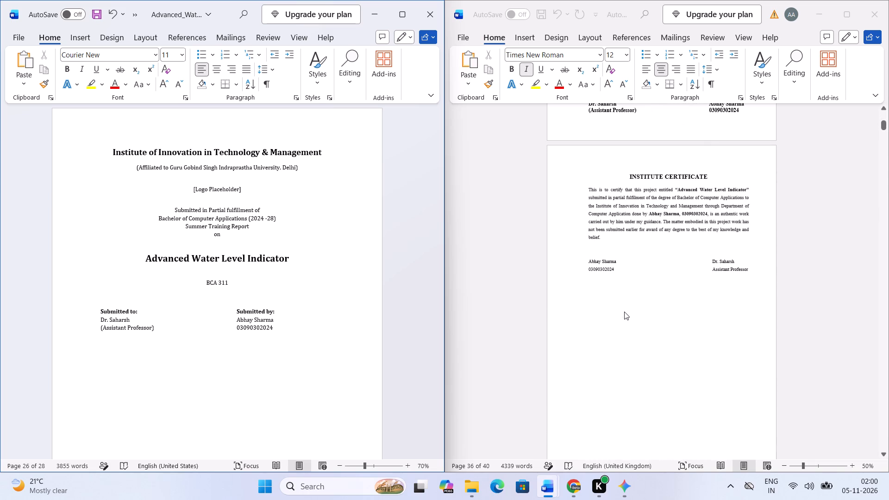
Maximize the report window and review its institute certificate, scanned completion certificate and self certificate pages.
click(858, 13)
scroll(545, 244, down, 1)
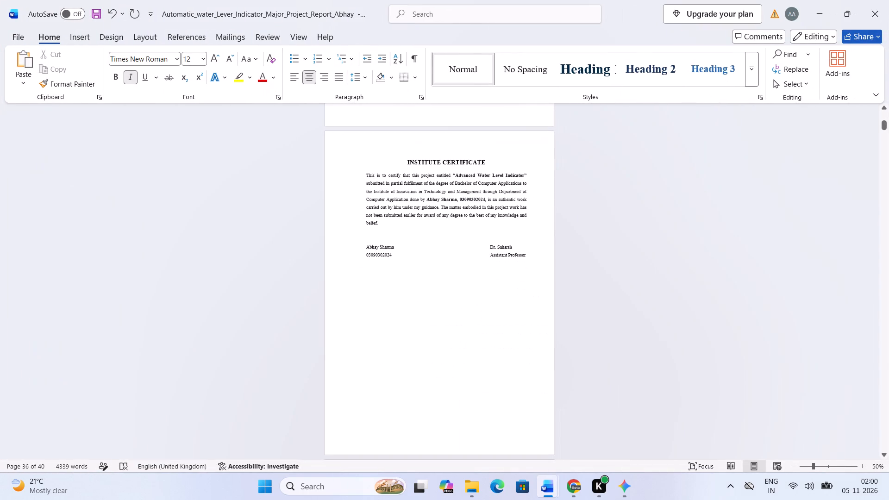
scroll(520, 262, up, 1)
ctrl+scroll(518, 260, up, 6)
ctrl+scroll(518, 260, down, 3)
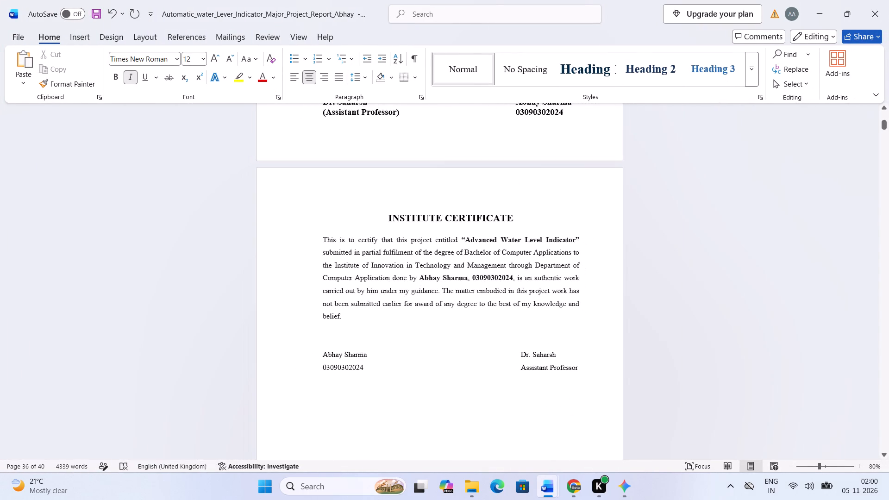
scroll(497, 260, up, 2)
scroll(496, 261, down, 3)
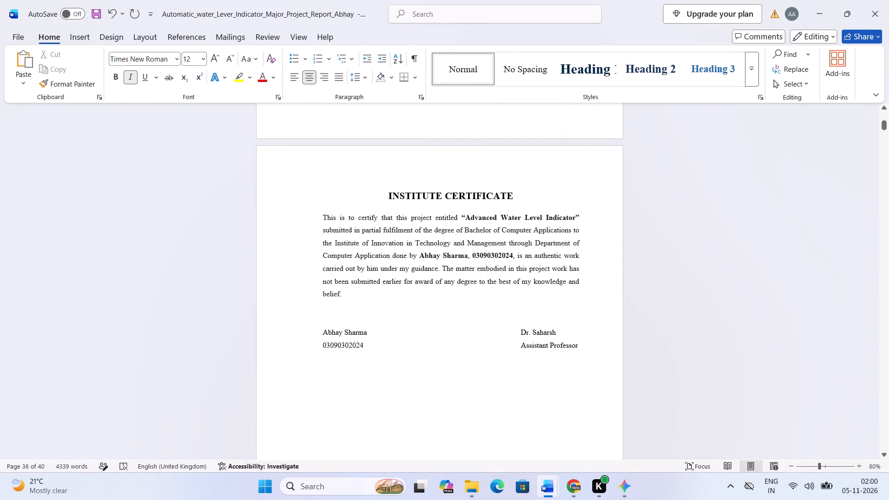
scroll(435, 253, down, 2)
scroll(435, 253, down, 20)
scroll(435, 253, down, 3)
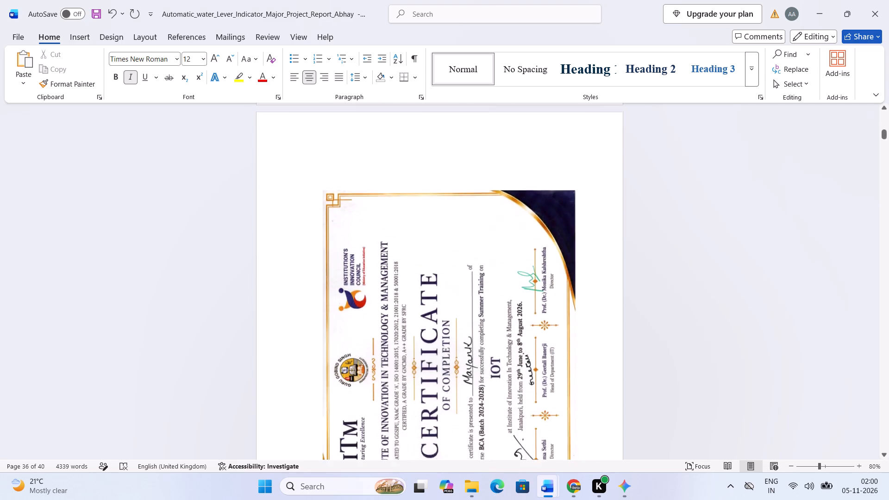
scroll(431, 256, down, 13)
scroll(432, 256, up, 10)
scroll(432, 256, down, 2)
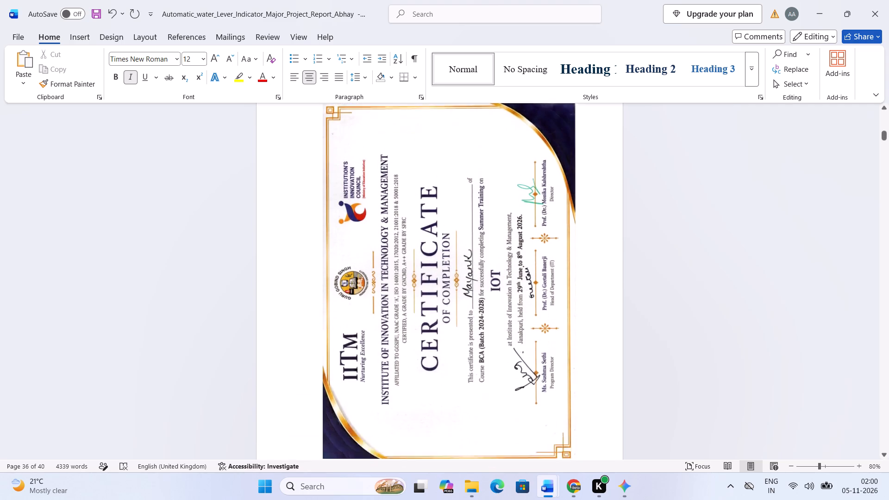
scroll(431, 257, down, 20)
scroll(431, 257, down, 4)
scroll(444, 264, up, 3)
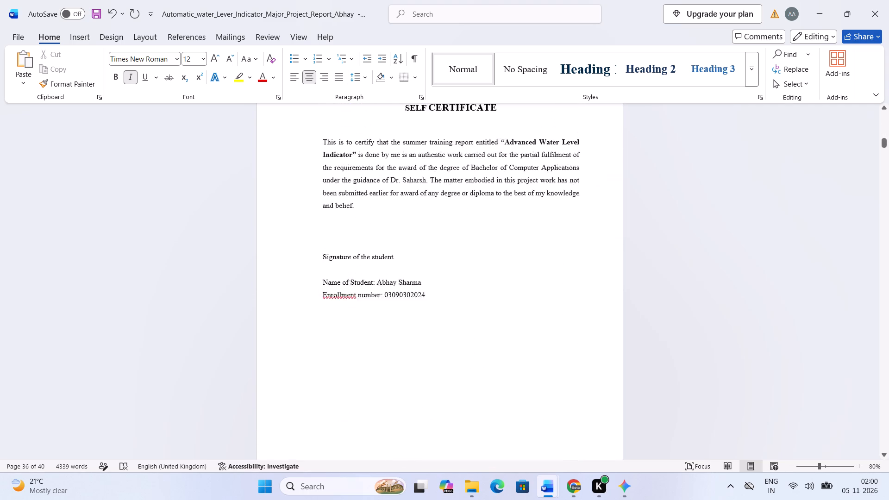
scroll(444, 264, up, 3)
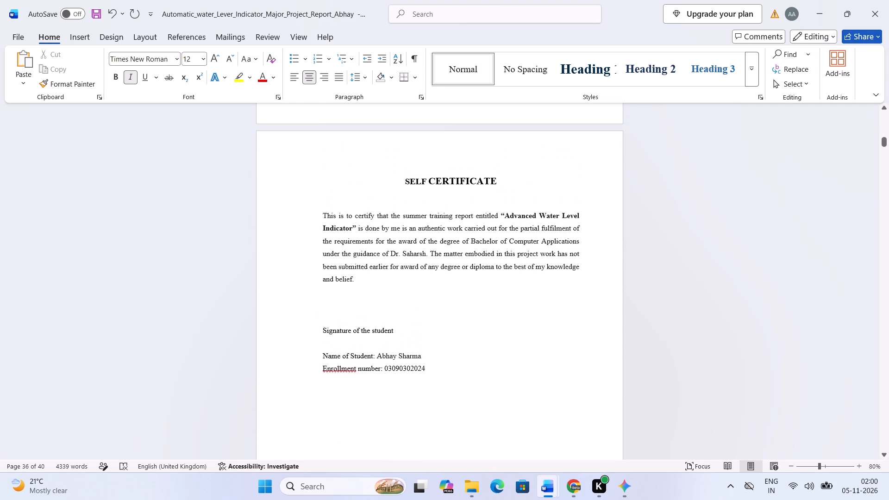
scroll(451, 257, down, 6)
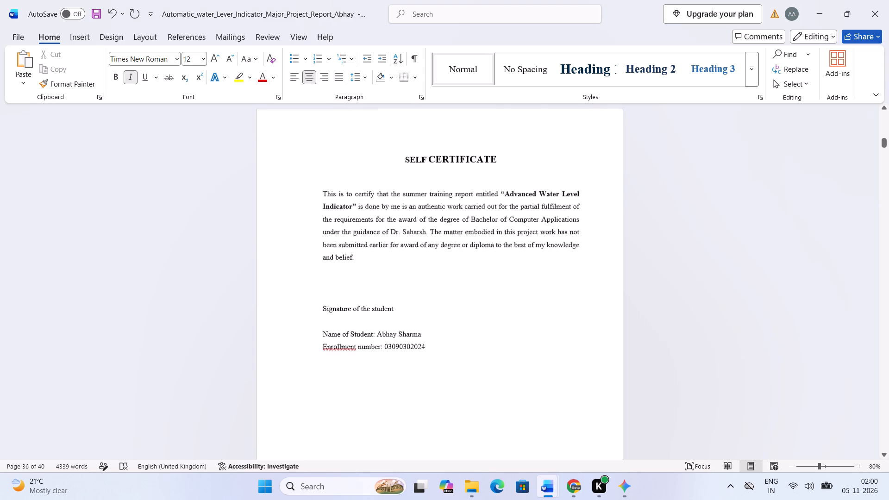
Review the report's acknowledgement, abstract and List of Tables pages.
scroll(453, 250, down, 20)
scroll(452, 248, down, 10)
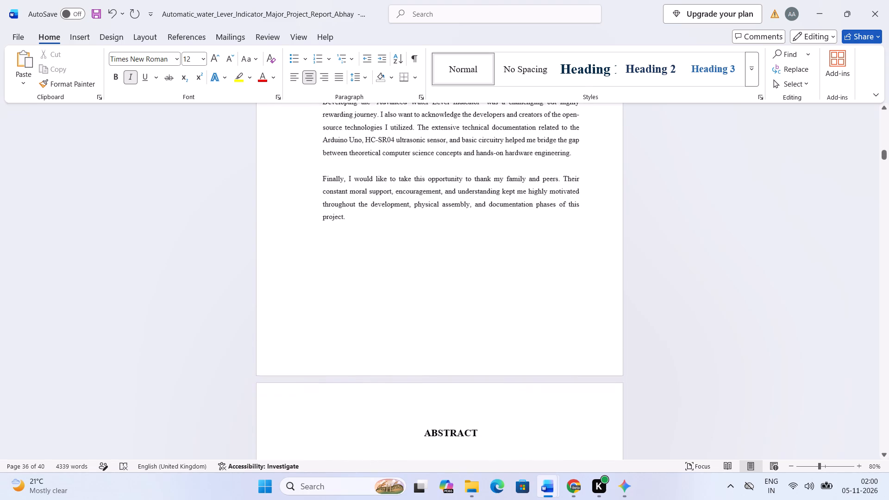
scroll(452, 246, up, 6)
scroll(452, 248, down, 19)
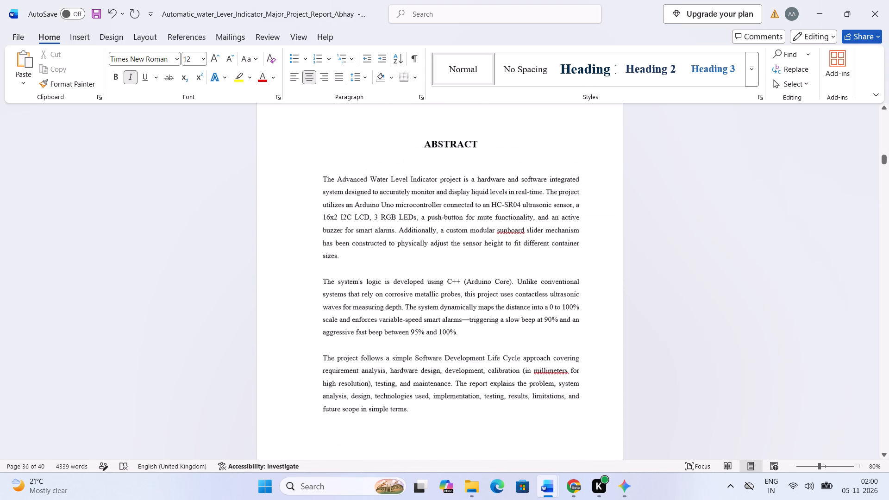
scroll(450, 252, down, 12)
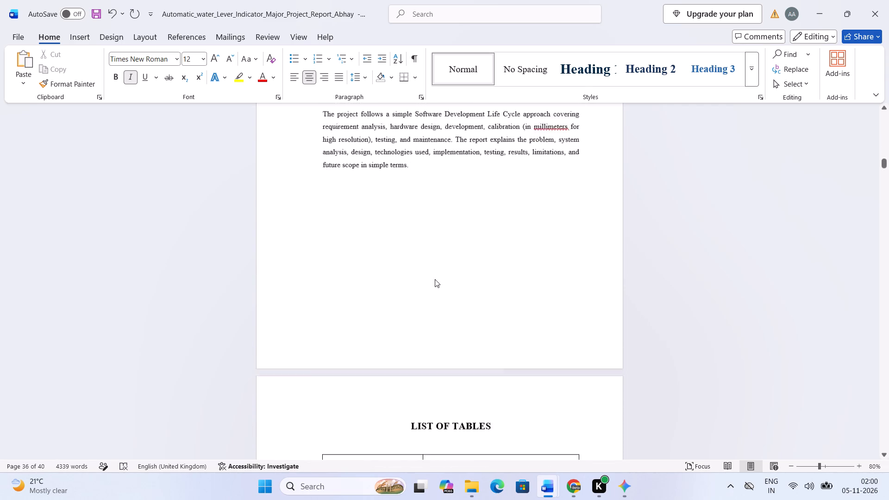
scroll(435, 279, down, 15)
scroll(434, 280, up, 3)
scroll(434, 280, down, 8)
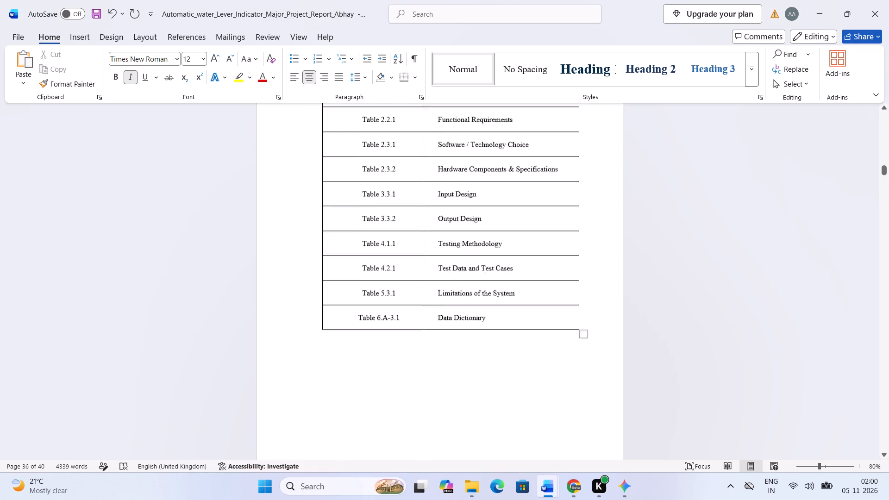
scroll(452, 266, down, 12)
scroll(454, 264, up, 20)
scroll(454, 264, up, 3)
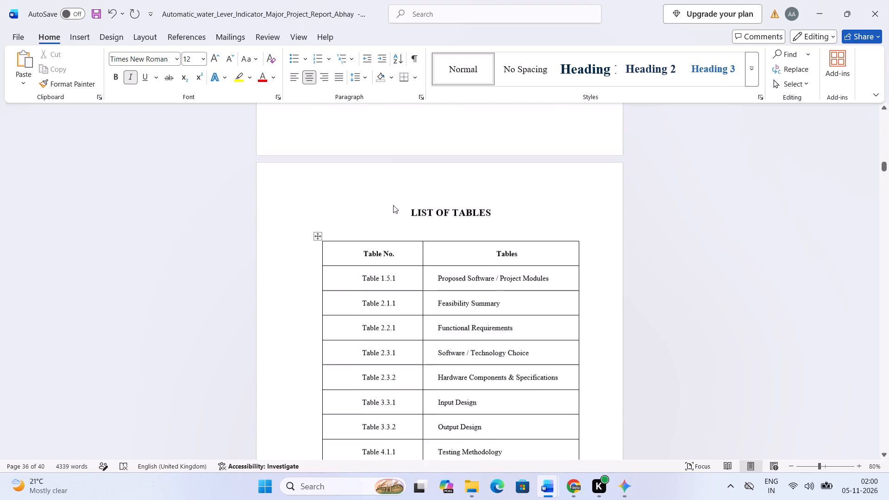
Go back to the report's title page and check its course, project title and submission details.
scroll(393, 205, up, 3)
scroll(390, 205, down, 1)
scroll(390, 205, up, 20)
scroll(390, 205, up, 18)
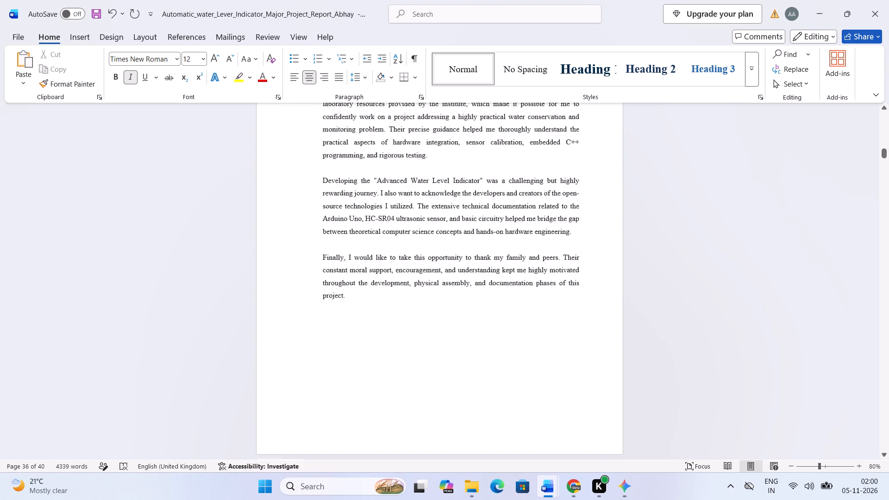
scroll(387, 197, up, 2)
scroll(389, 196, up, 20)
scroll(389, 196, up, 16)
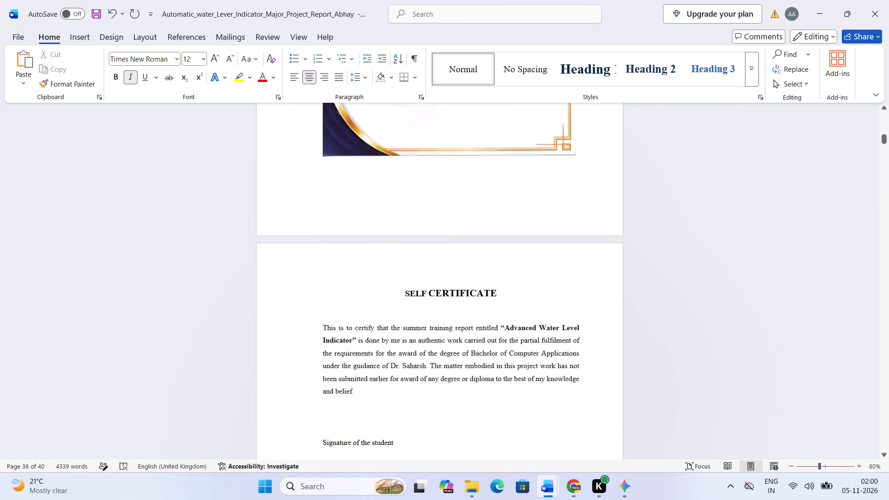
scroll(382, 189, up, 20)
scroll(382, 189, up, 20)
scroll(382, 189, up, 8)
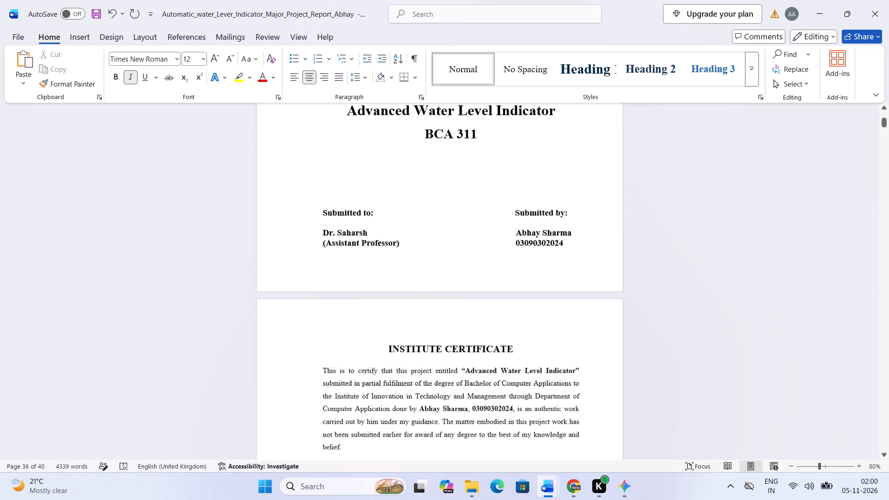
scroll(369, 184, up, 17)
scroll(369, 184, down, 4)
scroll(368, 185, up, 1)
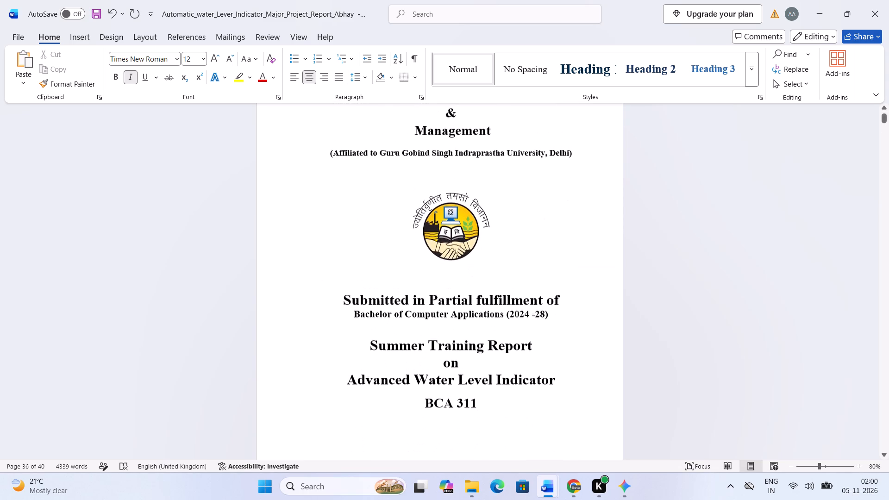
scroll(368, 185, down, 6)
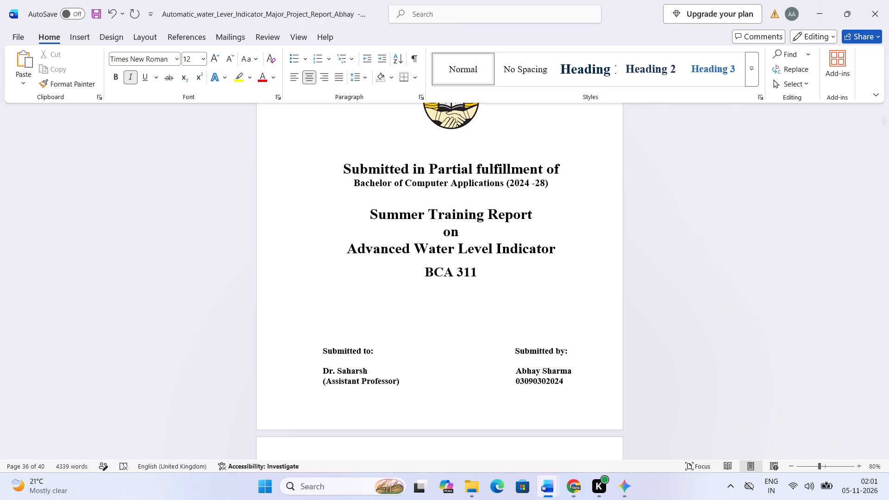
scroll(368, 185, right, 1)
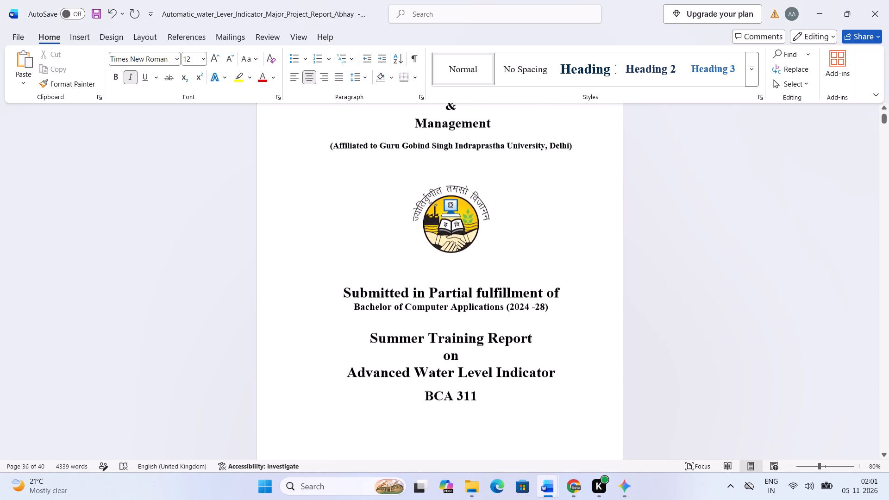
scroll(368, 185, right, 1)
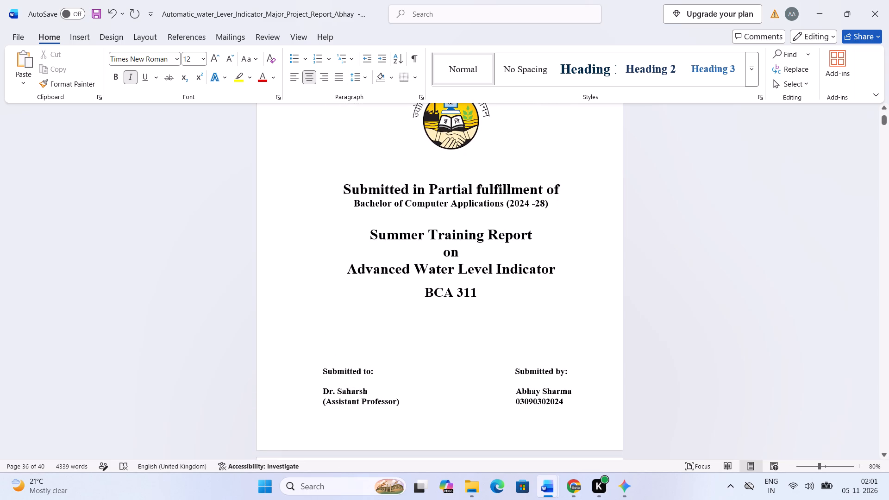
Recheck the report's institute certificate, completion certificate, self certificate, acknowledgement and abstract pages in order.
scroll(368, 185, down, 5)
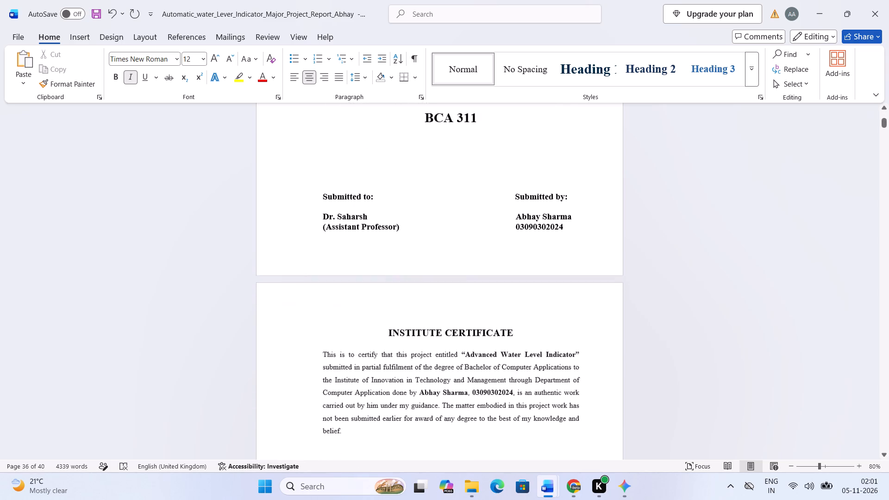
scroll(368, 185, down, 6)
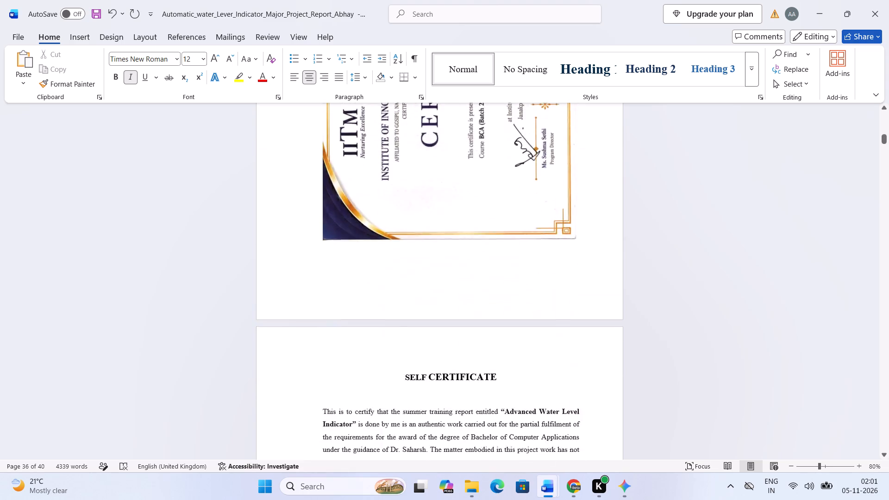
scroll(368, 185, down, 1)
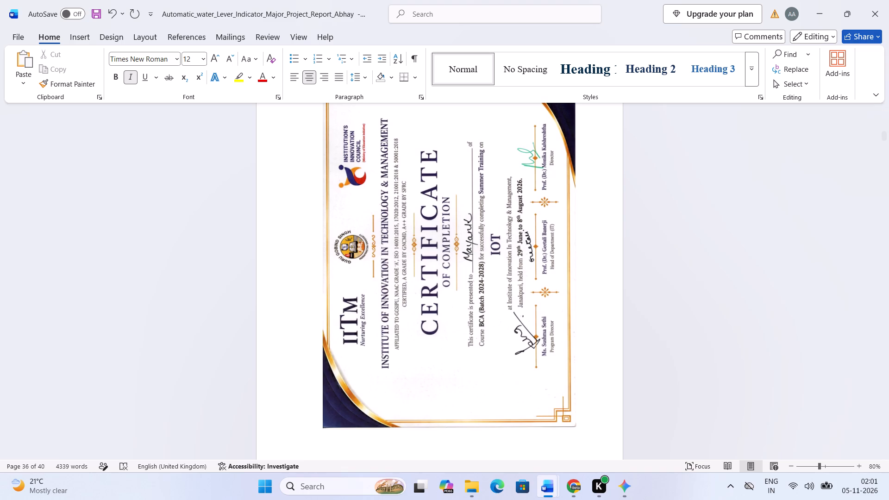
scroll(368, 185, down, 5)
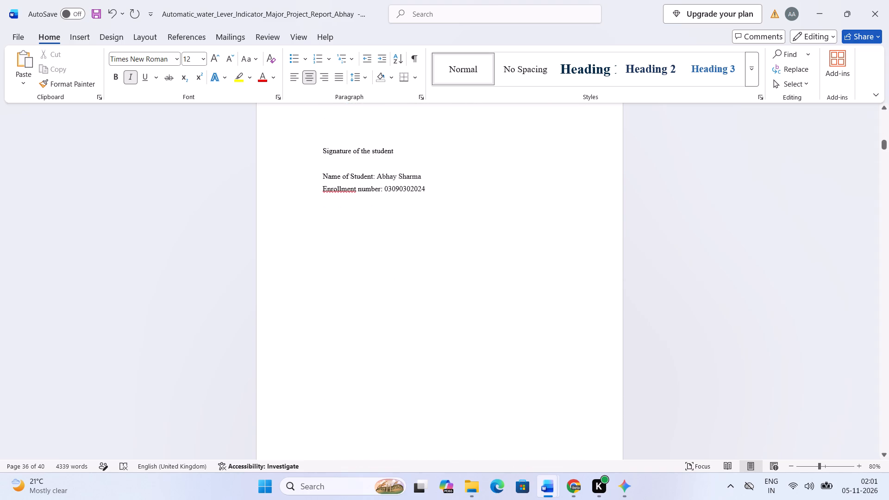
scroll(368, 185, down, 3)
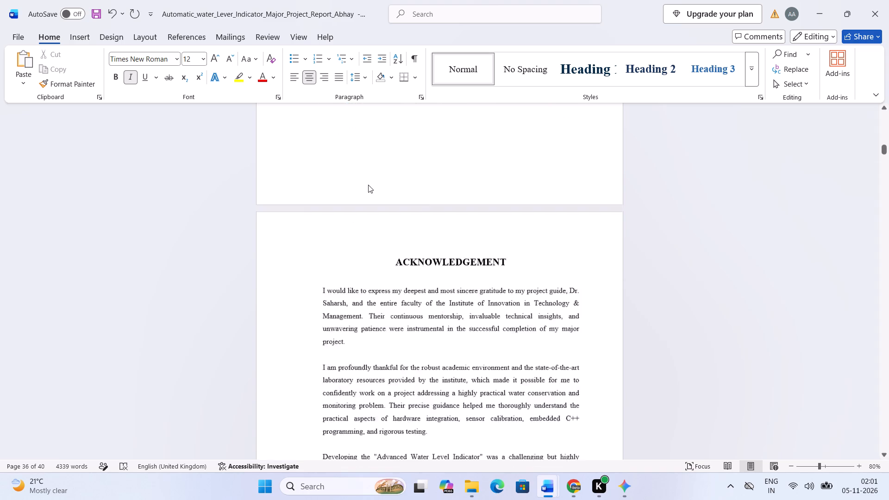
scroll(368, 185, down, 7)
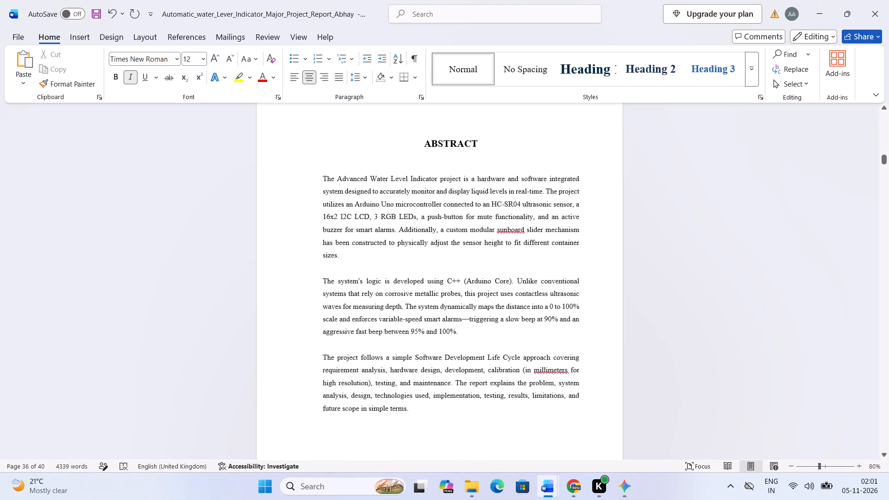
Examine the entries in the report's List of Tables and List of Figures.
scroll(368, 185, down, 6)
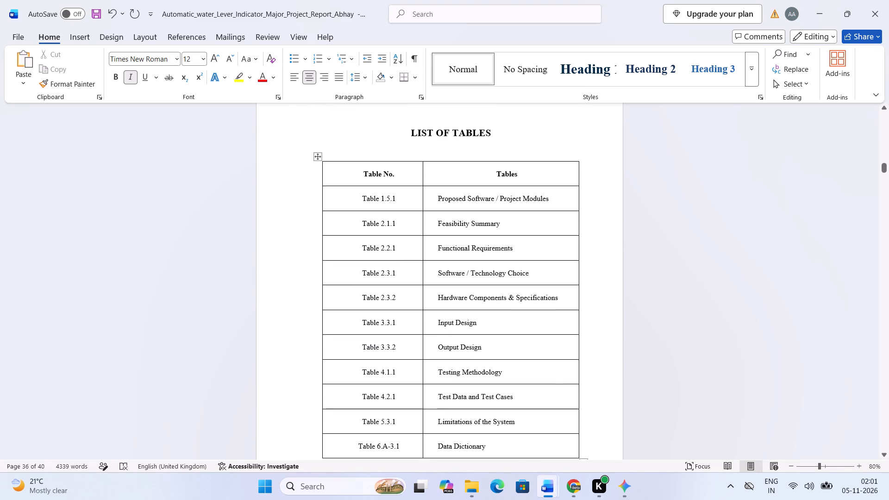
scroll(368, 185, down, 1)
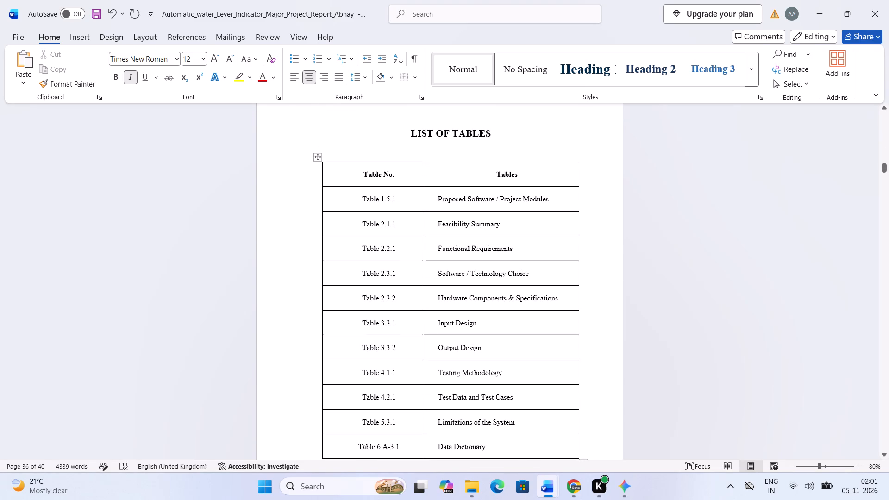
scroll(368, 185, down, 1)
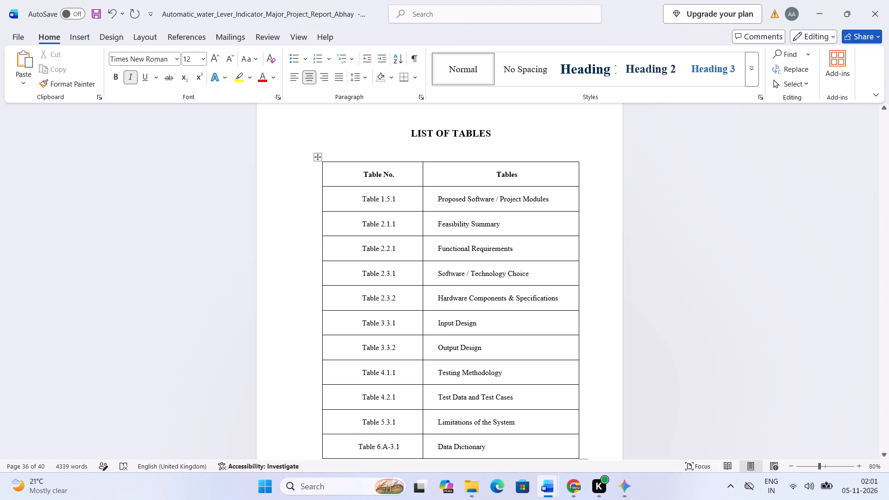
scroll(368, 185, down, 5)
scroll(368, 185, up, 1)
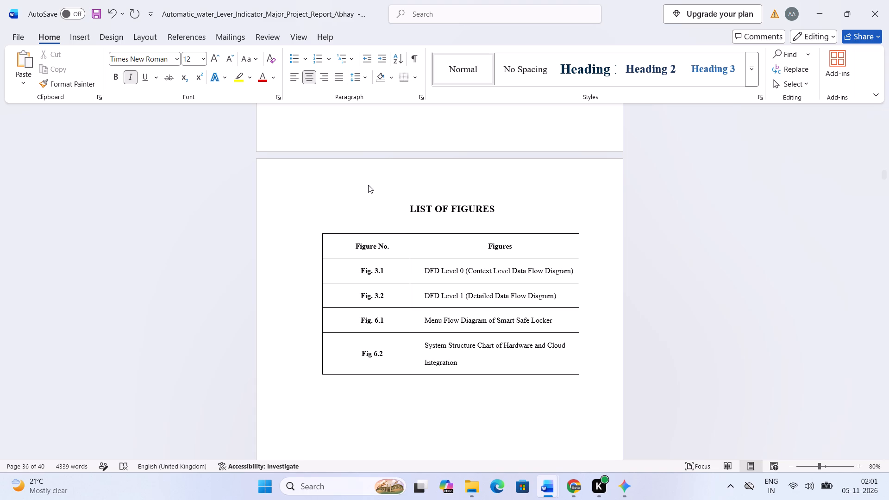
scroll(368, 185, up, 4)
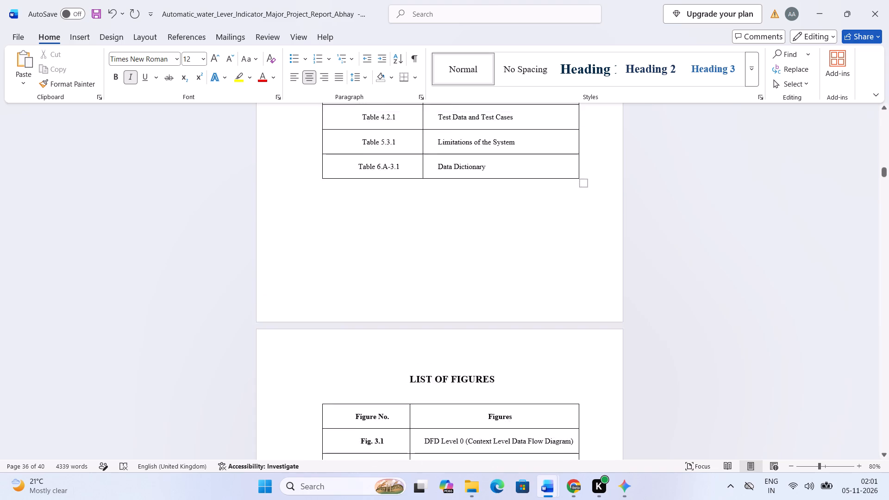
scroll(368, 185, right, 3)
scroll(368, 185, up, 1)
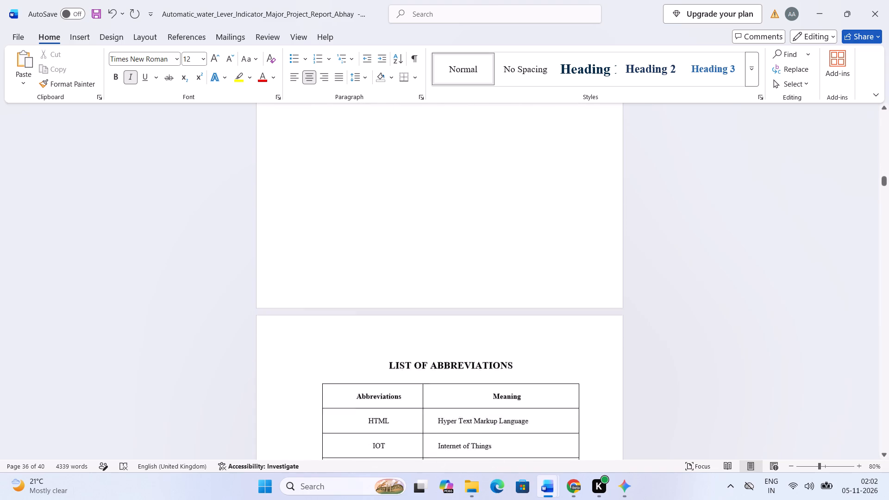
scroll(368, 185, up, 1)
scroll(368, 185, down, 1)
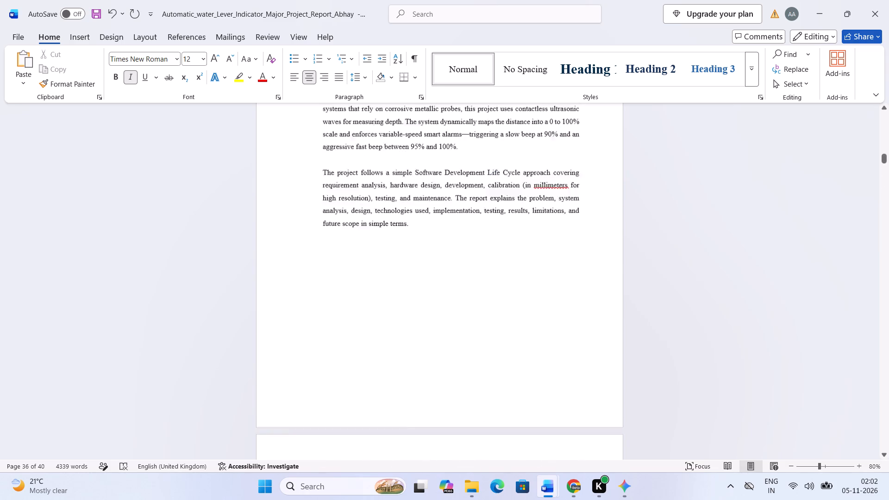
scroll(368, 185, down, 2)
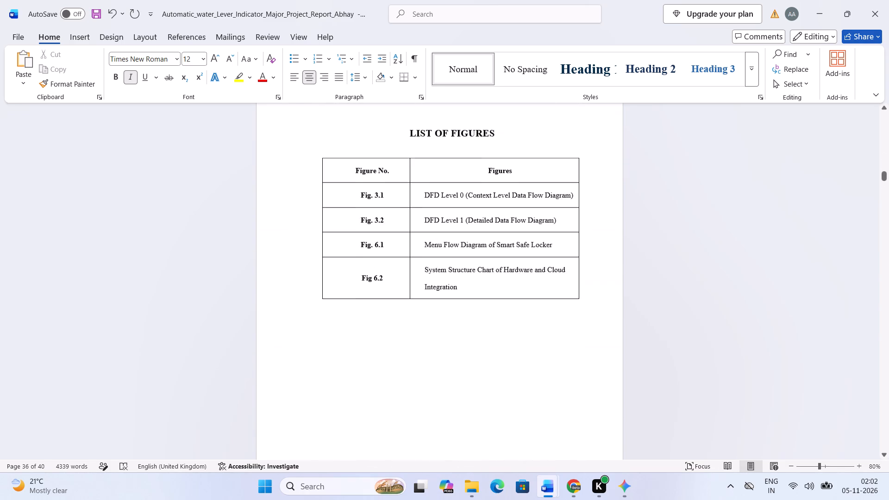
scroll(368, 185, down, 1)
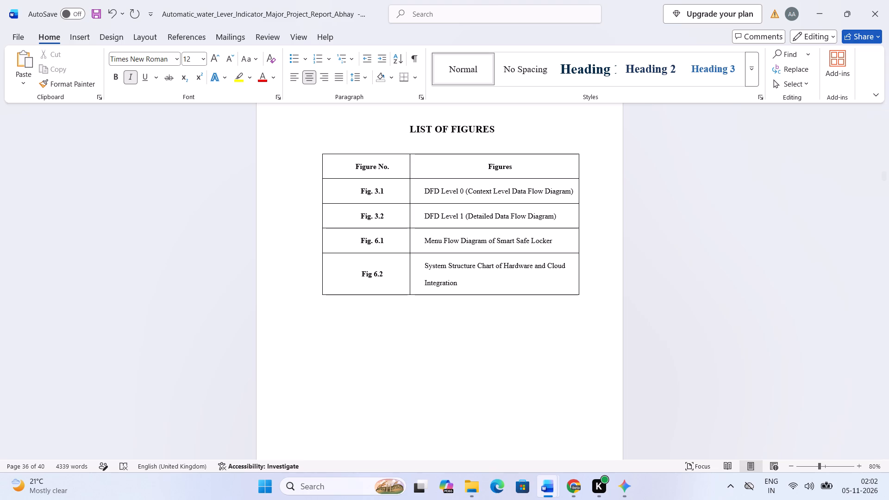
Examine the report's List of Abbreviations and the chapter entries on its Contents page.
scroll(368, 185, down, 6)
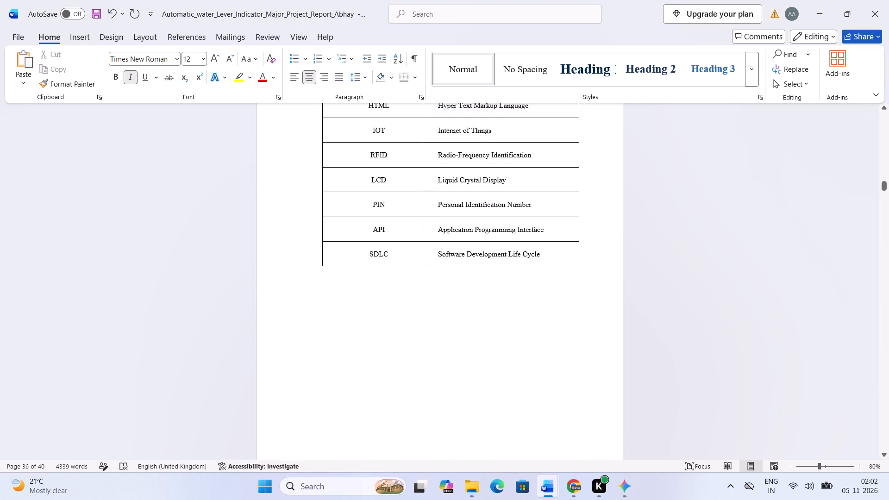
scroll(368, 185, down, 2)
scroll(368, 185, up, 1)
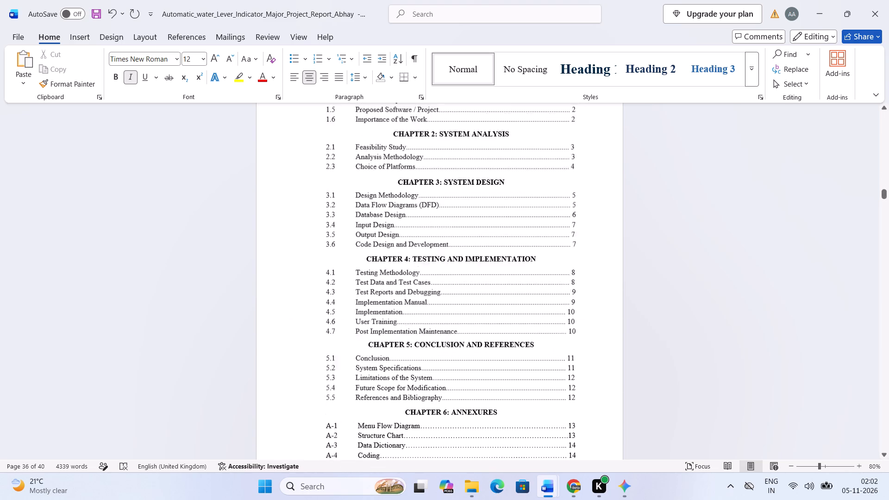
scroll(368, 185, up, 1)
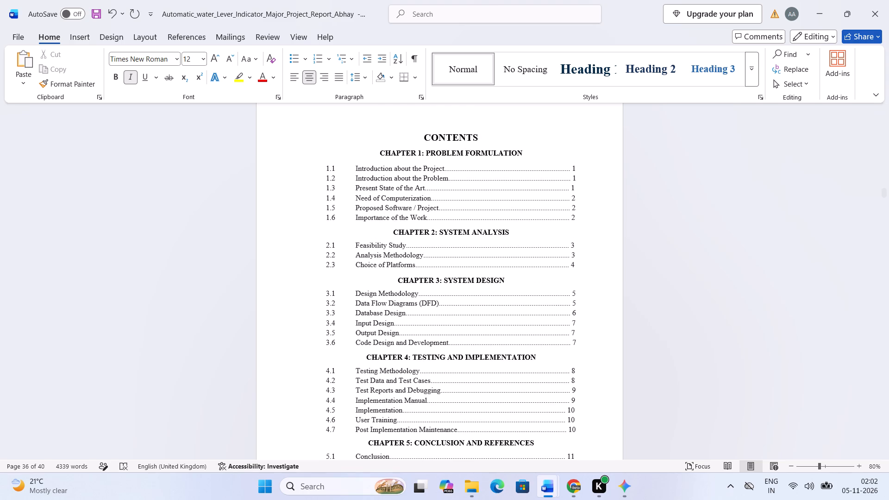
right_click(368, 185)
scroll(368, 185, down, 3)
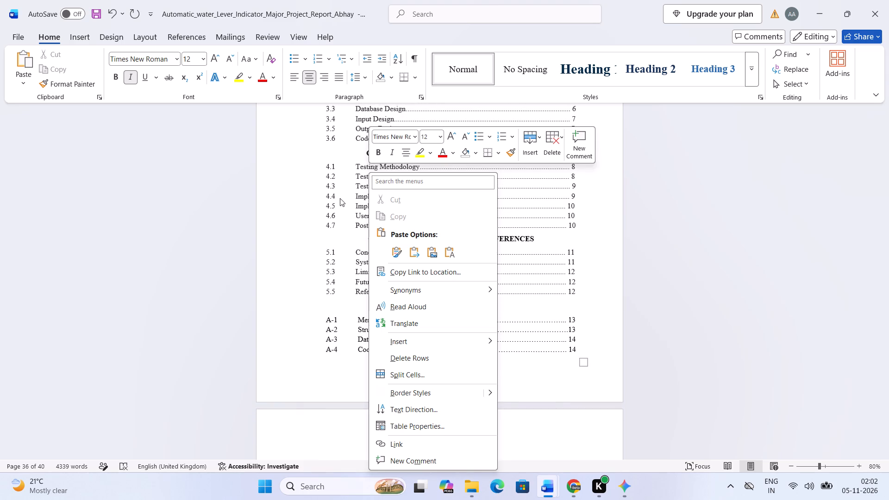
click(338, 199)
Review the report's Synopsis from the project title and problem statement through the objectives to the software requirements table.
scroll(338, 199, down, 6)
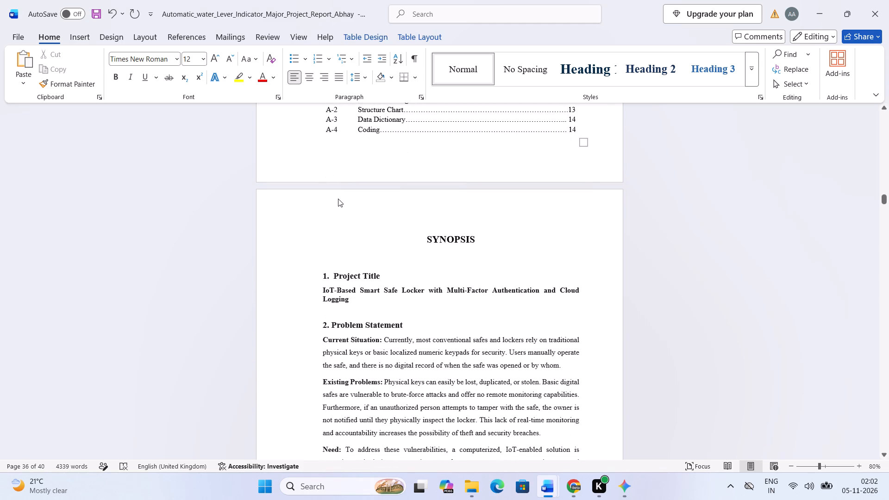
scroll(338, 199, down, 1)
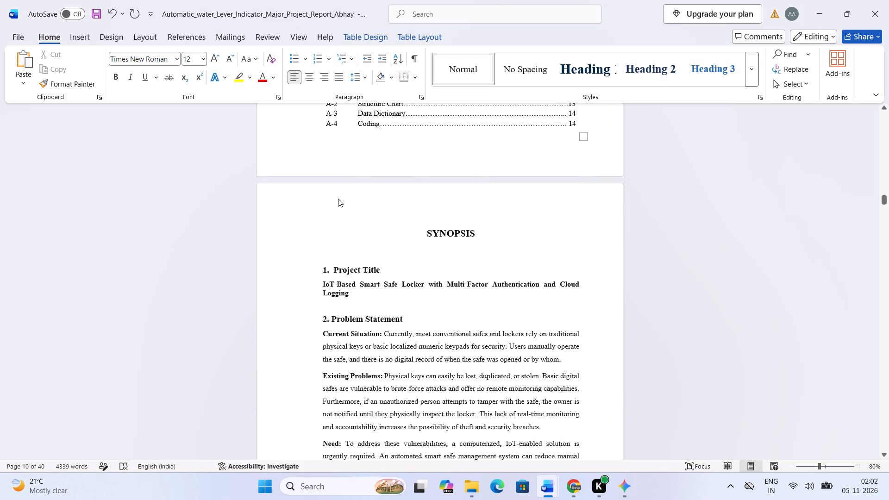
scroll(338, 199, down, 1)
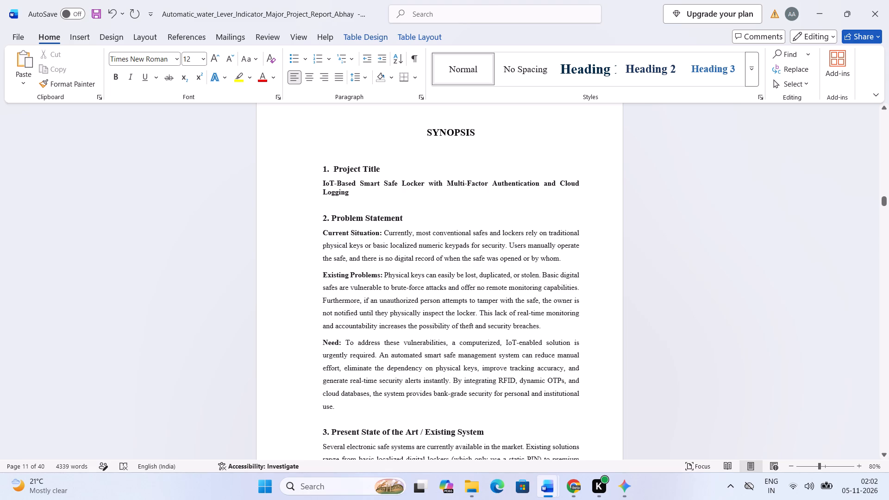
scroll(338, 199, down, 5)
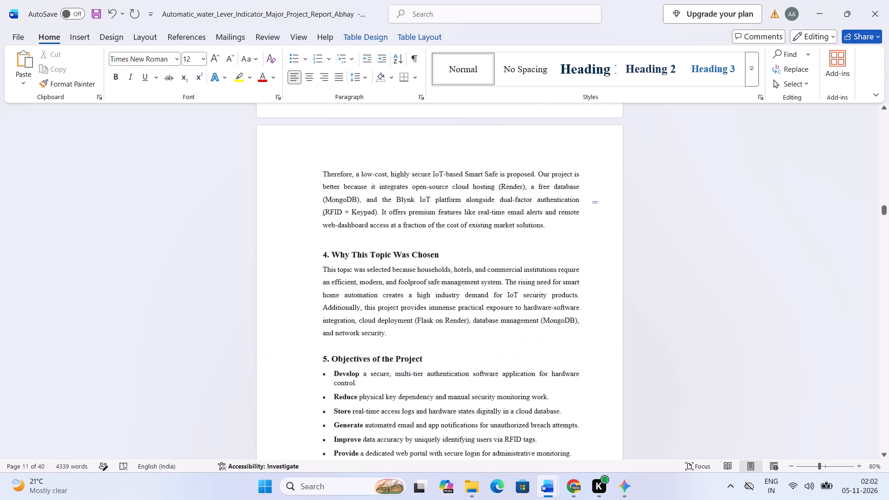
scroll(338, 199, down, 5)
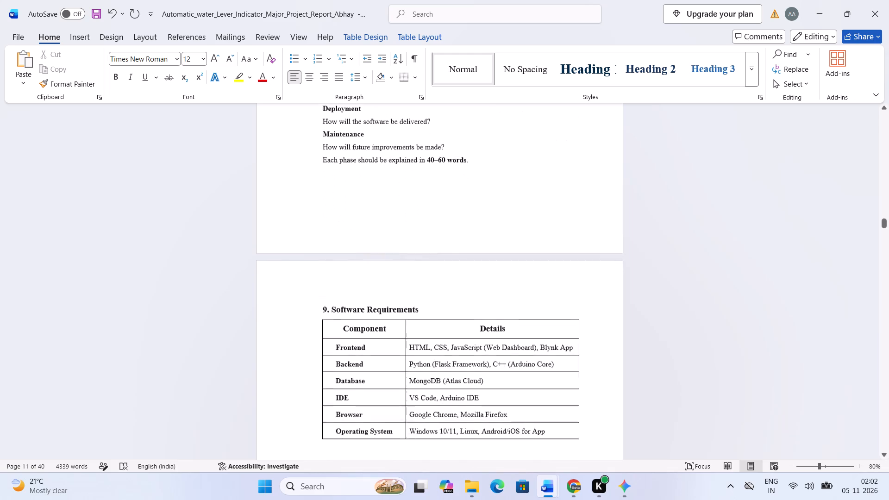
Skim the report's chapters from Chapter 1, Problem Formulation, past the Choice of Platforms tables to the code listing on the final page.
scroll(338, 199, down, 11)
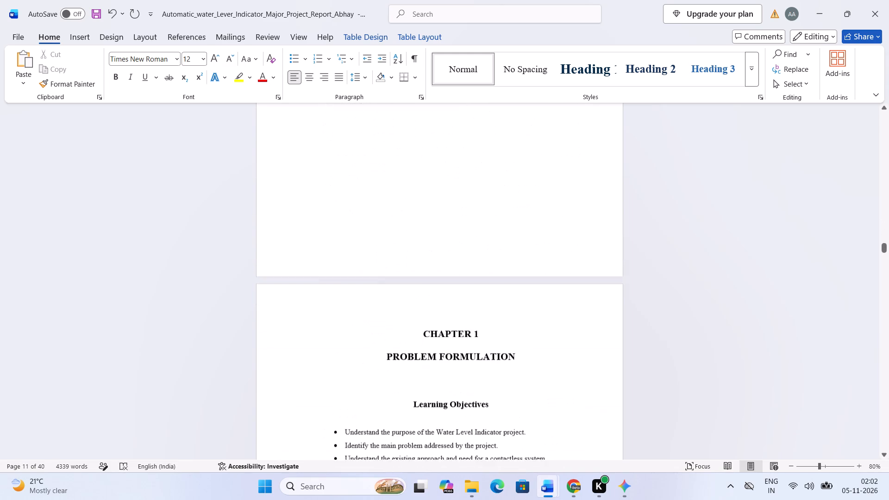
scroll(338, 199, down, 12)
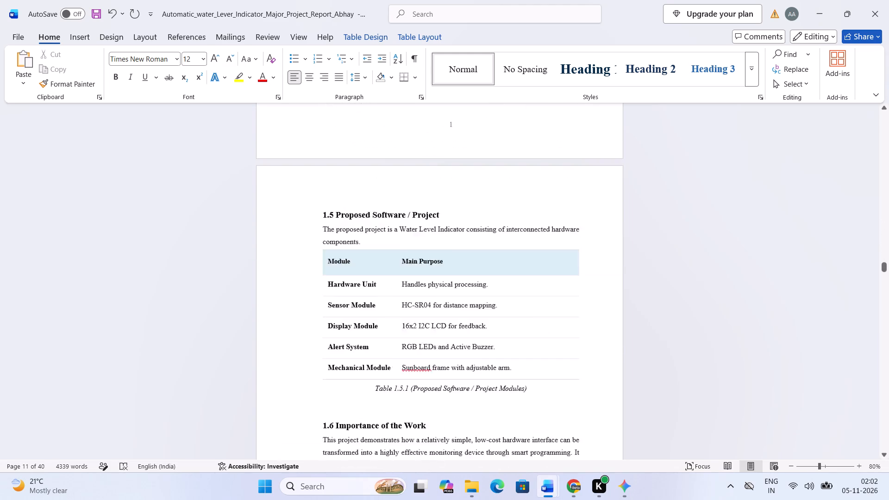
scroll(338, 199, down, 10)
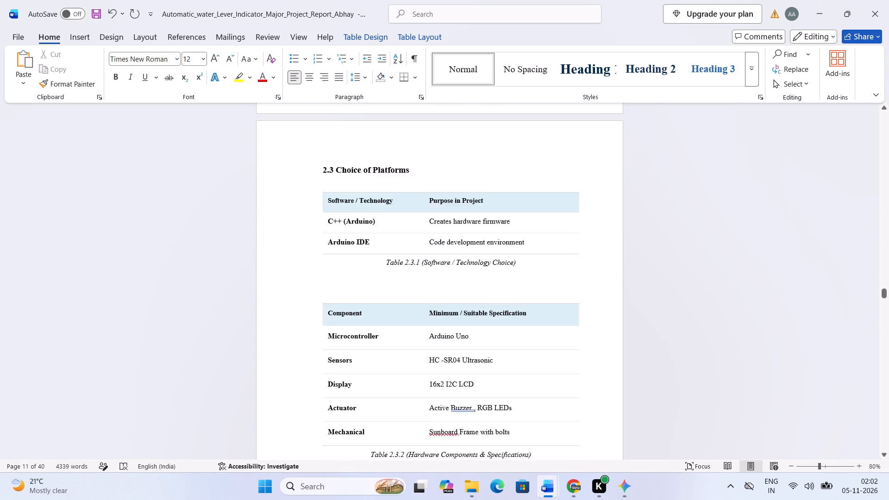
scroll(338, 199, down, 17)
scroll(338, 199, down, 8)
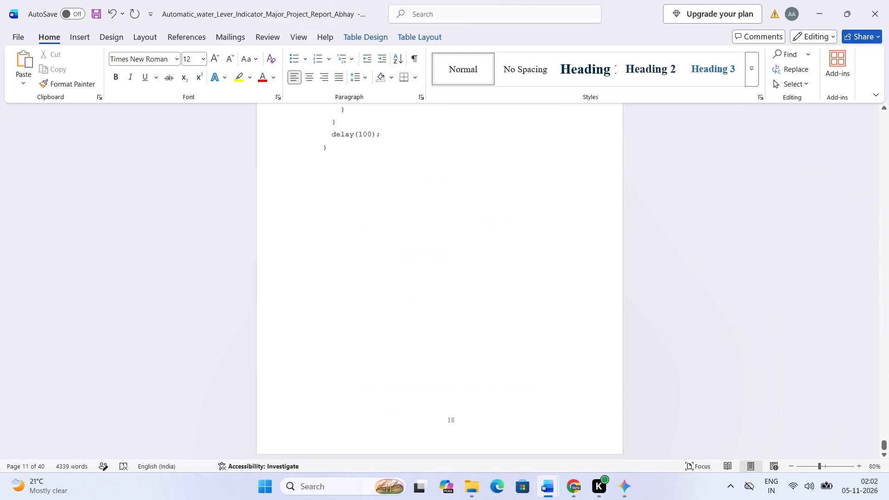
Return to the report's title page.
scroll(338, 199, up, 4)
scroll(338, 199, up, 20)
scroll(338, 199, up, 14)
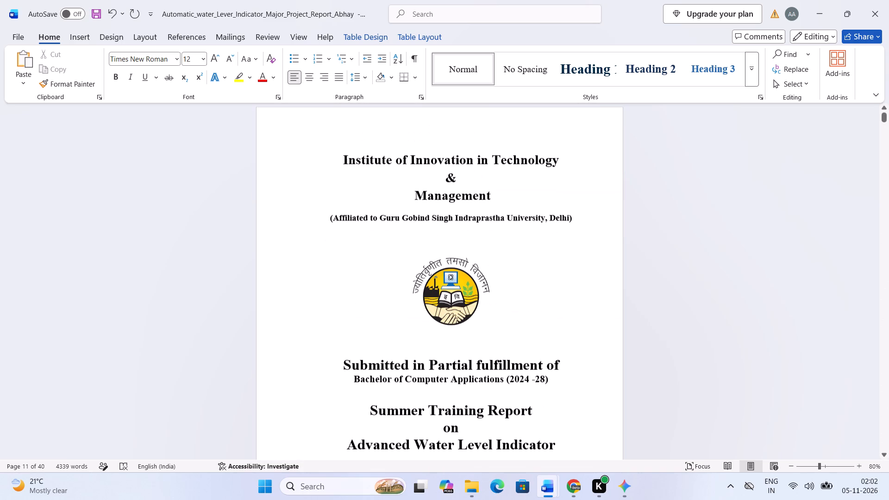
scroll(338, 199, up, 16)
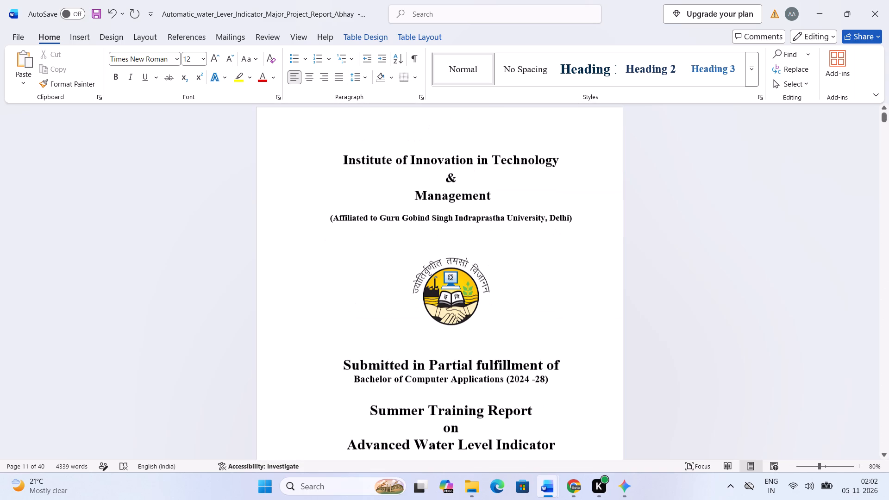
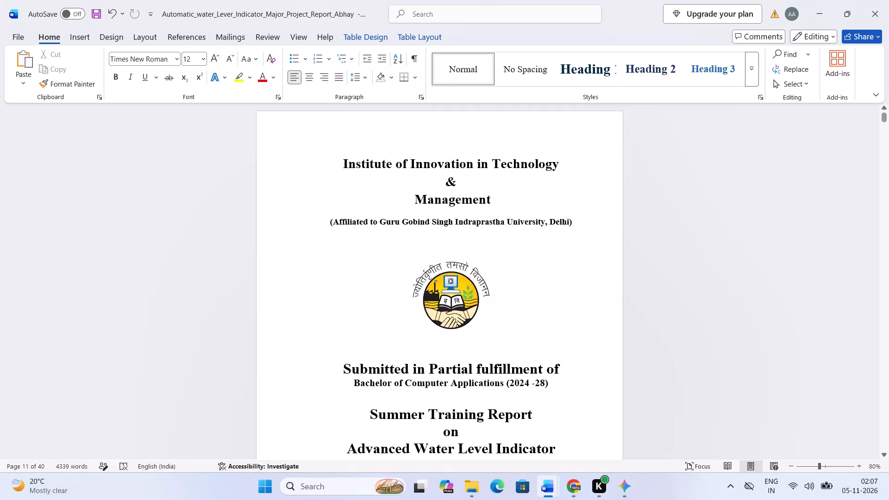
Review the title page's Submitted to and Submitted by details and the Institute Certificate page.
scroll(439, 371, down, 14)
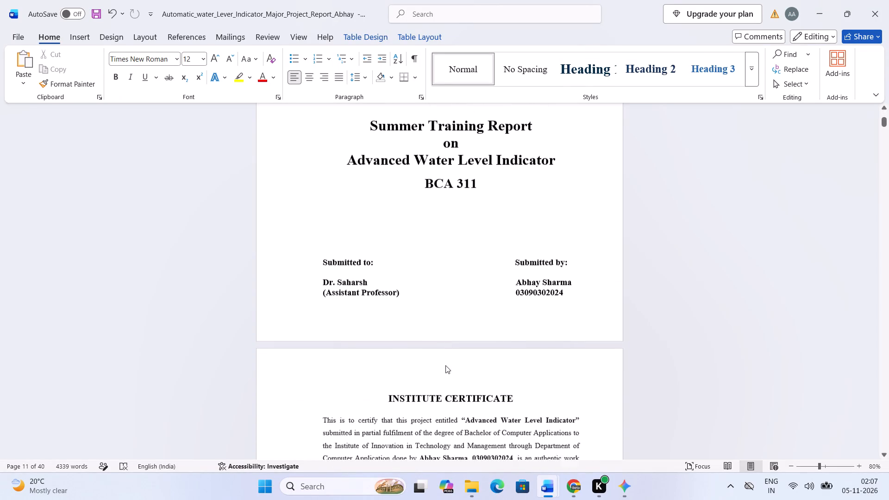
scroll(445, 365, down, 2)
scroll(446, 364, up, 1)
click(332, 224)
click(342, 238)
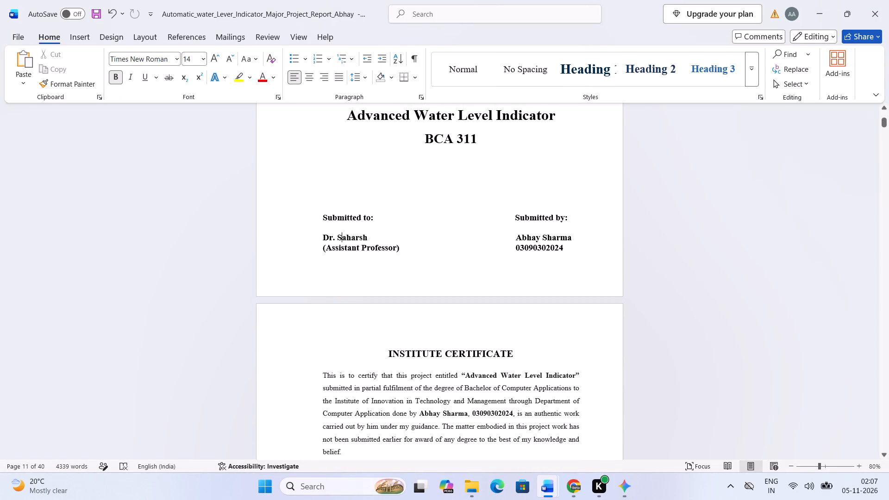
click(369, 238)
click(400, 252)
click(381, 241)
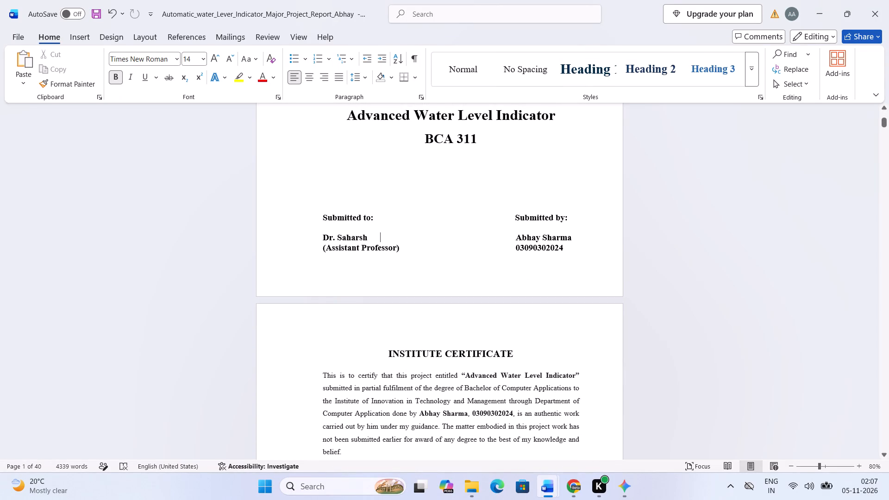
click(401, 246)
click(366, 237)
scroll(404, 250, down, 13)
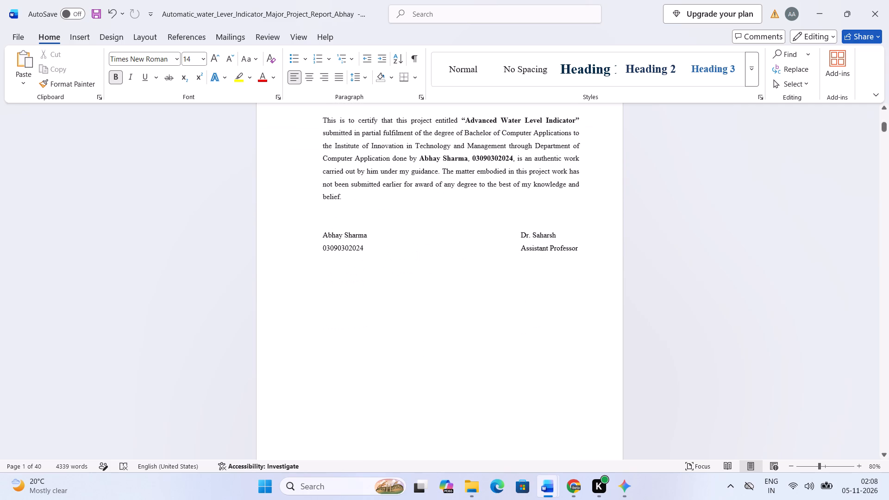
Review the scanned certificate page and the Self Certificate down to the student name and enrollment number lines.
scroll(410, 255, down, 20)
scroll(410, 255, down, 12)
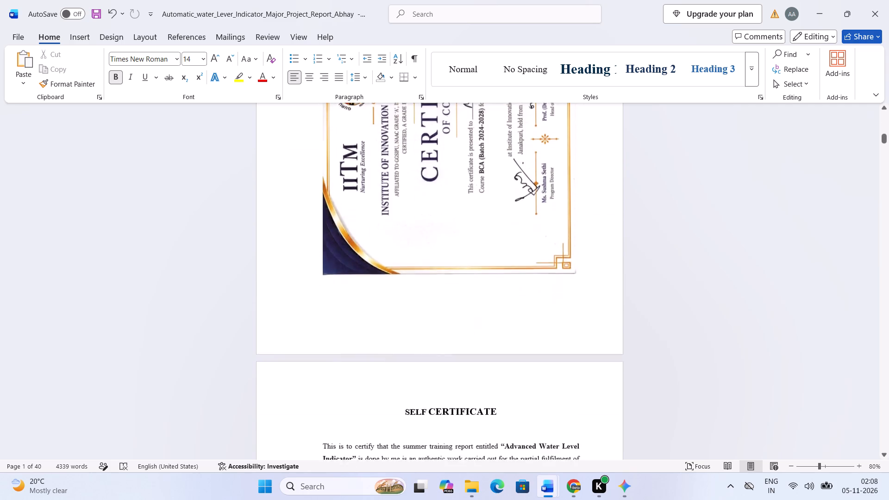
scroll(409, 256, up, 2)
scroll(409, 257, down, 20)
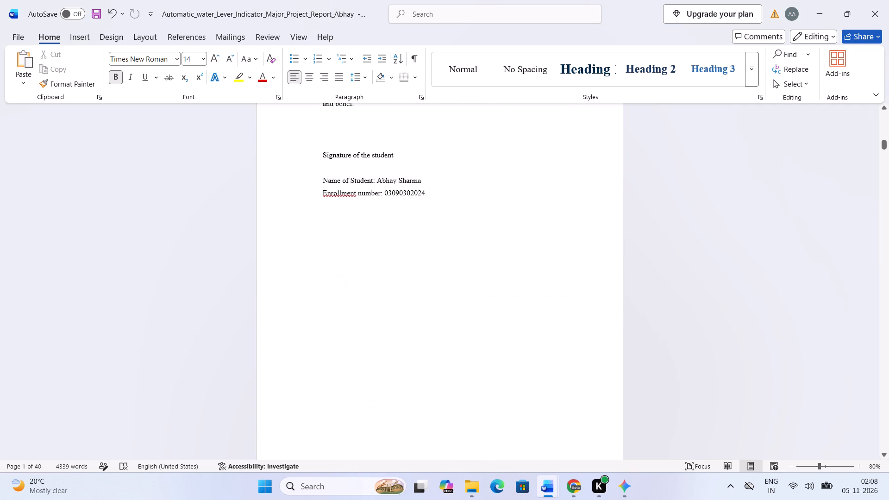
scroll(409, 257, up, 1)
scroll(409, 257, down, 10)
scroll(409, 257, up, 7)
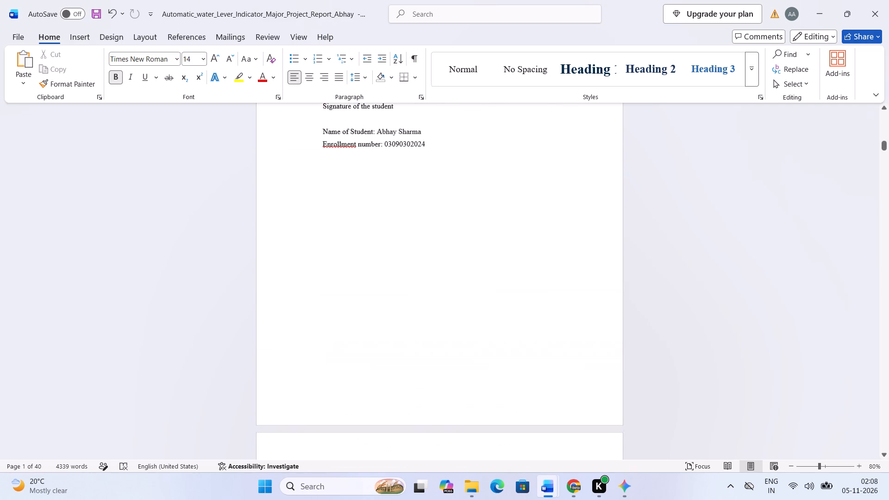
click(355, 148)
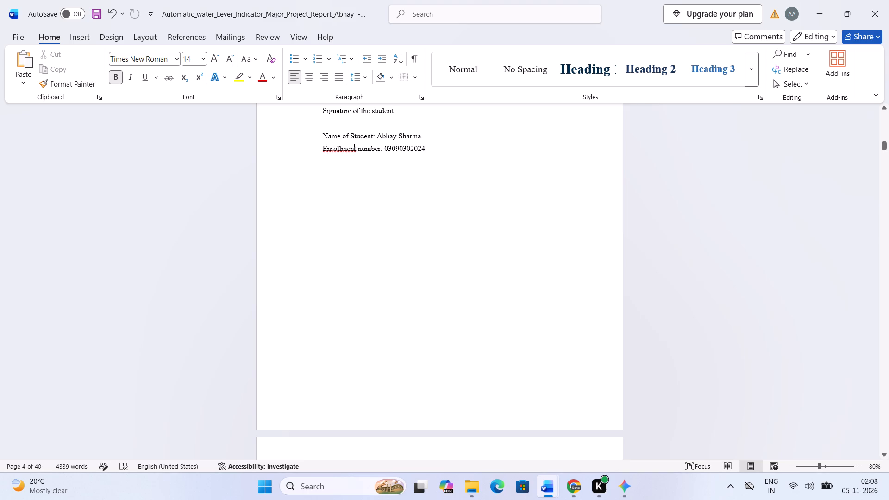
Read through the report's Acknowledgement and Abstract pages.
scroll(411, 204, down, 18)
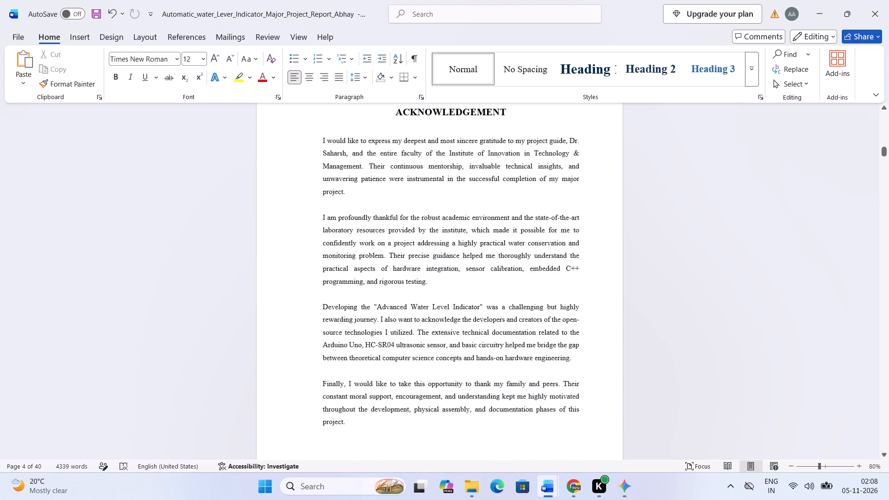
scroll(412, 207, down, 16)
scroll(412, 207, up, 6)
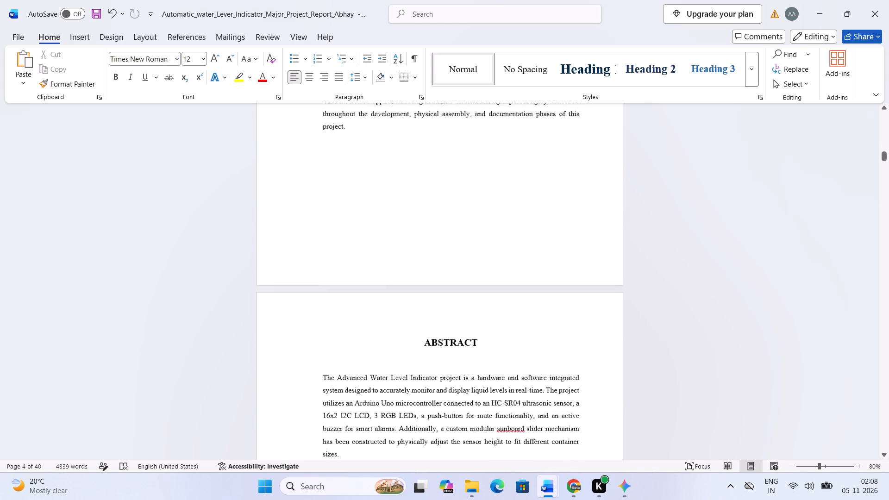
scroll(412, 207, up, 7)
click(378, 214)
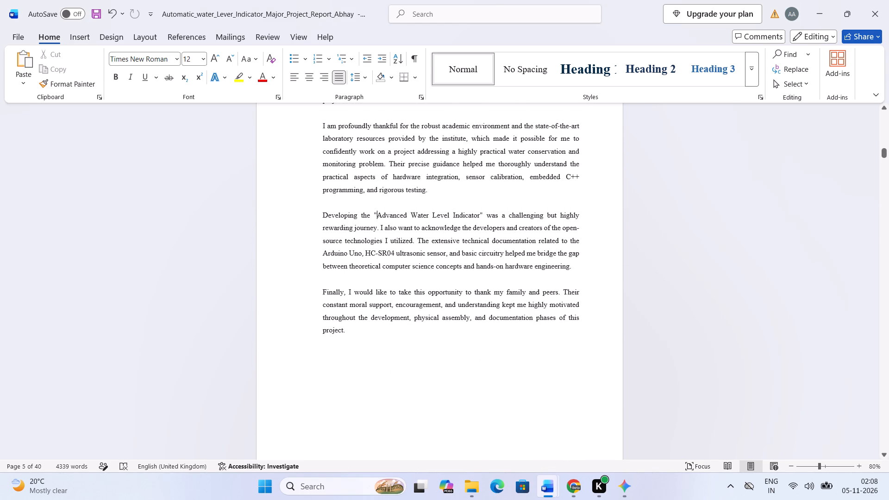
scroll(410, 243, down, 20)
scroll(410, 243, down, 2)
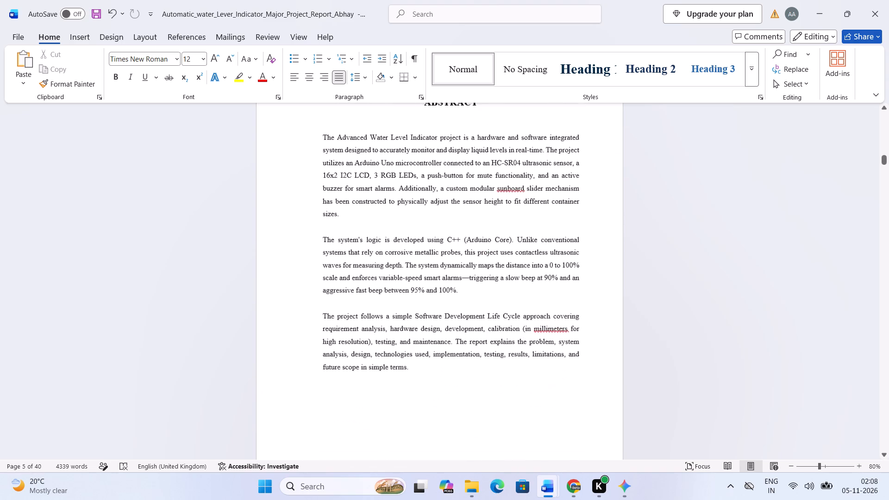
Examine the List of Tables from its heading to the Data Dictionary entry.
scroll(412, 260, down, 20)
scroll(412, 260, down, 4)
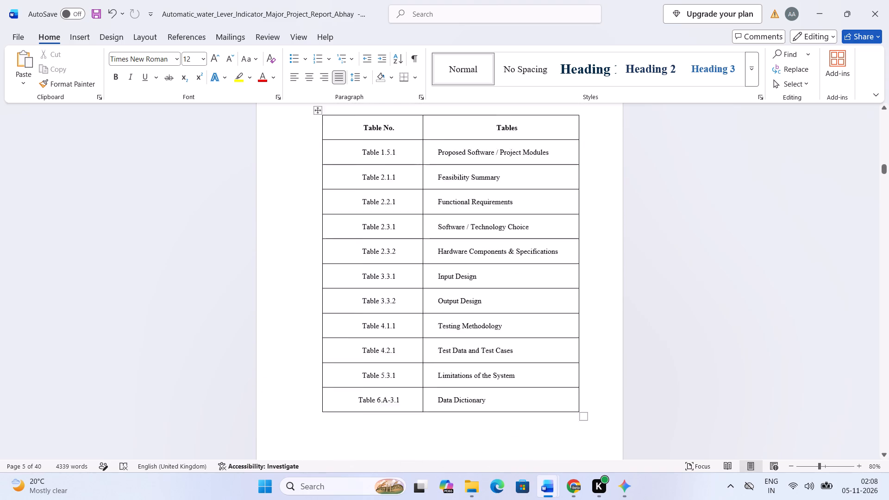
scroll(378, 343, up, 4)
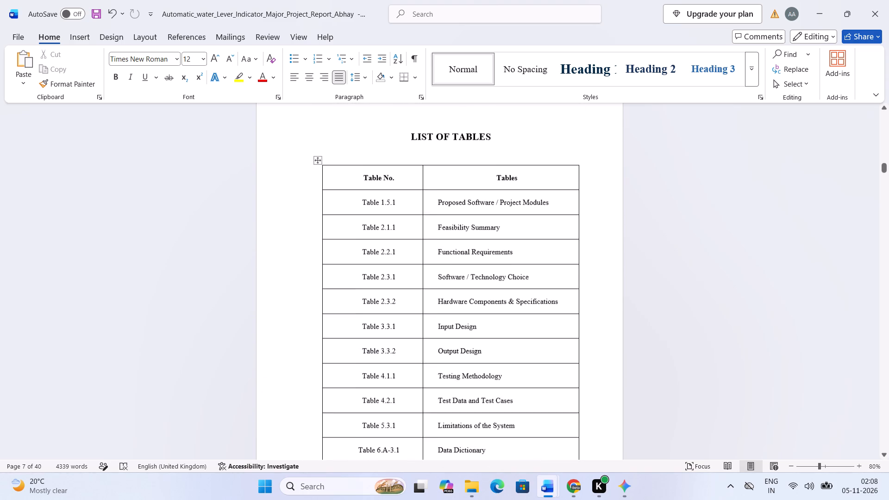
scroll(378, 343, down, 2)
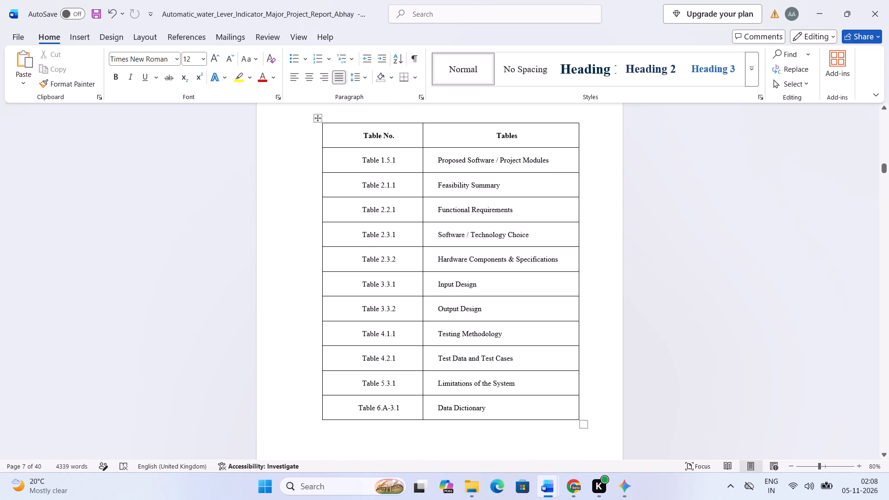
click(491, 410)
scroll(491, 409, down, 10)
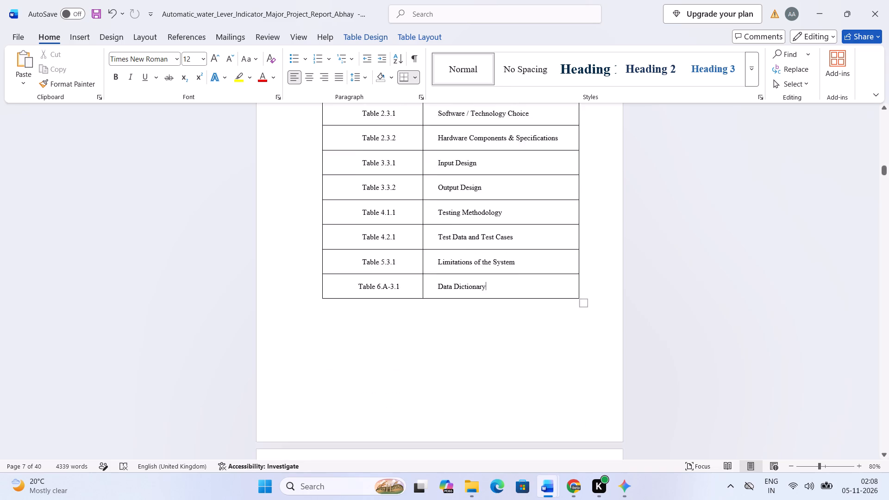
Review the List of Abbreviations and the Contents page, continuing to the start of the Synopsis.
scroll(490, 411, down, 20)
scroll(490, 411, down, 3)
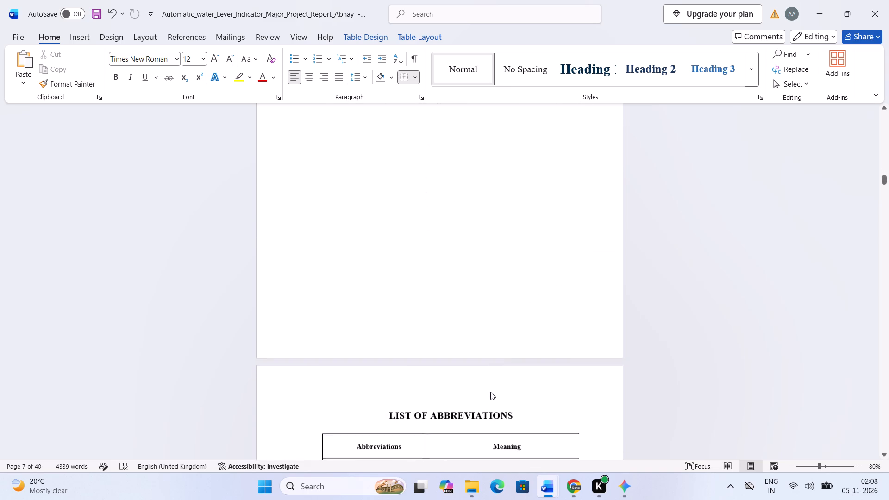
scroll(490, 391, down, 18)
scroll(490, 393, up, 6)
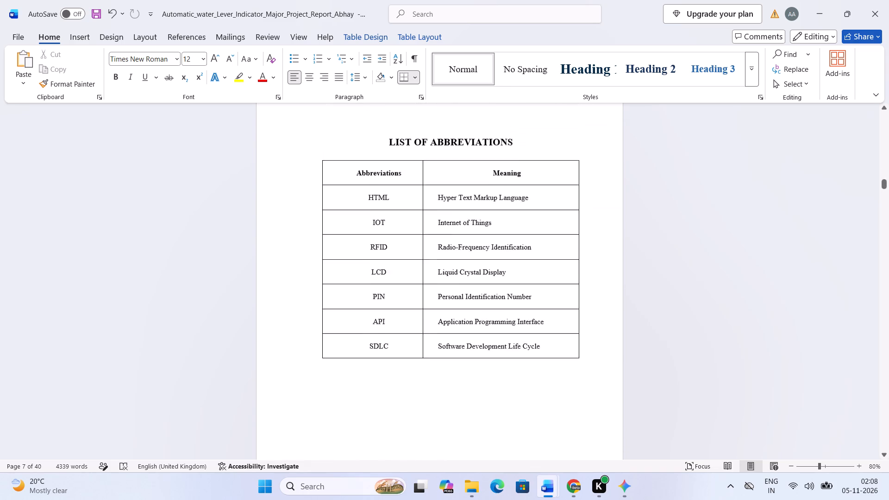
scroll(490, 393, down, 20)
scroll(490, 393, down, 13)
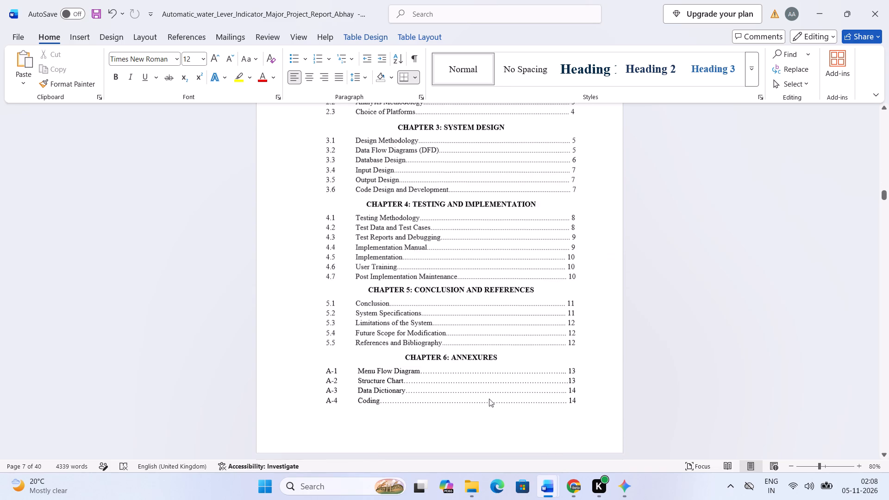
scroll(489, 399, down, 18)
scroll(491, 398, up, 5)
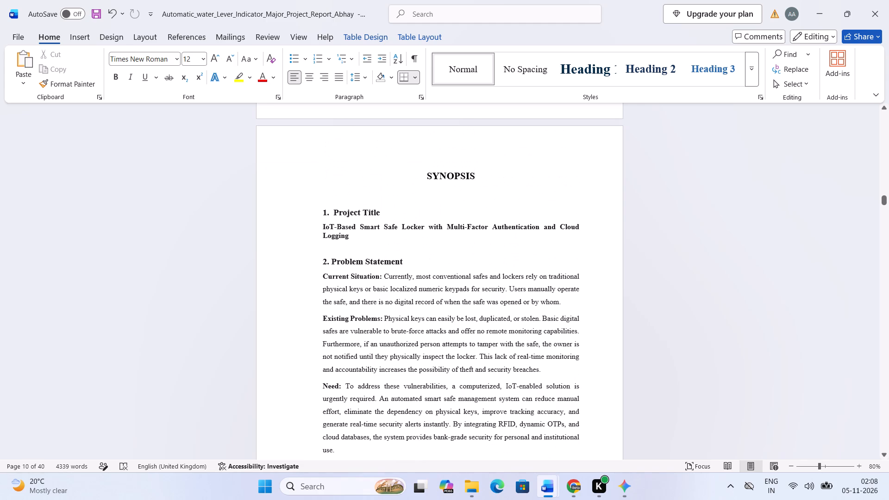
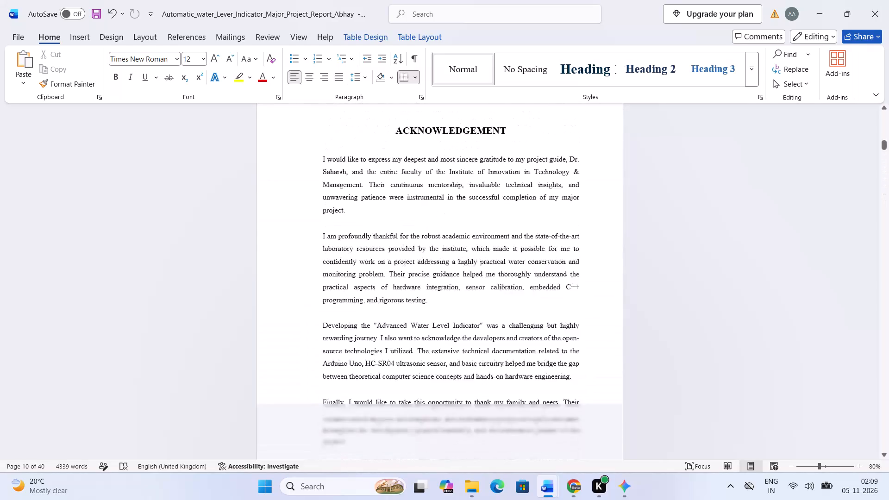
Search the whole report for the project guide's title and first name using Find and Replace, stepping through each occurrence.
scroll(488, 293, up, 13)
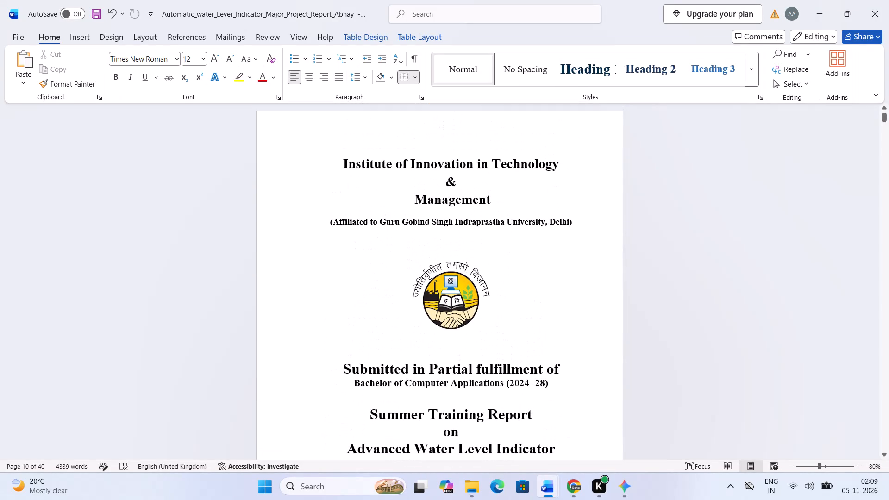
click(799, 69)
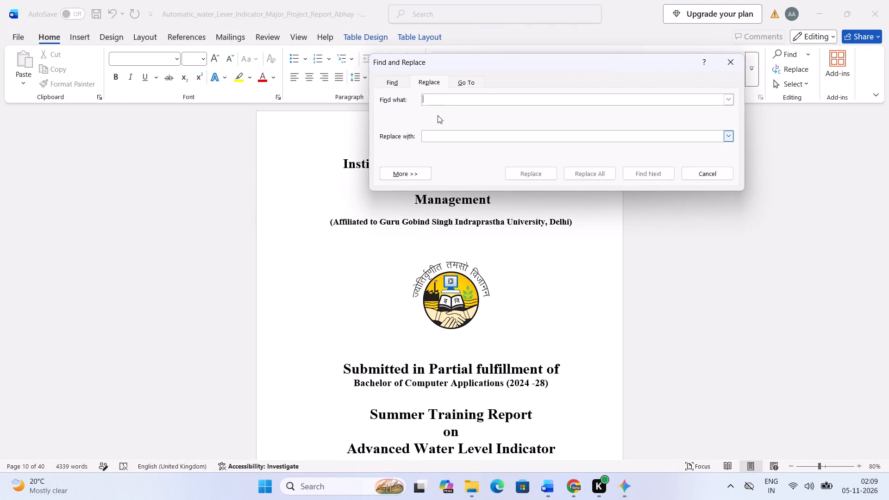
click(442, 96)
scroll(438, 219, down, 10)
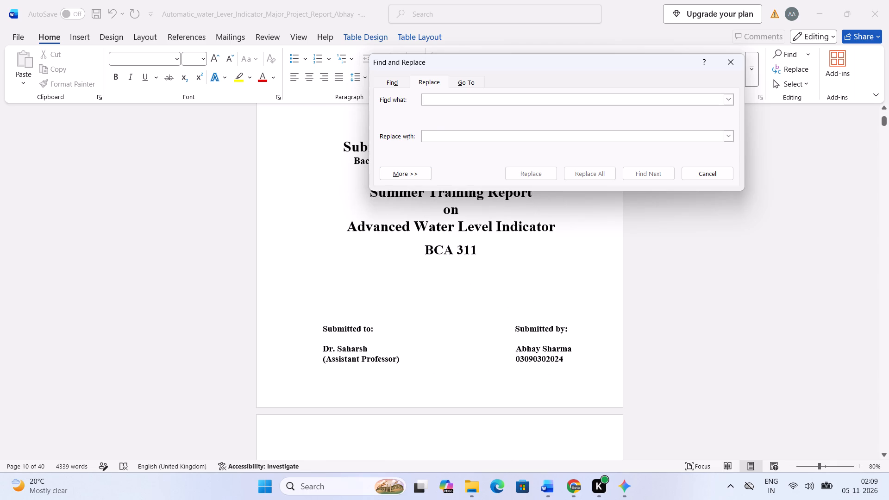
scroll(433, 294, up, 1)
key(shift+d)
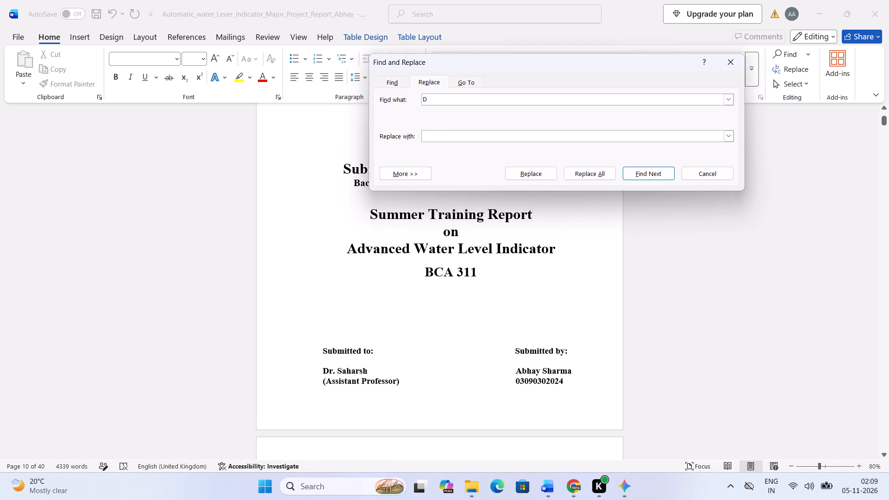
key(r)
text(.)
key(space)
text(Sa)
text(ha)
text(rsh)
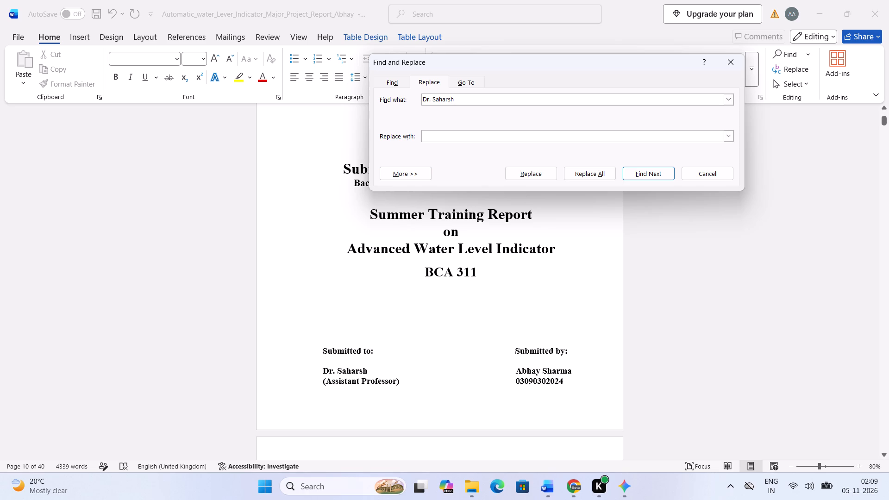
click(632, 172)
click(632, 172)
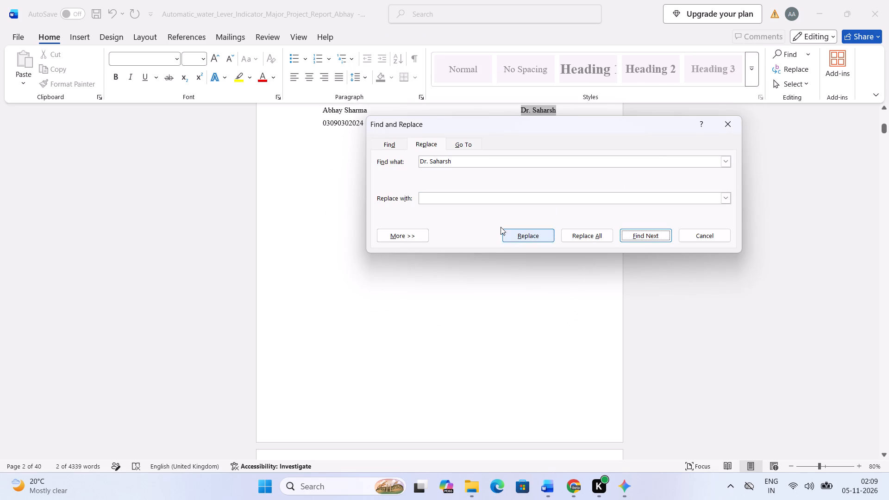
click(643, 243)
click(640, 238)
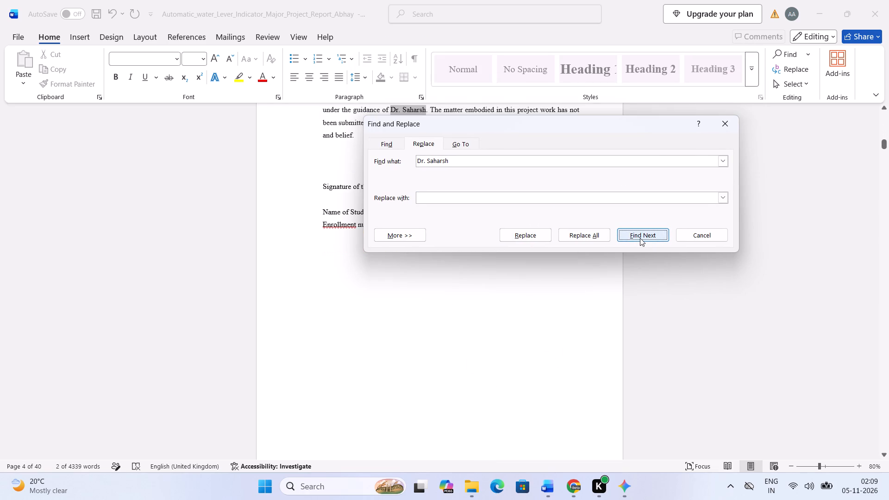
click(640, 238)
click(640, 237)
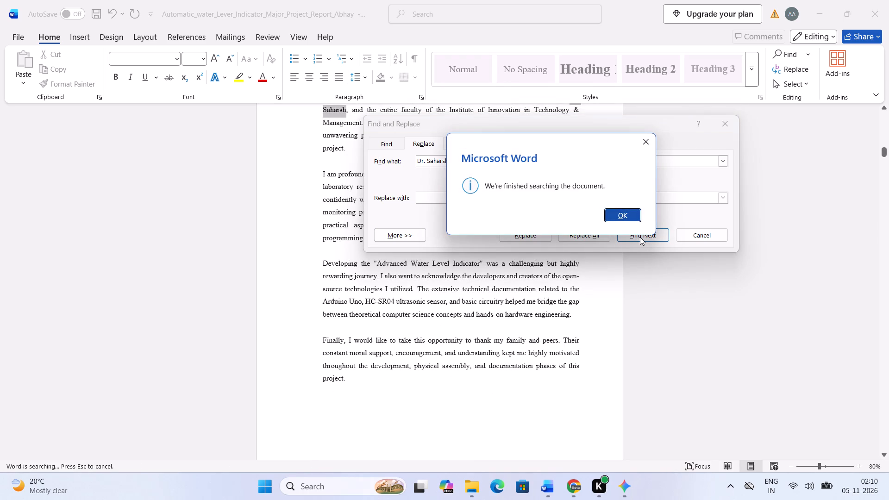
click(623, 218)
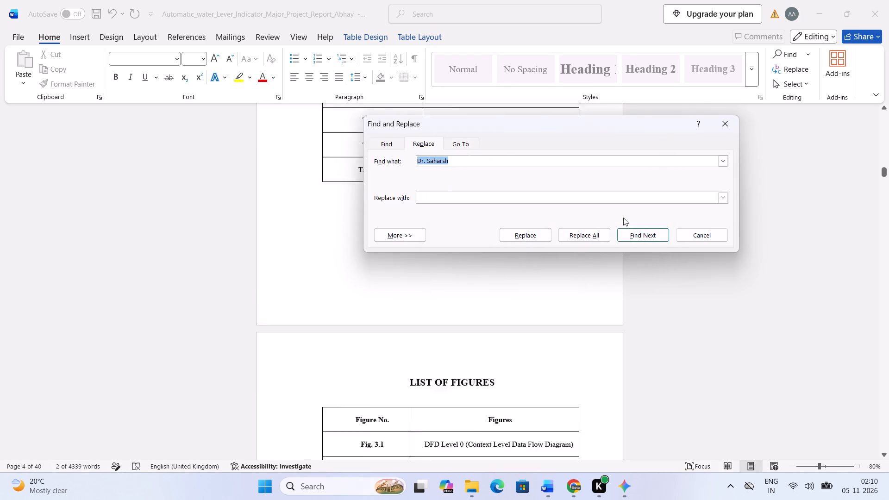
Check the report's front pages between the cover page and the List of Figures, including the Acknowledgement.
scroll(436, 307, down, 6)
scroll(435, 311, up, 17)
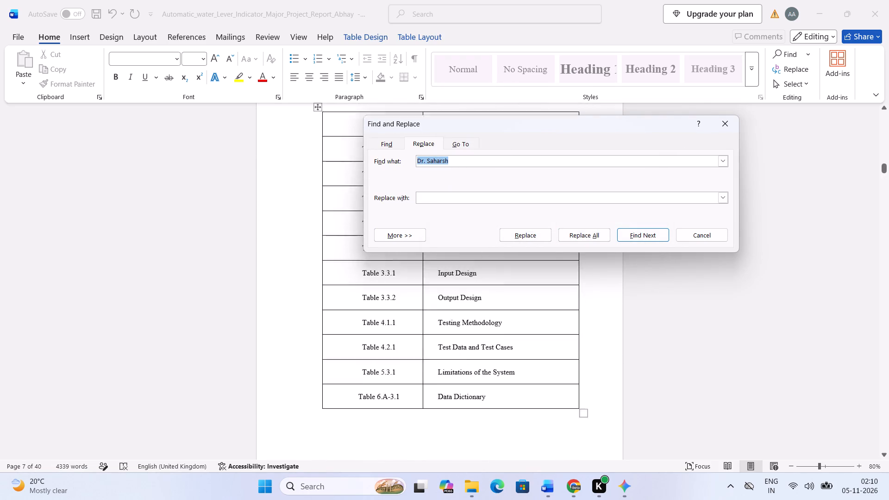
scroll(435, 311, up, 4)
scroll(435, 311, up, 20)
scroll(435, 311, up, 4)
scroll(435, 311, down, 2)
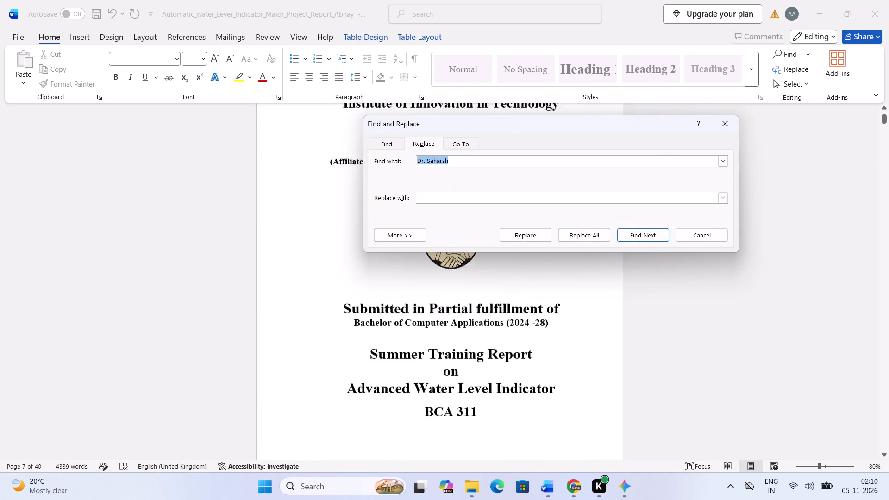
scroll(435, 311, down, 10)
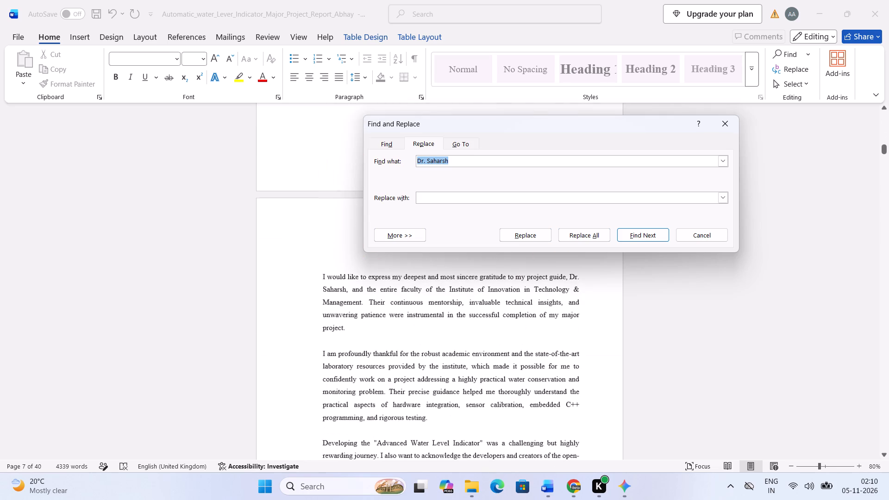
scroll(435, 311, down, 1)
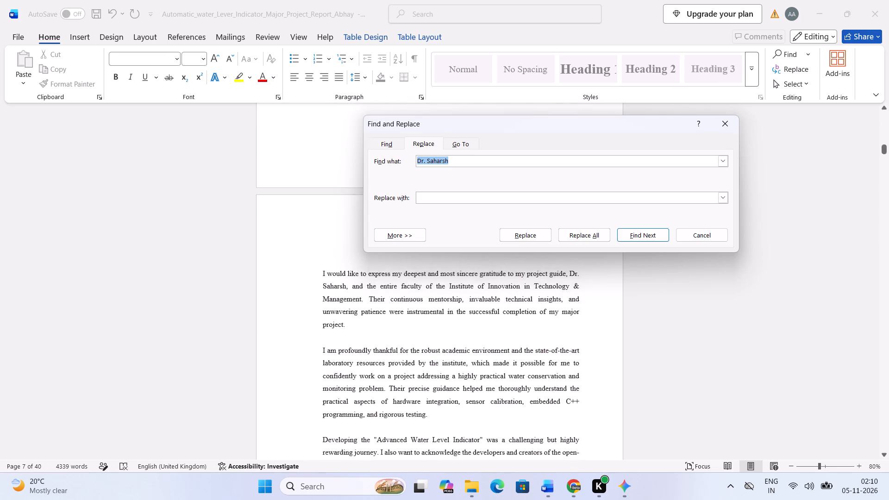
scroll(435, 311, down, 1)
Replace every occurrence of the project guide's title and first name with the version that adds the surname.
click(443, 200)
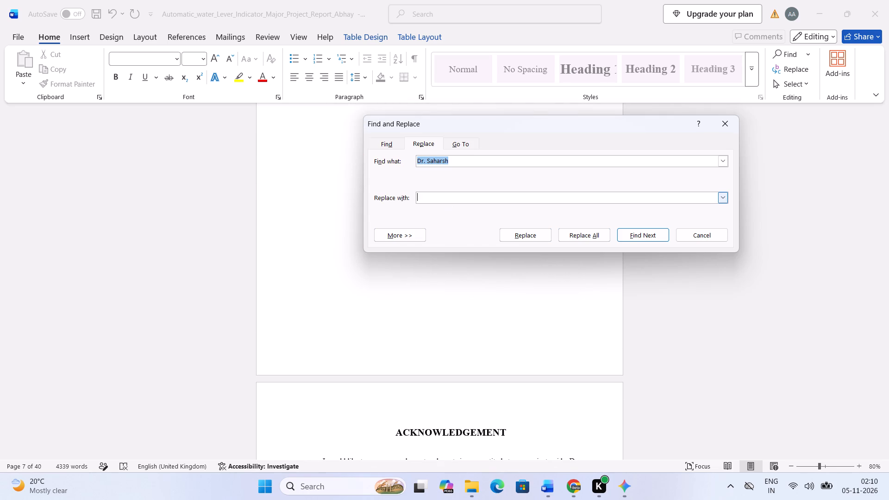
key(Up)
key(Up)
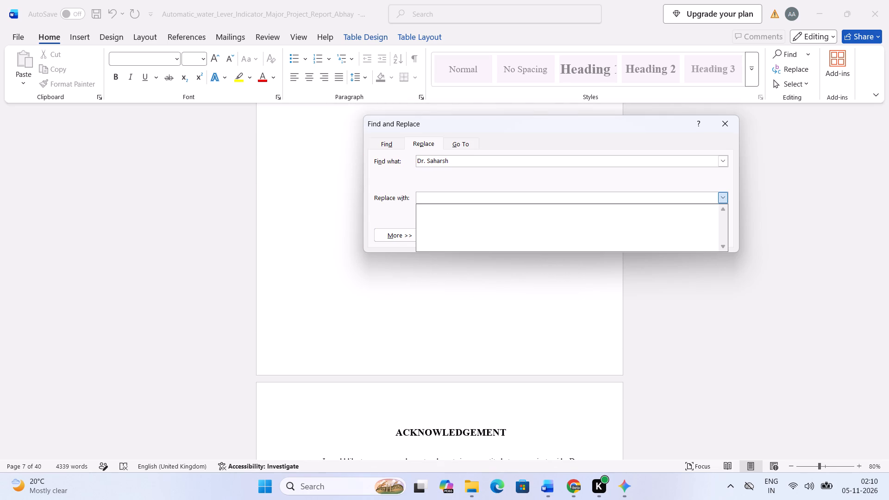
click(470, 158)
key(ctrl+a)
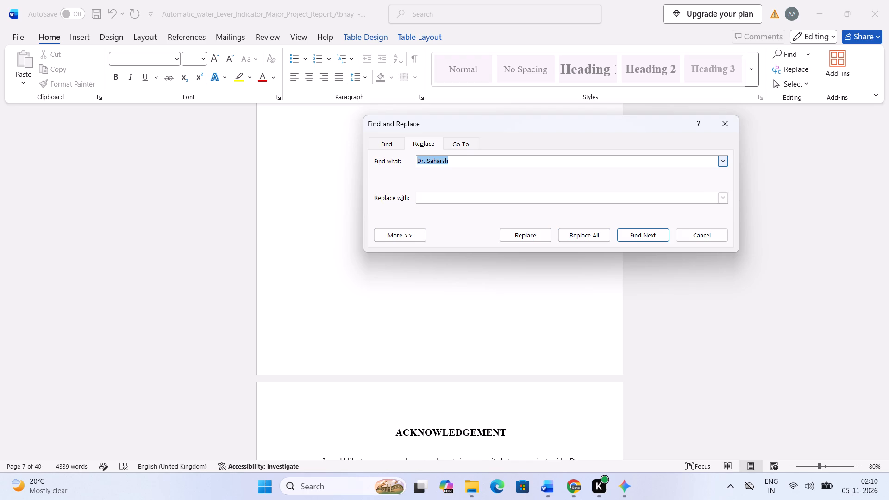
key(ctrl+c)
click(454, 196)
key(ctrl+v)
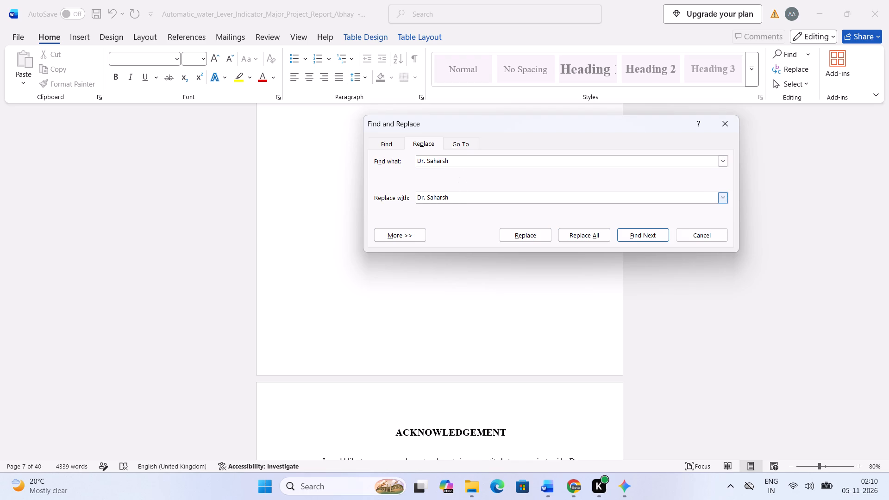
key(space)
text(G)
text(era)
click(606, 238)
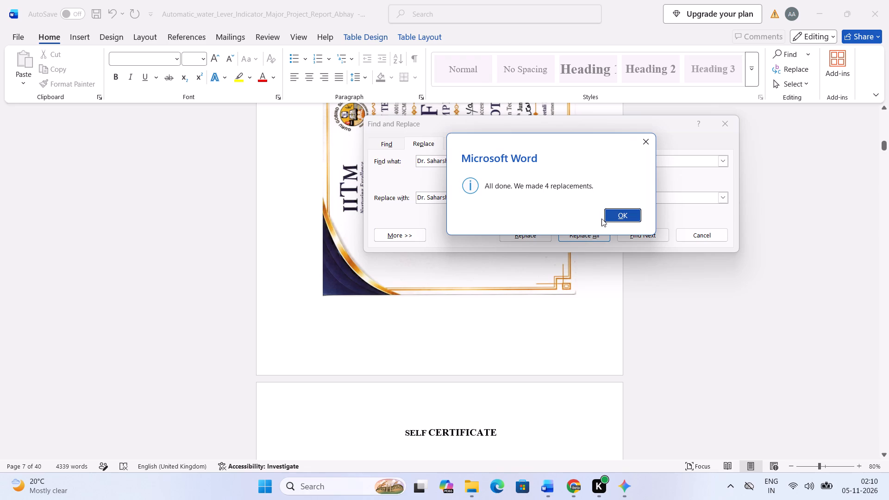
click(608, 217)
scroll(493, 308, up, 4)
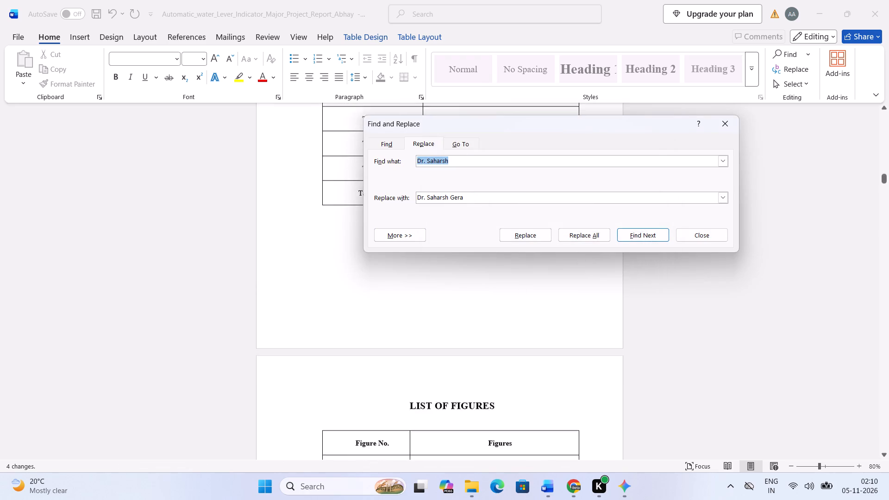
scroll(493, 308, up, 11)
click(714, 237)
scroll(433, 216, up, 3)
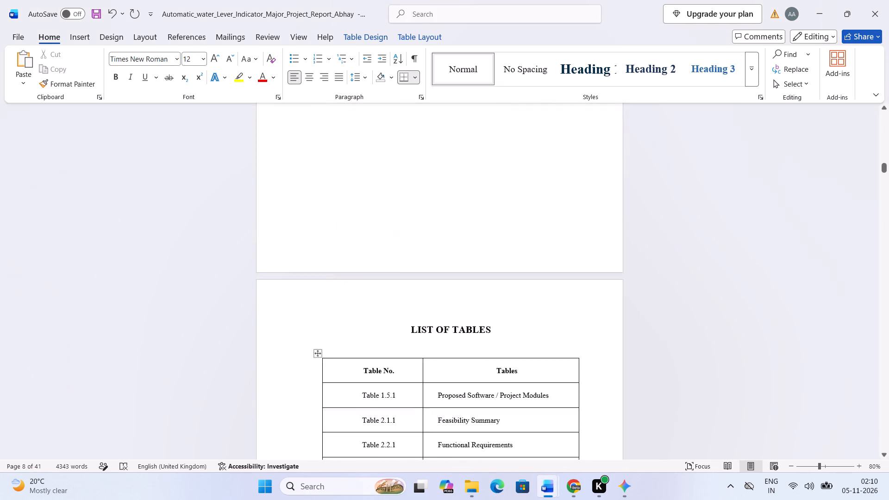
Adjust the spacing before the student's name on the cover page so it fits one line and aligns under "Submitted by:".
scroll(433, 216, up, 12)
scroll(394, 283, down, 3)
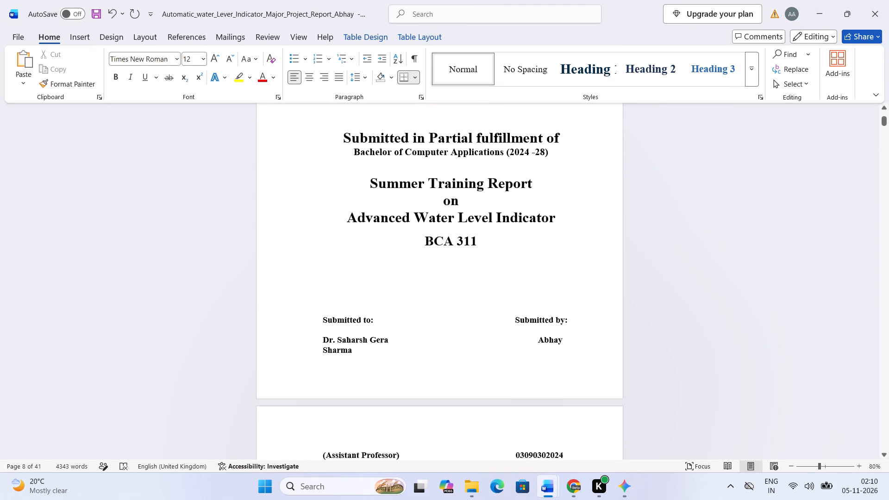
click(539, 339)
key(BackSpace)
key(BackSpace)
key(BackSpace)
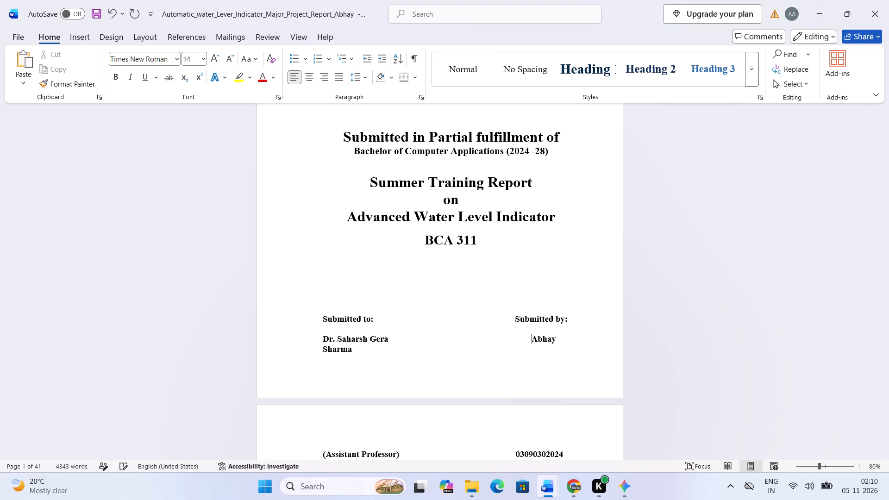
key(BackSpace)
key(BackSpace)
key(BackSpace)
key(BackSpace)
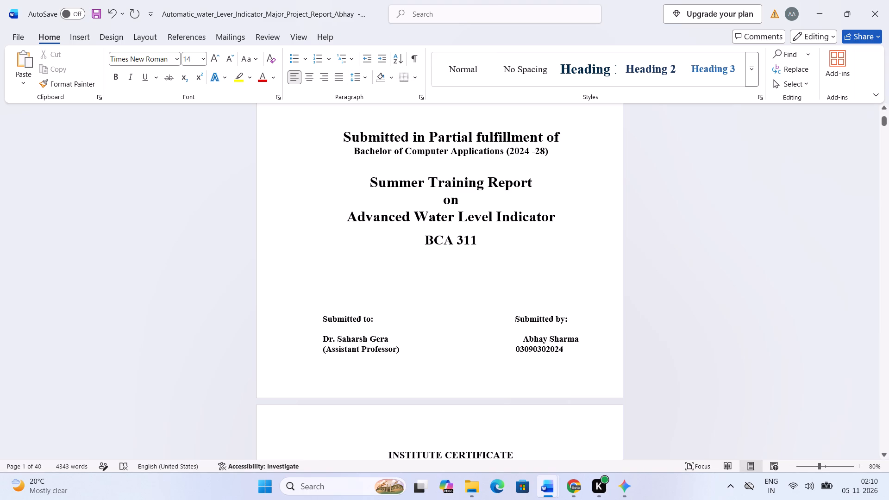
key(BackSpace)
key(space)
key(space)
key(space)
key(space)
key(space)
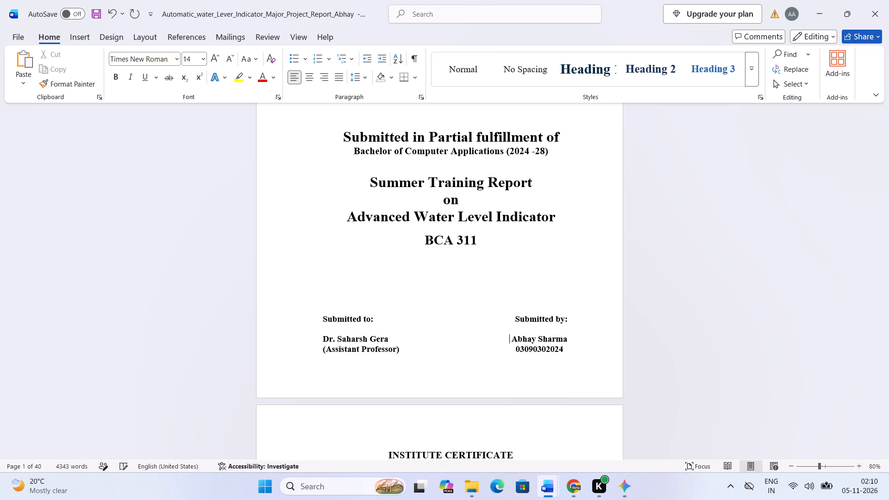
key(space)
key(space)
key(BackSpace)
key(space)
click(617, 351)
Remove one blank line between "BCA 311" and the "Submitted to" / "Submitted by" block on the cover page.
scroll(481, 375, down, 1)
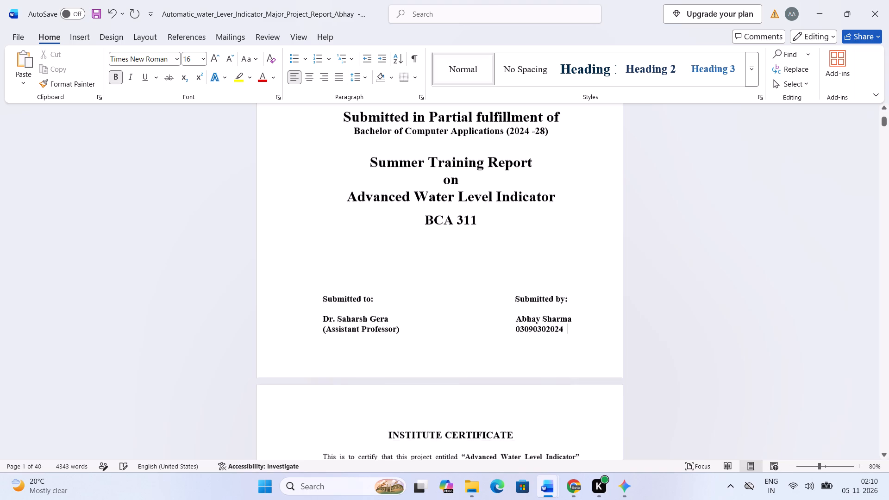
scroll(480, 375, up, 7)
scroll(446, 426, up, 3)
scroll(446, 426, down, 13)
scroll(456, 408, up, 4)
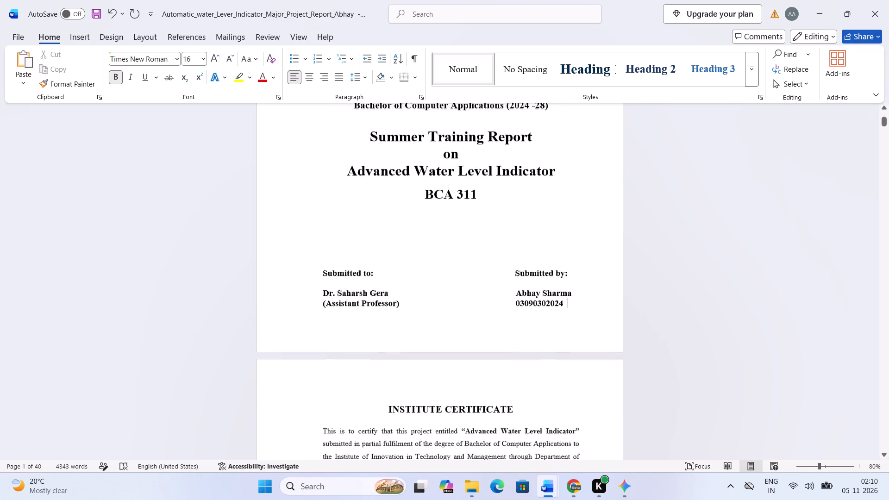
scroll(459, 398, up, 5)
ctrl+scroll(459, 397, down, 2)
scroll(457, 400, down, 3)
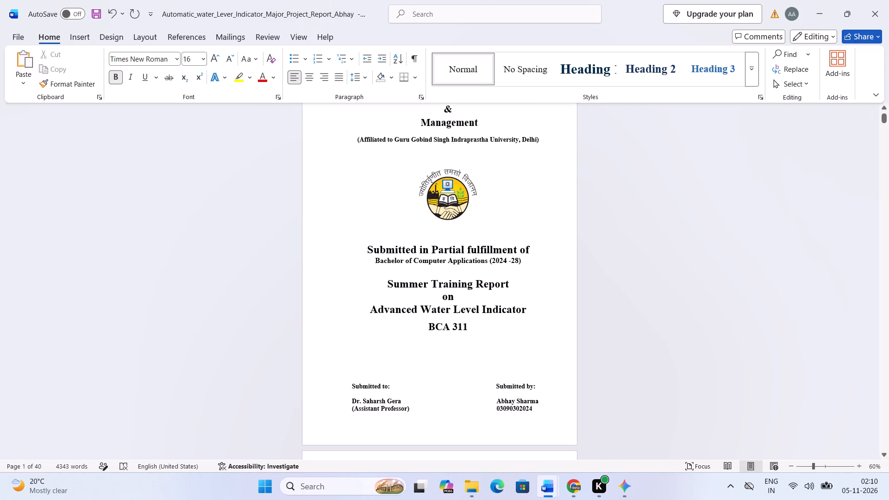
click(461, 366)
key(BackSpace)
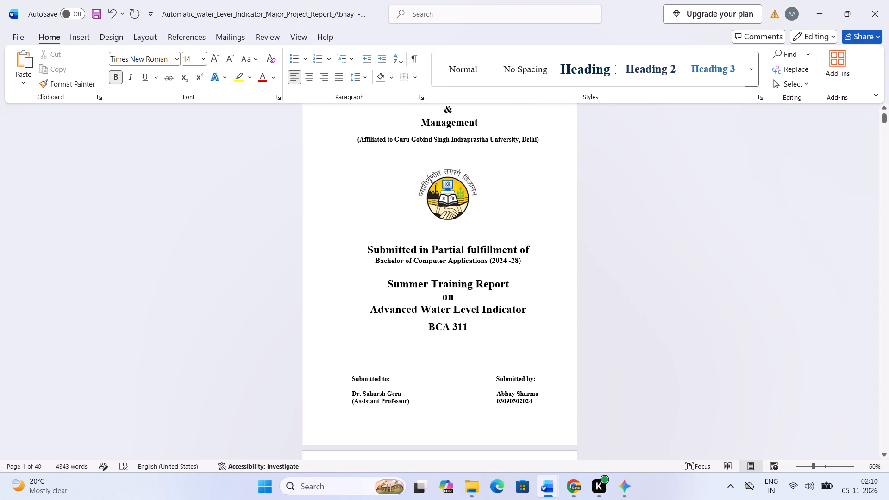
Review the Institute Certificate page and continue to the scanned certificate of completion.
scroll(464, 347, down, 19)
scroll(446, 377, down, 2)
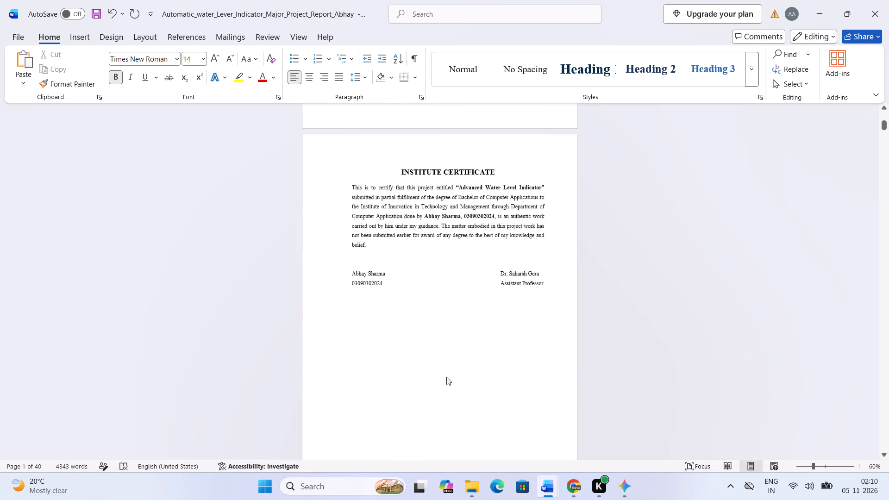
scroll(446, 377, down, 6)
scroll(446, 377, up, 2)
scroll(447, 374, down, 5)
scroll(447, 374, up, 1)
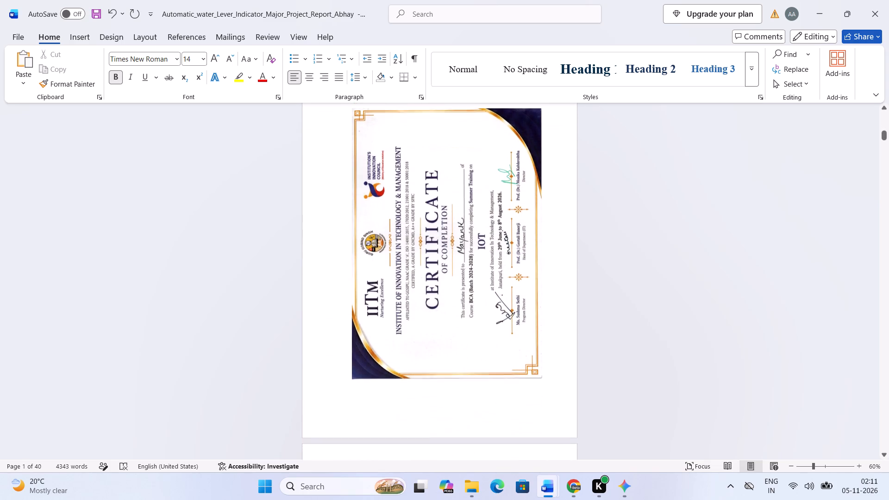
Examine the scanned certificate of completion image on its page and continue to the Self Certificate.
click(448, 365)
click(467, 429)
click(472, 315)
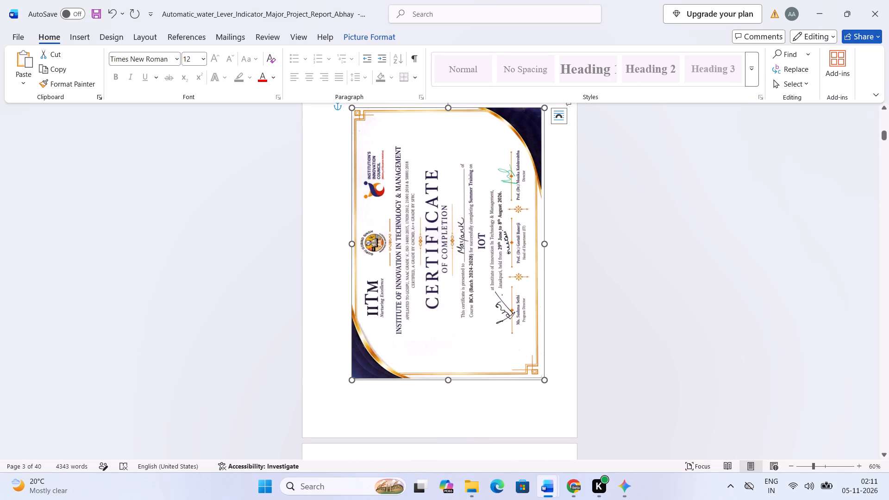
click(475, 407)
scroll(475, 406, left, 1)
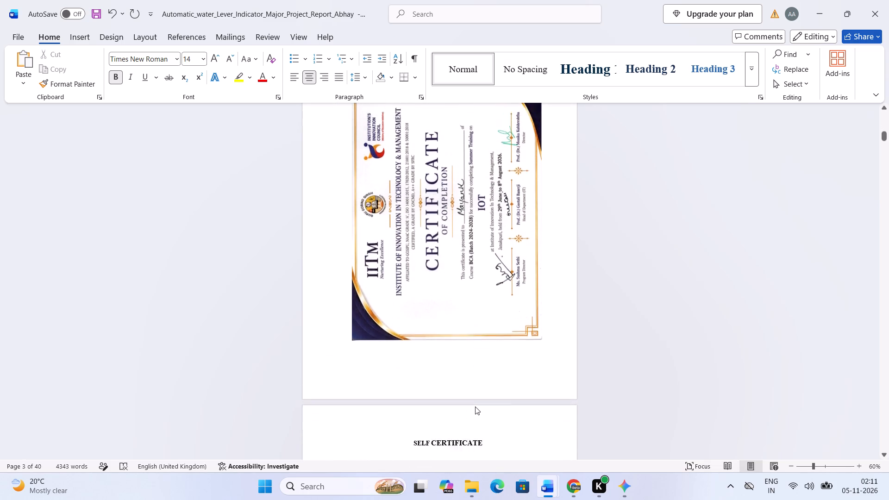
scroll(475, 406, left, 3)
scroll(475, 406, down, 1)
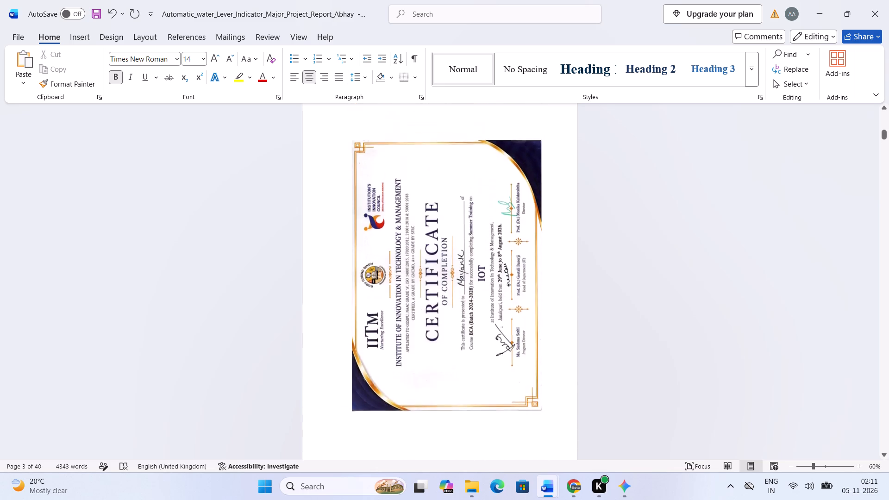
scroll(475, 405, down, 1)
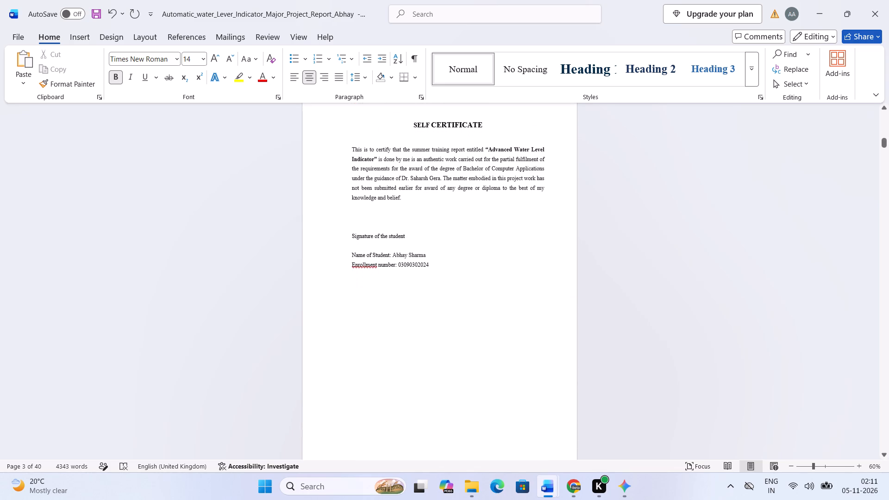
Skim from the Self Certificate through the Abstract, List of Tables and List of Abbreviations to the Chapter 1 Problem Formulation pages.
scroll(468, 357, up, 2)
scroll(469, 355, down, 7)
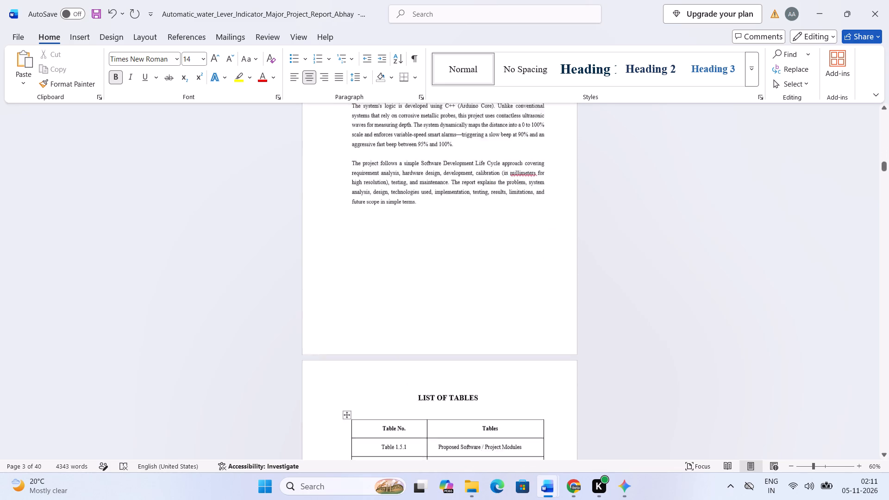
scroll(469, 355, down, 3)
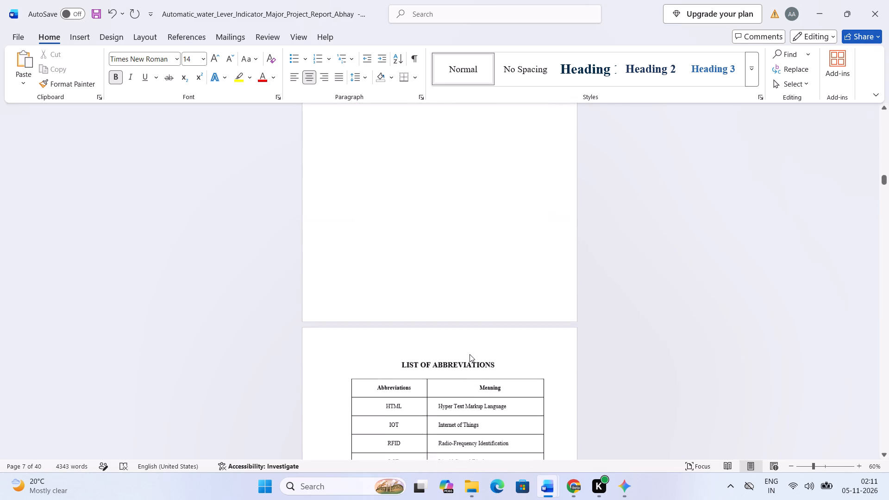
scroll(470, 354, down, 12)
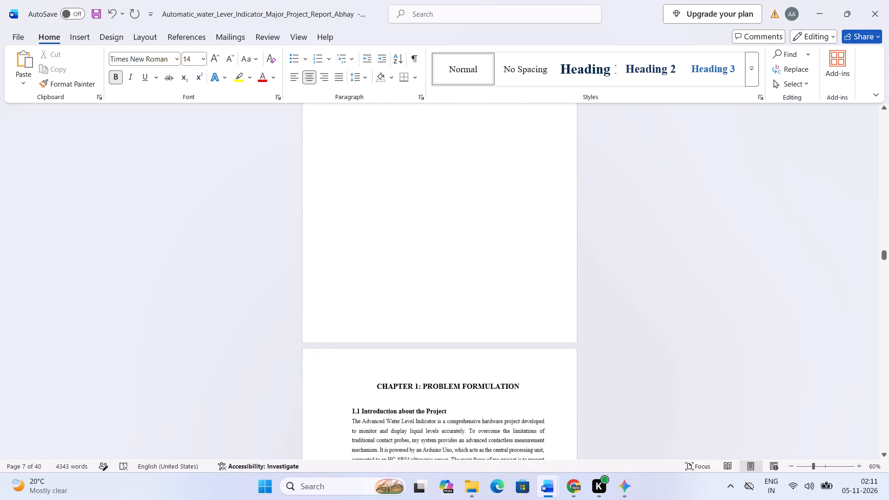
scroll(470, 354, up, 7)
scroll(470, 354, down, 2)
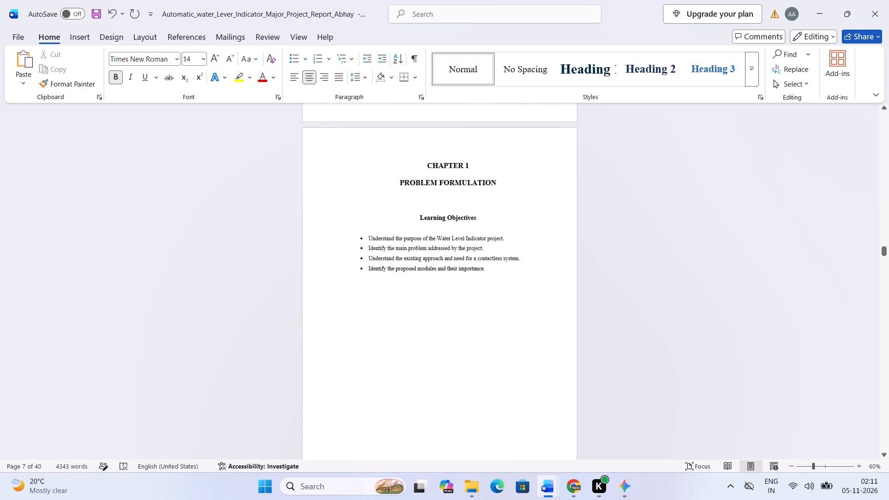
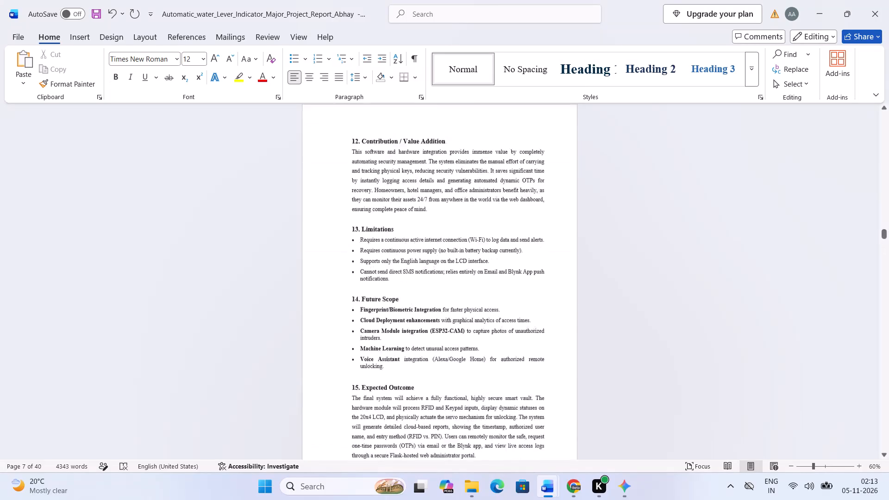
Recheck the cover page's title and layout, and continue through the Institute Certificate to the scanned certificate of completion.
scroll(470, 354, up, 19)
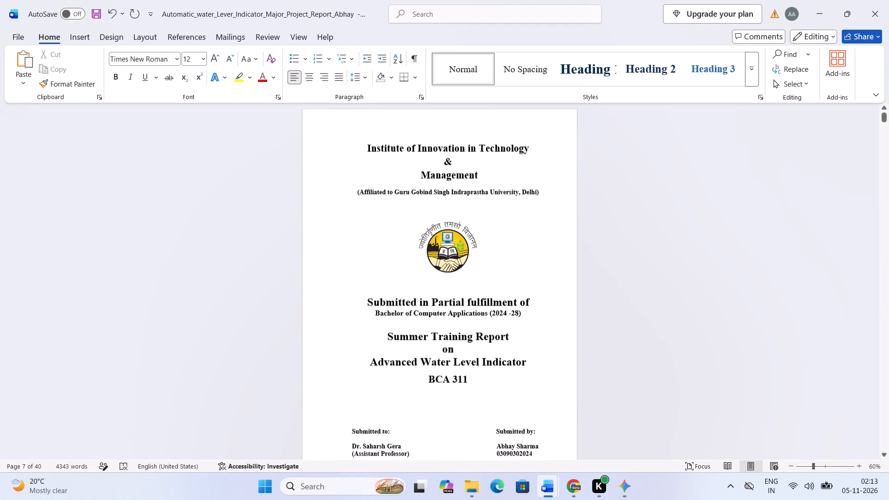
click(529, 365)
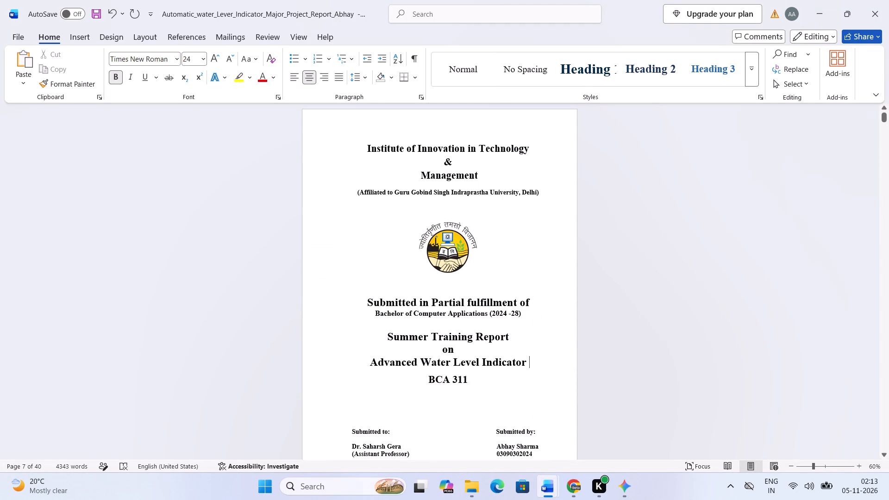
scroll(529, 365, down, 1)
key(Left)
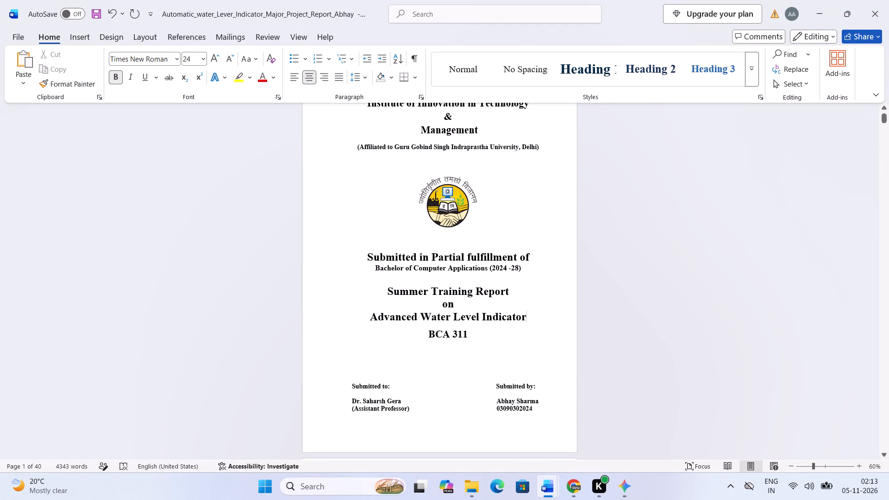
key(Right)
key(Left)
scroll(529, 365, down, 2)
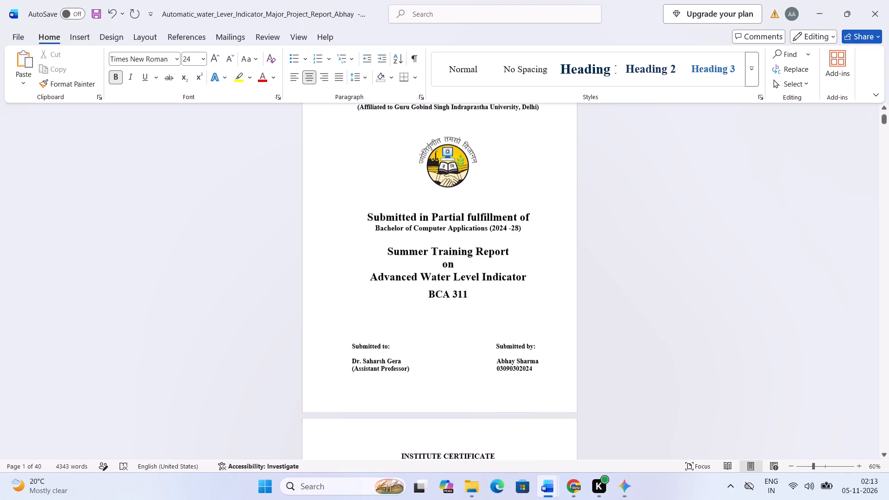
scroll(529, 365, down, 4)
Copy the project title "Advanced Water Level Indicator" from the Institute Certificate and set it as the search term for Find and Replace.
scroll(529, 365, up, 2)
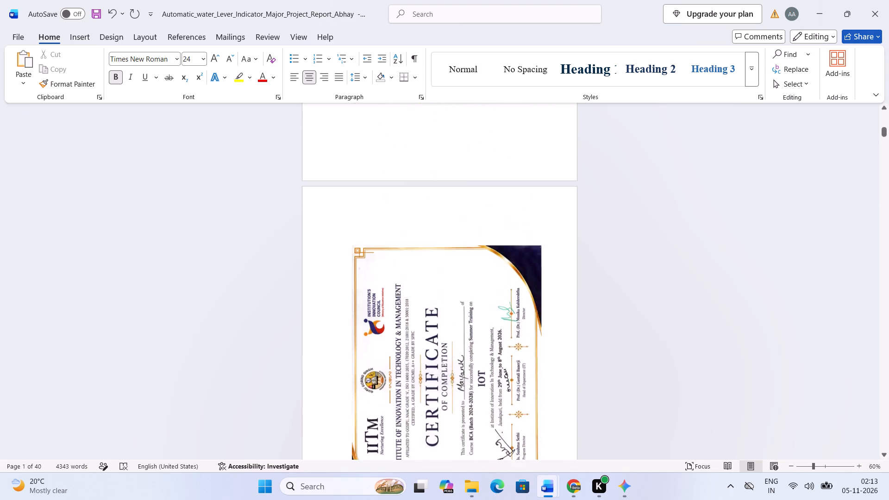
scroll(529, 365, up, 2)
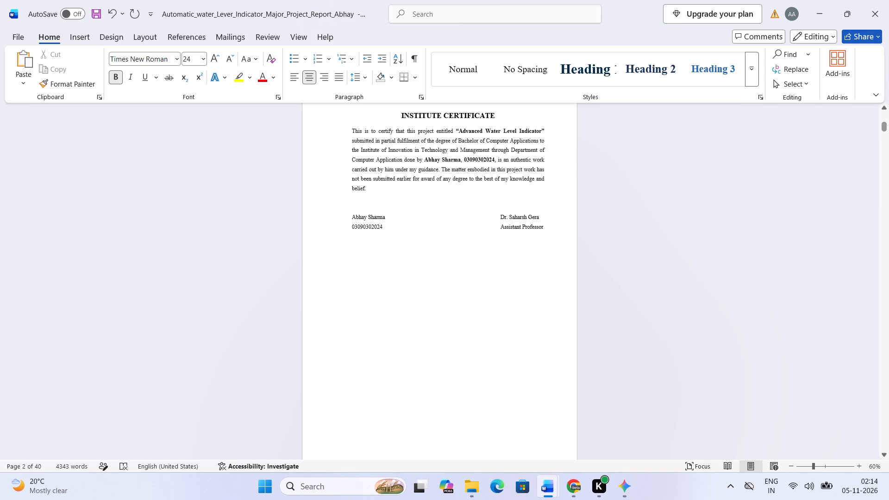
ctrl+scroll(502, 192, up, 5)
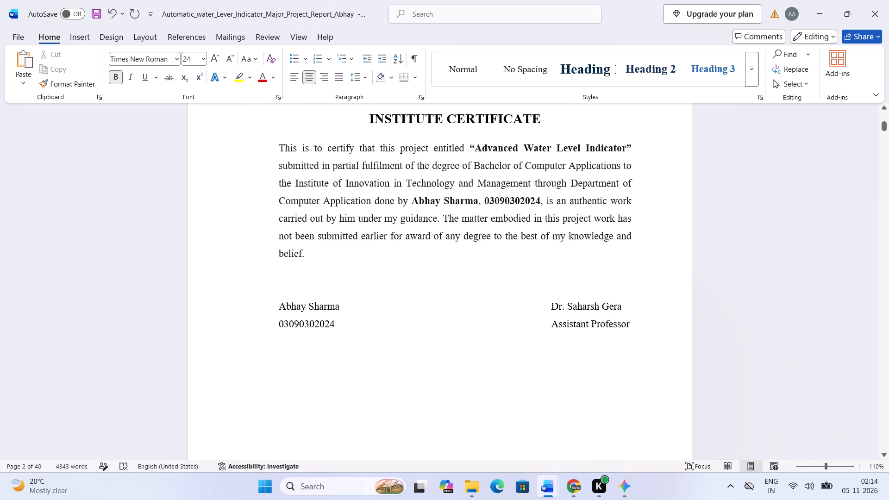
click(475, 147)
key(ctrl+shift+Right)
key(ctrl+shift+Right)
key(ctrl+shift+Right)
key(ctrl+shift+Right)
key(ctrl+shift+Right)
key(ctrl+shift+Left)
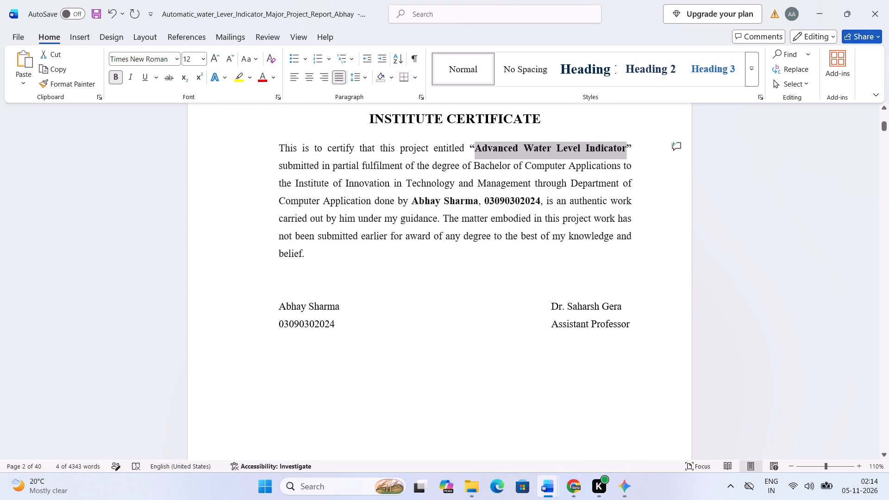
key(ctrl+c)
click(788, 67)
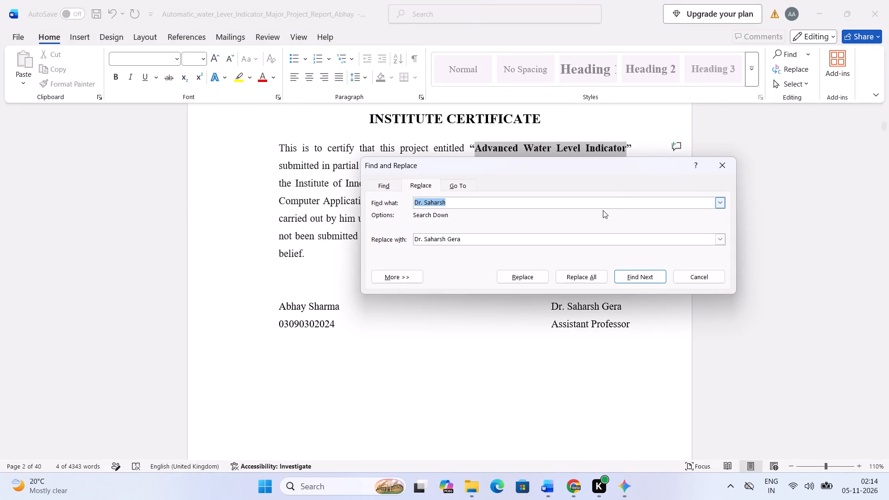
click(595, 204)
key(ctrl+a)
key(ctrl+v)
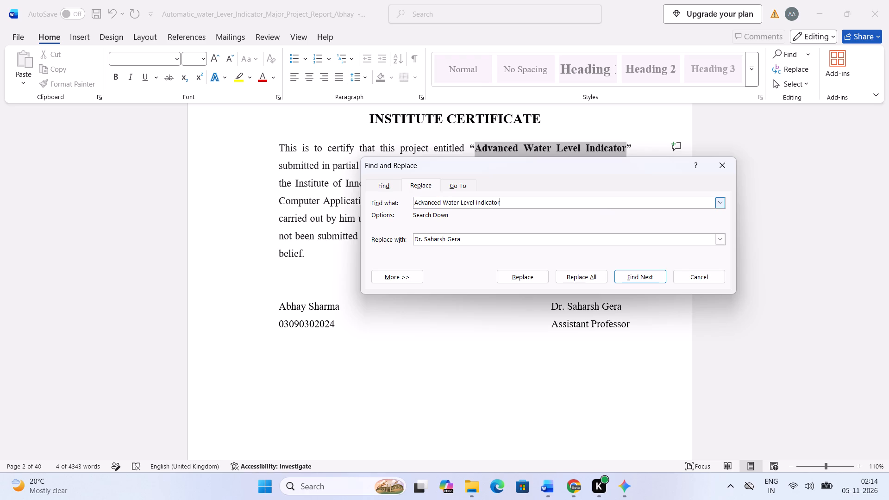
Clear the old replacement text and fill it with "Water Level Indicator" copied from the search term.
click(544, 241)
key(ctrl+BackSpace)
key(ctrl+BackSpace)
key(ctrl+shift+BackSpace)
key(ctrl+shift+BackSpace)
key(ctrl+BackSpace)
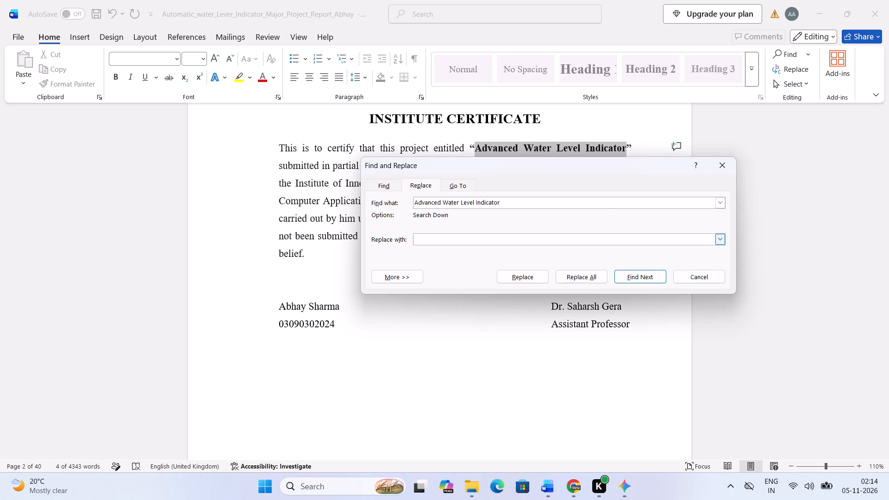
click(536, 203)
key(ctrl+shift+Left)
key(ctrl+shift+Left)
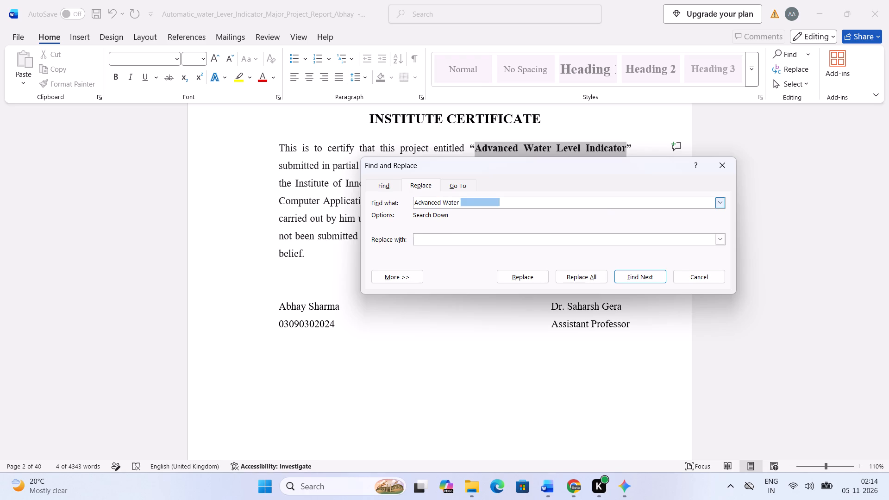
key(ctrl+shift+Left)
key(ctrl+c)
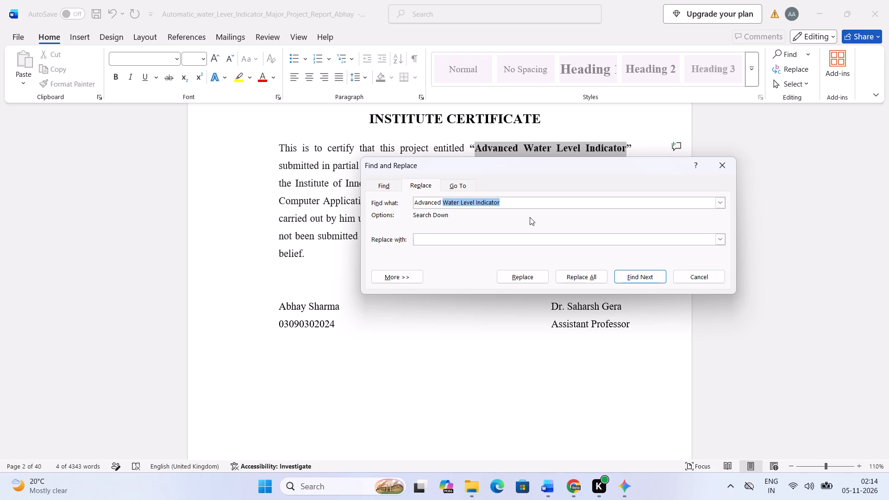
click(530, 238)
key(ctrl+v)
Prefix the replacement text with "Automatic".
key(ctrl+Left)
key(ctrl+Left)
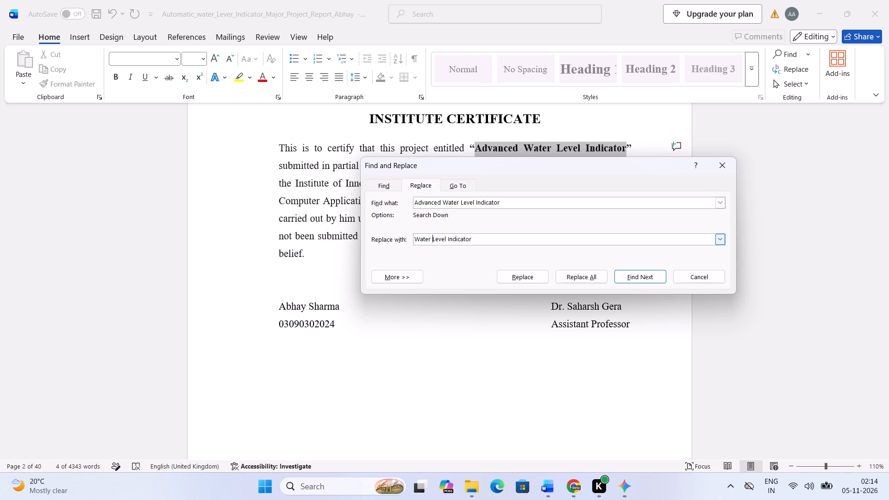
key(ctrl+Left)
text(Au)
text(tomatic)
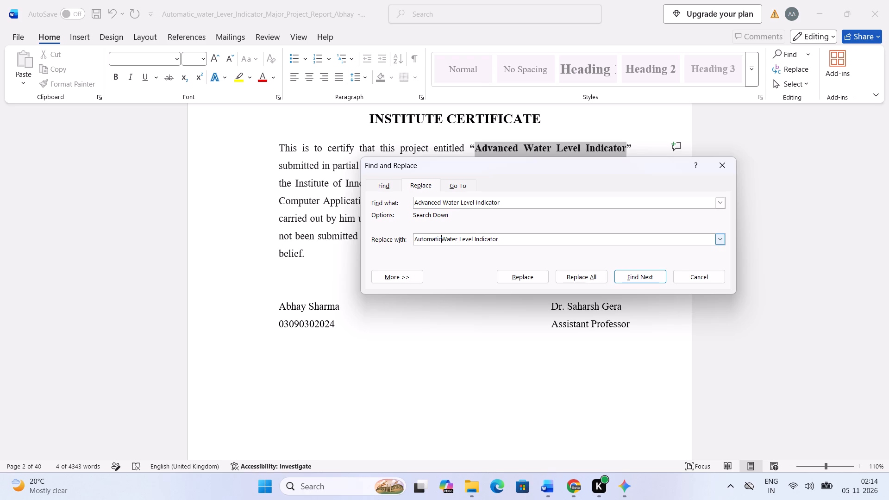
key(space)
Extend the end of the replacement text with "and Controller", keeping "and" in lowercase.
key(ctrl+Right)
key(ctrl+Right)
key(Right)
key(BackSpace)
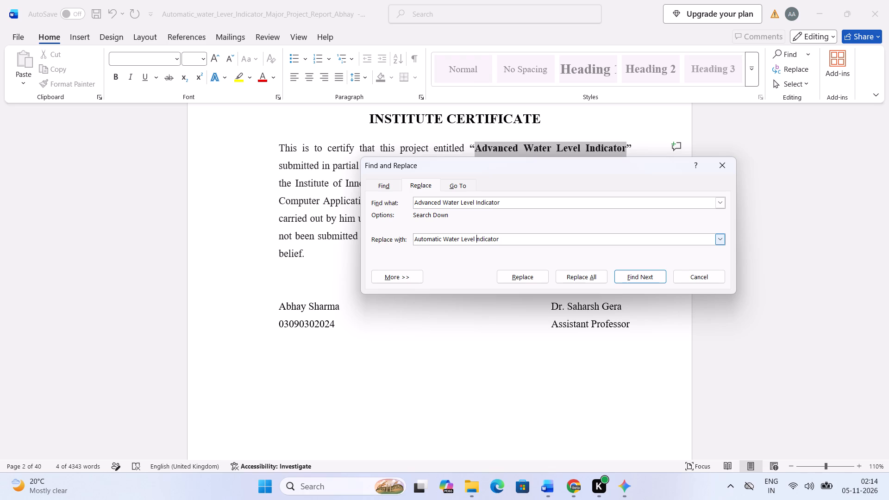
key(shift+i)
key(Right)
key(Right)
key(ctrl+Right)
key(space)
key(a)
key(BackSpace)
text(And)
key(space)
text(Co)
key(Left)
key(Left)
key(Left)
key(Left)
key(Left)
key(BackSpace)
key(a)
key(ctrl+Right)
key(ctrl+Right)
text(ntroll)
text(eer)
key(BackSpace)
key(BackSpace)
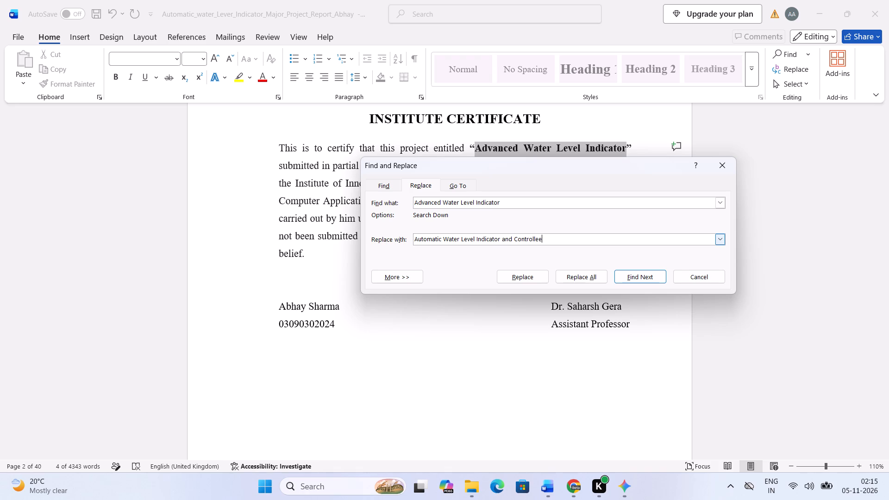
key(r)
Complete the replacement text by adding "using Arduino" at its end.
key(space)
text(i)
key(BackSpace)
text(using)
key(space)
key(shift+a)
text(rd)
text(uino)
Step through every occurrence of "Advanced Water Level Indicator" in the report, continuing the search from the document's beginning.
click(558, 208)
click(548, 206)
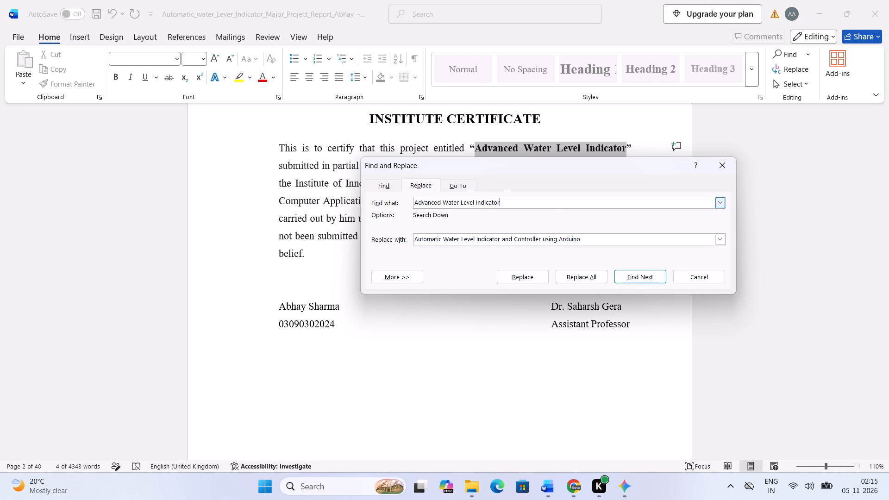
click(647, 275)
click(647, 275)
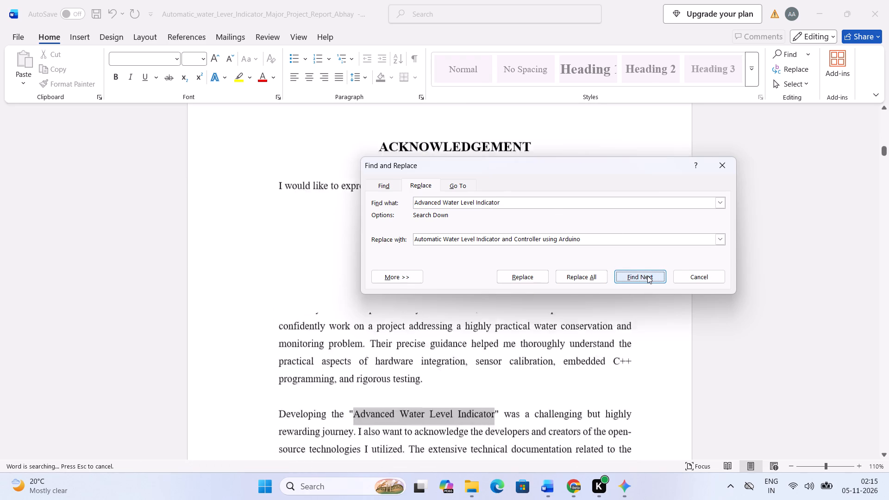
click(647, 275)
click(647, 275)
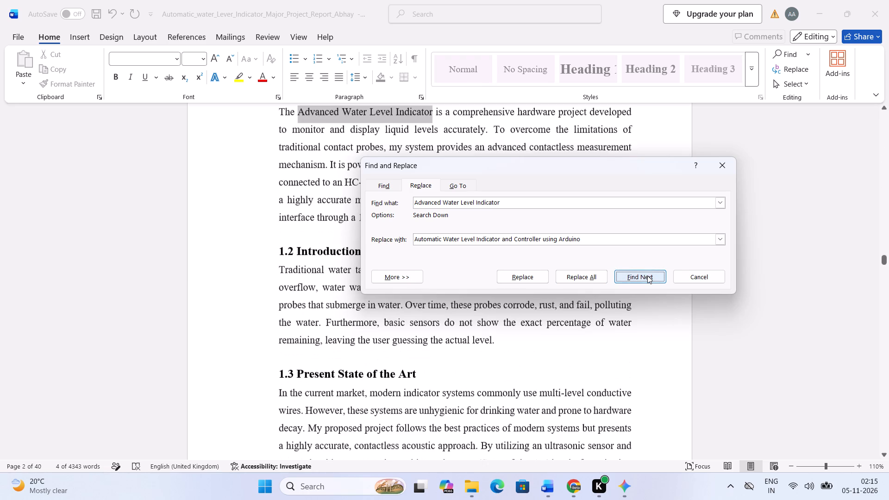
click(647, 275)
click(647, 275)
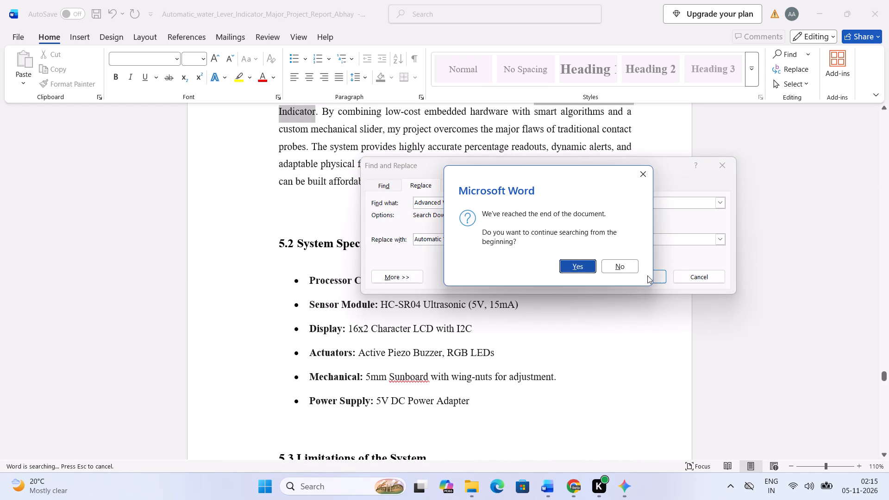
click(587, 268)
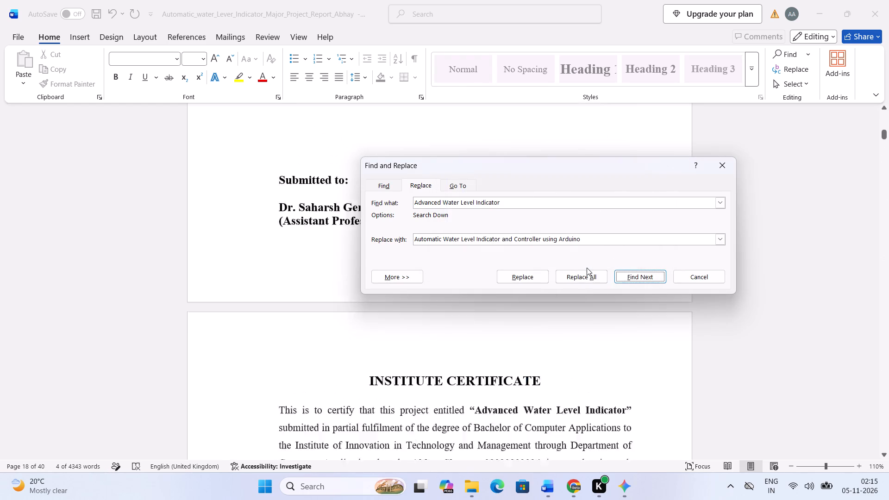
click(645, 279)
click(645, 279)
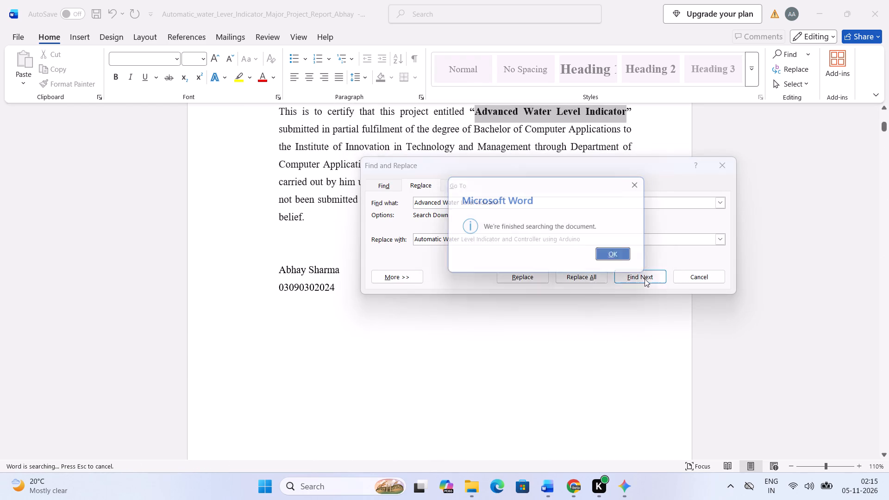
click(645, 279)
click(619, 261)
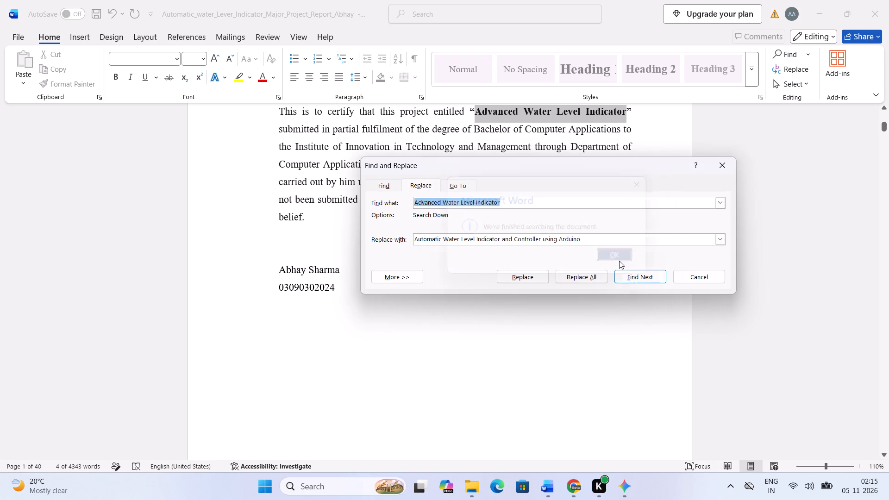
Go through the occurrences of "Advanced Water Level Indicator" a second time, covering the whole report including the cover page title.
click(557, 209)
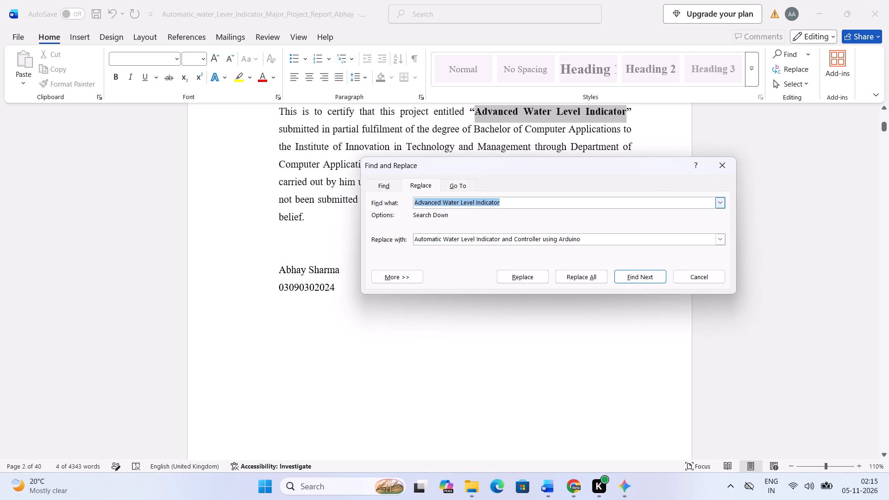
click(536, 204)
scroll(338, 190, up, 4)
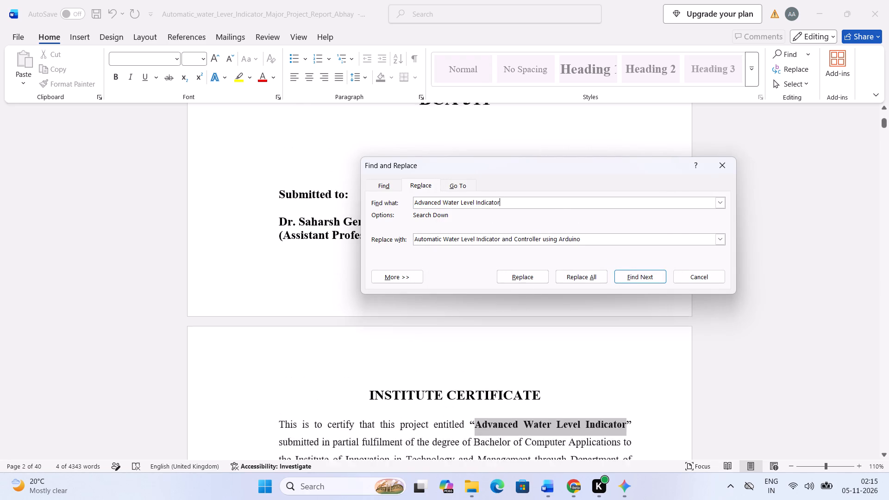
scroll(314, 228, up, 2)
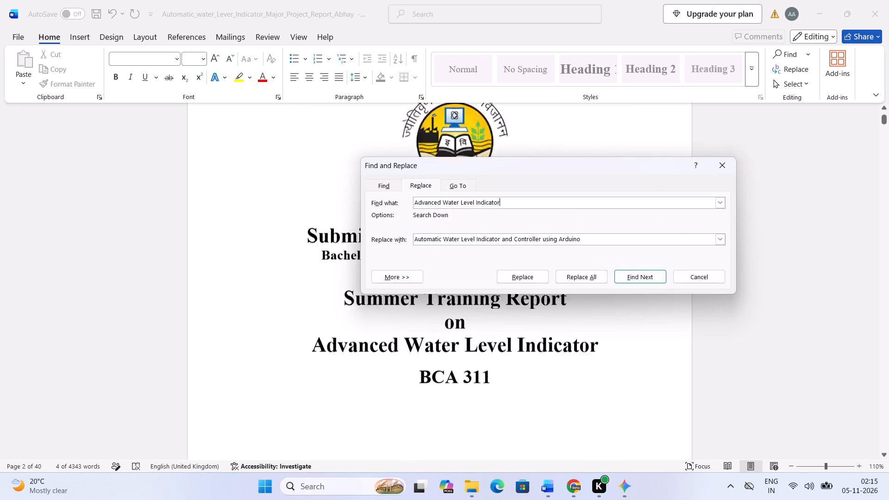
scroll(314, 228, up, 1)
click(622, 276)
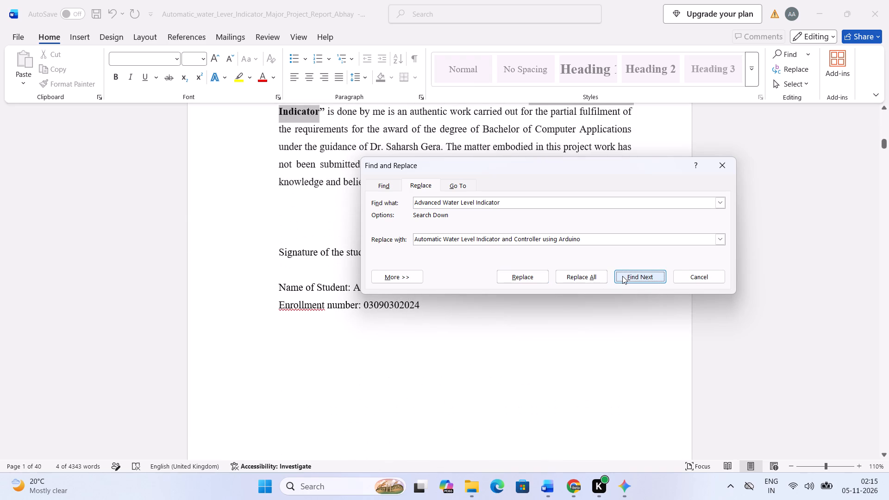
click(622, 276)
click(622, 276)
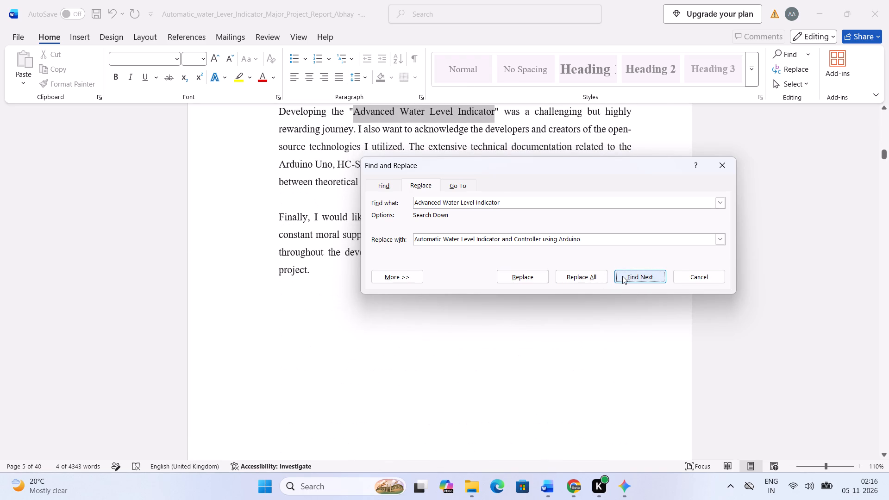
click(622, 276)
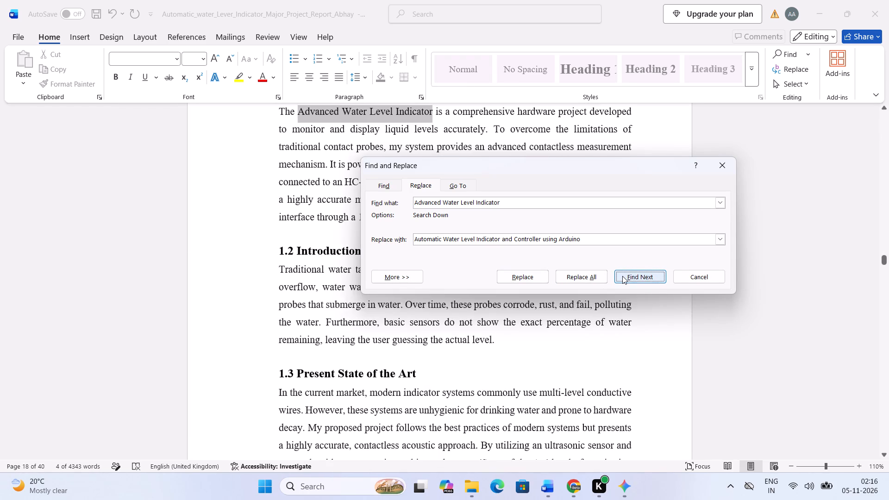
click(622, 276)
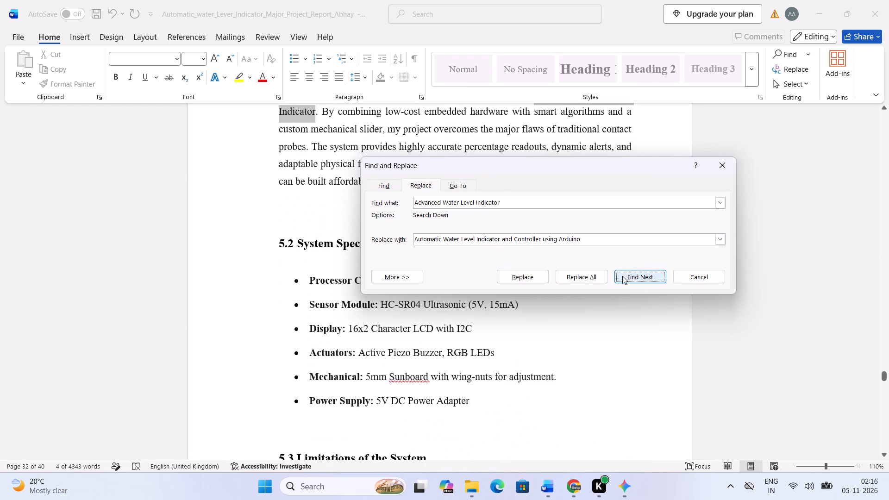
click(622, 276)
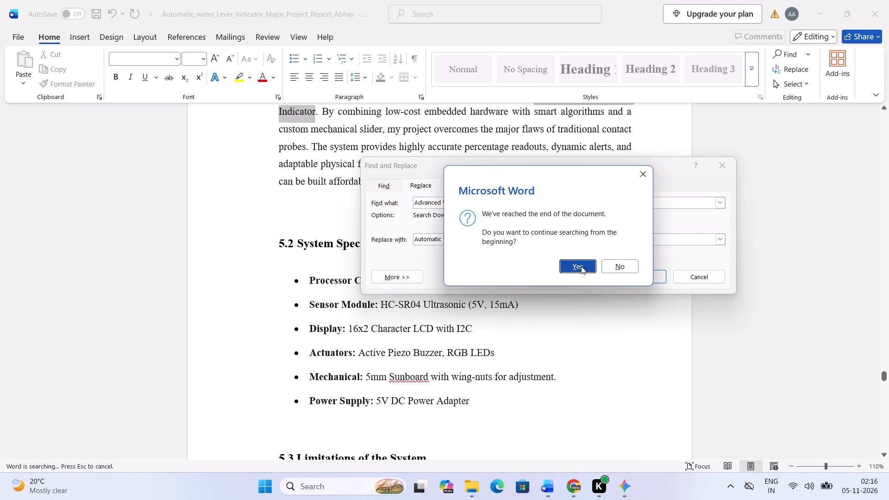
click(581, 266)
click(627, 278)
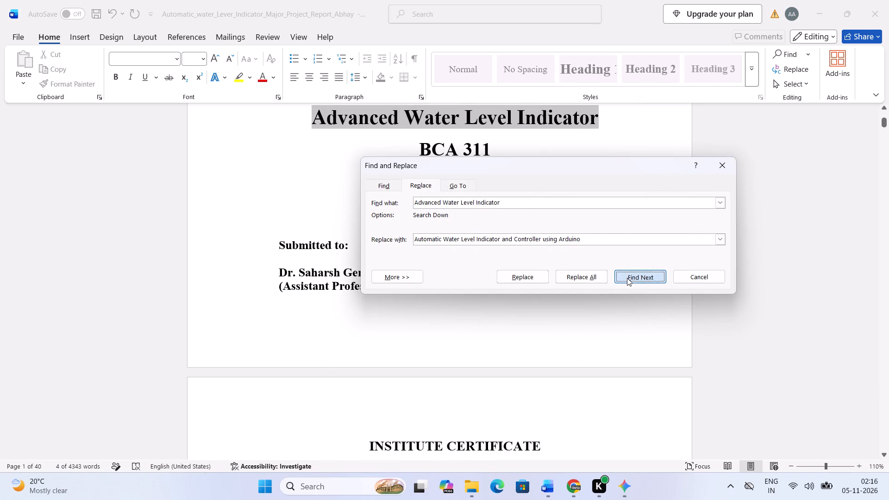
click(627, 278)
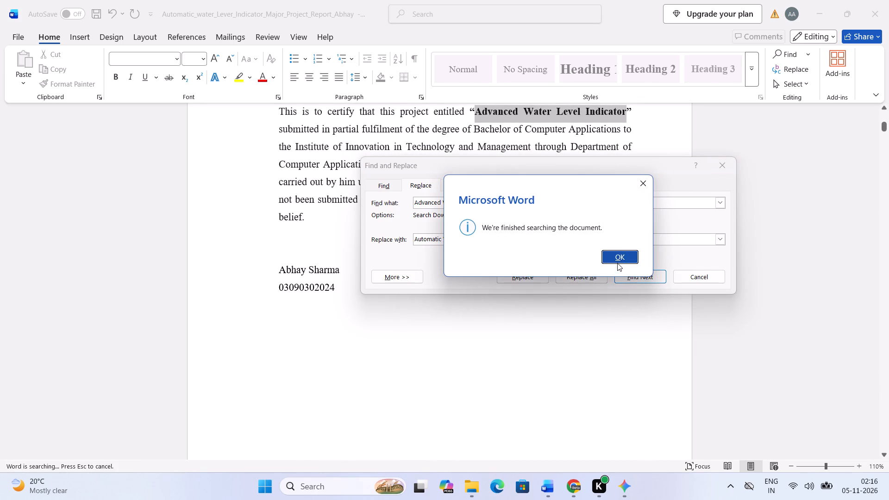
click(616, 262)
Replace all occurrences of "Advanced Water Level Indicator" with "Automatic Water Level Indicator and Controller using Arduino" throughout the report, then close Find and Replace.
click(581, 273)
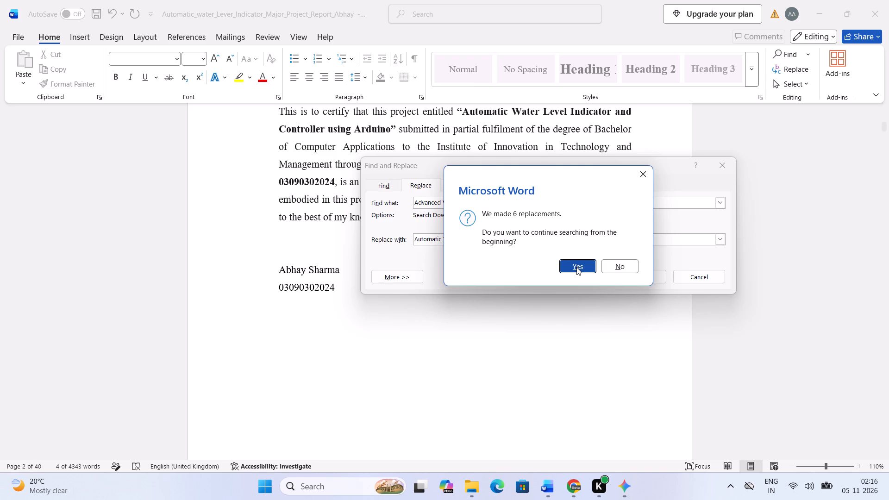
click(576, 267)
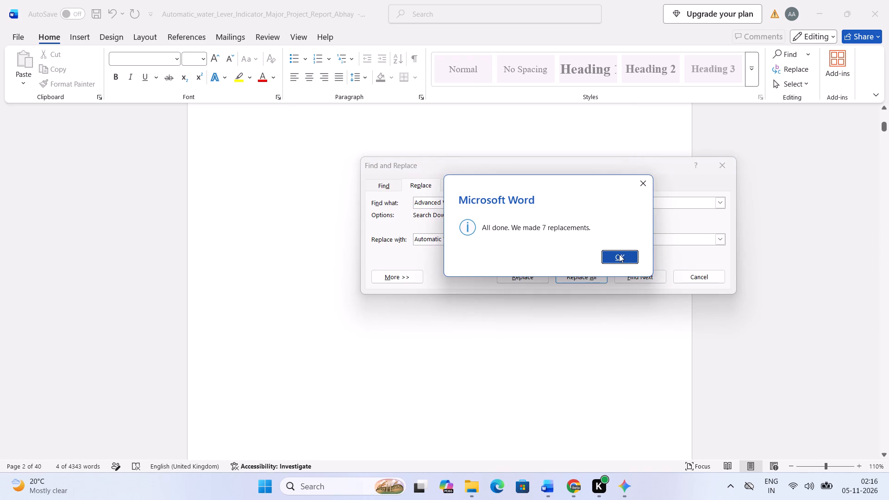
click(619, 254)
click(723, 160)
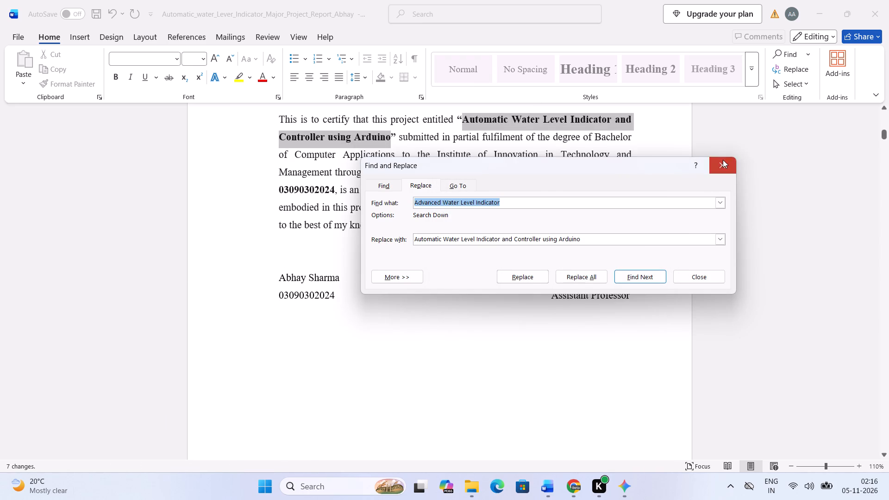
Delete surplus blank lines between "BCA 311" and the "Submitted to" block so the block fits on the cover page.
scroll(564, 159, up, 8)
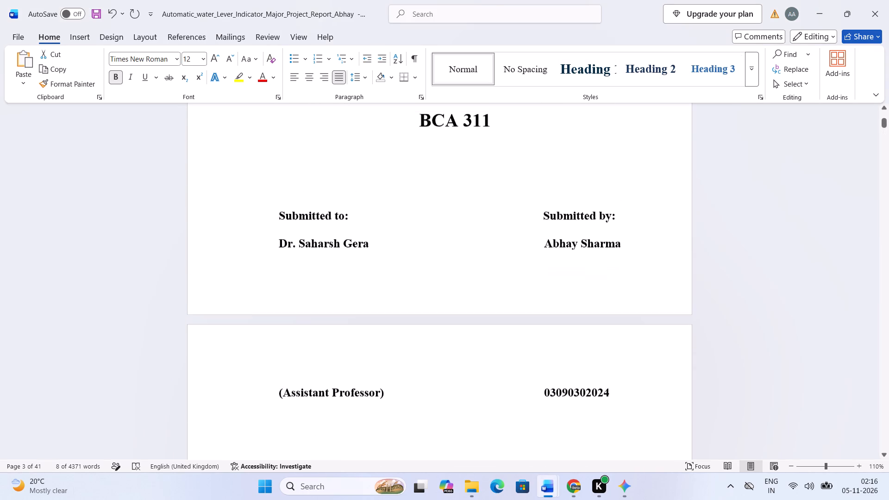
scroll(564, 159, up, 1)
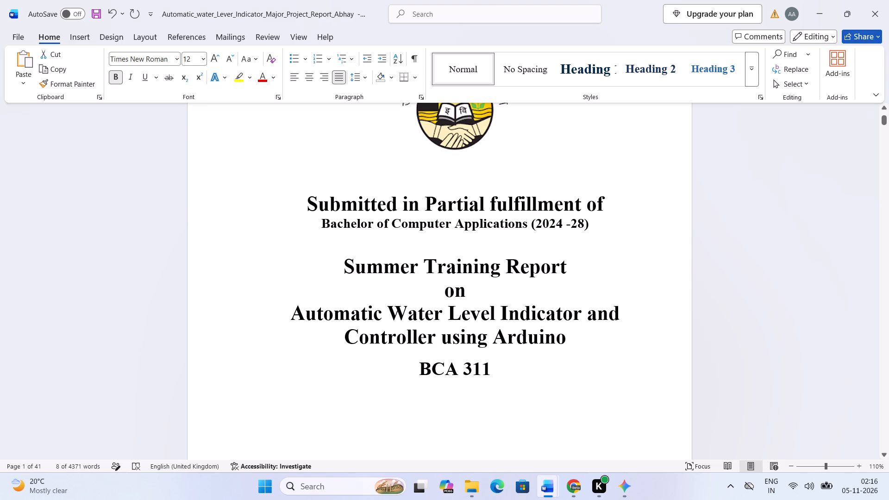
ctrl+scroll(521, 387, down, 4)
click(488, 300)
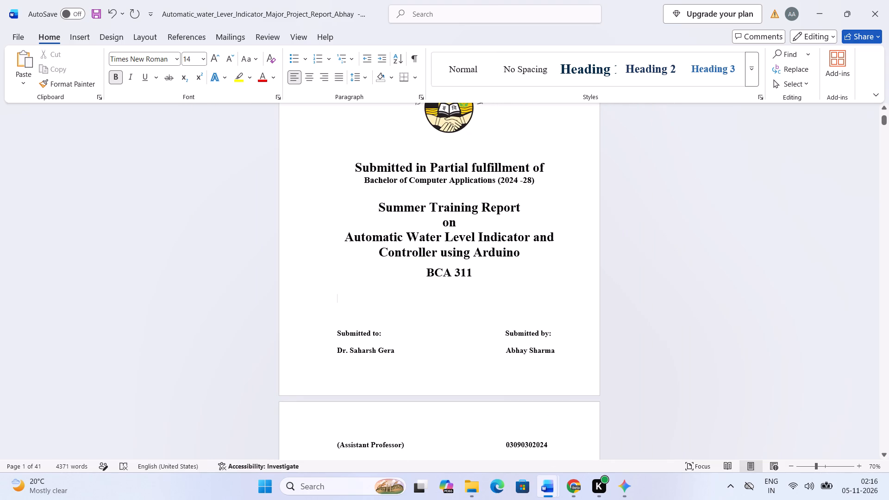
key(BackSpace)
key(BackSpace)
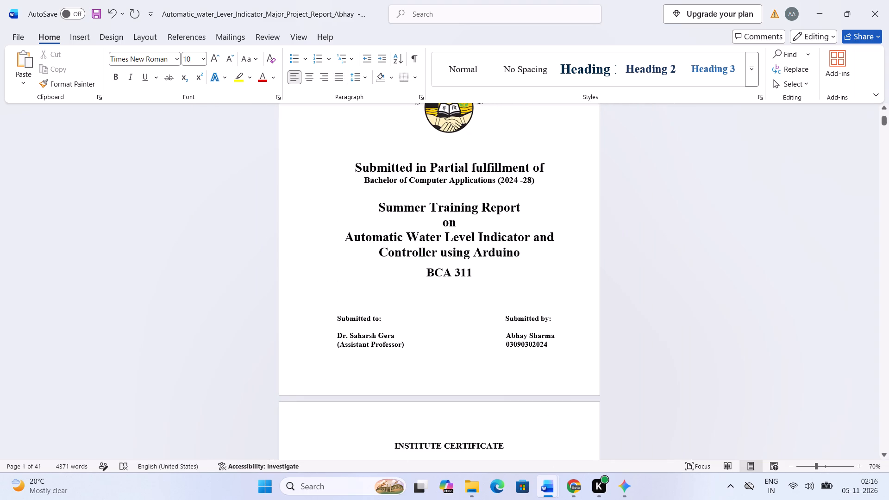
key(BackSpace)
key(ctrl+z)
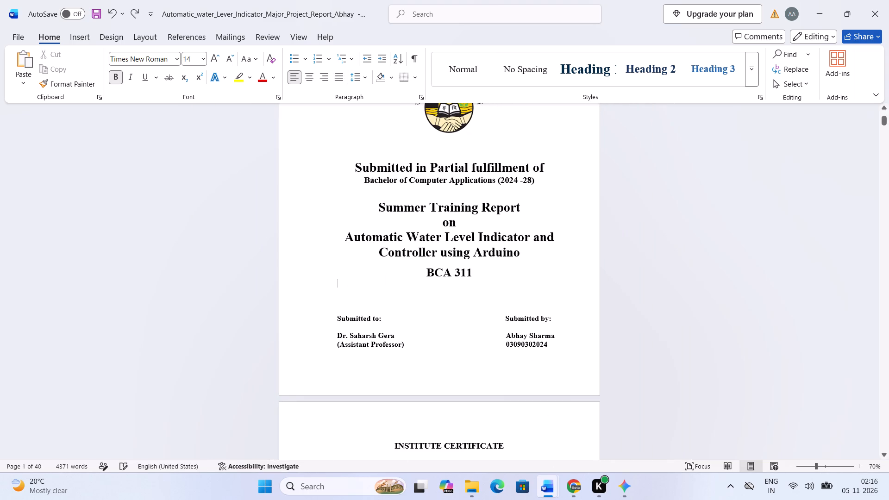
click(492, 301)
key(BackSpace)
Delete a blank line between the university logo and "Submitted in Partial fulfillment of" on the cover page.
scroll(487, 305, up, 8)
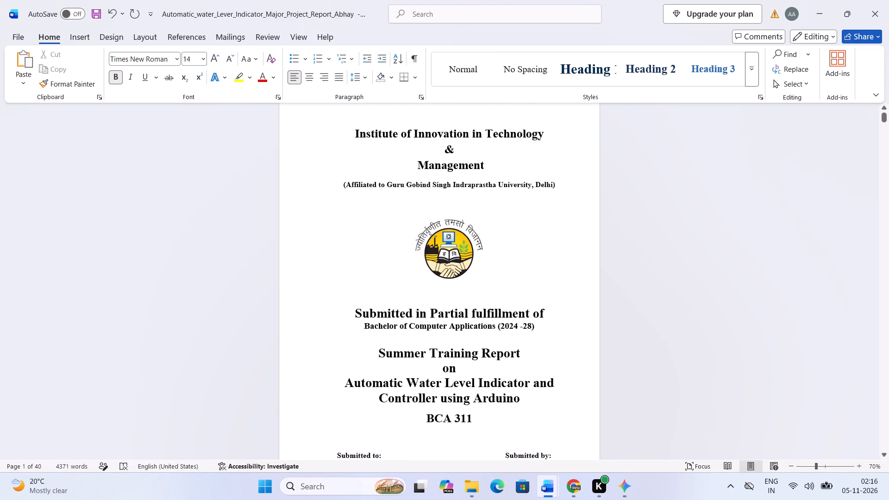
click(478, 308)
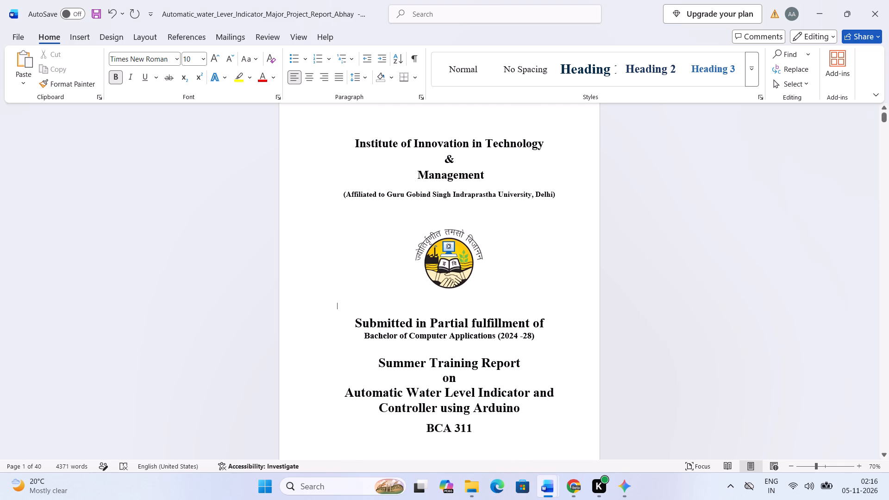
key(BackSpace)
Insert one blank line between "BCA 311" and the "Submitted to" block on the cover page.
scroll(484, 421, down, 3)
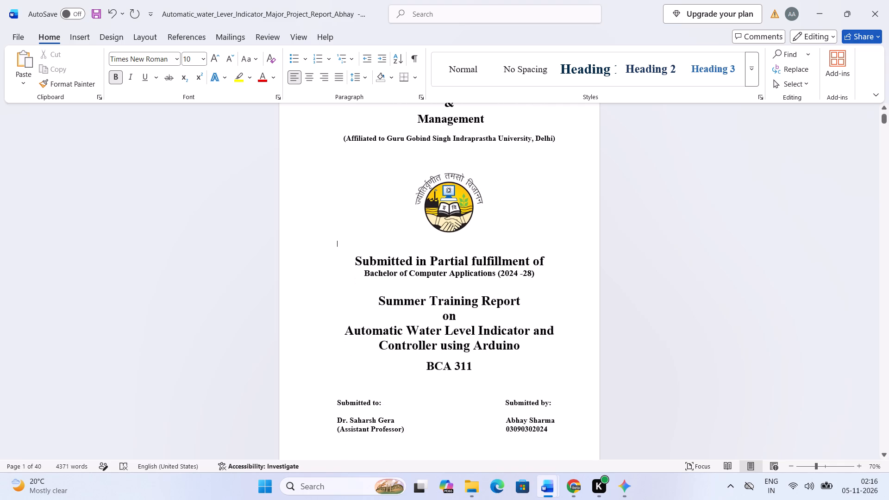
click(483, 387)
key(Return)
Review the cover page, institute certificate, completion certificate, self certificate and acknowledgement pages for the updated title and layout.
scroll(482, 387, down, 7)
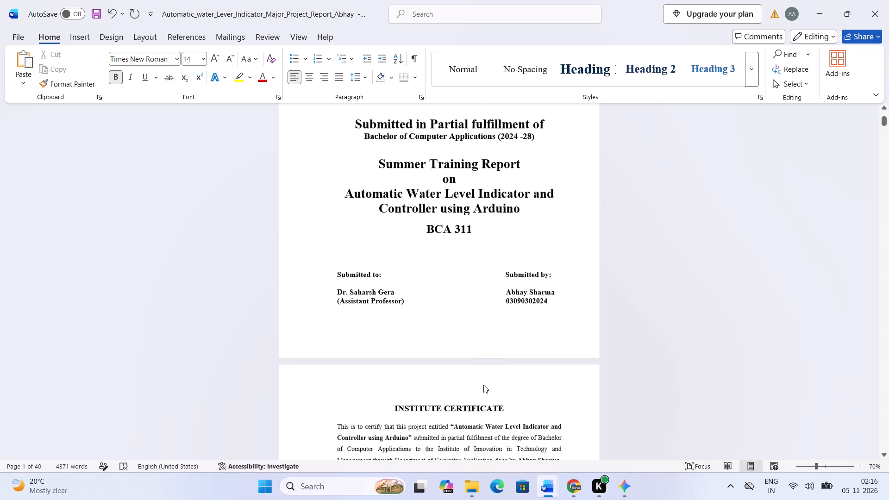
click(471, 387)
scroll(471, 387, down, 10)
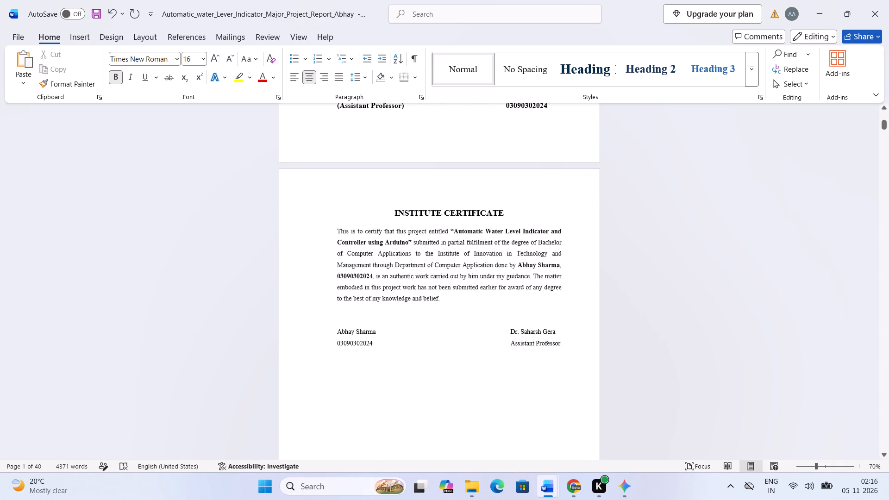
ctrl+scroll(482, 376, down, 2)
scroll(484, 375, down, 12)
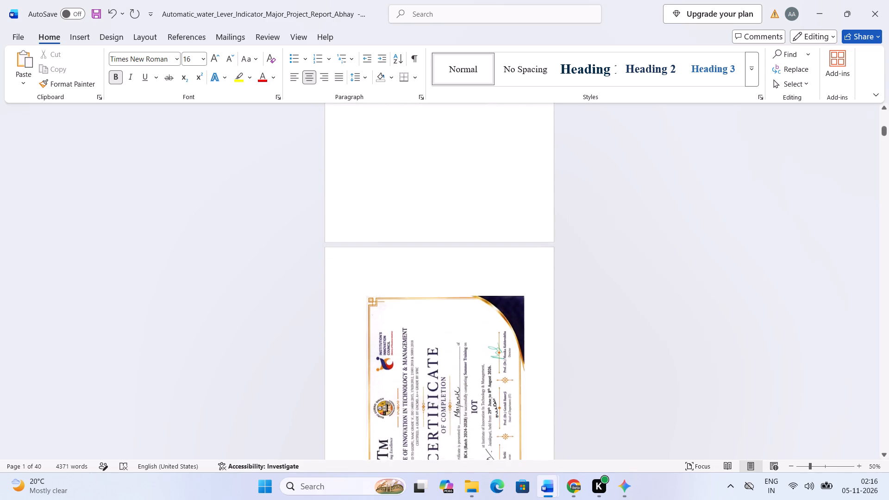
scroll(485, 371, down, 7)
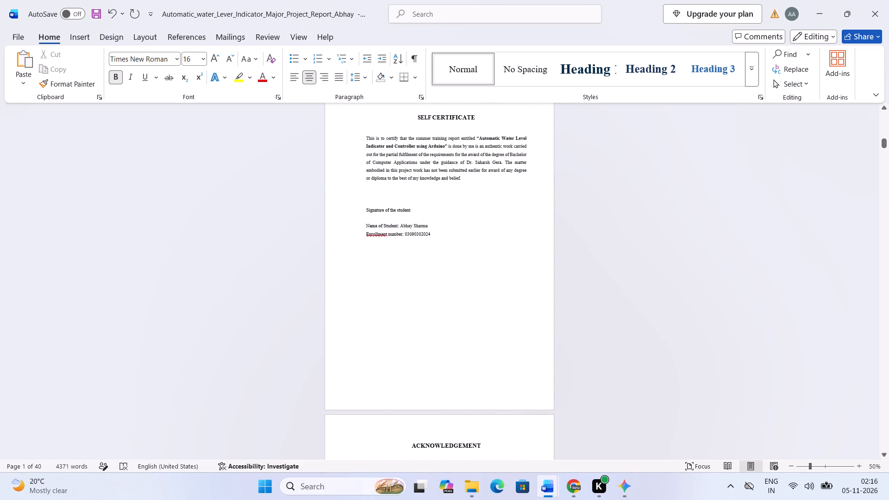
scroll(489, 368, down, 1)
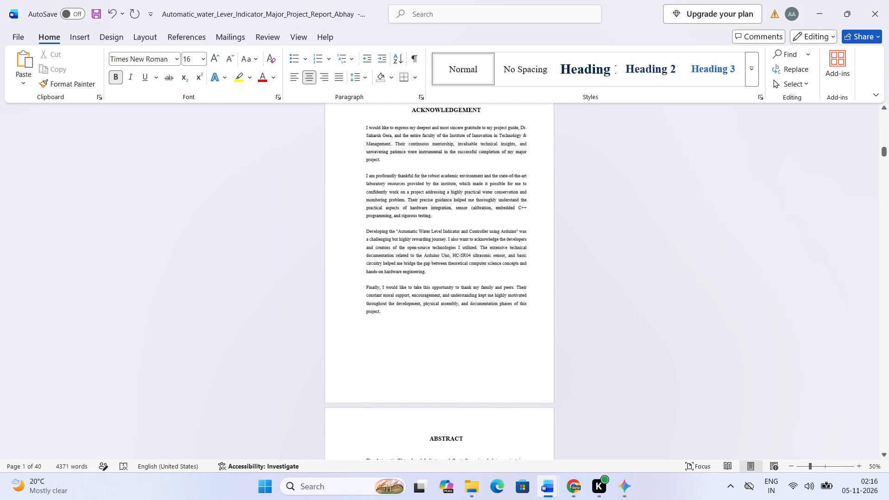
Make the project title "Automatic Water Level Indicator and Controller using Arduino" bold in the third paragraph of the Acknowledgement.
scroll(490, 326, down, 1)
ctrl+scroll(493, 224, up, 3)
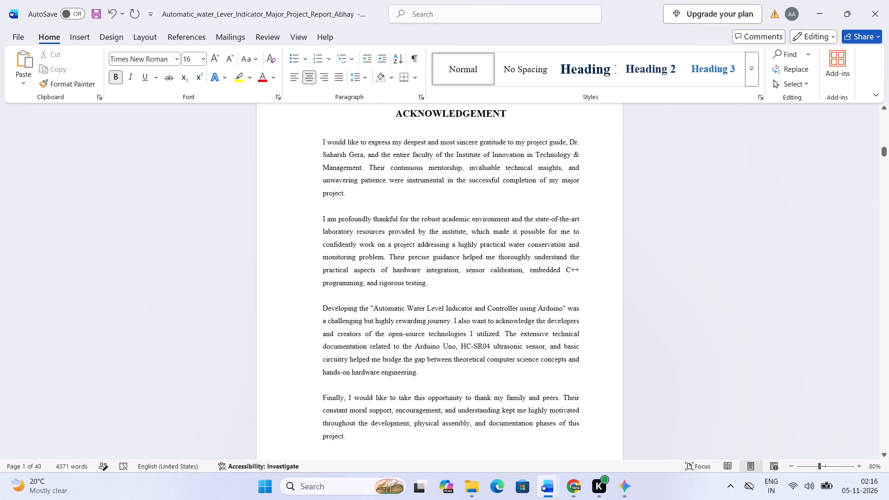
scroll(540, 301, down, 1)
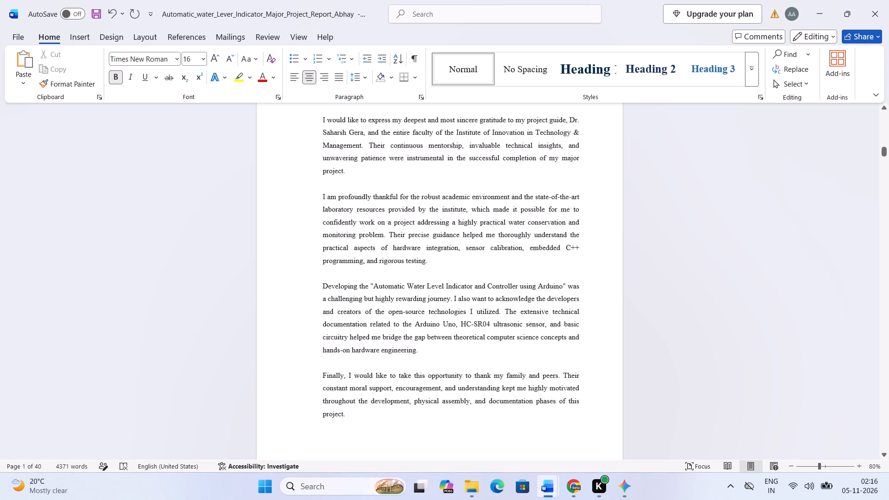
drag(375, 287, 554, 282)
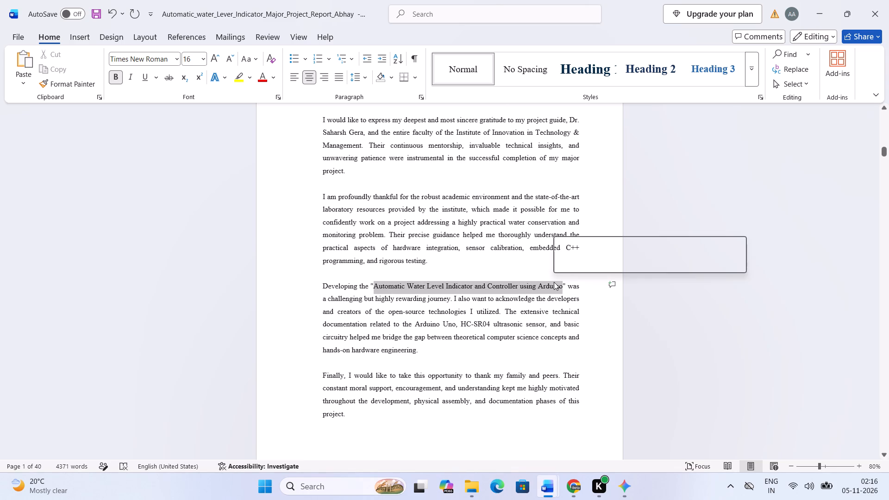
key(ctrl+b)
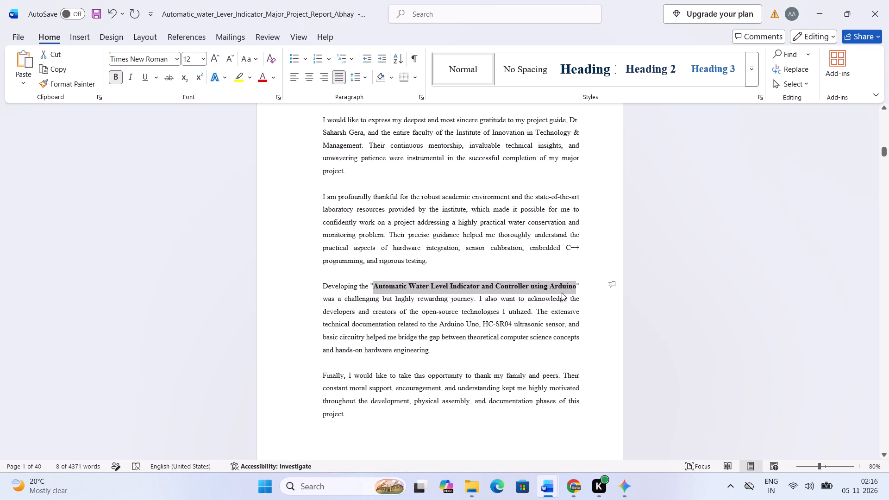
click(562, 293)
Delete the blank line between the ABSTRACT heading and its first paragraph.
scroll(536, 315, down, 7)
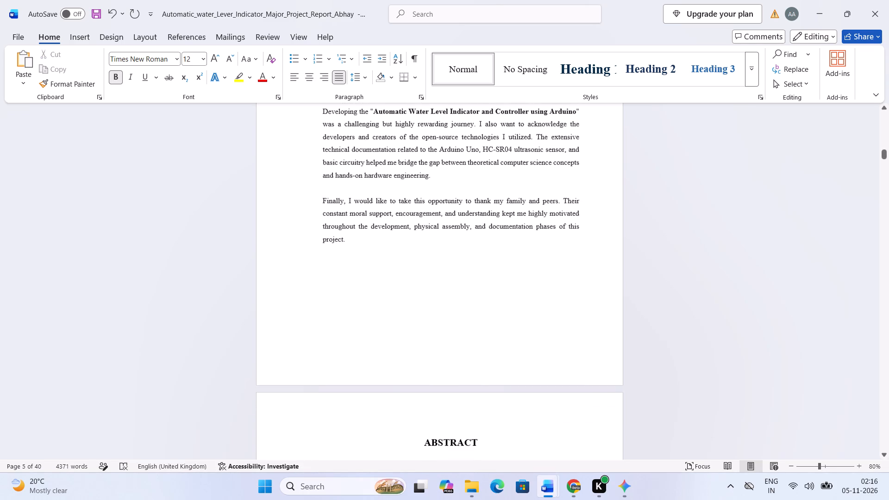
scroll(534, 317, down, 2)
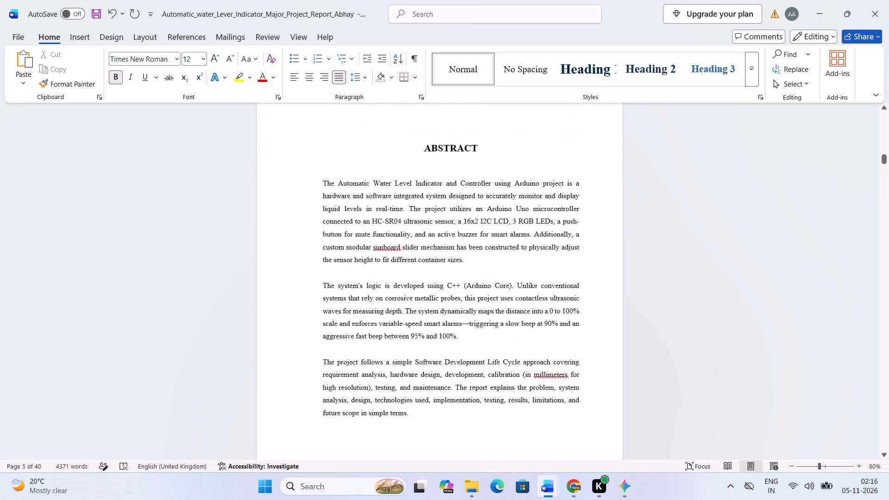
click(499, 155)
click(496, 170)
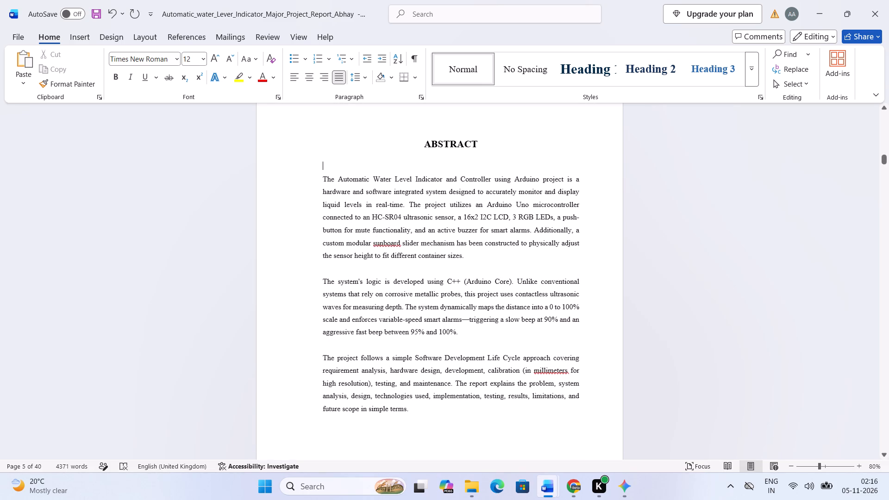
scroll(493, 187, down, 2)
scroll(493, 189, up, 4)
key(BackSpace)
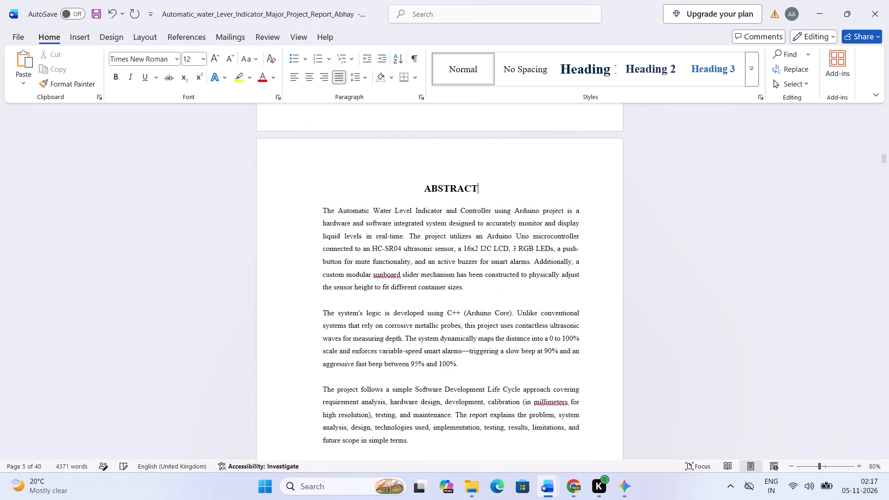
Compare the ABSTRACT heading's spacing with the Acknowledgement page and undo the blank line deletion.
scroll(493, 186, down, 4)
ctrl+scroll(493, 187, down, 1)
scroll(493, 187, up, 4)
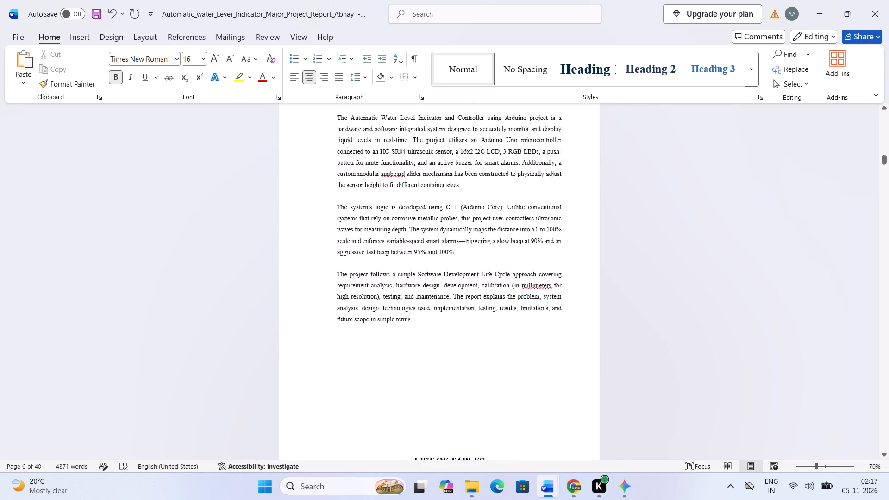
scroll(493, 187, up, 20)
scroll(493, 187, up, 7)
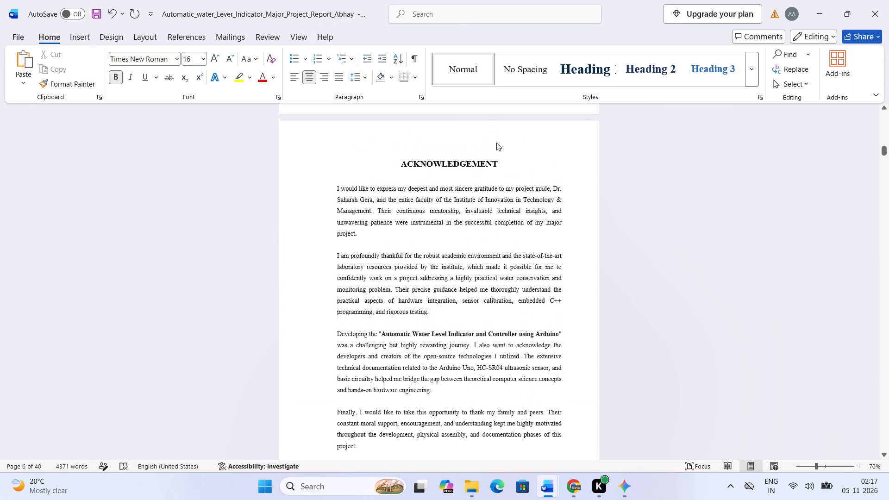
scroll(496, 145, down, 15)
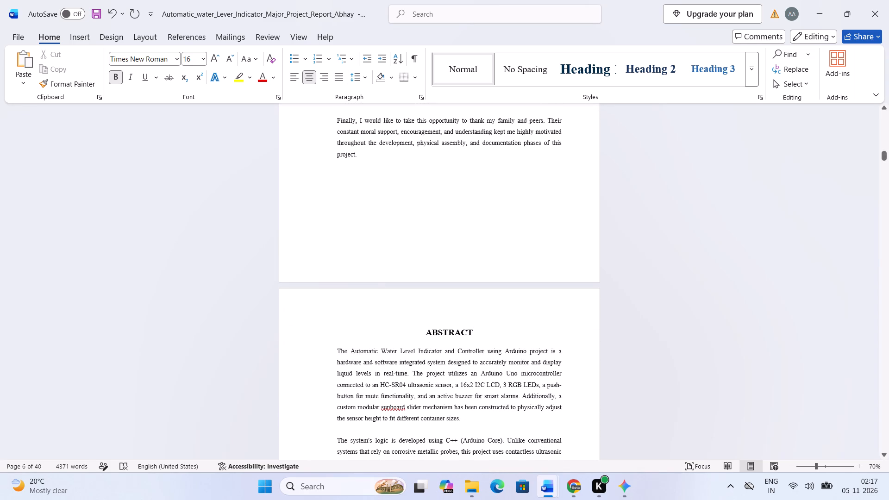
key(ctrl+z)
Check the layout of the Abstract and List of Tables pages, and return to the cover page.
scroll(469, 303, down, 4)
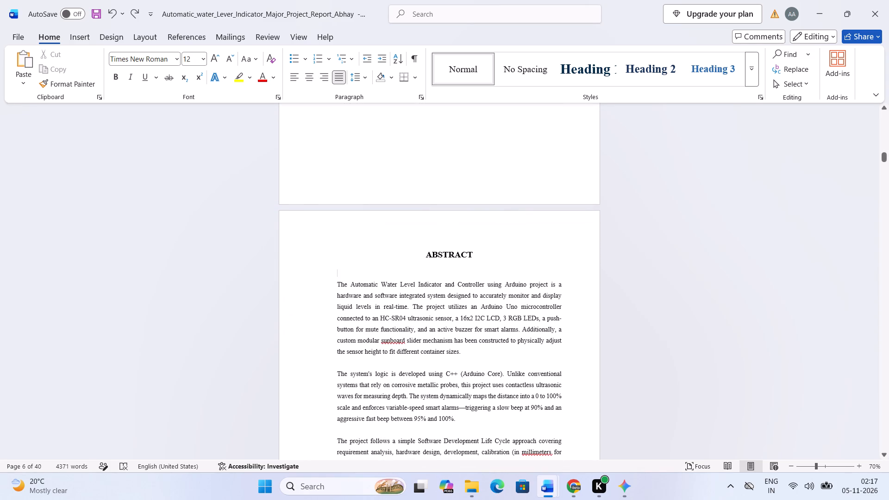
scroll(492, 302, down, 7)
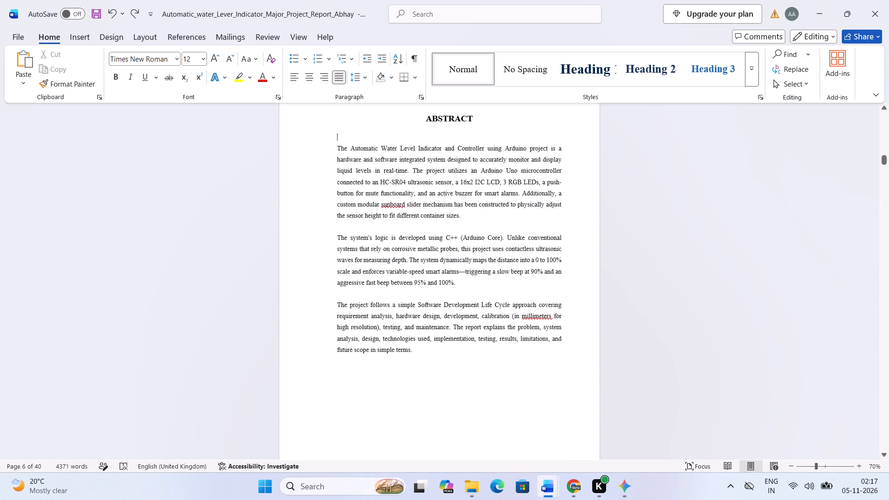
scroll(493, 313, down, 3)
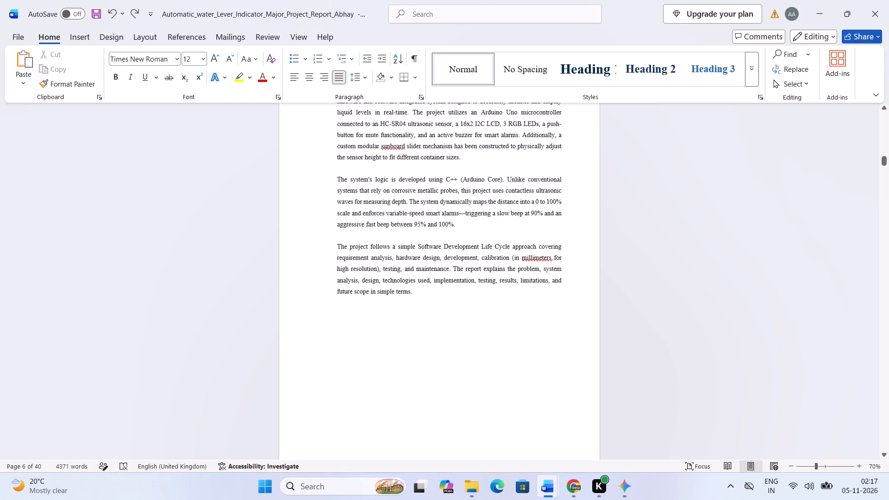
scroll(544, 255, down, 18)
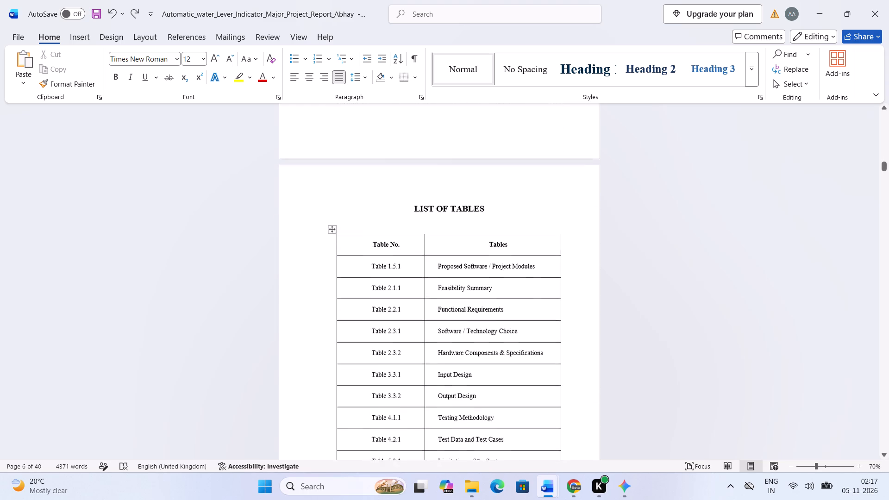
scroll(546, 250, down, 1)
scroll(546, 250, up, 8)
scroll(550, 246, up, 18)
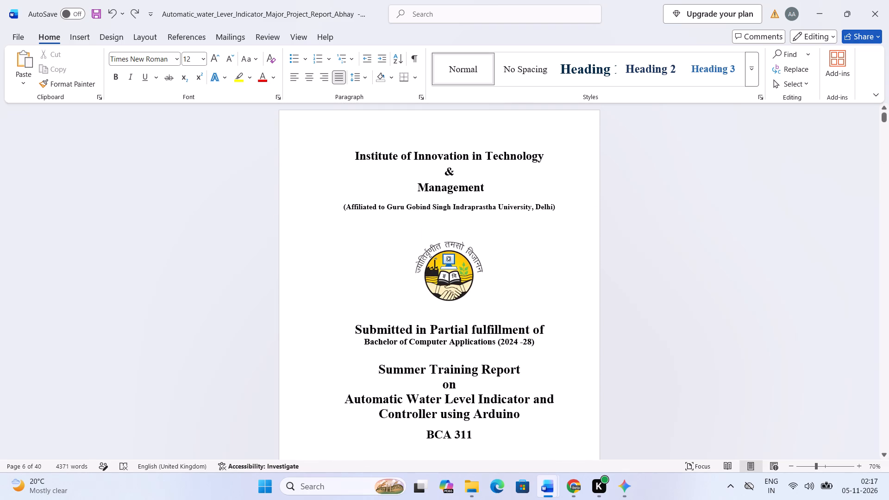
scroll(550, 246, up, 1)
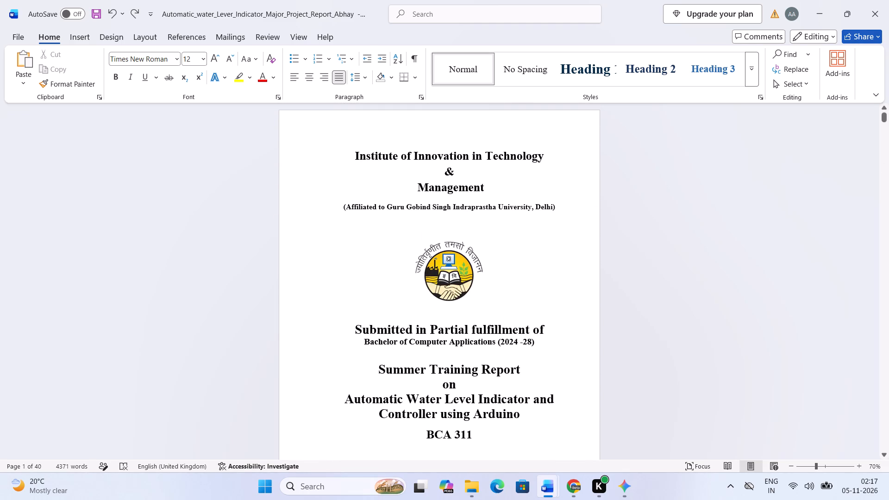
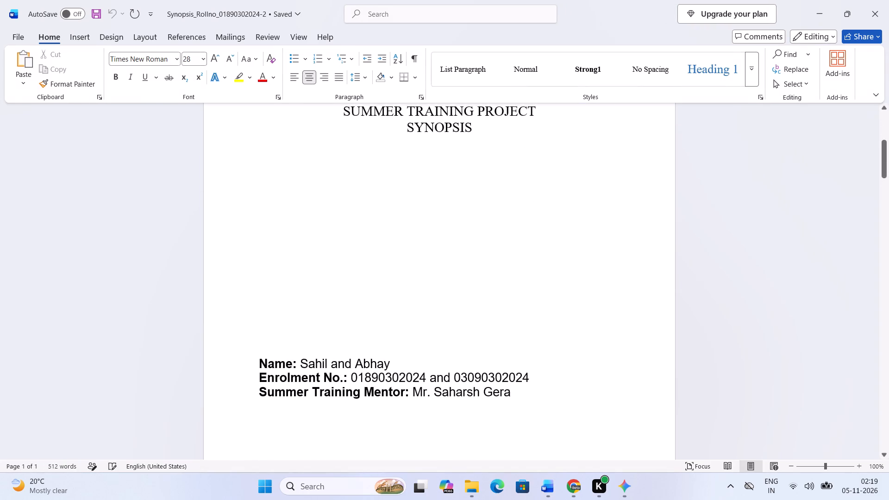
Look over all pages of the separate INTERNET OF THINGS synopsis document and display it one page at a time.
scroll(518, 310, down, 3)
ctrl+scroll(445, 369, down, 4)
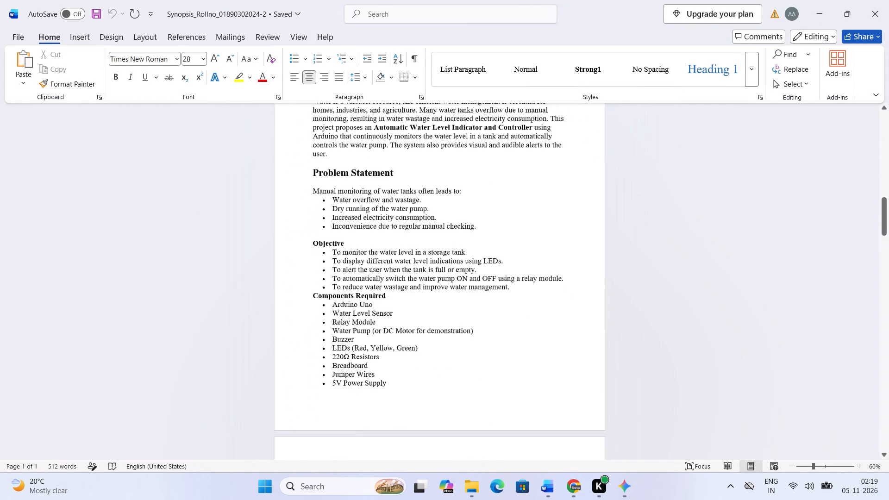
ctrl+scroll(445, 369, down, 2)
scroll(445, 369, up, 8)
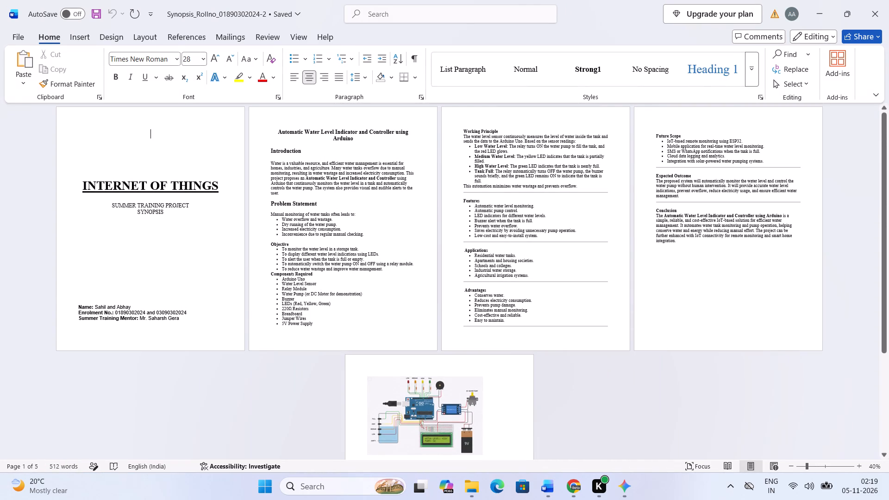
click(302, 37)
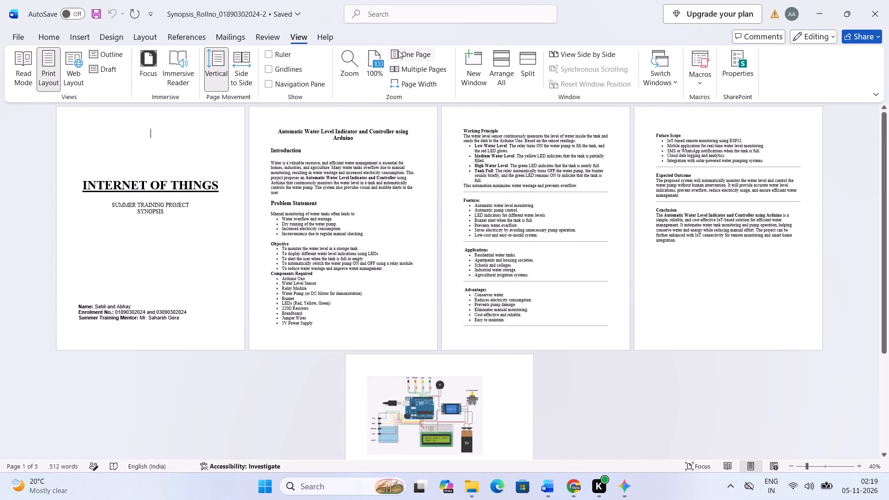
click(398, 50)
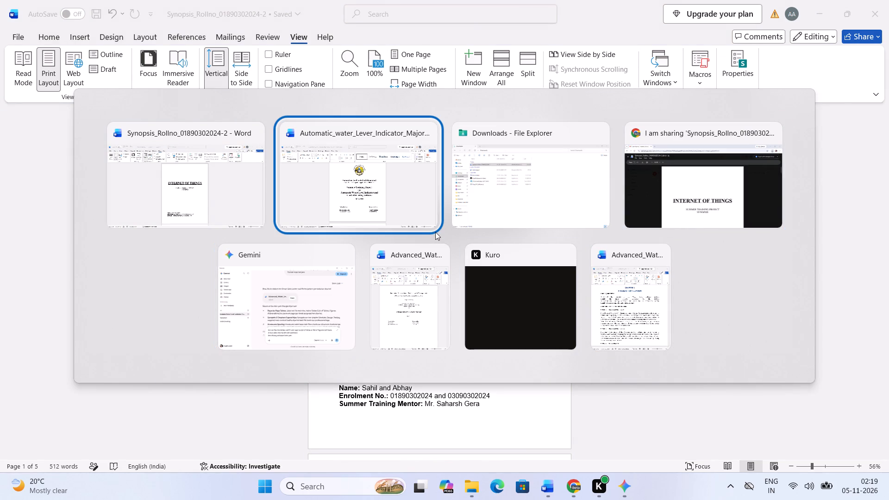
Switch to the water level indicator report and locate the Project Title entry in its SYNOPSIS section.
scroll(489, 275, down, 11)
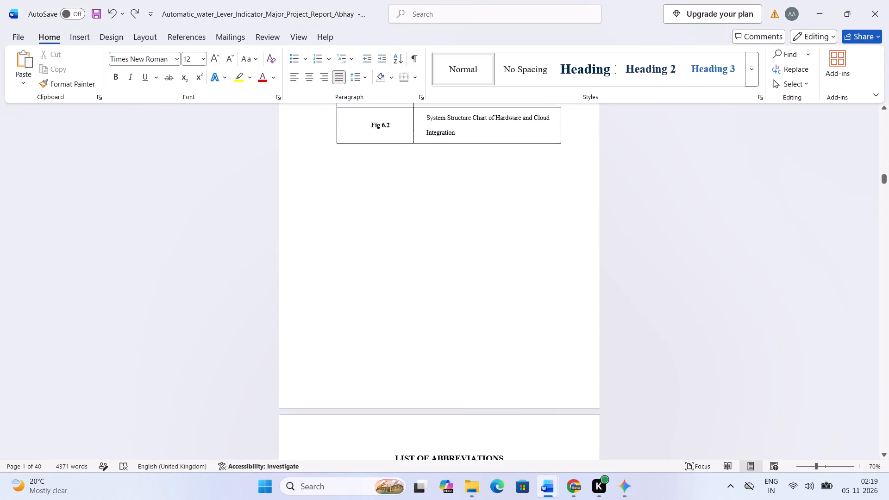
scroll(489, 281, down, 8)
scroll(489, 281, left, 1)
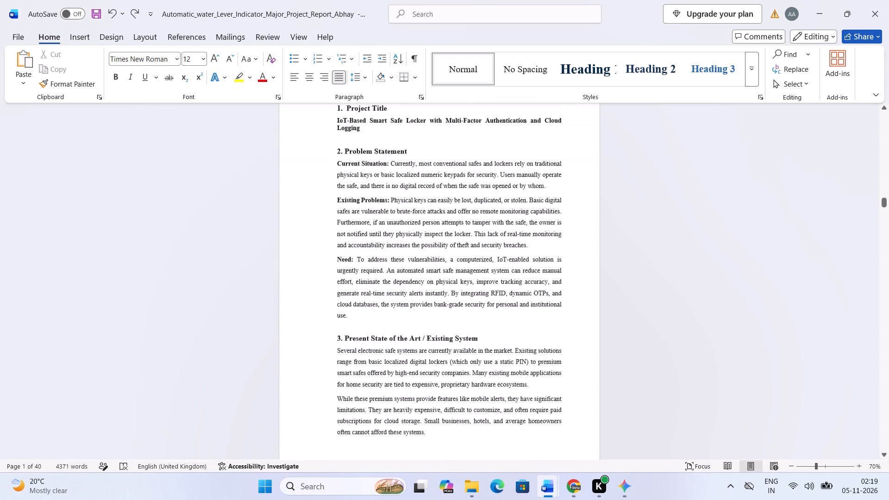
scroll(489, 281, left, 1)
scroll(489, 281, up, 1)
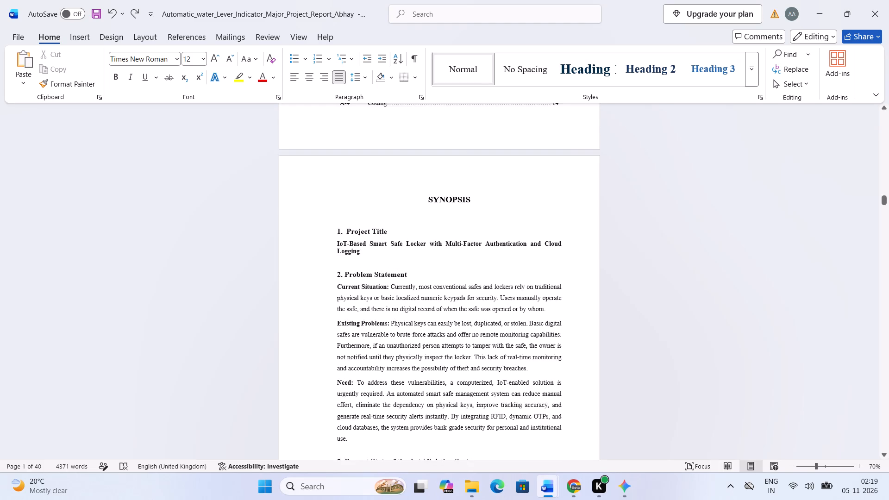
scroll(489, 281, down, 1)
scroll(490, 254, up, 4)
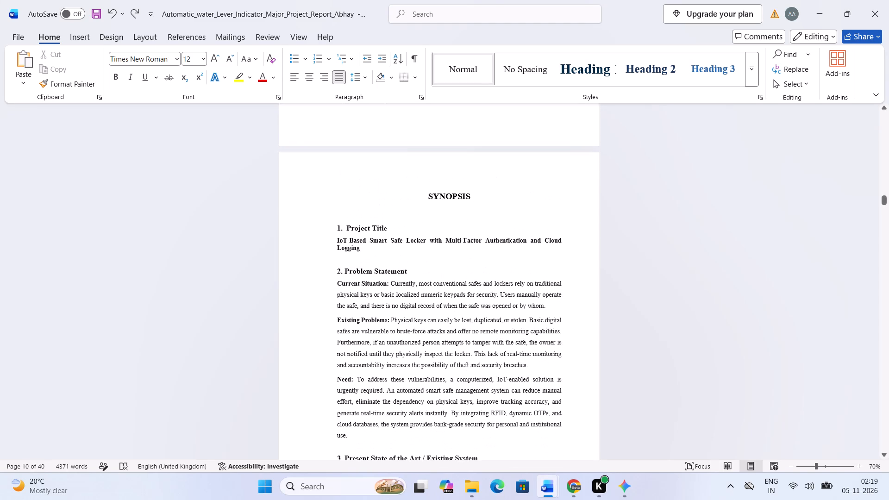
click(393, 258)
click(377, 242)
click(384, 251)
Arrange the synopsis document and the major project report side by side on the screen.
key(super+Right)
key(Return)
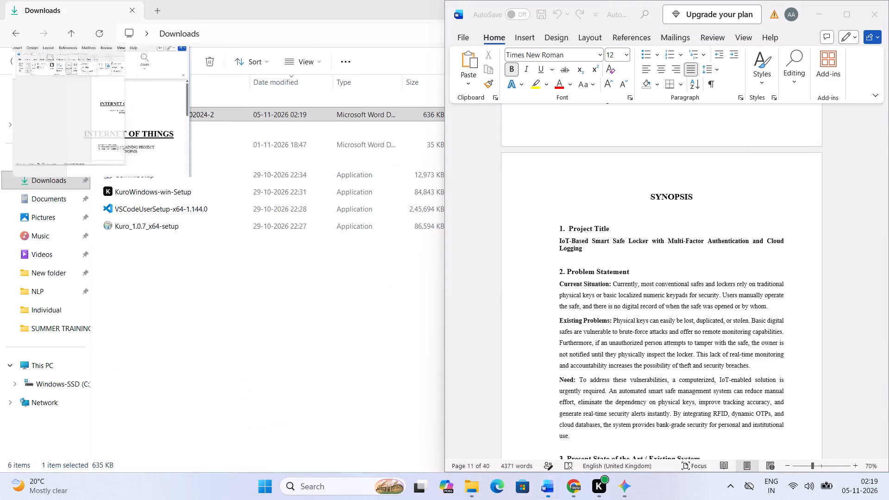
Compare the synopsis document, from its cover page through the circuit diagram, with the opening sections of the report's SYNOPSIS.
scroll(629, 199, down, 8)
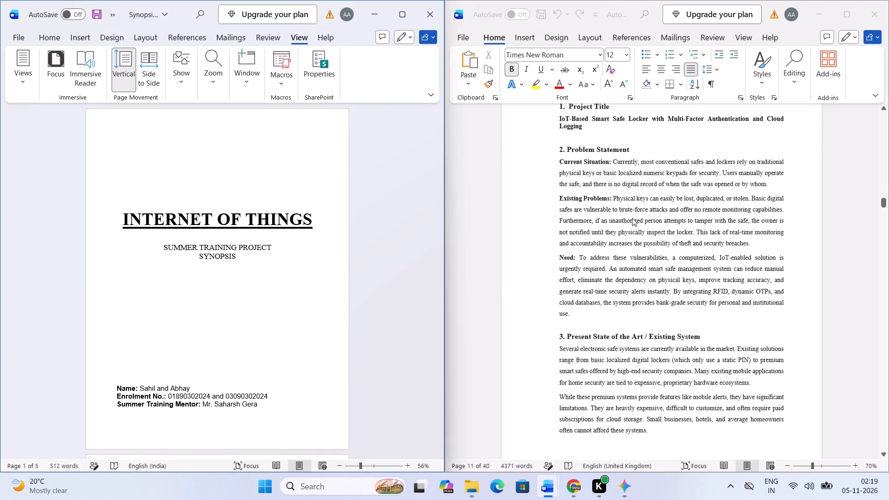
scroll(632, 218, down, 2)
scroll(633, 218, up, 2)
scroll(127, 323, down, 18)
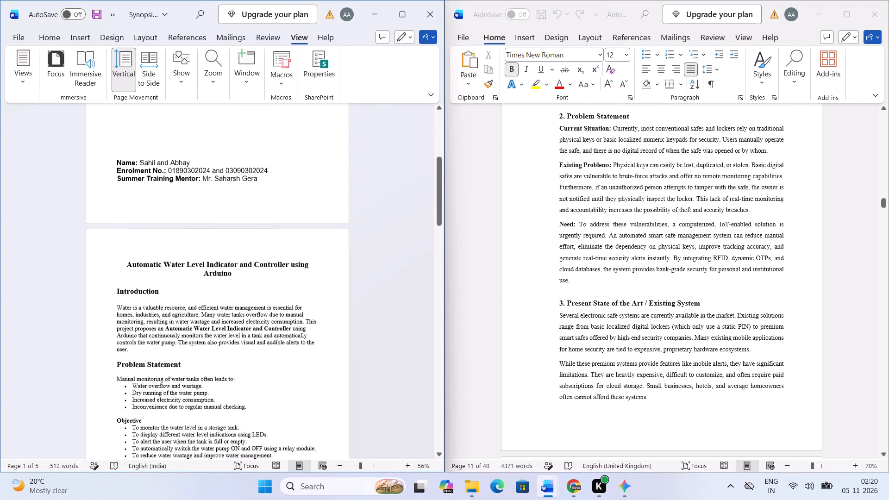
scroll(144, 320, down, 6)
scroll(562, 309, up, 2)
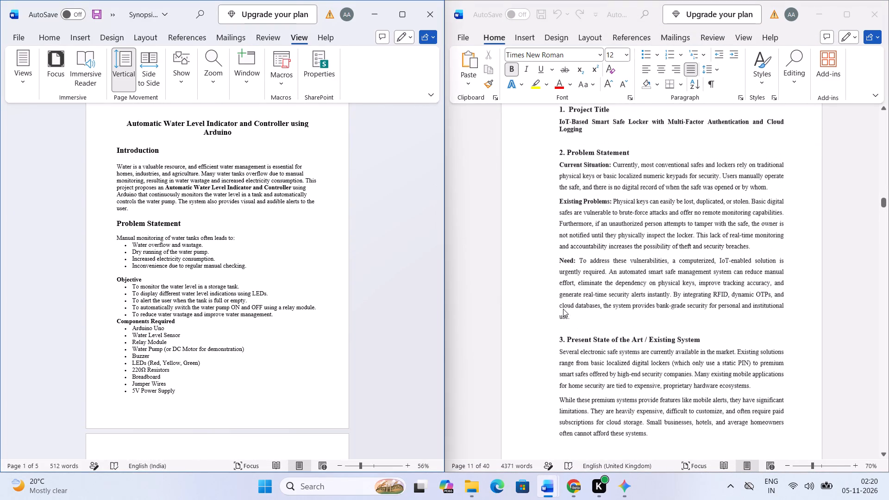
scroll(563, 309, up, 2)
scroll(563, 309, down, 9)
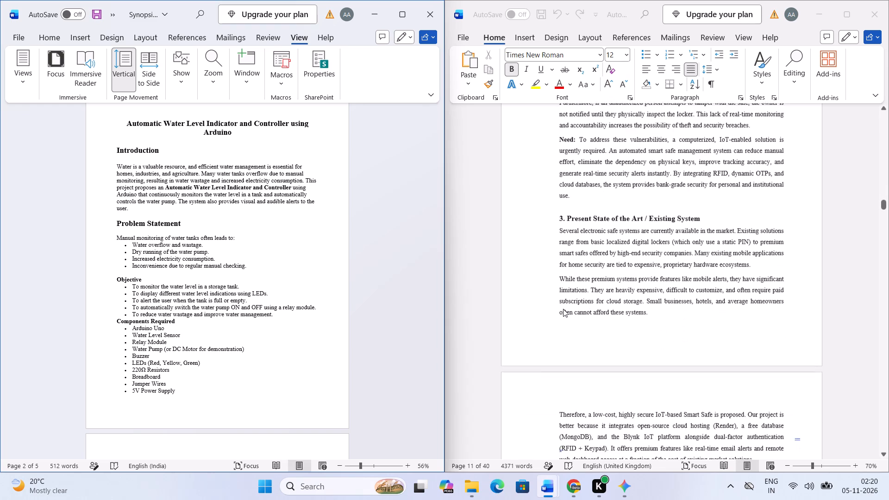
scroll(563, 309, down, 1)
scroll(369, 268, down, 1)
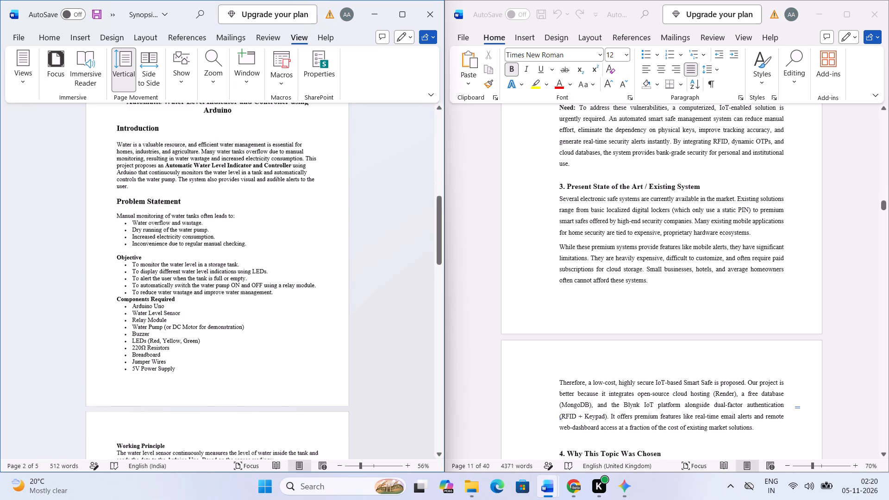
scroll(369, 268, down, 7)
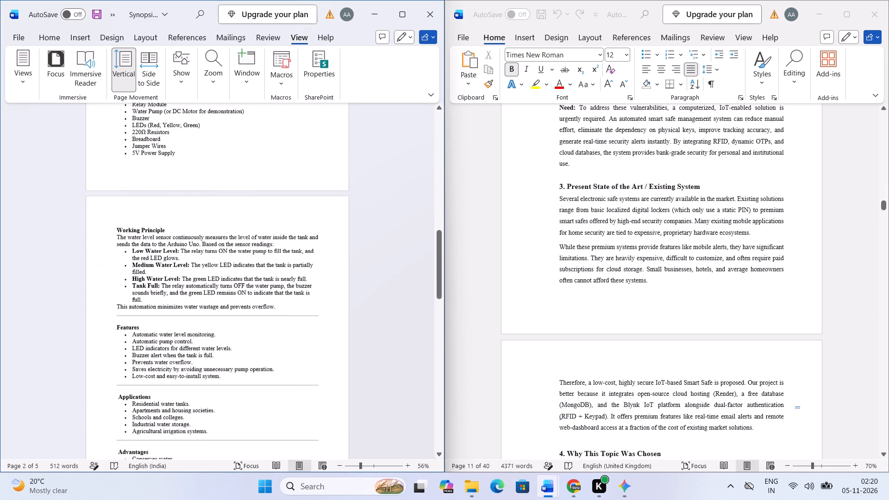
scroll(369, 268, down, 6)
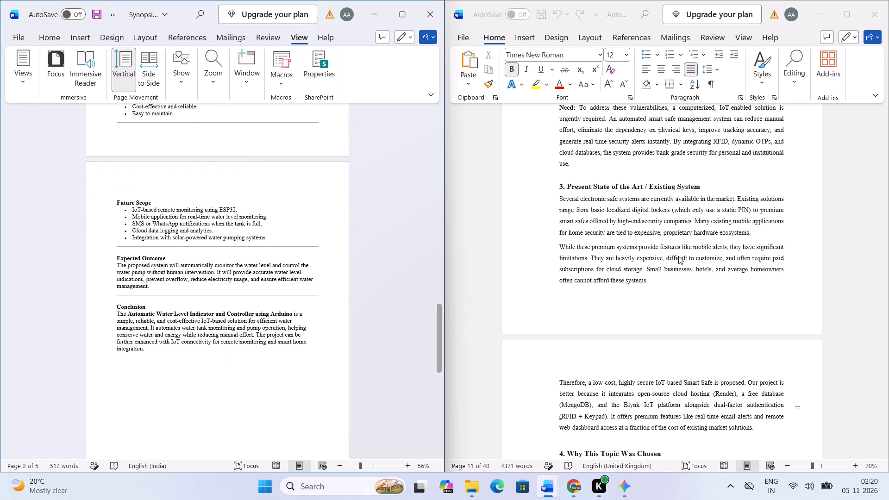
scroll(214, 283, up, 19)
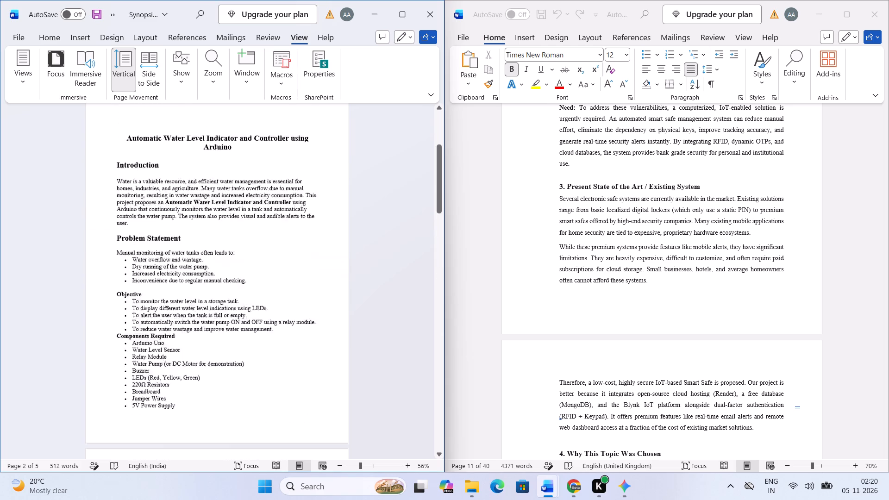
scroll(214, 283, up, 10)
scroll(214, 283, down, 20)
scroll(214, 283, down, 5)
scroll(214, 283, right, 1)
scroll(214, 283, up, 1)
scroll(214, 283, right, 1)
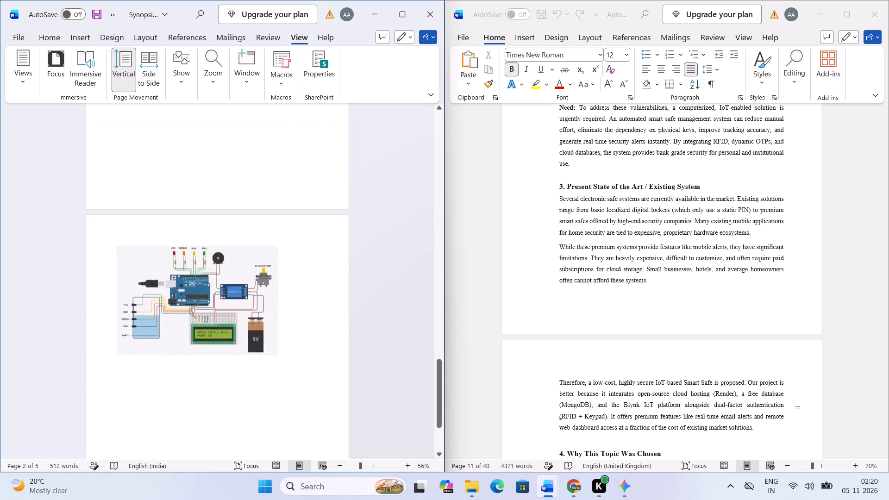
scroll(214, 283, right, 1)
scroll(620, 283, right, 1)
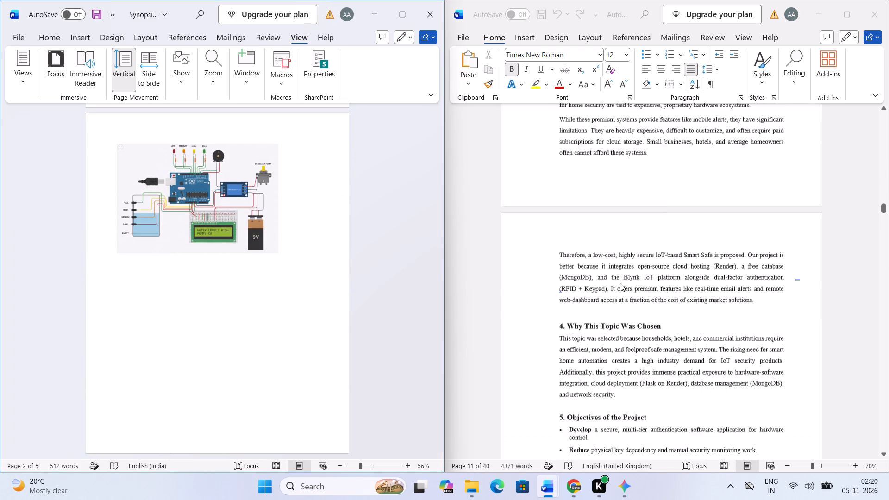
Read through the report's SYNOPSIS sections down to References, and return to its Project Title and Problem Statement.
scroll(620, 283, down, 7)
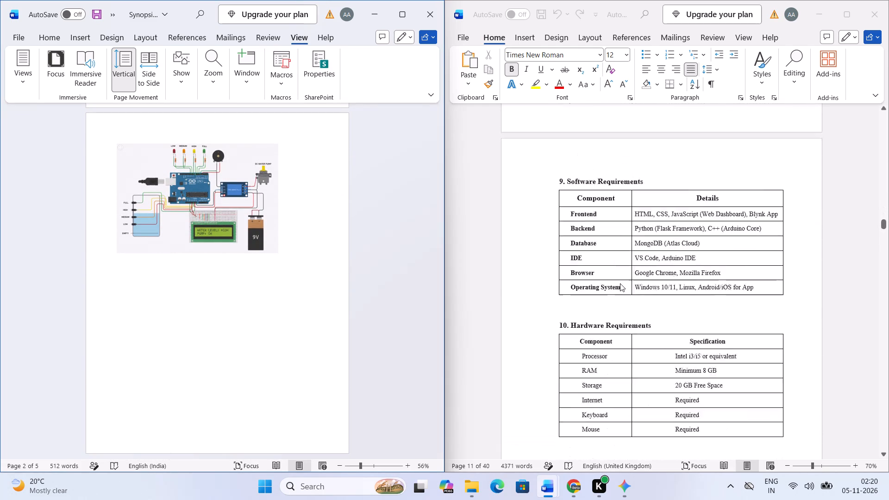
scroll(620, 283, down, 4)
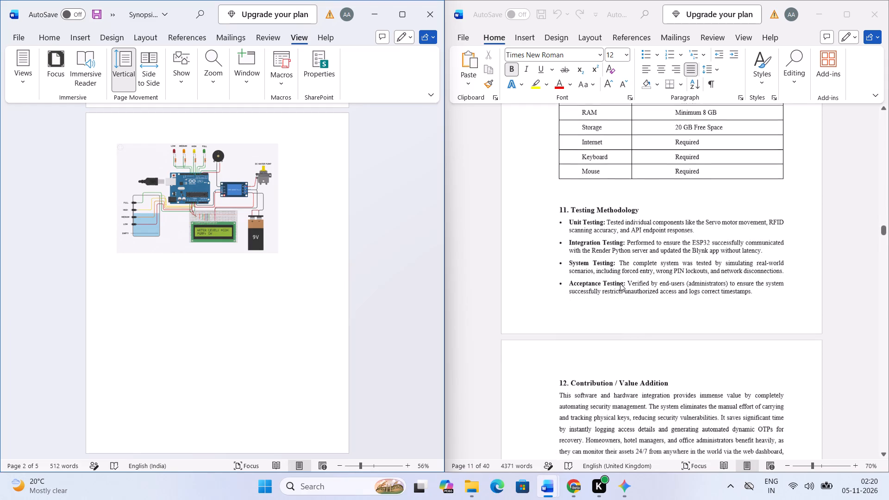
scroll(620, 283, down, 9)
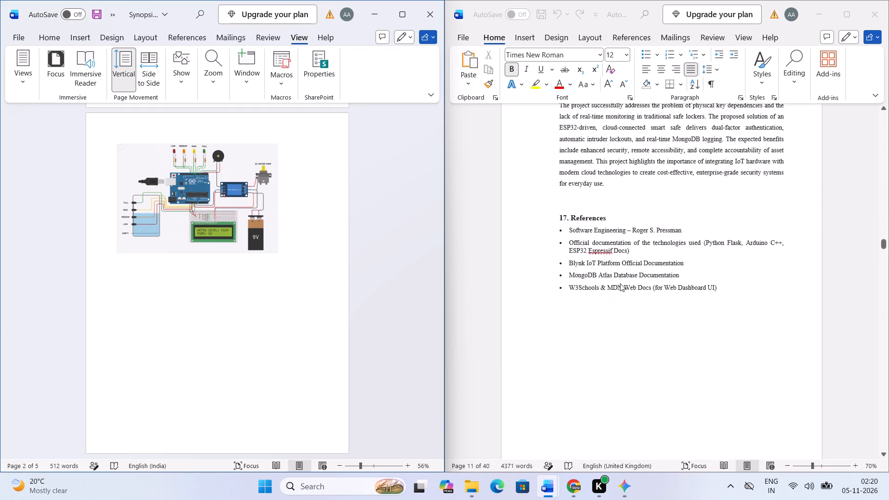
scroll(620, 283, down, 2)
scroll(620, 283, up, 6)
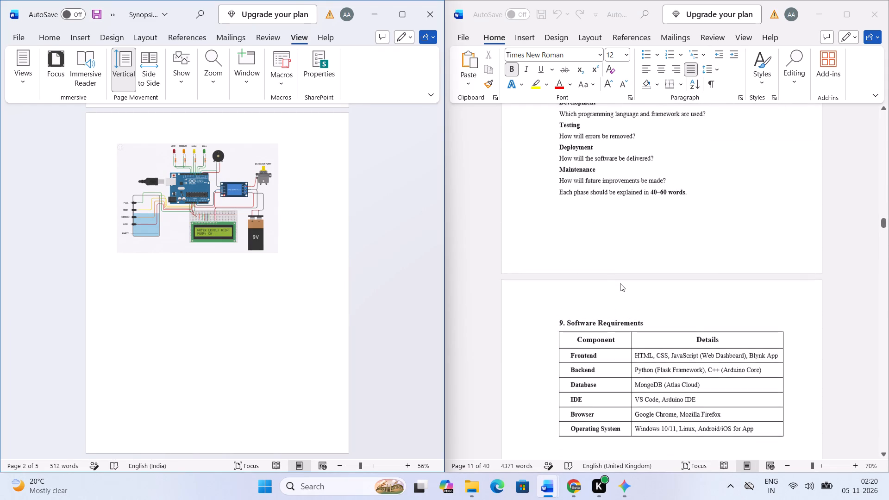
scroll(620, 283, up, 7)
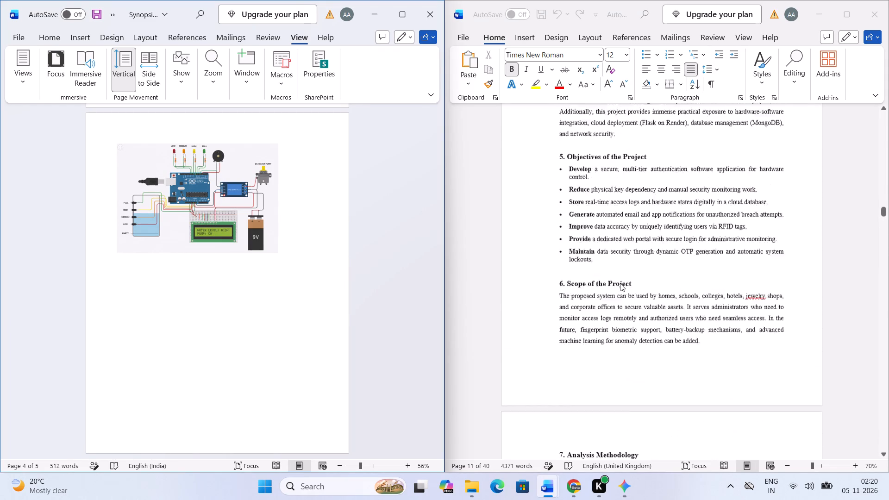
scroll(620, 283, up, 7)
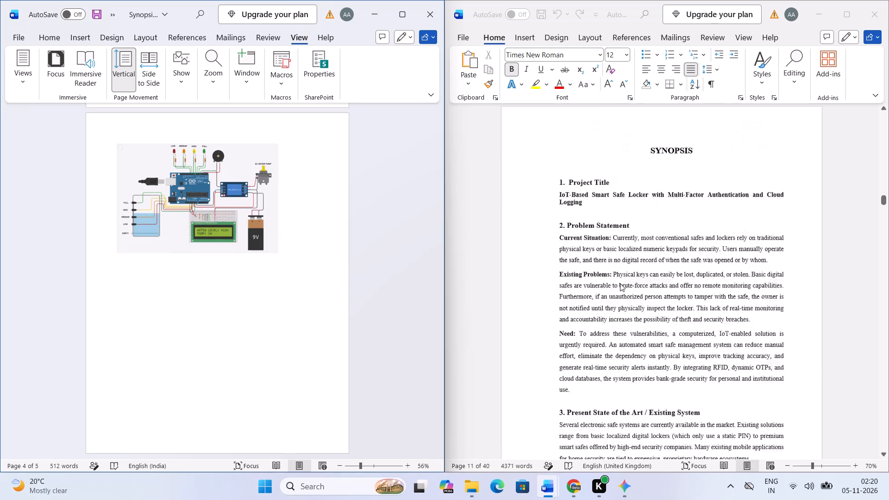
scroll(620, 283, down, 1)
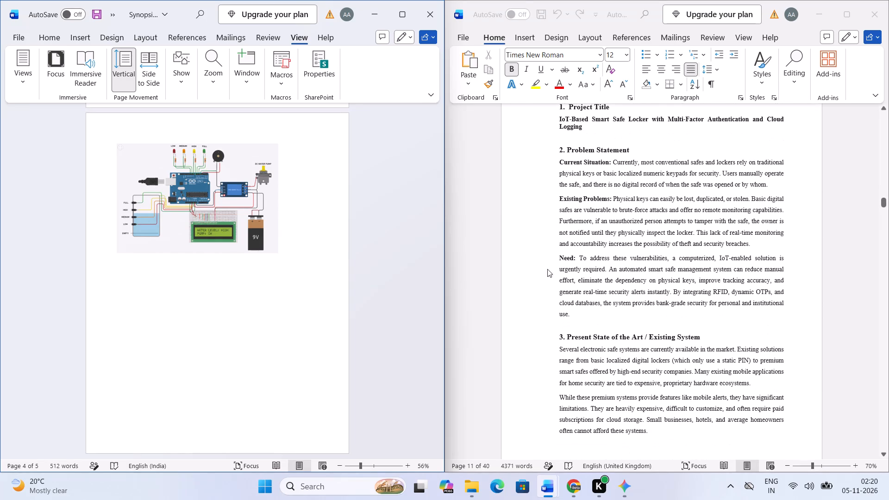
Compare the synopsis document's Problem Statement, Objective and Working Principle sections with sections 2 and 3 of the report's SYNOPSIS.
scroll(410, 238, up, 10)
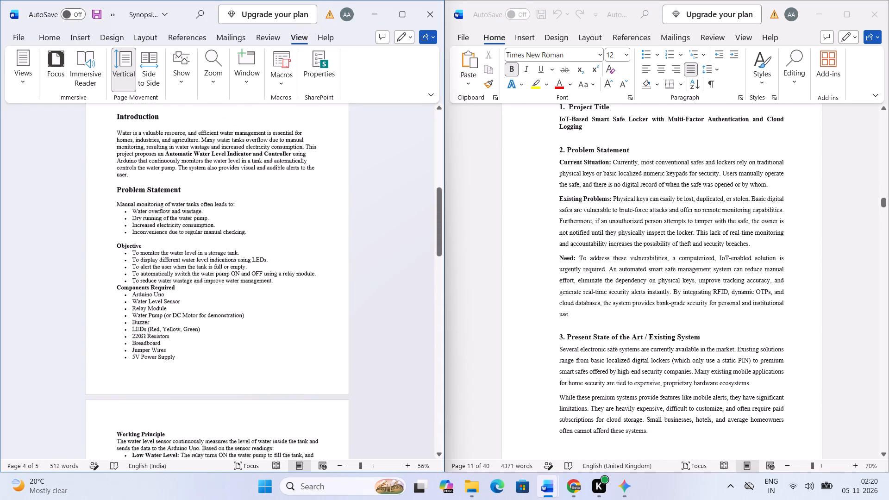
scroll(410, 238, up, 1)
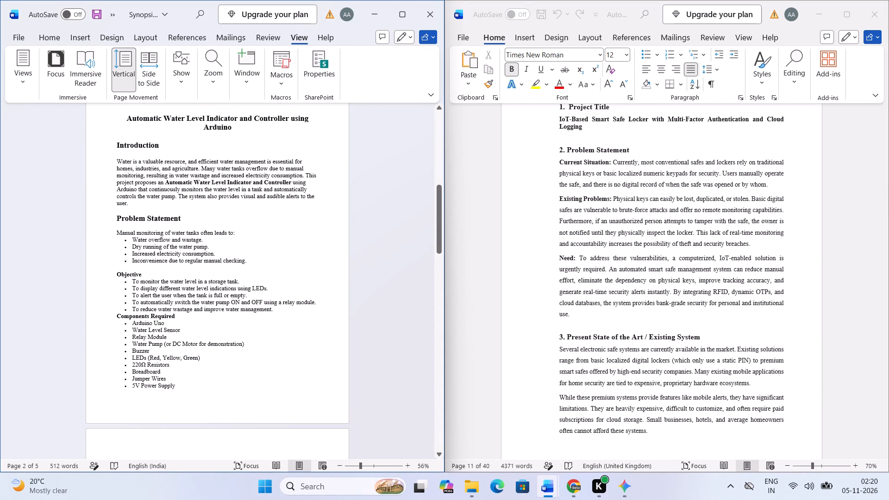
click(211, 233)
click(232, 257)
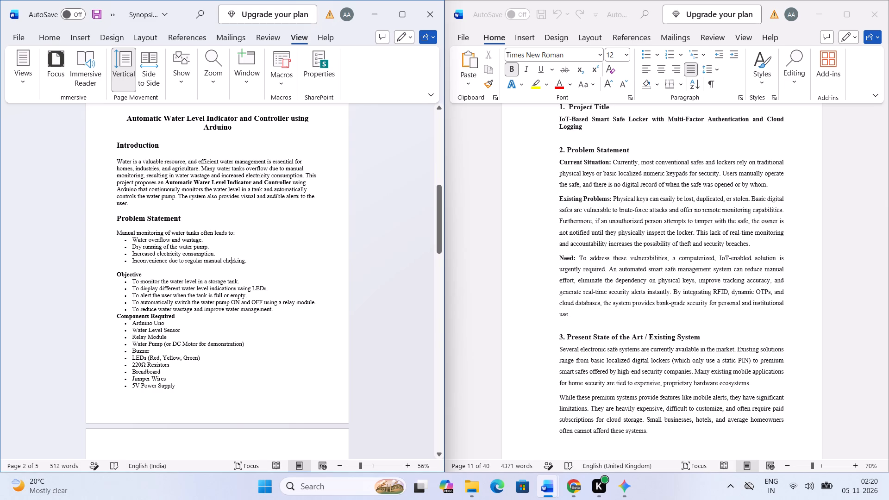
click(239, 260)
scroll(272, 323, down, 4)
scroll(272, 323, up, 1)
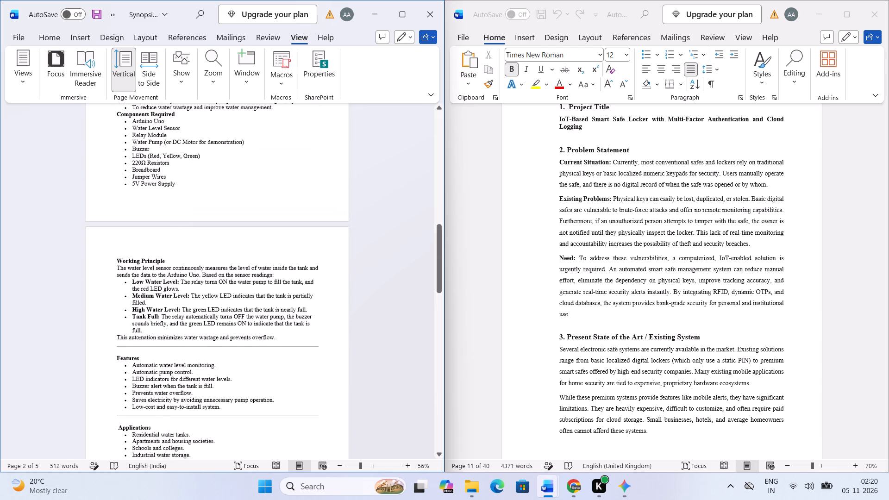
scroll(272, 323, up, 1)
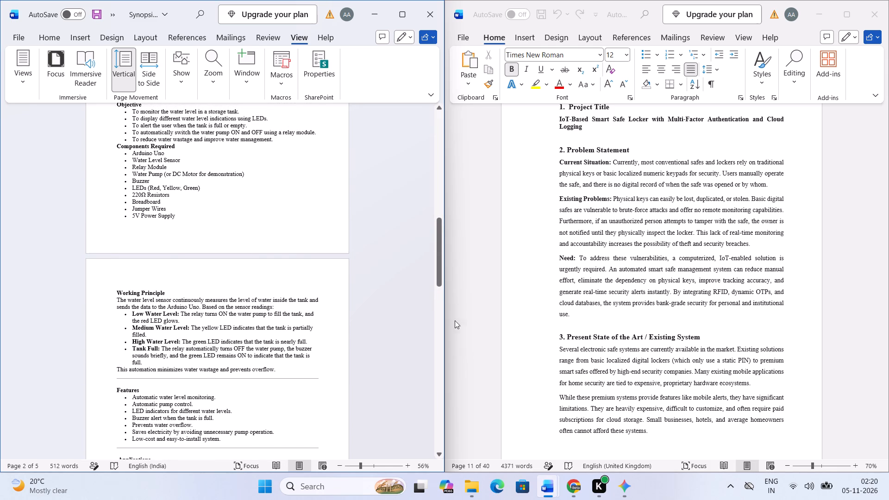
scroll(608, 337, down, 1)
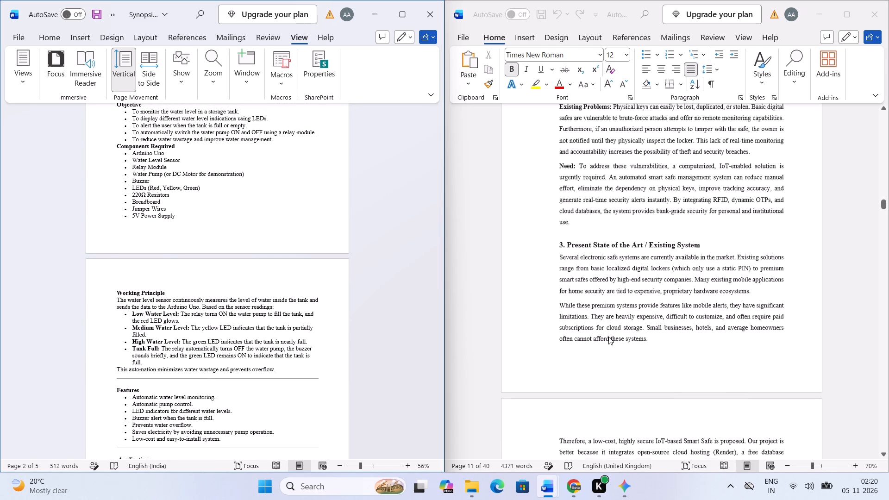
scroll(608, 337, down, 1)
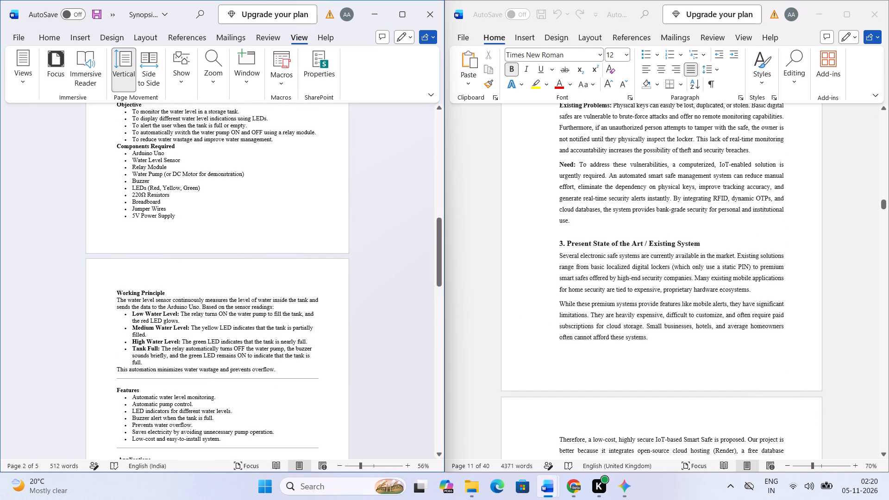
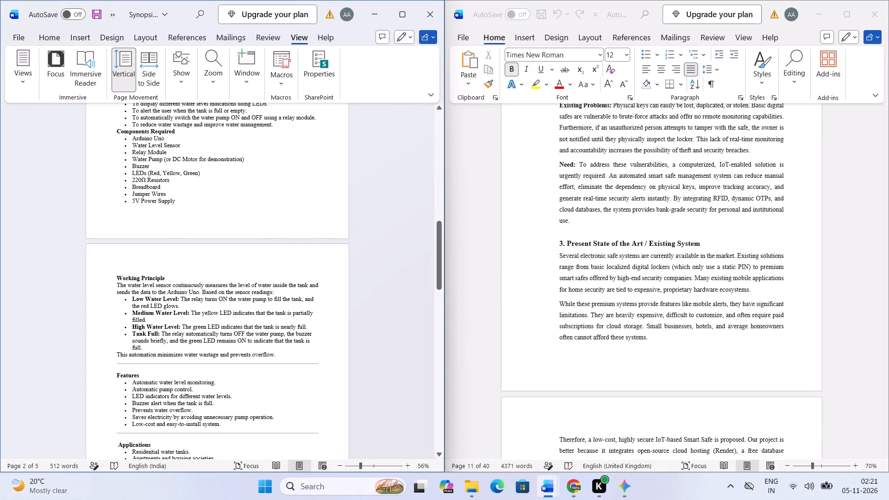
Compare the synopsis document's Working Principle through Conclusion sections with sections 2 to 8 of the report's SYNOPSIS.
scroll(166, 374, down, 20)
scroll(166, 374, down, 4)
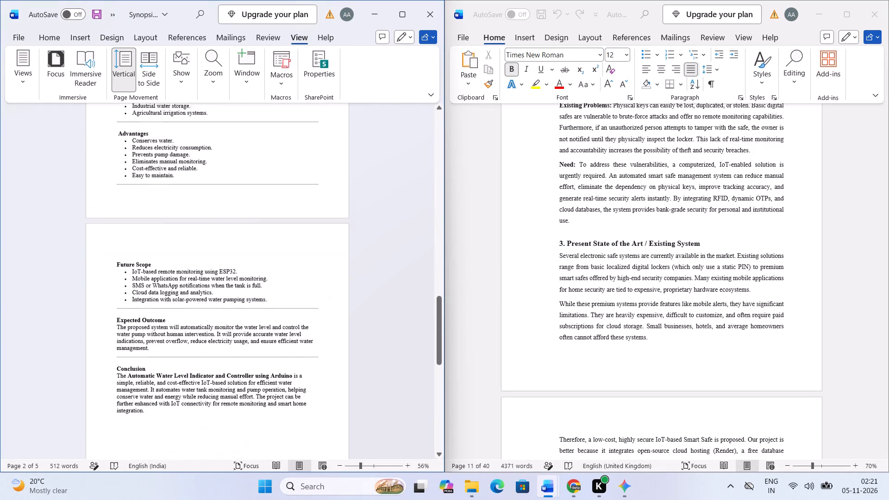
scroll(181, 373, down, 7)
scroll(216, 352, up, 12)
scroll(501, 301, down, 2)
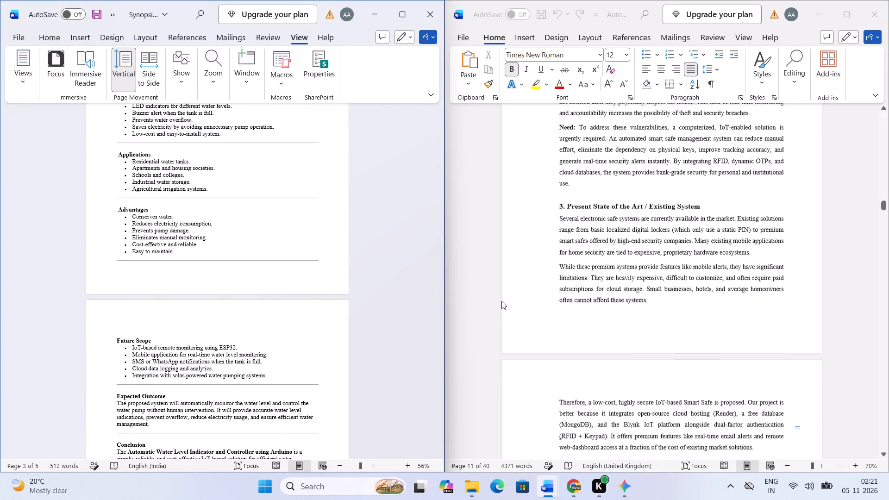
scroll(501, 301, down, 20)
scroll(501, 301, down, 5)
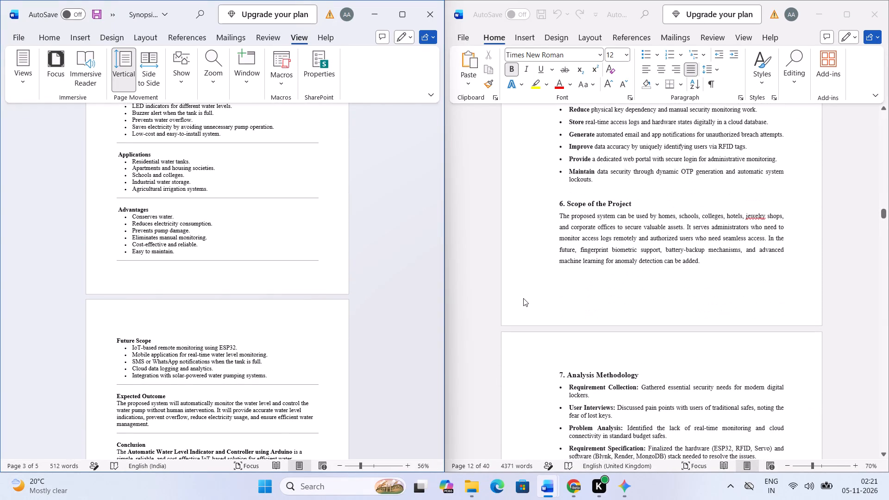
scroll(533, 300, up, 7)
scroll(533, 300, down, 18)
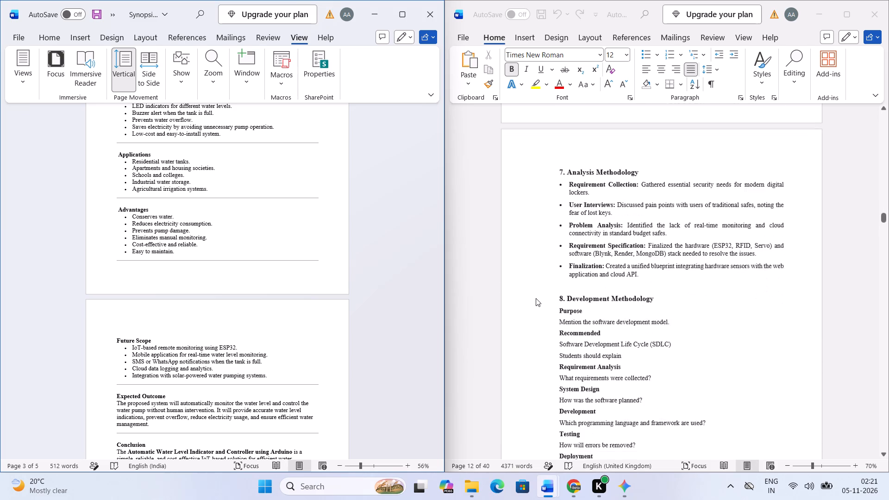
scroll(537, 297, down, 10)
scroll(538, 292, up, 20)
scroll(538, 292, up, 5)
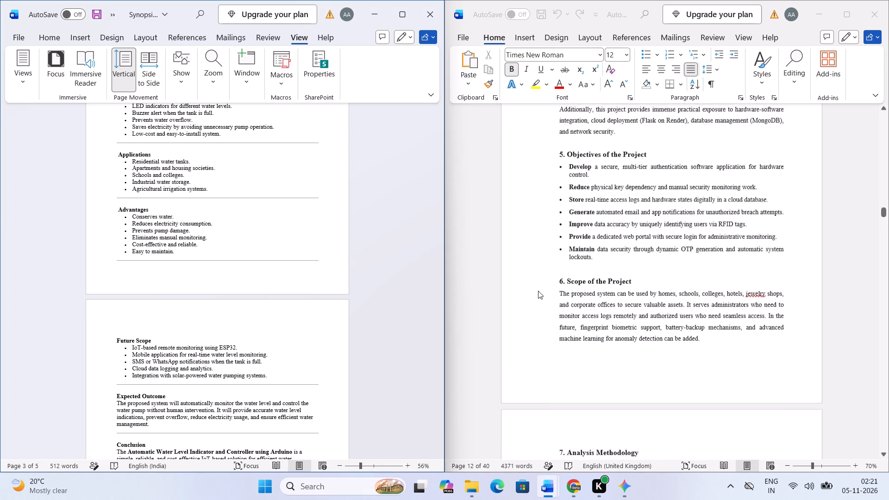
scroll(538, 291, up, 20)
scroll(538, 291, up, 11)
scroll(538, 291, down, 1)
scroll(538, 293, up, 3)
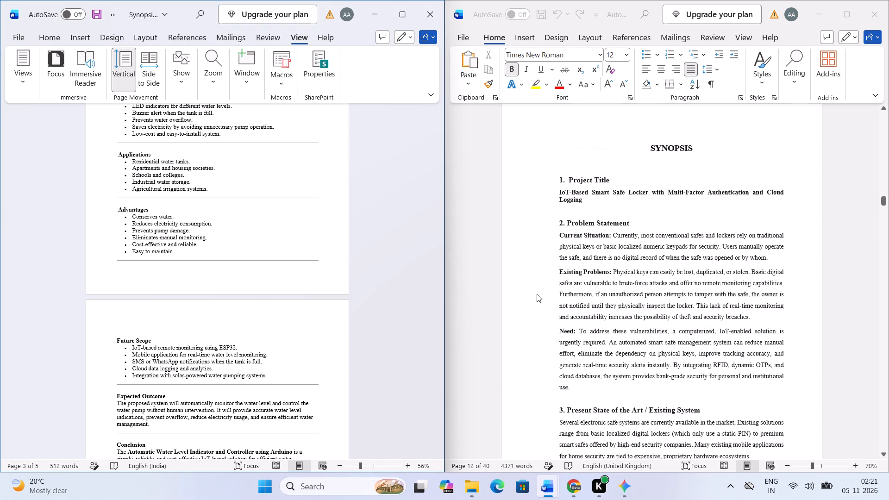
scroll(22, 373, down, 3)
scroll(21, 373, up, 20)
scroll(21, 373, up, 8)
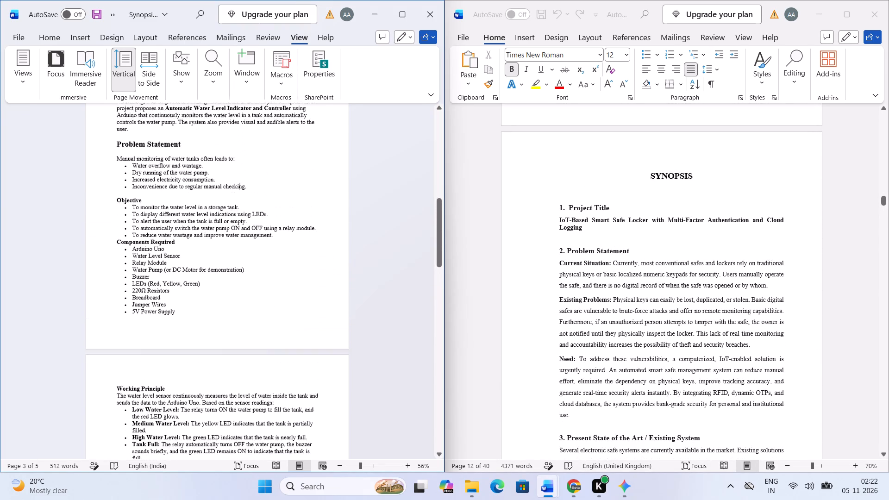
scroll(21, 373, up, 9)
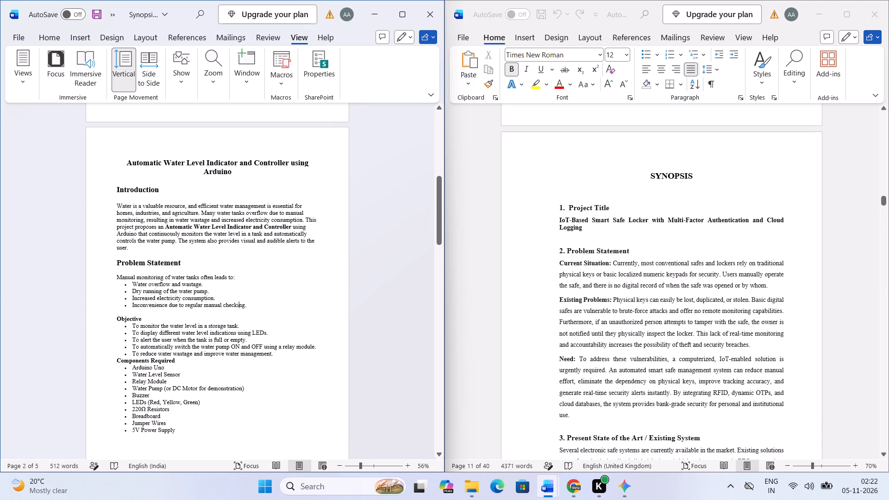
Read through the report's SYNOPSIS from Project Title to References, and return to its opening page.
click(504, 296)
click(601, 269)
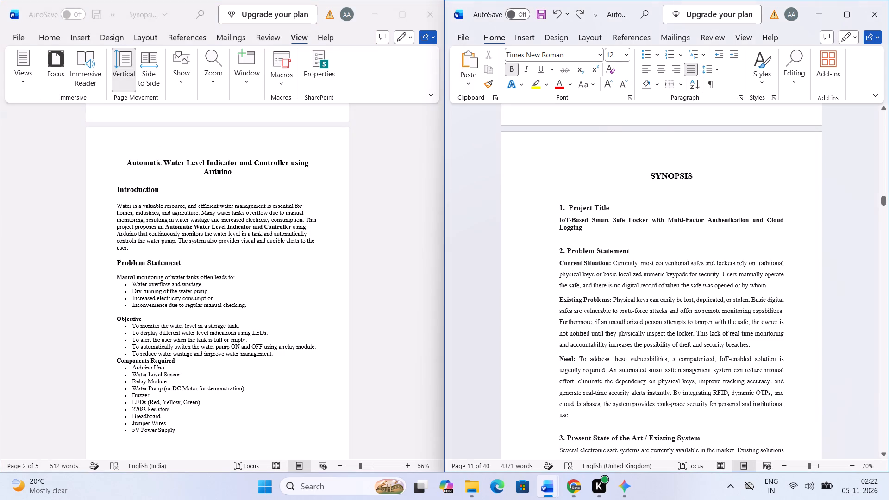
scroll(665, 254, down, 12)
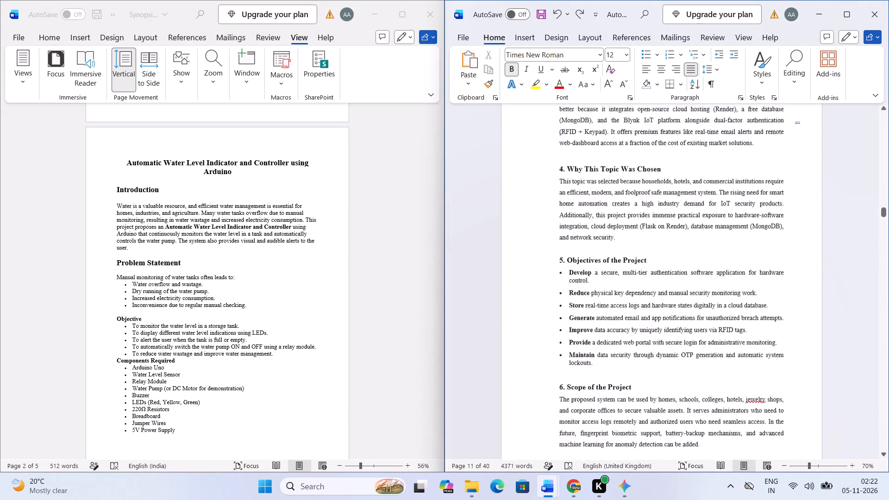
scroll(666, 256, down, 4)
scroll(666, 255, up, 1)
scroll(666, 250, down, 1)
scroll(666, 250, left, 1)
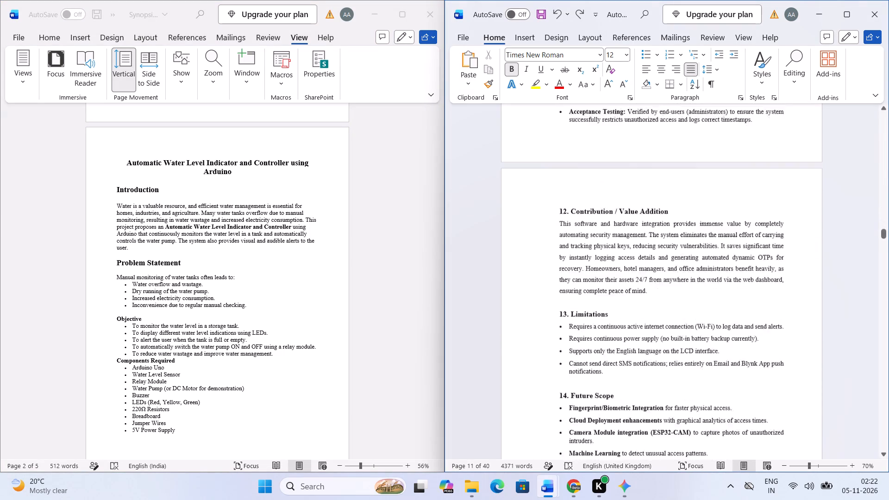
scroll(666, 250, down, 4)
scroll(665, 240, up, 1)
scroll(693, 191, up, 1)
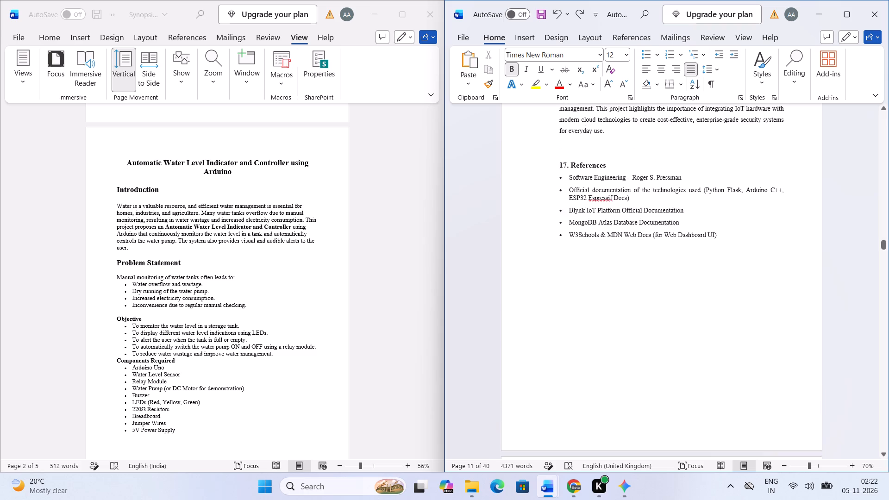
scroll(693, 191, up, 11)
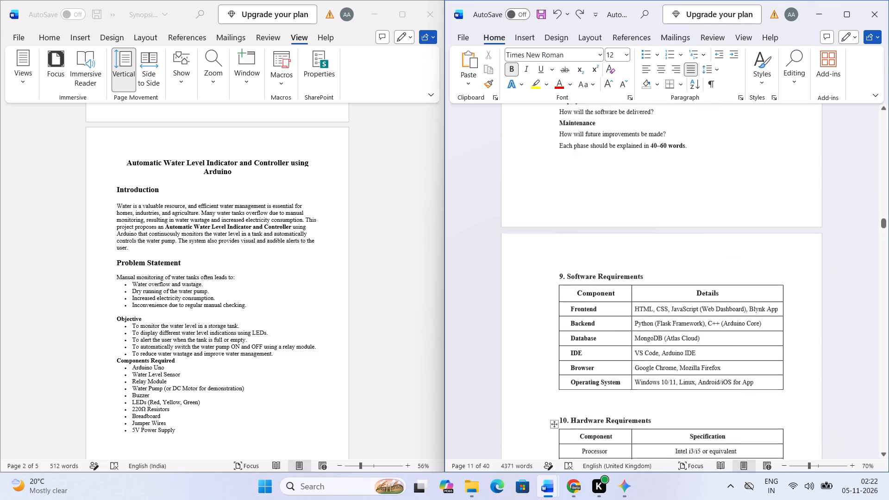
scroll(667, 219, up, 9)
scroll(652, 240, down, 1)
scroll(624, 307, down, 1)
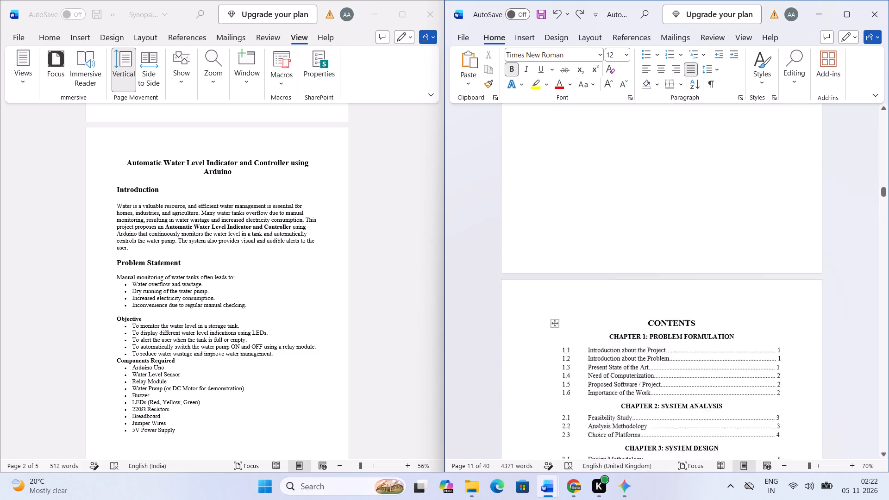
scroll(620, 324, down, 3)
scroll(617, 330, up, 6)
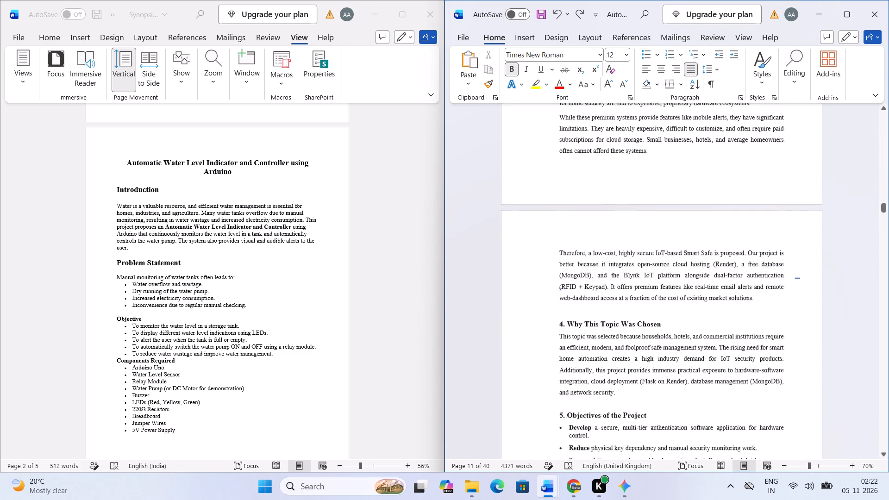
scroll(618, 330, up, 2)
scroll(618, 330, down, 1)
Copy the Introduction, Problem Statement, Objective and Components Required sections from the synopsis document.
click(699, 313)
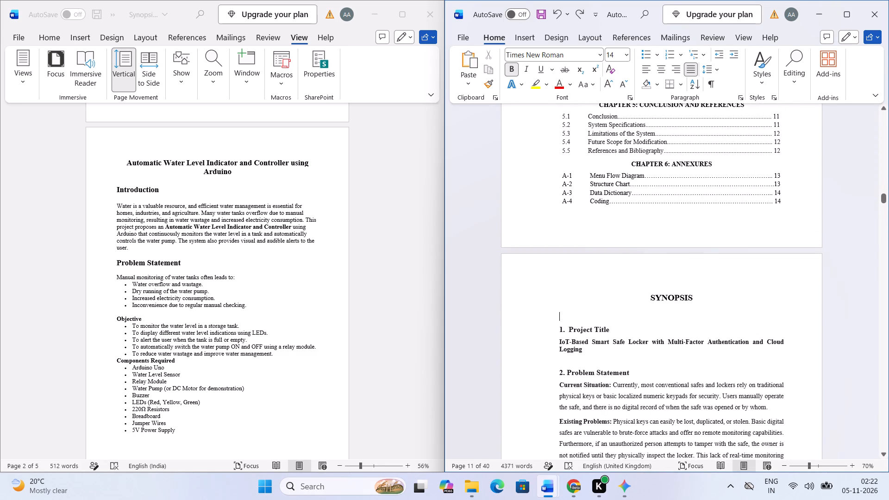
click(116, 185)
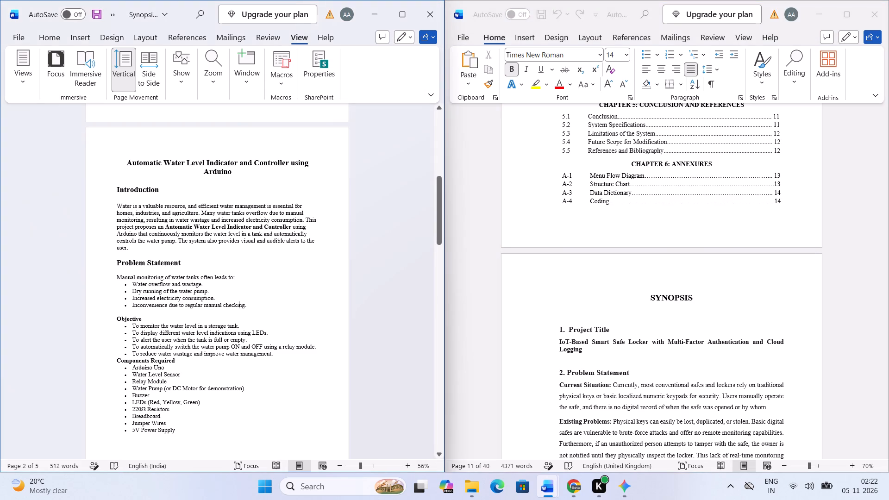
drag(116, 193, 177, 431)
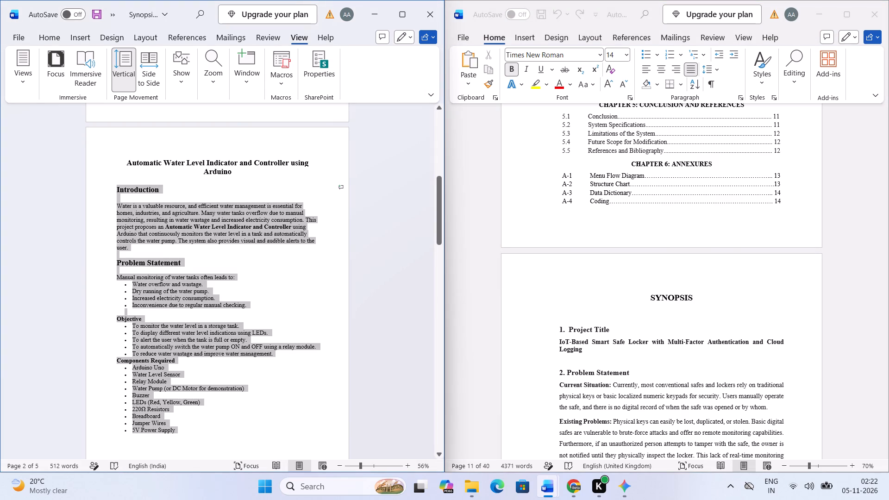
drag(177, 431, 178, 431)
scroll(178, 429, down, 8)
right_click(158, 165)
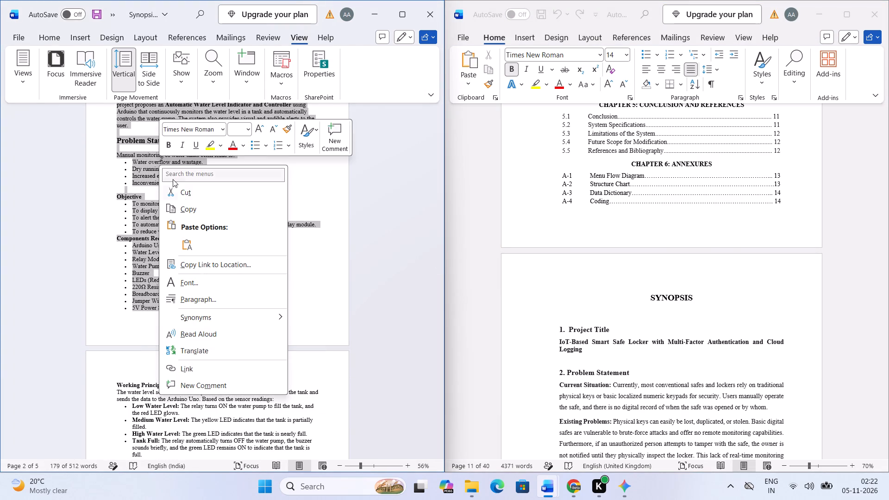
click(190, 217)
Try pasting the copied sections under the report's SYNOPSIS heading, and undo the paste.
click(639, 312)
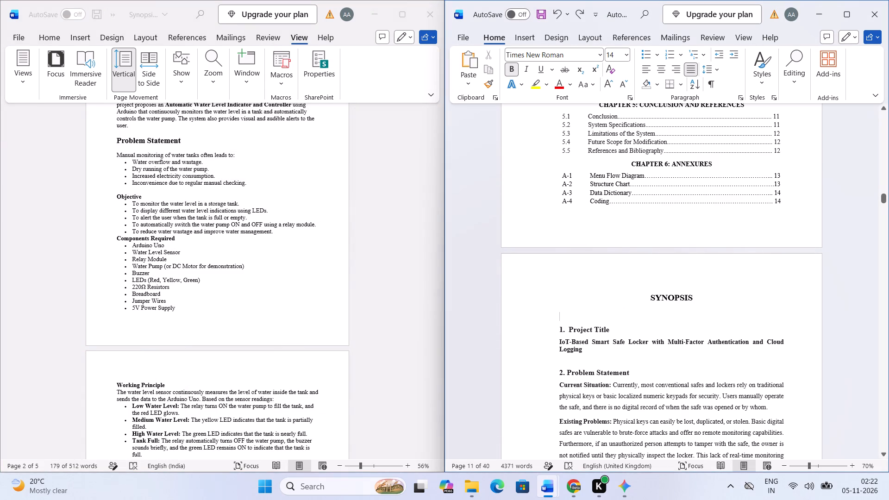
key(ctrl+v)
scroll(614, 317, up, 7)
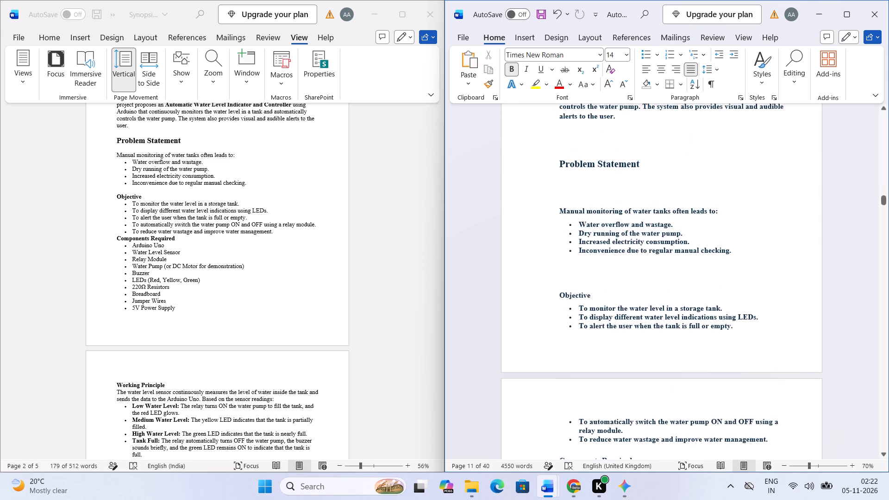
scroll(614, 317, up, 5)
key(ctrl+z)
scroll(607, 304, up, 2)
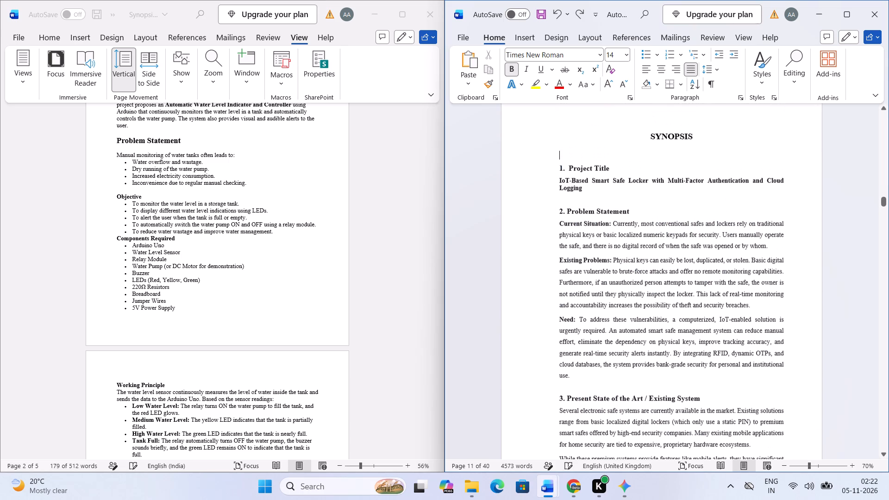
Maximize the report window and apply the Normal style to the blank line below the SYNOPSIS heading.
click(566, 151)
click(837, 15)
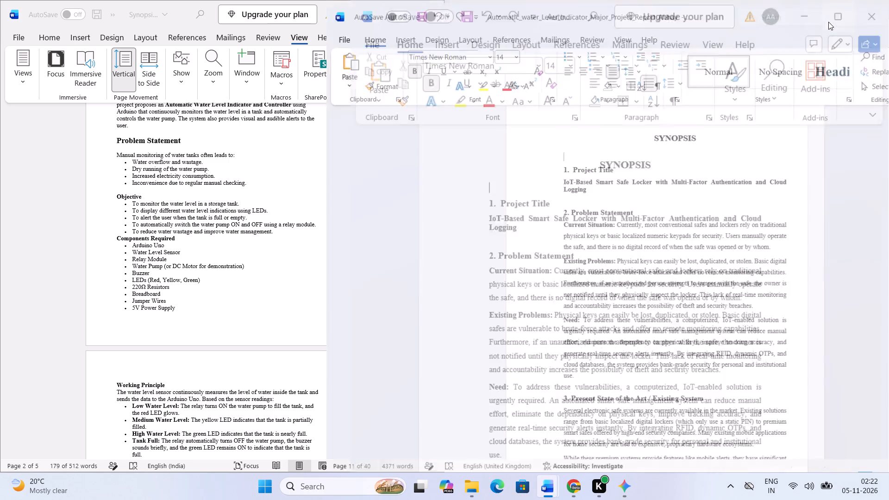
click(479, 74)
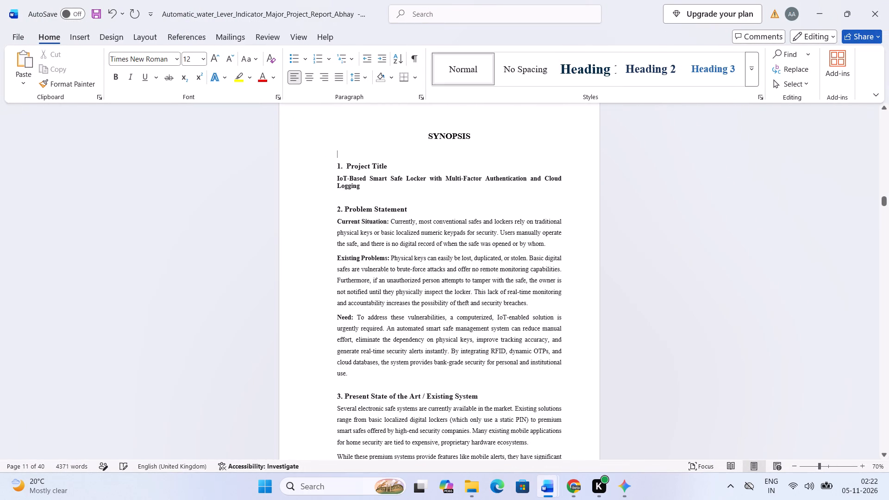
Paste the copied sections on the blank line below the SYNOPSIS heading, using Merge Formatting.
click(375, 155)
key(ctrl+v)
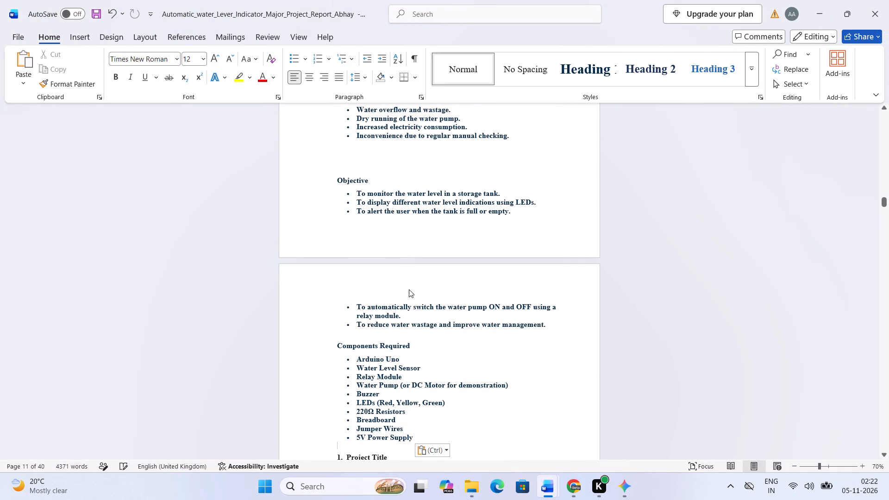
click(433, 447)
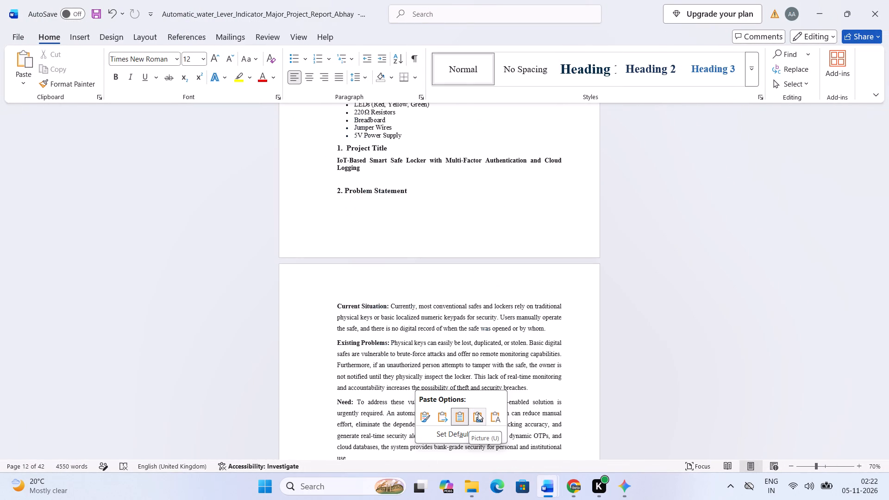
click(439, 417)
Review the pasted Introduction through Components Required sections in the report at 60% zoom.
scroll(414, 373, up, 16)
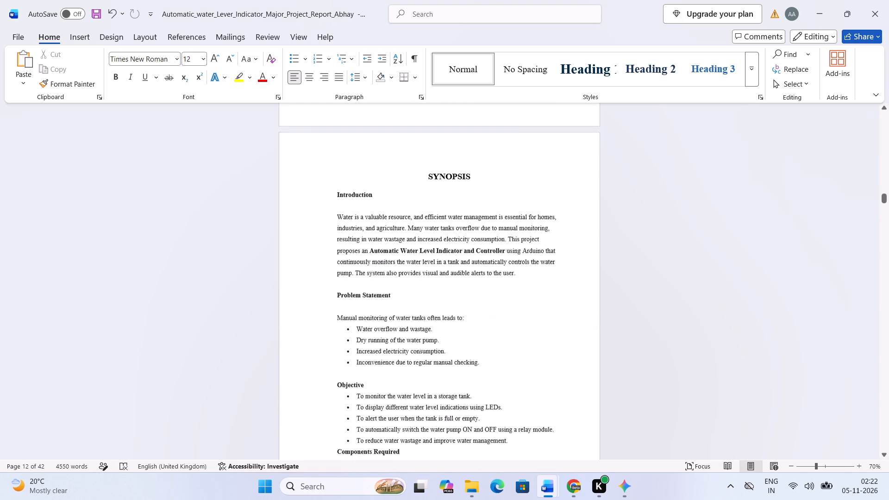
scroll(413, 373, up, 7)
click(398, 331)
click(393, 331)
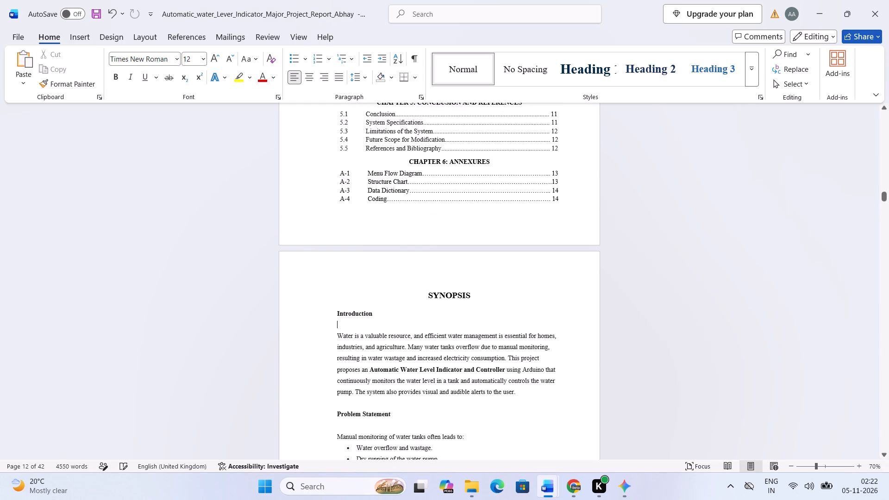
scroll(393, 331, down, 8)
ctrl+scroll(391, 332, down, 2)
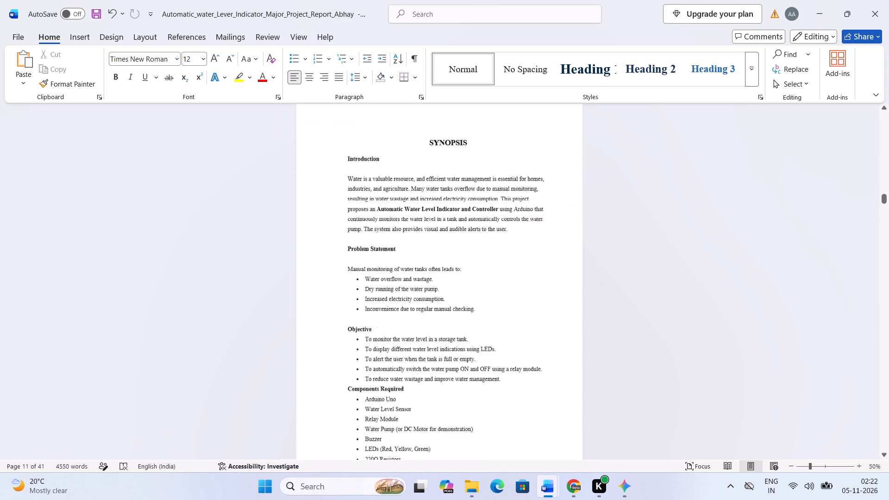
ctrl+scroll(391, 332, down, 1)
ctrl+scroll(411, 337, up, 2)
scroll(411, 337, down, 5)
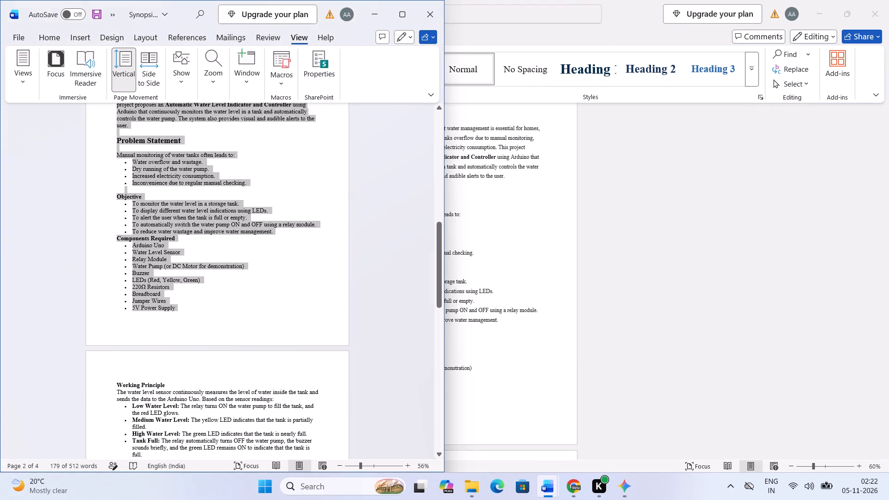
Arrange the synopsis document and the report side by side again.
key(super+Down)
key(super+Up)
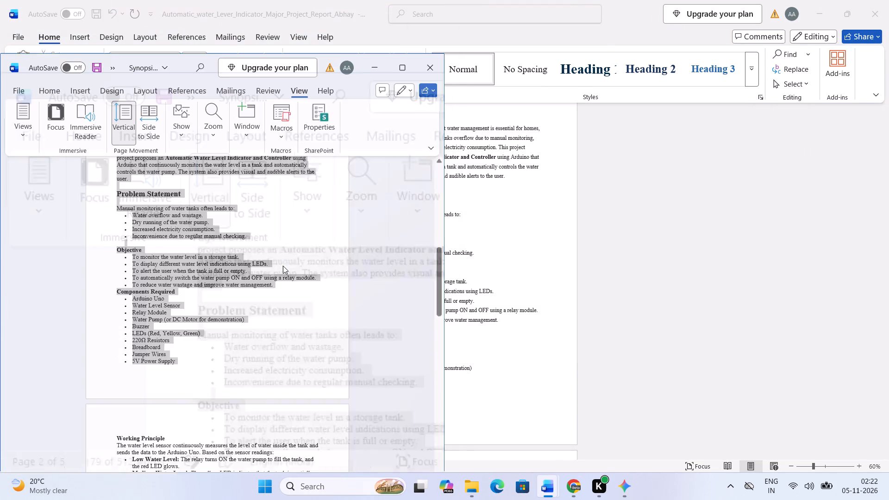
key(Return)
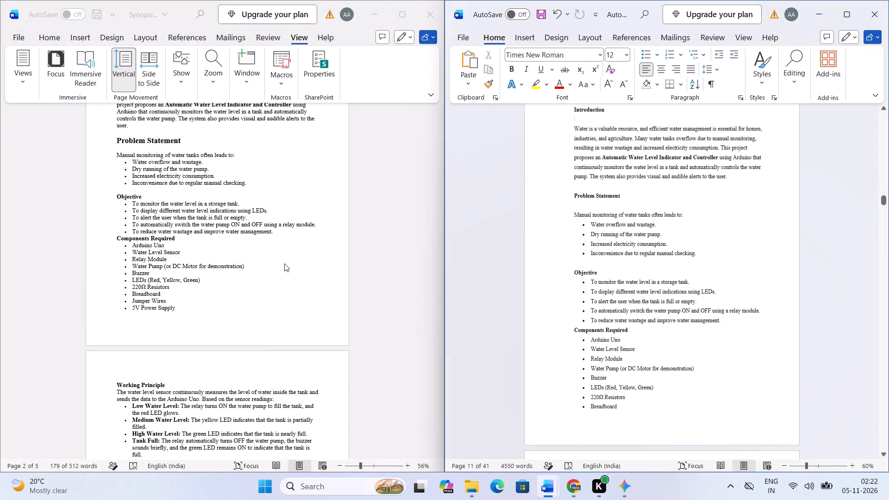
Review the pasted sections in the report's SYNOPSIS, from the Introduction down to the old Project Title section.
scroll(607, 216, up, 7)
scroll(607, 216, down, 1)
click(605, 211)
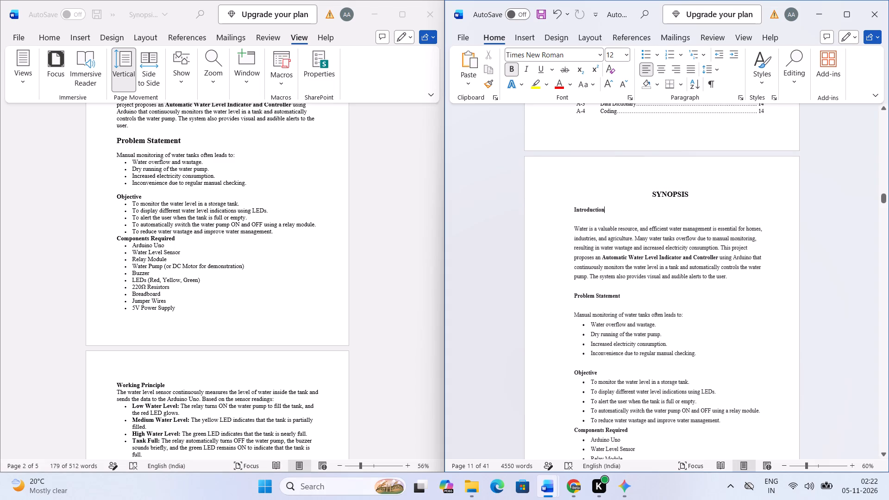
click(675, 191)
scroll(675, 191, down, 3)
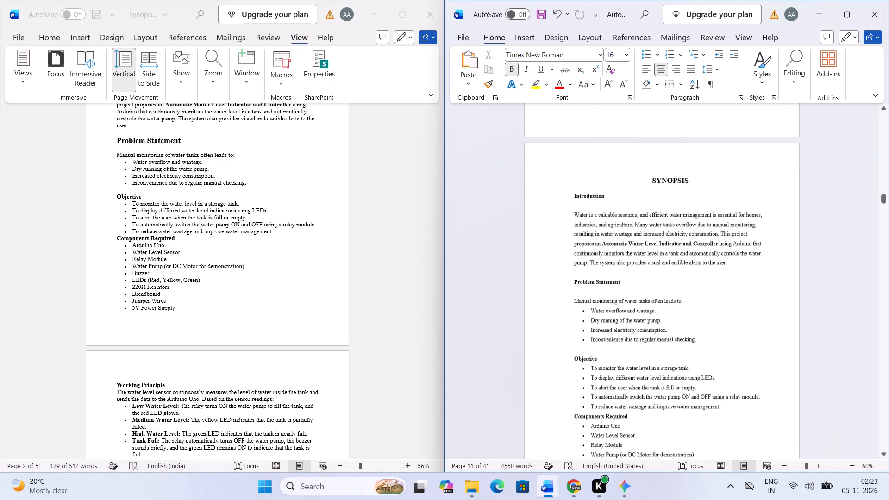
scroll(670, 196, down, 17)
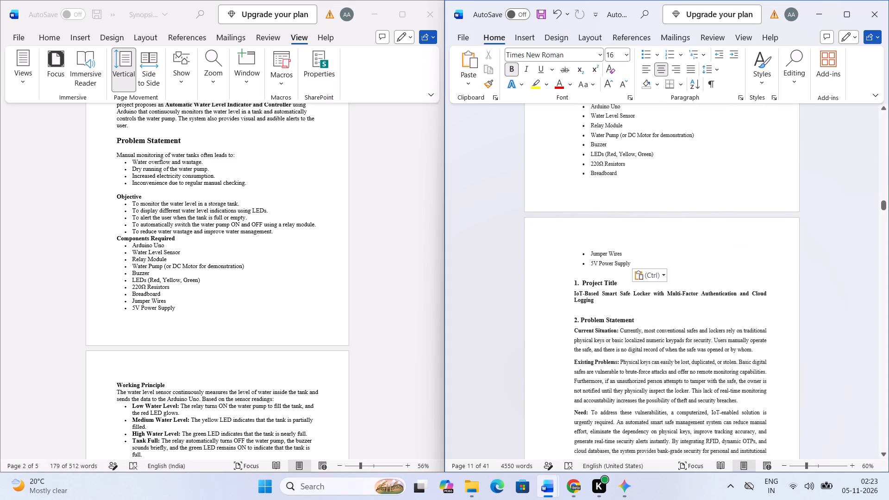
click(595, 276)
click(595, 279)
scroll(660, 264, up, 14)
scroll(585, 230, up, 2)
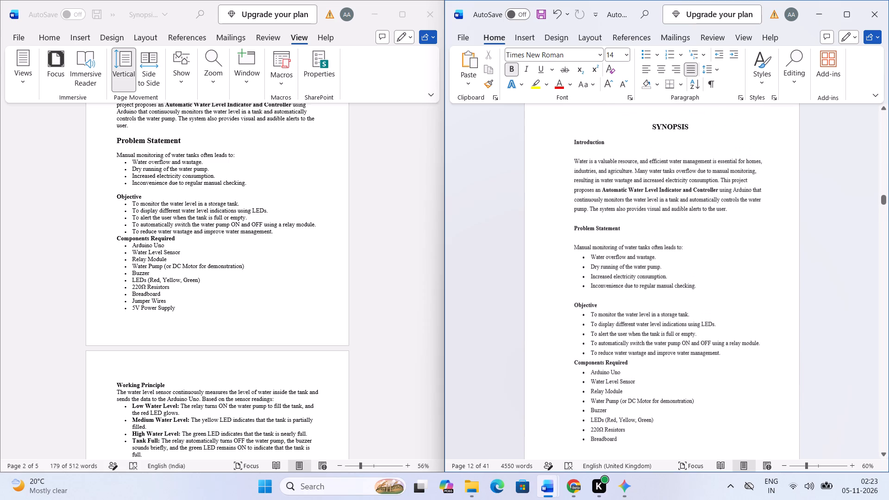
Increase the font size of the Introduction heading below SYNOPSIS to 14.
double_click(608, 138)
click(611, 139)
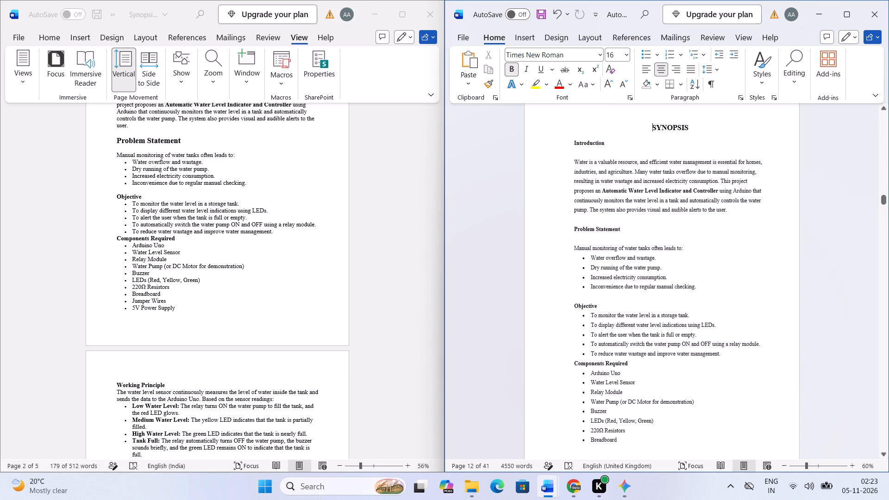
click(613, 142)
key(ctrl+shift+Up)
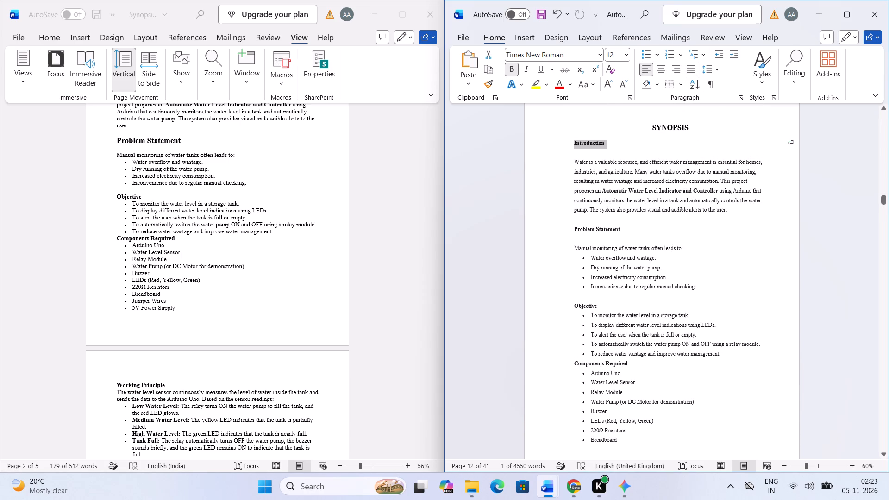
key(ctrl+shift+period)
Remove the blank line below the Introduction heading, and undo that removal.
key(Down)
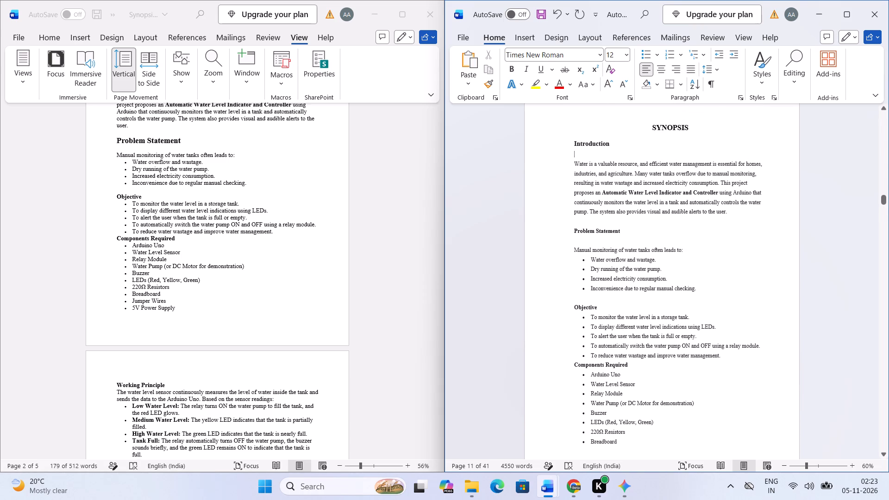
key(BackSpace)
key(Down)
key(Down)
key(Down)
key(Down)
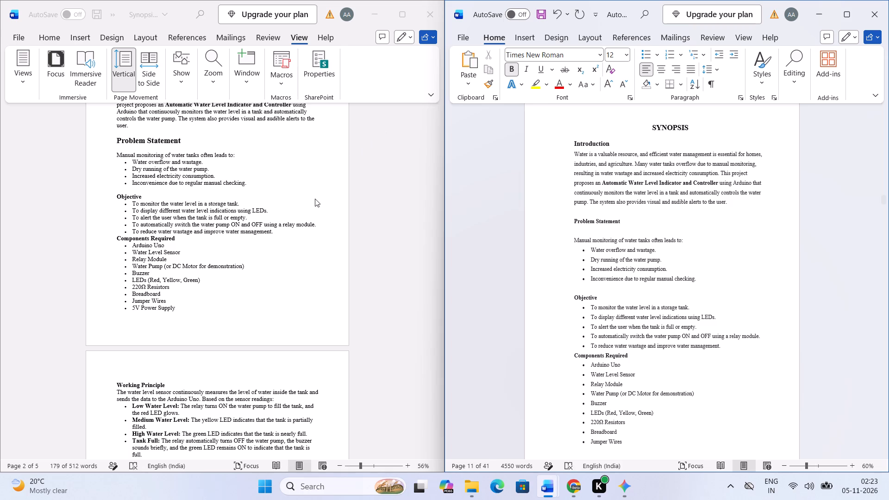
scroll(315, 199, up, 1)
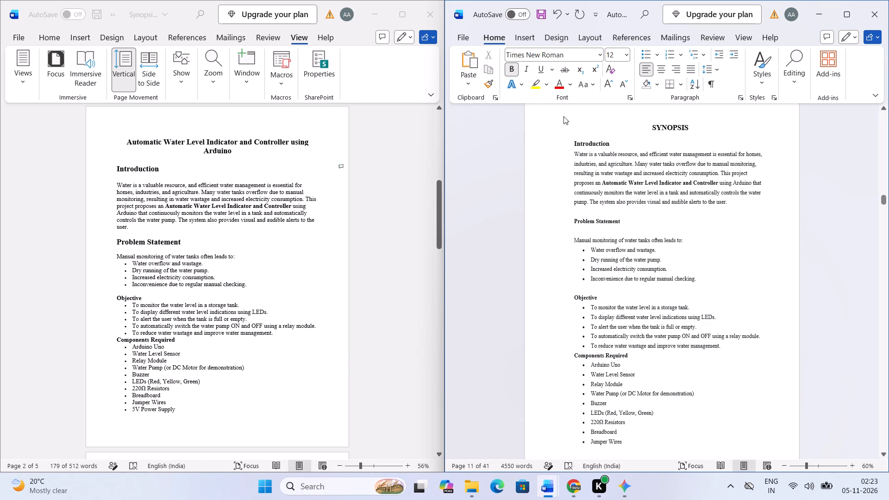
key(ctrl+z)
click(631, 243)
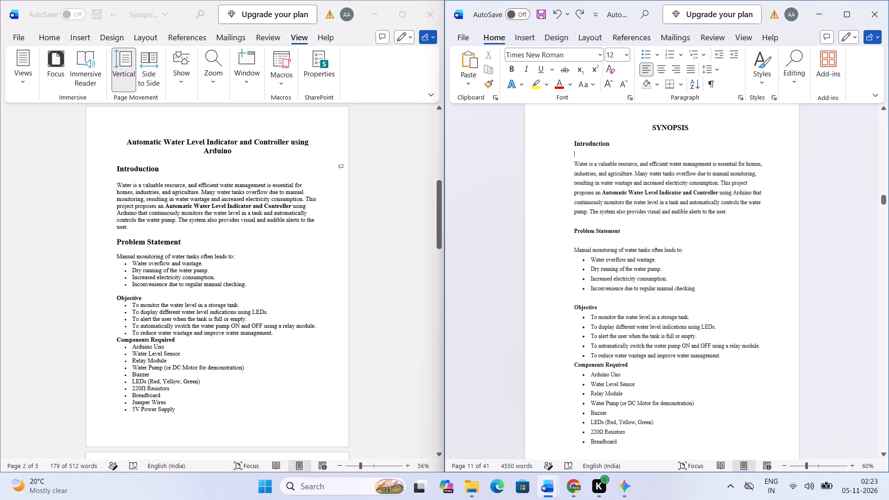
Replace the blank line below the Introduction heading with added space after the heading paragraph.
click(590, 157)
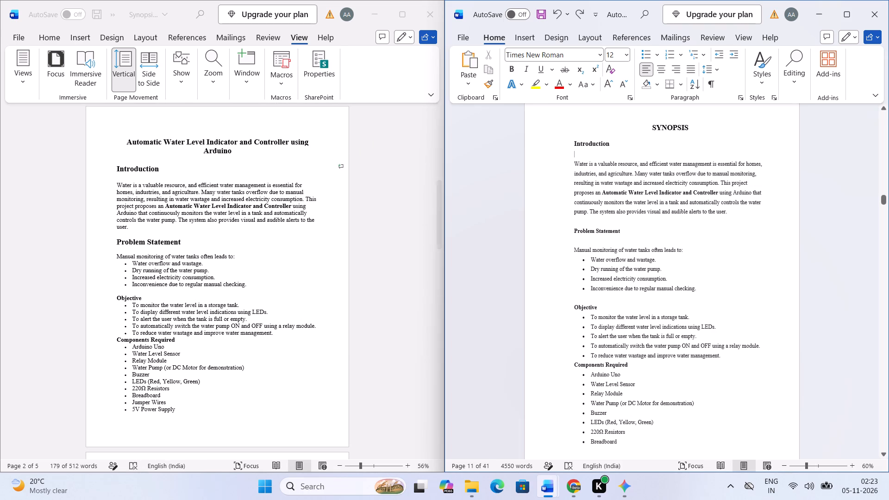
key(BackSpace)
click(701, 73)
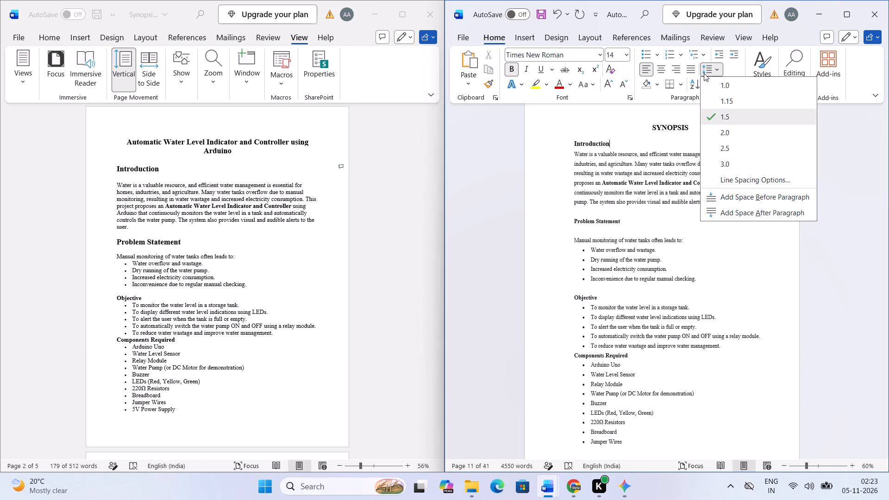
click(810, 214)
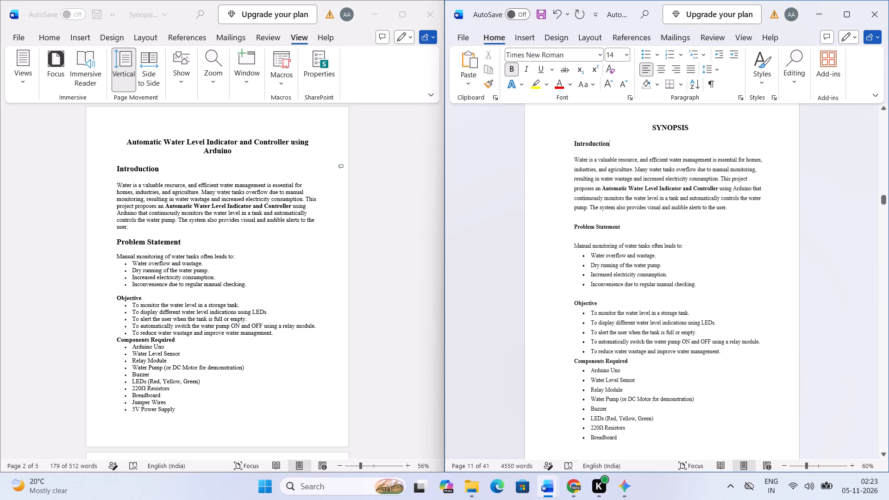
Replace the blank line below the Problem Statement heading with added space after the heading paragraph.
click(664, 237)
key(BackSpace)
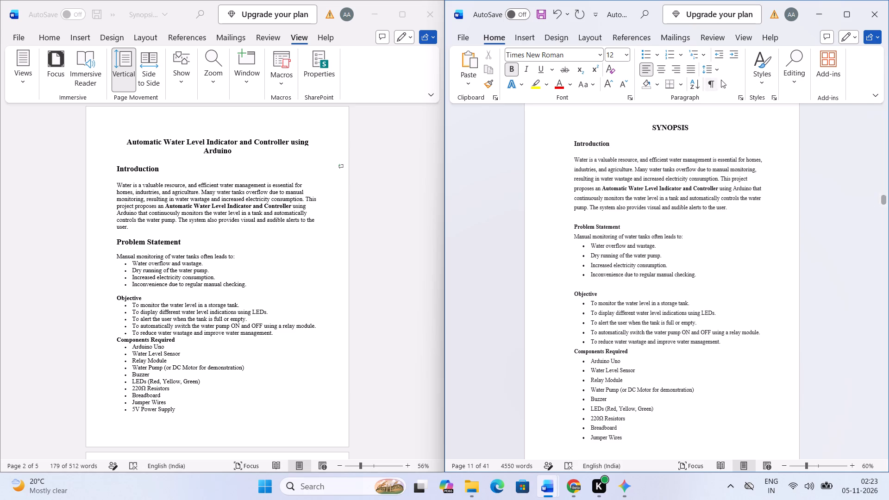
click(705, 73)
click(777, 217)
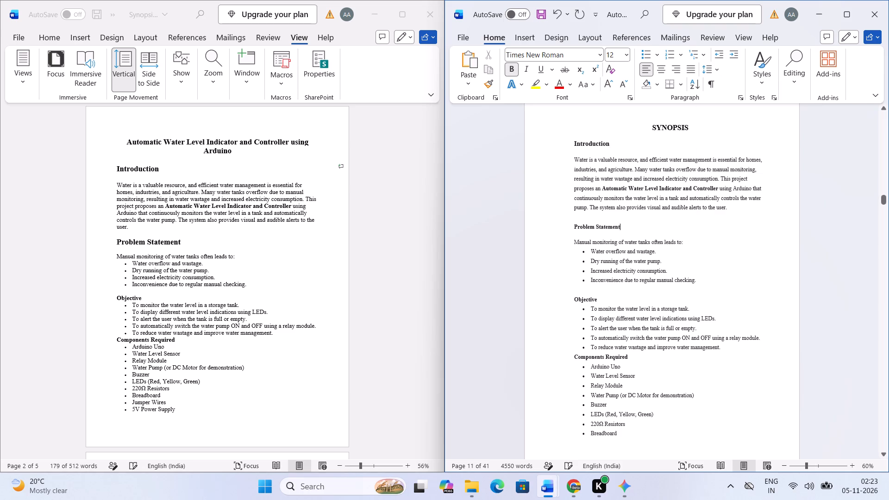
Add space after the Objective heading paragraph.
click(640, 303)
click(715, 70)
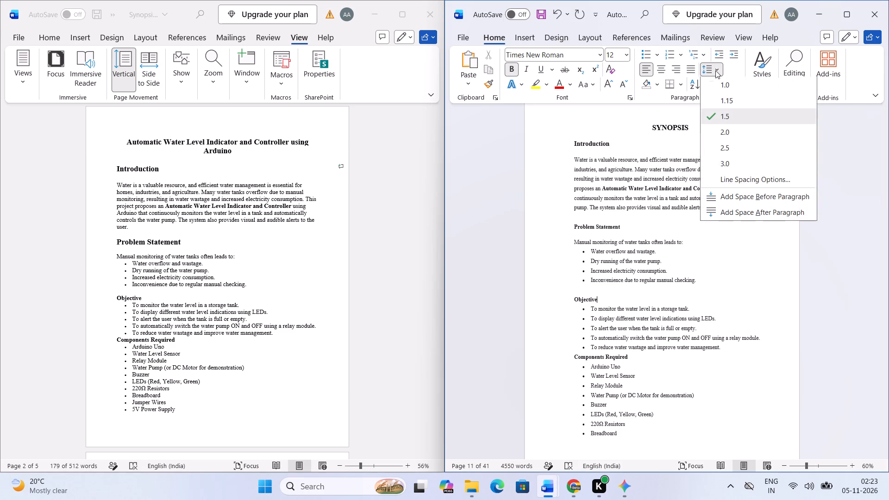
click(775, 213)
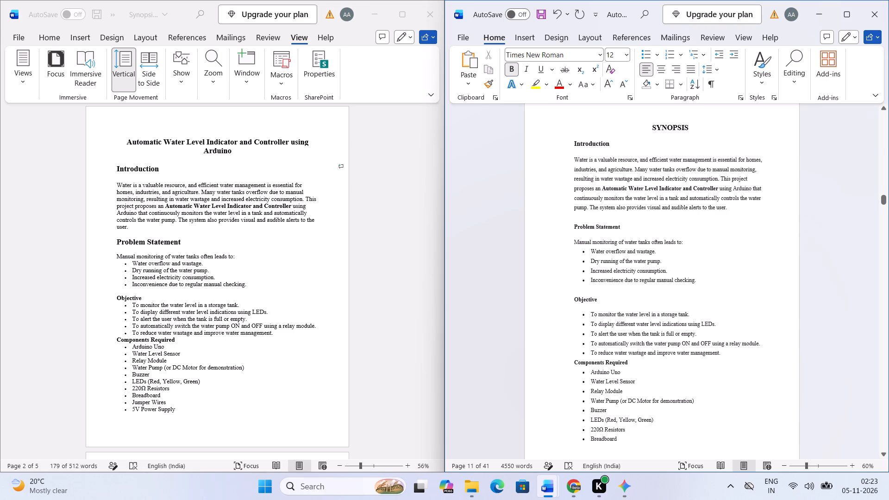
Insert an unbulleted blank line between the Objective list and the Components Required heading.
click(646, 361)
click(725, 349)
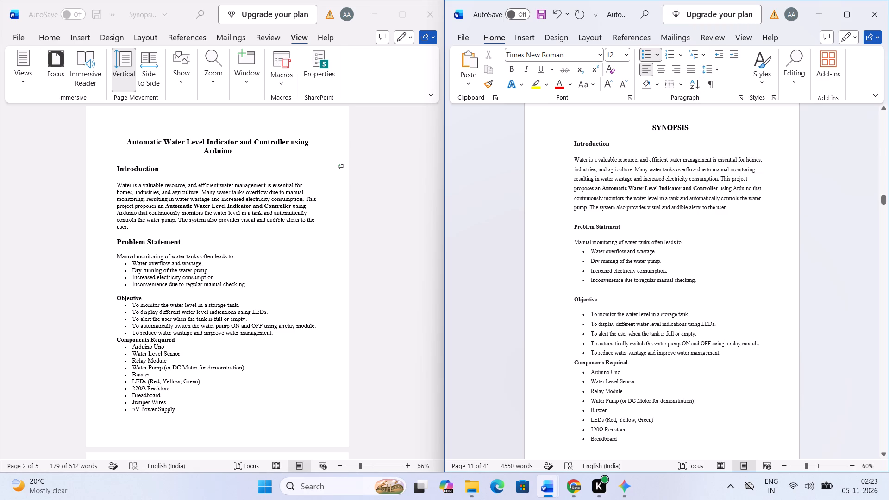
click(726, 350)
key(Return)
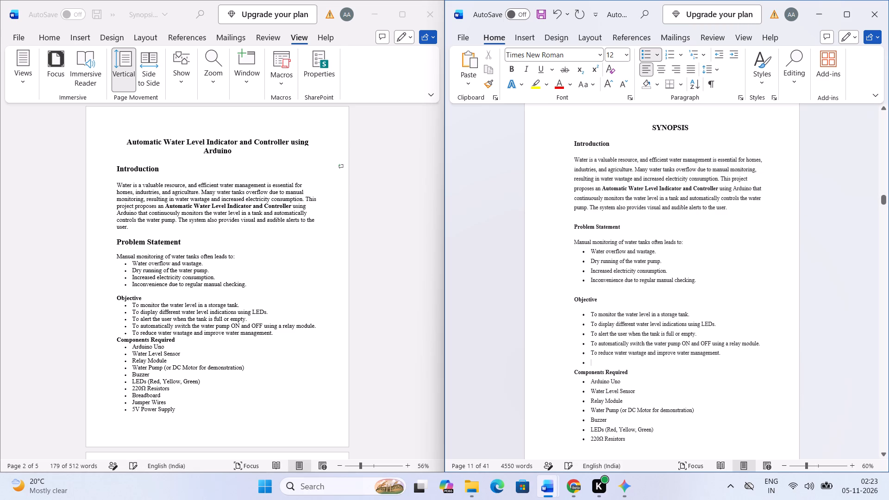
key(BackSpace)
key(BackSpace)
Add space after the Components Required heading paragraph.
click(653, 372)
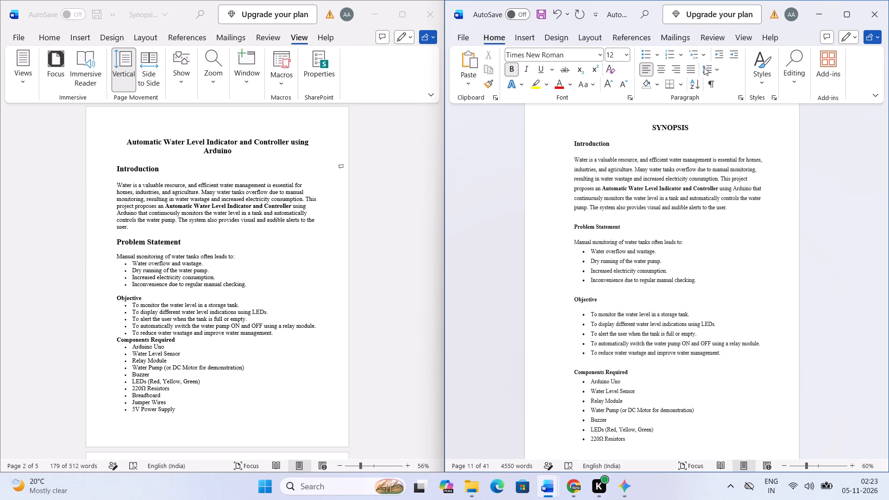
click(704, 67)
click(793, 215)
Increase the font size of the pasted Problem Statement heading to 14.
scroll(729, 306, down, 9)
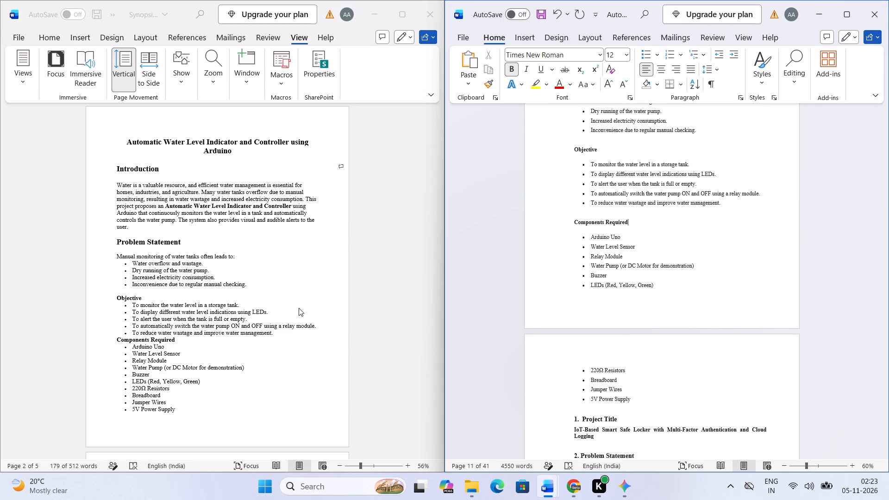
scroll(300, 307, up, 7)
scroll(318, 314, down, 6)
scroll(614, 281, up, 2)
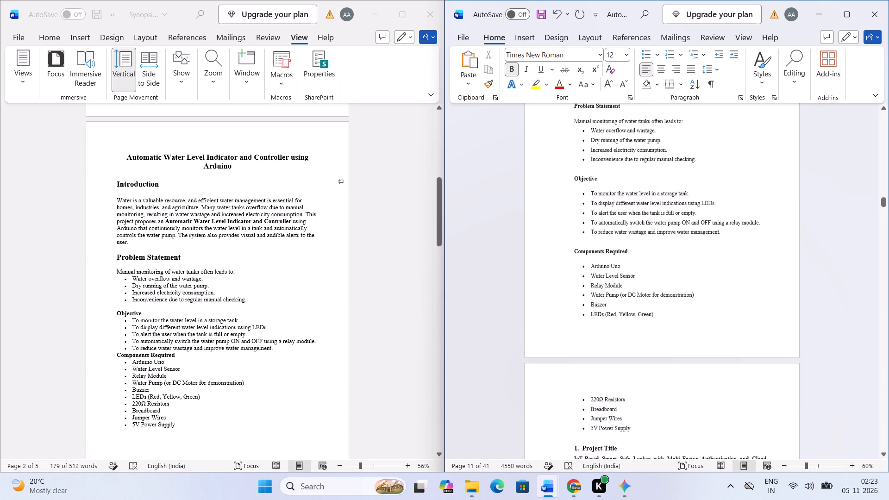
scroll(614, 281, up, 5)
click(612, 266)
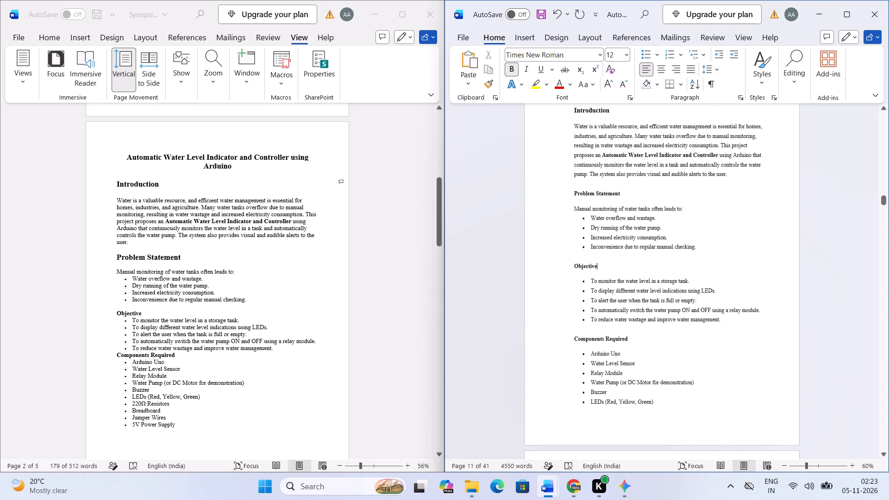
click(620, 197)
key(ctrl+shift+Left)
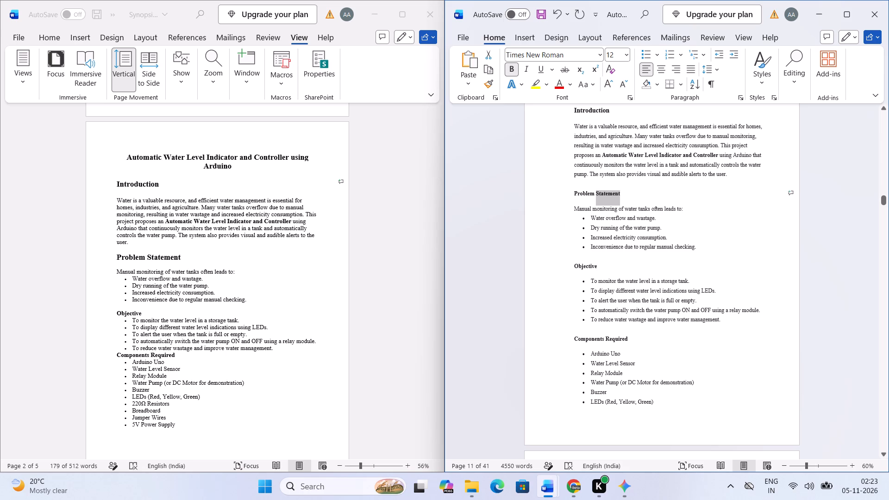
key(ctrl+shift+Left)
key(ctrl+shift+period)
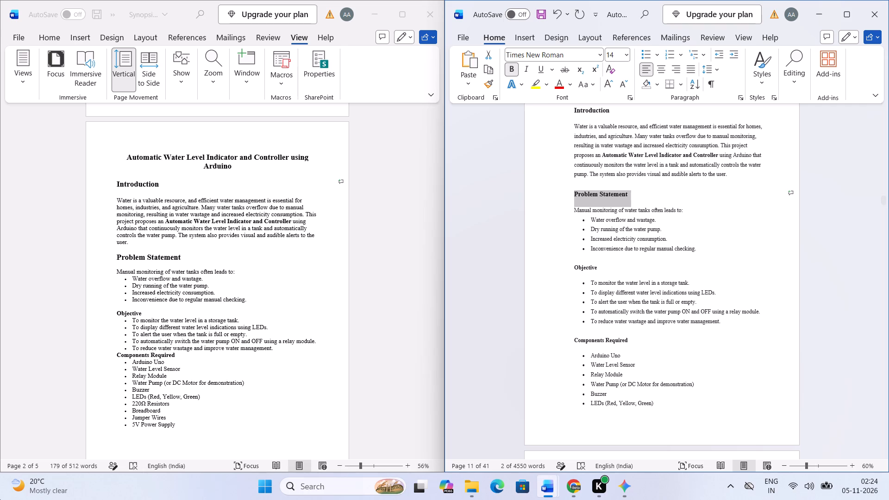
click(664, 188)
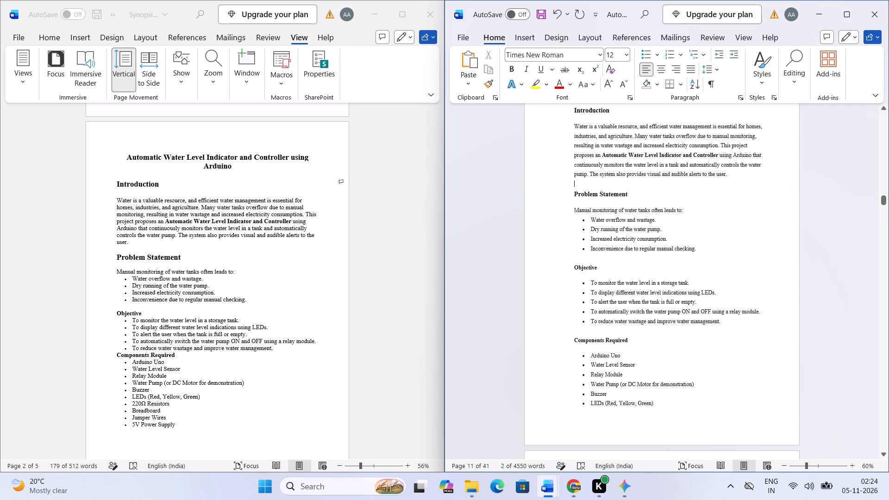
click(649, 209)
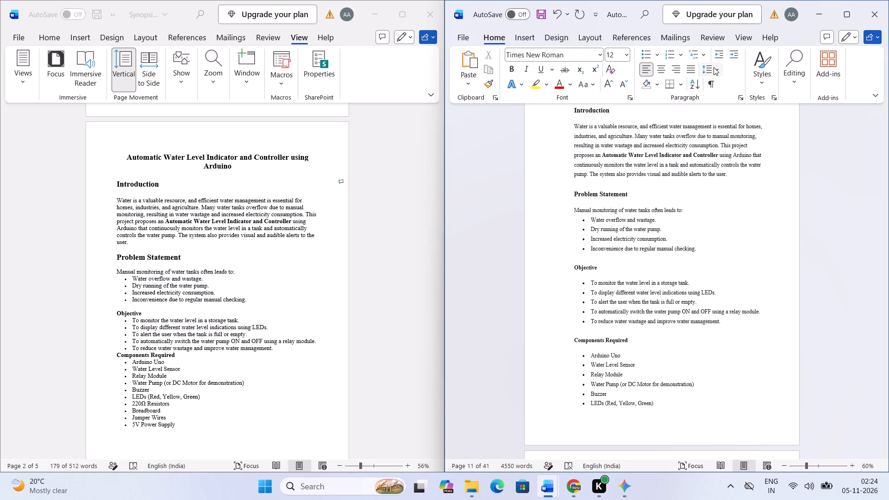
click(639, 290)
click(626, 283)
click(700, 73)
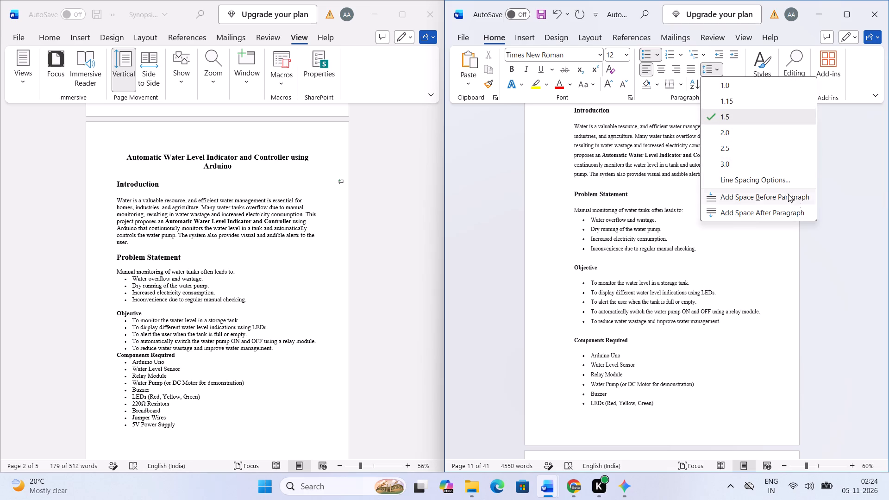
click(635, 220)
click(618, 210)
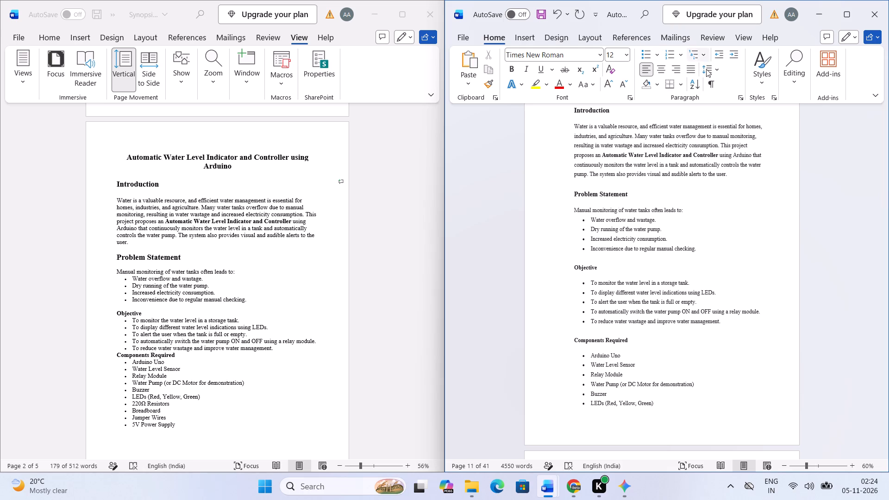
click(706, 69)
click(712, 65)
Remove the space after the Problem Statement heading paragraph.
click(645, 205)
click(701, 66)
click(781, 208)
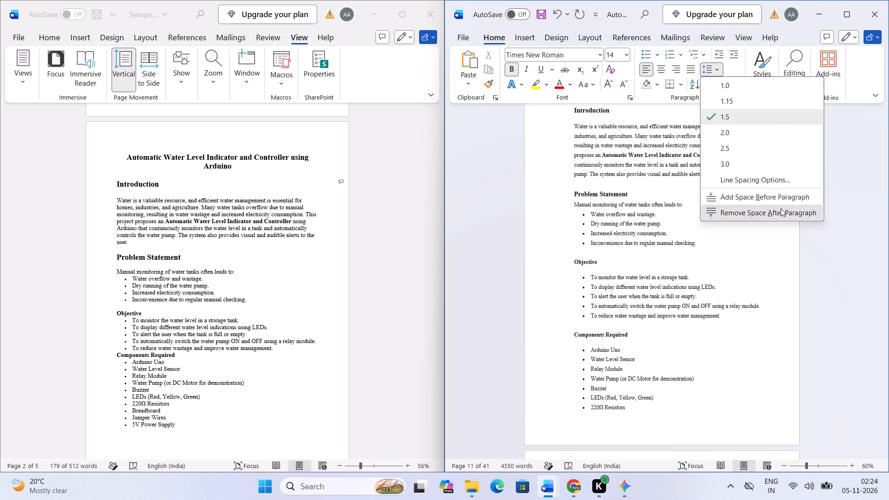
Remove the space after the Objective heading paragraph in the report's synopsis section.
click(645, 275)
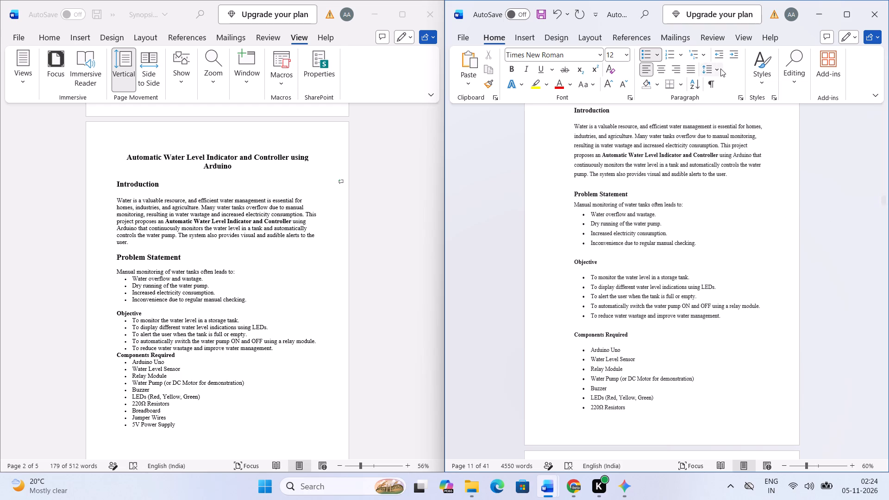
click(720, 69)
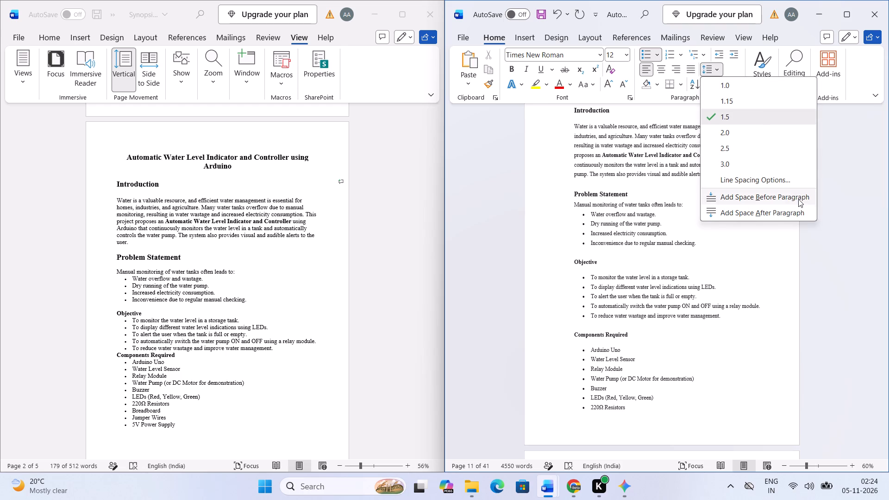
click(632, 278)
click(602, 261)
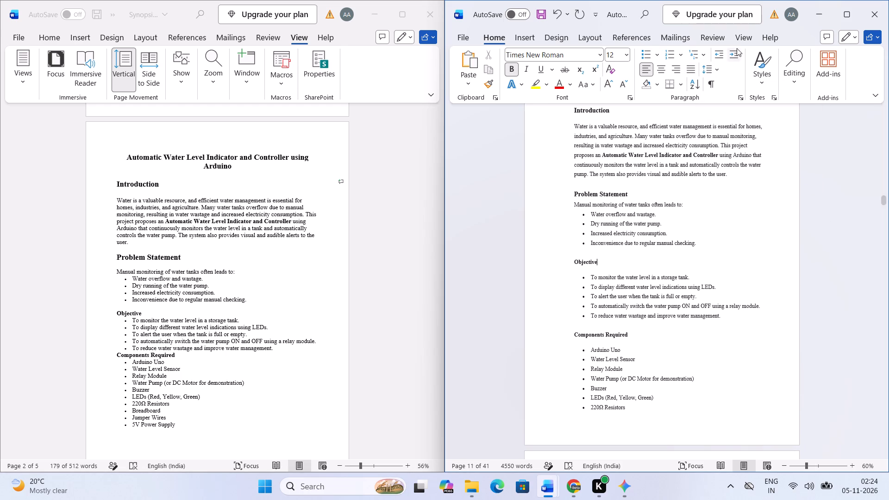
click(710, 65)
click(804, 206)
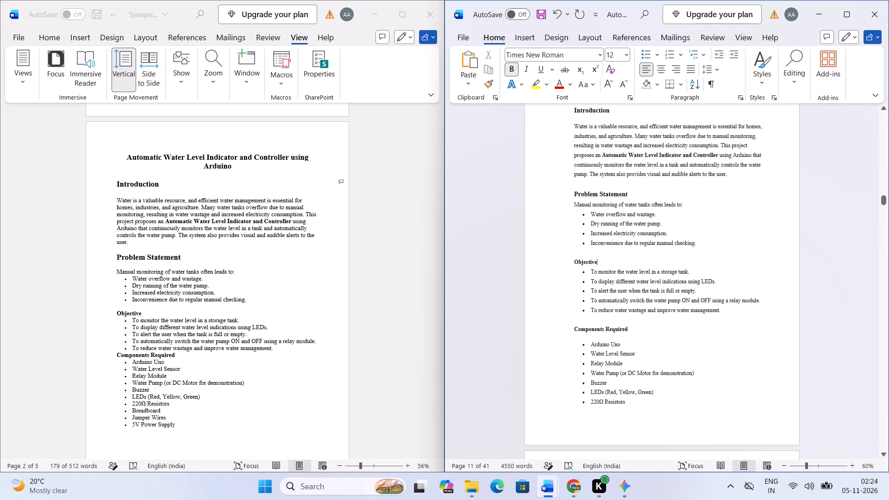
Remove the space after the Components Required heading paragraph.
click(634, 335)
click(707, 60)
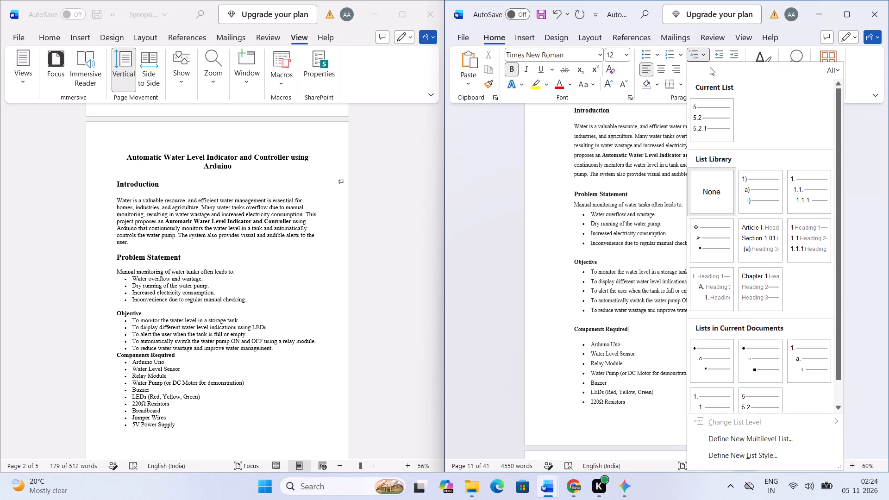
click(658, 118)
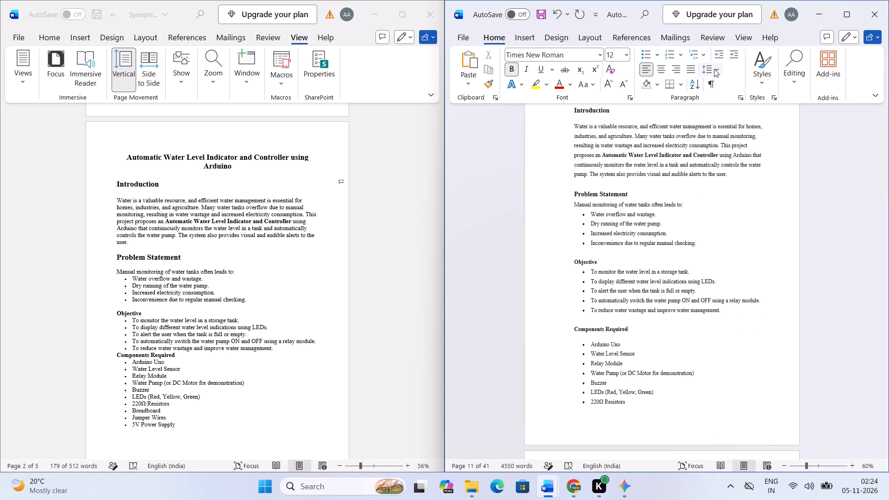
click(657, 255)
click(634, 327)
click(700, 71)
click(795, 210)
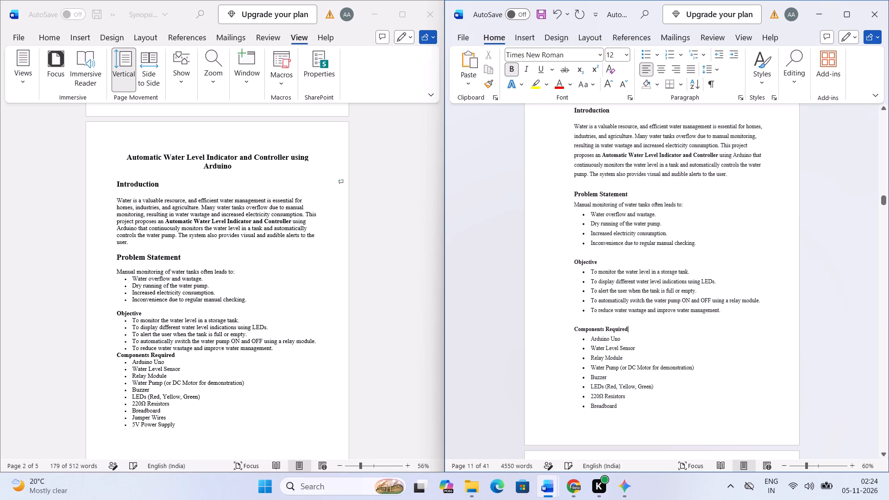
Review the layout of the pasted synopsis content and check the formatting of the SYNOPSIS and Introduction headings.
scroll(682, 310, down, 10)
scroll(577, 297, up, 5)
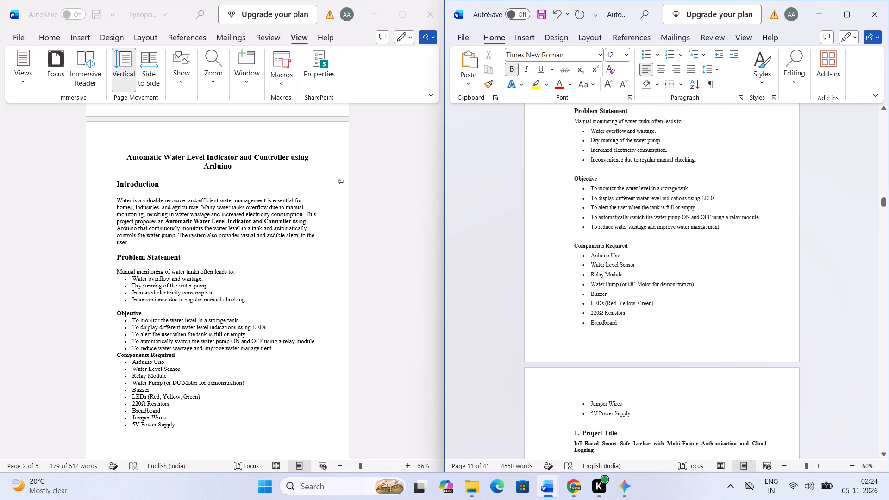
scroll(605, 245, down, 12)
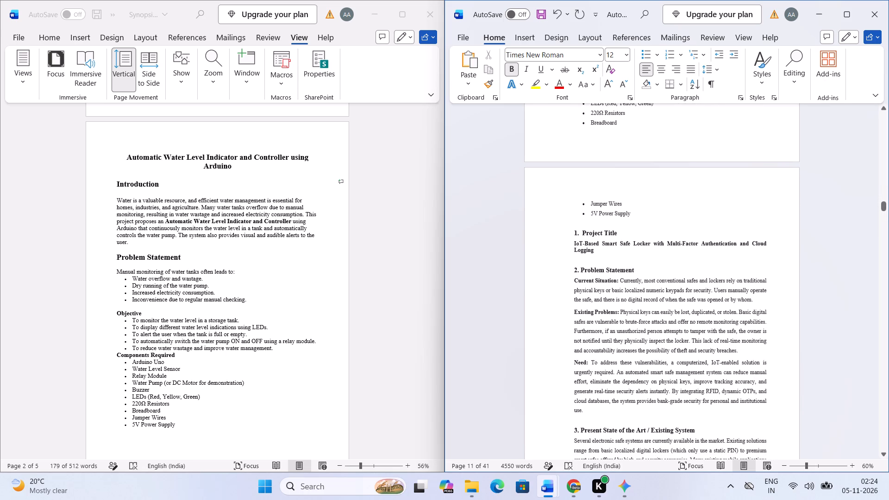
scroll(298, 285, down, 3)
scroll(298, 285, up, 6)
scroll(298, 285, down, 5)
scroll(298, 285, up, 4)
scroll(616, 352, up, 10)
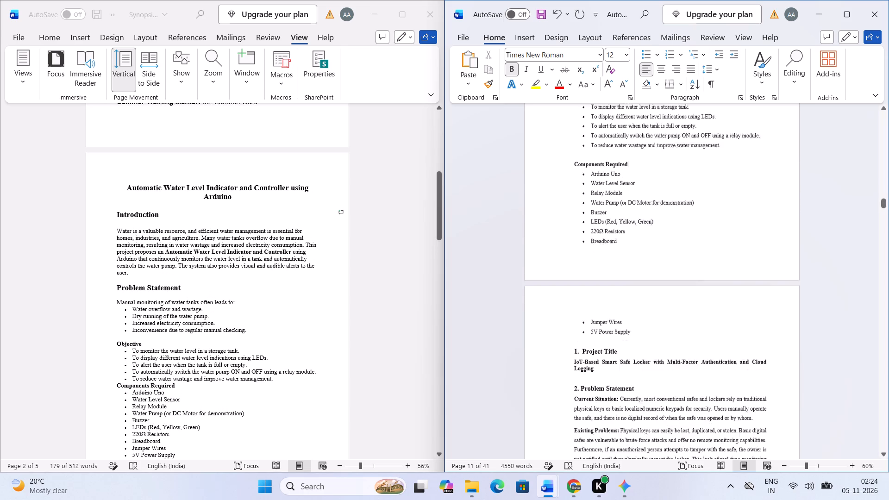
scroll(616, 352, up, 14)
click(627, 226)
click(627, 202)
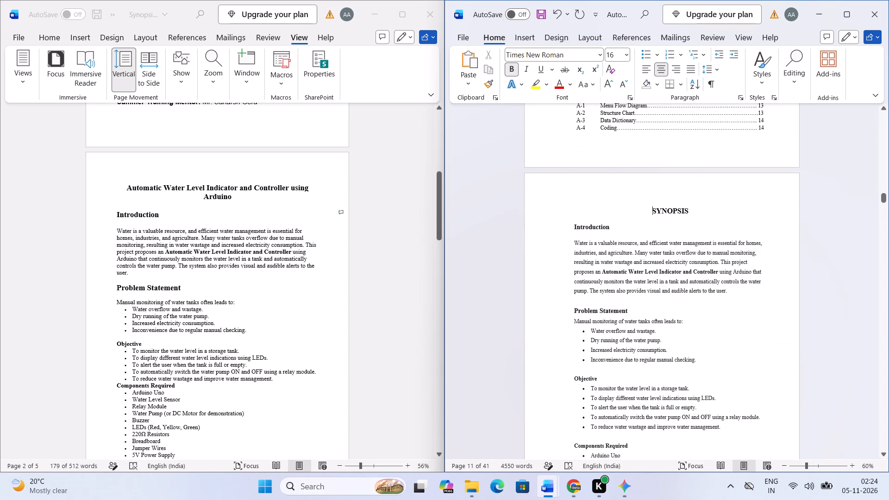
click(611, 236)
Add space after the Problem Statement heading paragraph in the report's synopsis section.
scroll(611, 236, down, 7)
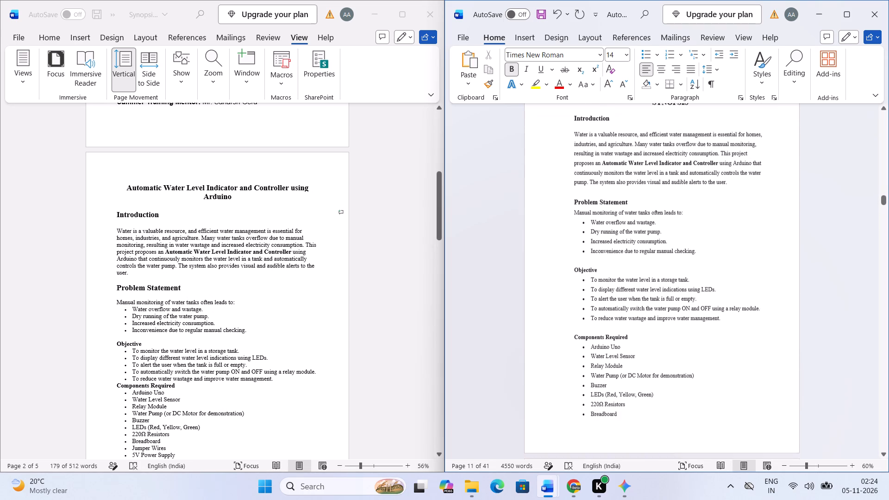
click(625, 211)
click(619, 209)
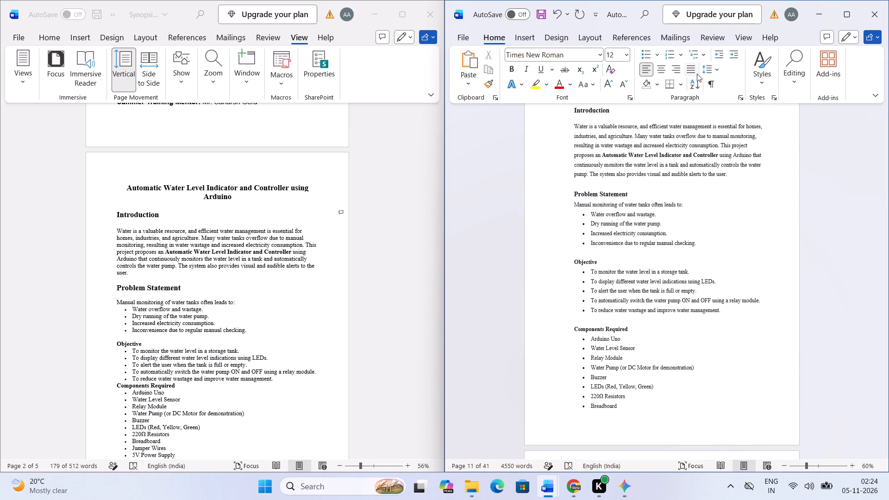
click(702, 71)
click(801, 222)
click(620, 199)
click(700, 73)
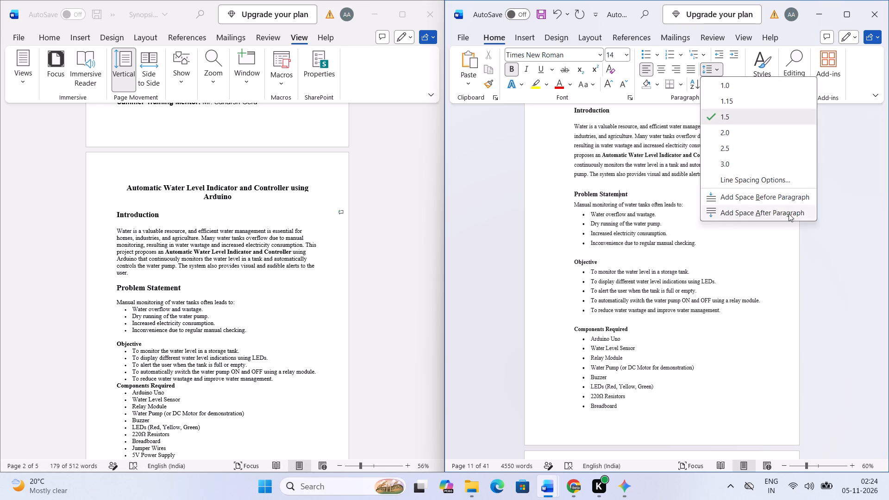
click(789, 213)
Insert an unbulleted blank line below the 5V Power Supply item that ends the Components Required list.
scroll(677, 285, down, 9)
scroll(672, 285, up, 3)
scroll(672, 285, down, 1)
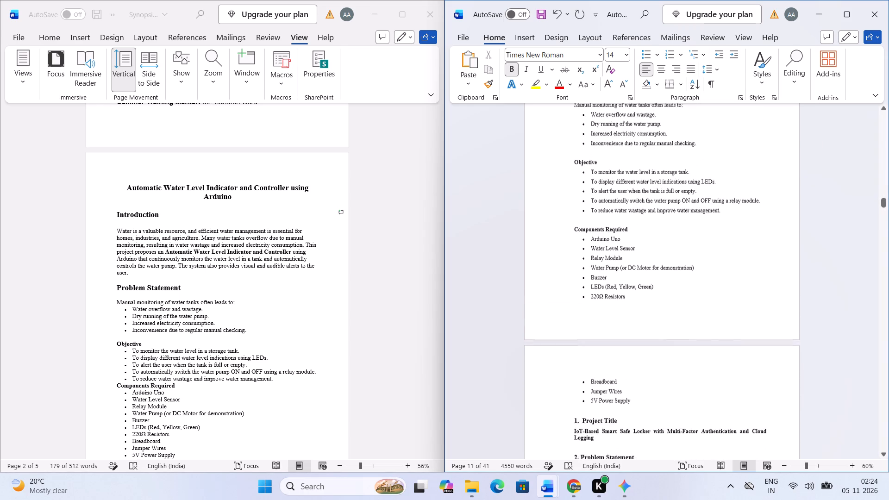
scroll(671, 285, down, 4)
click(634, 304)
click(645, 312)
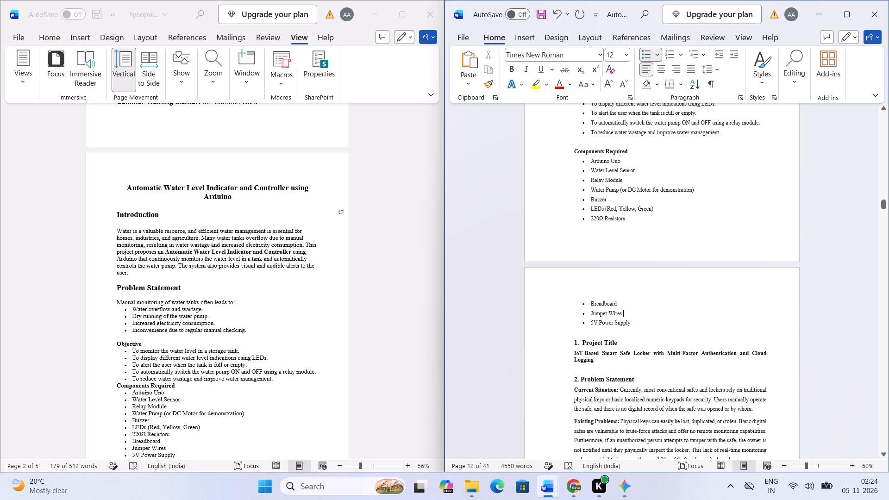
click(660, 339)
scroll(640, 354, down, 17)
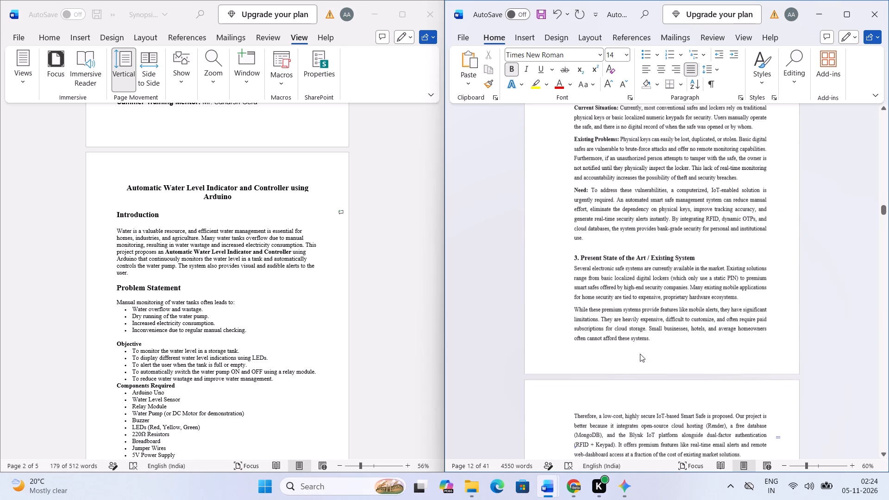
scroll(650, 328, up, 8)
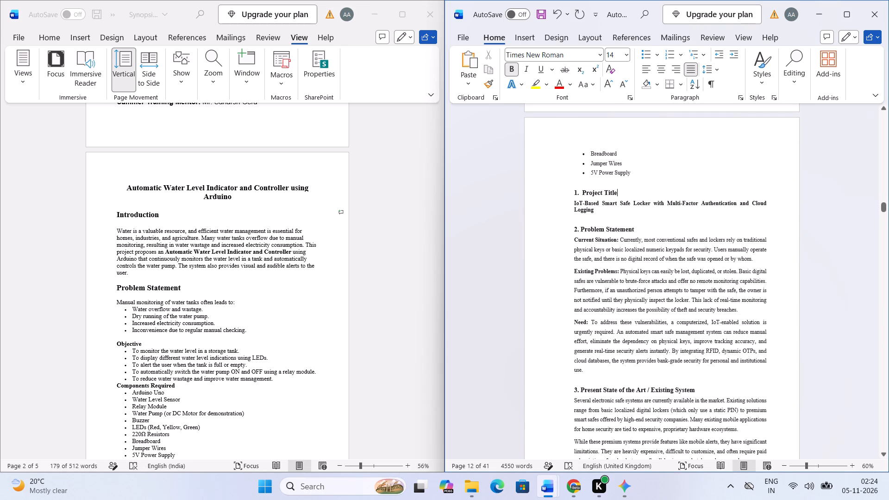
click(646, 173)
scroll(389, 277, down, 11)
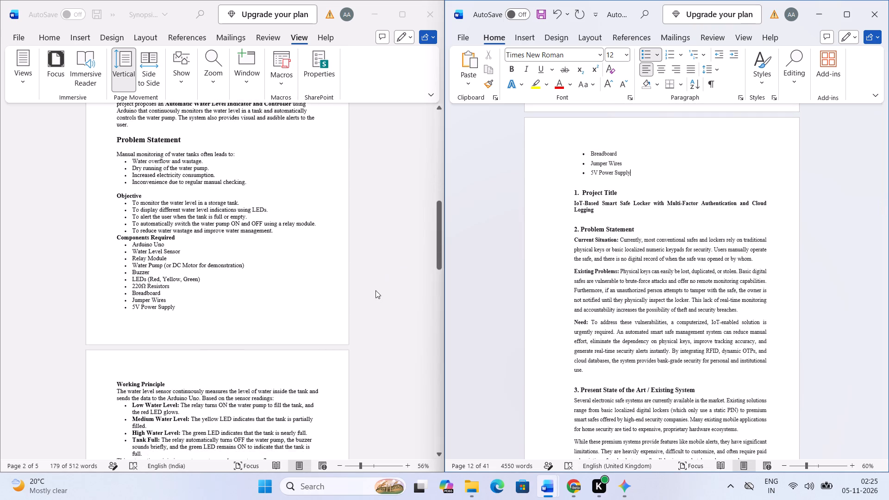
scroll(376, 290, down, 6)
key(Return)
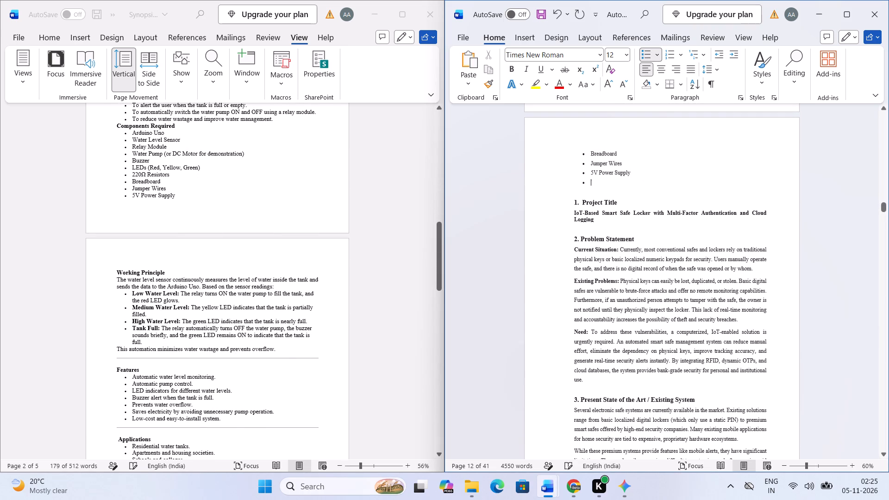
key(BackSpace)
key(BackSpace)
key(BackSpace)
key(Return)
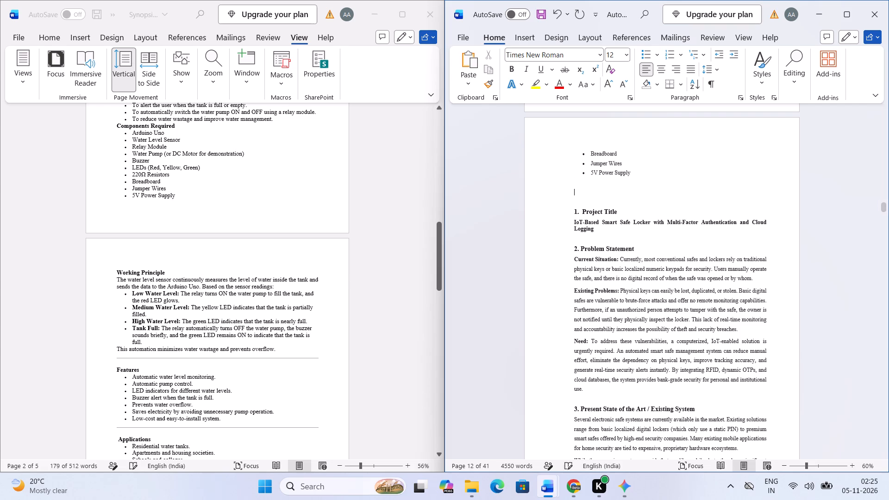
Check the font sizes of the Objective and Components Required headings in the report's pasted synopsis section.
scroll(645, 199, up, 16)
scroll(644, 200, down, 4)
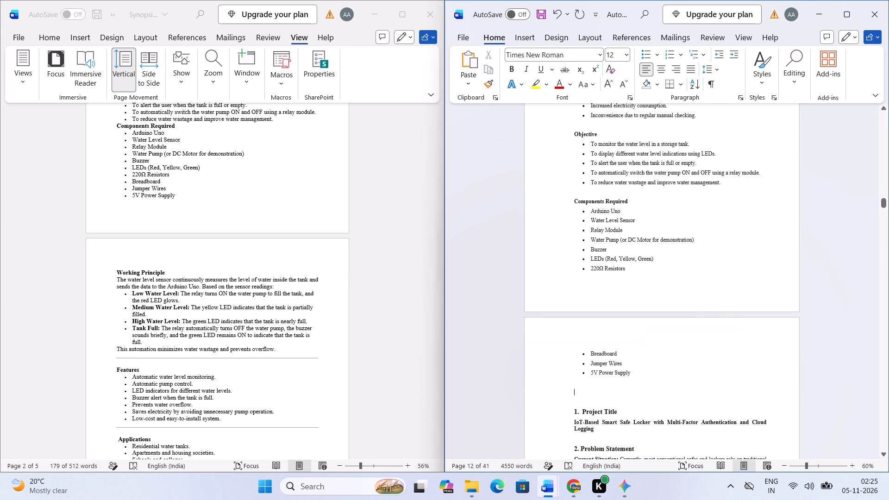
click(627, 200)
scroll(625, 189, up, 5)
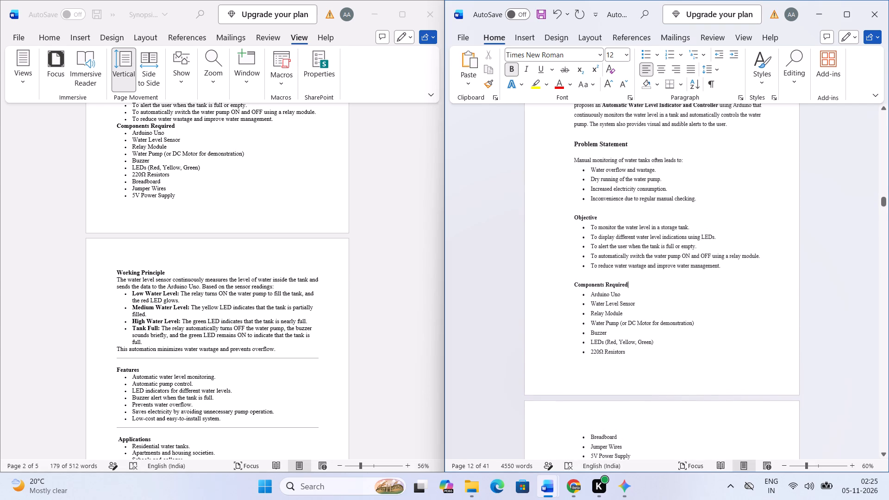
scroll(539, 227, up, 4)
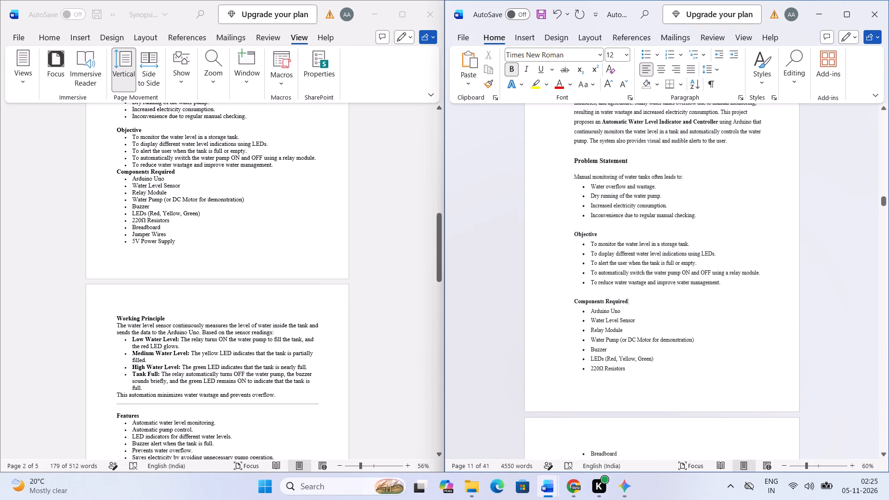
click(581, 229)
click(584, 231)
click(588, 233)
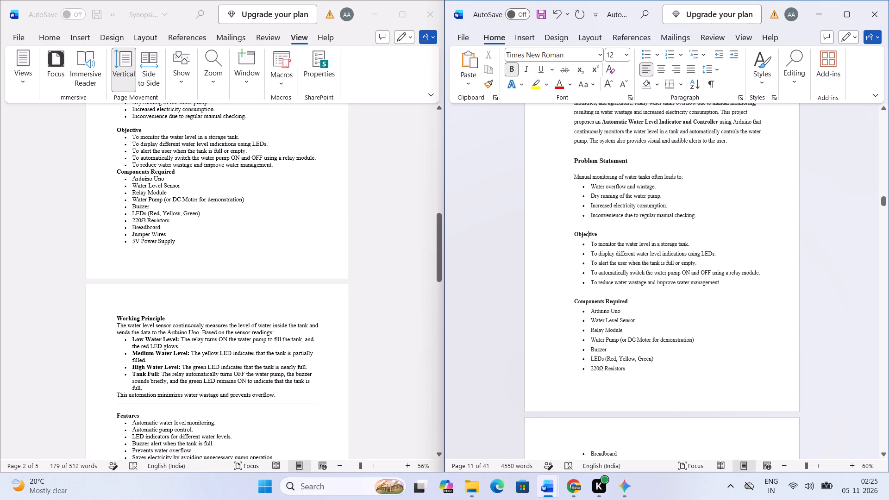
click(613, 294)
click(615, 301)
scroll(618, 299, down, 11)
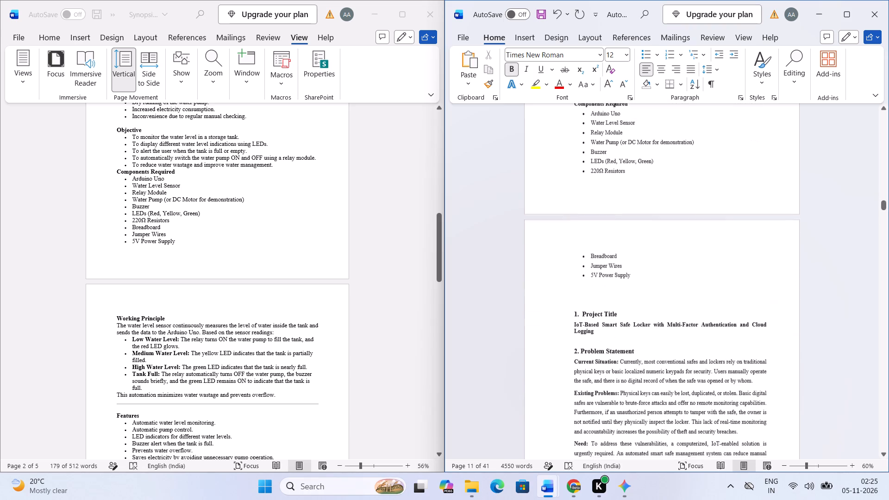
scroll(643, 274, down, 2)
scroll(137, 291, down, 1)
scroll(139, 291, up, 8)
Check the font sizes of the section headings in the synopsis document, from Problem Statement through Advantages.
scroll(139, 291, down, 8)
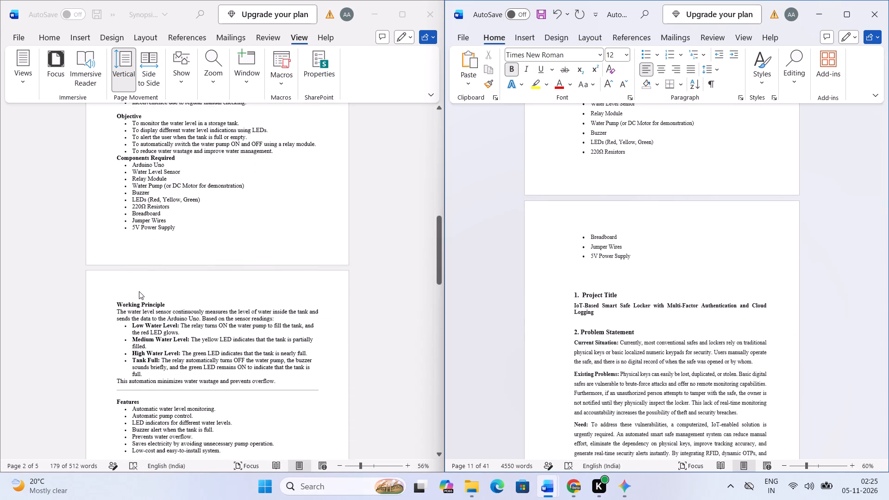
scroll(143, 312, up, 4)
click(143, 190)
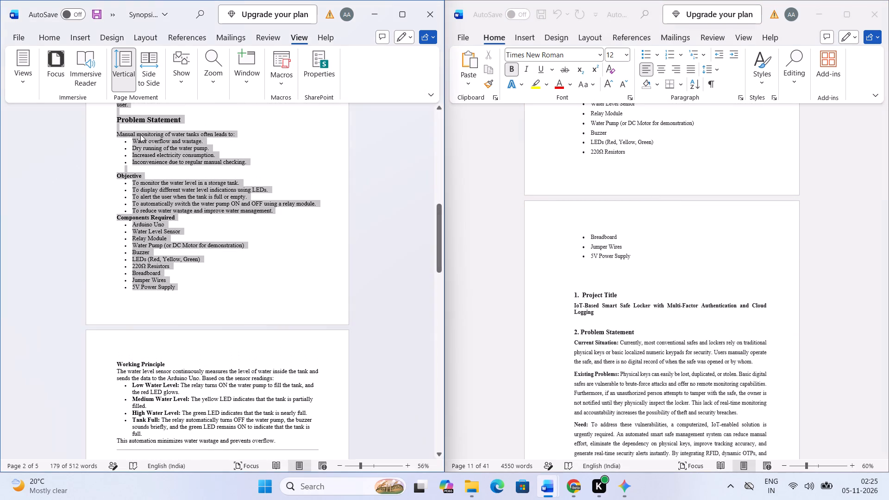
click(140, 127)
click(140, 119)
click(51, 30)
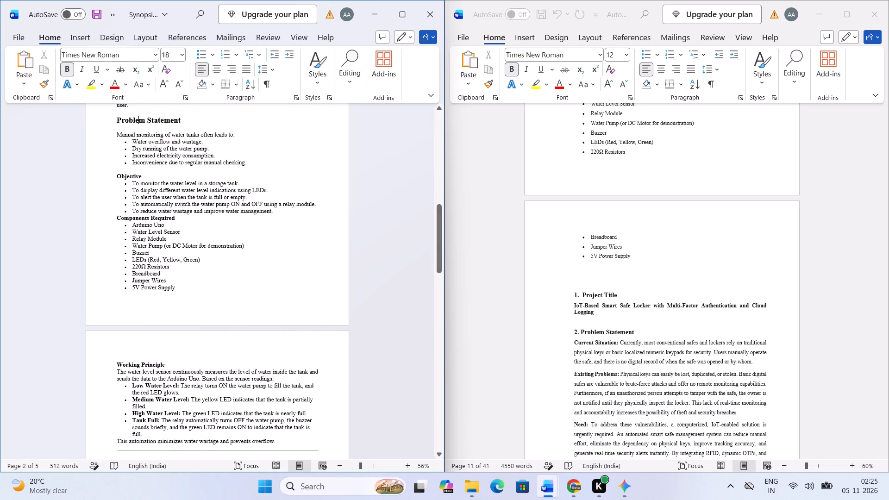
scroll(266, 198, down, 2)
scroll(149, 187, up, 2)
click(129, 176)
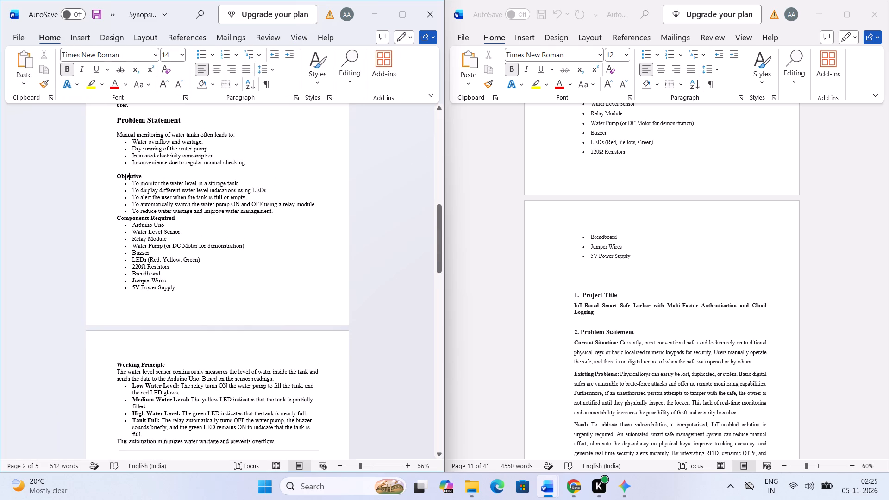
click(137, 219)
scroll(144, 231, down, 4)
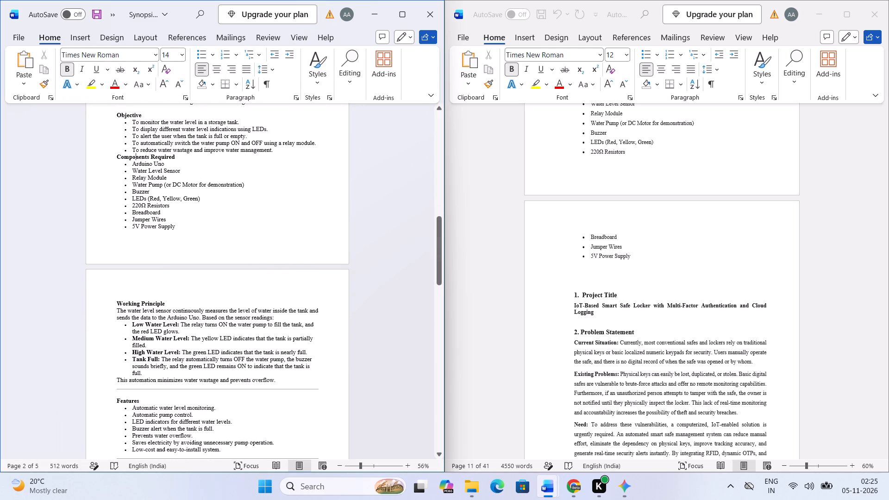
click(138, 303)
scroll(140, 303, down, 4)
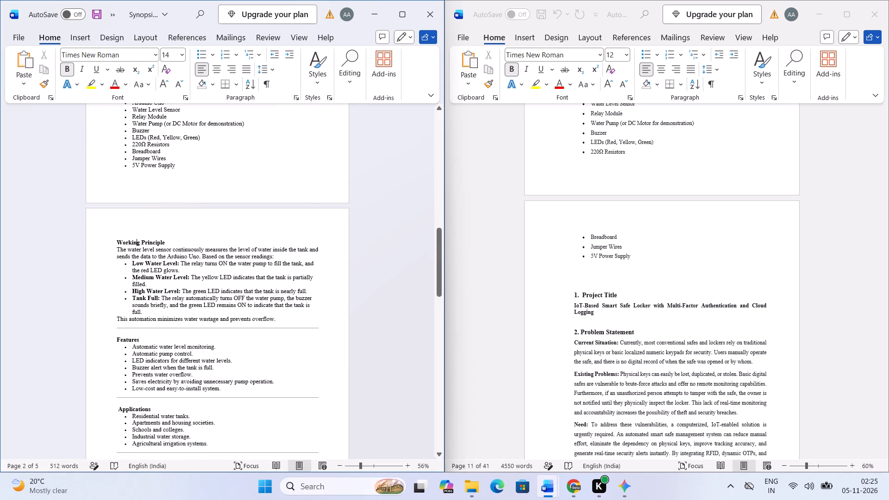
click(133, 337)
scroll(133, 338, down, 7)
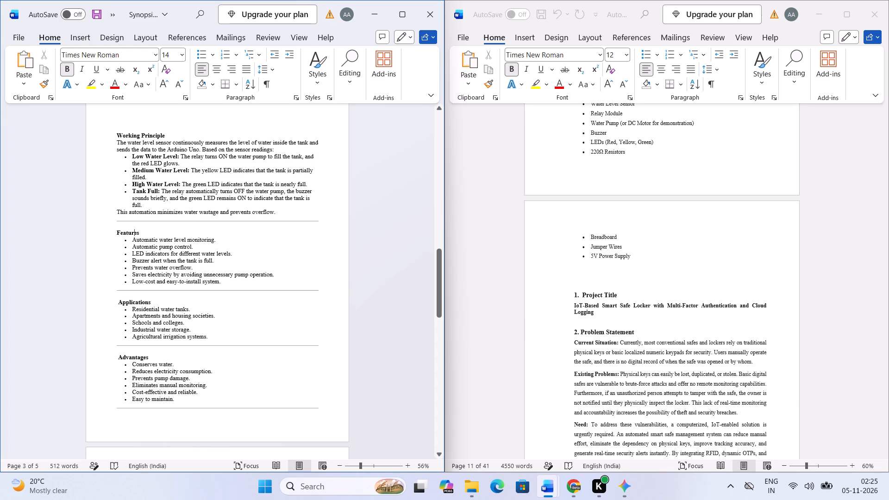
click(125, 300)
scroll(125, 300, down, 3)
click(129, 313)
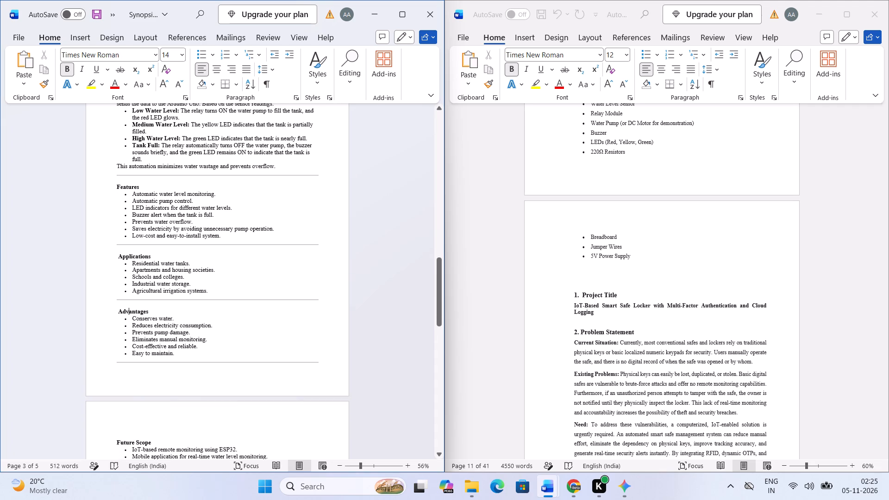
scroll(131, 315, down, 11)
scroll(134, 318, up, 2)
scroll(138, 323, down, 4)
scroll(146, 331, up, 6)
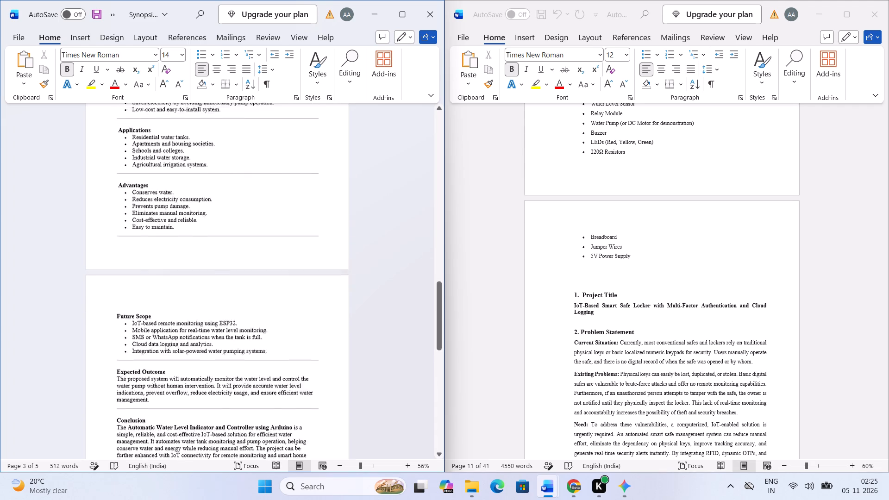
scroll(147, 331, up, 20)
scroll(147, 331, up, 3)
scroll(129, 259, down, 1)
scroll(129, 259, up, 8)
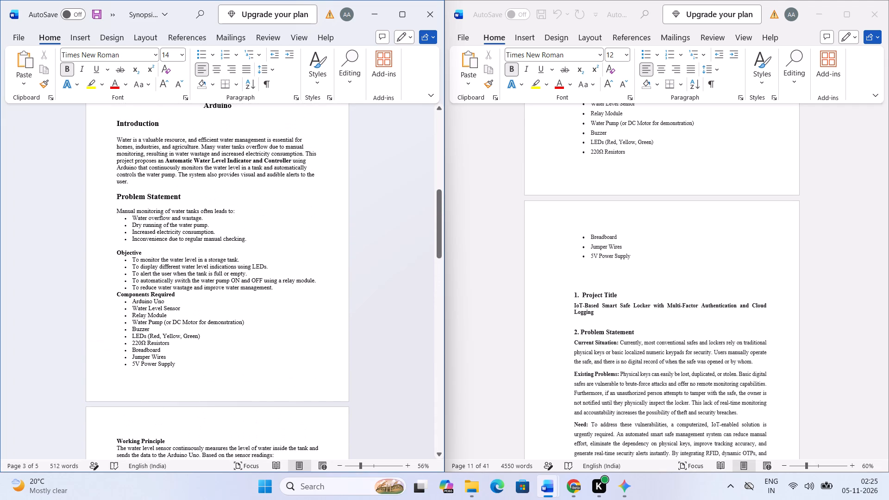
Check the font sizes of the Introduction and Problem Statement headings in the report's synopsis section.
scroll(796, 399, up, 11)
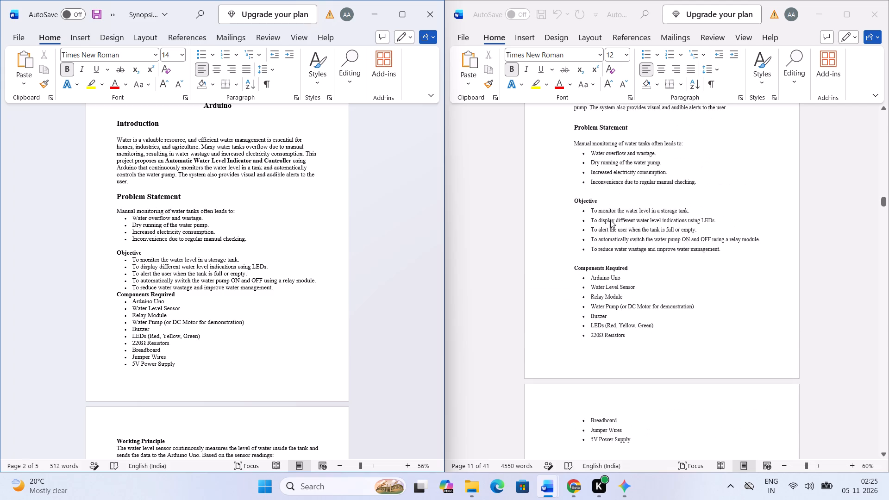
scroll(601, 206, up, 3)
click(595, 176)
scroll(596, 177, up, 1)
click(598, 178)
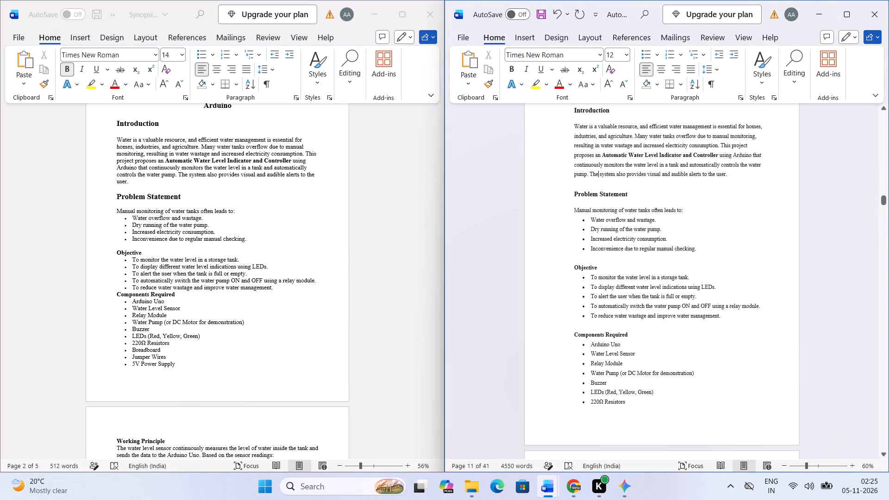
click(601, 199)
scroll(605, 201, up, 4)
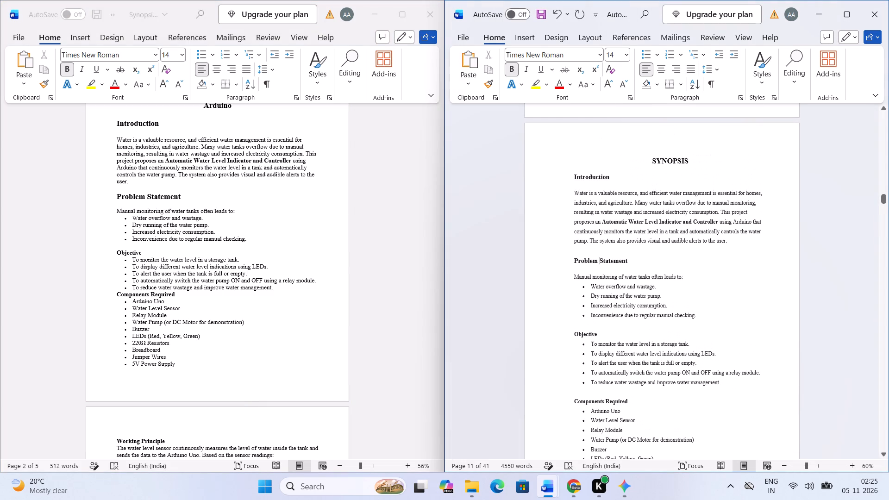
click(597, 168)
click(603, 177)
click(613, 178)
click(616, 254)
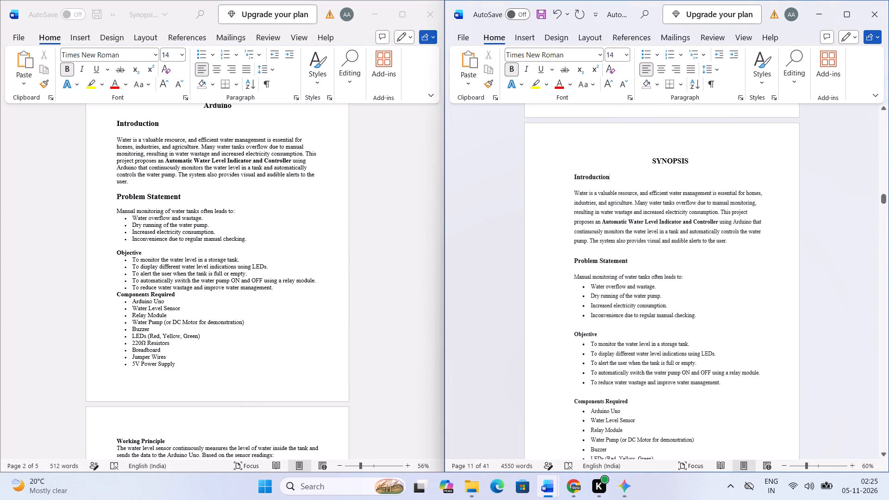
click(621, 258)
click(628, 260)
scroll(620, 325, down, 2)
Increase the Objective heading in the report's synopsis section to 14 pt.
click(609, 309)
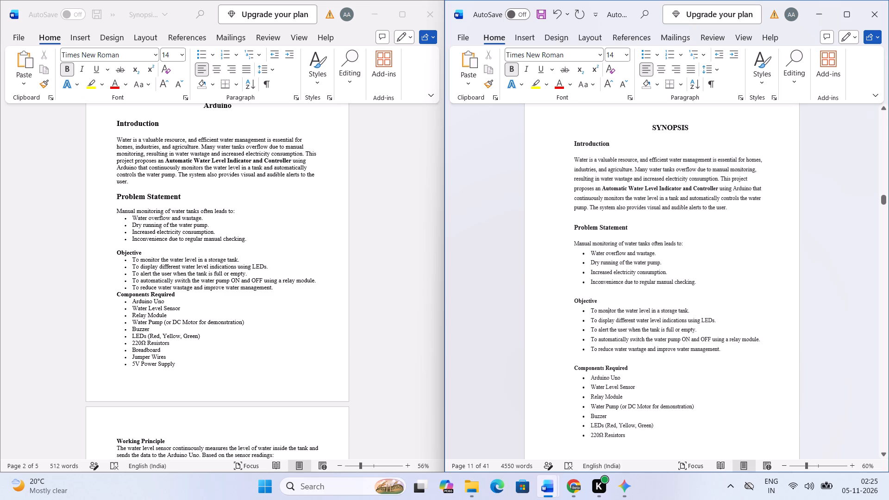
click(606, 307)
click(601, 304)
key(ctrl+shift+Left)
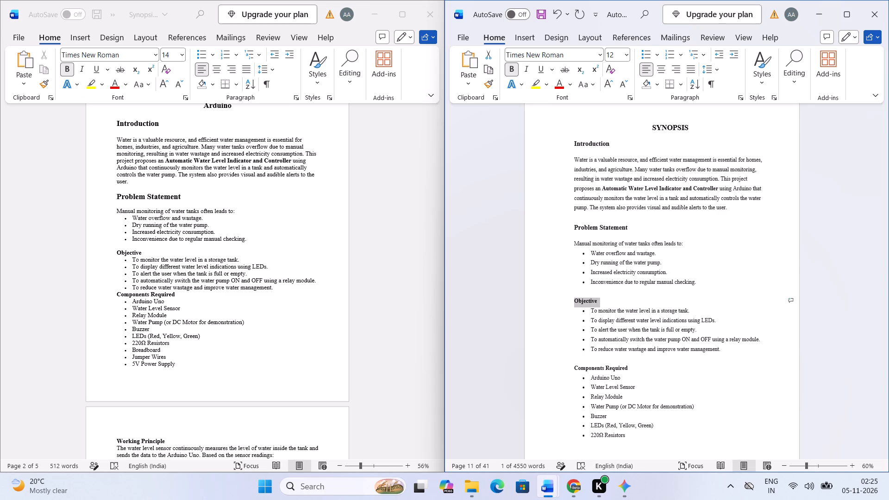
key(ctrl+shift+period)
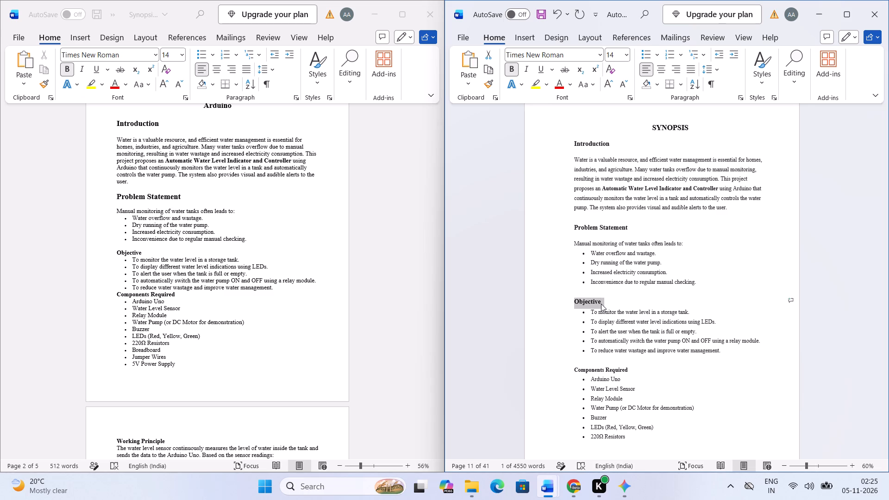
Increase the Components Required heading in the report's synopsis section to 14 pt.
click(671, 370)
key(ctrl+shift+Left)
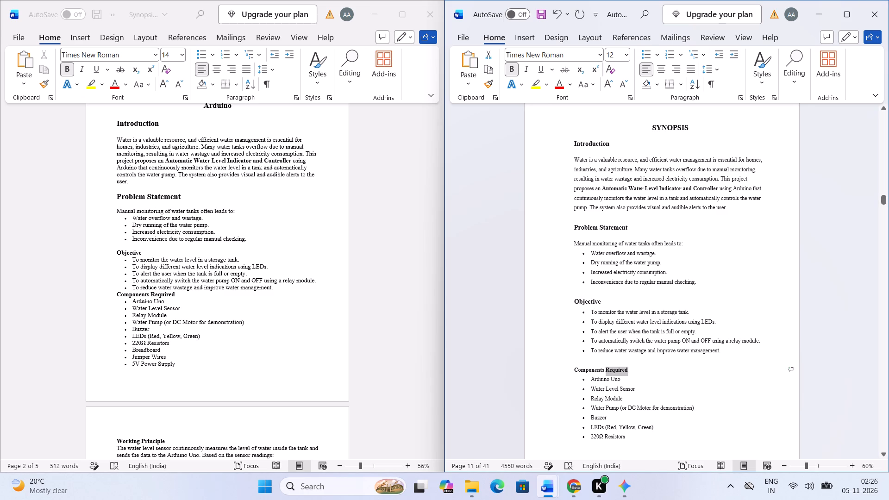
key(ctrl+shift+Left)
key(ctrl+shift+period)
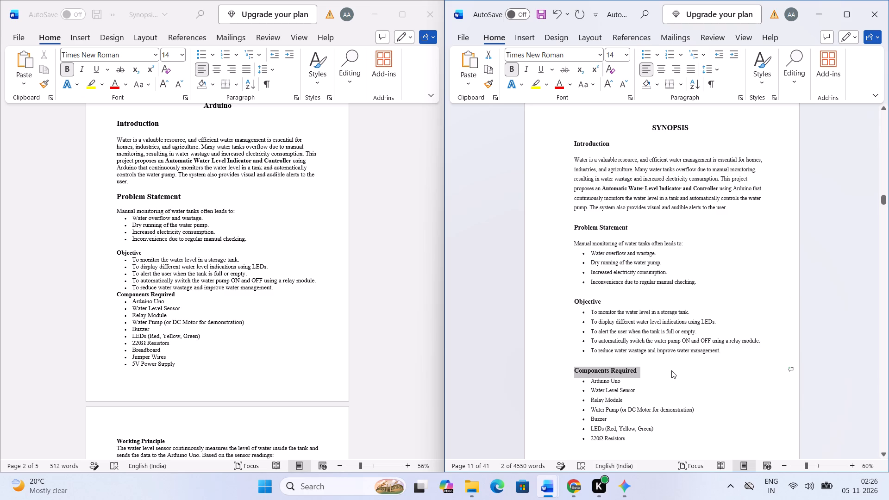
click(670, 370)
Copy the text from the Working Principle heading through the end of the Conclusion in the synopsis document.
scroll(633, 381, down, 6)
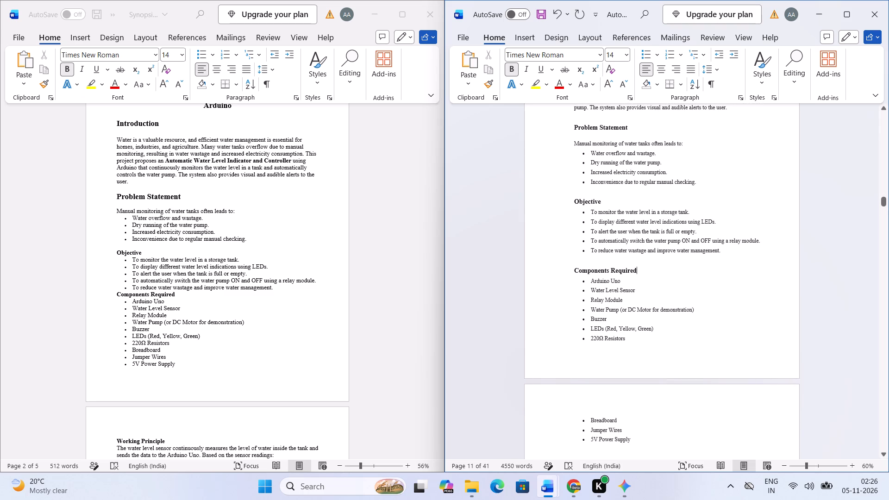
scroll(653, 364, down, 3)
click(650, 397)
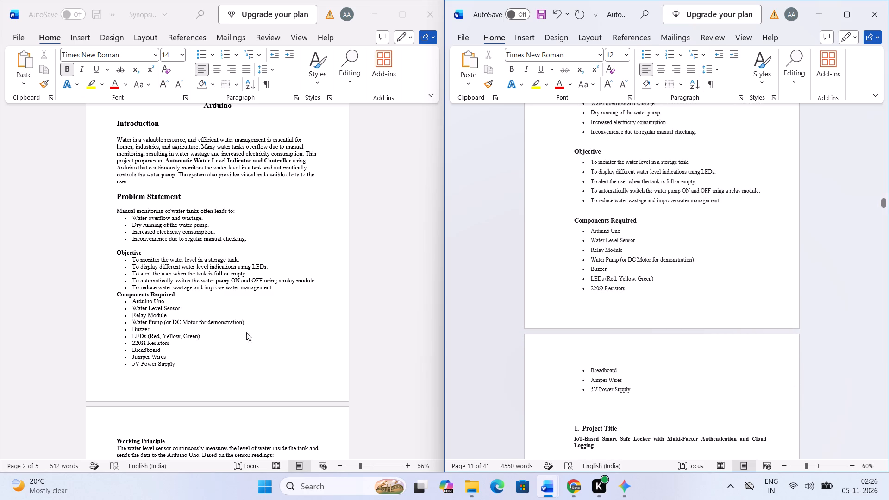
scroll(232, 332, down, 7)
click(128, 336)
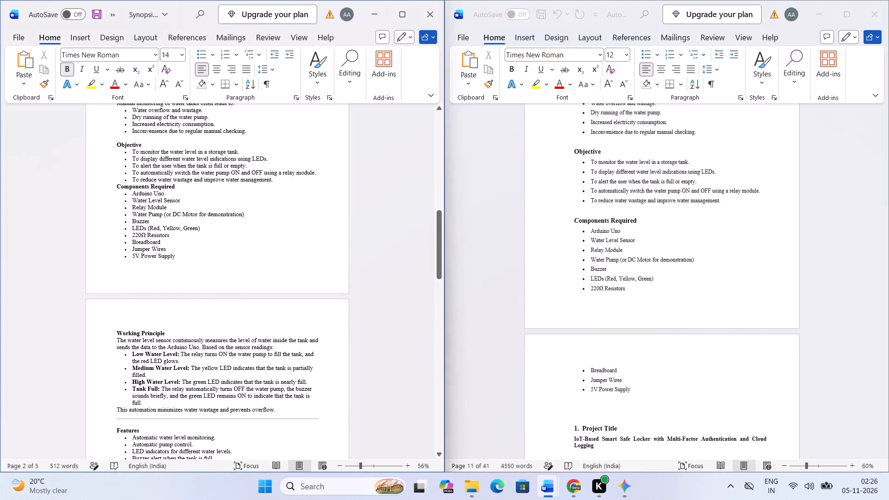
drag(118, 334, 160, 387)
scroll(123, 345, down, 3)
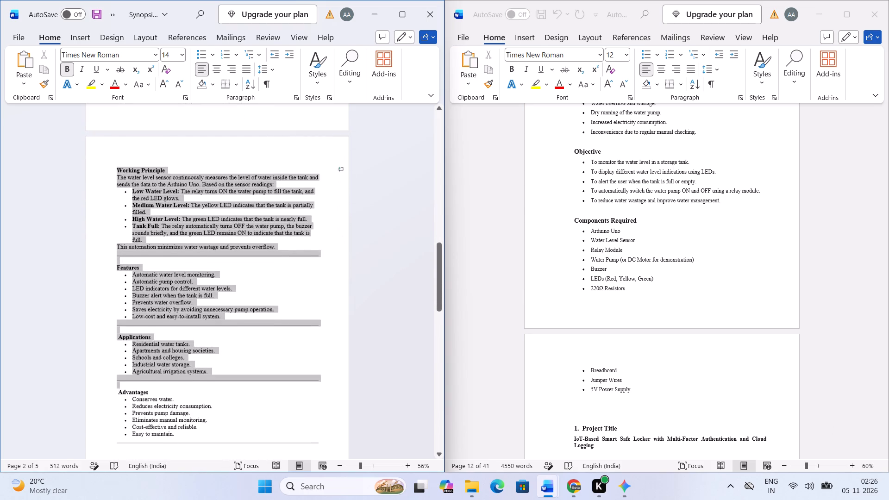
scroll(160, 387, down, 2)
drag(160, 387, 168, 393)
scroll(168, 393, down, 1)
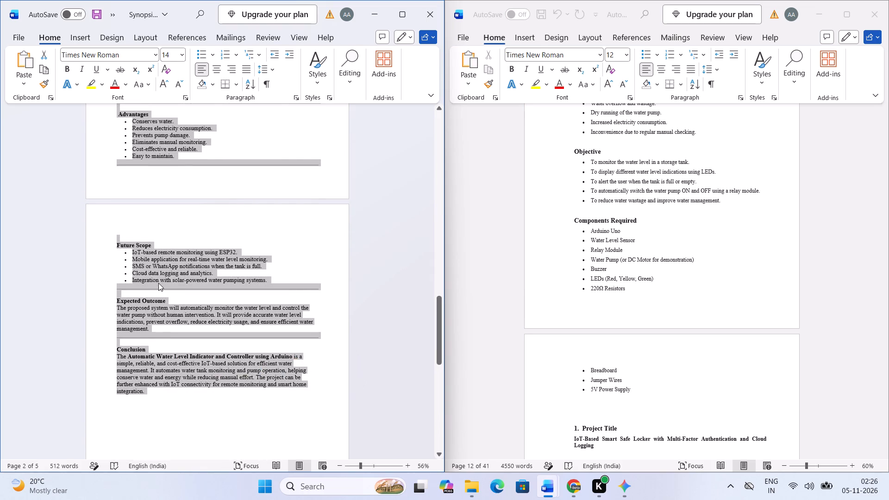
right_click(161, 272)
click(209, 92)
scroll(208, 232, down, 2)
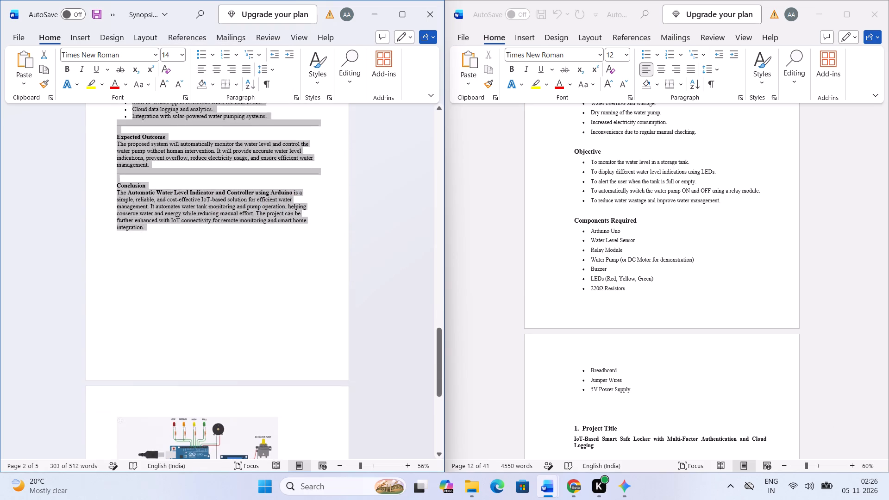
click(195, 282)
scroll(206, 286, down, 1)
Paste the copied sections on the blank line above 1. Project Title in the report, keeping bold headings and plain body text in the report's line spacing.
click(640, 387)
click(627, 408)
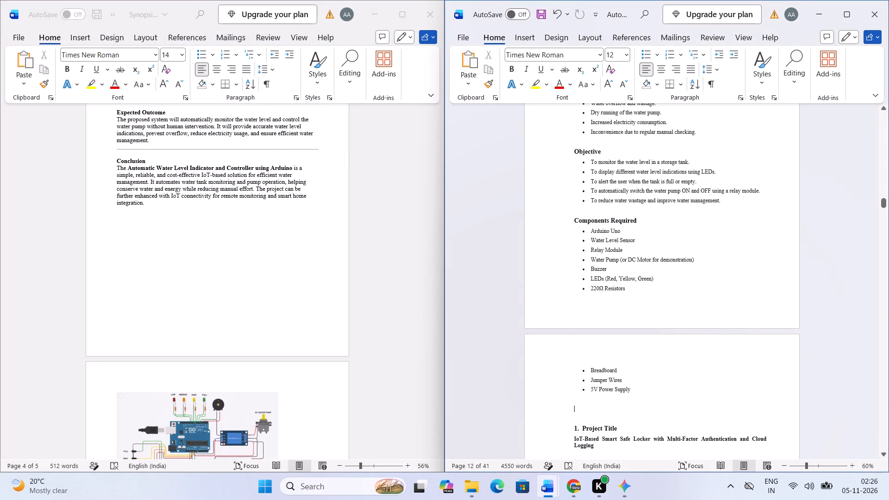
click(616, 420)
click(606, 415)
click(601, 412)
key(ctrl+v)
click(731, 447)
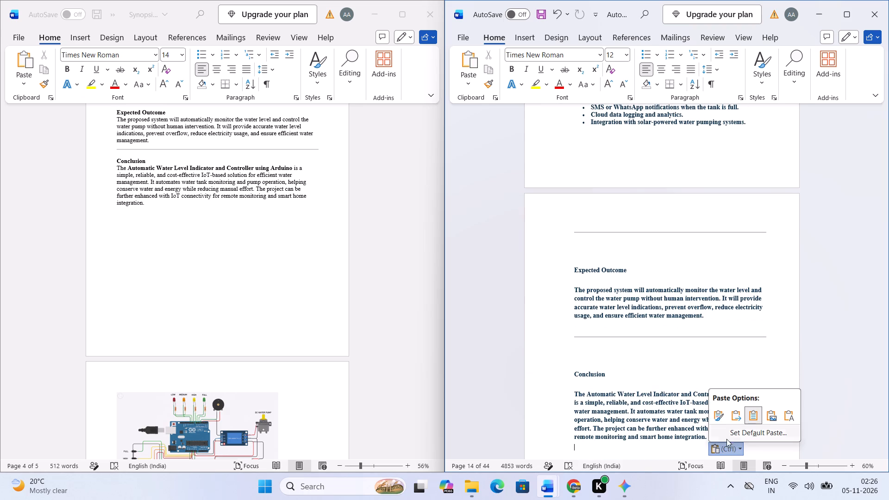
click(732, 421)
Delete the horizontal divider lines after the Working Principle, Features and Applications sections in the report.
scroll(662, 407, up, 9)
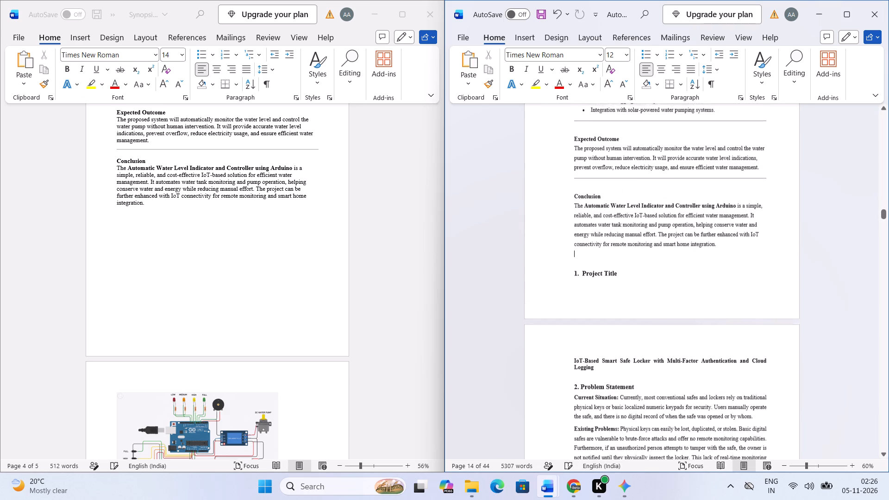
scroll(662, 407, down, 2)
scroll(638, 300, up, 11)
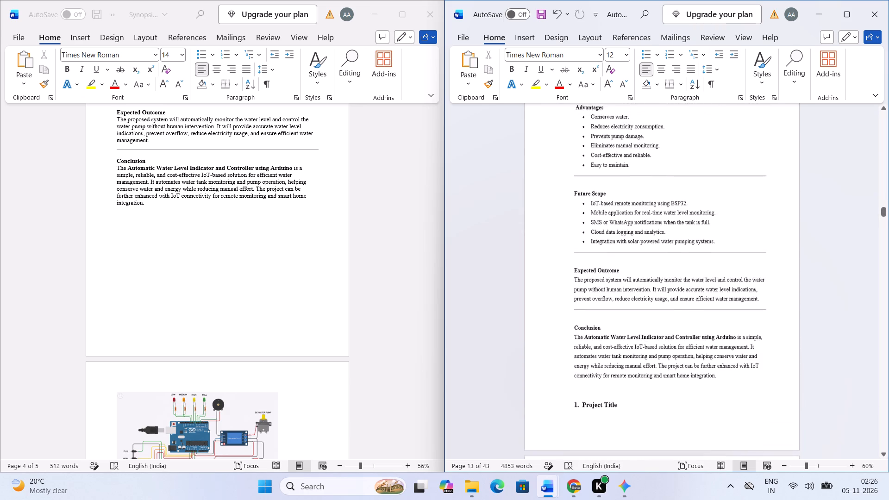
scroll(640, 293, up, 20)
scroll(640, 293, up, 7)
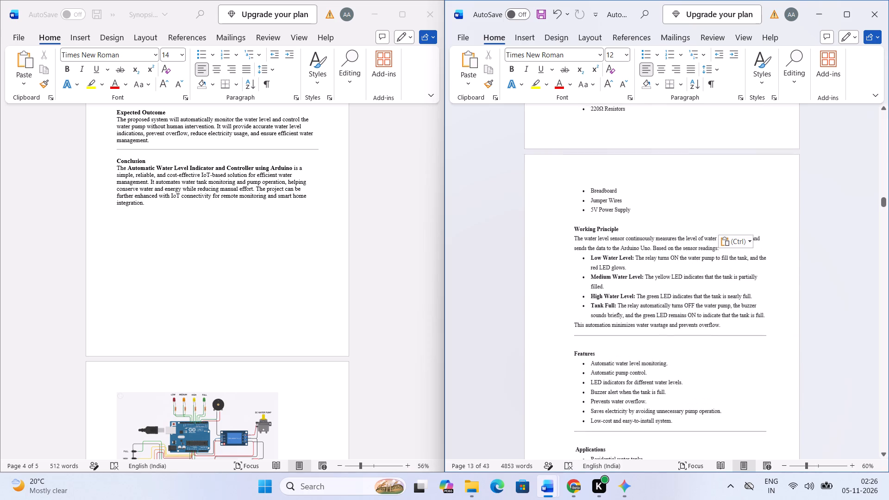
scroll(640, 293, up, 1)
click(683, 351)
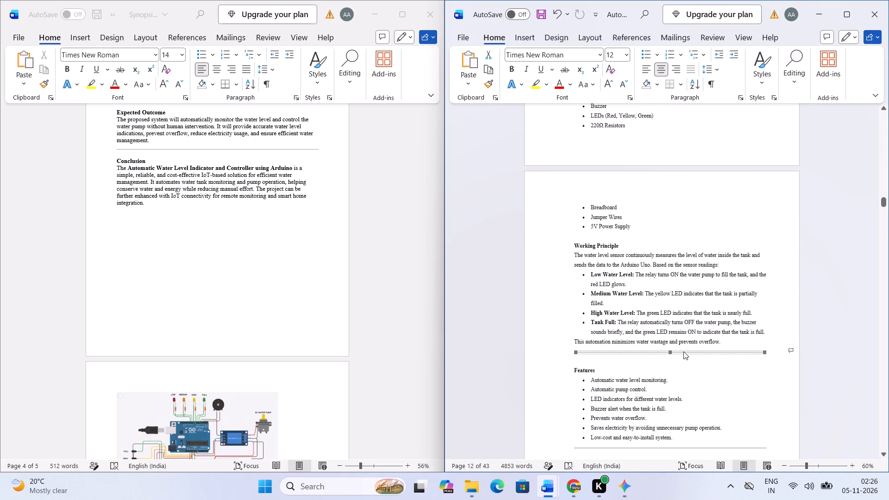
key(BackSpace)
click(716, 445)
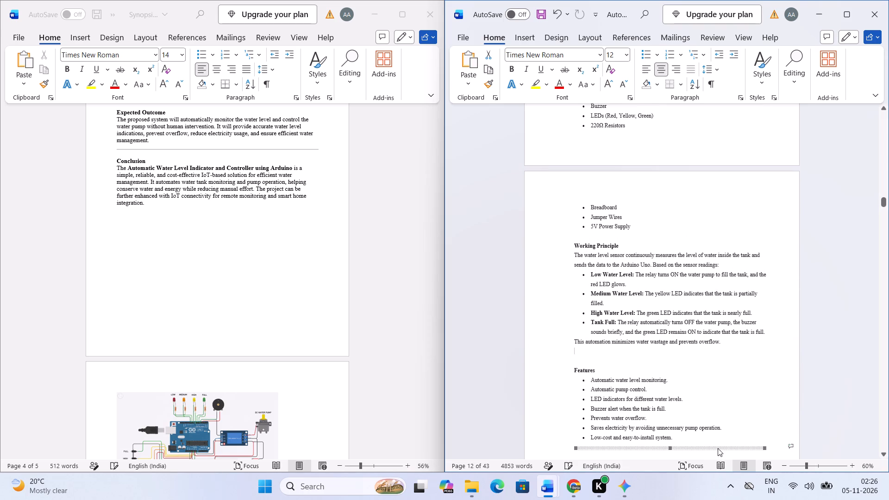
key(BackSpace)
scroll(719, 448, down, 8)
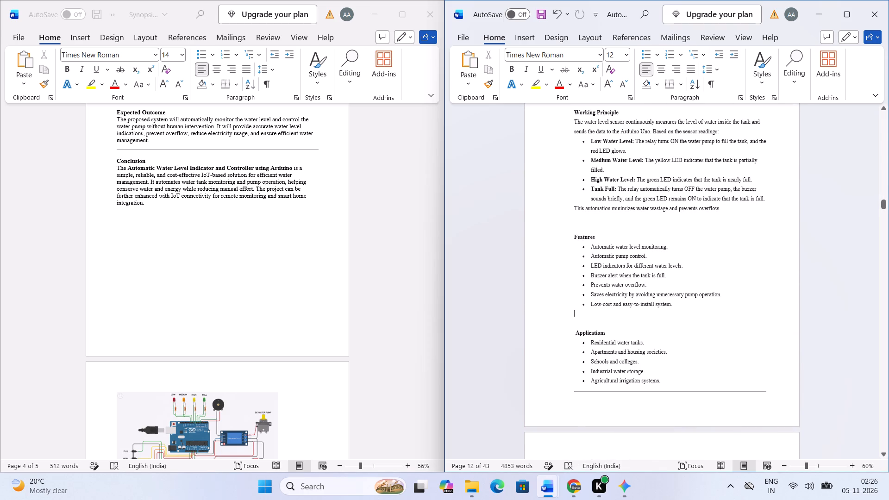
click(693, 394)
key(BackSpace)
Delete the horizontal divider lines after the Advantages, Future Scope and Expected Outcome sections in the report.
scroll(691, 399, down, 9)
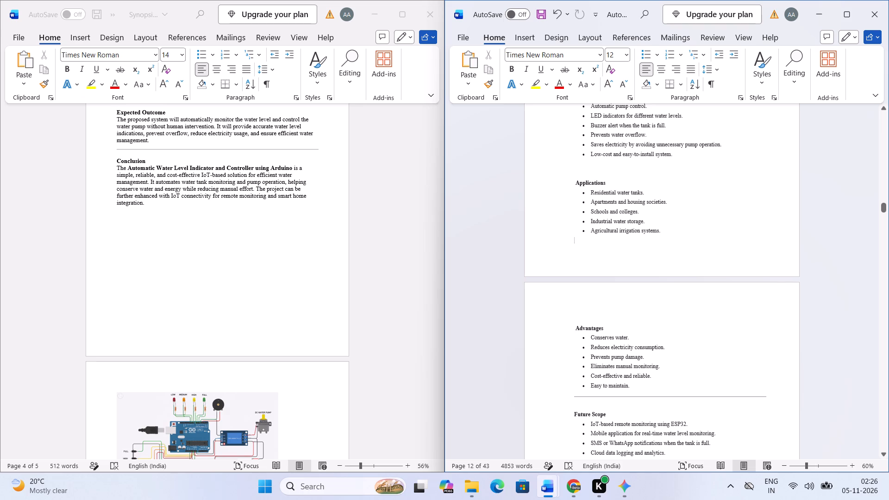
click(686, 397)
key(BackSpace)
scroll(686, 397, down, 8)
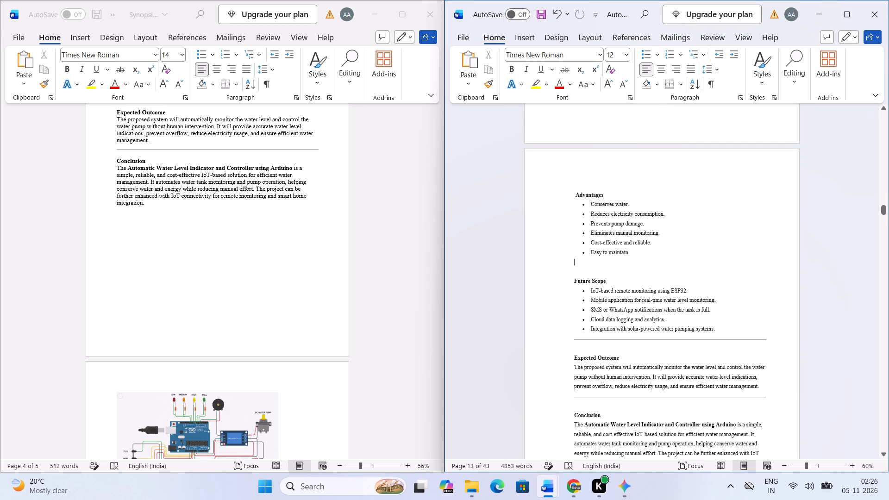
click(678, 343)
key(BackSpace)
click(679, 400)
key(BackSpace)
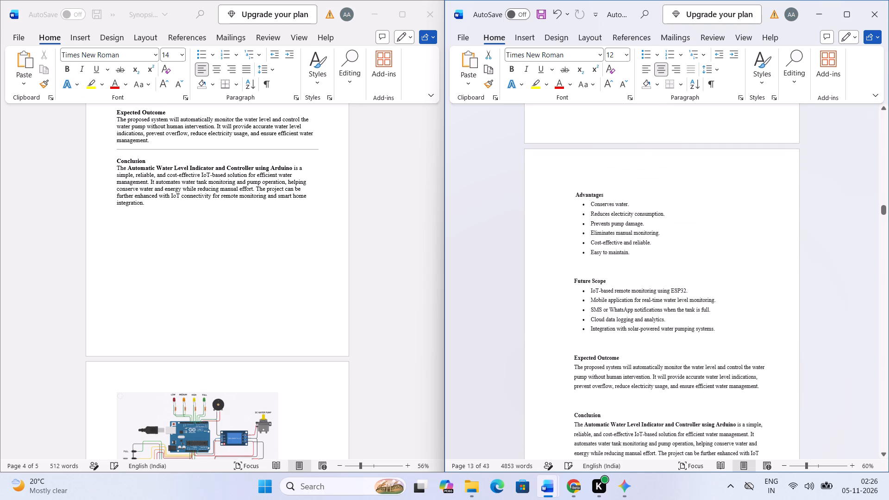
Insert a line break before the 1. Project Title heading to push it onto the next page.
scroll(679, 400, down, 8)
scroll(670, 390, up, 7)
scroll(657, 447, down, 2)
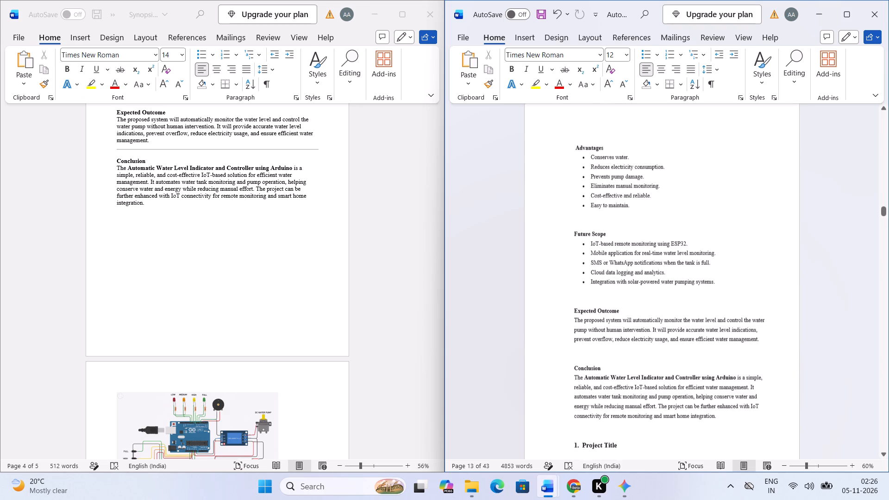
scroll(657, 447, down, 3)
click(580, 387)
key(Return)
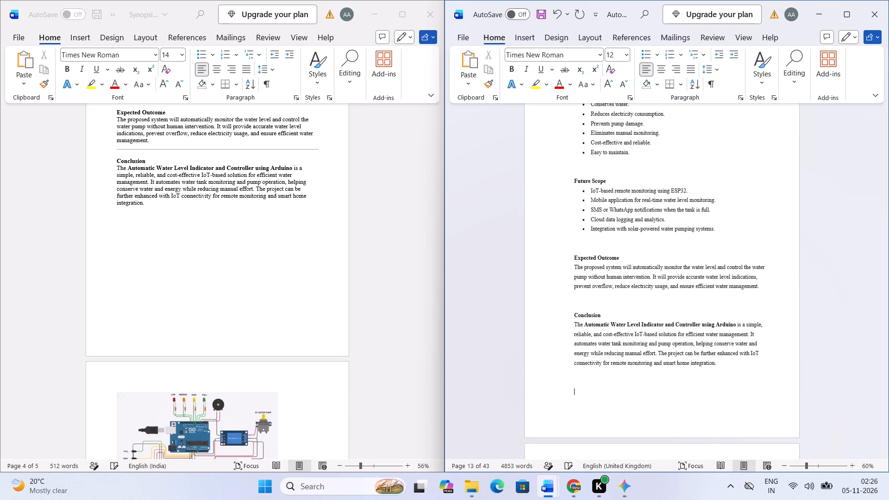
Increase the Working Principle heading in the report's synopsis section to 14 pt.
scroll(593, 397, down, 5)
scroll(593, 397, up, 20)
scroll(593, 397, up, 9)
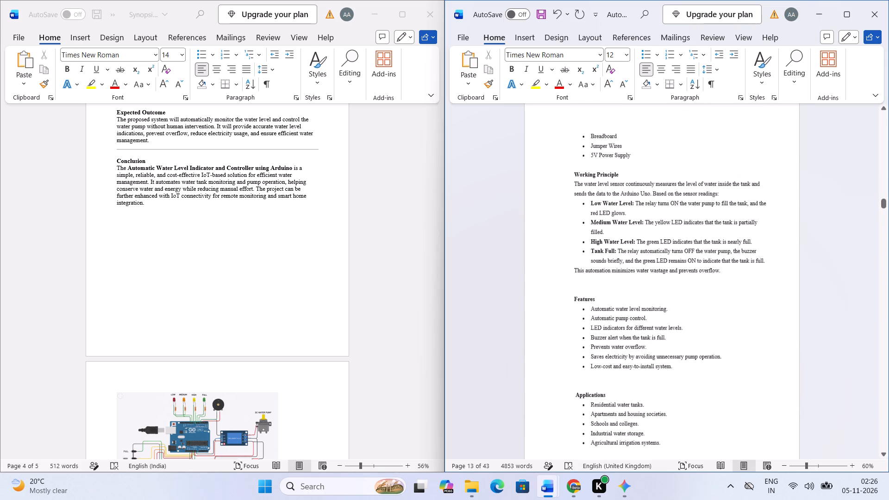
scroll(593, 397, up, 13)
scroll(628, 366, down, 2)
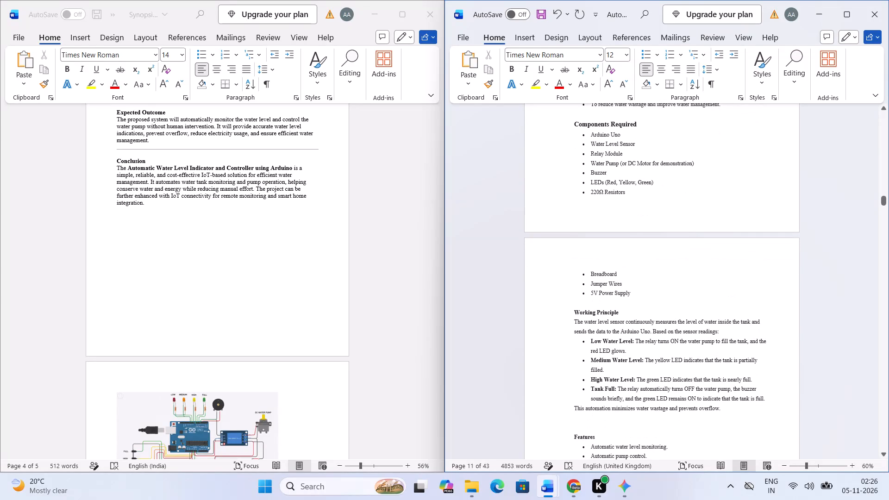
double_click(621, 321)
click(620, 317)
key(ctrl+shift+Left)
key(ctrl+shift+Left)
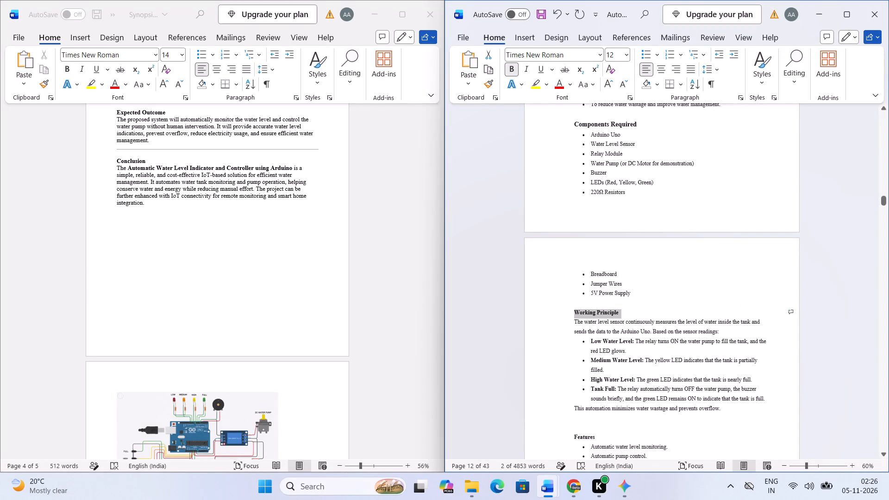
ctrl+shift+click(621, 317)
key(ctrl+shift+period)
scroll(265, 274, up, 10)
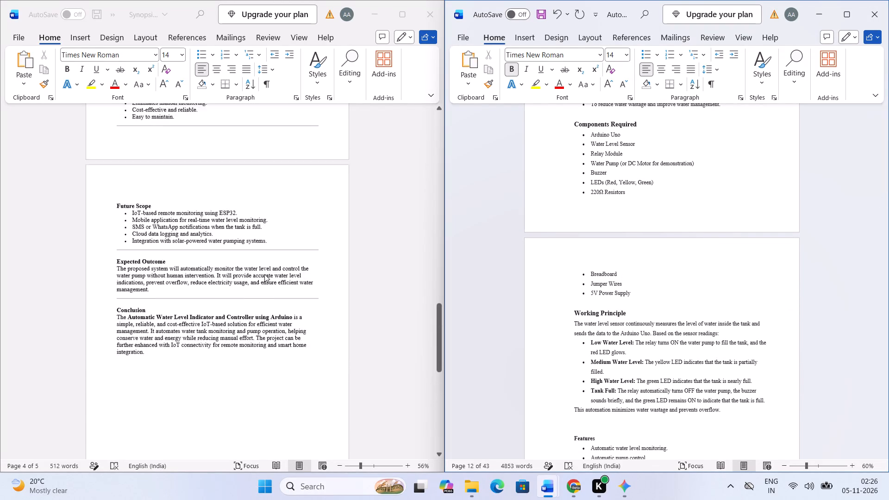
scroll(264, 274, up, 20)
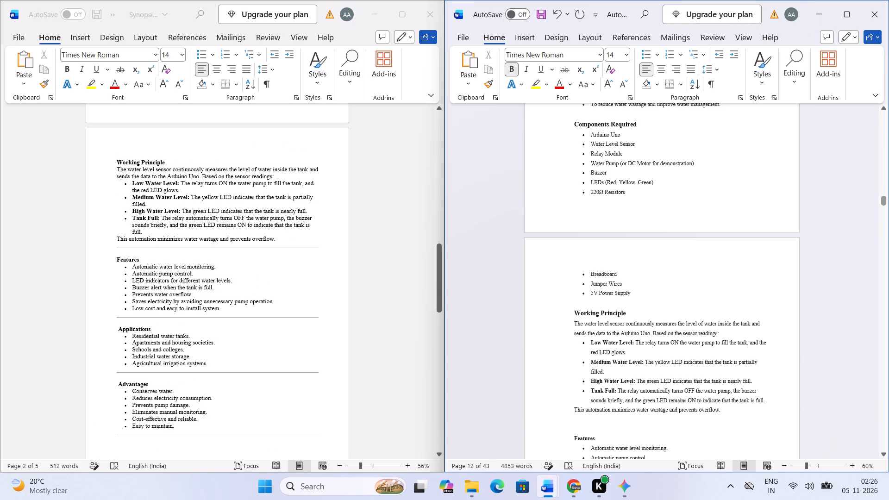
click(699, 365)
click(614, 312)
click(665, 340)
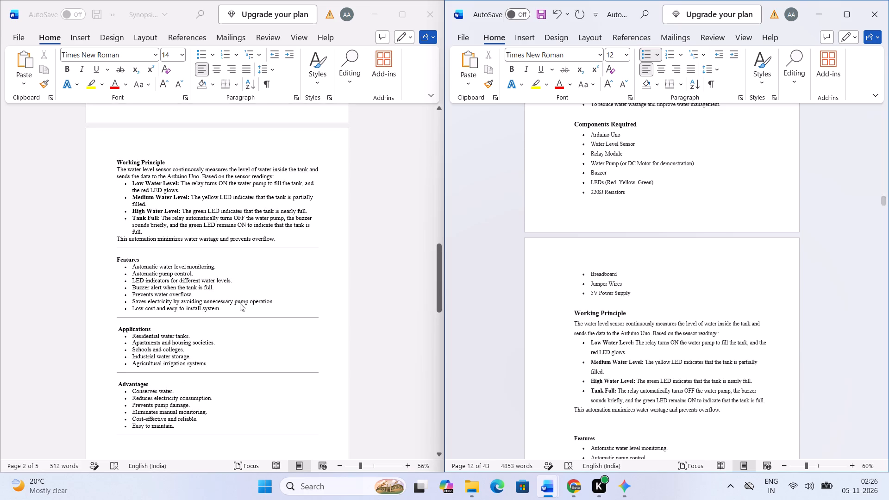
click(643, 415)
Increase the Features heading in the report's synopsis section to 14 pt.
scroll(671, 407, down, 3)
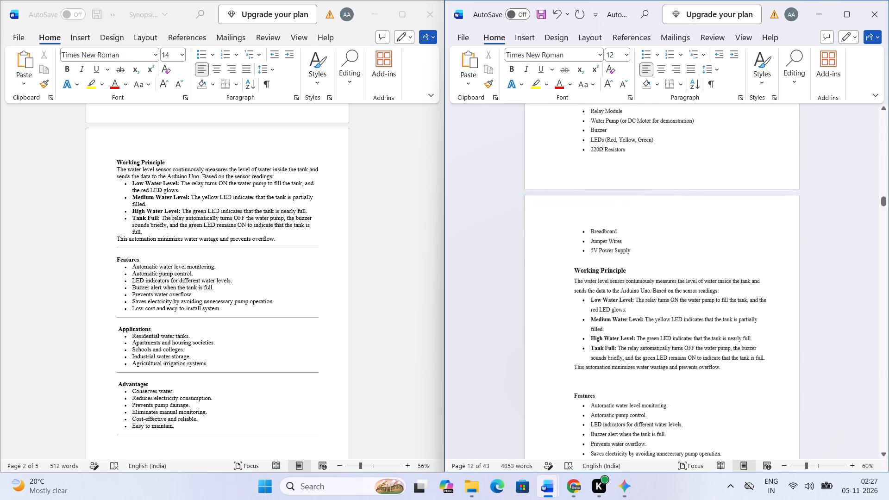
click(703, 388)
scroll(650, 399, down, 1)
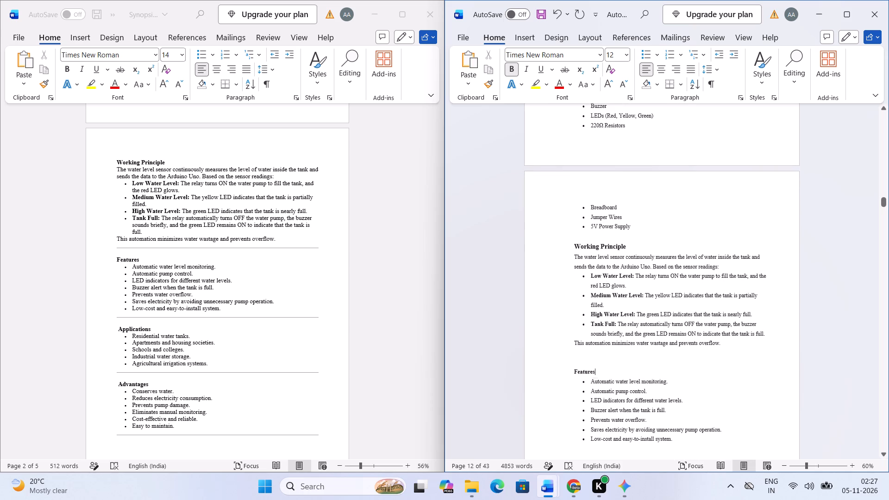
key(ctrl+shift+Up)
key(ctrl+shift+period)
scroll(638, 381, down, 3)
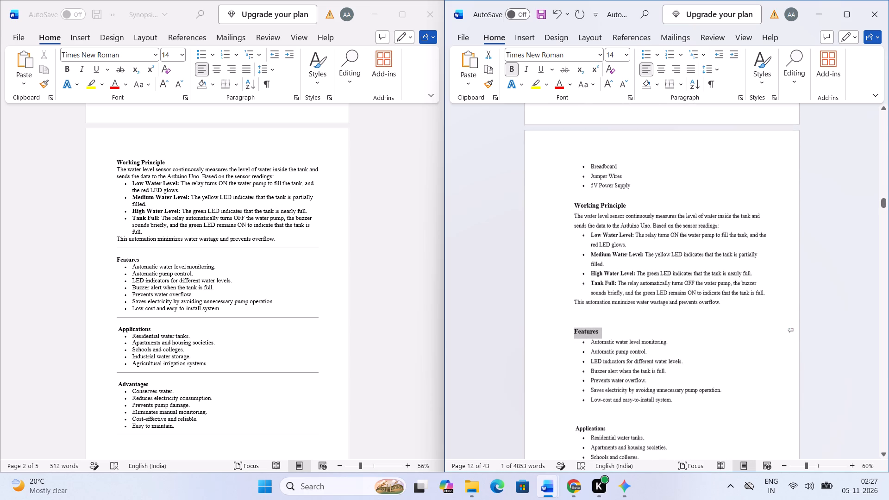
scroll(637, 387, down, 1)
click(653, 379)
click(688, 373)
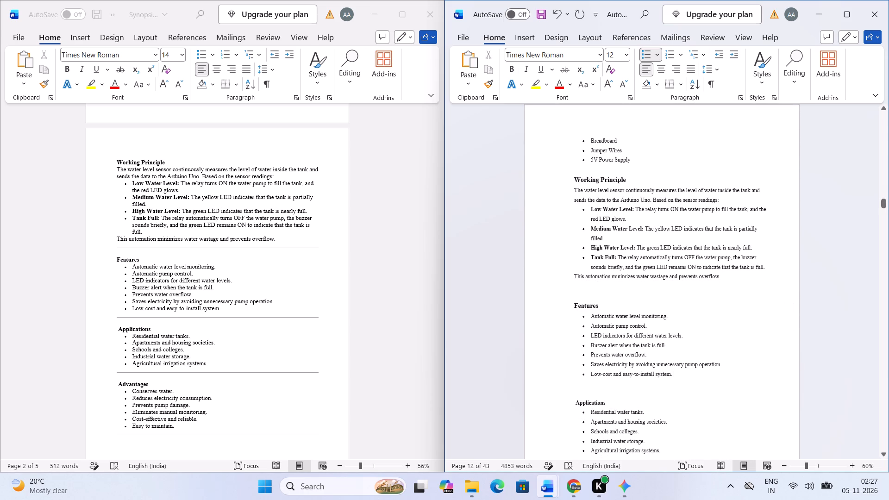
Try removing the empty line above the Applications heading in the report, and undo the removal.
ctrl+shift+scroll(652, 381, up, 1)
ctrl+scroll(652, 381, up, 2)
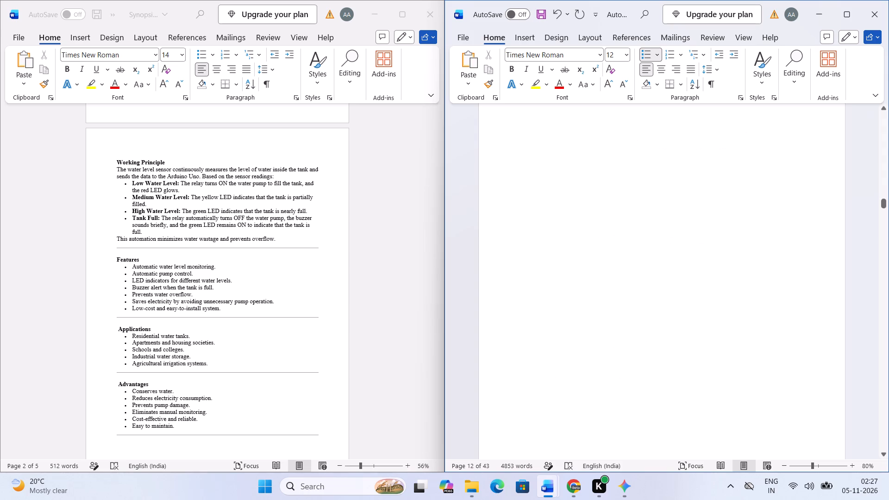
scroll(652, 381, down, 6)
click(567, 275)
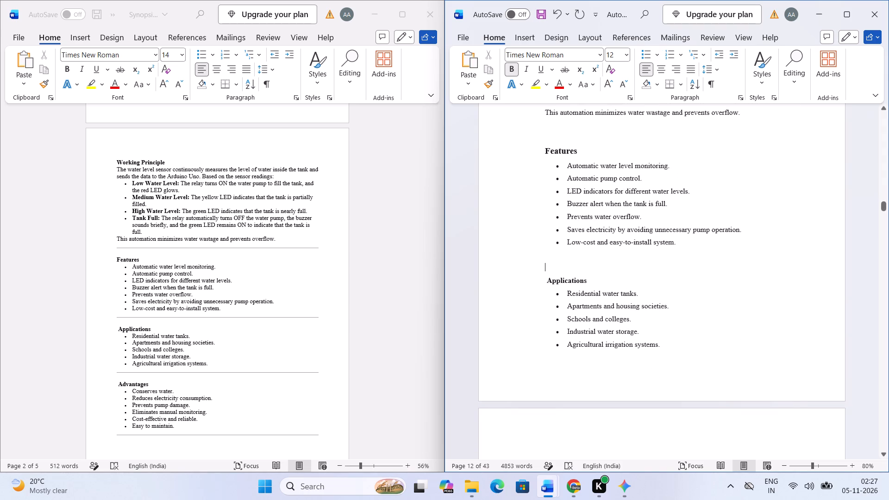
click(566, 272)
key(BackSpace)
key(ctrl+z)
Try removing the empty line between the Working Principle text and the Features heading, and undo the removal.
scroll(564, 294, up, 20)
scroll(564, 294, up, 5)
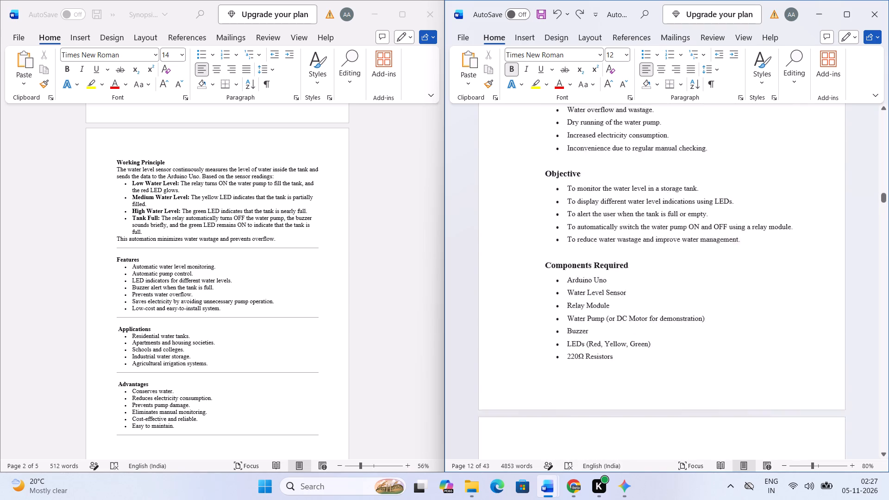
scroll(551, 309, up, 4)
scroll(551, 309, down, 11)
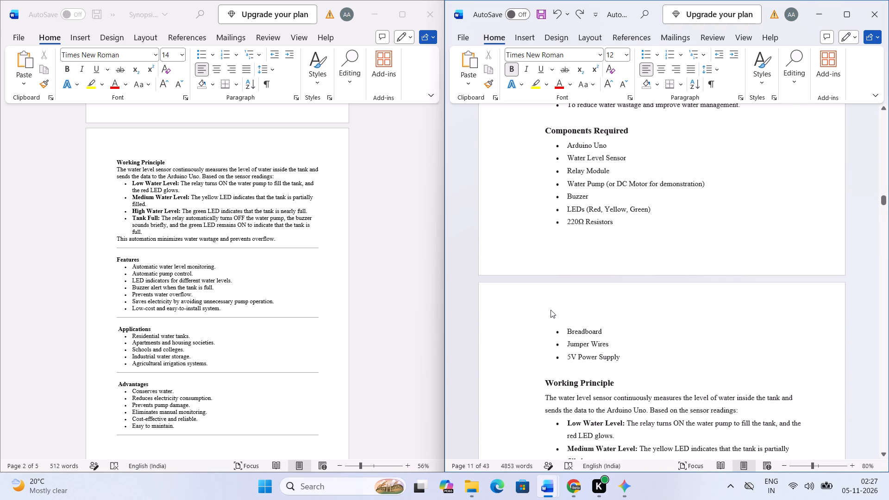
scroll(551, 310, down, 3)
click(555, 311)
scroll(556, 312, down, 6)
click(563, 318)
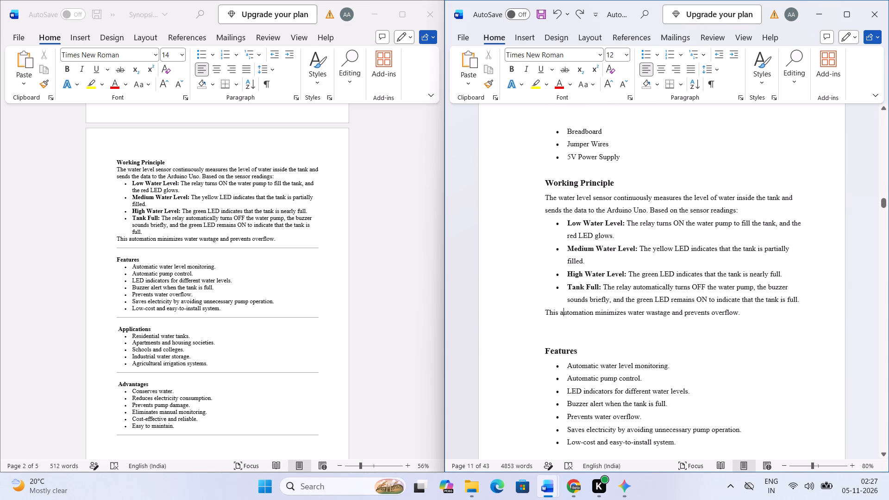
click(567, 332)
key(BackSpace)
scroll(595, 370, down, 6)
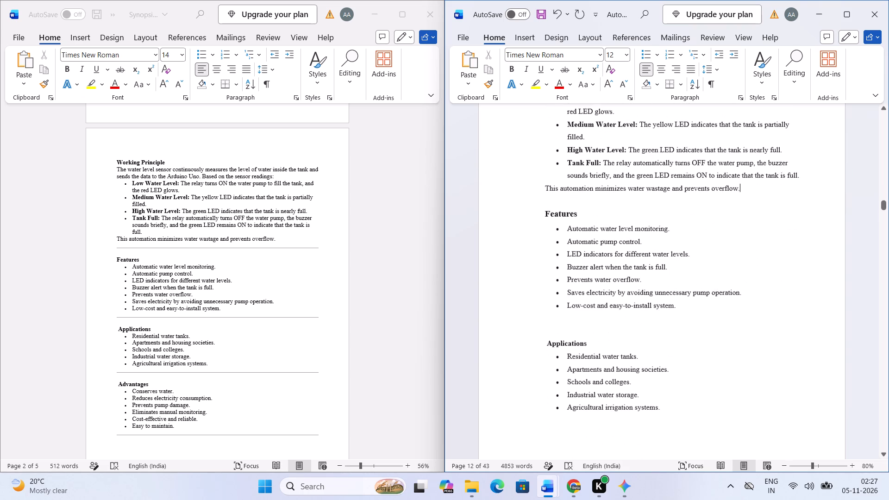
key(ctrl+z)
Increase the Applications heading in the report's synopsis section to 14 pt.
scroll(582, 328, up, 6)
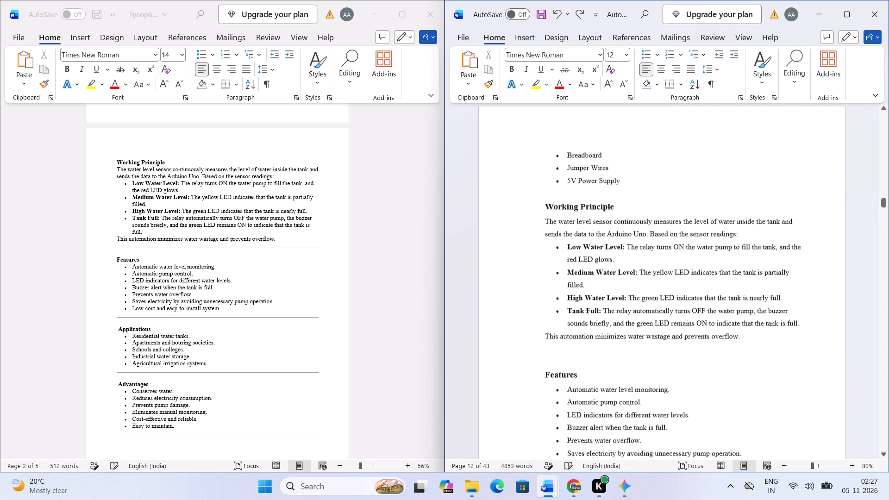
scroll(583, 328, up, 4)
scroll(583, 328, down, 20)
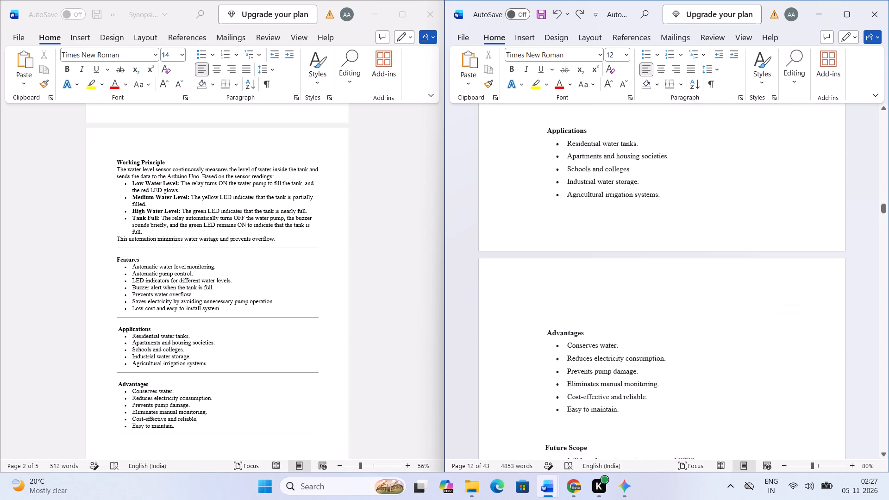
scroll(583, 321, up, 4)
scroll(583, 317, down, 2)
scroll(583, 317, up, 2)
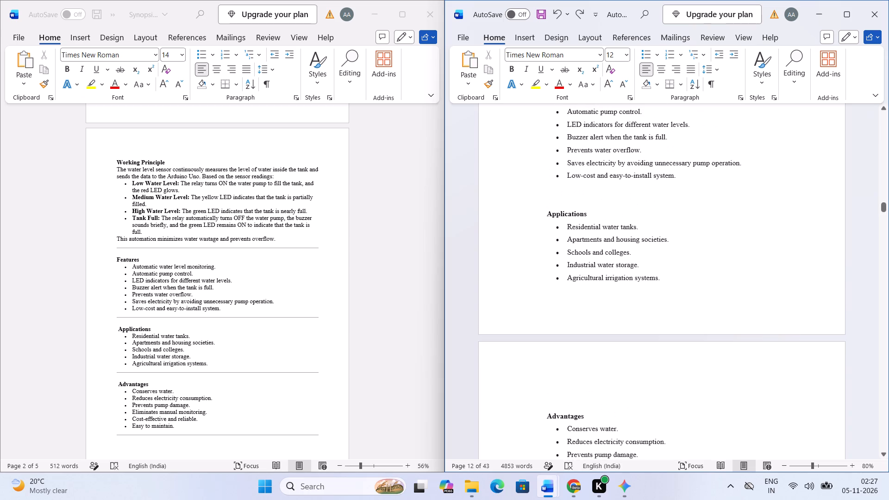
click(612, 209)
key(ctrl+shift+Left)
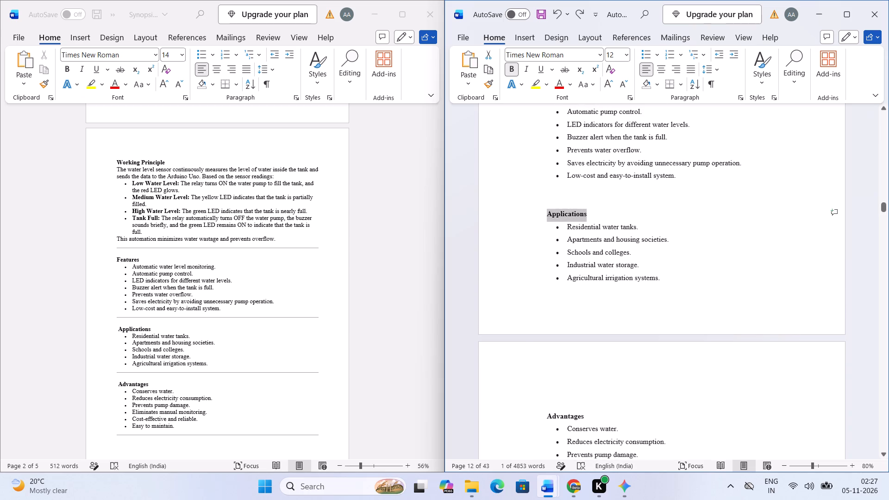
key(ctrl+shift+period)
scroll(612, 214, up, 4)
click(568, 175)
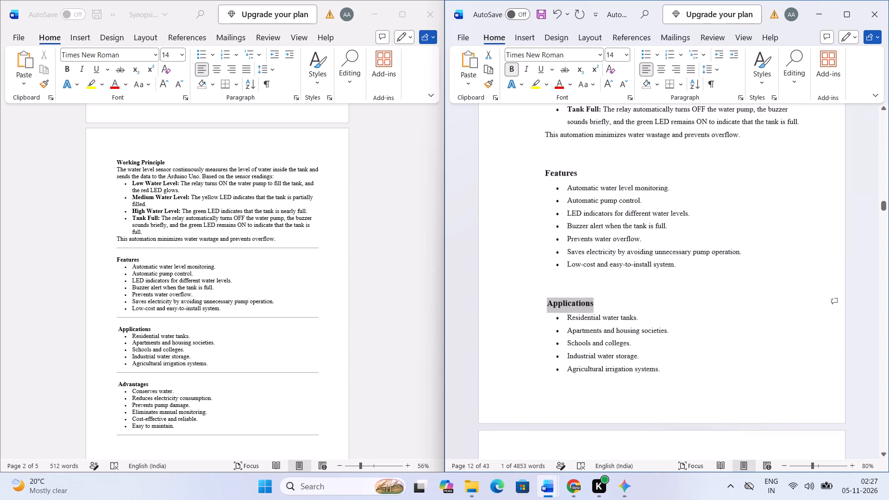
Remove the empty lines above the Advantages heading in the report's synopsis section.
scroll(568, 176, down, 5)
click(577, 317)
click(574, 336)
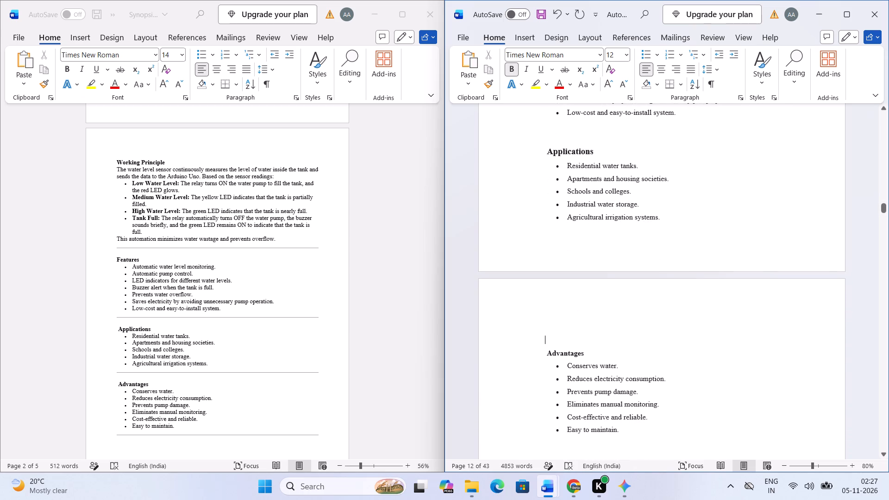
key(BackSpace)
key(BackSpace)
Increase the Advantages heading in the report's synopsis section to 14 pt.
scroll(568, 364, down, 2)
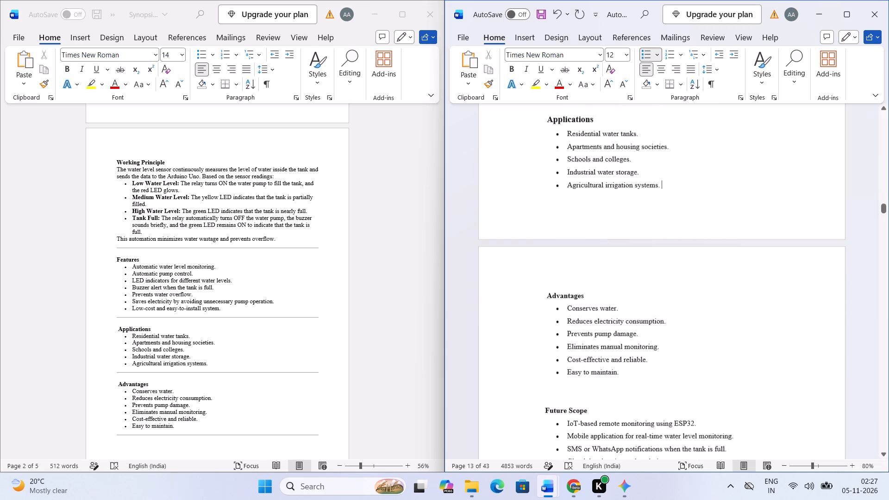
click(639, 362)
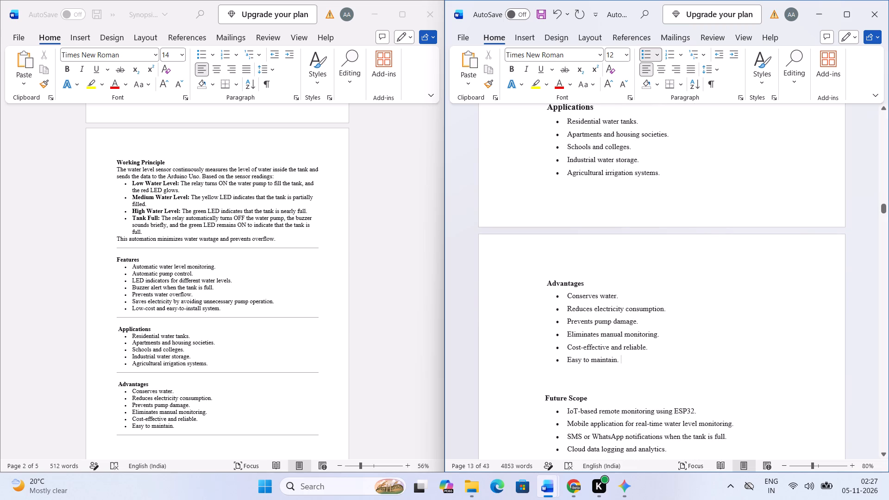
click(573, 286)
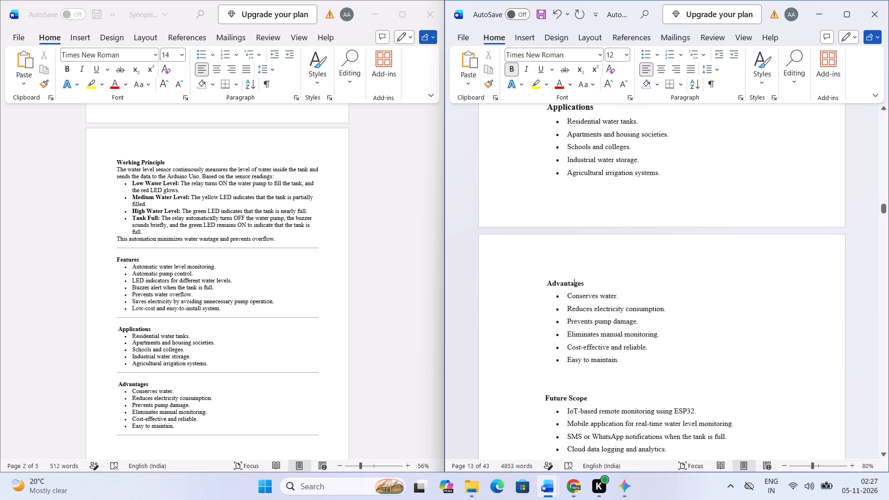
double_click(580, 284)
click(583, 284)
key(ctrl+shift+Left)
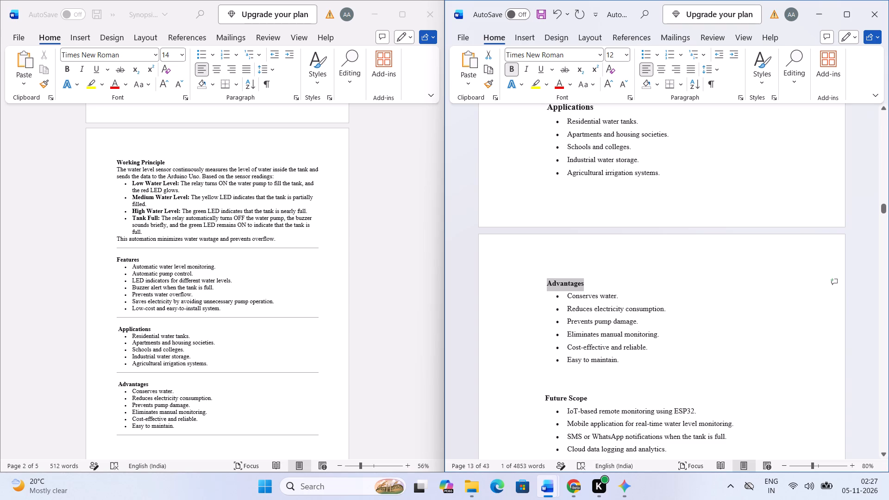
key(ctrl+shift+period)
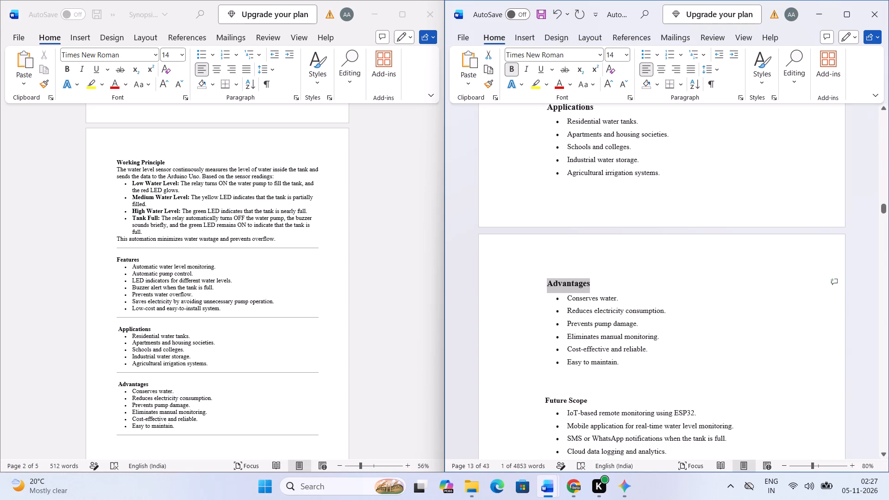
Increase the Future Scope heading in the report's synopsis section to 14 pt.
click(611, 398)
key(ctrl+shift+Left)
key(ctrl+shift+Left)
key(ctrl+shift+Left)
key(ctrl+shift+Right)
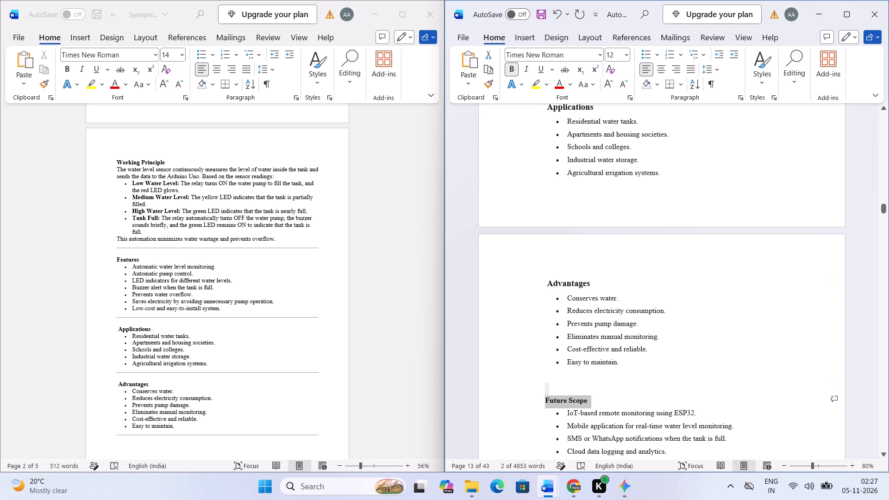
key(ctrl+shift+period)
Increase the Expected Outcome heading in the report's synopsis section to 14 pt.
scroll(611, 398, down, 4)
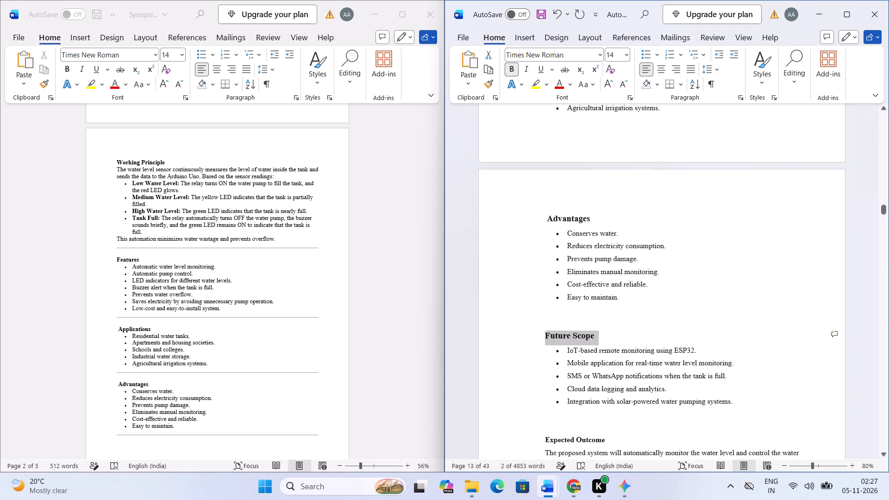
scroll(609, 401, down, 3)
click(608, 353)
key(ctrl+shift+Up)
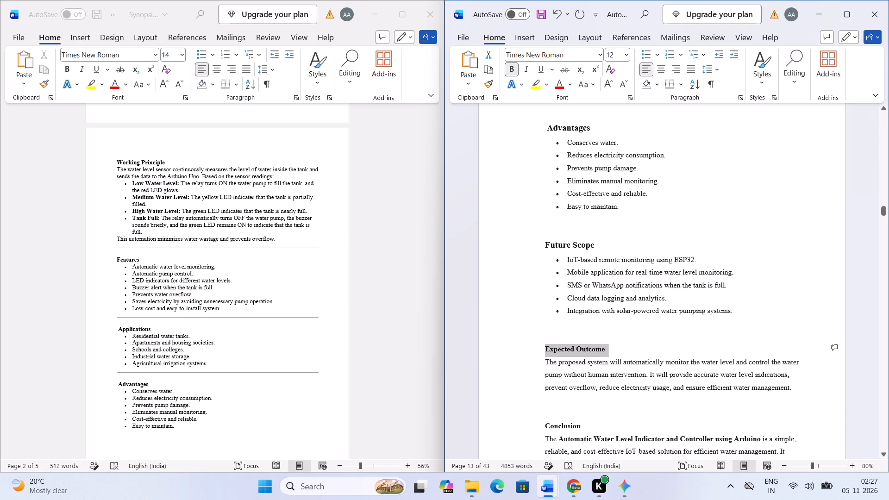
key(ctrl+shift+period)
Increase the Conclusion heading in the report's synopsis section to 14 pt.
key(Down)
key(Down)
key(Down)
key(Down)
key(Down)
key(Down)
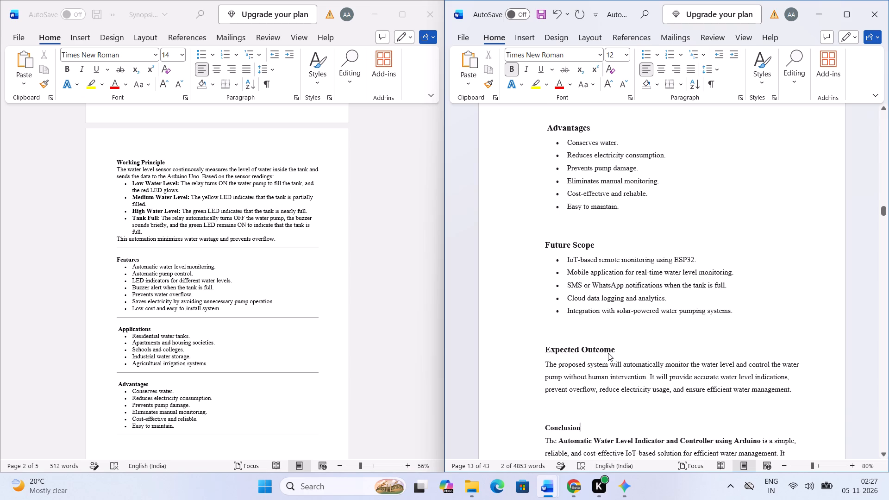
key(Down)
key(Up)
key(ctrl+shift+Up)
key(ctrl+shift+period)
key(ctrl+shift+period)
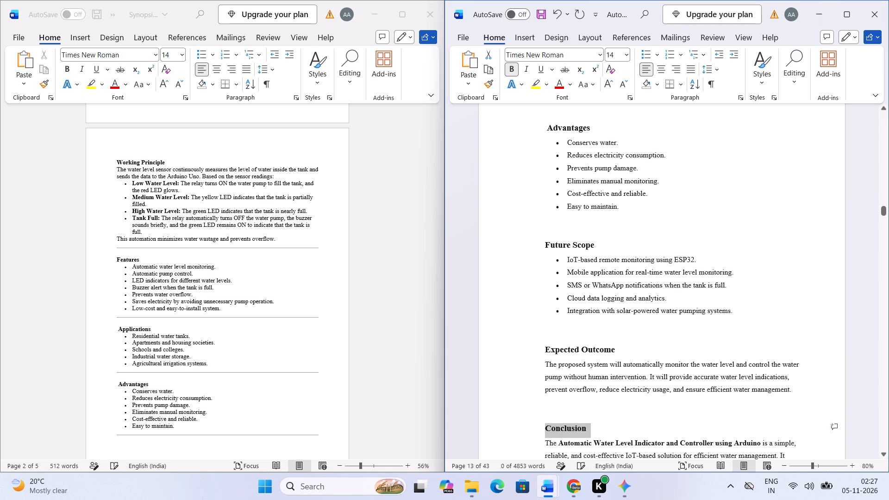
Add an empty line between the Conclusion text and the Project Title heading in the report.
scroll(608, 353, down, 7)
click(607, 366)
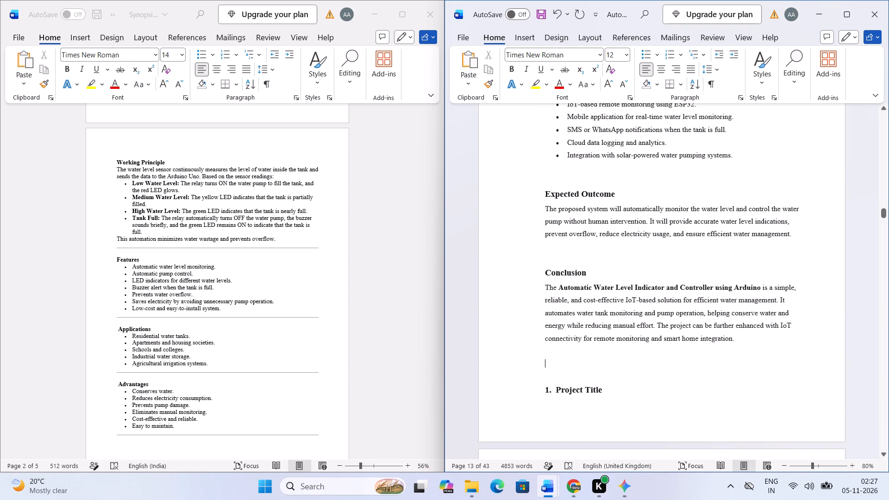
key(Return)
Copy the horizontal divider line between the Applications list and the Advantages heading in the synopsis document.
scroll(606, 365, up, 5)
scroll(508, 376, down, 2)
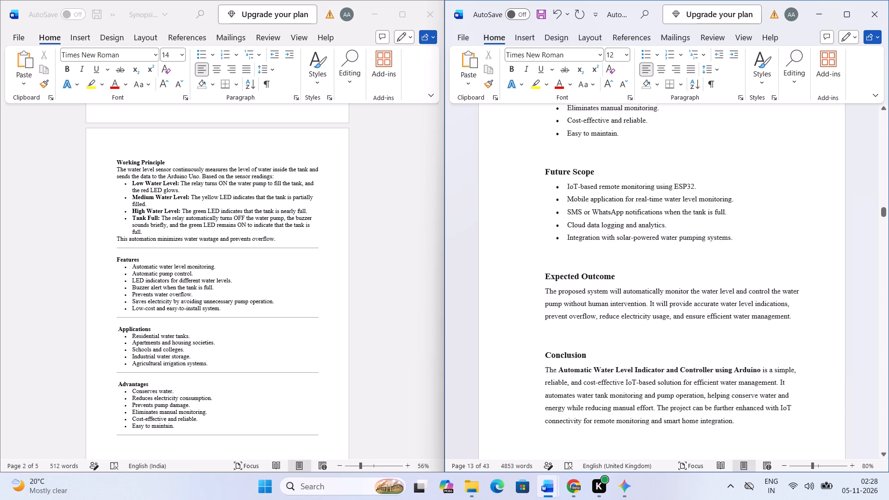
click(281, 369)
click(281, 373)
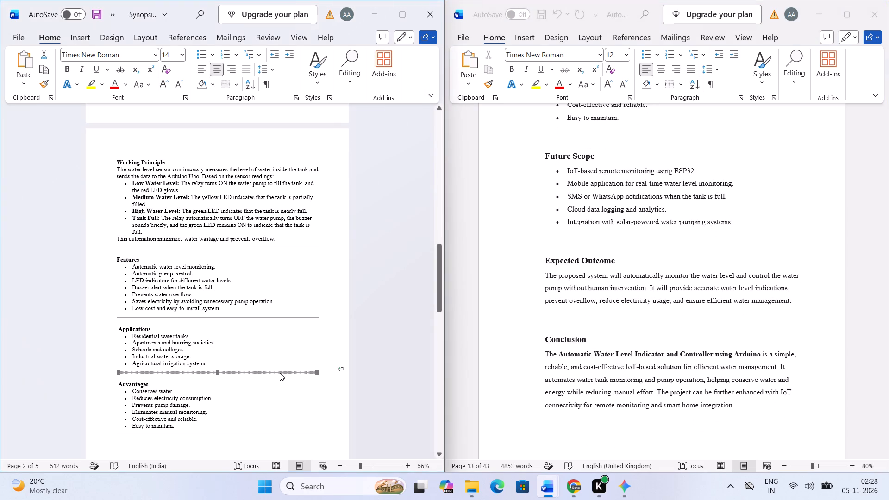
key(ctrl+c)
Paste the divider line into the report on the empty line below the Working Principle text, above the Features heading.
scroll(445, 332, up, 9)
scroll(837, 289, up, 1)
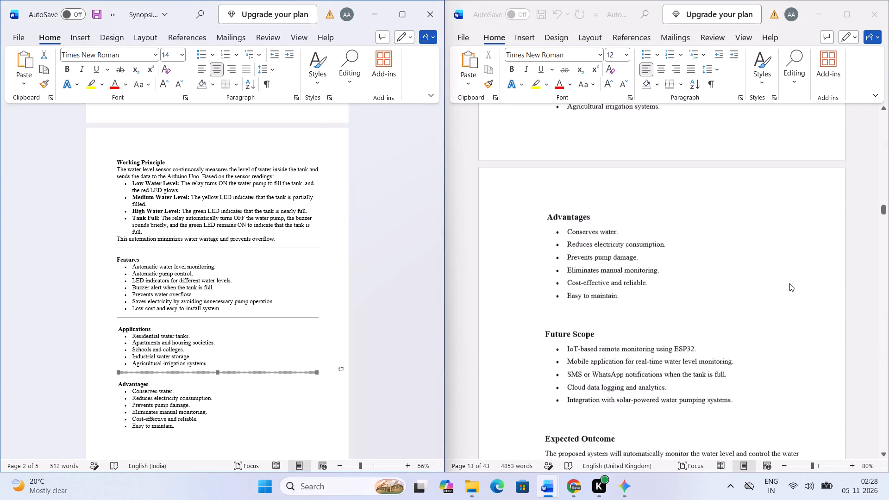
scroll(789, 283, up, 2)
scroll(672, 332, down, 1)
scroll(664, 337, up, 1)
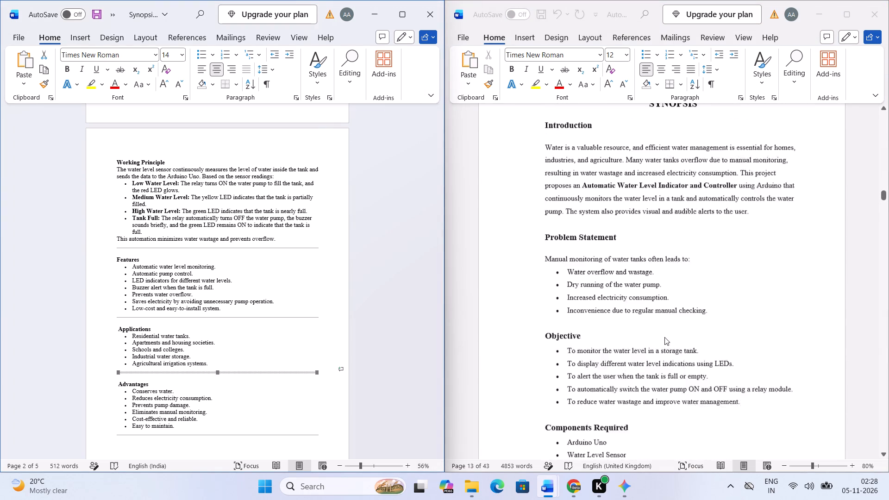
scroll(664, 337, up, 1)
right_click(633, 323)
scroll(579, 352, down, 1)
scroll(255, 314, up, 2)
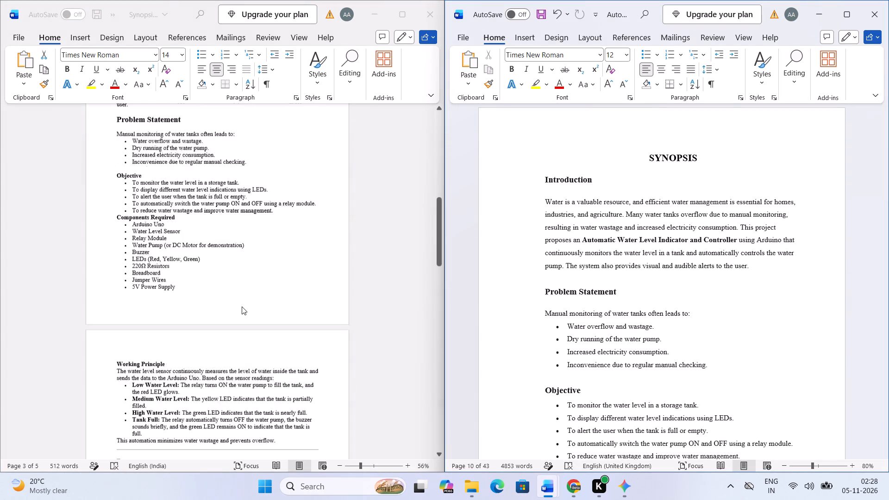
scroll(239, 308, left, 1)
scroll(282, 338, down, 1)
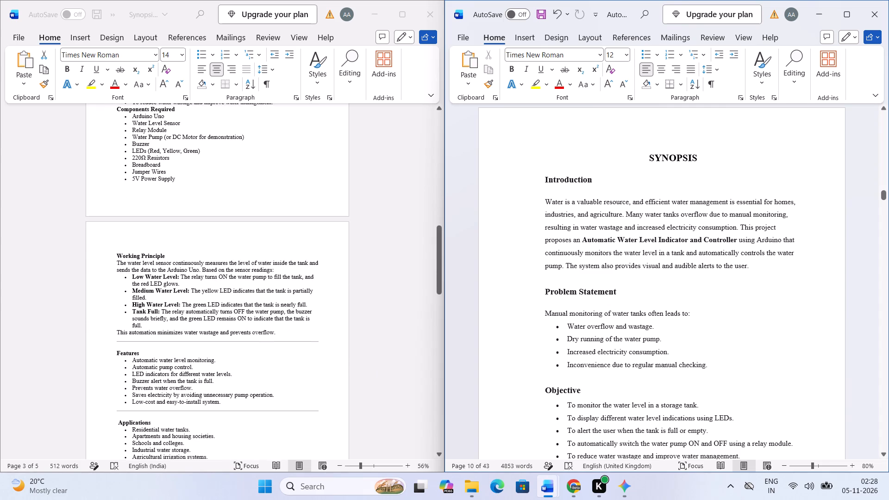
scroll(637, 341, down, 3)
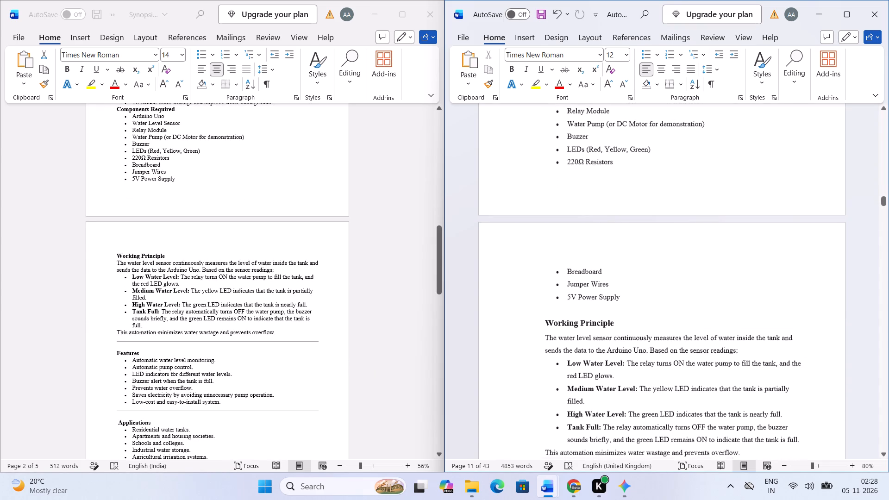
scroll(604, 377, down, 1)
scroll(615, 316, down, 1)
click(651, 302)
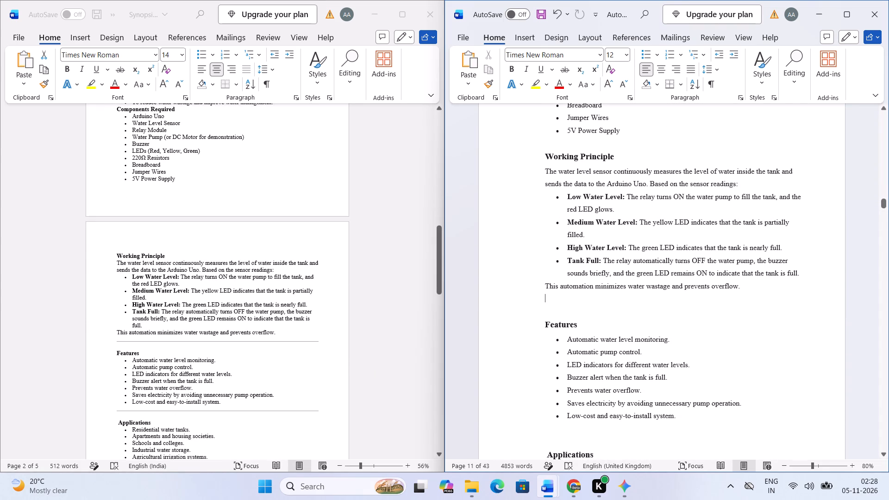
key(ctrl+v)
click(666, 304)
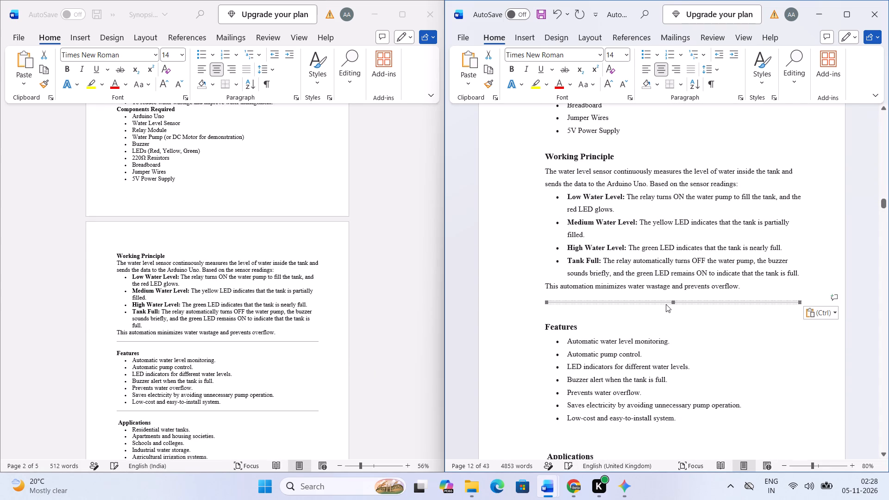
click(663, 316)
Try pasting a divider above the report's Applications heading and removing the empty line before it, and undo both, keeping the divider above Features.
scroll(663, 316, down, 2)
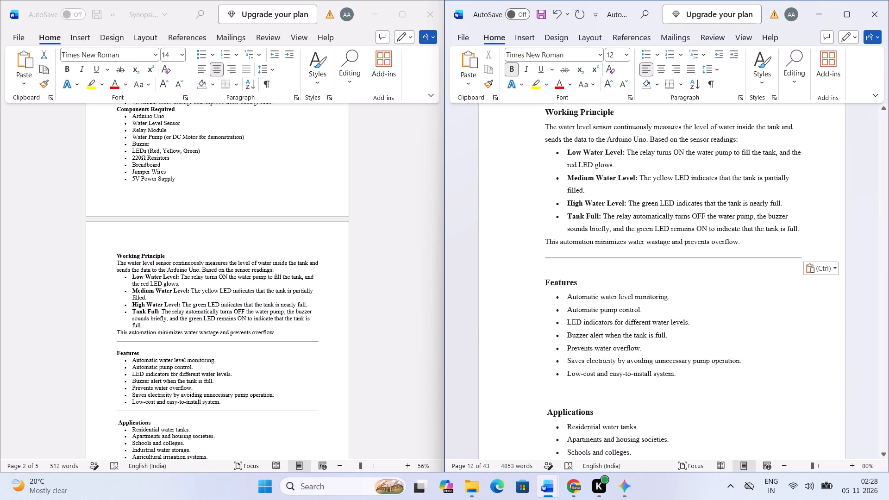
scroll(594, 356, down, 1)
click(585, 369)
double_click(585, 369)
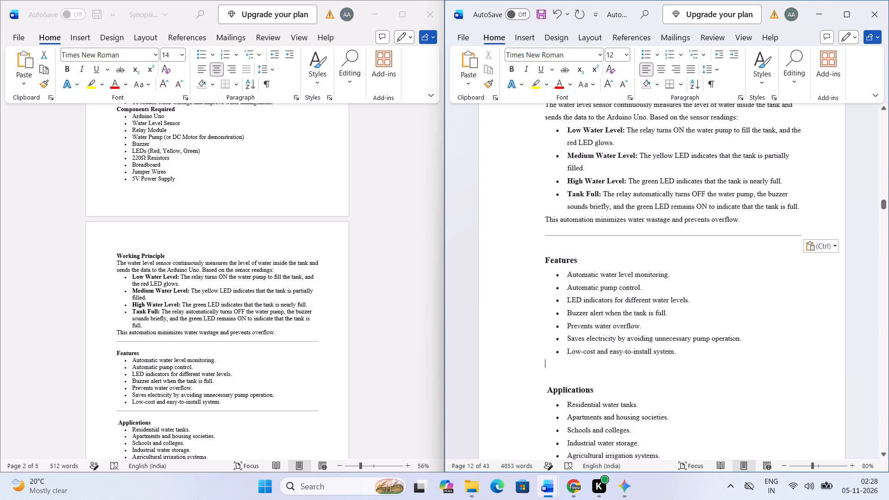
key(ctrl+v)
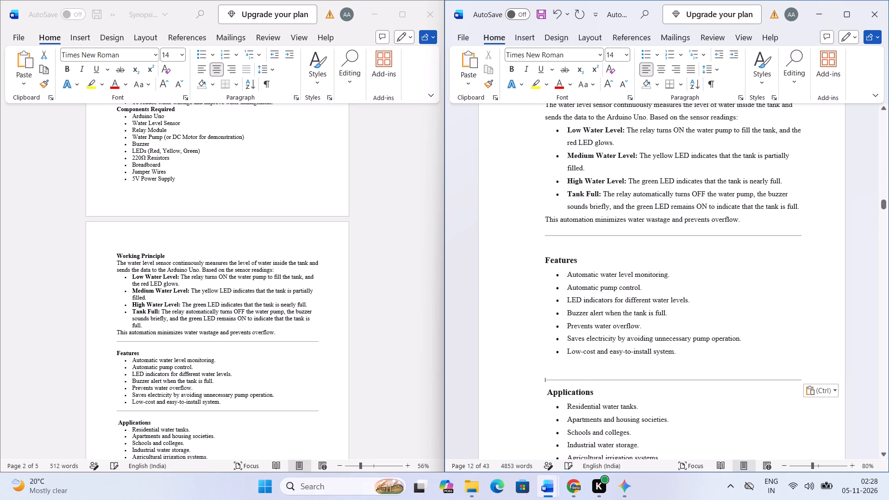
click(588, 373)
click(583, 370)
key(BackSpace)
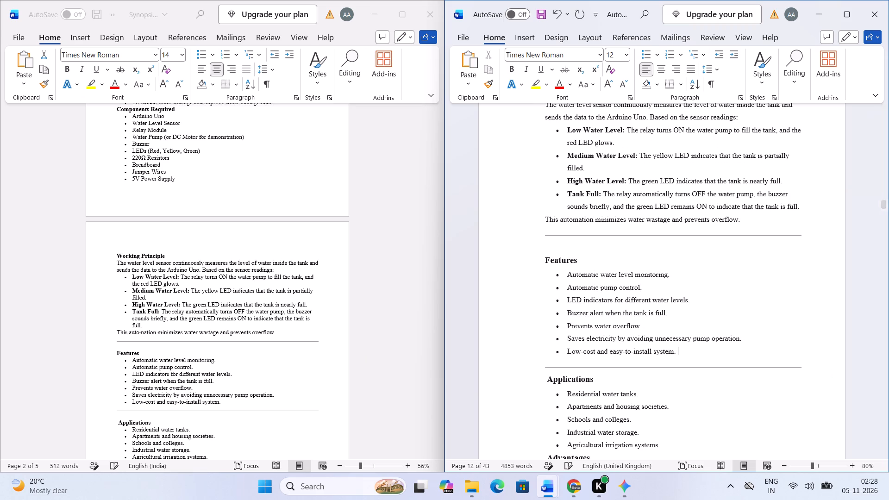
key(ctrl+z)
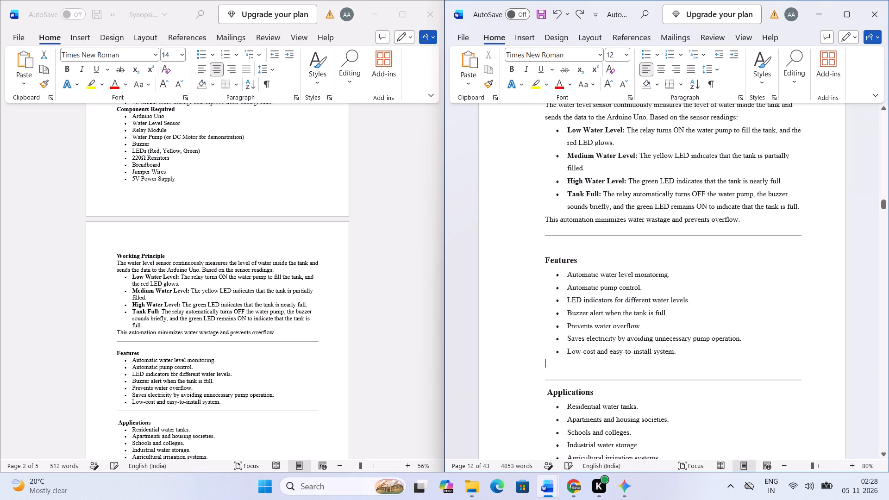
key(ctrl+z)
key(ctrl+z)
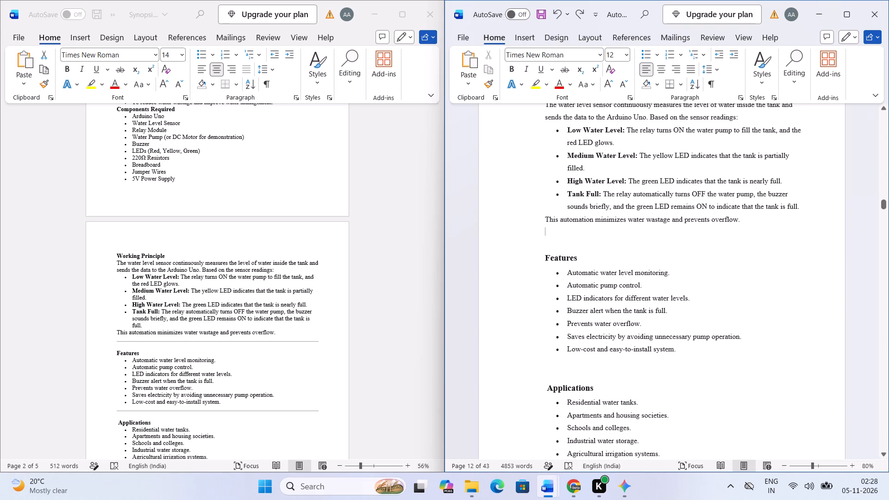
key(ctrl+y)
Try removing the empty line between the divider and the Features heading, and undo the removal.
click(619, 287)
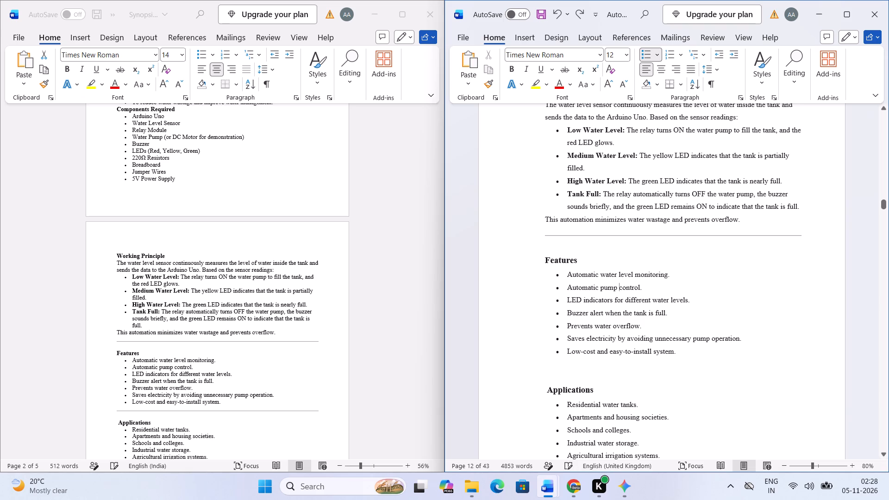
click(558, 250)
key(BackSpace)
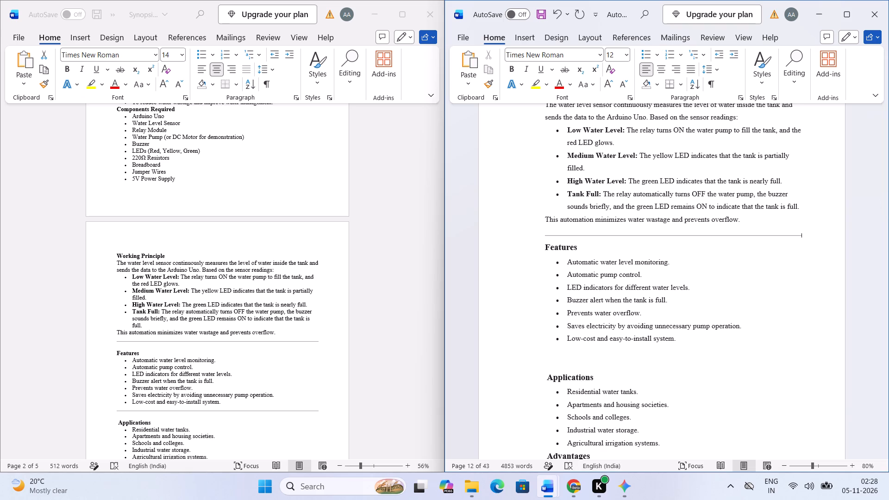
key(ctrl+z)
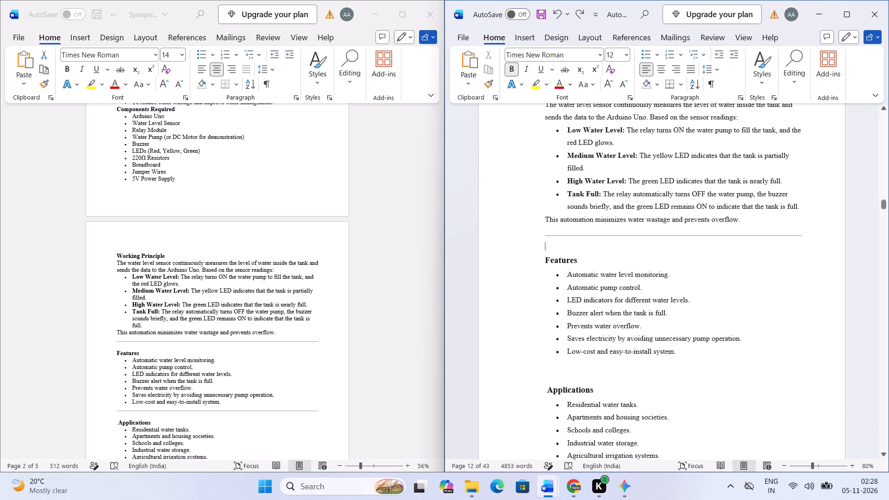
Paste the divider line directly below the Features list in the report, above the Applications heading.
click(685, 365)
key(ctrl+v)
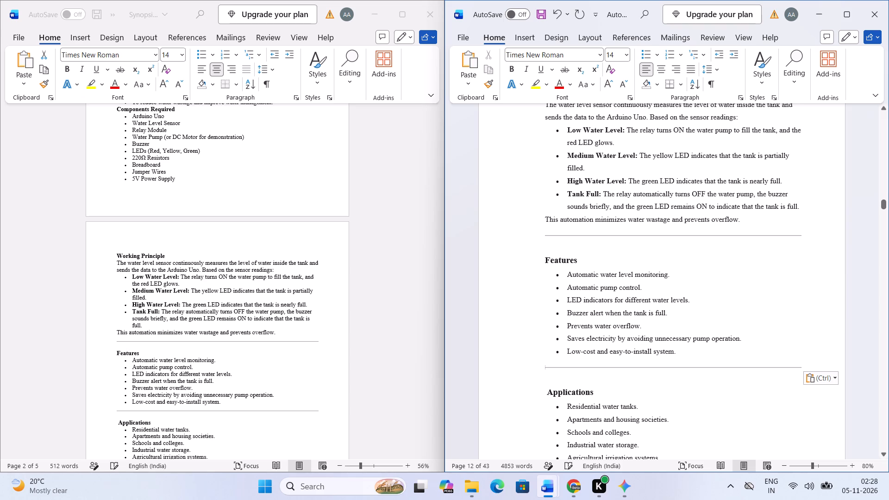
click(661, 375)
Paste the divider line below the Advantages list in the report, above the Future Scope heading.
scroll(645, 387, down, 9)
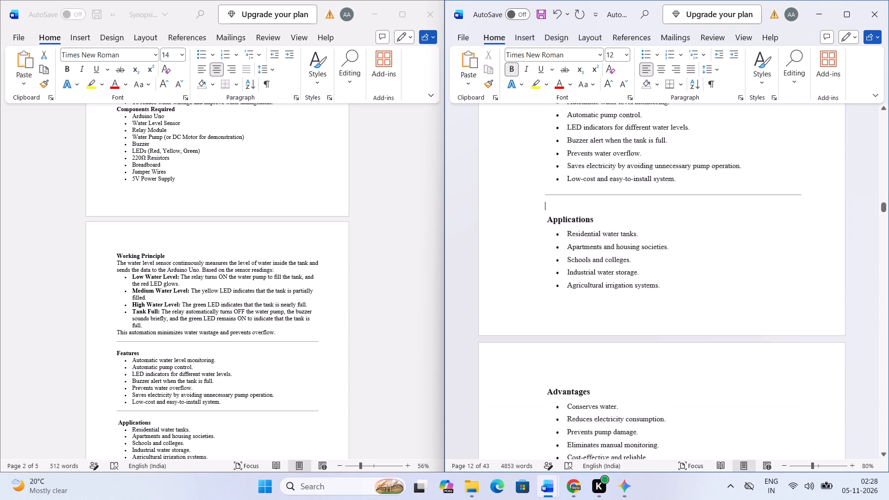
scroll(640, 389, down, 1)
click(606, 335)
click(582, 320)
scroll(581, 361, down, 3)
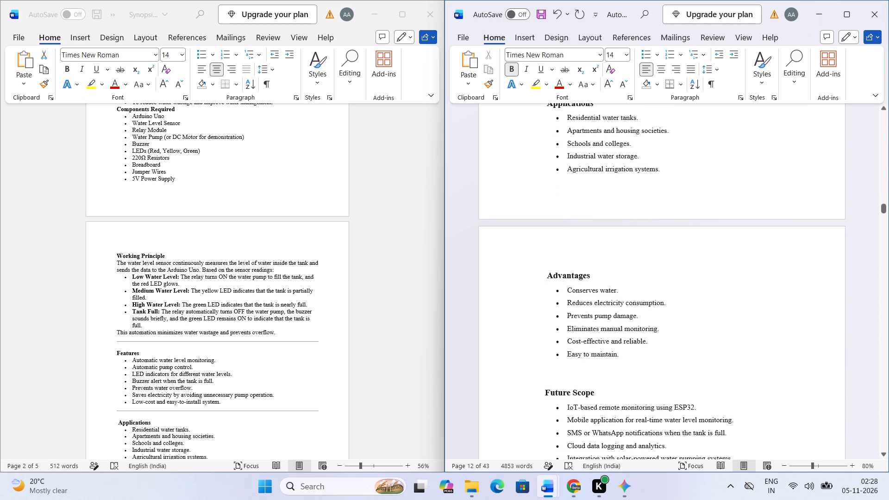
click(581, 362)
click(581, 369)
key(ctrl+v)
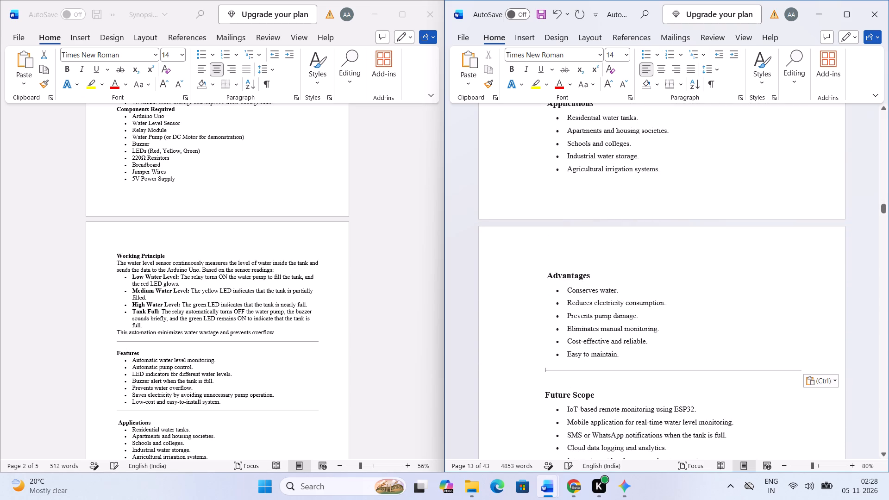
Paste the divider line above the report's Expected Outcome heading and again above its Conclusion heading.
click(593, 379)
scroll(617, 405, down, 4)
click(596, 387)
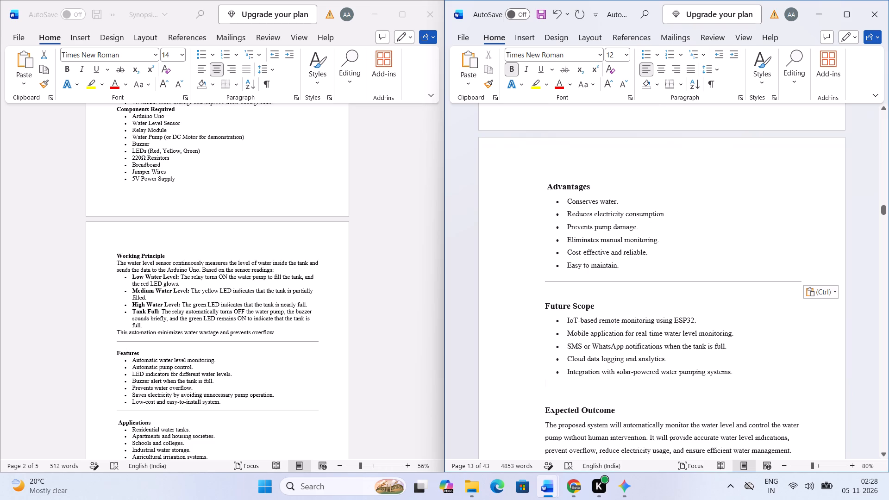
key(ctrl+v)
scroll(593, 391, down, 8)
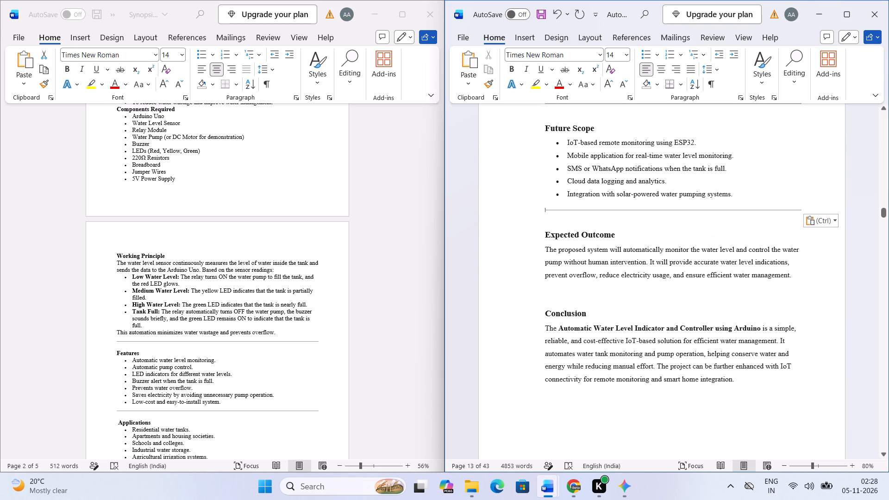
click(568, 289)
key(ctrl+v)
Review the spacing and dividers of the report's synopsis pages, from the Introduction to the Conclusion.
scroll(591, 339, up, 6)
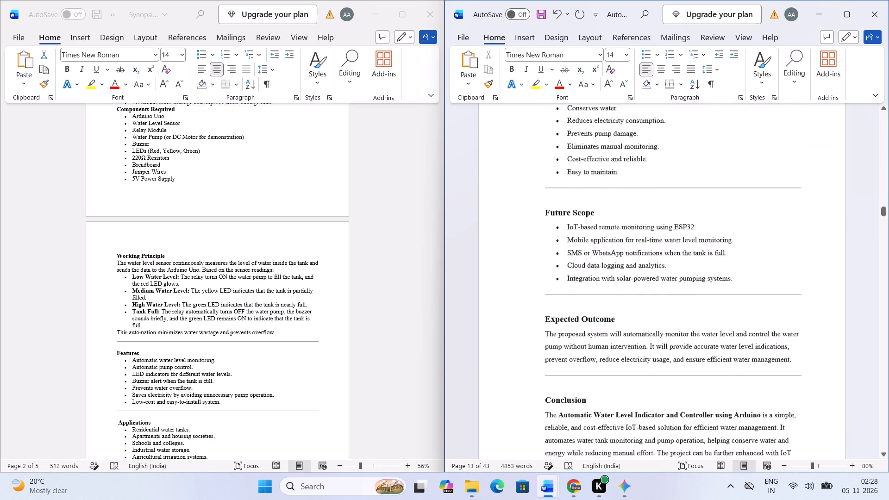
scroll(591, 338, up, 5)
scroll(593, 340, down, 4)
scroll(633, 348, down, 3)
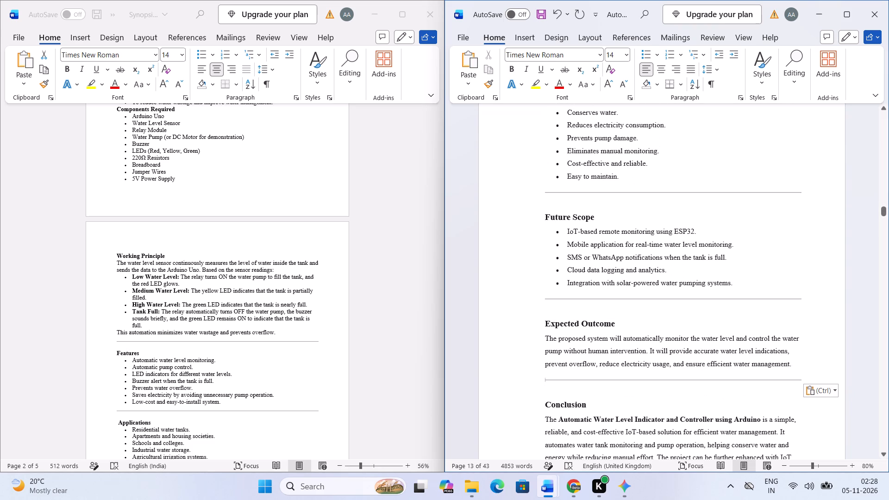
ctrl+scroll(707, 387, down, 3)
scroll(707, 387, up, 16)
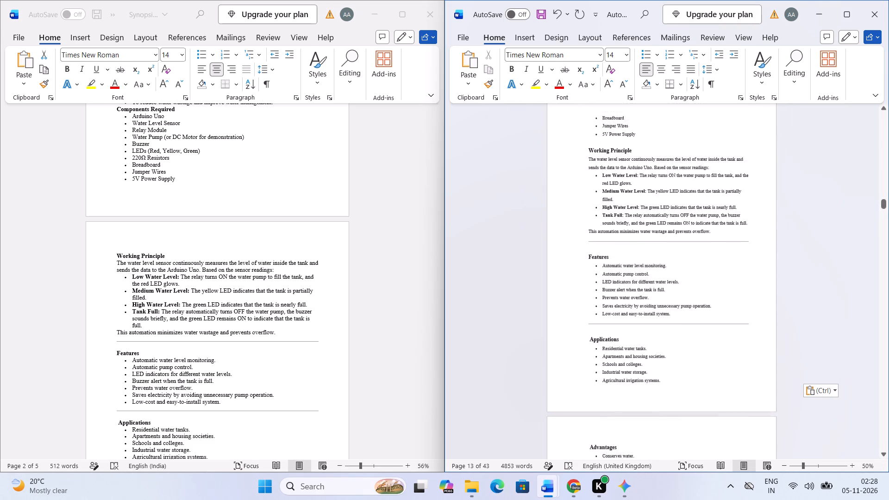
scroll(707, 387, up, 20)
scroll(707, 387, up, 10)
scroll(706, 387, down, 4)
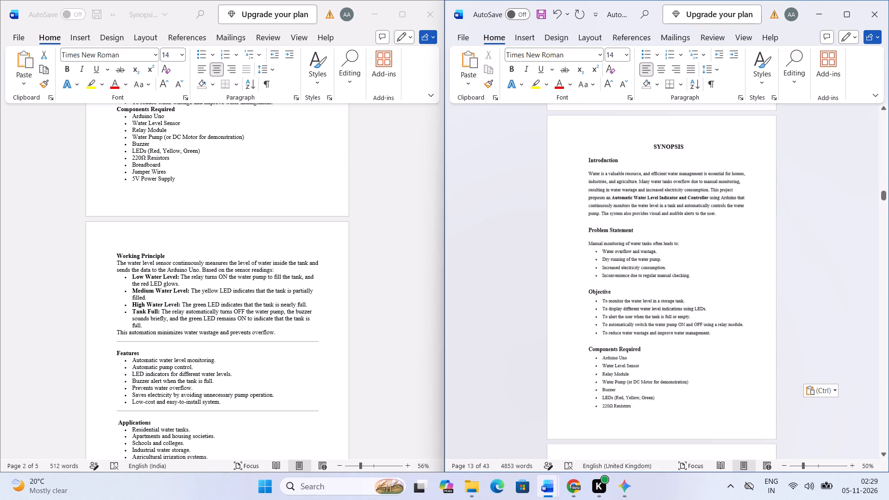
scroll(706, 387, down, 15)
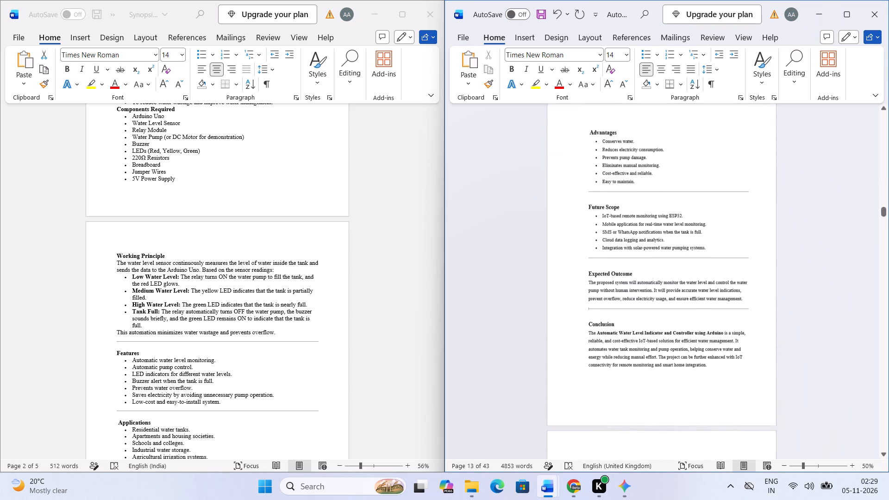
scroll(701, 390, down, 1)
scroll(664, 347, up, 2)
scroll(637, 309, down, 1)
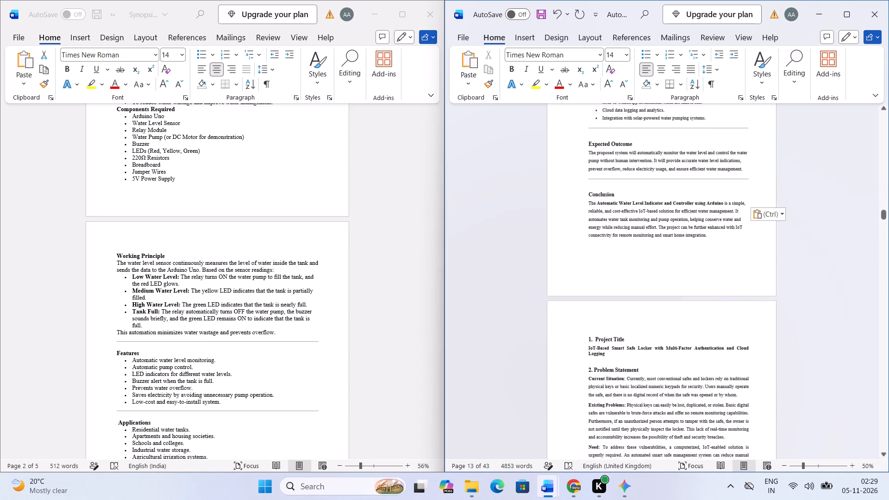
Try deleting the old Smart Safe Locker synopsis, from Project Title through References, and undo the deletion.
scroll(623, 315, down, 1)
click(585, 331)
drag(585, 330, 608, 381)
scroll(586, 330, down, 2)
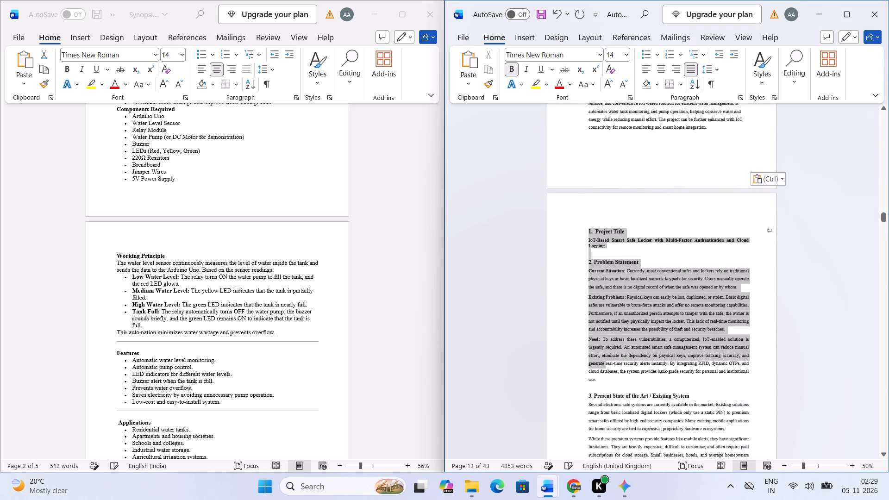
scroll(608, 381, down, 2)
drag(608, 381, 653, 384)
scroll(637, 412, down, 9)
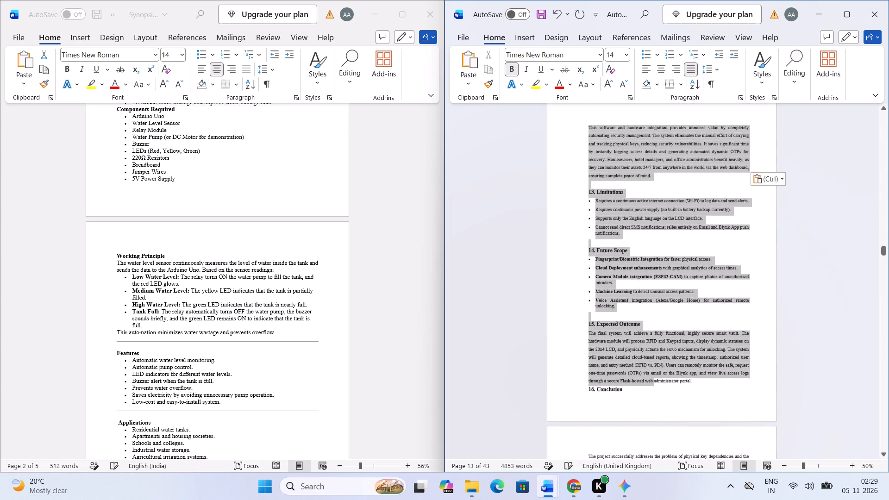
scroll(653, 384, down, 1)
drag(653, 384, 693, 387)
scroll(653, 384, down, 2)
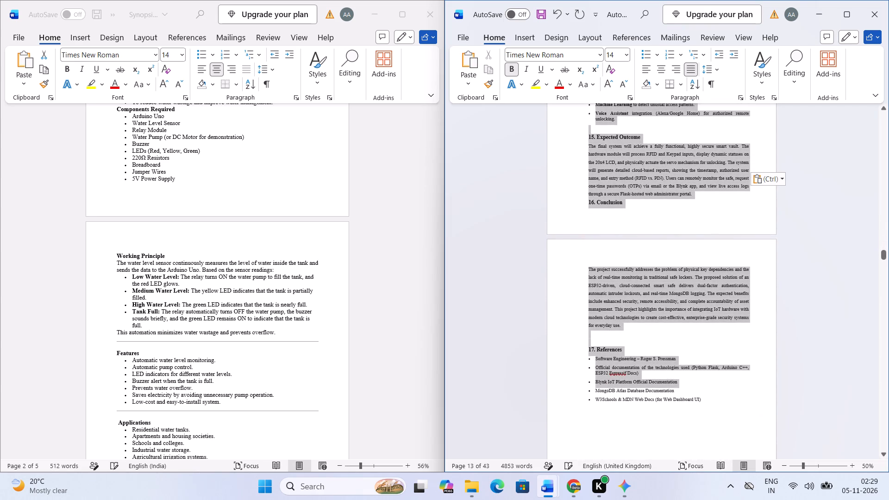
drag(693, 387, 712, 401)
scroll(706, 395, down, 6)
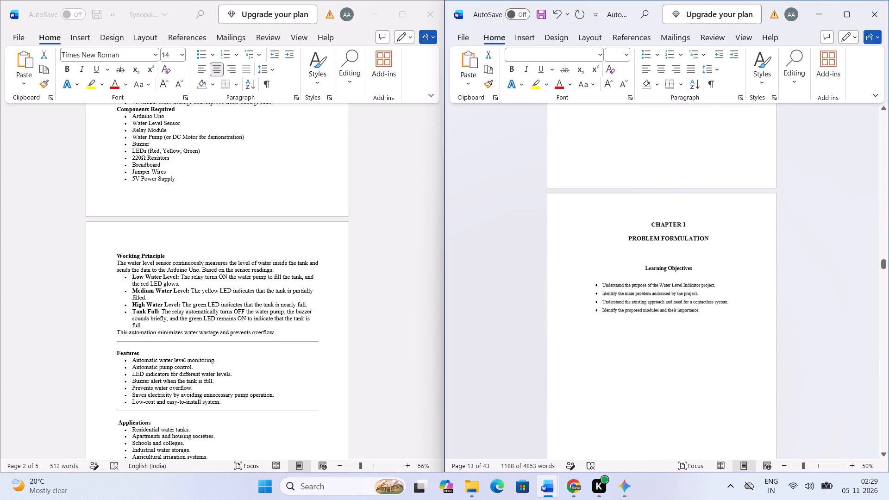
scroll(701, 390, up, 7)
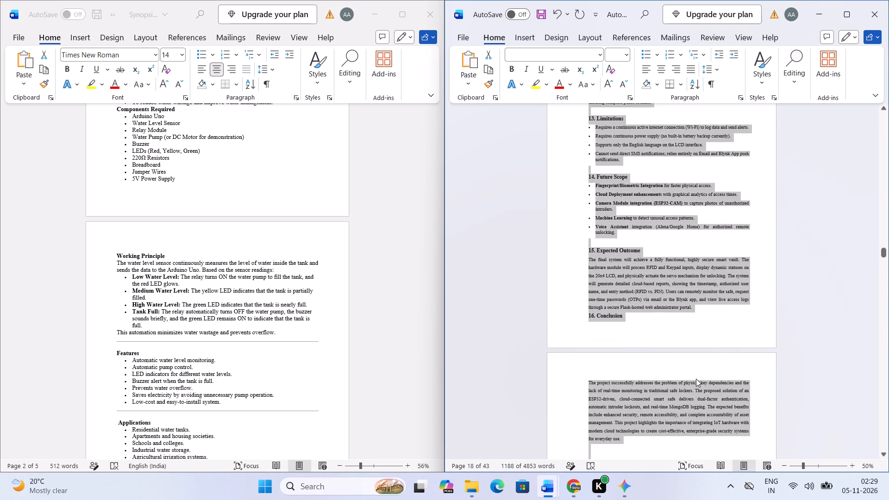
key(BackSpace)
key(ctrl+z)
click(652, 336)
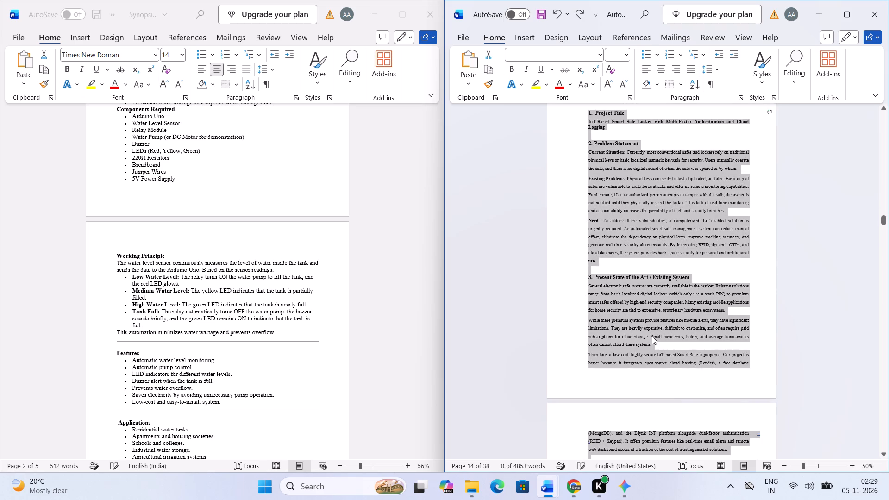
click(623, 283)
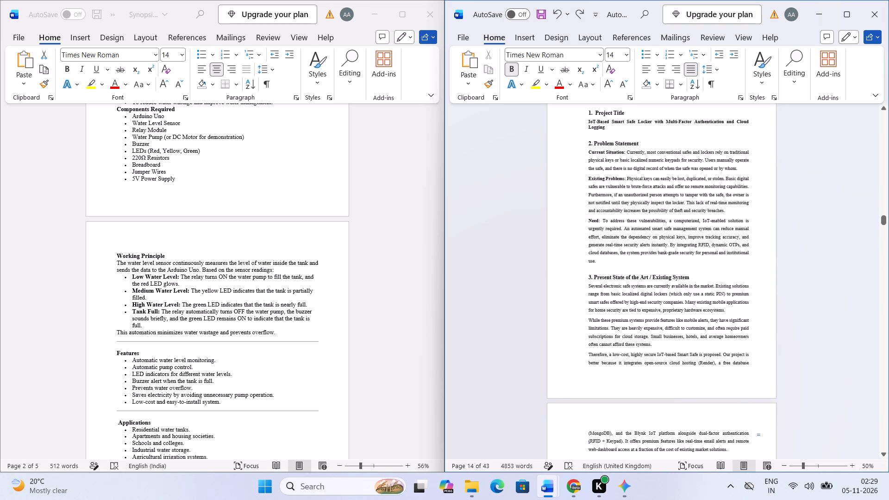
Delete the old Smart Safe Locker synopsis between the new Conclusion and Chapter 1, from Project Title through References.
scroll(661, 321, down, 10)
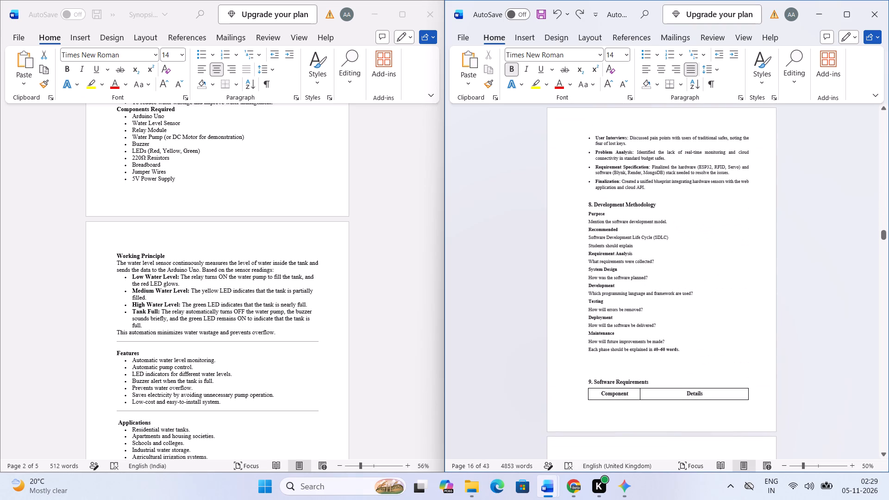
click(625, 381)
scroll(625, 381, down, 9)
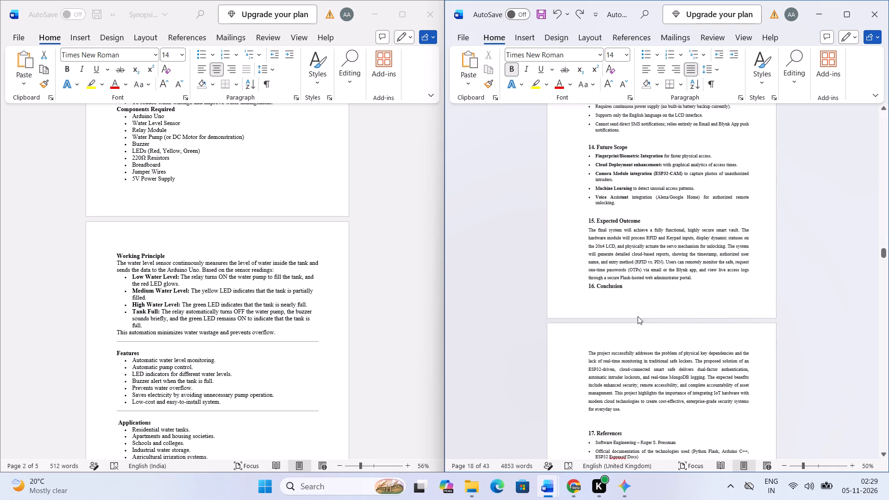
click(626, 221)
scroll(626, 221, down, 2)
scroll(626, 250, up, 1)
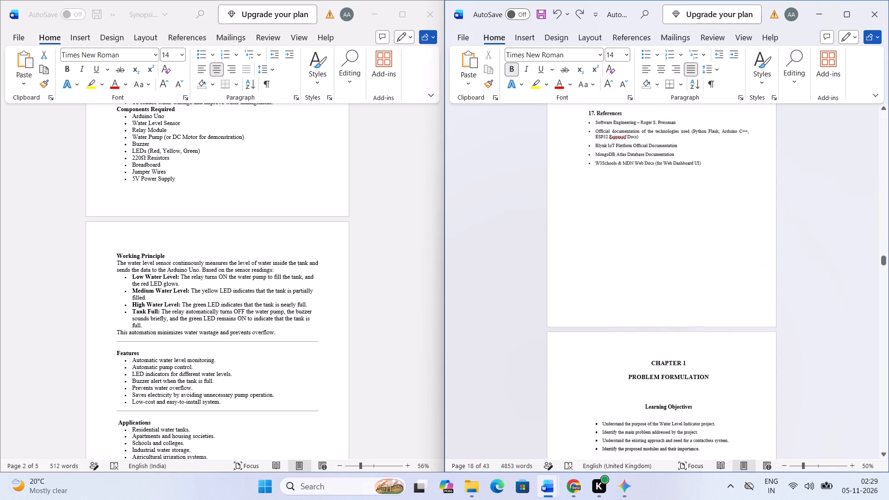
scroll(624, 266, up, 1)
drag(725, 344, 667, 289)
scroll(718, 339, up, 5)
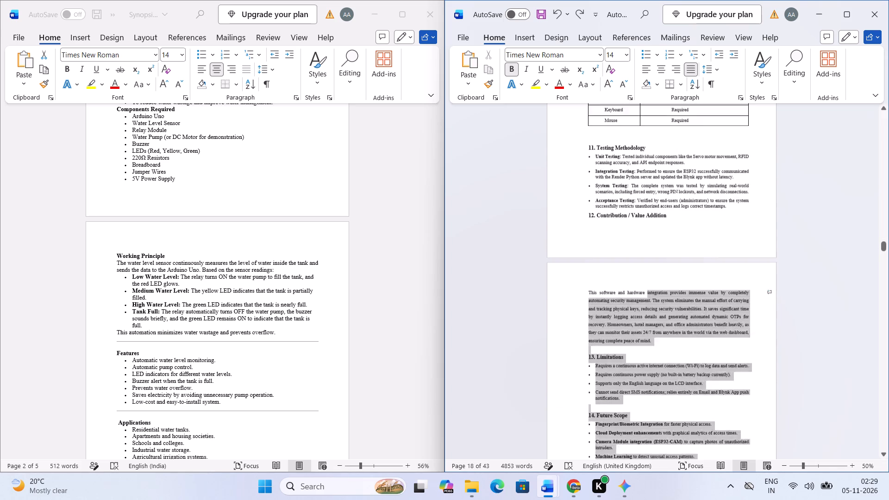
scroll(667, 289, up, 3)
drag(667, 289, 594, 383)
scroll(622, 324, up, 2)
scroll(592, 371, down, 1)
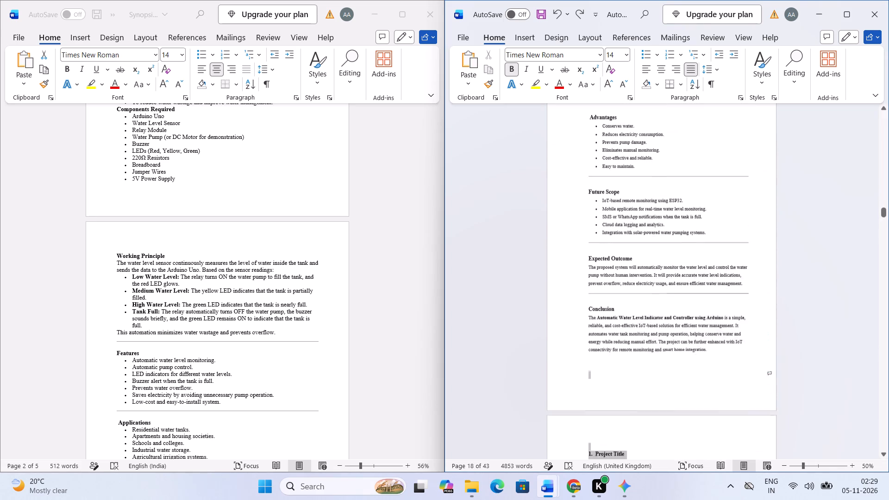
scroll(594, 383, down, 1)
drag(594, 383, 585, 421)
key(BackSpace)
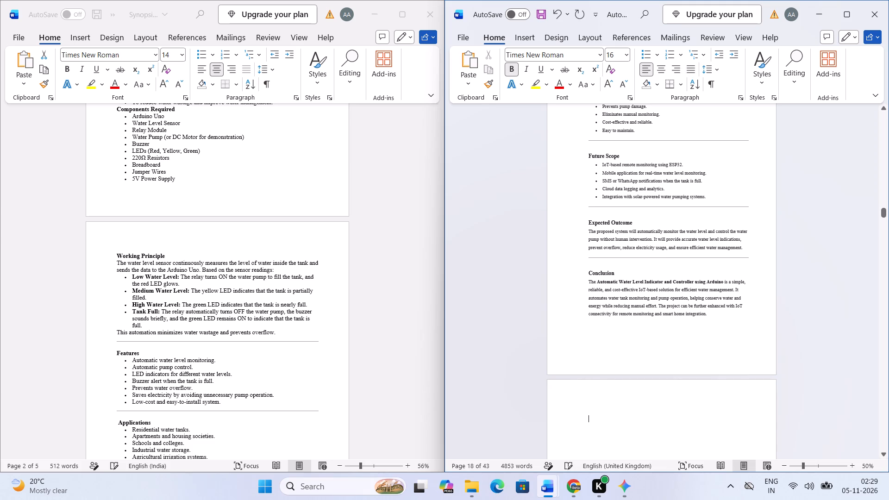
Remove the leftover empty lines between the synopsis Conclusion and the Chapter 1 title page.
click(625, 404)
key(BackSpace)
scroll(620, 412, down, 7)
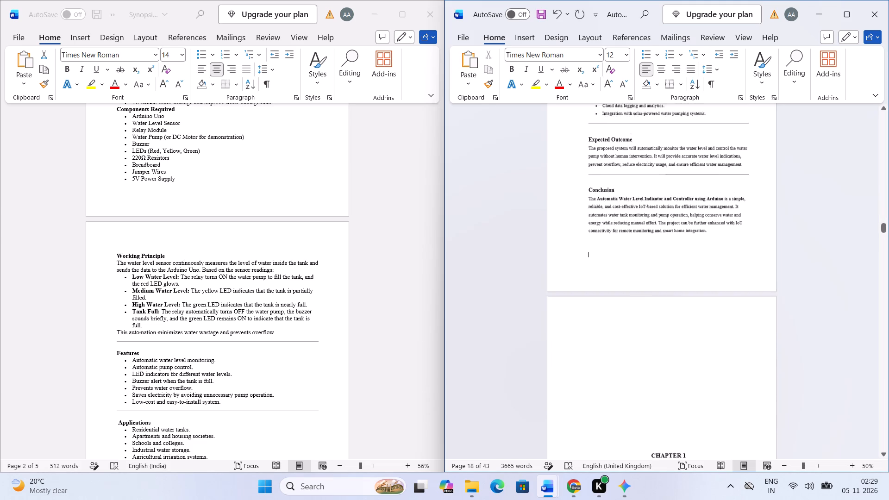
scroll(620, 412, down, 4)
click(619, 299)
click(653, 366)
key(BackSpace)
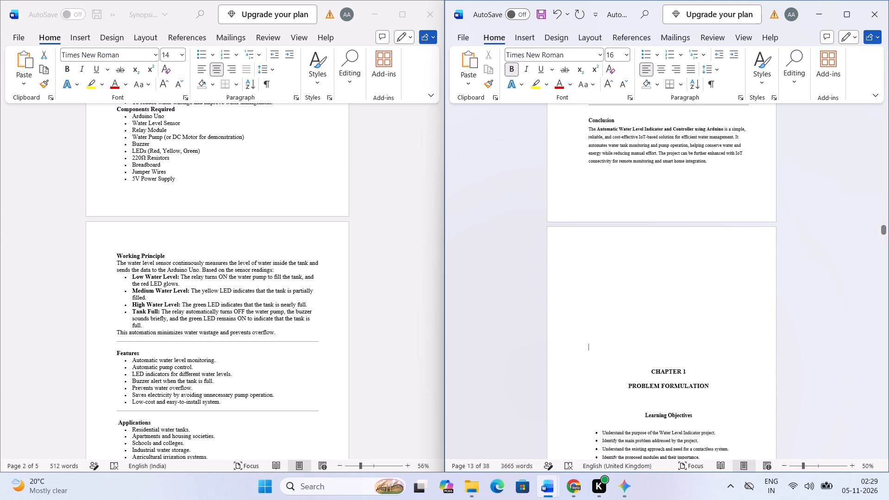
key(BackSpace)
key(BackSpace)
key(BackSpace)
key(BackSpace)
key(BackSpace)
key(BackSpace)
key(BackSpace)
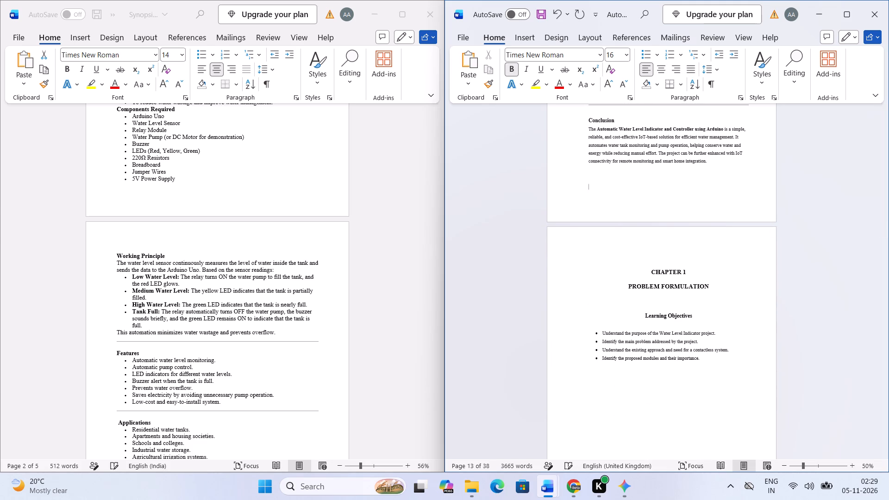
key(BackSpace)
Compare the Chapter 1 and Chapter 2 title pages and try removing the empty line above the CHAPTER 1 heading.
scroll(678, 379, down, 6)
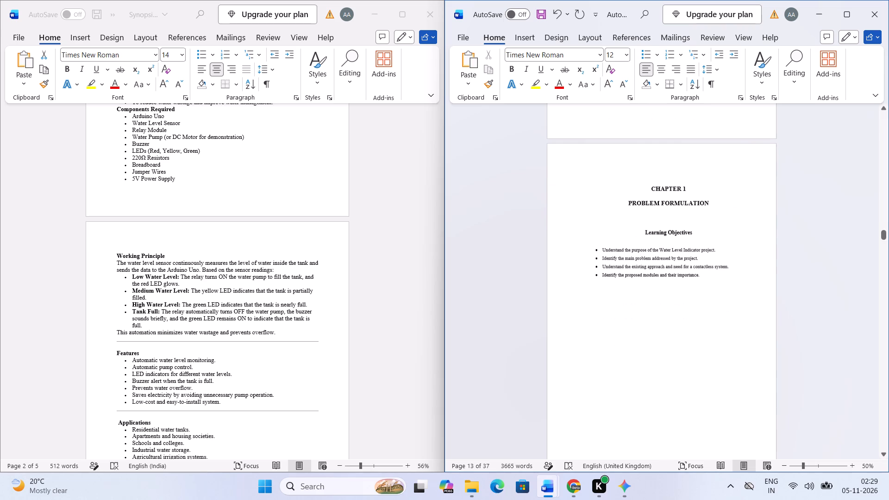
scroll(678, 379, down, 9)
scroll(678, 379, left, 1)
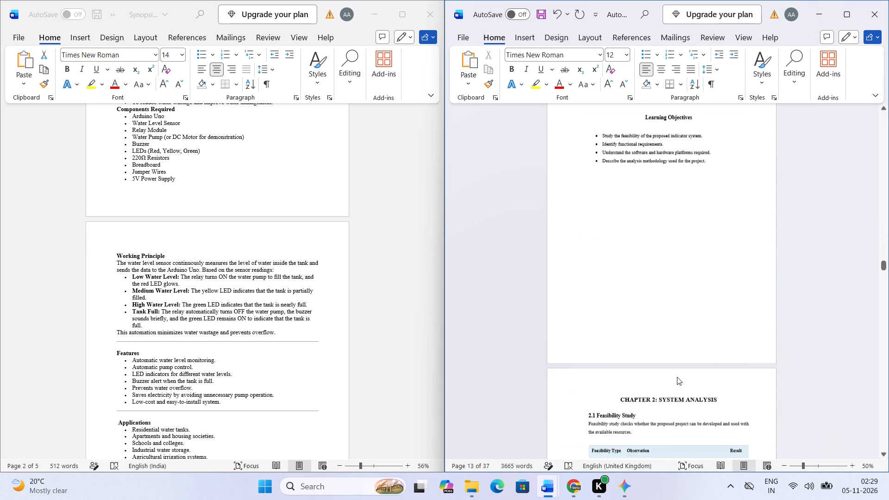
scroll(677, 377, left, 1)
click(647, 269)
click(660, 256)
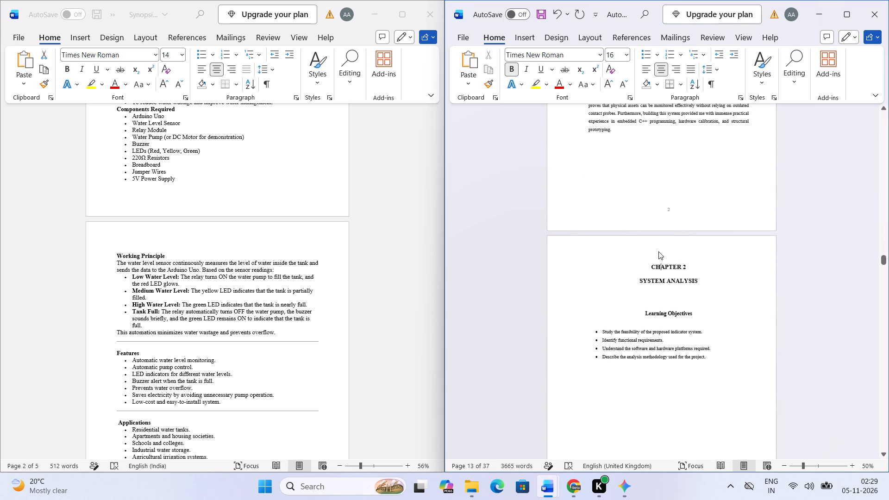
scroll(658, 251, up, 7)
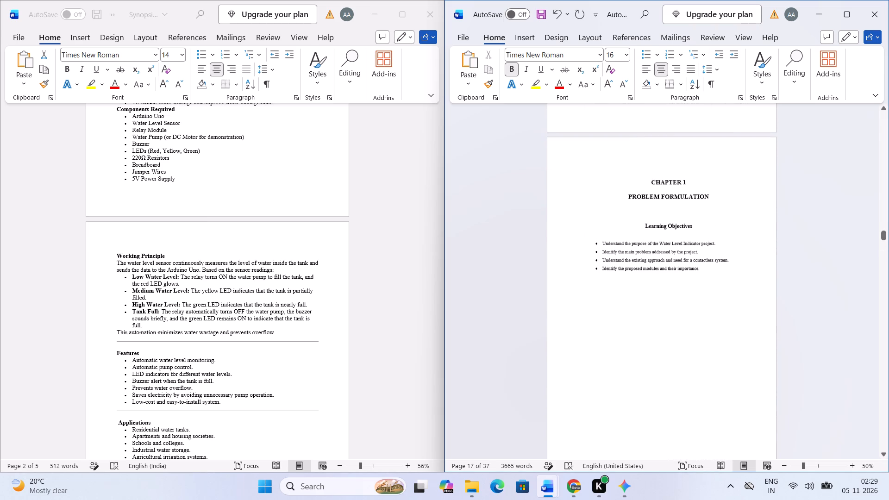
double_click(634, 169)
click(634, 169)
click(633, 169)
click(629, 172)
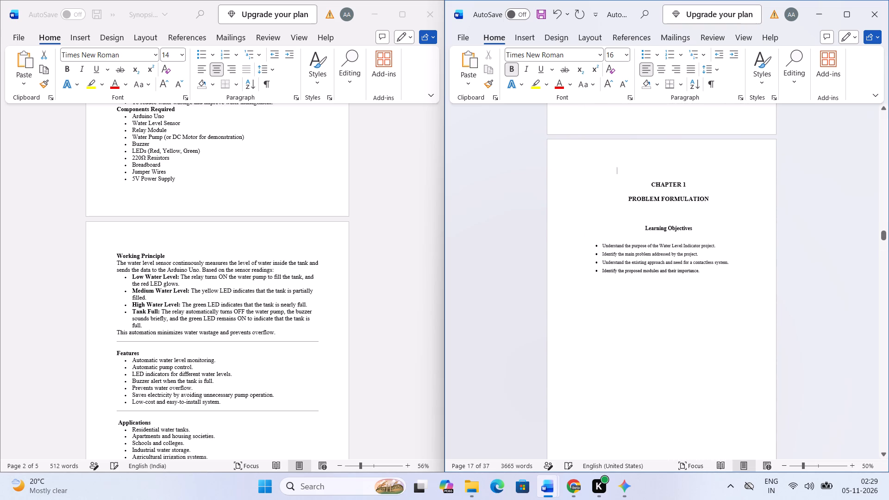
key(BackSpace)
Review the report's new synopsis section, from Introduction through Conclusion, against the source synopsis document.
scroll(695, 301, down, 9)
scroll(686, 300, up, 1)
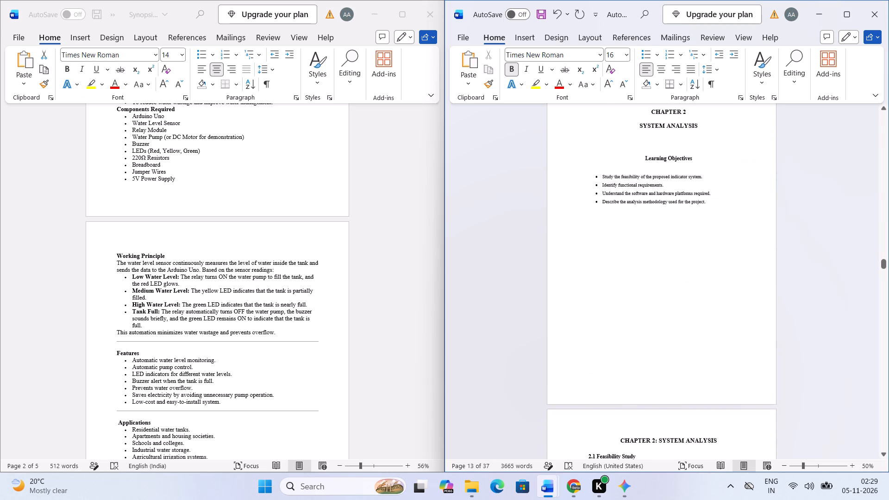
scroll(686, 300, up, 8)
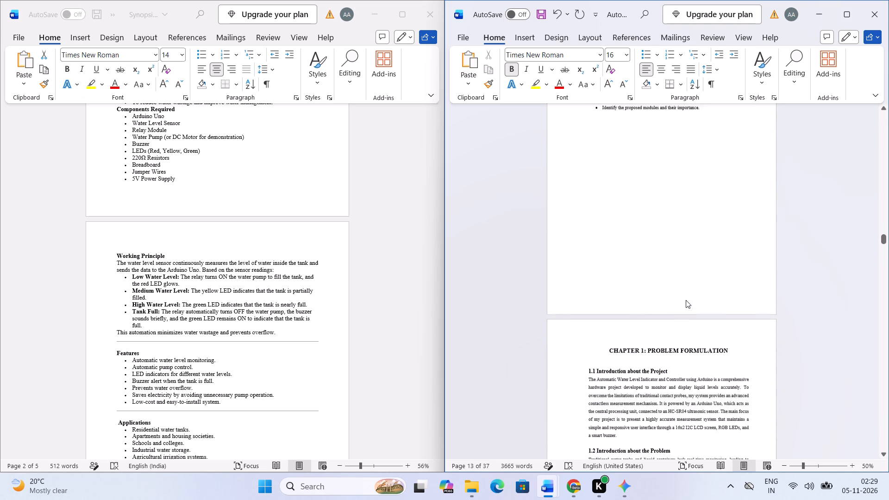
scroll(686, 300, up, 6)
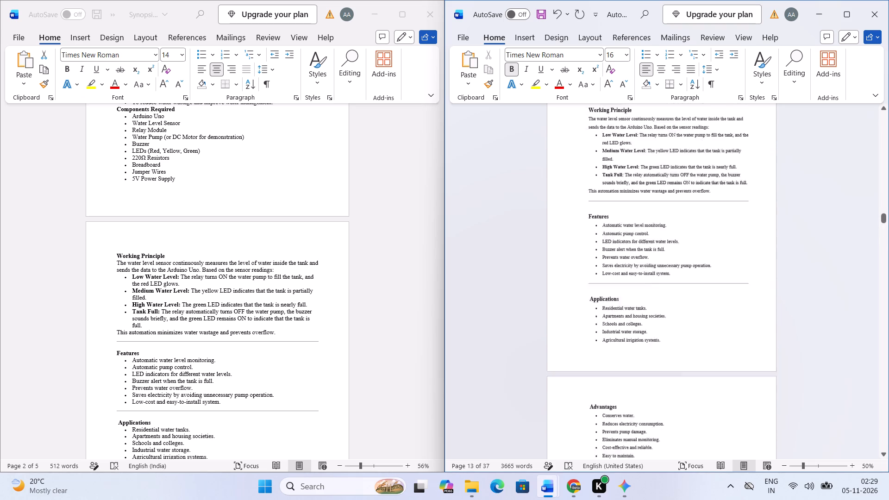
scroll(685, 299, up, 2)
scroll(626, 297, down, 4)
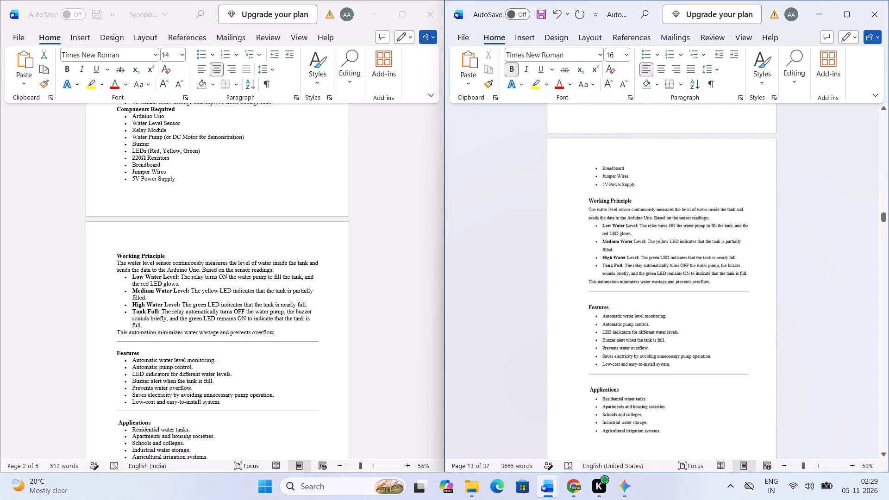
scroll(625, 297, down, 3)
scroll(625, 298, up, 1)
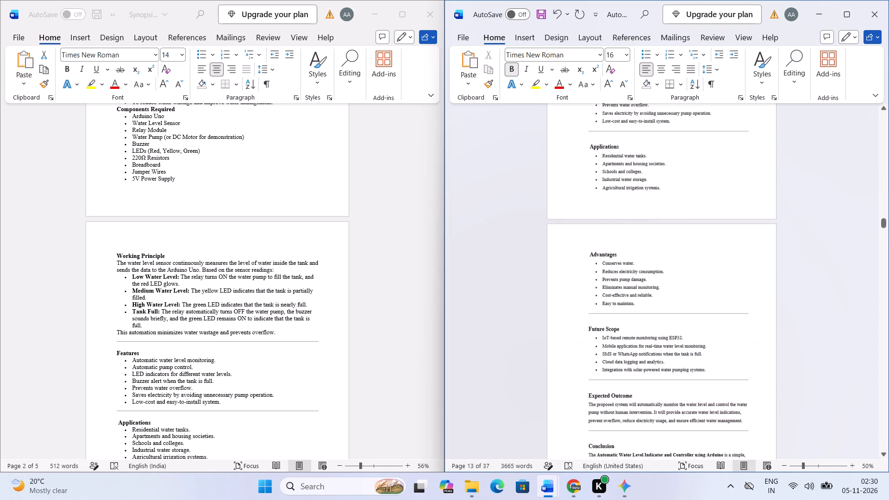
scroll(613, 305, up, 1)
scroll(188, 303, up, 7)
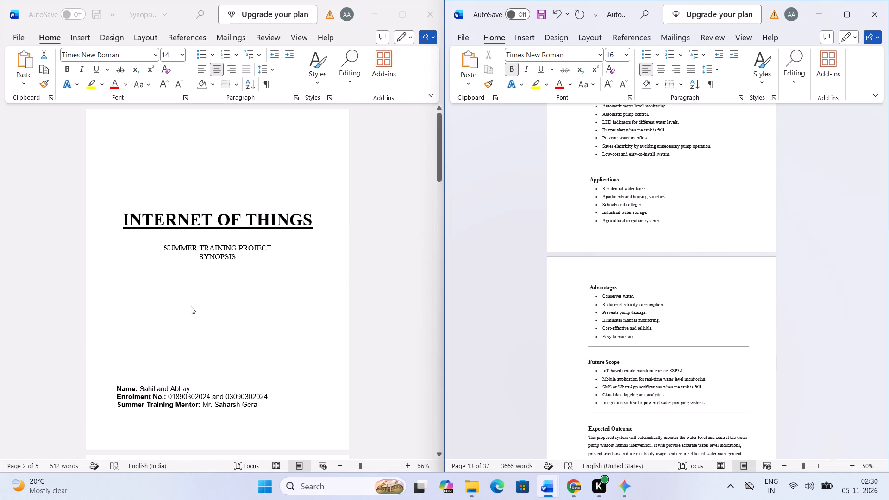
scroll(191, 306, up, 1)
scroll(633, 272, up, 2)
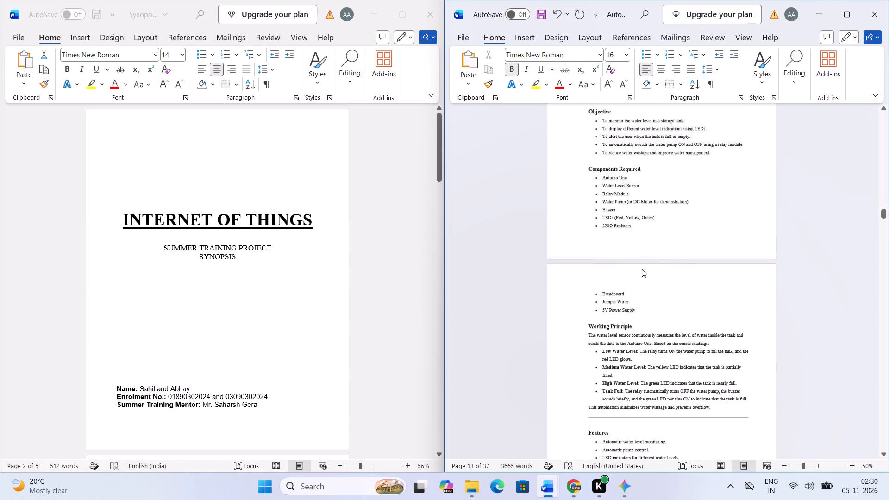
scroll(642, 269, up, 3)
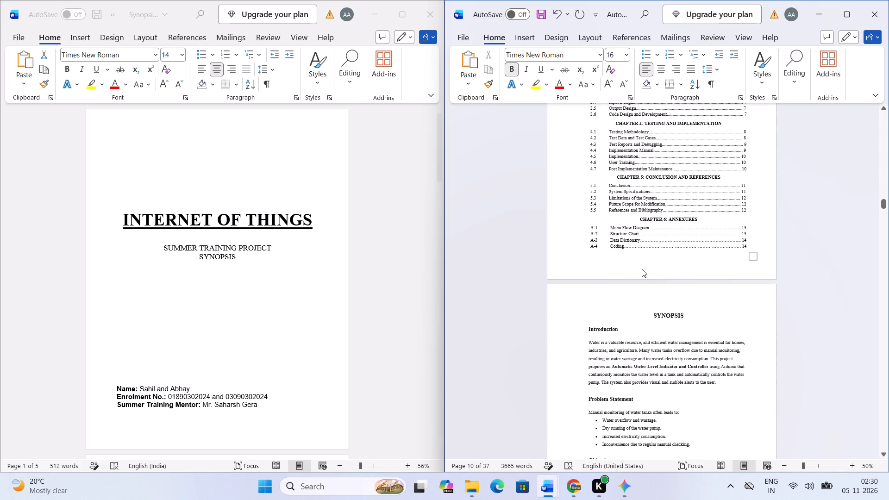
scroll(636, 269, down, 5)
scroll(402, 276, down, 2)
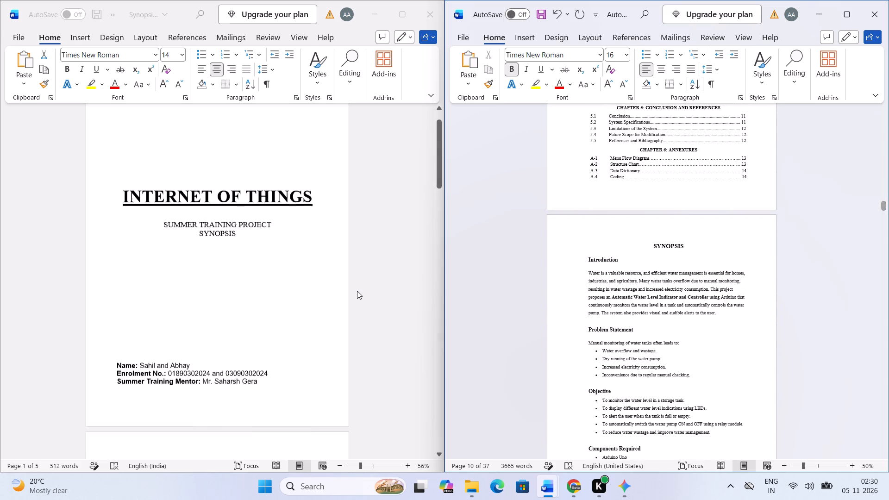
Give the circuit diagram in the source synopsis a text-wrapping layout and move it directly below the Conclusion paragraph.
scroll(357, 291, down, 20)
scroll(357, 291, down, 6)
scroll(273, 294, down, 20)
scroll(273, 294, down, 20)
scroll(273, 294, down, 2)
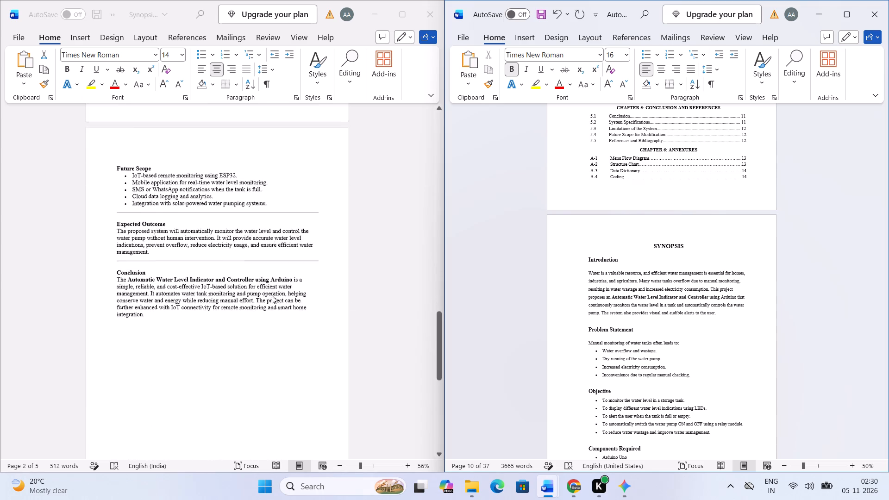
scroll(272, 295, down, 8)
click(206, 385)
click(213, 381)
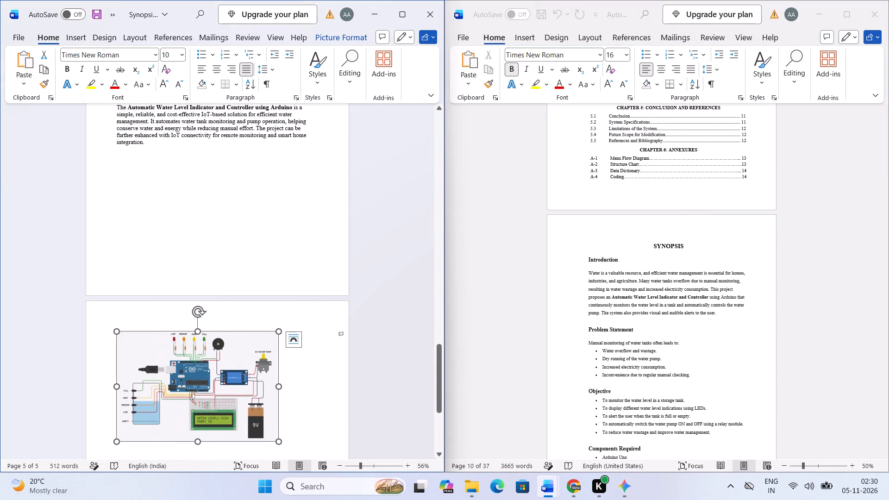
click(300, 339)
click(296, 341)
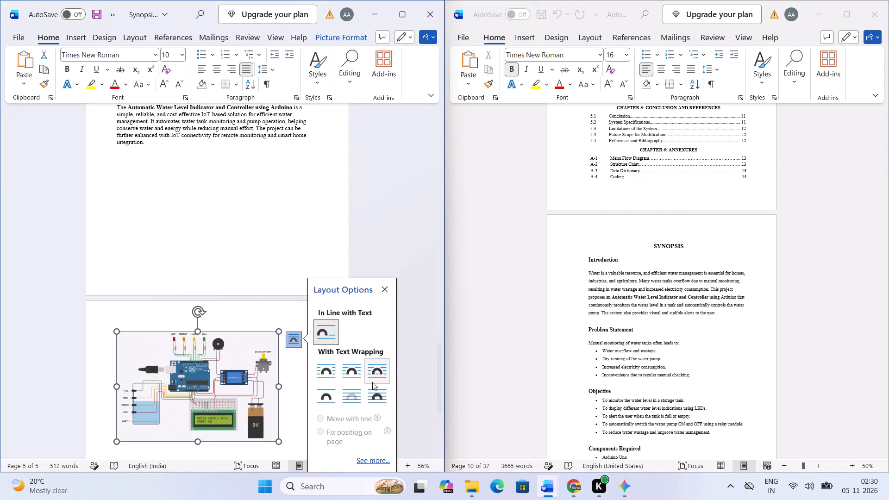
click(374, 385)
drag(244, 206, 255, 384)
Copy the circuit diagram from the source synopsis and paste it below the Conclusion in the report.
click(248, 369)
key(ctrl+c)
click(318, 364)
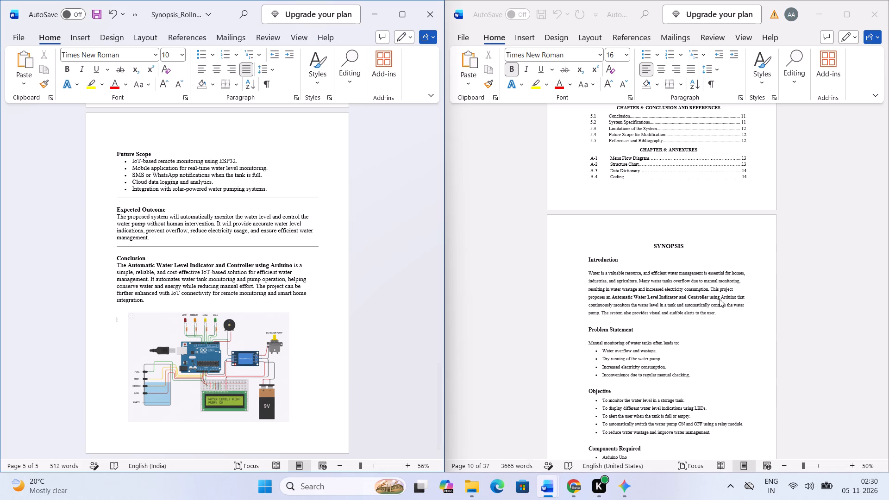
scroll(723, 242, down, 1)
click(705, 224)
scroll(693, 253, down, 2)
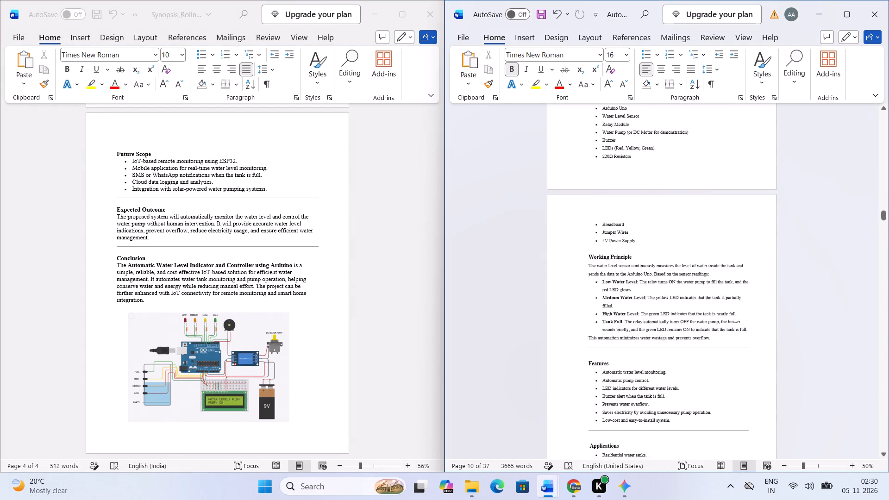
scroll(674, 312, down, 4)
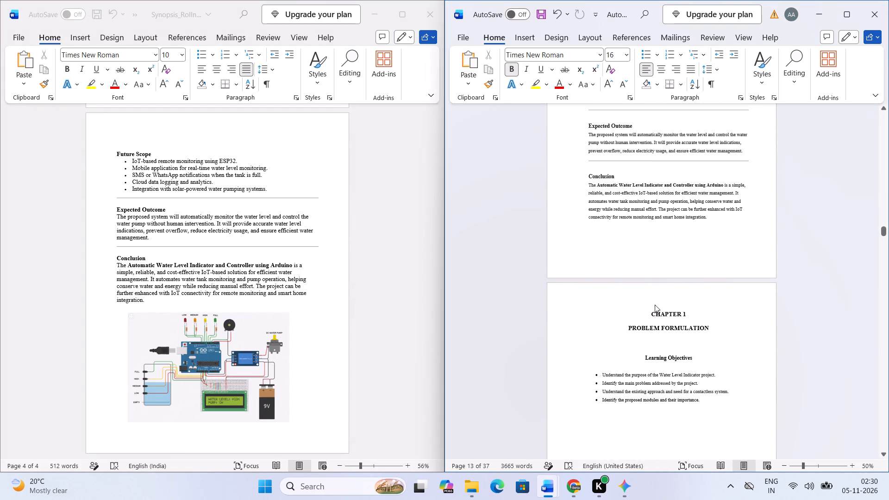
click(654, 301)
click(631, 250)
key(ctrl+v)
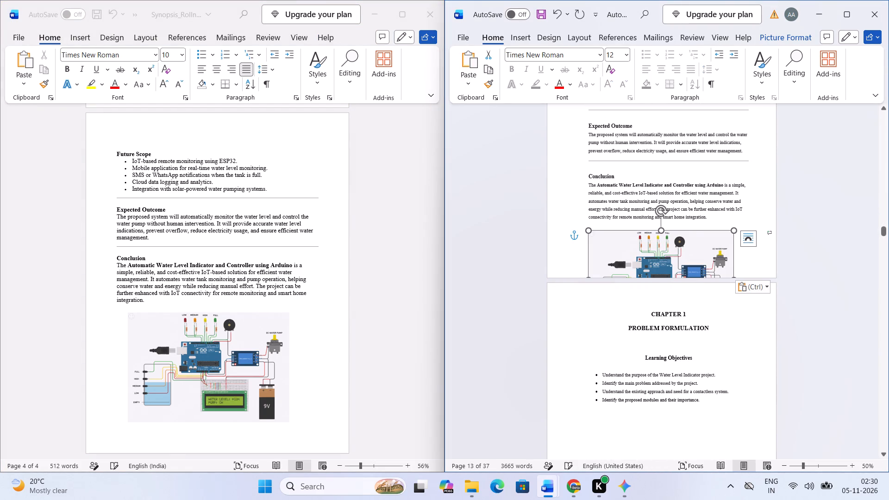
Add empty lines after the report's synopsis Conclusion and move the circuit diagram up from the Chapter 1 text toward the Conclusion.
click(736, 216)
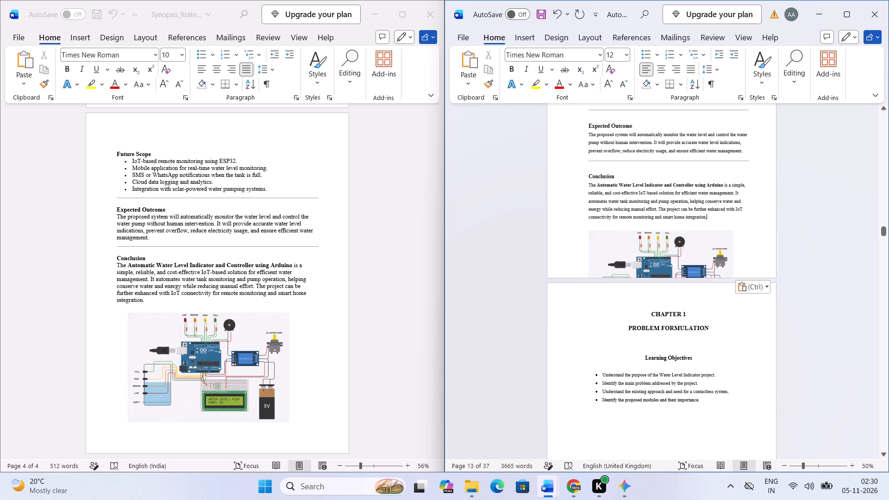
key(Return)
key(Return)
key(Return)
key(Return)
key(Return)
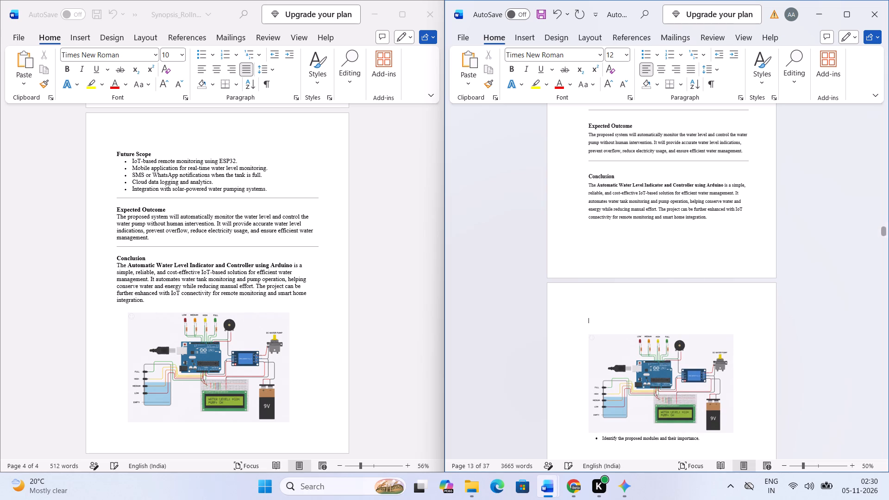
key(Return)
key(Return)
key(Return)
drag(654, 403, 655, 301)
key(Return)
key(Return)
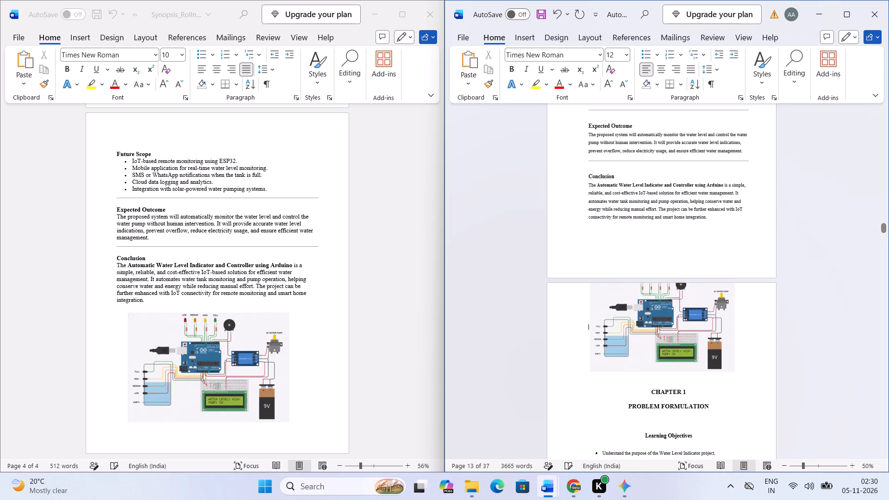
key(Return)
key(Return)
key(Return)
key(Return)
drag(634, 362, 639, 237)
Add empty lines after the synopsis until the CHAPTER 1 PROBLEM FORMULATION title starts at the top of its own page.
click(623, 357)
key(Return)
key(Return)
key(Return)
key(Return)
scroll(623, 358, down, 10)
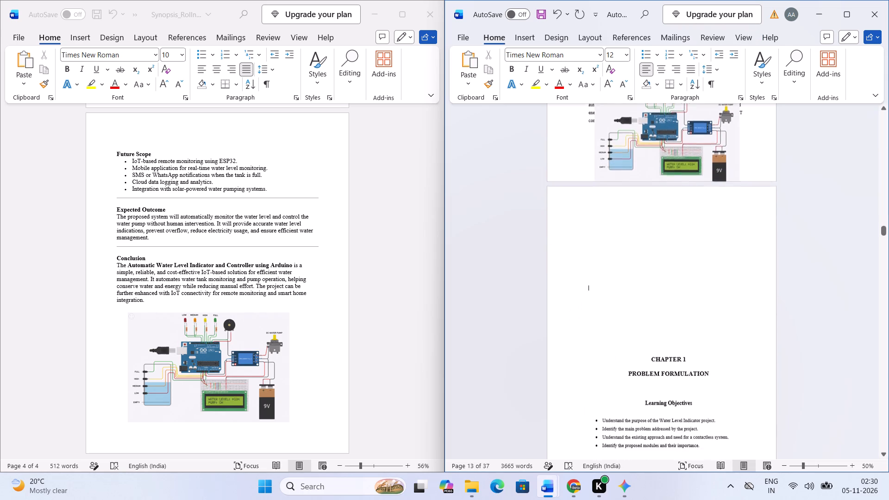
scroll(623, 358, down, 2)
key(Return)
key(Return)
scroll(623, 358, down, 4)
key(Return)
key(Return)
scroll(625, 360, down, 4)
key(Return)
key(Return)
key(Return)
key(Return)
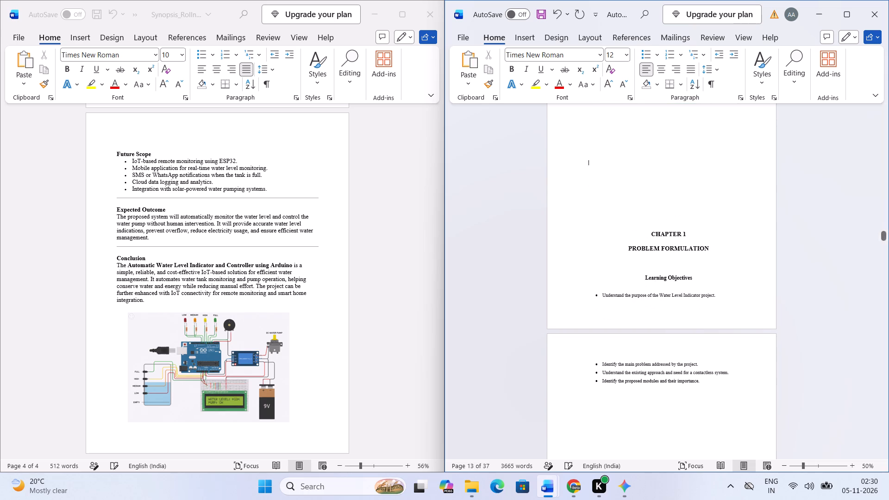
key(Return)
key(Return)
key(Return)
key(Return)
key(Return)
key(Return)
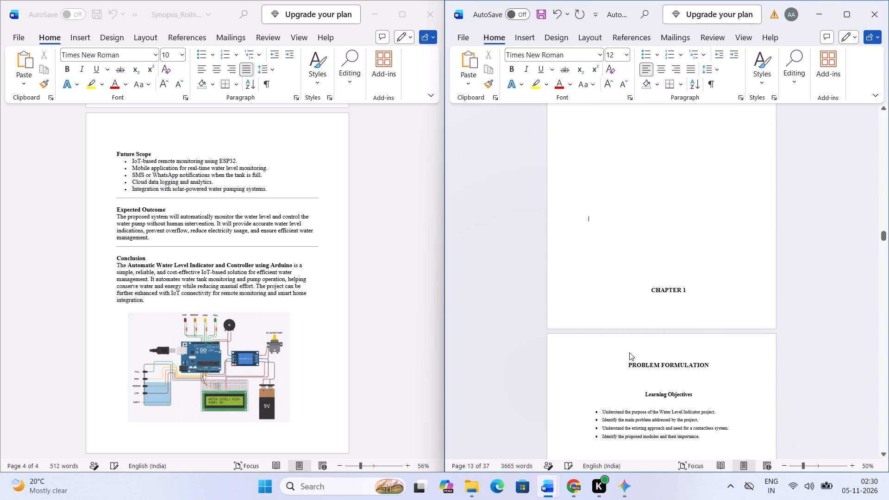
key(Return)
key(Return)
scroll(682, 394, up, 3)
scroll(682, 393, down, 5)
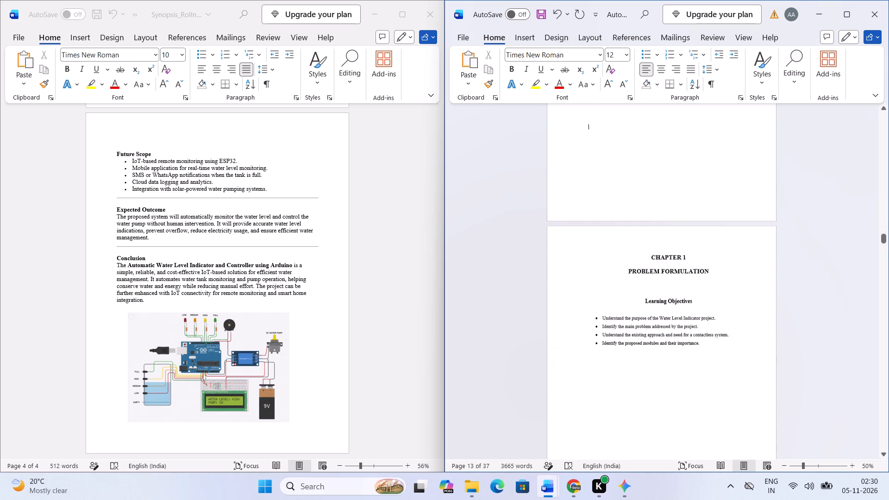
Check the page layout of the report from Contents through Chapter 2 around the newly added page.
scroll(682, 393, down, 18)
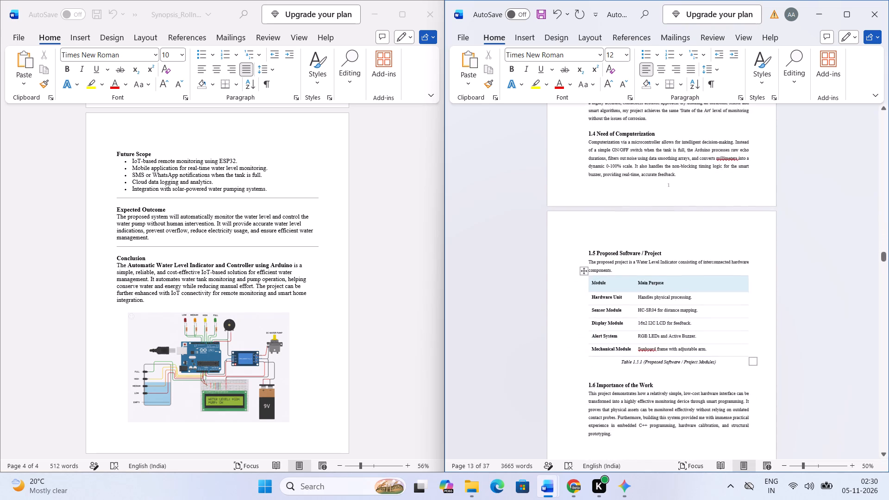
scroll(682, 394, down, 9)
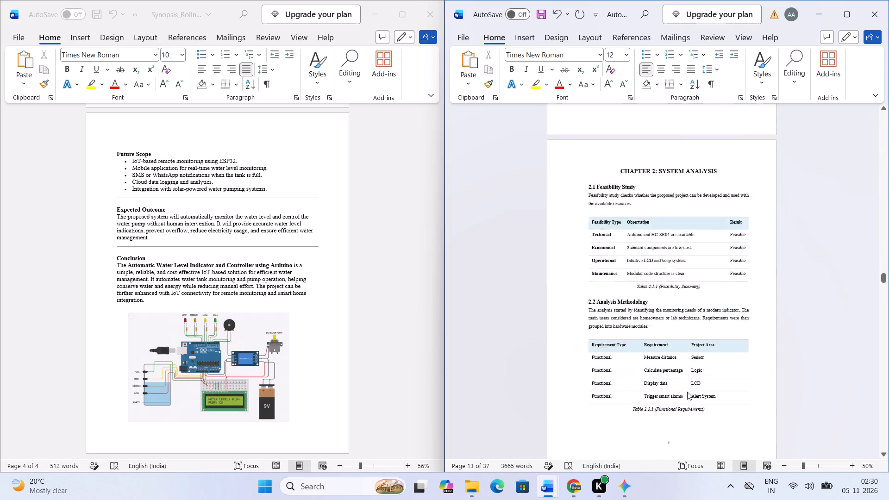
scroll(687, 392, down, 2)
scroll(687, 392, up, 9)
scroll(694, 368, down, 2)
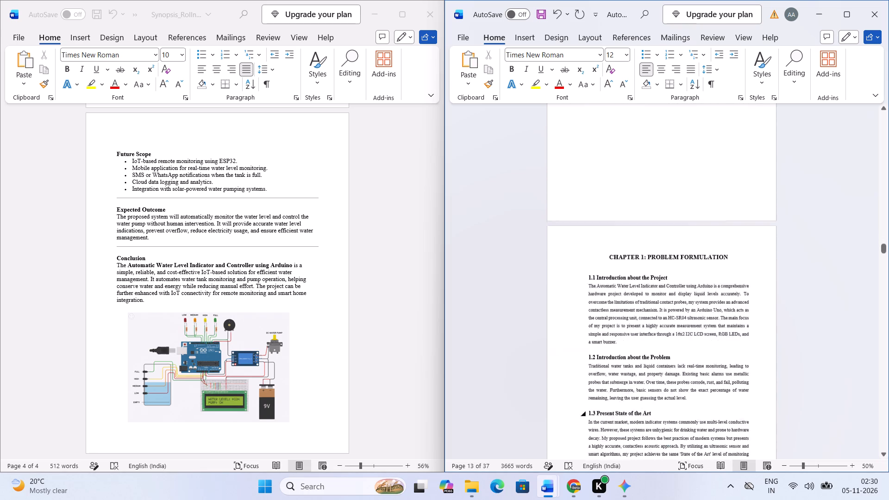
scroll(695, 361, down, 1)
scroll(695, 361, up, 4)
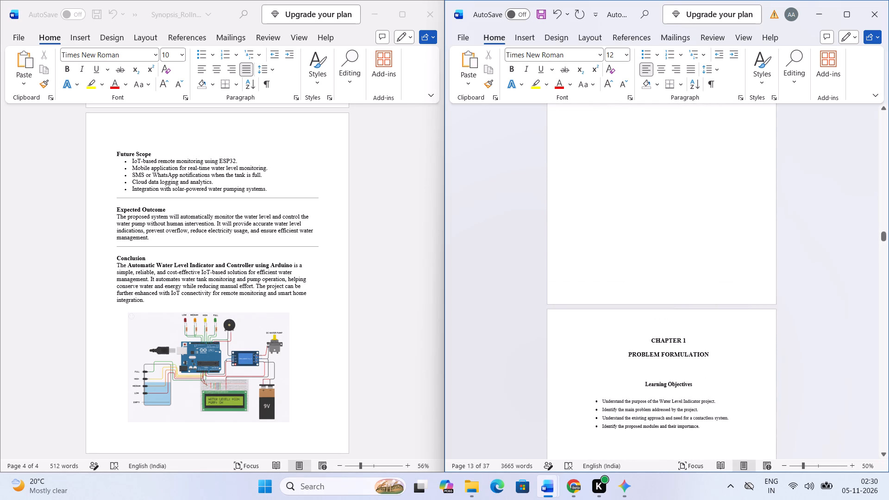
scroll(703, 308, down, 9)
scroll(703, 308, up, 1)
scroll(703, 308, down, 1)
scroll(703, 308, up, 14)
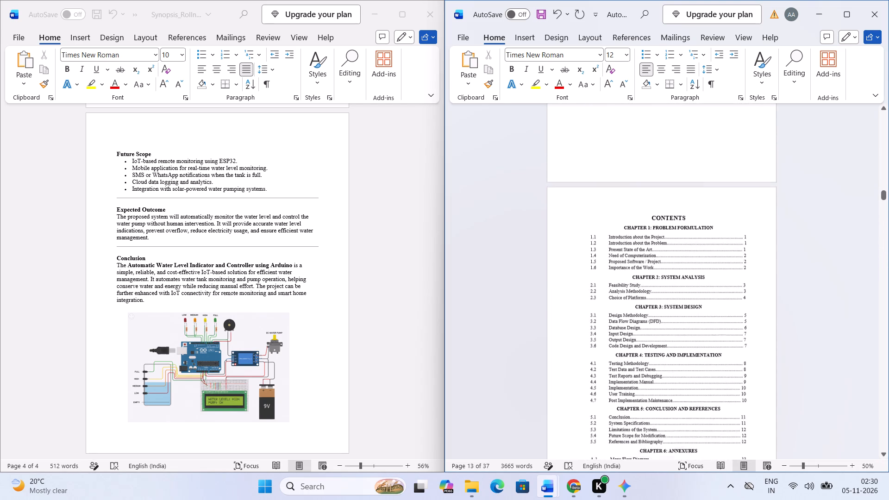
scroll(703, 308, down, 13)
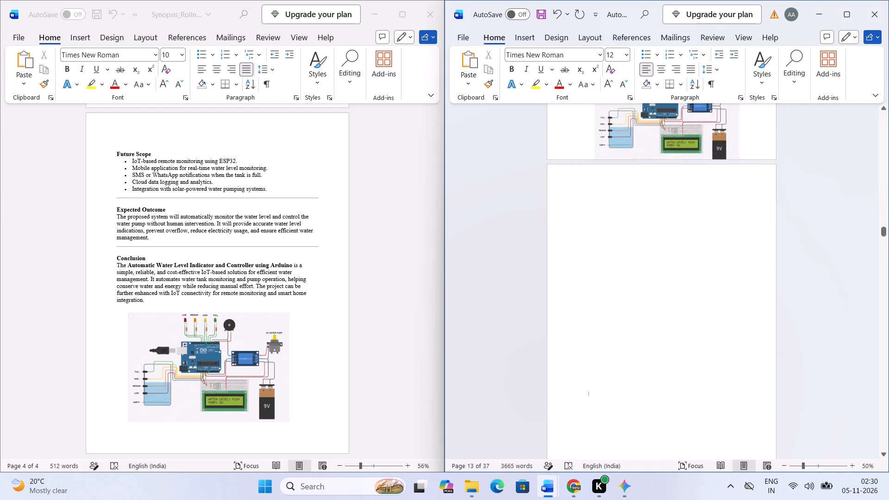
Move the circuit diagram to the top of the blank page after the Conclusion, centred between the margins.
scroll(702, 302, up, 1)
click(669, 179)
drag(665, 166, 663, 311)
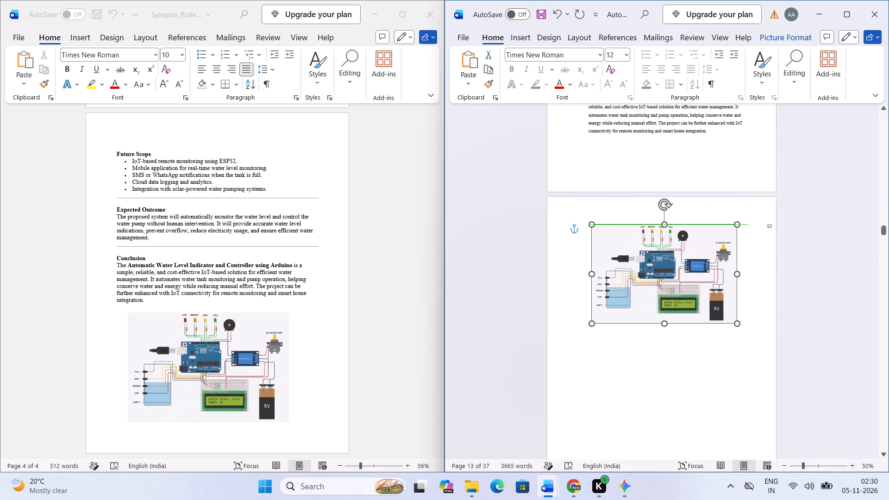
drag(663, 311, 667, 319)
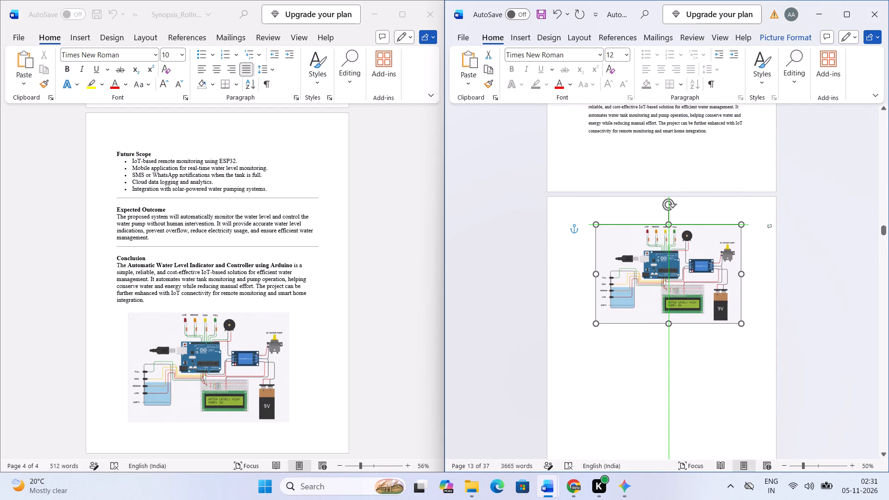
drag(667, 319, 659, 297)
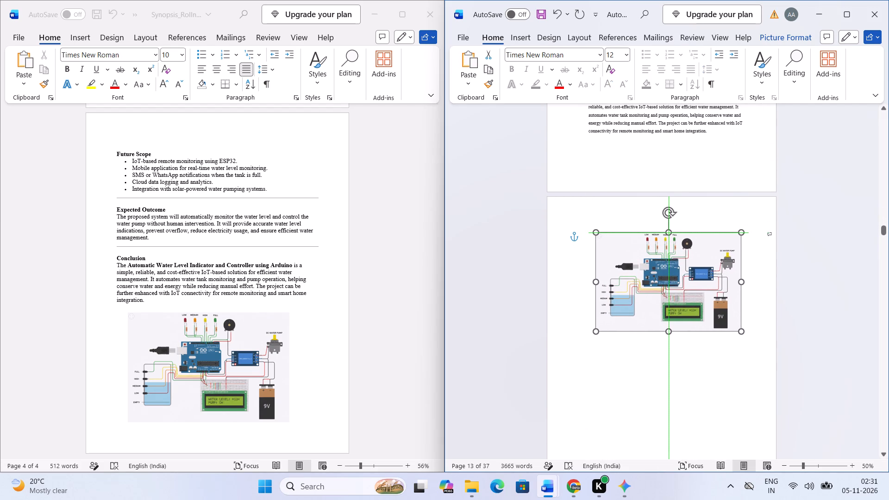
drag(659, 297, 657, 297)
click(666, 383)
Review the report's synopsis pages from SYNOPSIS to the Conclusion and circuit diagram.
scroll(661, 368, up, 5)
scroll(301, 317, up, 4)
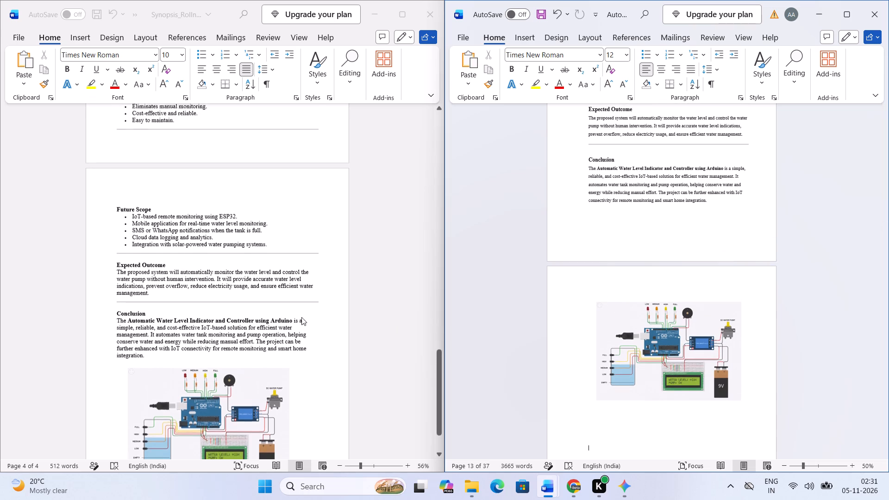
scroll(301, 317, up, 3)
scroll(632, 314, down, 3)
scroll(632, 312, up, 13)
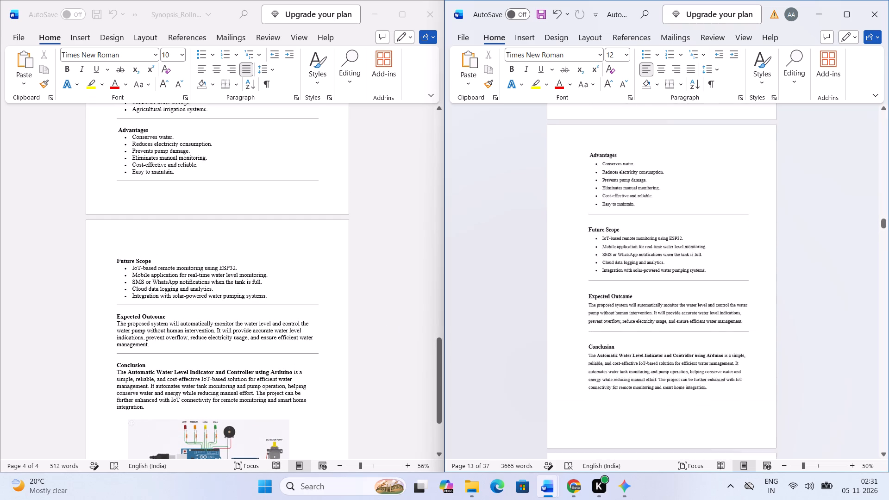
scroll(632, 312, up, 20)
scroll(632, 312, up, 12)
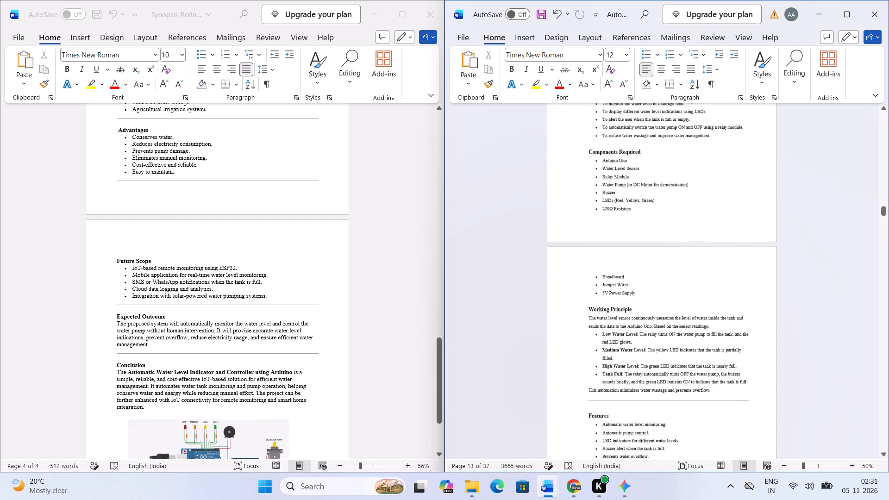
scroll(631, 311, up, 20)
scroll(631, 311, up, 1)
scroll(631, 312, down, 2)
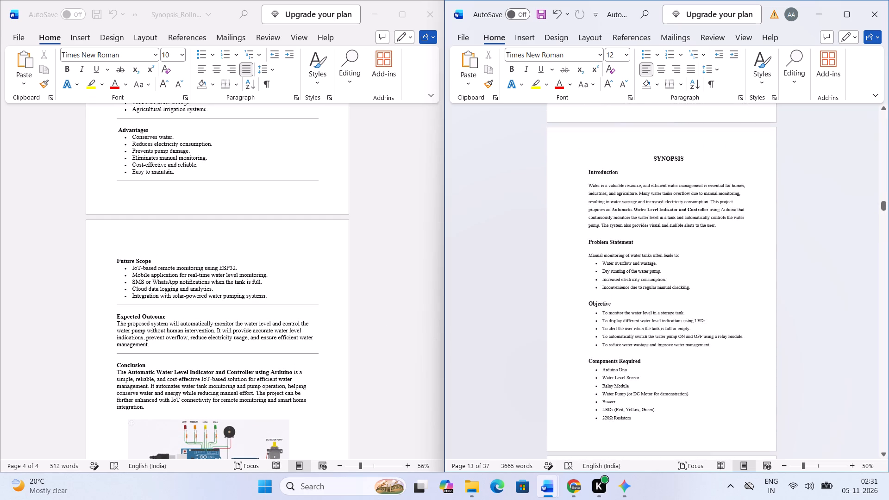
scroll(631, 312, down, 8)
scroll(645, 294, up, 2)
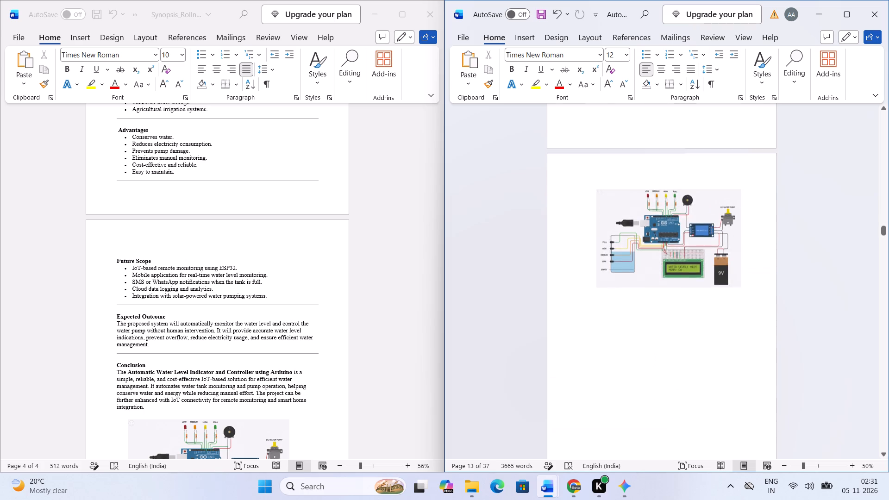
Move the circuit diagram slightly lower on its page and centre it horizontally on the page.
scroll(649, 285, up, 1)
click(650, 275)
drag(650, 274, 649, 293)
drag(651, 283, 672, 295)
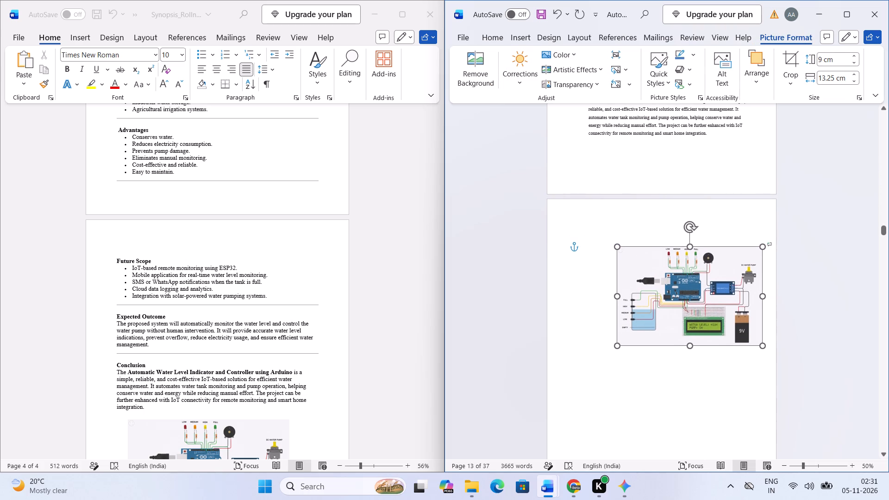
drag(672, 295, 644, 301)
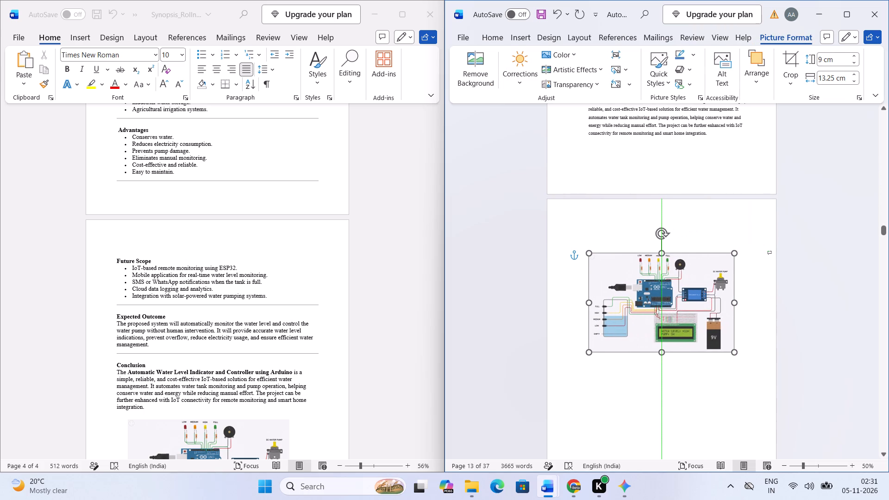
drag(644, 301, 640, 293)
click(665, 369)
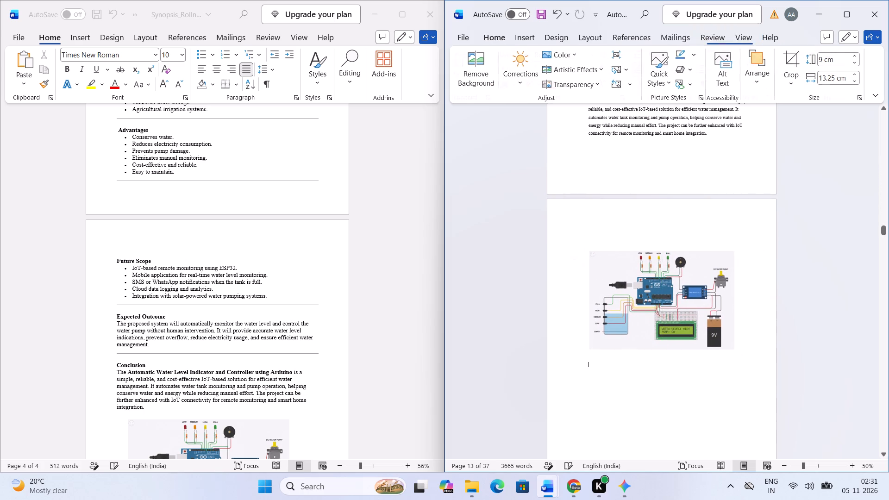
click(661, 335)
click(633, 227)
Compare the report's synopsis sections, from Introduction to Conclusion, with the original synopsis document.
scroll(619, 235, up, 6)
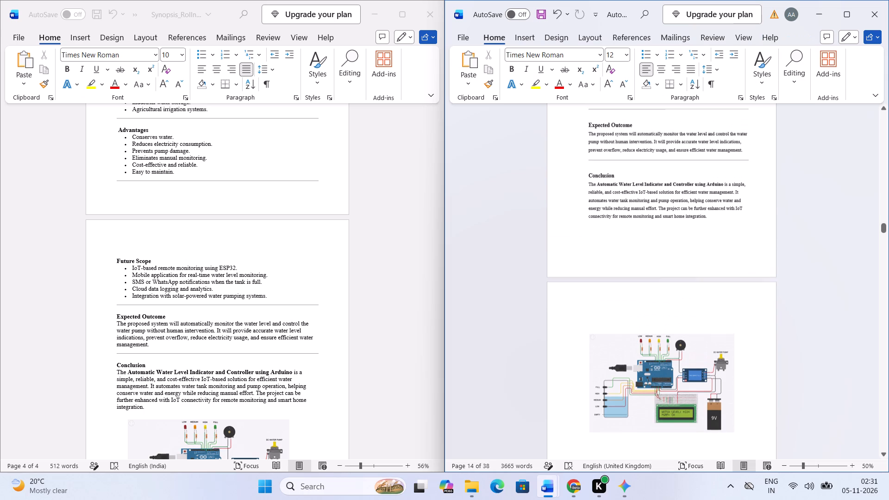
scroll(628, 259, up, 2)
scroll(626, 263, down, 3)
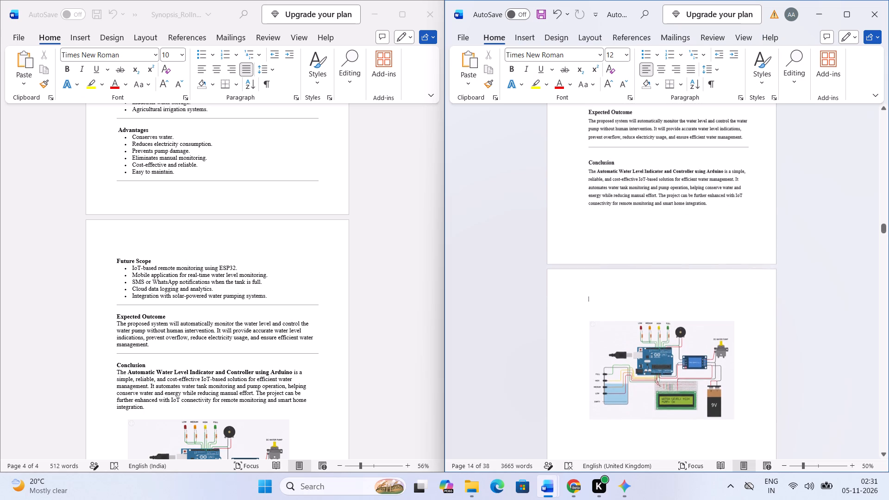
scroll(626, 268, up, 5)
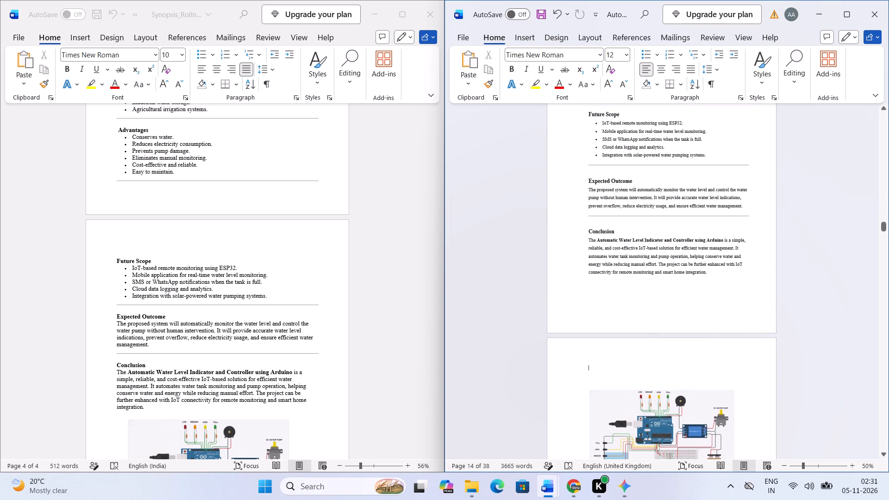
scroll(657, 294, up, 2)
scroll(327, 335, up, 12)
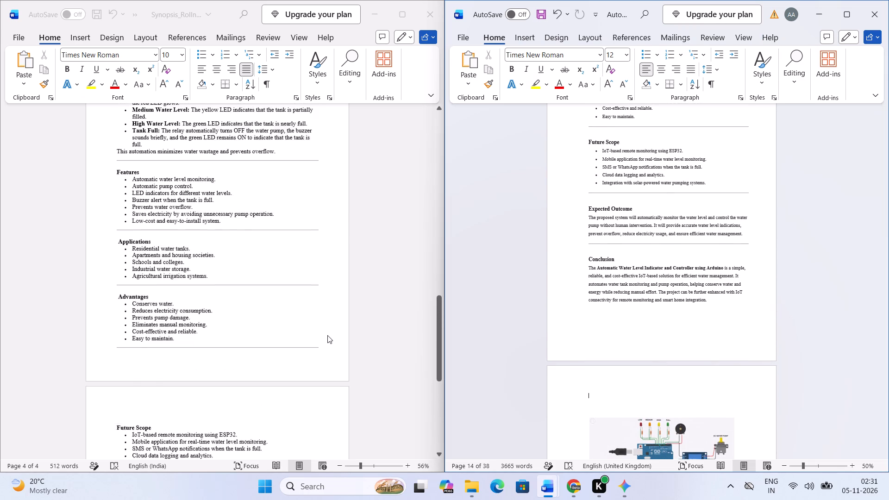
scroll(327, 335, up, 17)
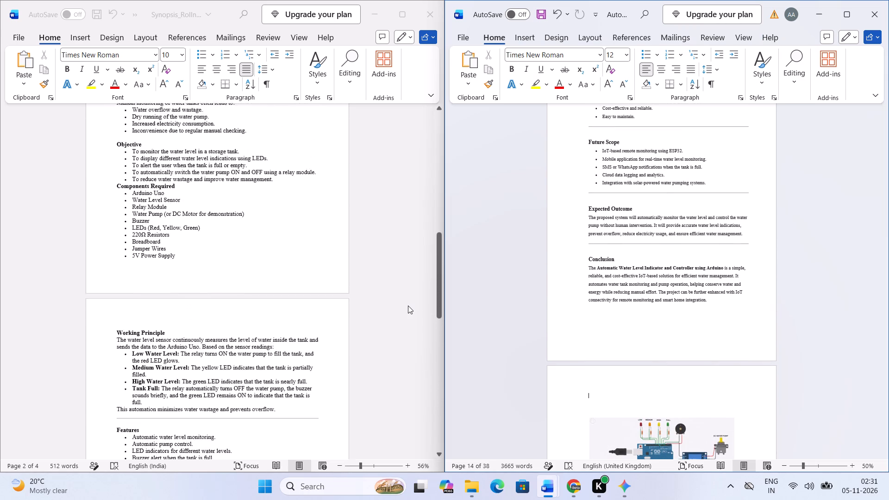
scroll(408, 306, up, 8)
scroll(676, 328, up, 11)
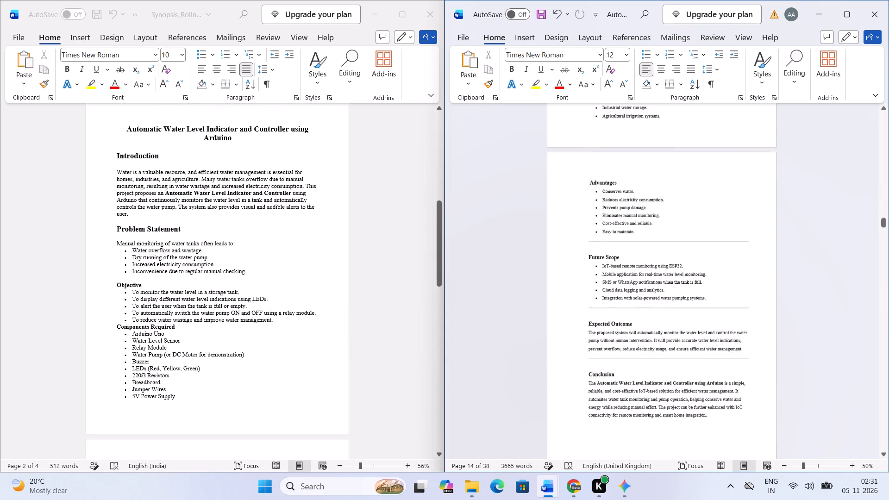
scroll(802, 308, up, 10)
scroll(766, 315, up, 15)
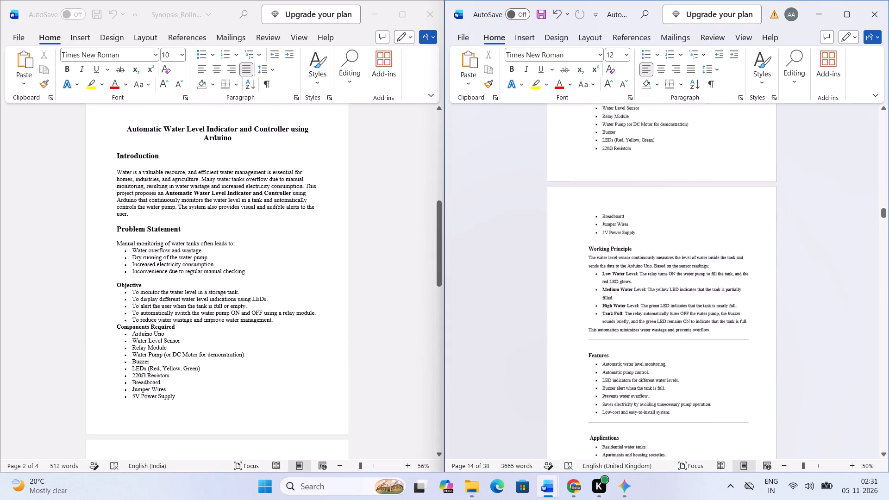
scroll(766, 315, up, 13)
scroll(763, 321, down, 5)
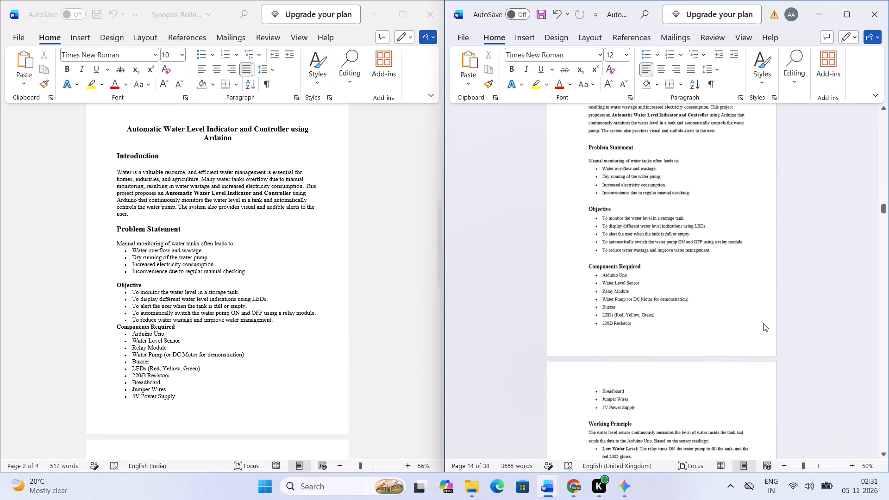
scroll(763, 323, down, 7)
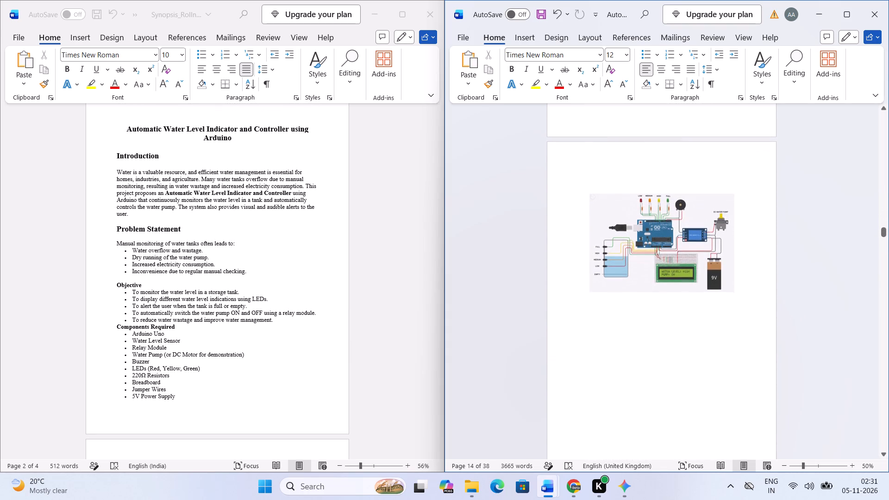
Check the spacing around the circuit diagram and the start of the CHAPTER 1 PROBLEM FORMULATION page.
click(664, 270)
click(672, 338)
scroll(672, 321, up, 3)
scroll(672, 291, down, 3)
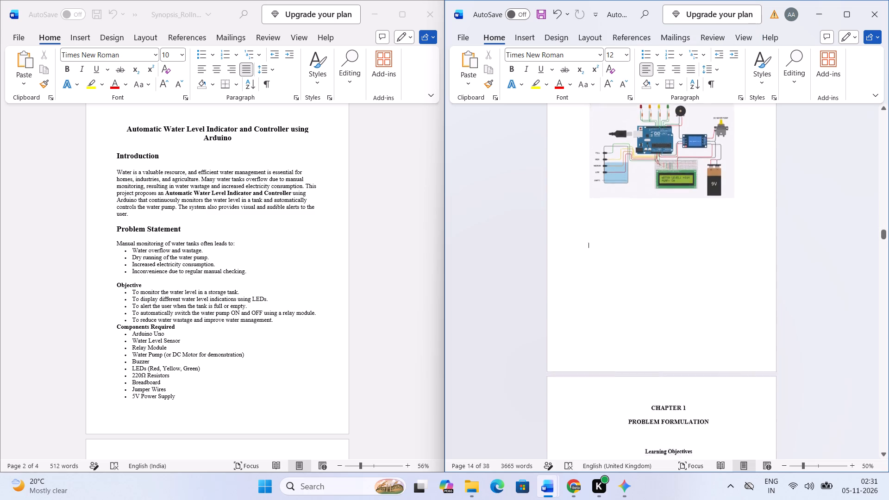
scroll(672, 291, down, 3)
scroll(672, 291, up, 2)
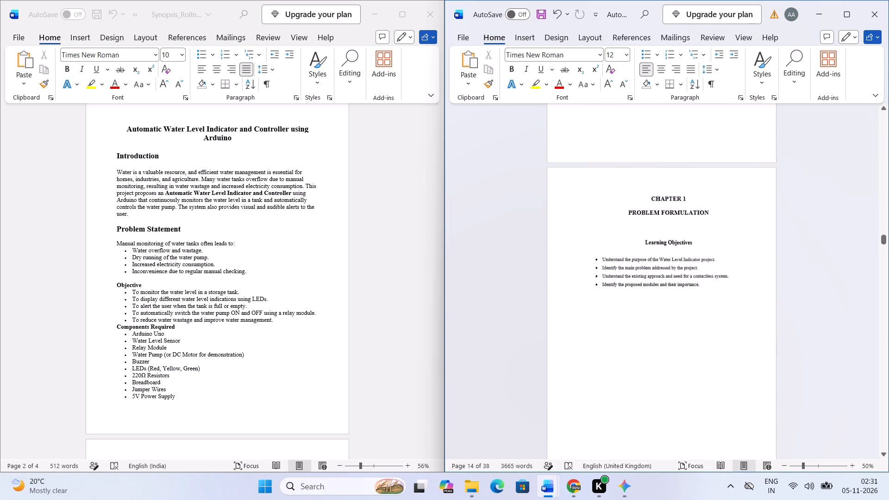
scroll(672, 291, up, 3)
scroll(672, 291, down, 2)
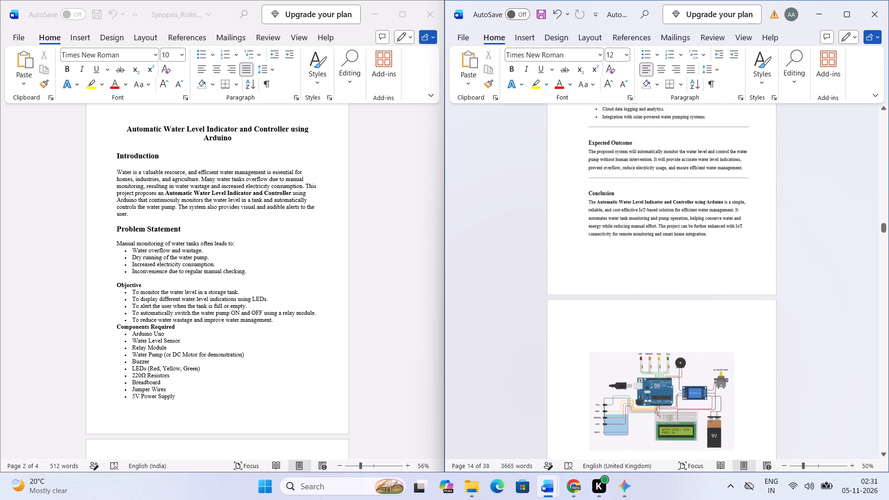
Delete an empty line above the circuit diagram and add one below it so CHAPTER 1 starts on its own page.
scroll(672, 291, down, 1)
click(663, 337)
key(BackSpace)
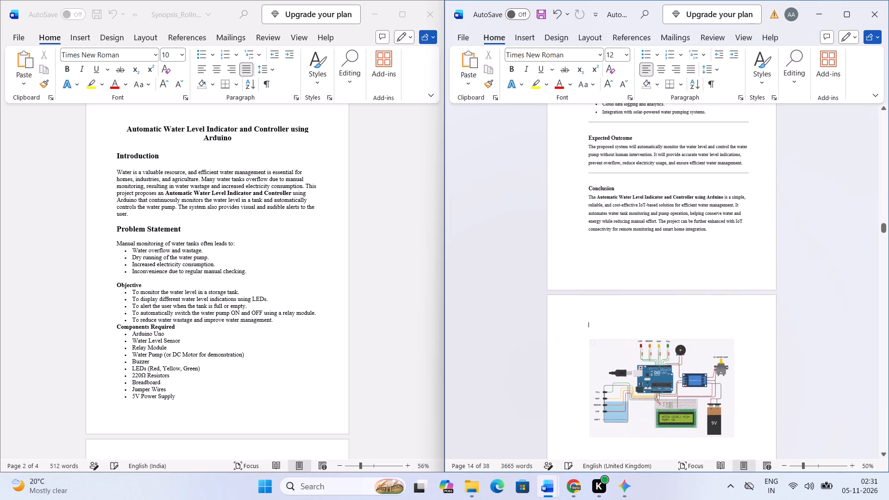
click(649, 402)
scroll(649, 402, down, 6)
double_click(649, 403)
scroll(649, 403, down, 2)
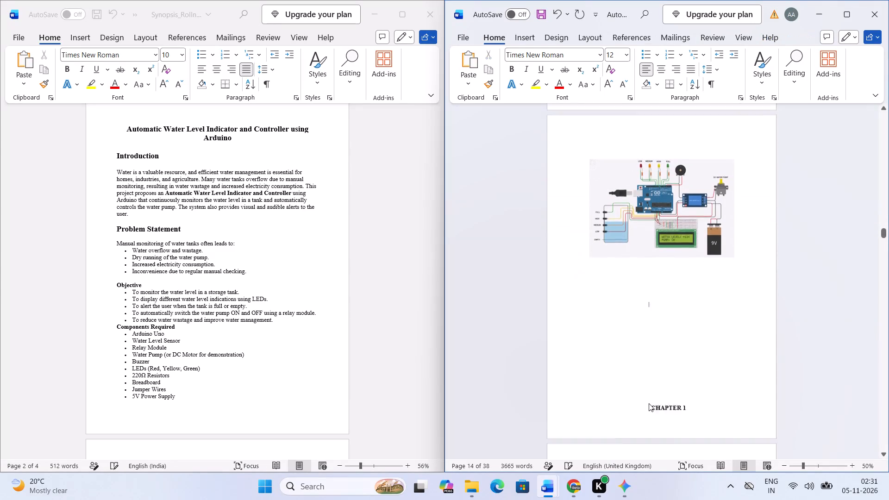
scroll(649, 403, down, 2)
click(676, 269)
key(Return)
Check the pages from Chapter 1 back to the SYNOPSIS heading against the opening of the original synopsis document.
scroll(648, 337, down, 2)
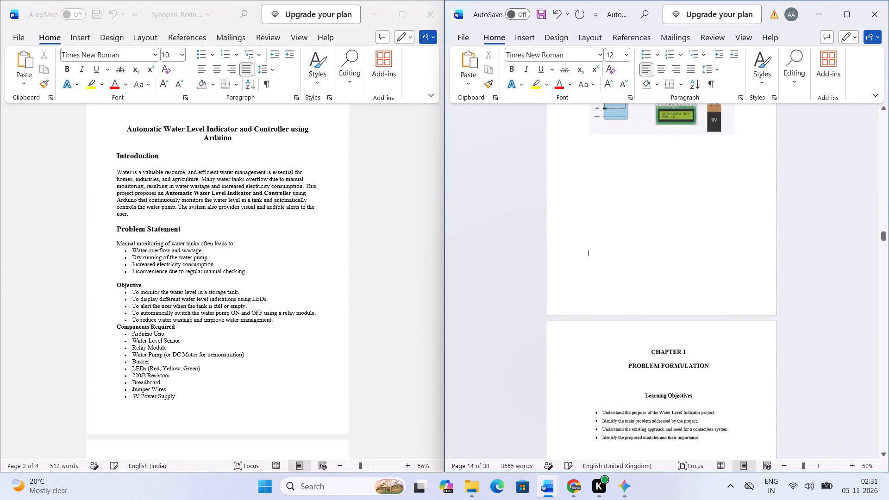
scroll(645, 350, down, 20)
scroll(645, 350, down, 9)
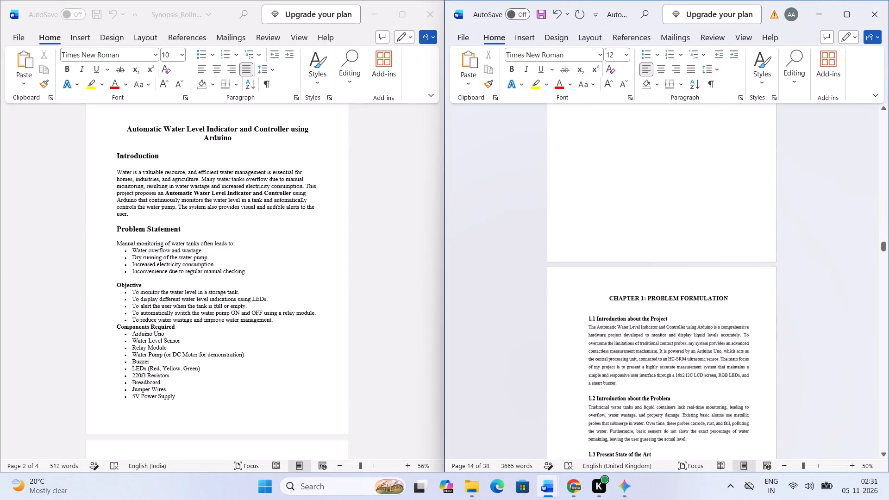
scroll(645, 350, down, 9)
scroll(645, 350, up, 12)
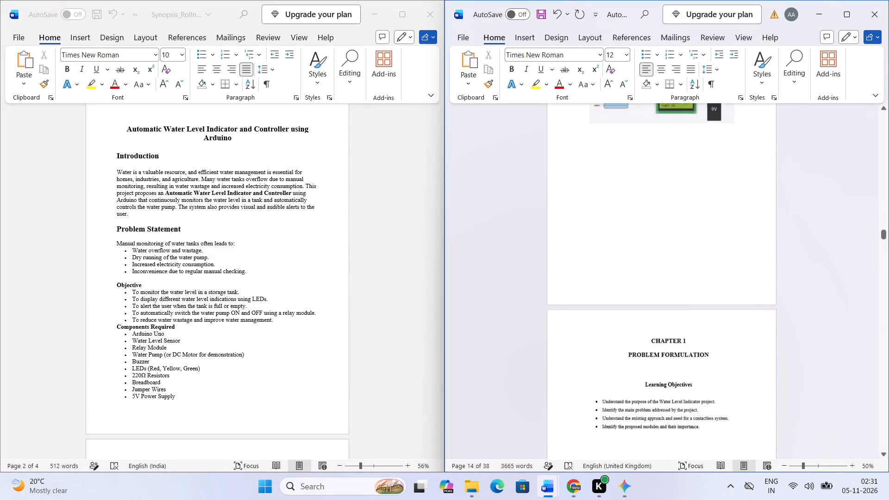
scroll(788, 171, up, 6)
scroll(482, 186, up, 3)
scroll(291, 270, up, 5)
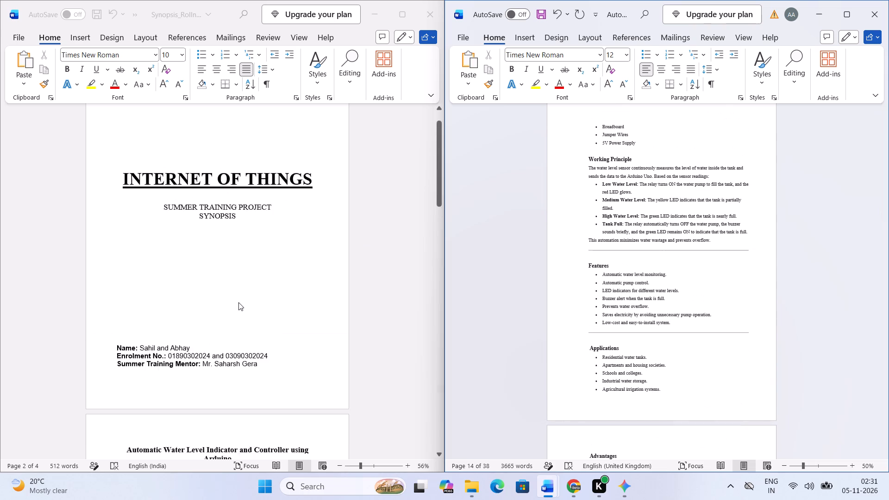
scroll(238, 302, down, 2)
scroll(626, 262, up, 5)
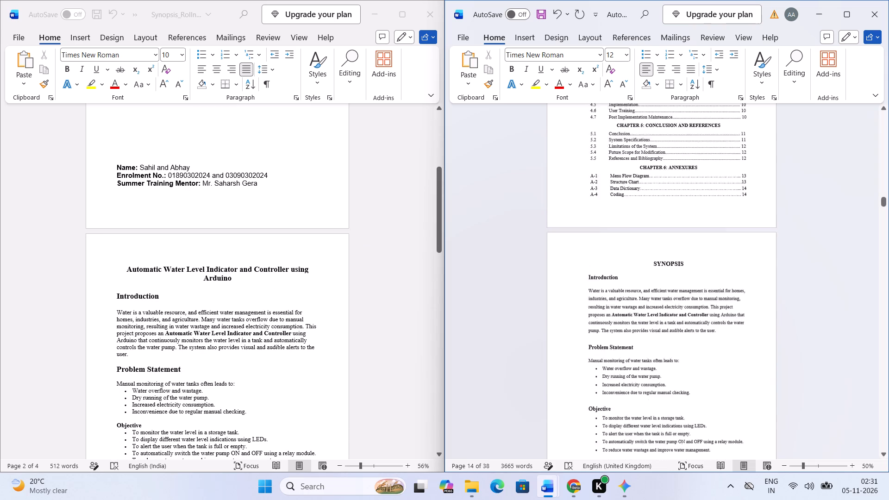
Review the report's front pages, from the certificates and acknowledgement through the abstract, List of Figures and Contents.
scroll(639, 263, up, 8)
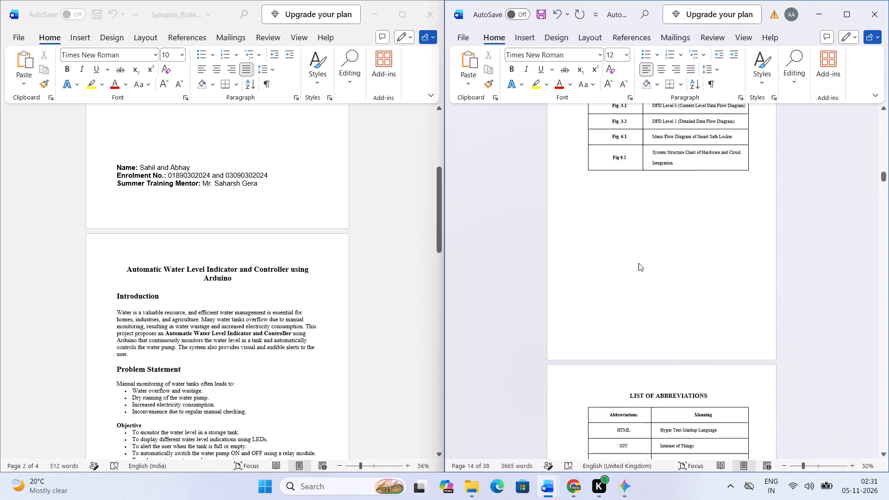
scroll(639, 263, up, 5)
scroll(639, 263, down, 10)
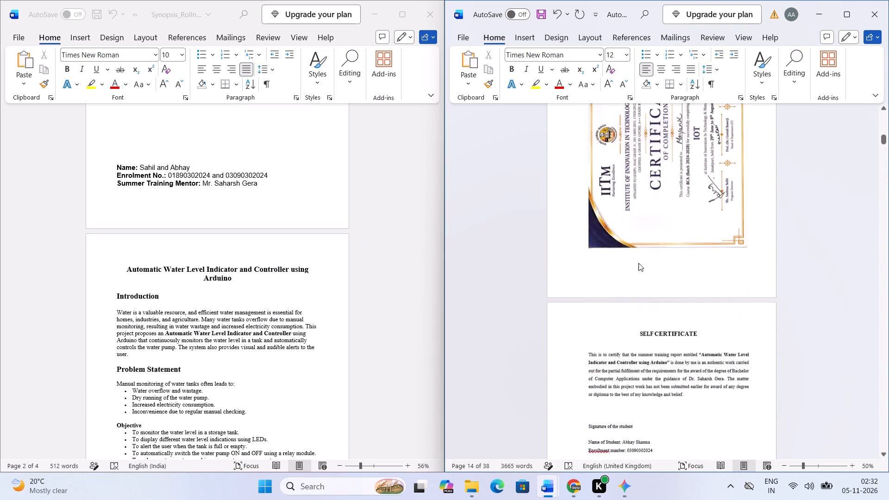
scroll(639, 263, down, 5)
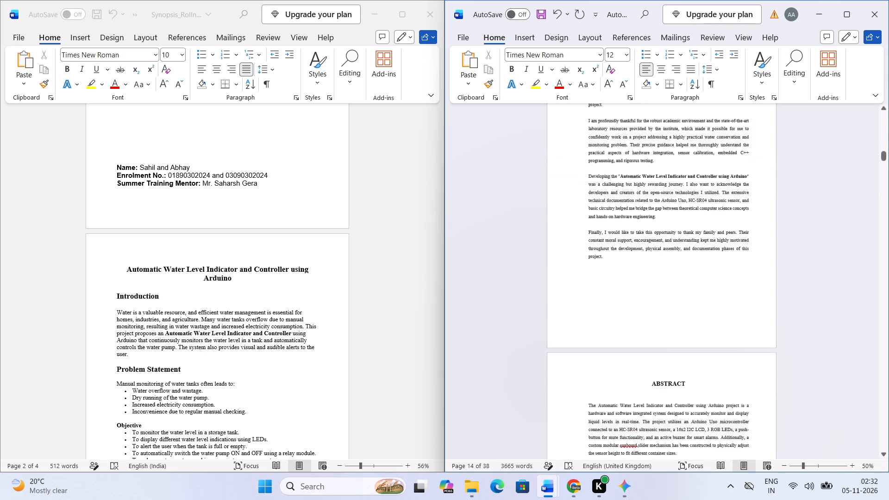
scroll(639, 264, down, 4)
scroll(639, 264, up, 2)
scroll(639, 264, down, 3)
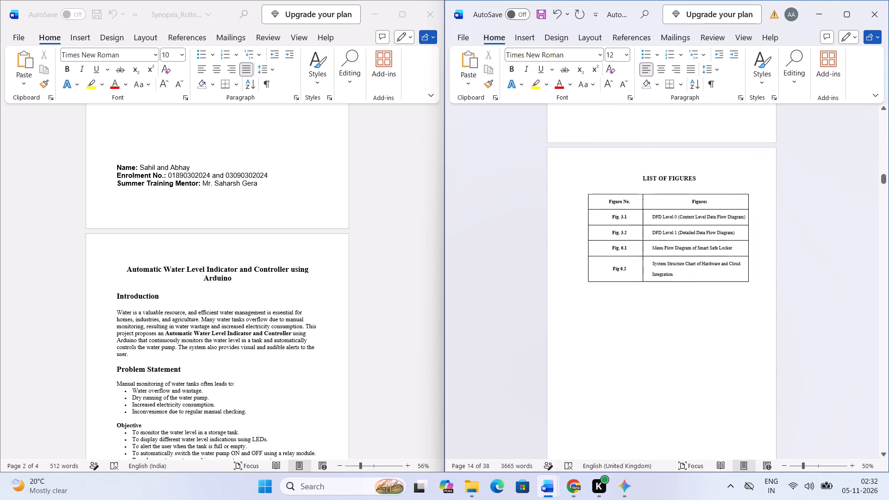
scroll(639, 264, down, 4)
Add a "Project Title" heading on its own line between the SYNOPSIS title and the Introduction heading.
scroll(639, 264, up, 3)
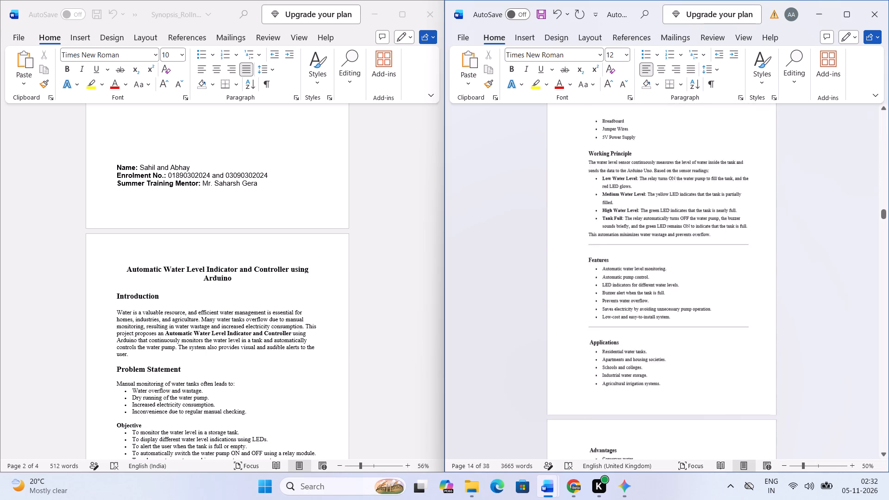
scroll(639, 264, up, 3)
click(668, 305)
click(699, 303)
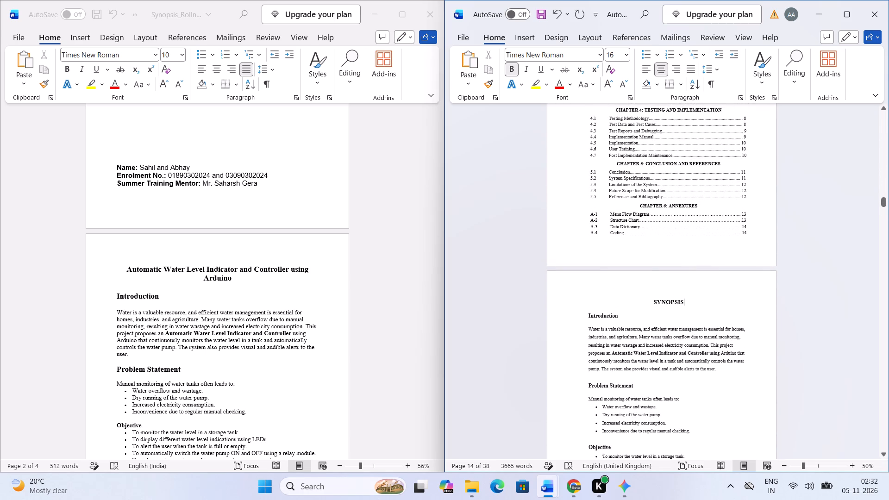
key(Return)
key(BackSpace)
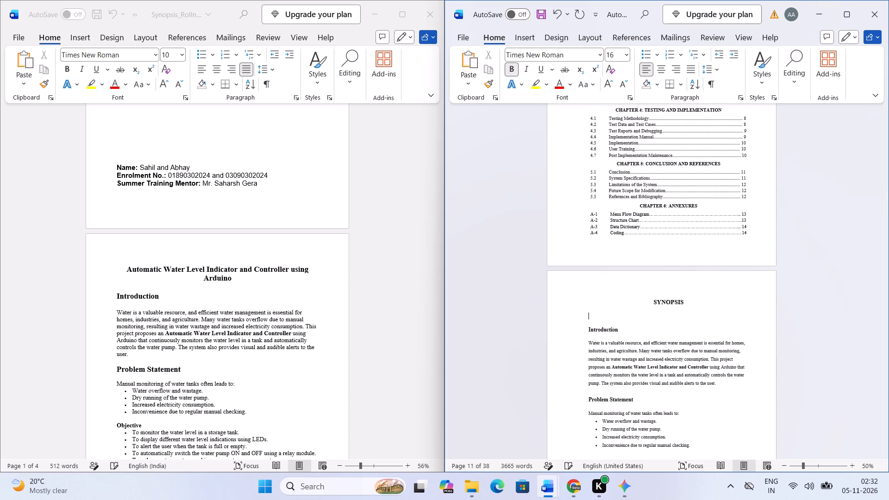
text(Pro)
text(ject Title)
Copy "Automatic Water Level Indicator and Controller using Arduino" from the original synopsis and paste it text-only below the Project Title heading.
key(shift+Return)
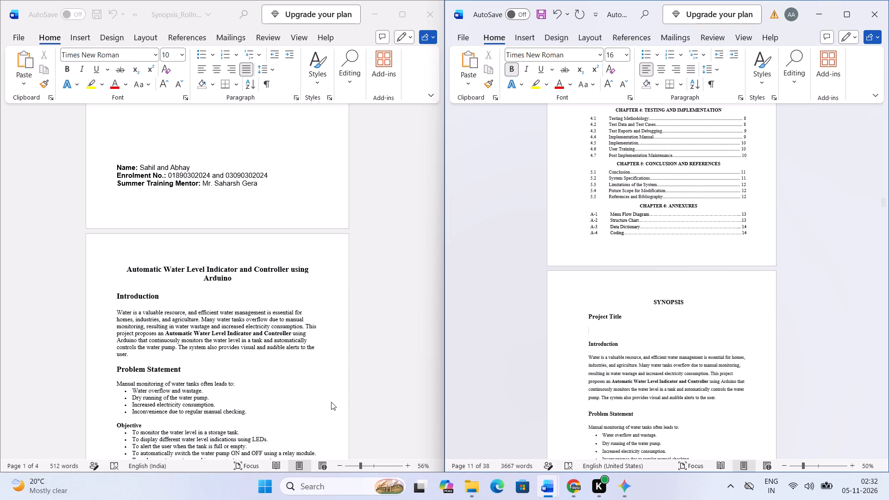
click(241, 360)
drag(253, 282, 121, 273)
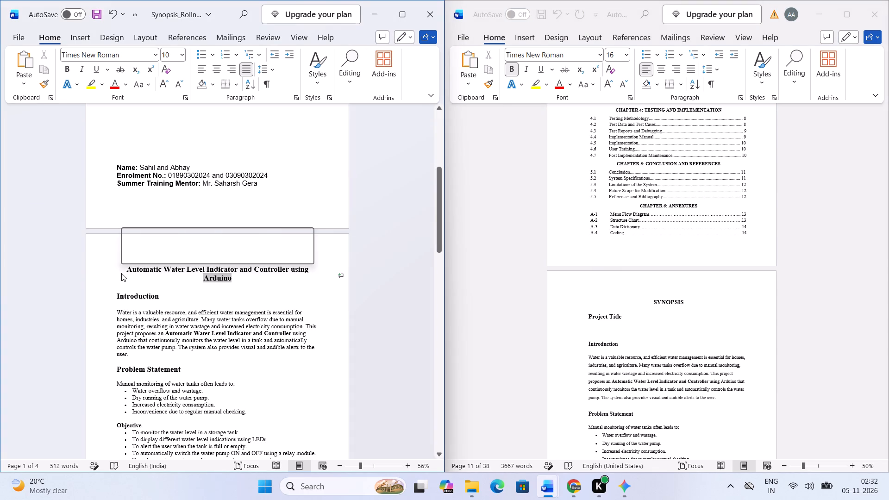
click(125, 272)
drag(125, 271, 227, 278)
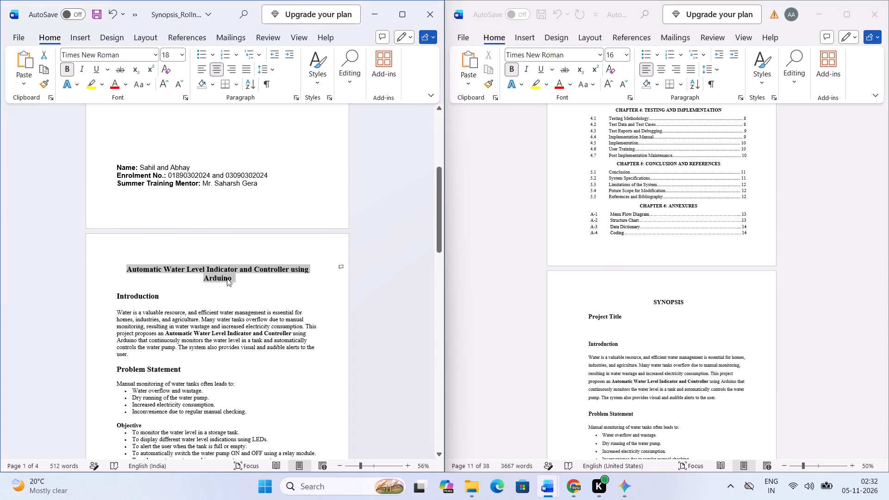
key(ctrl+c)
click(228, 264)
click(596, 321)
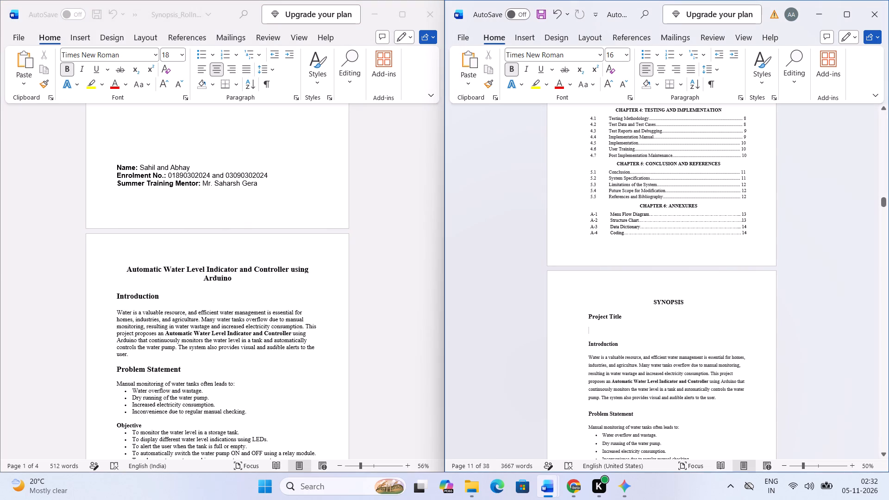
key(ctrl+v)
click(706, 357)
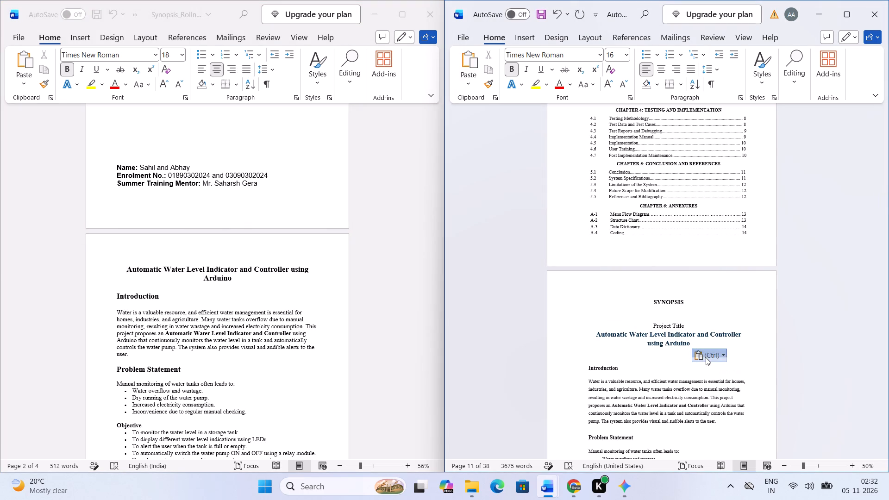
click(706, 357)
click(716, 384)
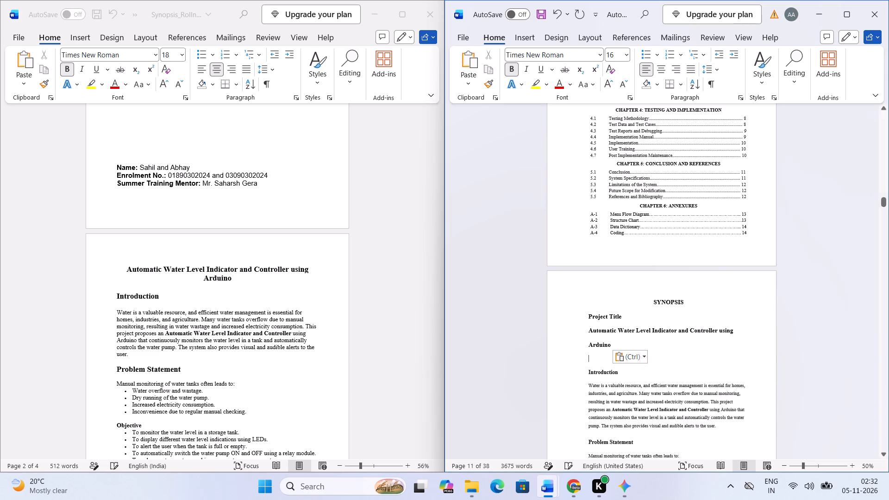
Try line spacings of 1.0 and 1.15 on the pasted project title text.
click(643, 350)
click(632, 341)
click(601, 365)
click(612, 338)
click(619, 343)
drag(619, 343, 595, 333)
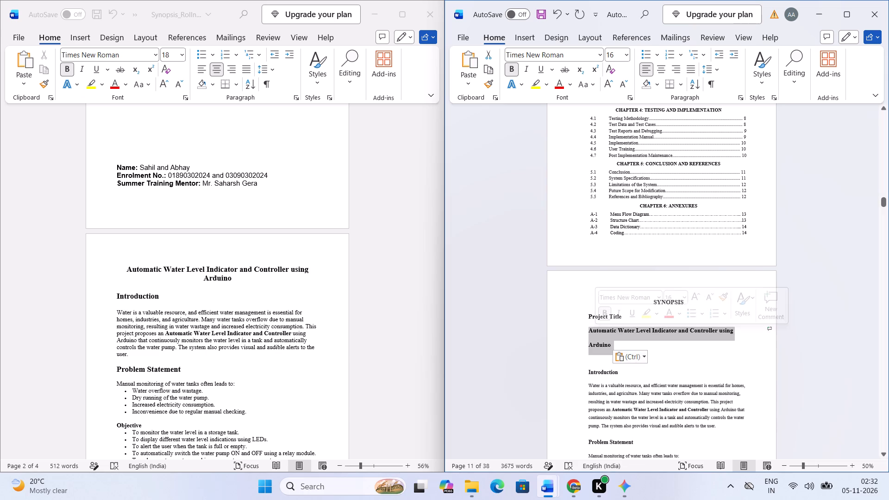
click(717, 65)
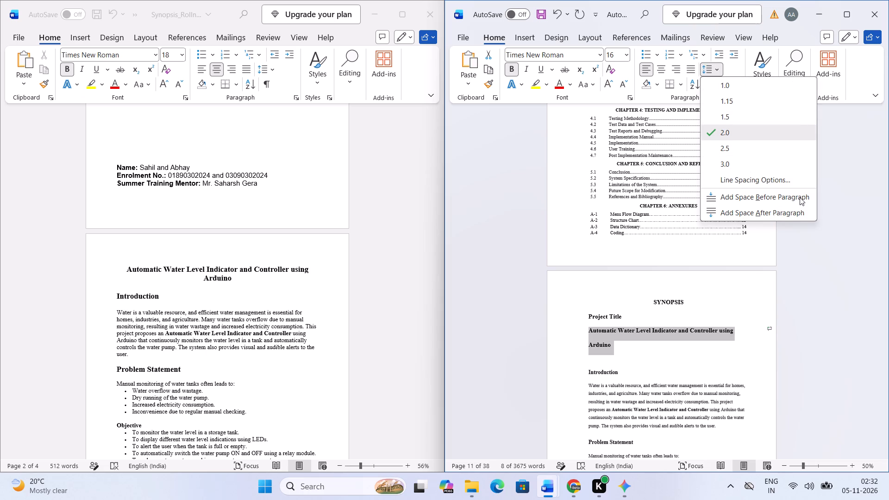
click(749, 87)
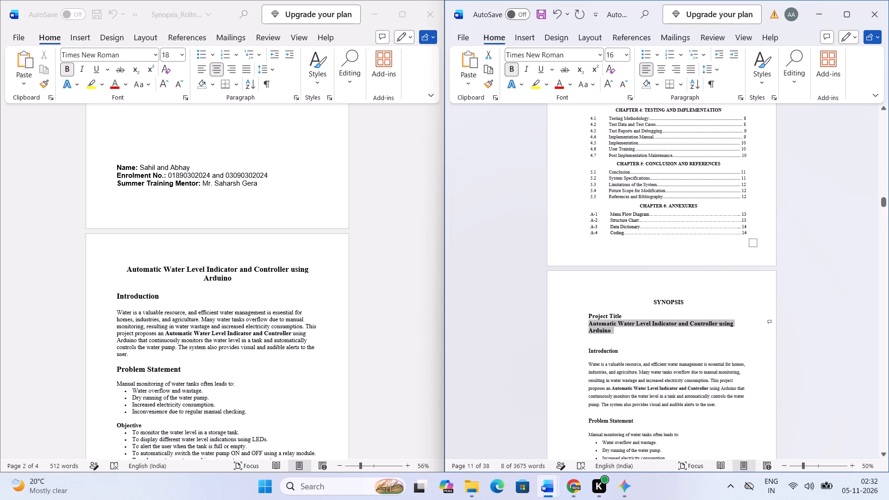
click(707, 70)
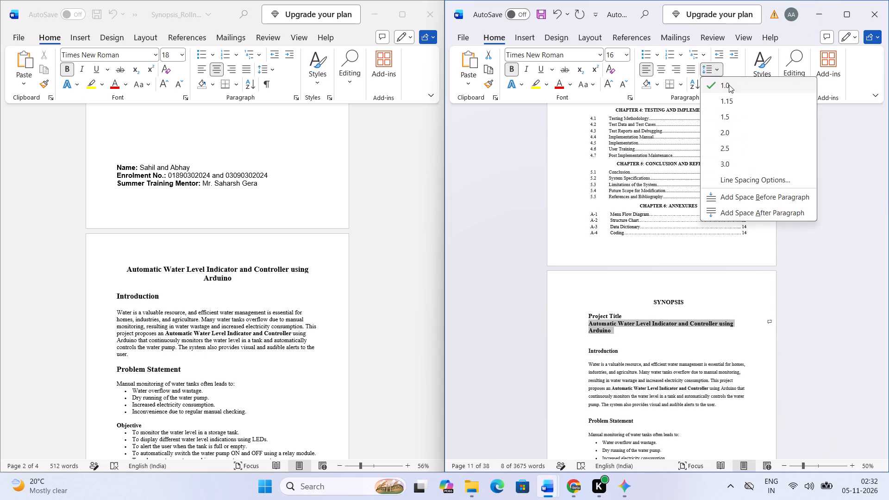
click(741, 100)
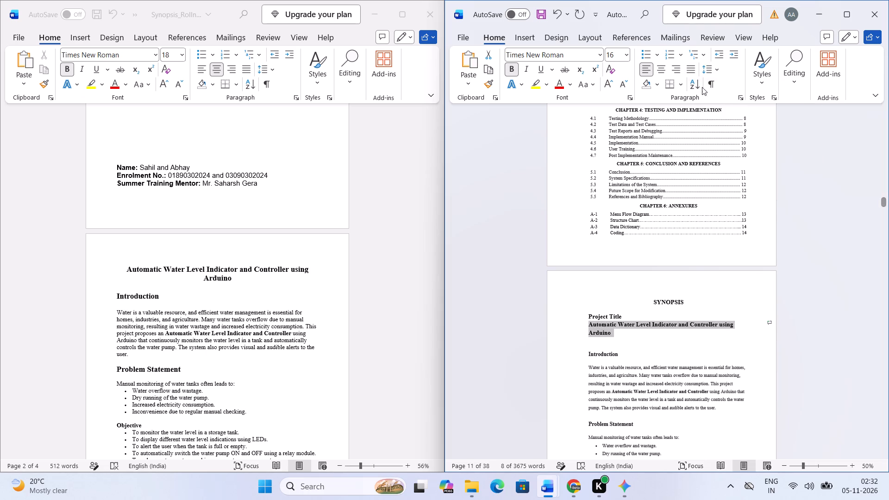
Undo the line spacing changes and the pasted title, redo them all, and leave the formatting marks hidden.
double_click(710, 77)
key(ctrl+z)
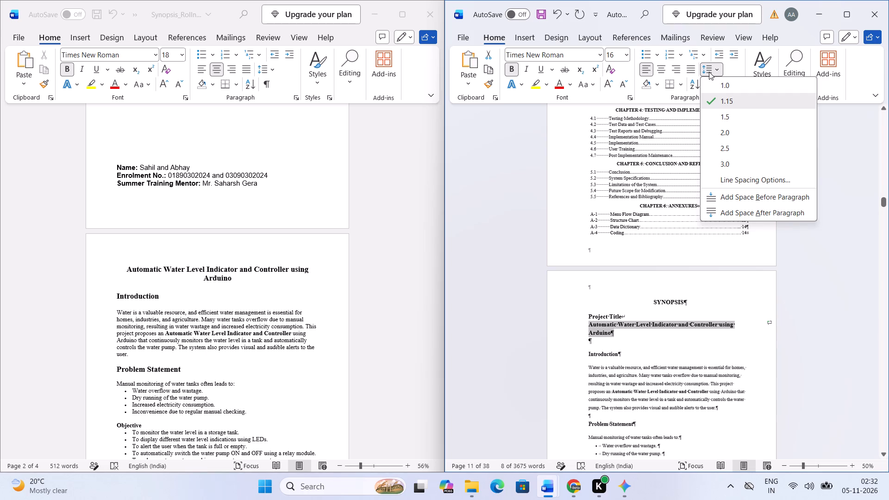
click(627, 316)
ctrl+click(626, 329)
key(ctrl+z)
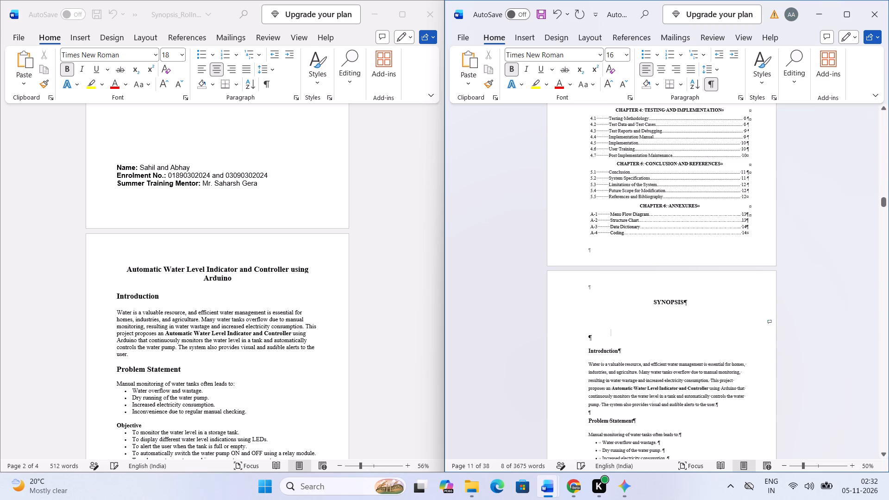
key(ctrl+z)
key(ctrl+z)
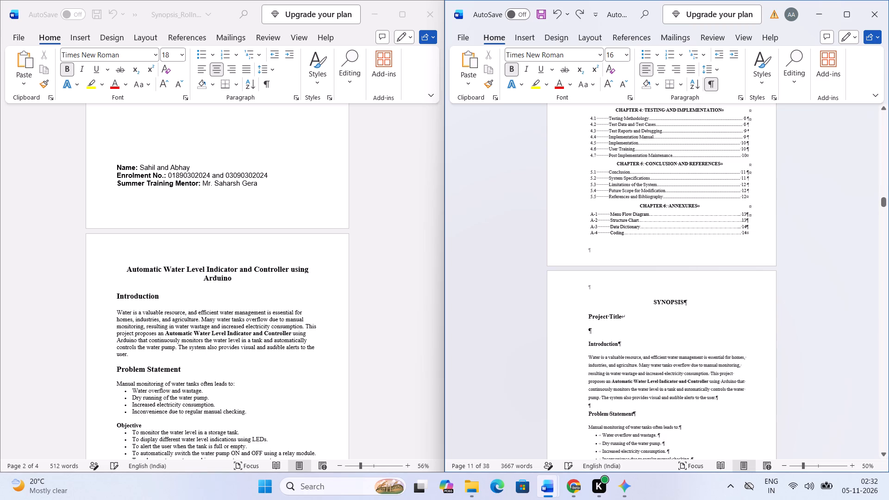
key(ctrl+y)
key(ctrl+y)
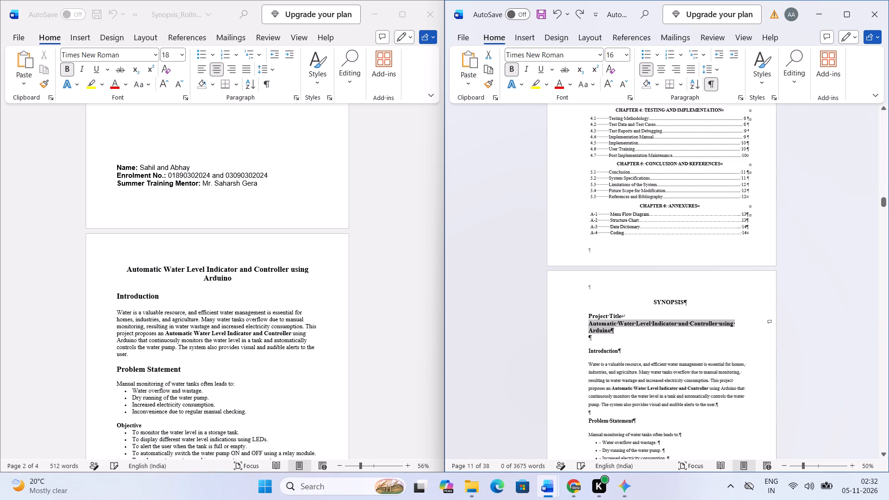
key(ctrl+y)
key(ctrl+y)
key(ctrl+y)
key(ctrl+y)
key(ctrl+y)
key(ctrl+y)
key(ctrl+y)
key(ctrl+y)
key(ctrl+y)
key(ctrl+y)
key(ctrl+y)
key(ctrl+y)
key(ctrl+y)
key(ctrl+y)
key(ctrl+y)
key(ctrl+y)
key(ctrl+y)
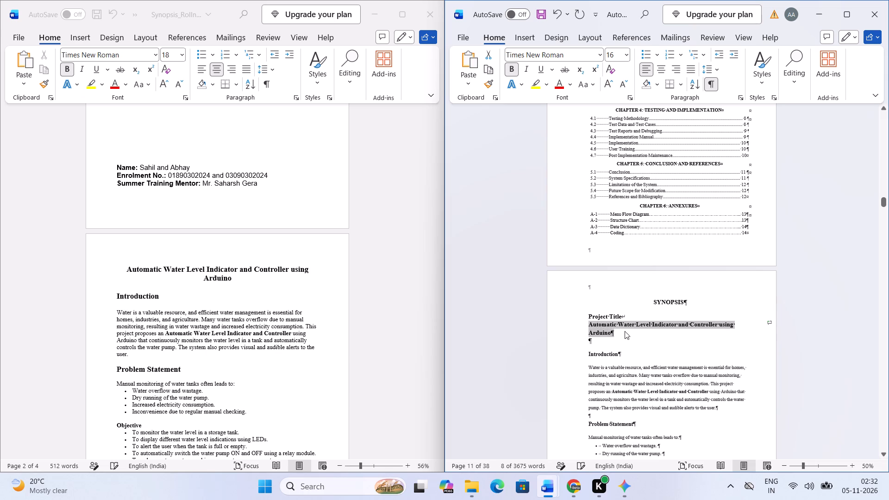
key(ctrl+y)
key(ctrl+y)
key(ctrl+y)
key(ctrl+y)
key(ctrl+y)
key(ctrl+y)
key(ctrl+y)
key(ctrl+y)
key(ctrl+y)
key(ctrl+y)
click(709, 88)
Set the line spacing of the project title text to 1.5.
click(708, 71)
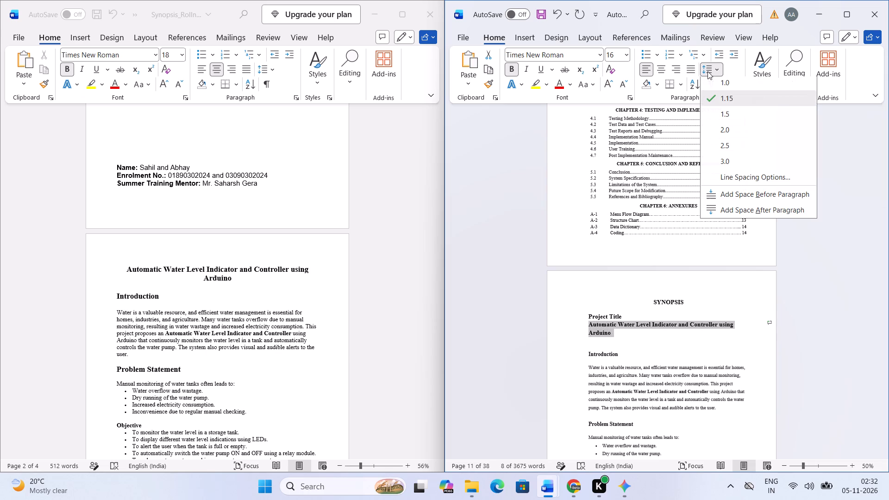
click(747, 112)
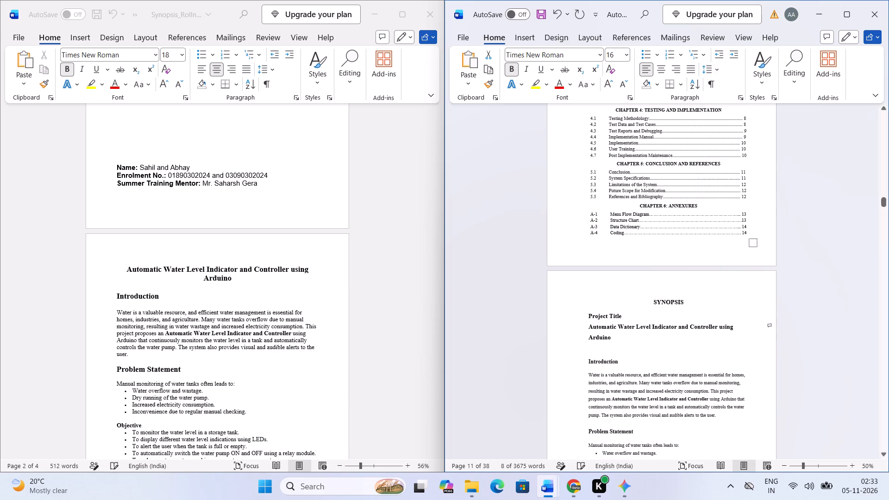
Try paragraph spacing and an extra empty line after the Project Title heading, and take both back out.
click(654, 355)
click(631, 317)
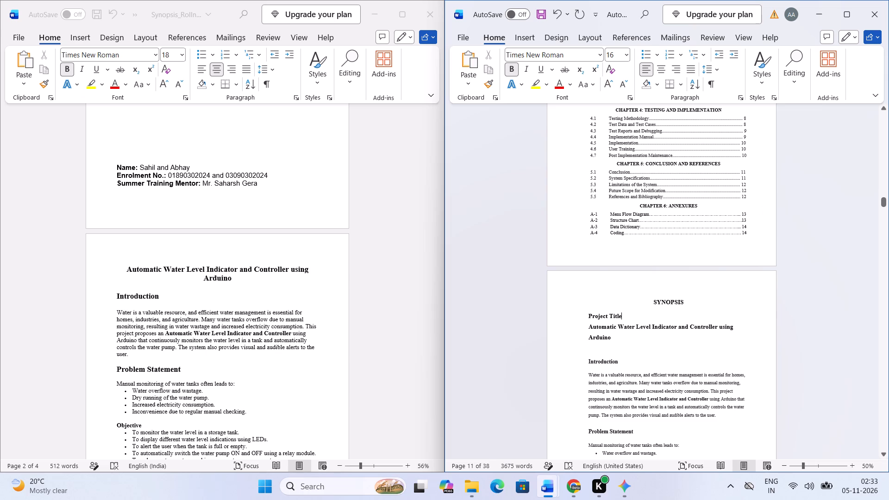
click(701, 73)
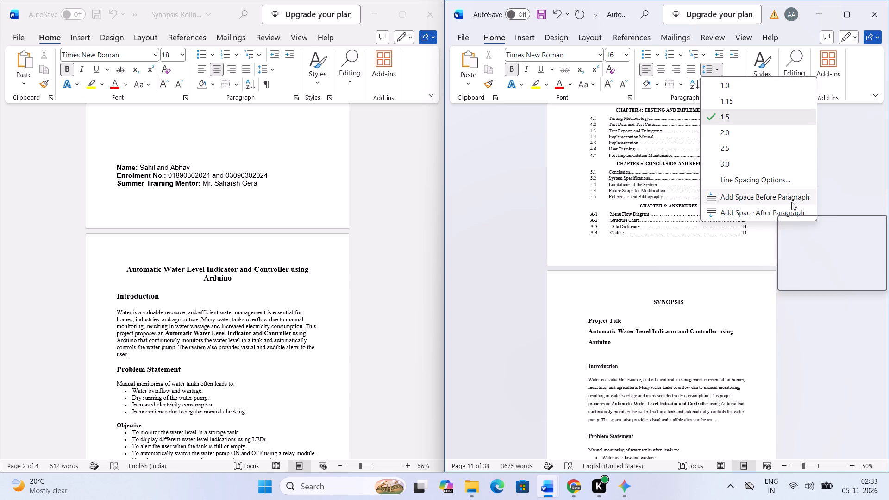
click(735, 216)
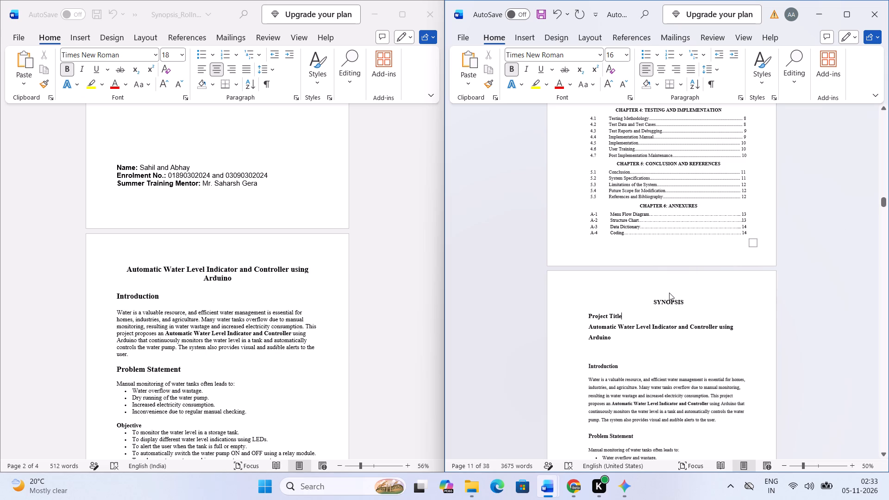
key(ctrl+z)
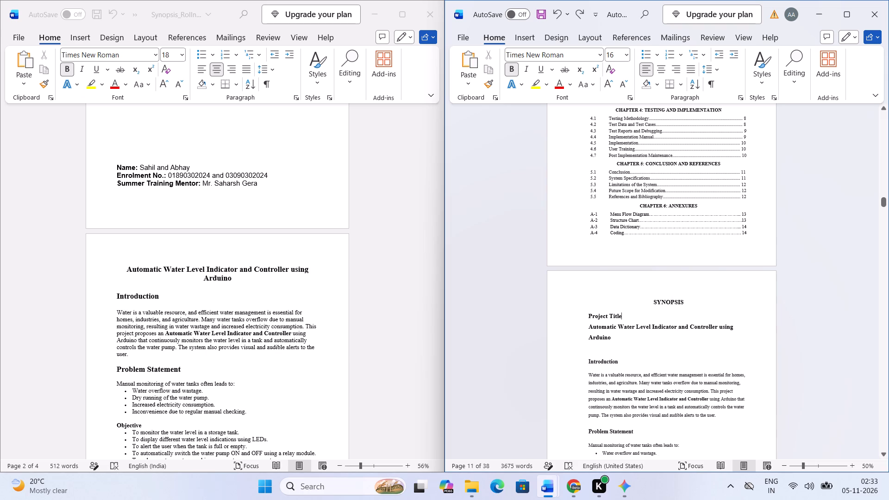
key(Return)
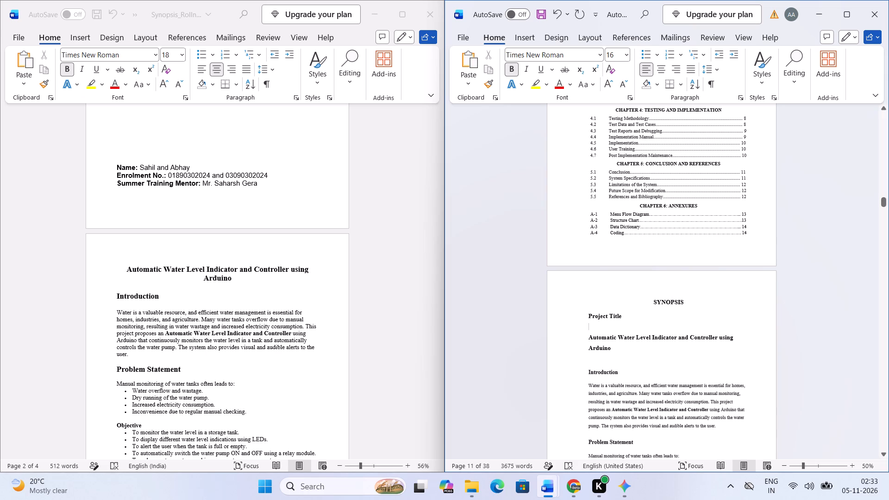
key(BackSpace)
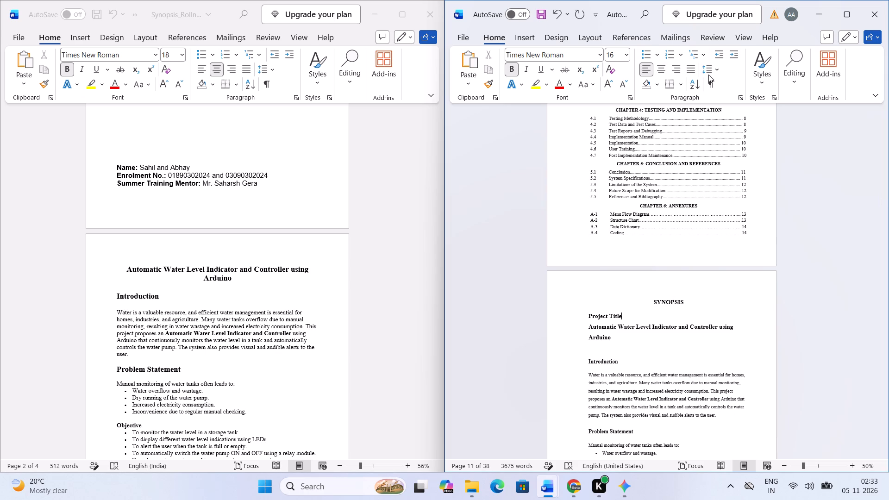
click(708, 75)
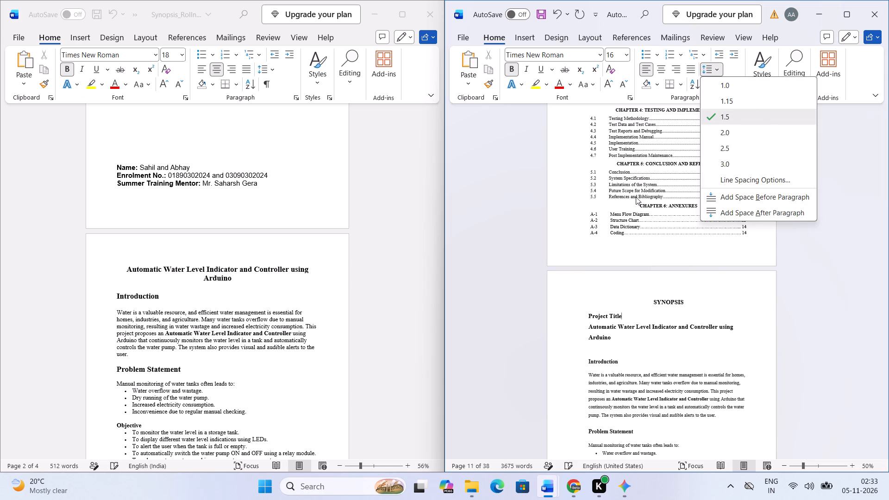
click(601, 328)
Split the project title text into its own paragraph with space before it, removing the empty line beneath the Project Title heading.
click(621, 338)
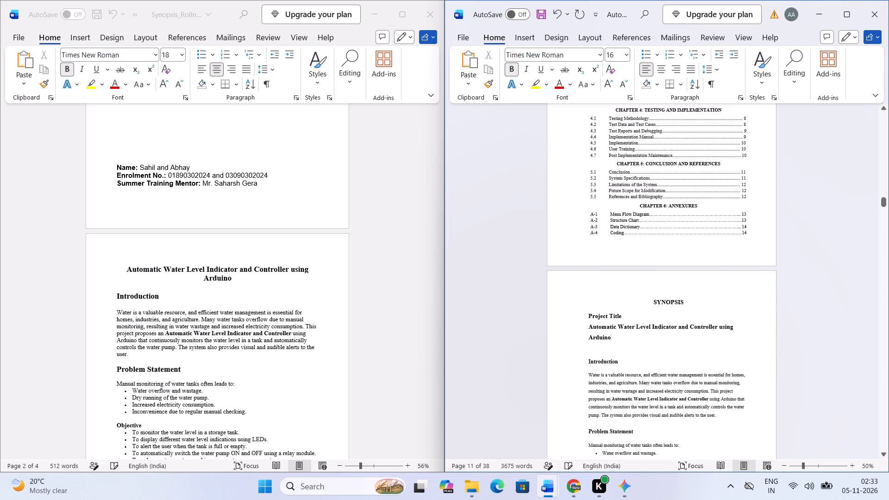
click(594, 330)
click(588, 328)
key(Return)
drag(628, 348, 588, 342)
click(605, 337)
click(712, 69)
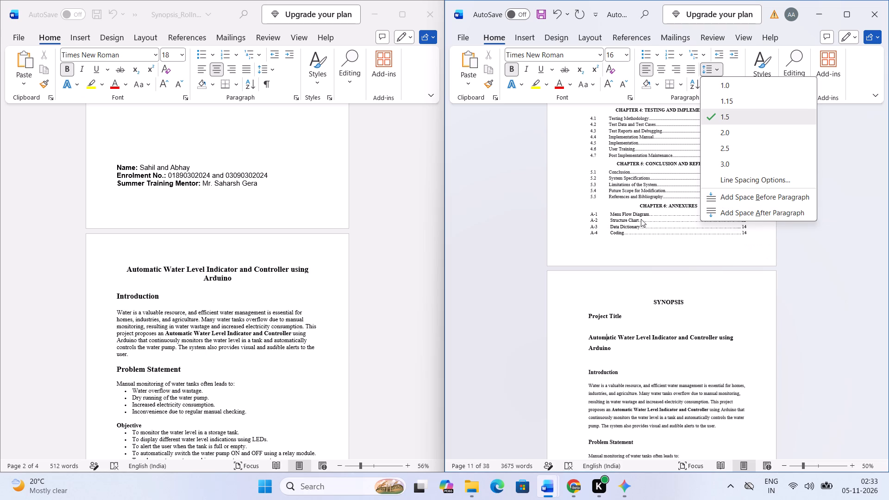
click(728, 200)
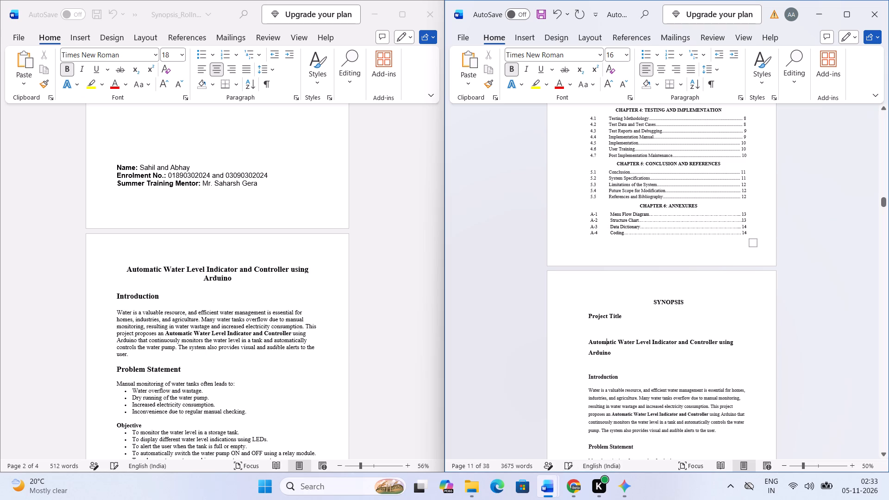
click(632, 323)
click(630, 328)
key(BackSpace)
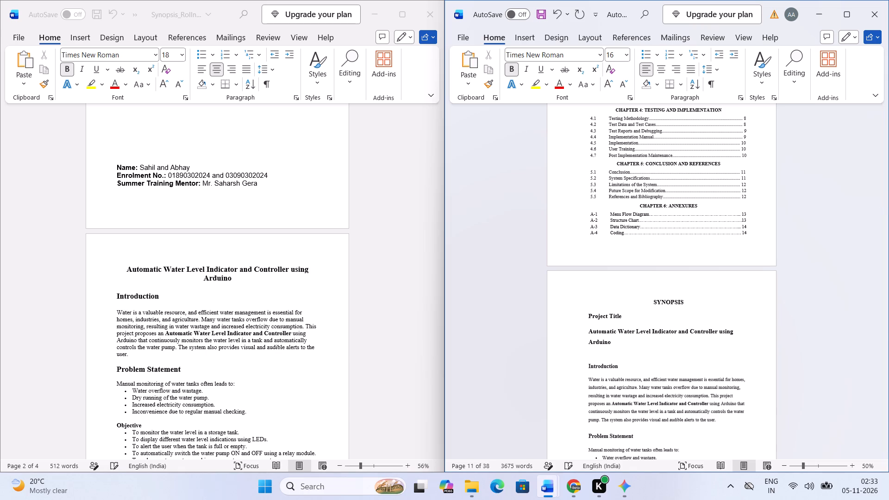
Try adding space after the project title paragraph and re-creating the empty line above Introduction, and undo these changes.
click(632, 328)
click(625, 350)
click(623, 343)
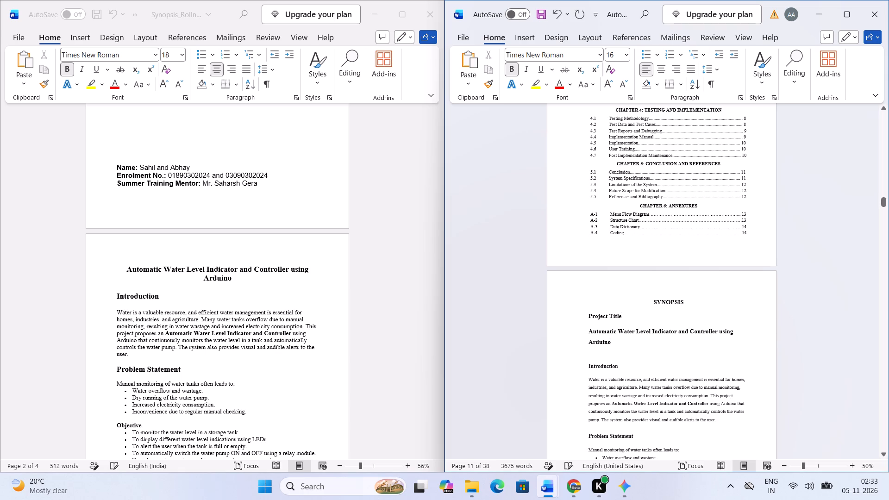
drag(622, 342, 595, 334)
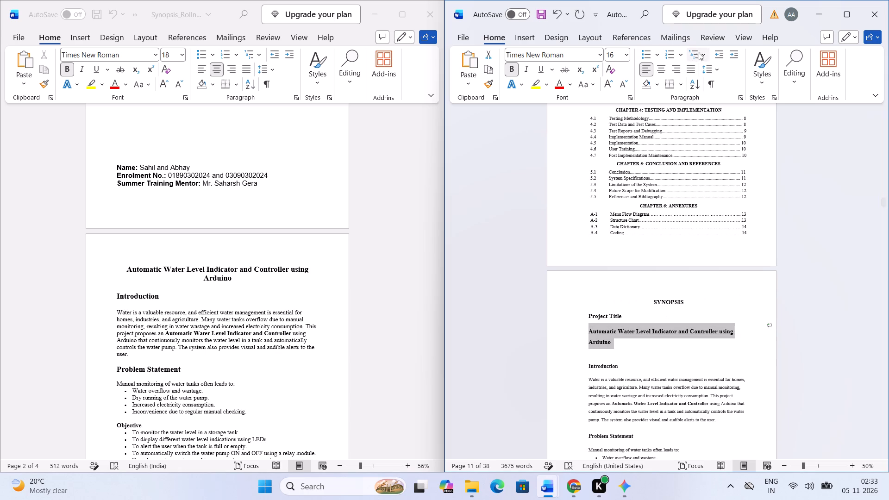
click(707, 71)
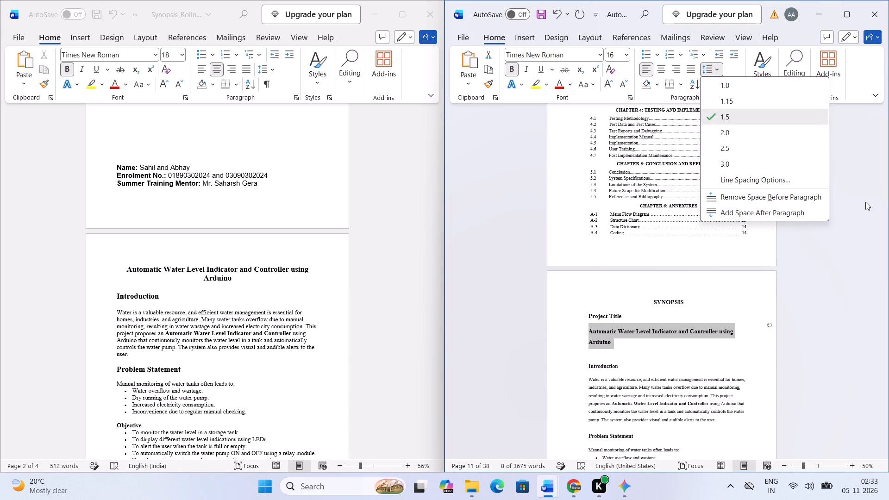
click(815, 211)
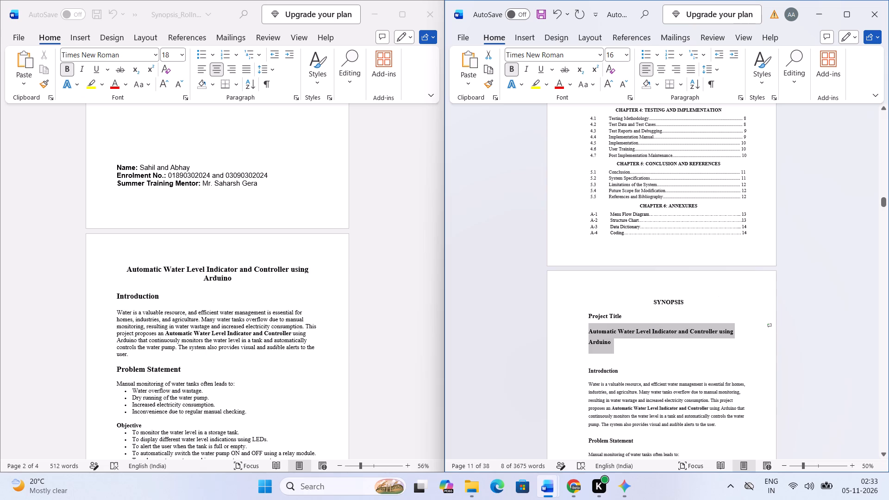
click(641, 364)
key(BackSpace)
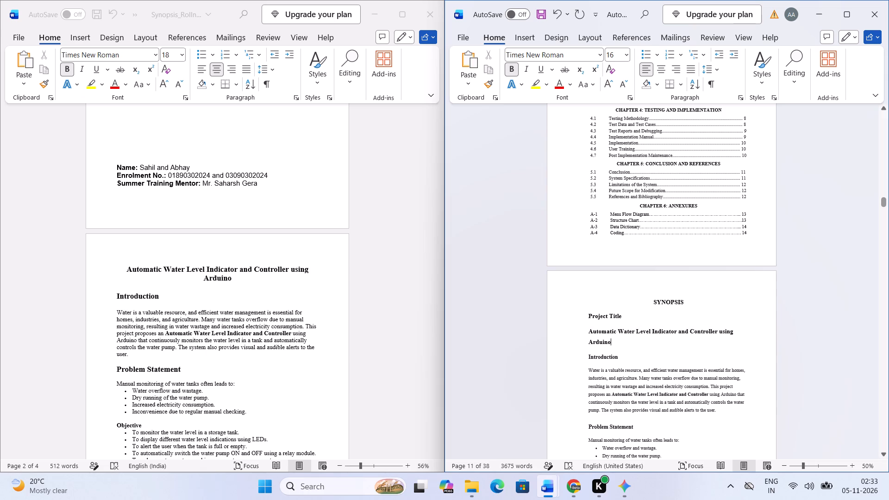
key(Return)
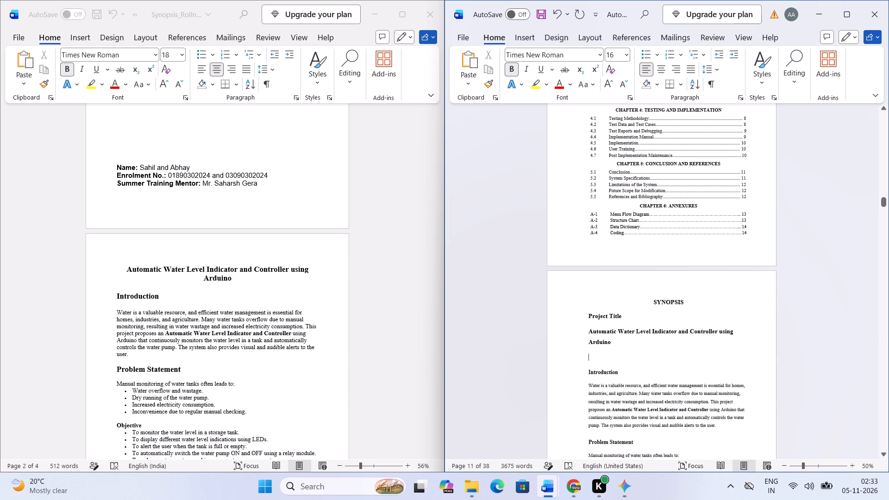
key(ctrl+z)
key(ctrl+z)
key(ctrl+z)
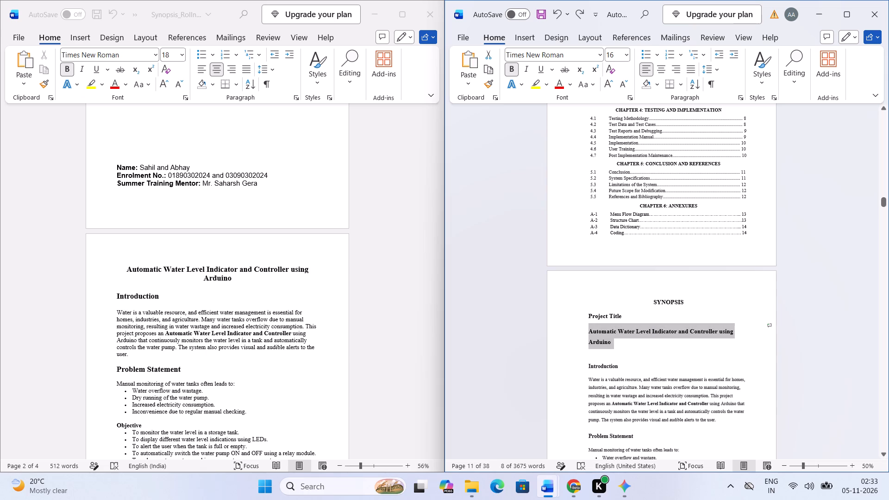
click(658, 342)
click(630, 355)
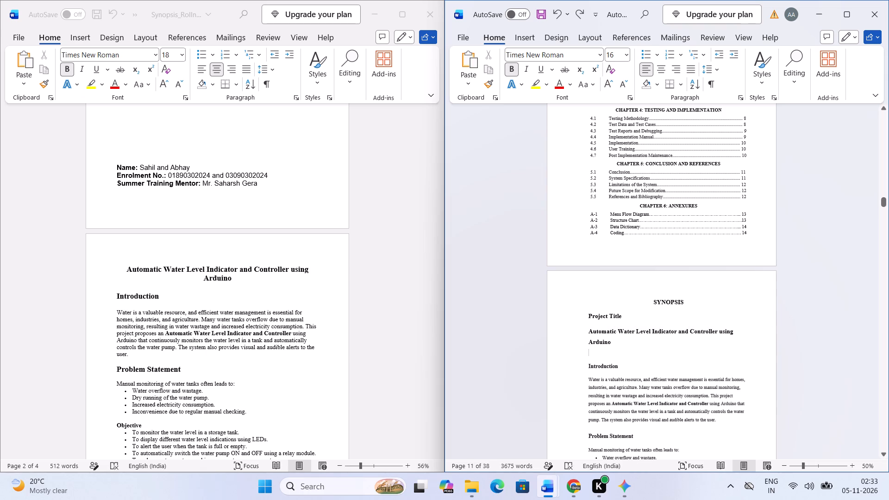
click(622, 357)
Add empty lines after the last Objective bullet so the Components Required heading starts on the next page with its list.
scroll(612, 362, down, 3)
scroll(612, 362, down, 19)
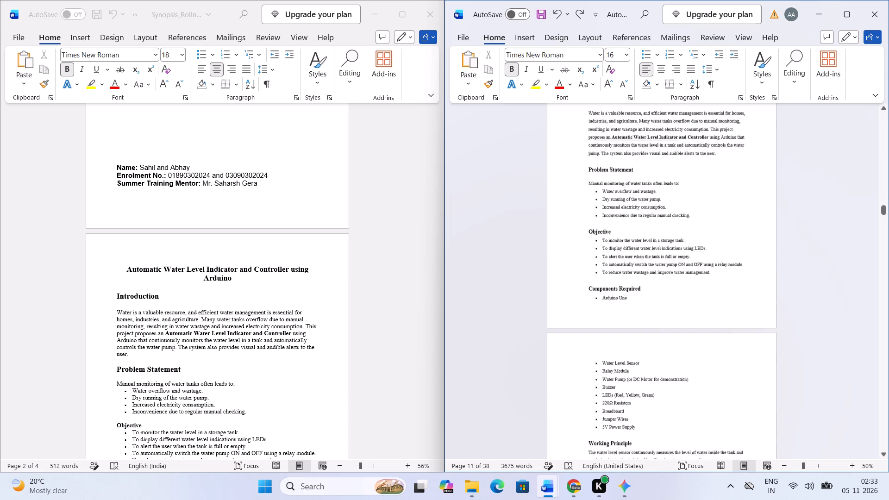
scroll(617, 359, down, 6)
scroll(621, 241, up, 1)
scroll(640, 191, up, 3)
click(720, 200)
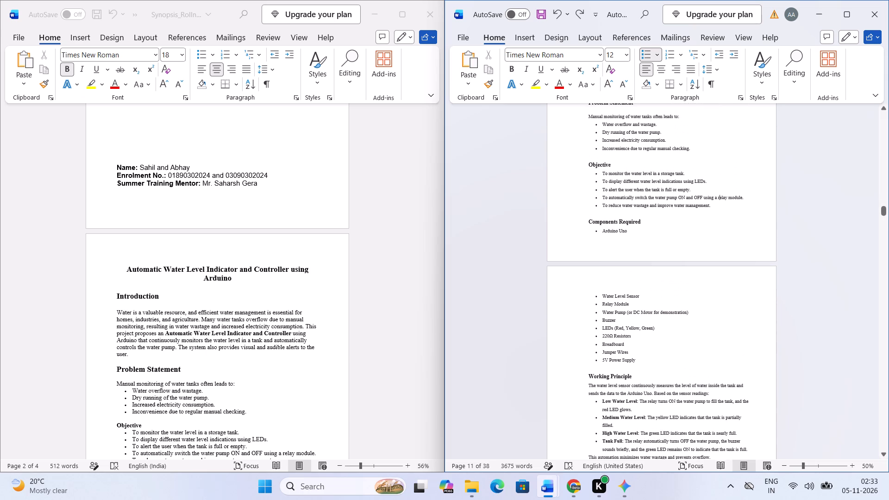
click(720, 202)
click(720, 203)
key(Return)
key(Return)
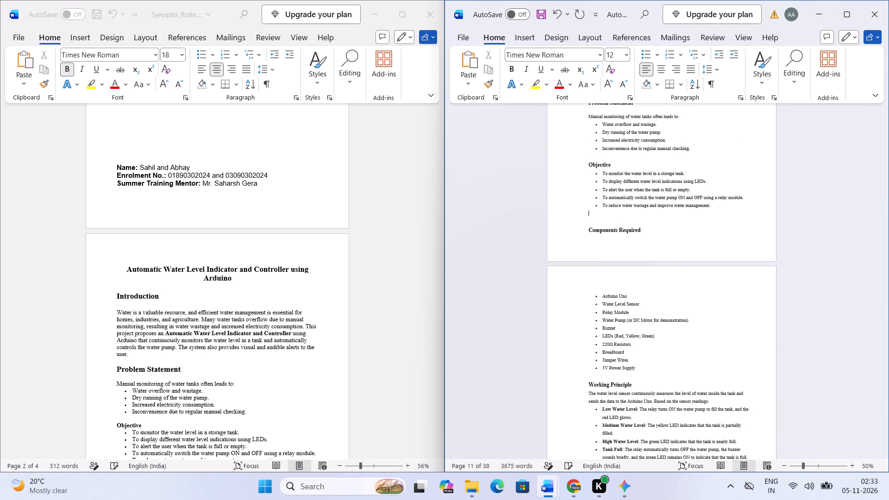
key(Return)
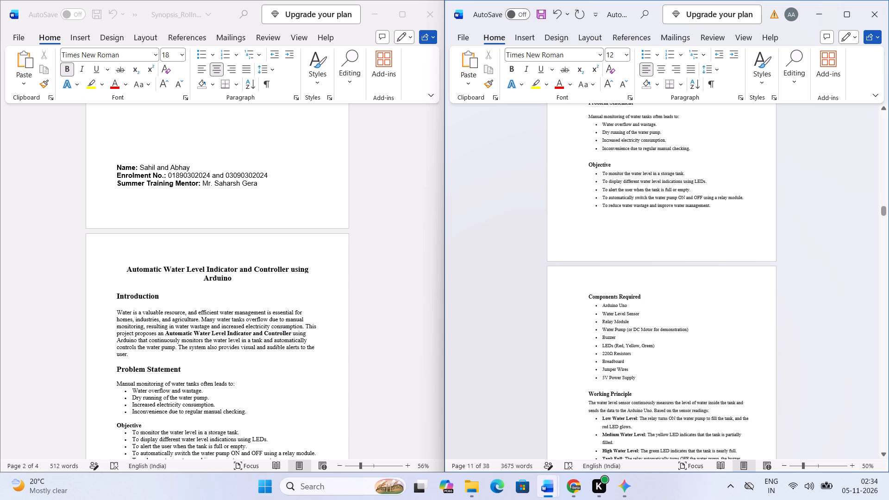
Examine the synopsis from Introduction through Conclusion, checking the section spacing, divider lines and page breaks.
drag(636, 200, 714, 200)
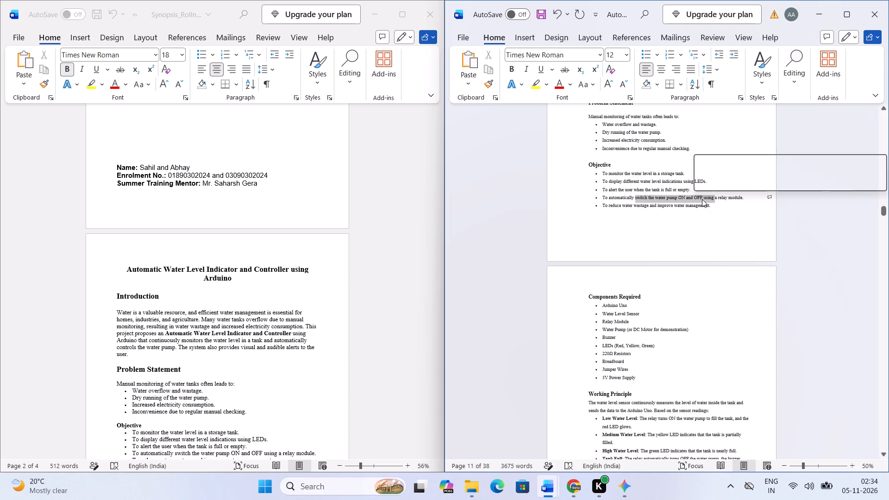
click(684, 197)
scroll(652, 205, up, 5)
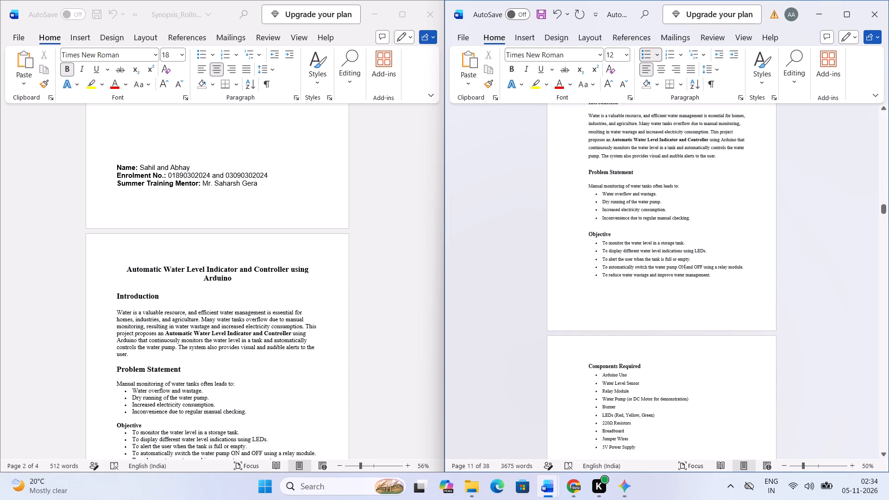
scroll(652, 205, down, 2)
scroll(652, 207, up, 6)
scroll(652, 207, down, 8)
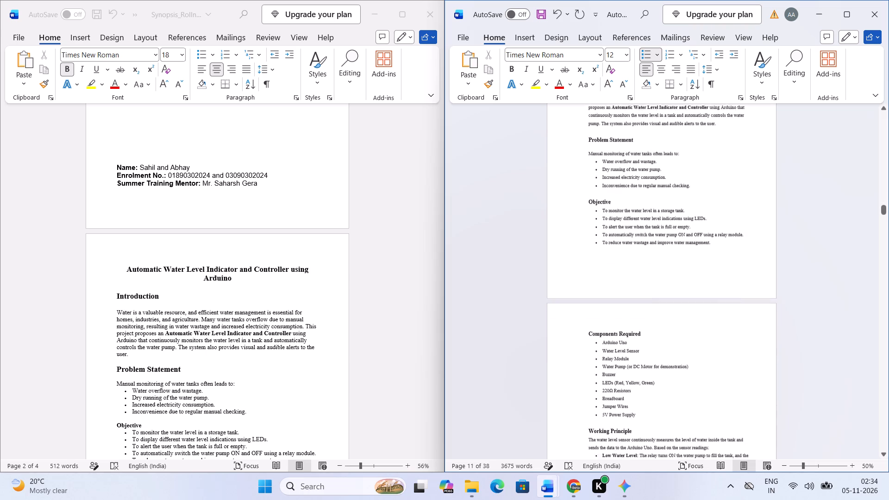
scroll(652, 207, down, 9)
click(645, 208)
click(646, 220)
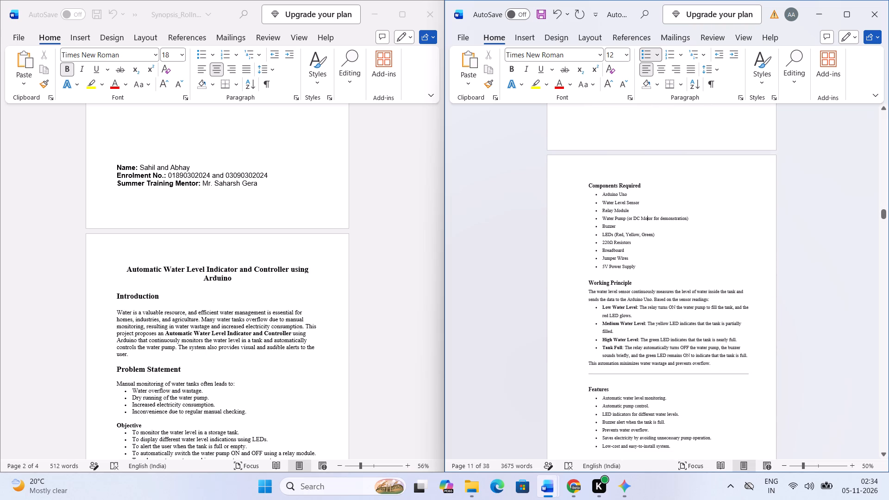
click(700, 222)
click(676, 232)
click(654, 221)
click(661, 227)
click(666, 233)
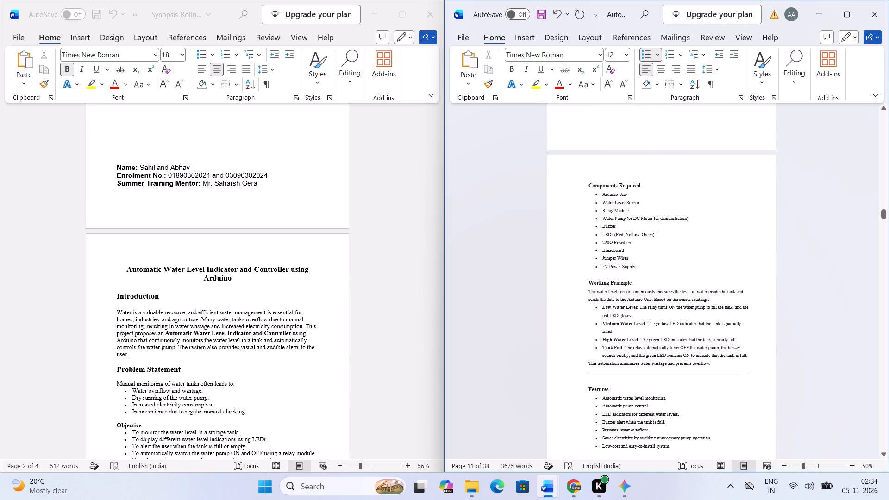
click(665, 241)
click(659, 248)
click(659, 250)
click(659, 254)
click(659, 263)
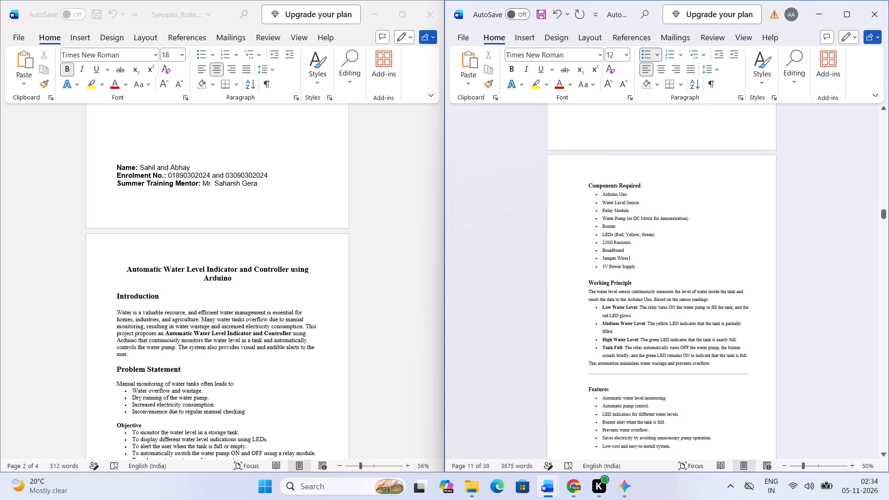
click(657, 266)
scroll(659, 272, up, 1)
scroll(659, 272, down, 11)
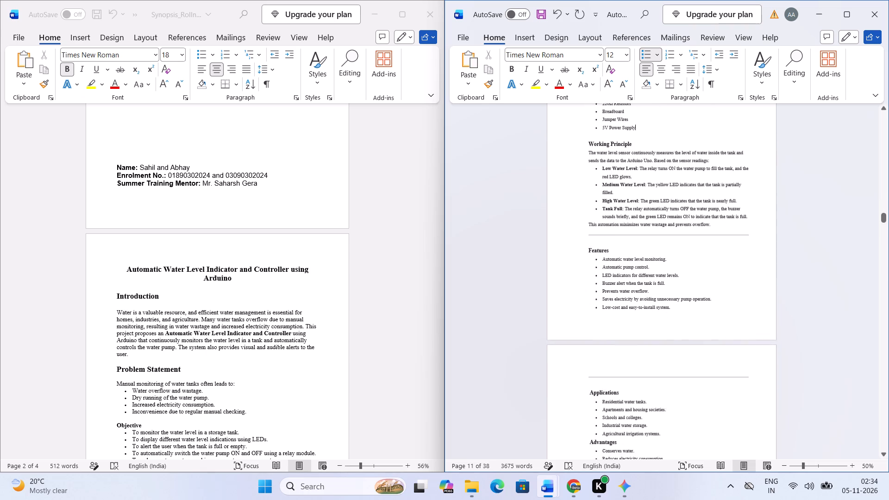
scroll(659, 271, down, 10)
scroll(631, 326, down, 16)
scroll(624, 335, up, 6)
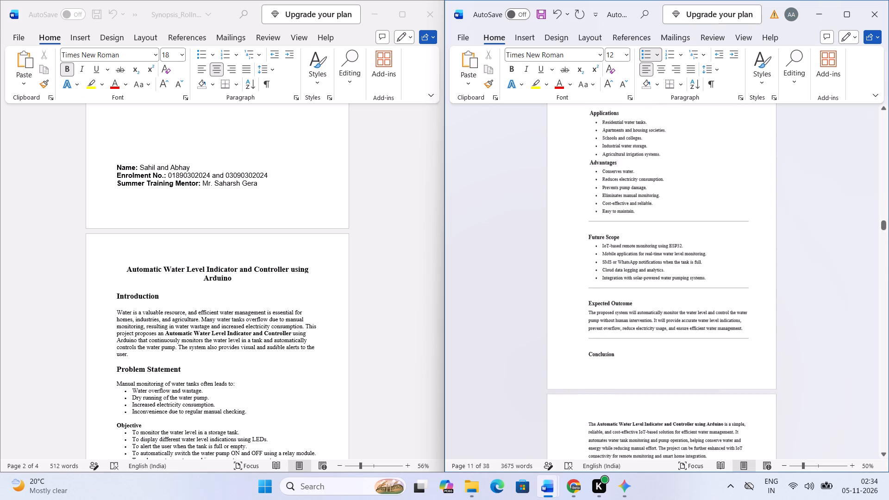
scroll(624, 335, up, 12)
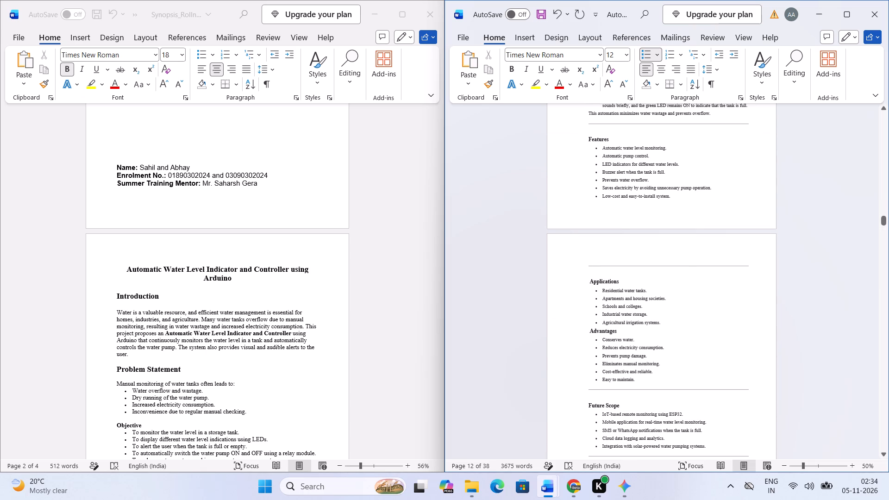
Delete the horizontal line above the Applications heading along with the blank paragraph it leaves behind.
click(685, 267)
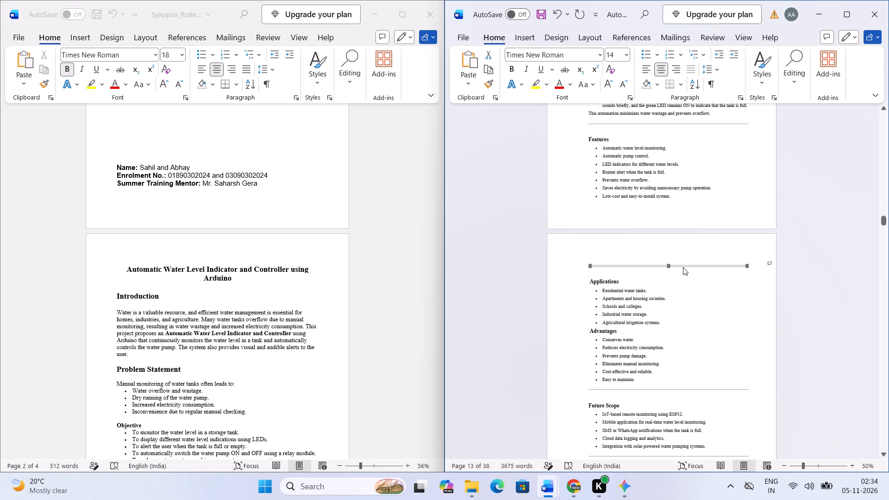
key(BackSpace)
key(BackSpace)
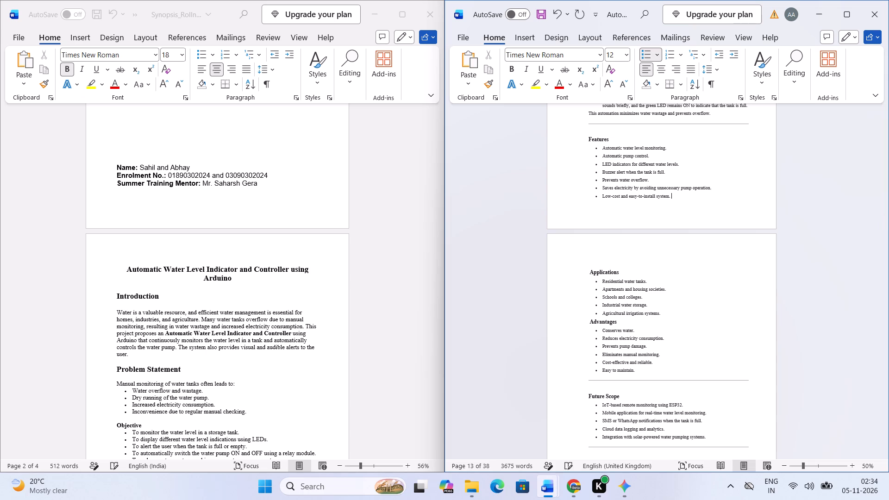
key(Right)
key(BackSpace)
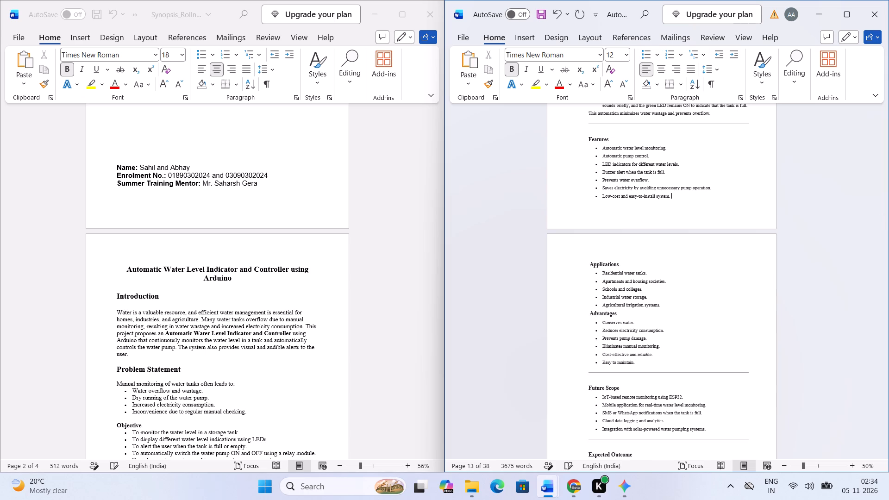
key(Down)
Insert an unbulleted, unindented blank line between the last Applications bullet and the Advantages heading.
scroll(712, 266, up, 1)
scroll(695, 245, down, 8)
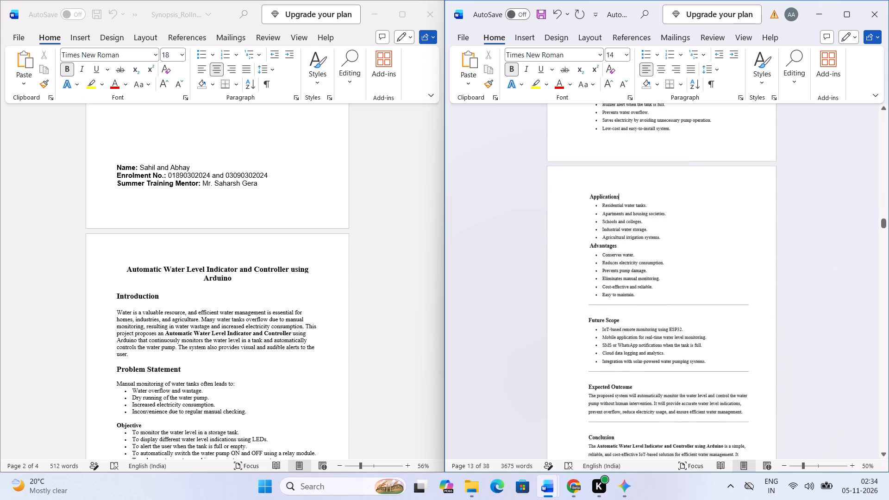
scroll(672, 259, down, 1)
scroll(672, 258, up, 1)
scroll(672, 258, down, 4)
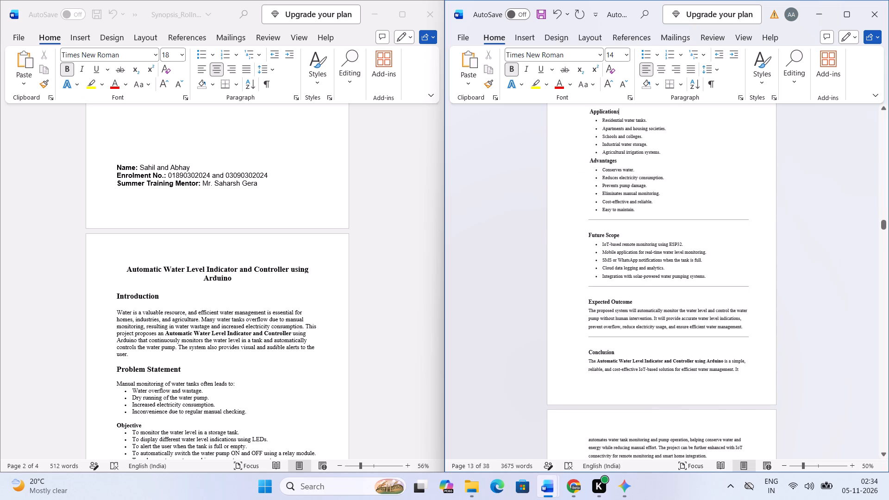
click(692, 150)
key(Down)
key(Right)
key(Right)
key(Right)
key(Right)
key(Right)
key(Right)
key(Return)
key(BackSpace)
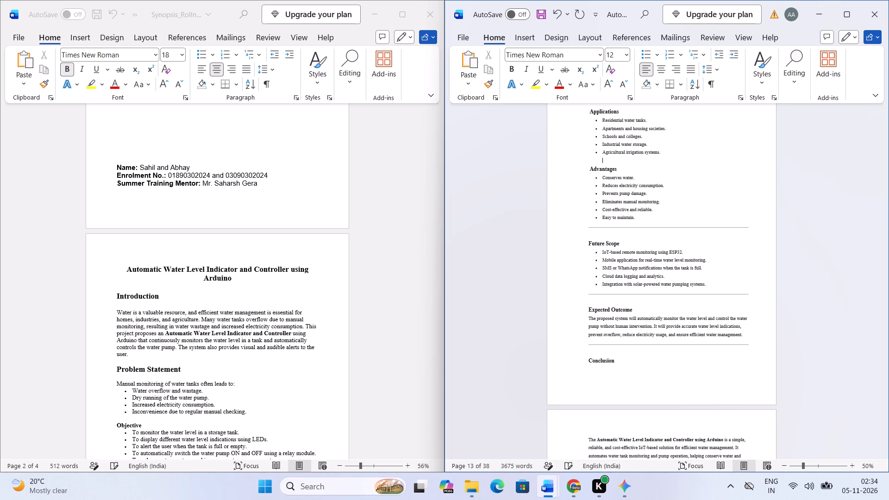
key(BackSpace)
key(BackSpace)
key(BackSpace)
key(Return)
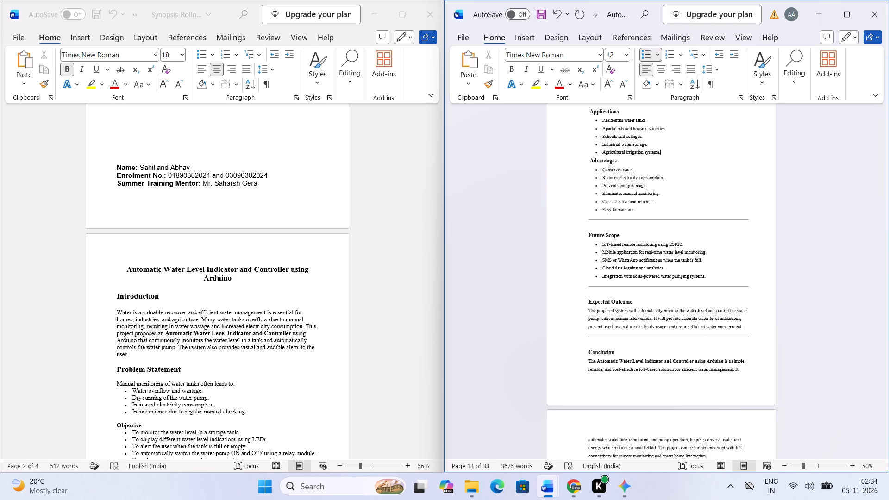
key(ctrl+z)
key(ctrl+z)
Compare the divider lines and spacing around Features, Applications and Advantages in the original synopsis document with the report.
scroll(126, 335, down, 9)
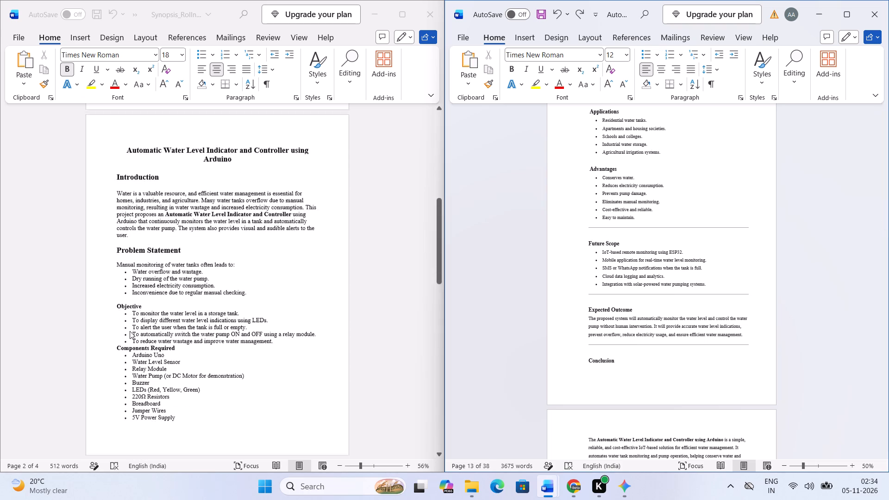
scroll(142, 328, down, 20)
scroll(142, 328, down, 8)
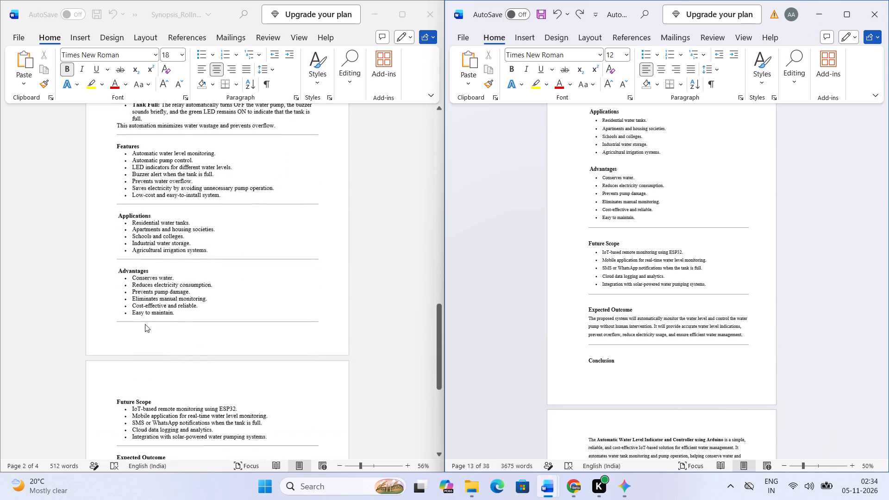
scroll(146, 324, up, 4)
scroll(709, 305, down, 1)
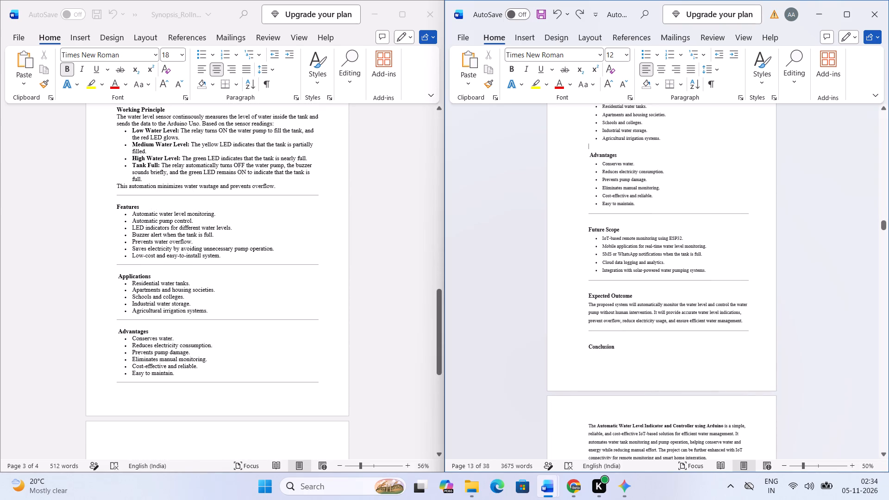
scroll(679, 226, up, 5)
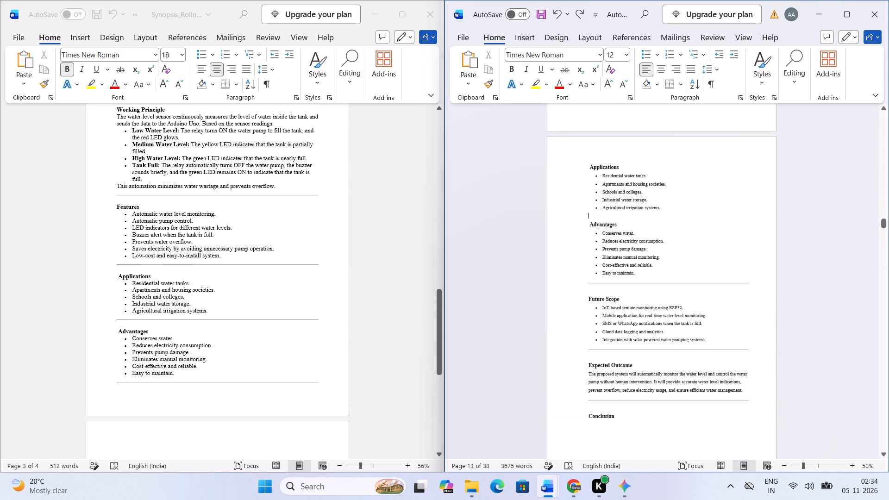
Undo the blank line insertion before the Advantages heading and the deletion of the horizontal line above Applications.
key(ctrl+z)
key(ctrl+z)
key(ctrl+z)
key(ctrl+z)
key(ctrl+z)
key(ctrl+z)
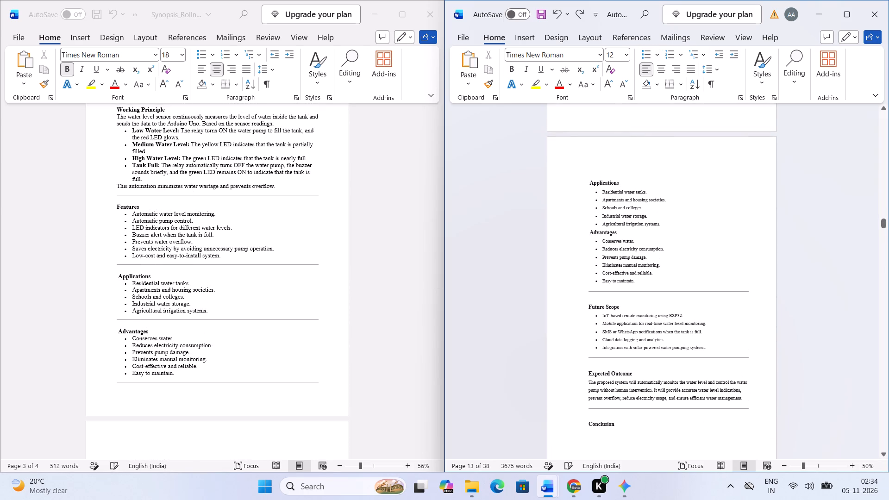
key(ctrl+z)
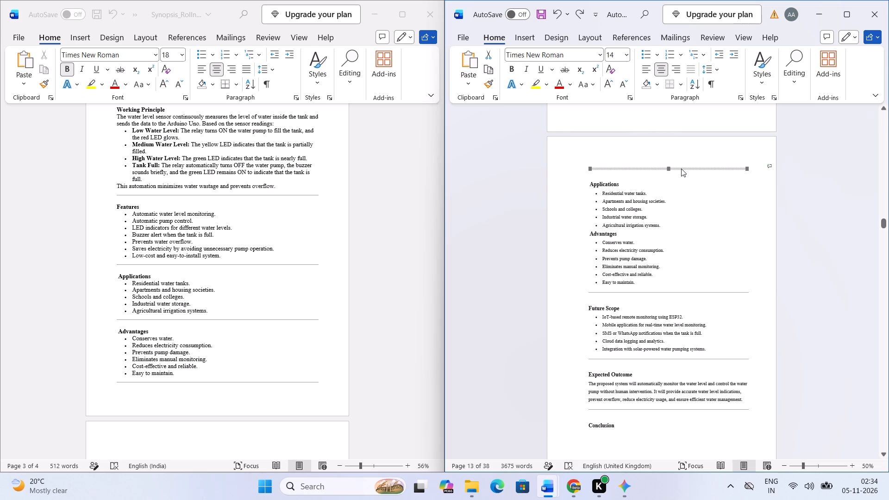
Cut the horizontal line above the Applications heading and delete the blank paragraphs left above the heading.
click(681, 169)
key(ctrl+x)
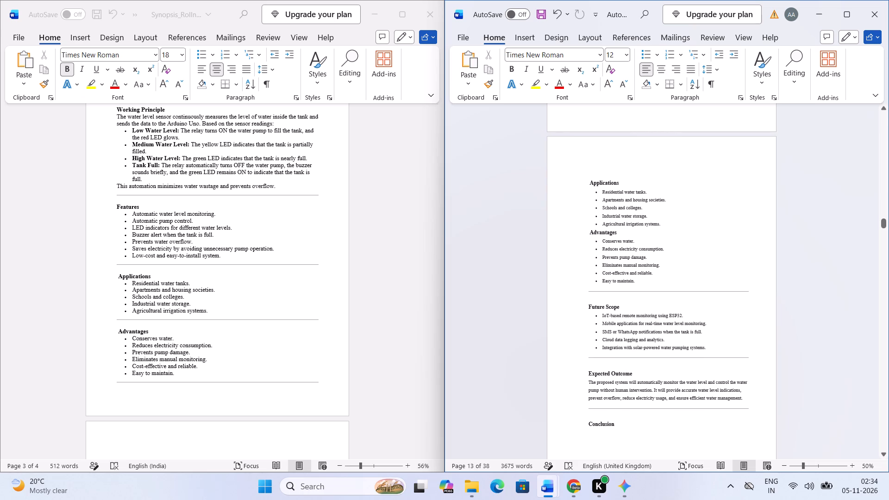
click(575, 175)
click(594, 177)
key(BackSpace)
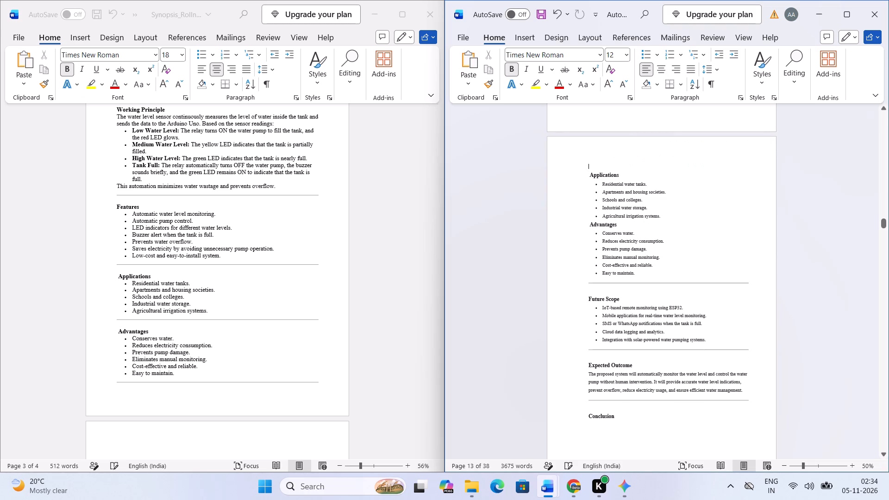
key(BackSpace)
Paste the cut horizontal line between the last Applications bullet and the Advantages heading, with a blank line before the heading.
click(675, 225)
click(670, 223)
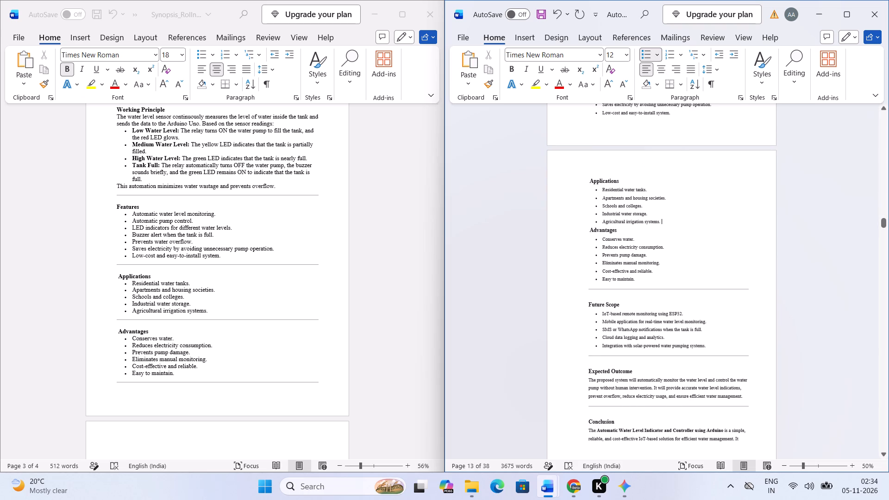
key(Return)
key(BackSpace)
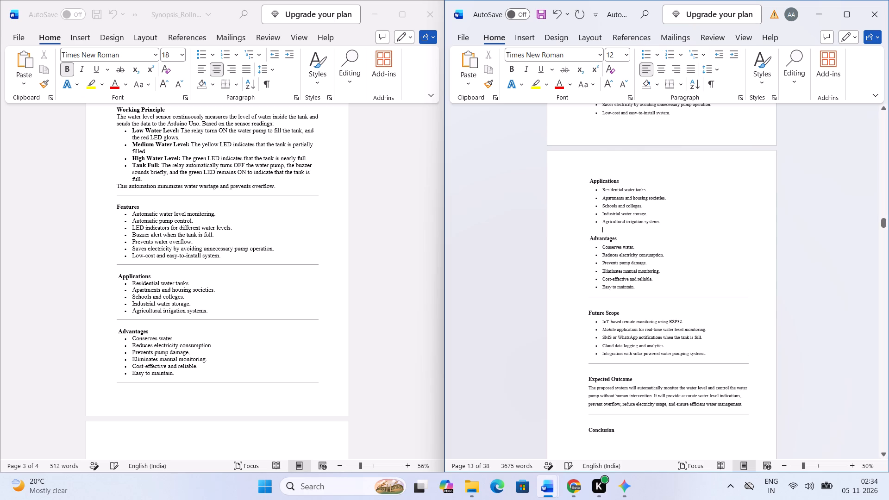
key(BackSpace)
key(BackSpace)
key(ctrl+v)
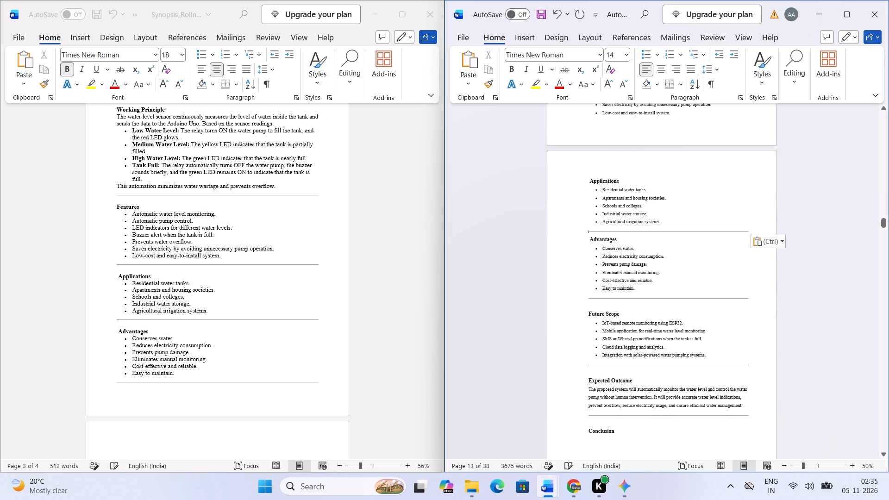
click(676, 237)
click(687, 248)
click(586, 241)
key(Return)
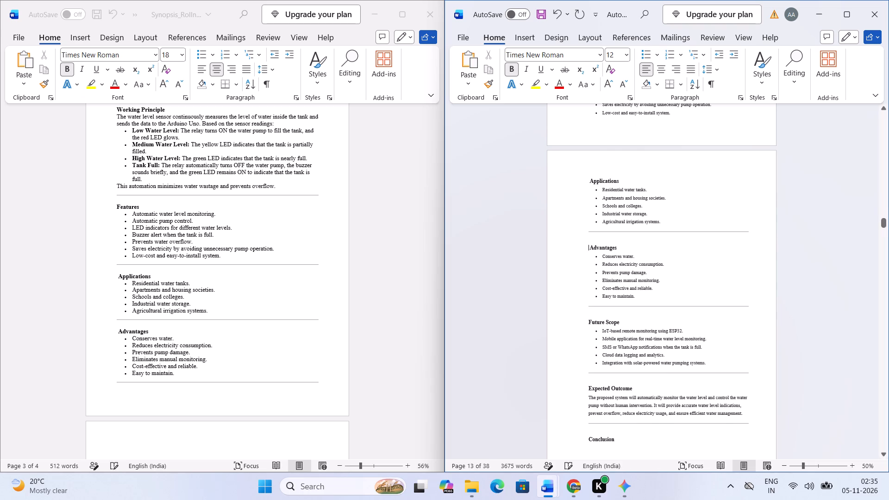
Insert a blank line before the Conclusion heading so that the section starts on a new page.
scroll(630, 277, down, 12)
click(586, 274)
key(Return)
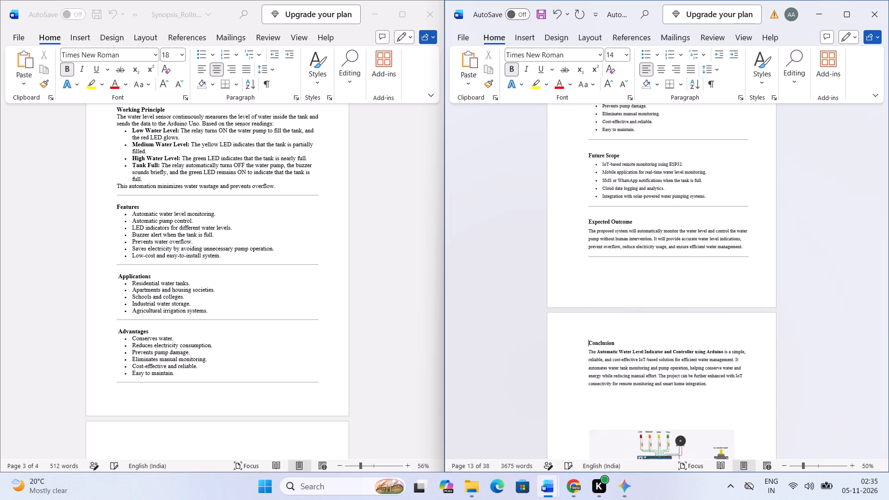
Move the circuit diagram picture up to sit just below the Conclusion paragraph.
scroll(587, 275, down, 7)
click(665, 358)
drag(665, 358, 664, 336)
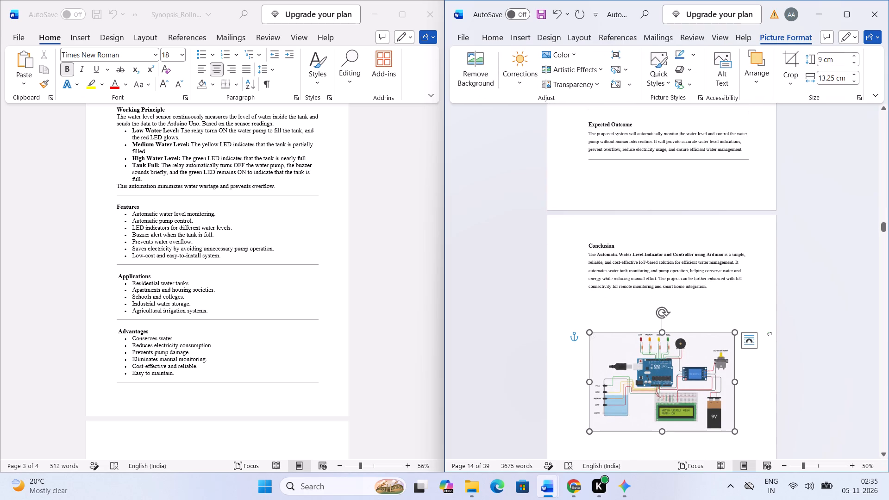
drag(663, 354, 659, 340)
scroll(657, 377, down, 7)
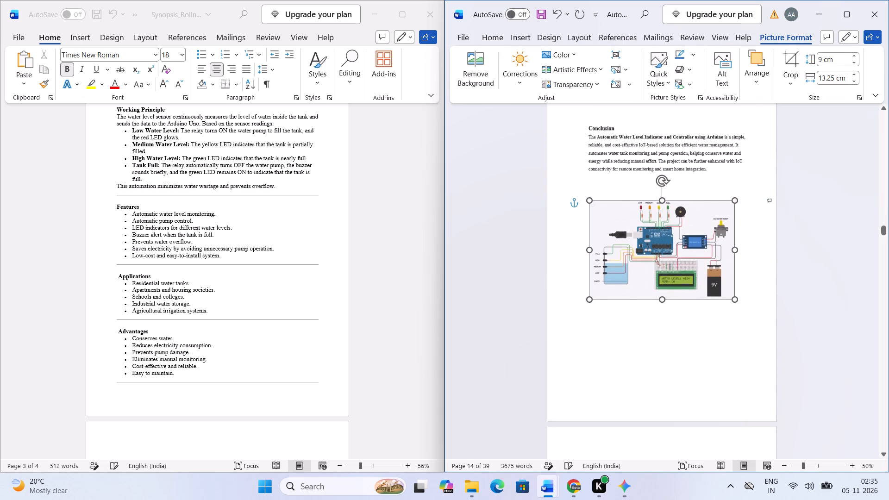
scroll(653, 372, down, 15)
Remove the empty paragraphs above the CHAPTER 1 heading so that it starts at the top of its page.
click(647, 336)
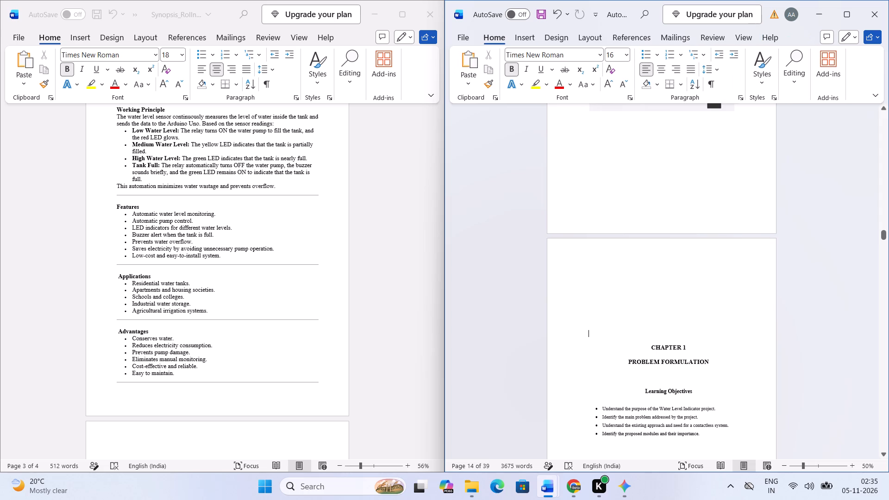
key(BackSpace)
key(BackSpace)
key(BackSpace)
key(BackSpace)
key(BackSpace)
key(BackSpace)
key(BackSpace)
key(BackSpace)
key(BackSpace)
key(BackSpace)
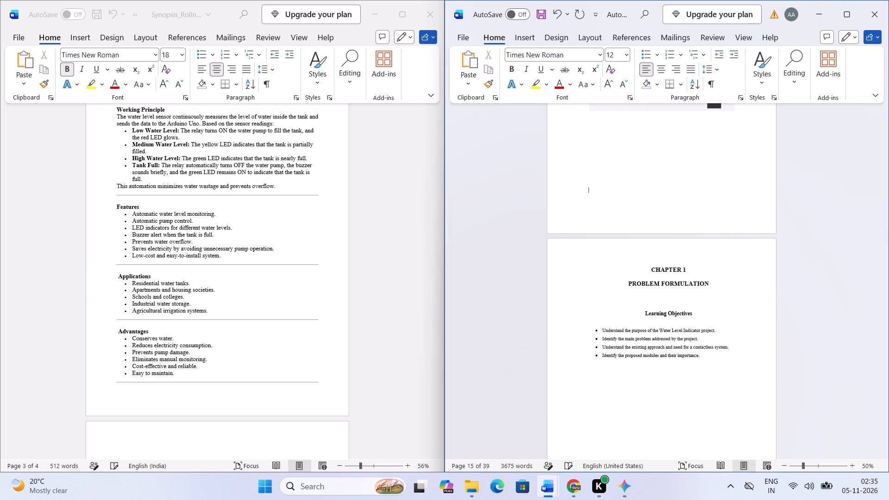
key(BackSpace)
key(Return)
Compare the spacing, divider lines and page breaks of the report's synopsis sections with the original synopsis document.
scroll(637, 333, down, 2)
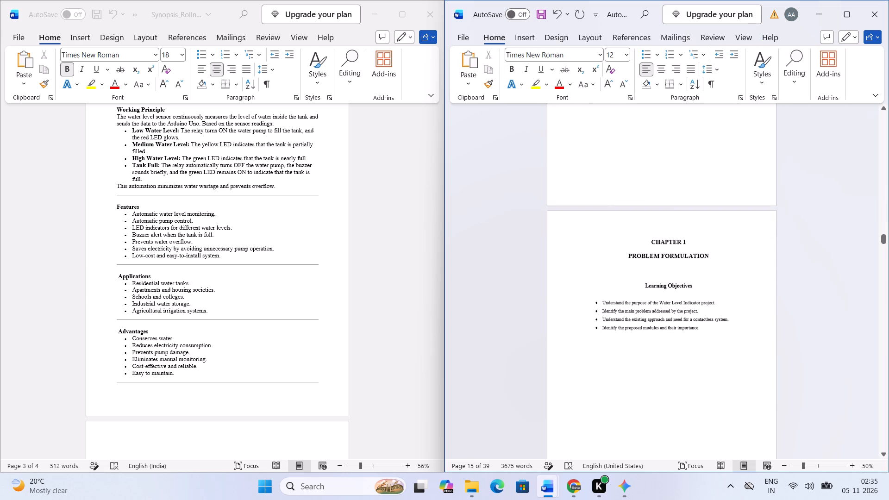
scroll(661, 348, down, 20)
scroll(661, 348, down, 11)
scroll(661, 347, up, 7)
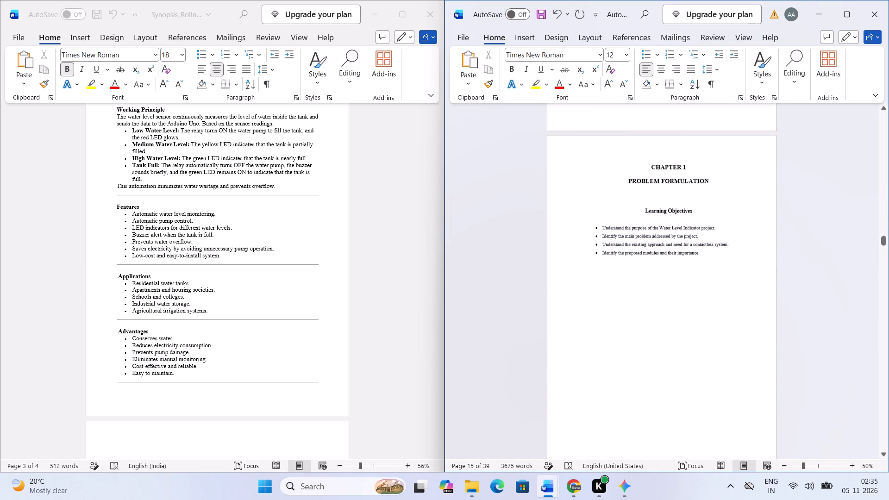
scroll(661, 347, up, 11)
scroll(667, 308, up, 2)
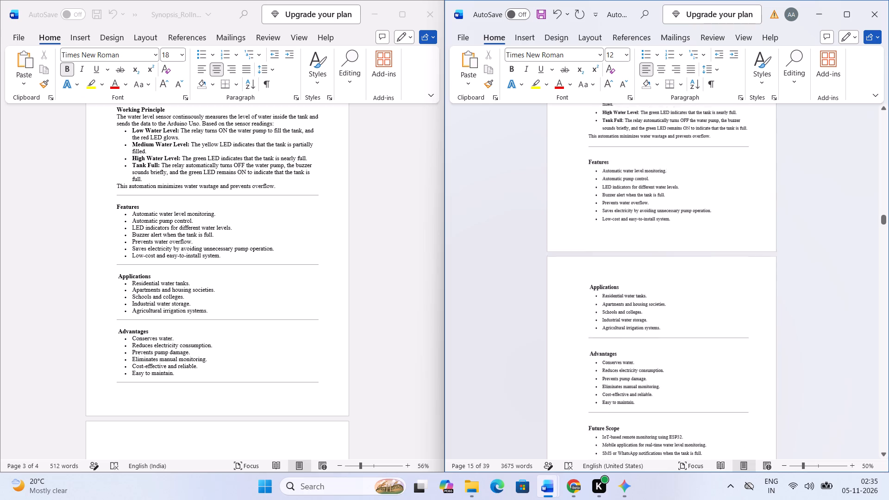
scroll(669, 302, up, 2)
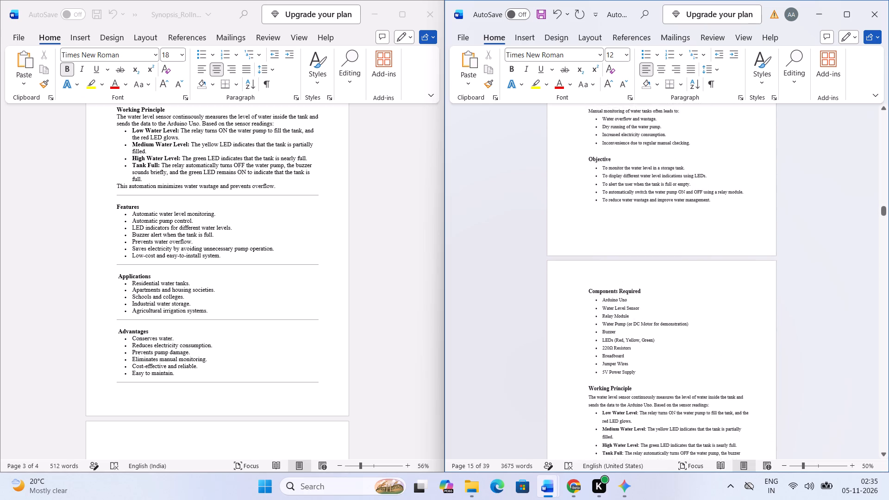
scroll(670, 300, down, 1)
scroll(263, 324, up, 2)
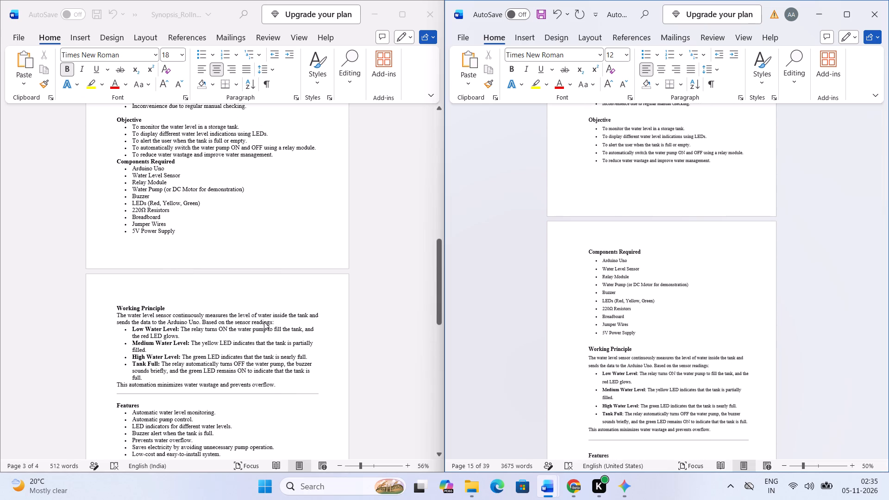
scroll(264, 322, up, 1)
scroll(629, 322, down, 1)
scroll(632, 312, up, 4)
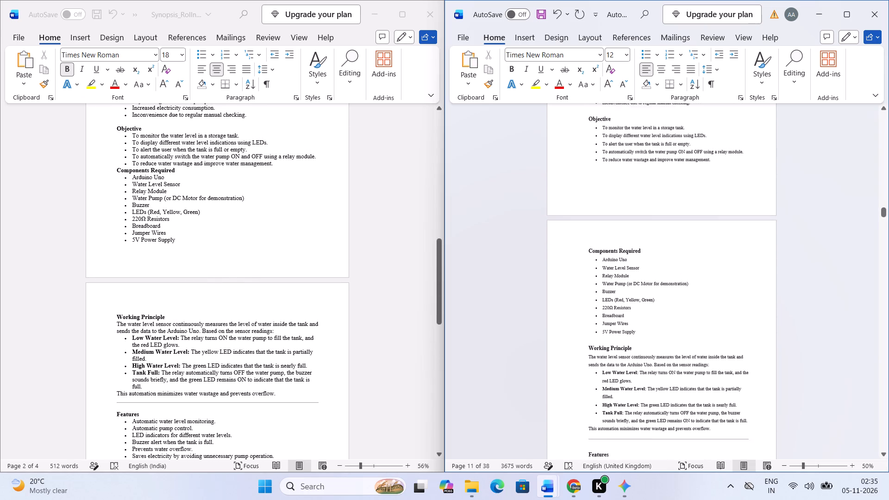
scroll(632, 312, up, 12)
scroll(632, 312, down, 3)
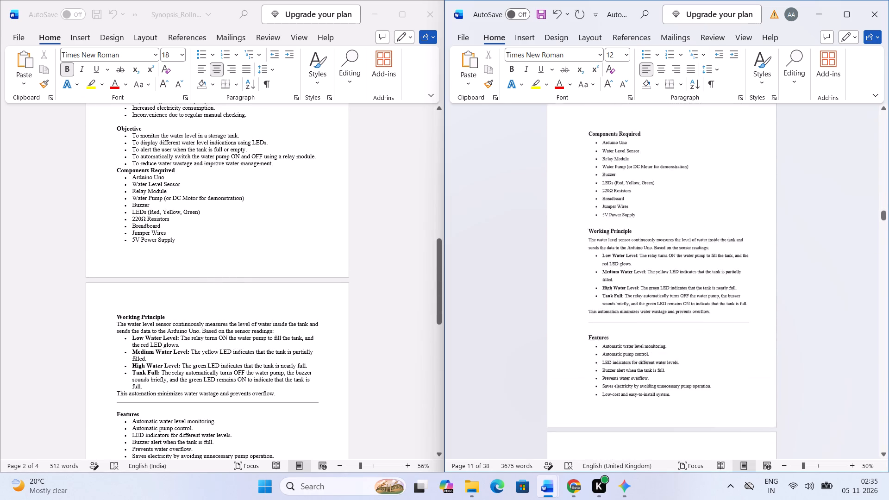
Copy the divider line above Features into the gap between Components Required and Working Principle, adding a blank line before Working Principle.
scroll(650, 266, up, 1)
click(648, 283)
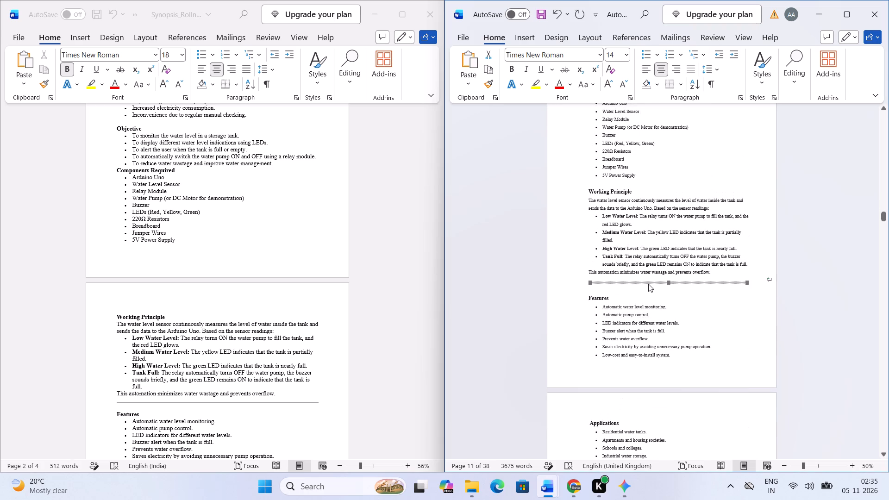
key(ctrl+c)
click(652, 176)
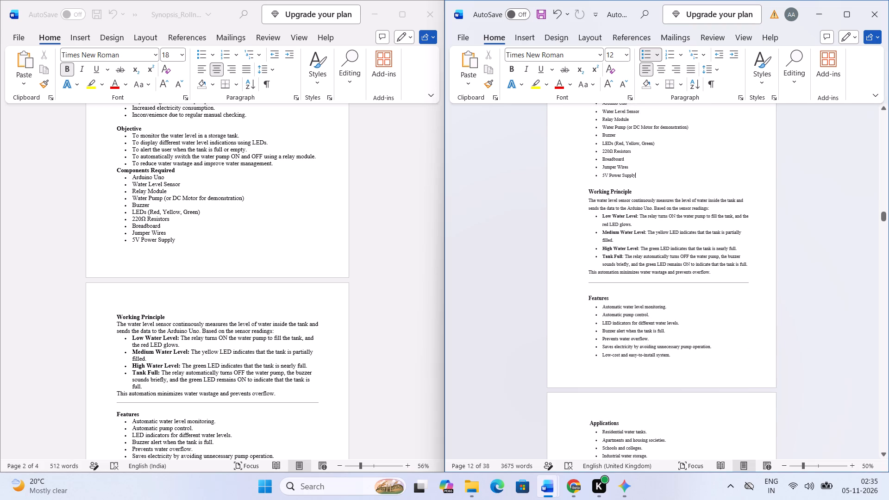
click(637, 181)
key(ctrl+v)
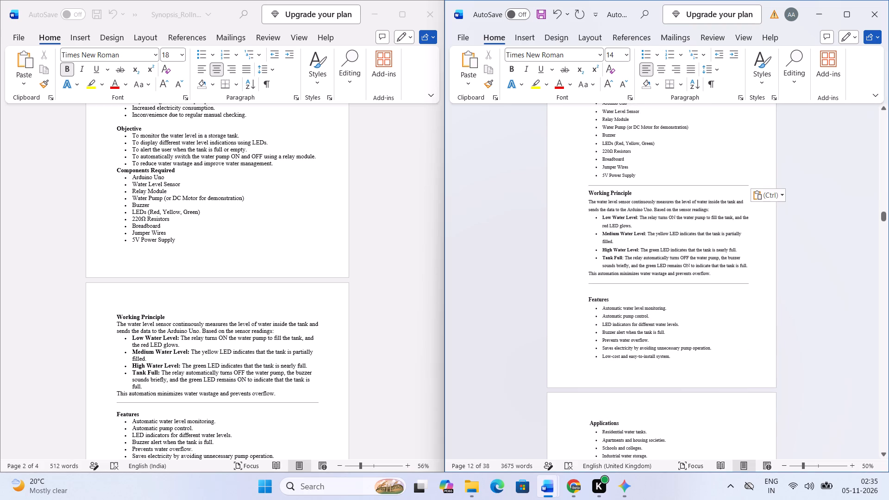
click(656, 192)
click(584, 194)
key(Return)
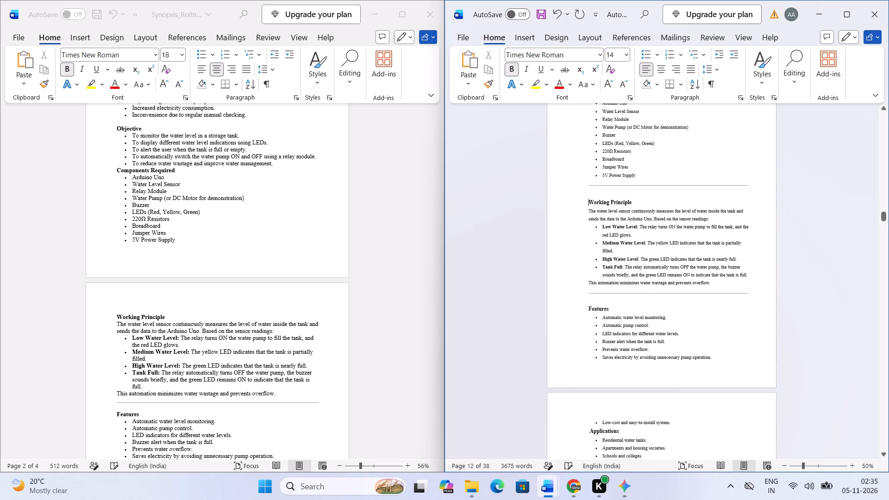
Examine the page breaks and spacing from the Objective section through the Advantages section of the report's synopsis.
scroll(606, 236, down, 4)
click(607, 247)
scroll(608, 248, down, 3)
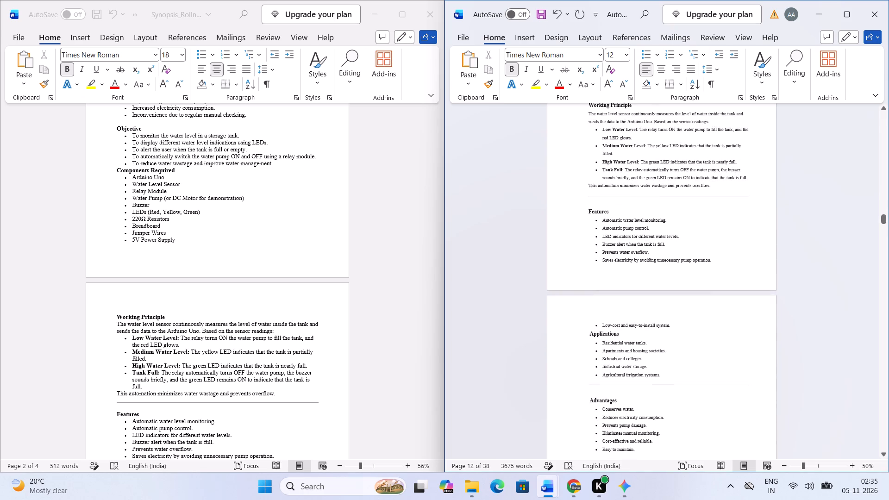
scroll(608, 248, up, 6)
scroll(608, 249, down, 7)
scroll(617, 263, up, 2)
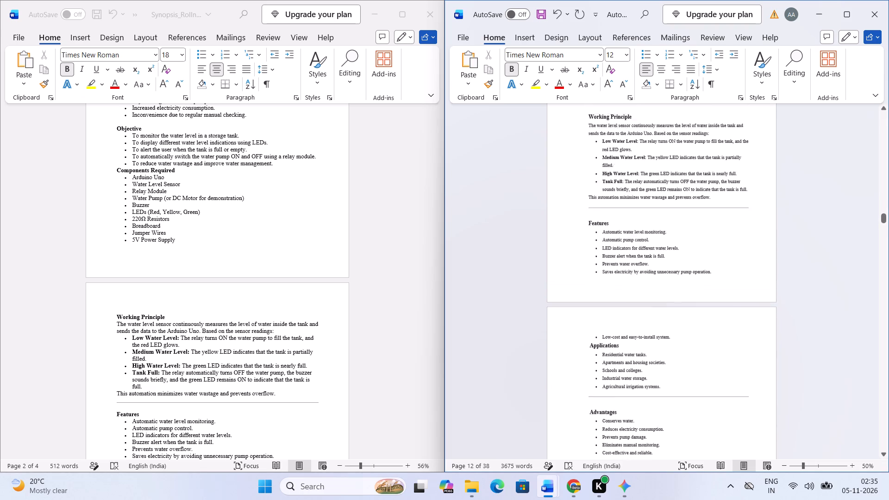
scroll(617, 263, up, 13)
click(615, 194)
click(604, 171)
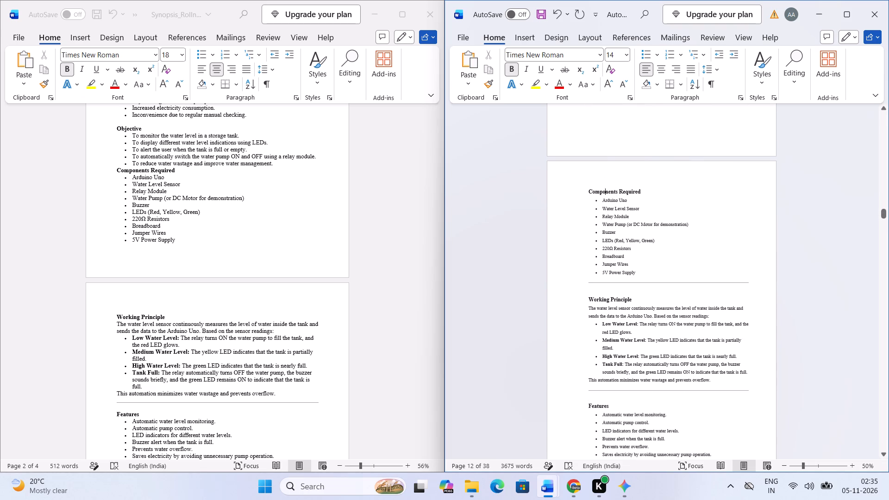
scroll(605, 205, up, 8)
scroll(605, 205, down, 8)
scroll(610, 190, up, 7)
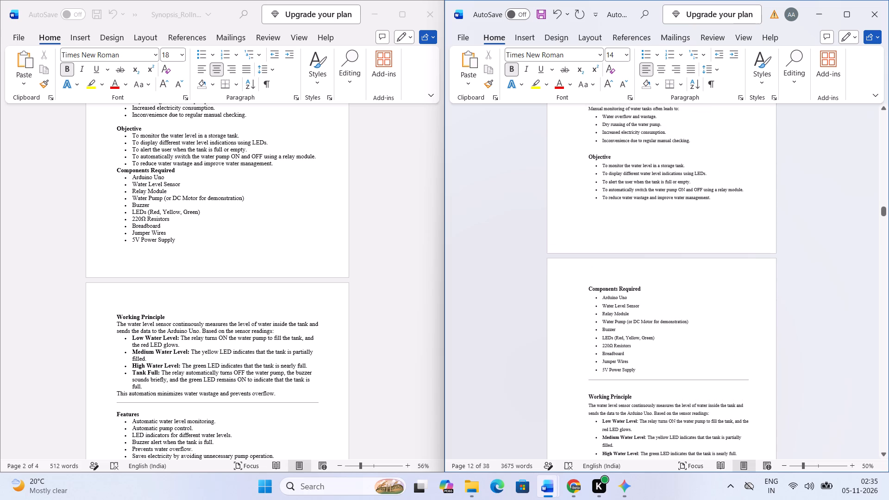
Insert an extra blank line above the Objective heading and another above the Problem Statement heading.
click(620, 149)
key(Return)
scroll(620, 149, up, 6)
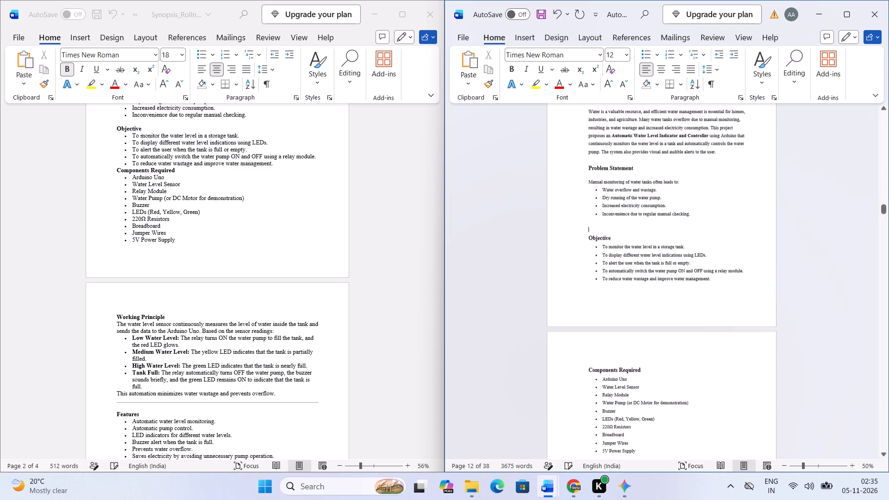
click(619, 171)
key(Return)
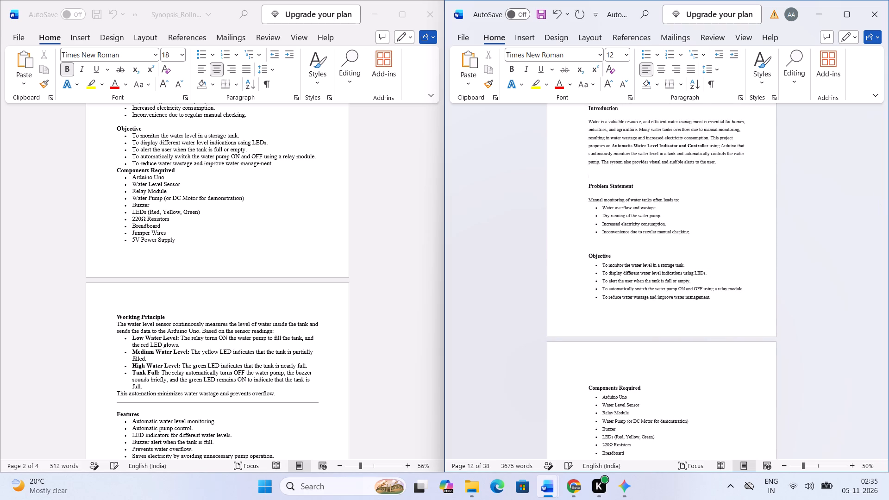
Examine how the synopsis sections from Problem Statement through Applications are spaced and split across the pages.
scroll(619, 171, down, 1)
click(611, 189)
drag(594, 175, 632, 185)
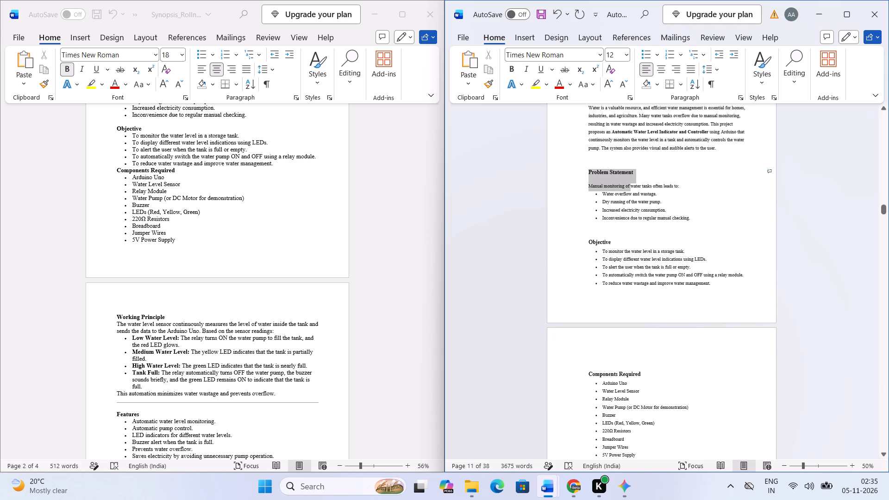
drag(632, 185, 637, 186)
click(635, 189)
scroll(636, 255, down, 16)
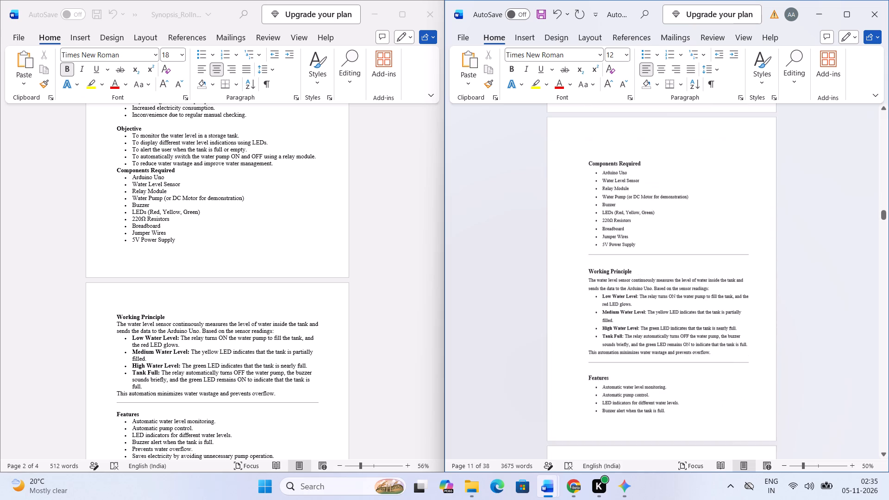
scroll(638, 262, down, 7)
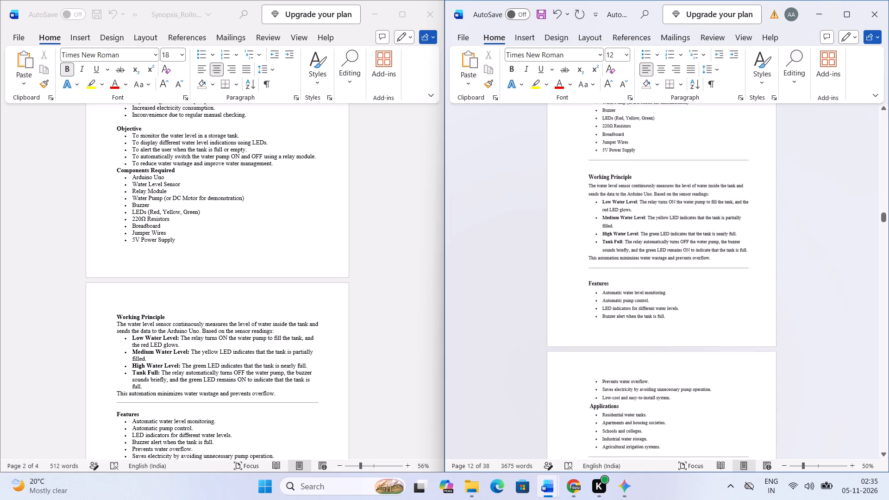
Remove the blank line between the divider and the Conclusion heading in the report's synopsis.
scroll(639, 272, down, 6)
scroll(640, 281, up, 8)
scroll(640, 279, down, 3)
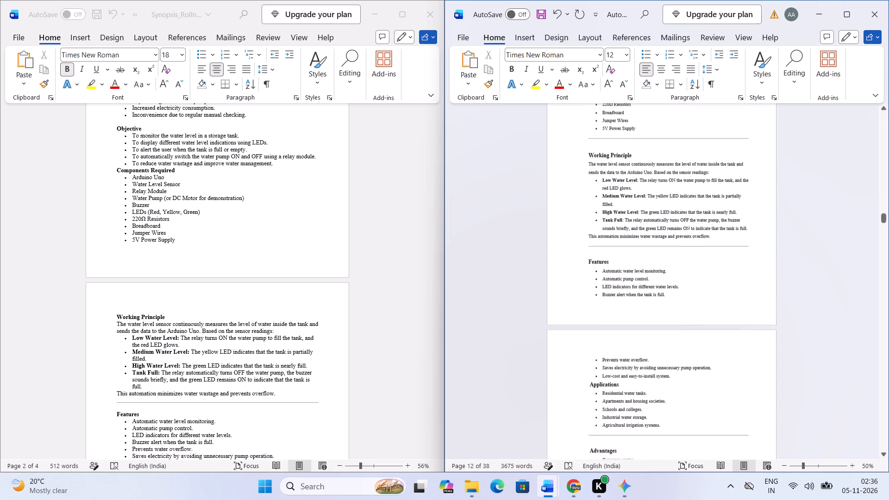
scroll(640, 279, up, 5)
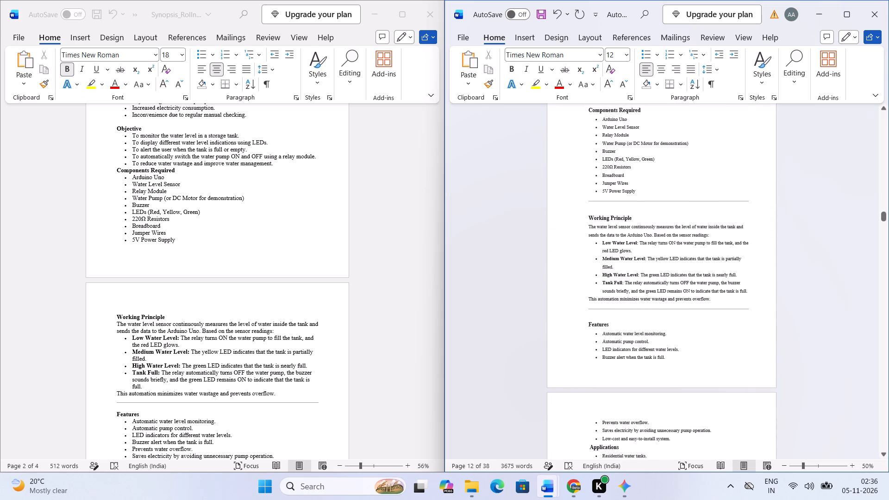
scroll(627, 298, down, 20)
scroll(627, 298, down, 9)
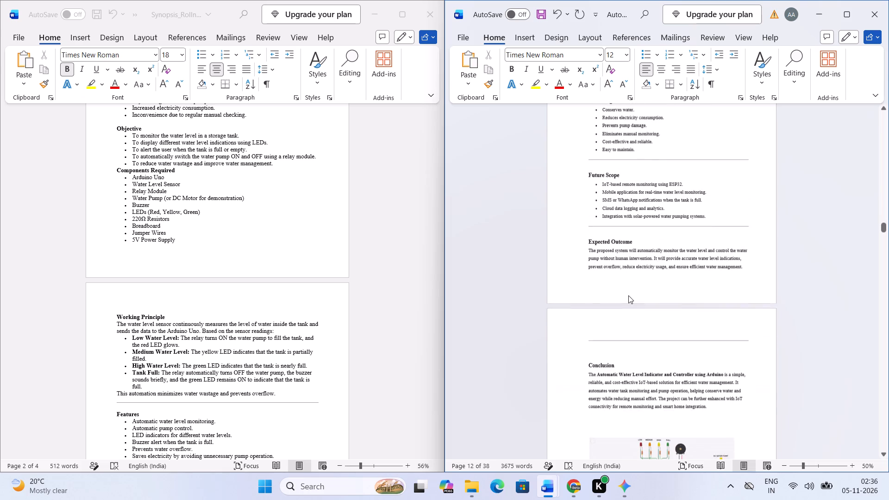
scroll(628, 295, down, 3)
click(620, 291)
click(617, 296)
click(615, 297)
click(605, 303)
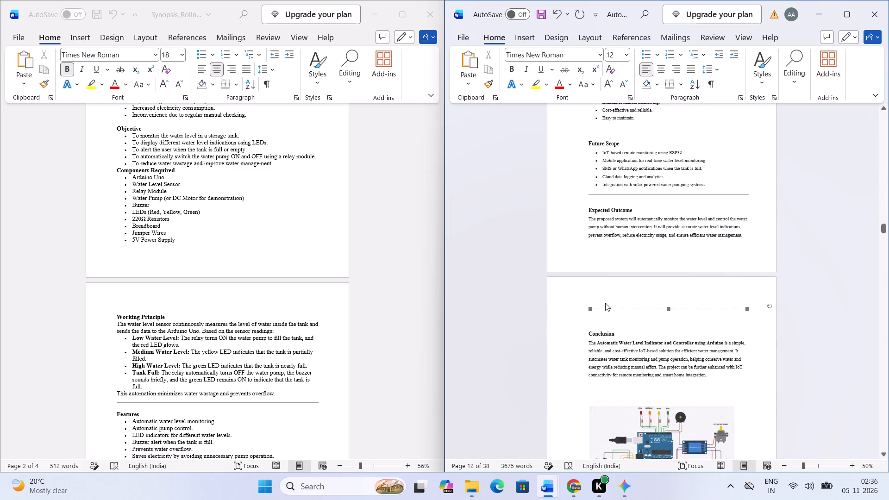
click(601, 315)
click(600, 322)
click(595, 295)
click(597, 327)
key(BackSpace)
Remove the blank line above the CHAPTER 1 heading on the page following the circuit diagram.
scroll(597, 319, down, 5)
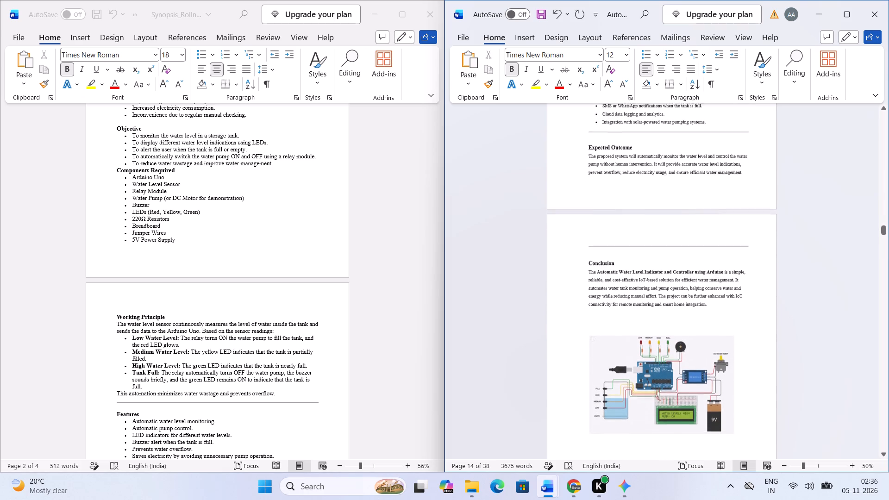
scroll(601, 319, down, 7)
click(626, 313)
scroll(627, 313, down, 7)
double_click(684, 373)
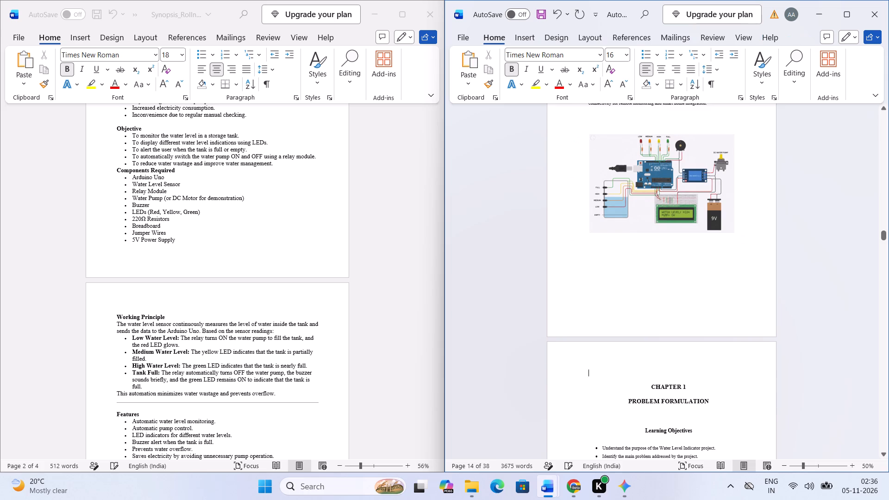
click(669, 375)
key(BackSpace)
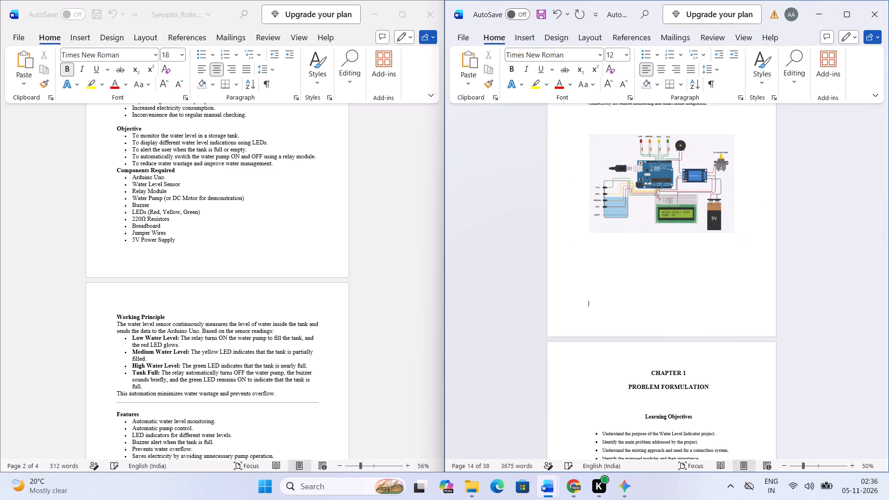
Compare the dividers, spacing and page breaks of the report's synopsis sections with those in the separate synopsis document.
scroll(668, 375, up, 4)
scroll(668, 375, down, 1)
scroll(668, 375, up, 20)
scroll(668, 375, up, 4)
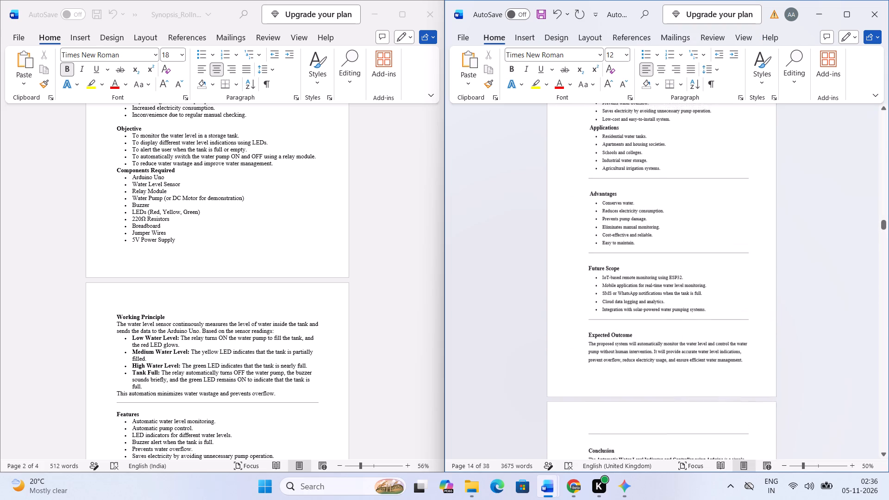
scroll(668, 375, up, 6)
scroll(668, 375, down, 6)
scroll(602, 499, down, 2)
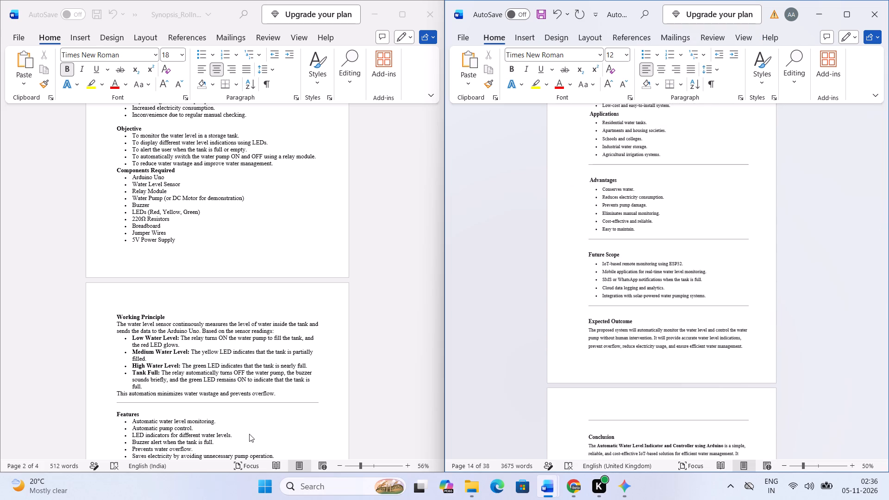
scroll(241, 431, down, 20)
scroll(241, 430, down, 2)
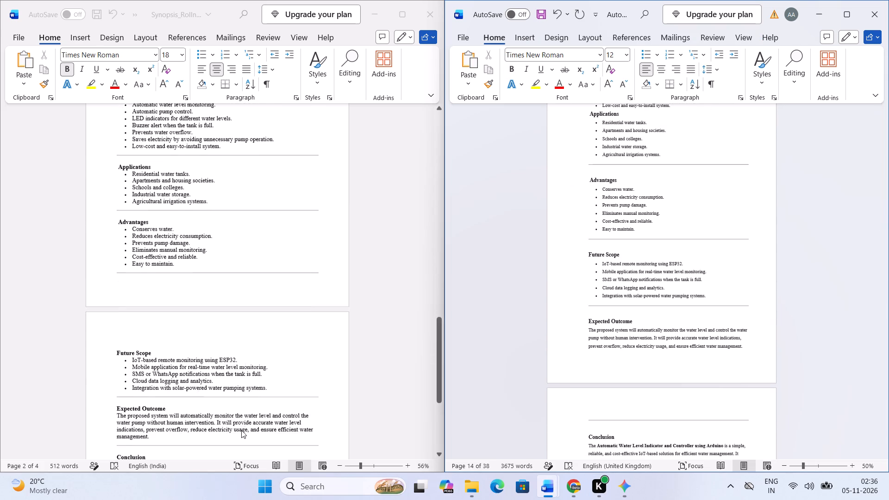
scroll(241, 430, down, 6)
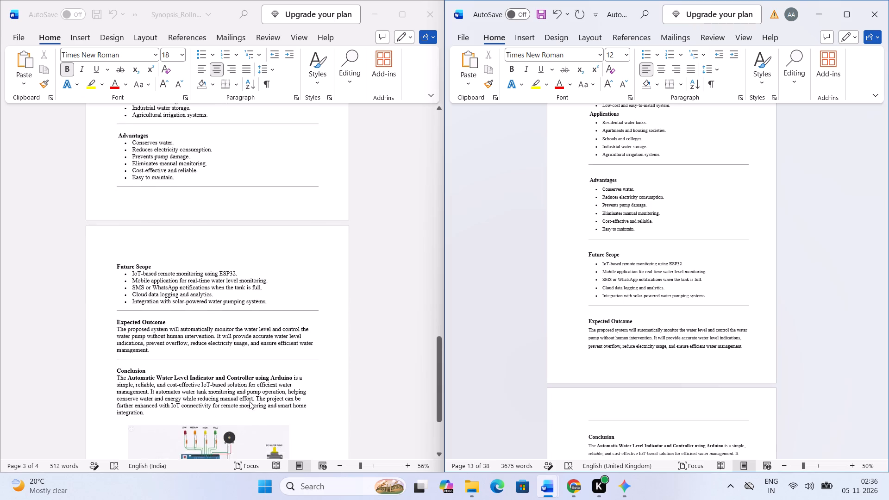
scroll(250, 401, down, 11)
scroll(272, 392, up, 12)
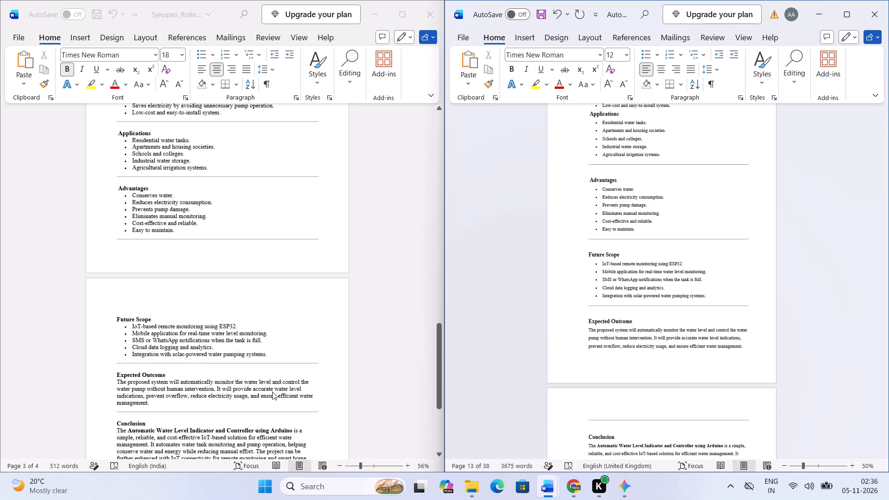
scroll(272, 392, up, 2)
scroll(585, 400, up, 11)
scroll(584, 397, down, 2)
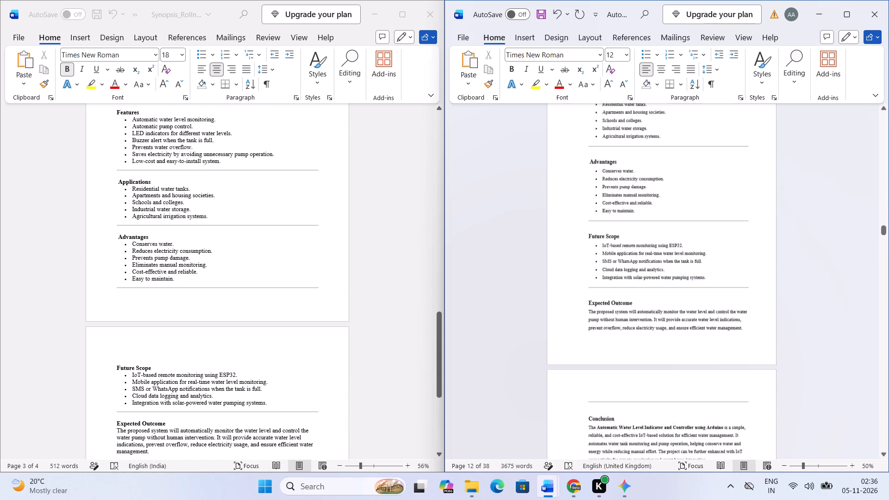
scroll(584, 397, down, 2)
scroll(584, 397, up, 8)
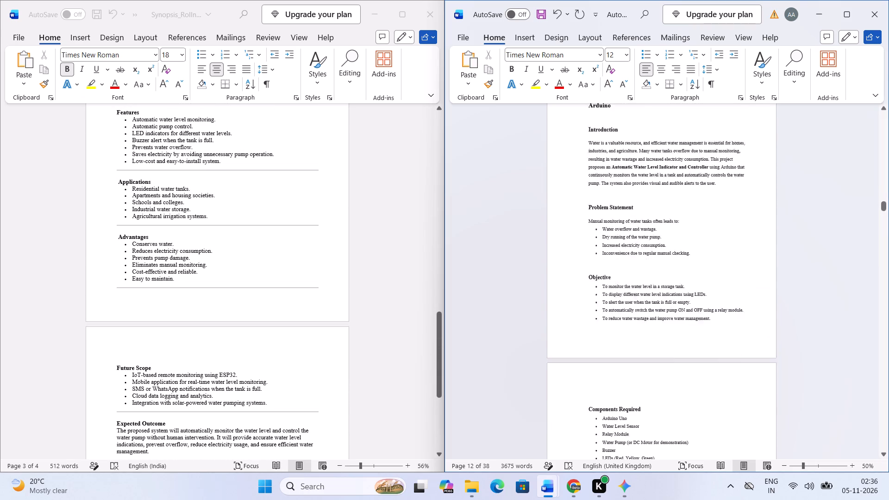
Examine the report's front pages, from the start of the synopsis back through the table of contents and acknowledgement to the institute certificate.
scroll(584, 397, up, 3)
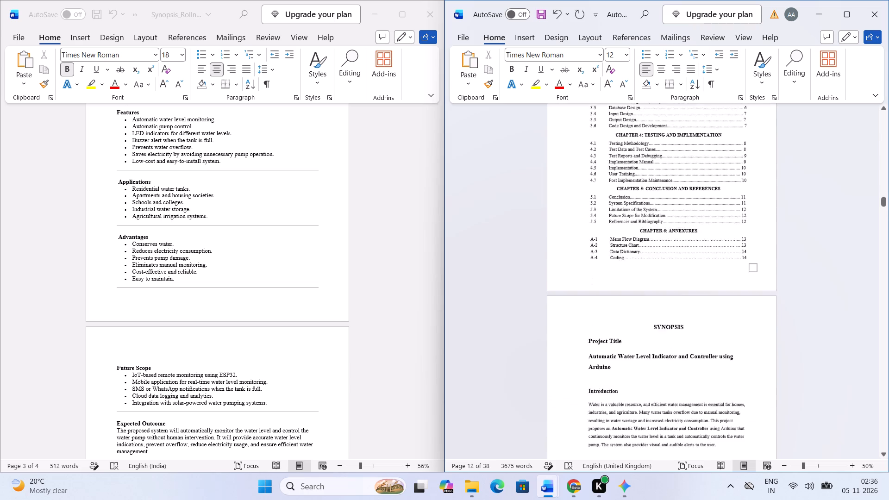
click(620, 279)
click(623, 275)
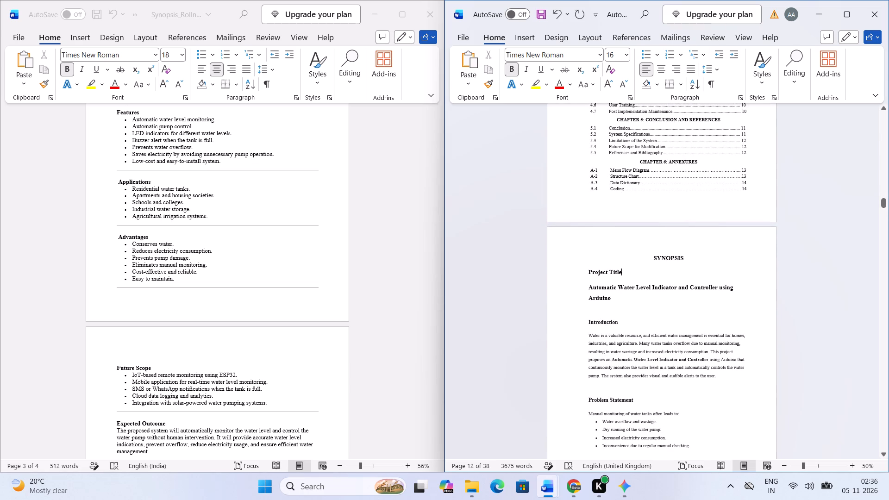
scroll(632, 281, up, 13)
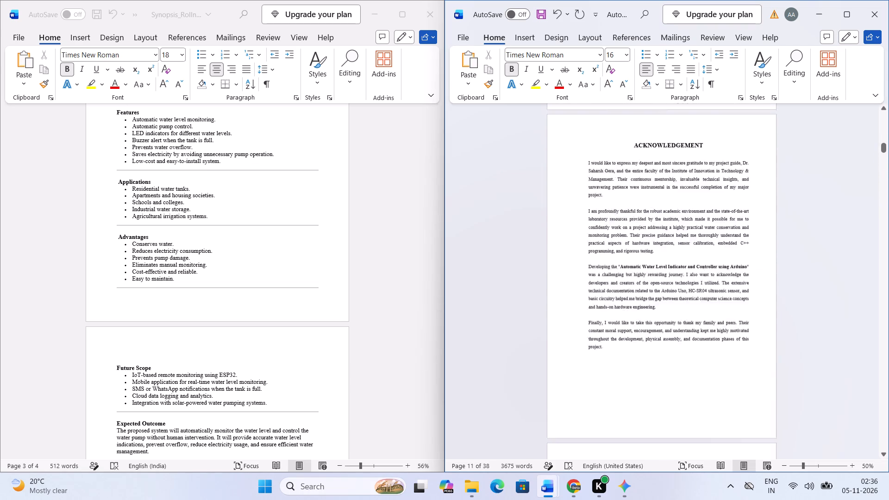
scroll(639, 272, left, 1)
scroll(639, 272, up, 1)
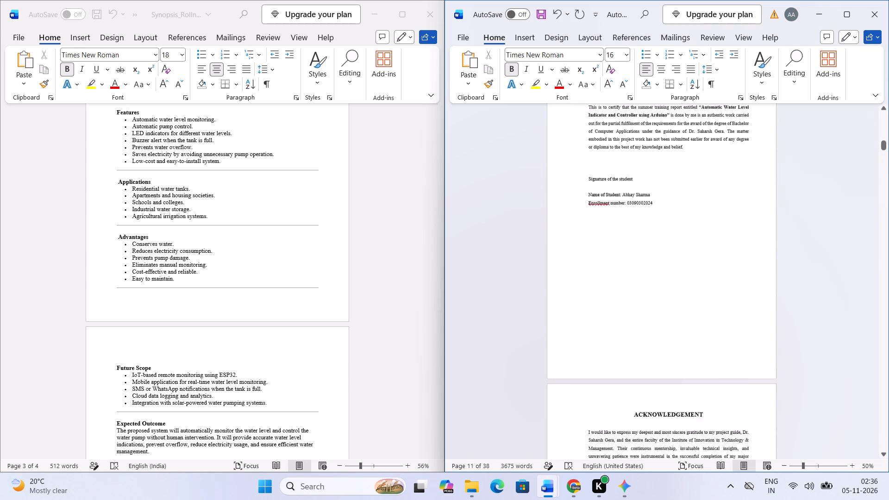
scroll(639, 273, up, 4)
scroll(655, 295, down, 1)
click(659, 304)
scroll(678, 289, up, 1)
click(689, 255)
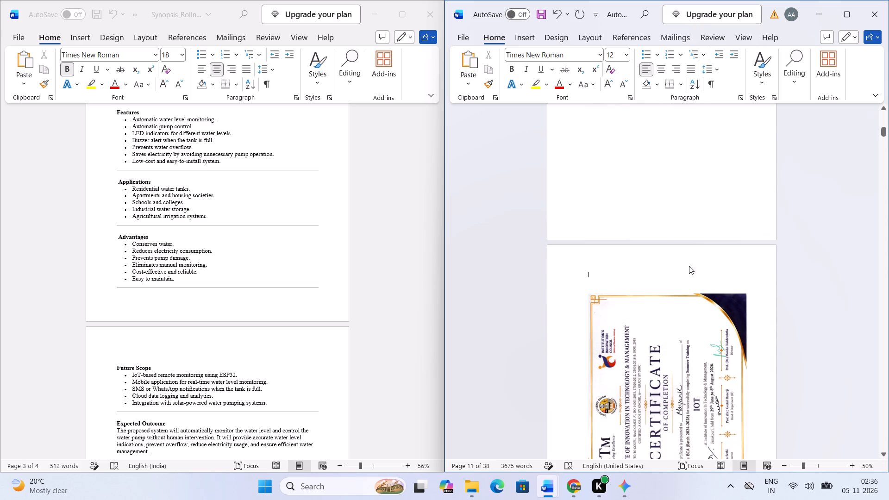
scroll(685, 275, up, 4)
scroll(684, 275, down, 1)
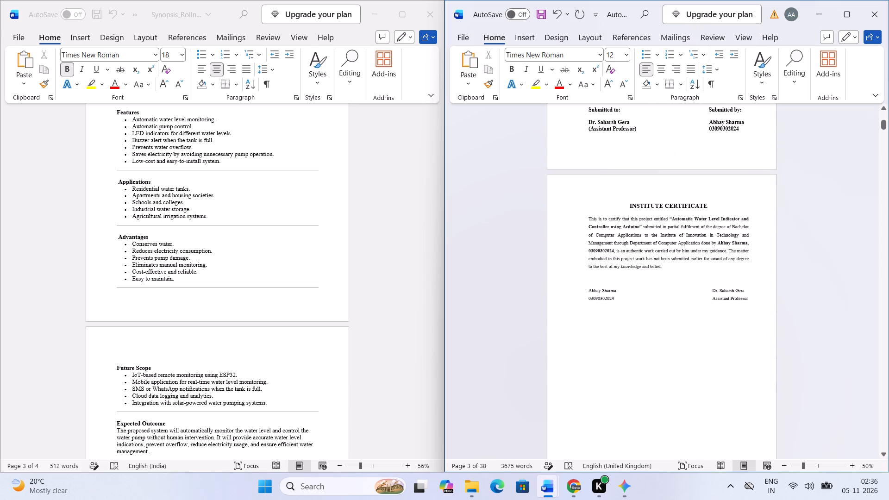
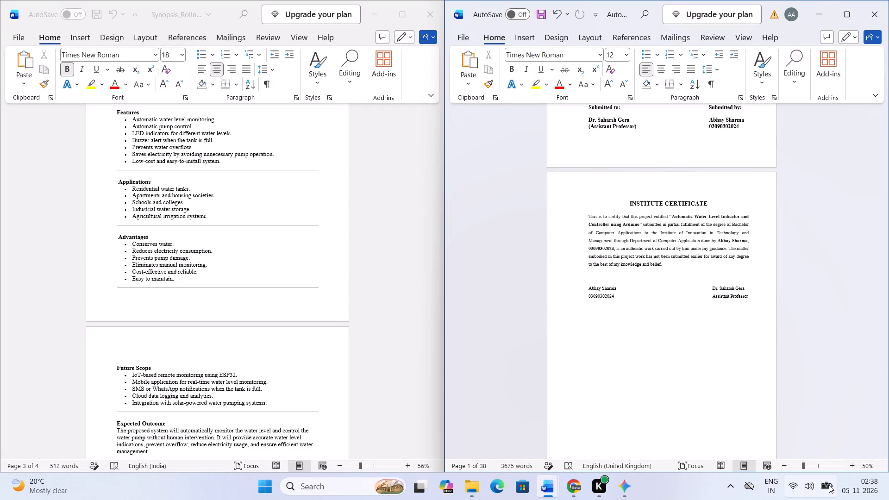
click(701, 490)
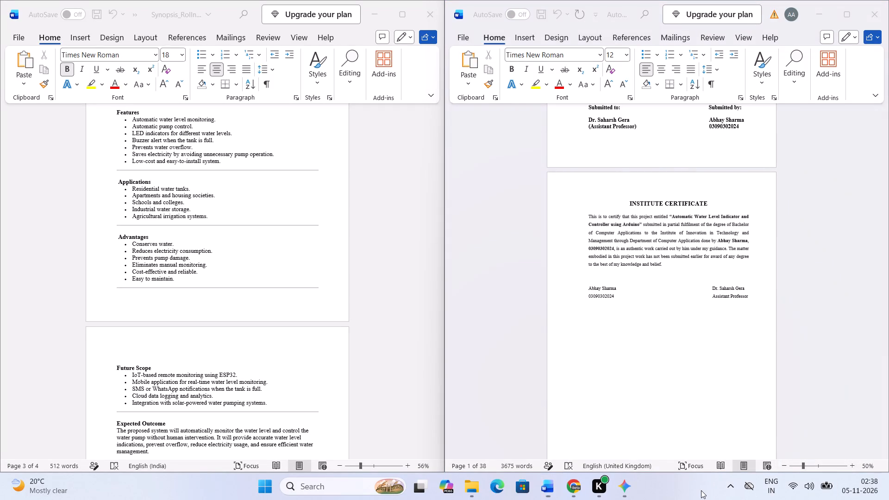
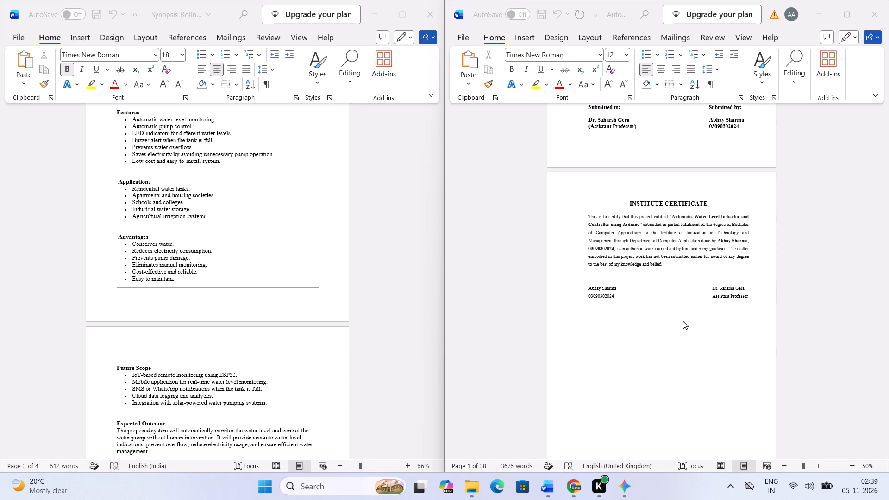
Review the report's opening pages, from the institute certificate to the abstract and back up to the cover page.
scroll(683, 321, down, 1)
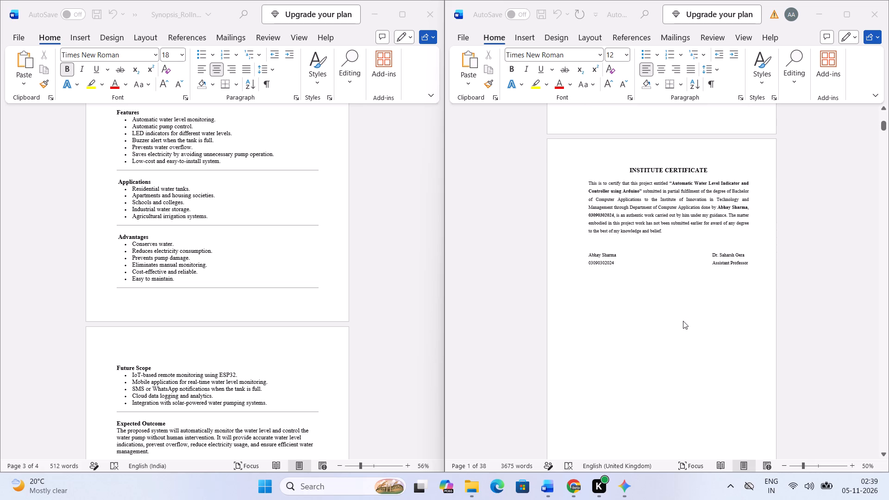
scroll(683, 321, down, 4)
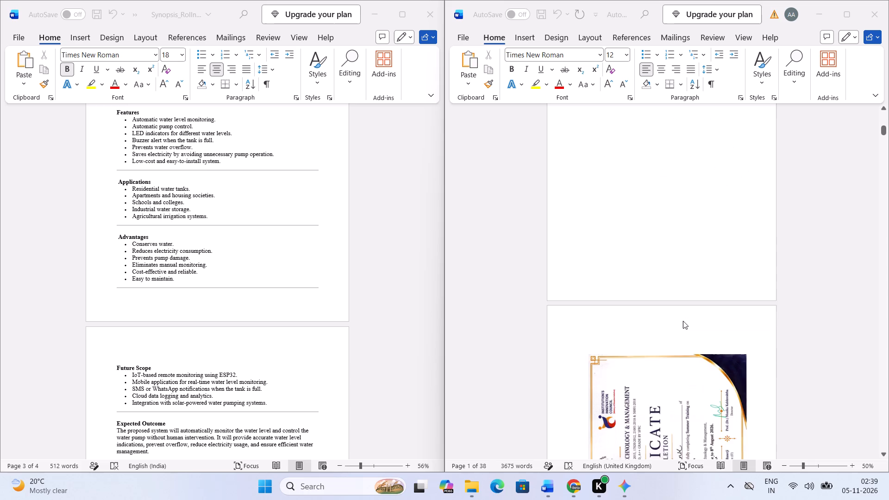
scroll(683, 321, down, 13)
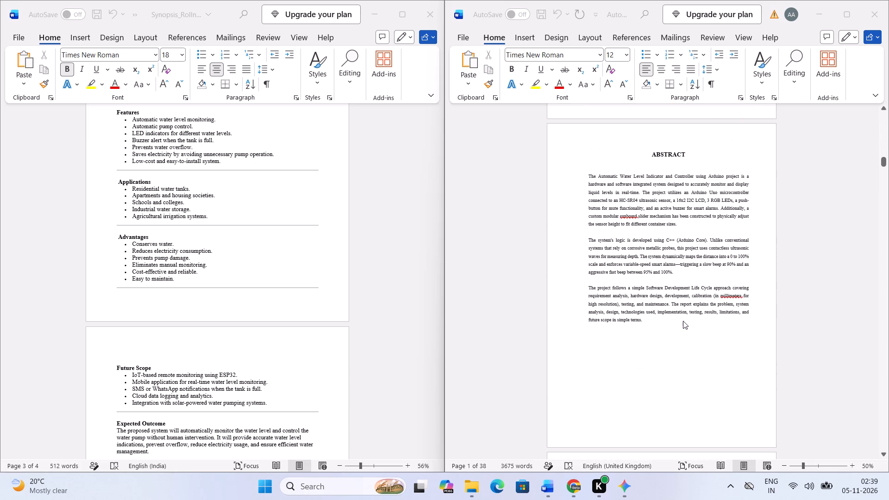
scroll(683, 321, right, 1)
scroll(683, 321, up, 4)
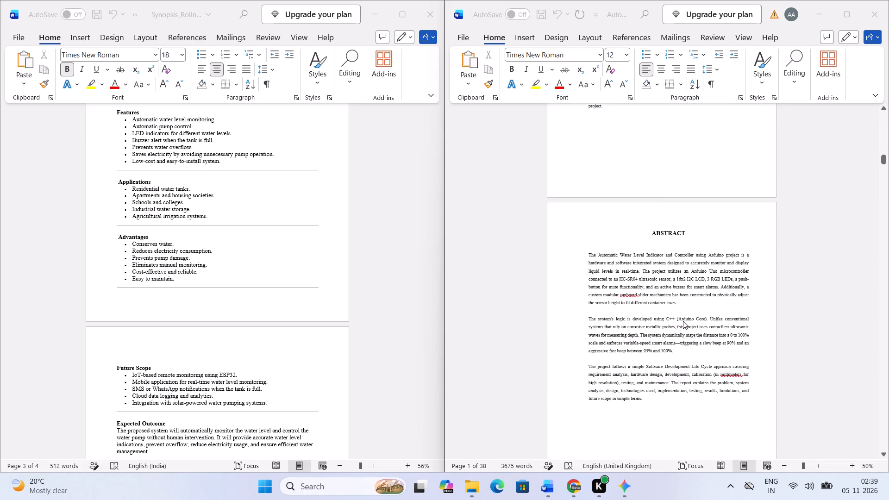
scroll(683, 321, up, 8)
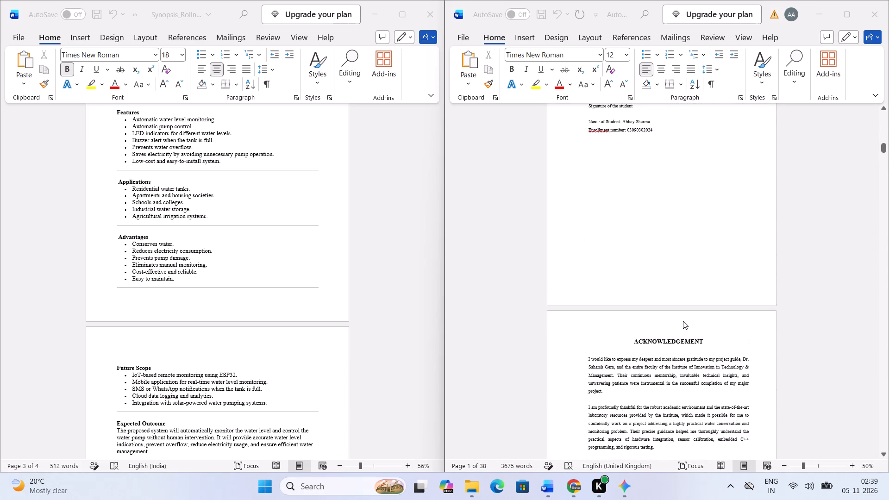
scroll(683, 321, up, 4)
scroll(683, 321, right, 1)
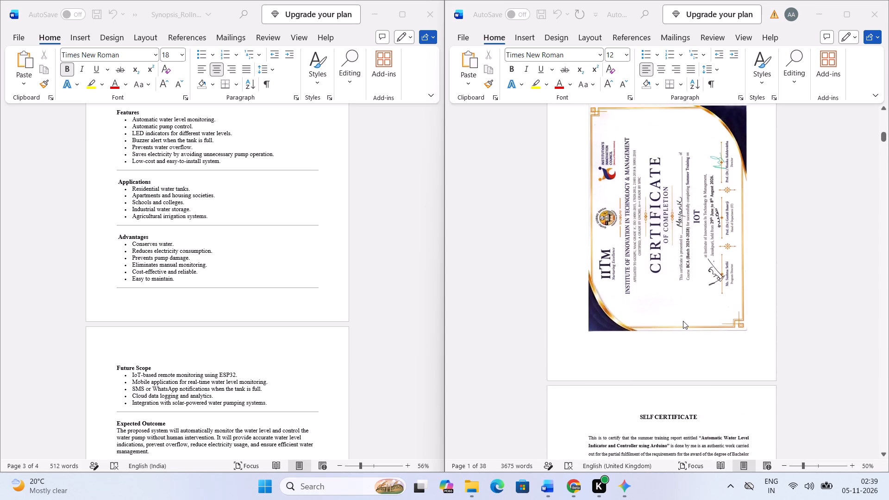
scroll(683, 321, right, 1)
scroll(683, 321, up, 5)
scroll(683, 321, right, 1)
scroll(683, 321, up, 1)
scroll(683, 321, right, 1)
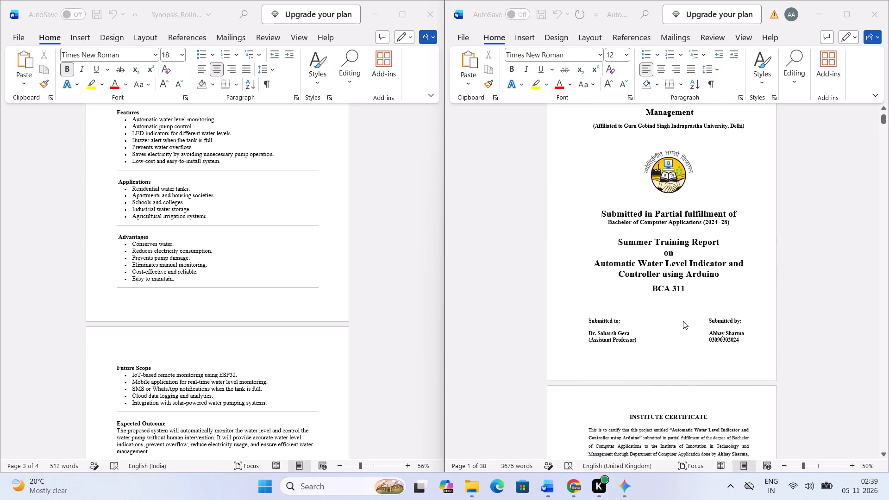
scroll(683, 321, right, 1)
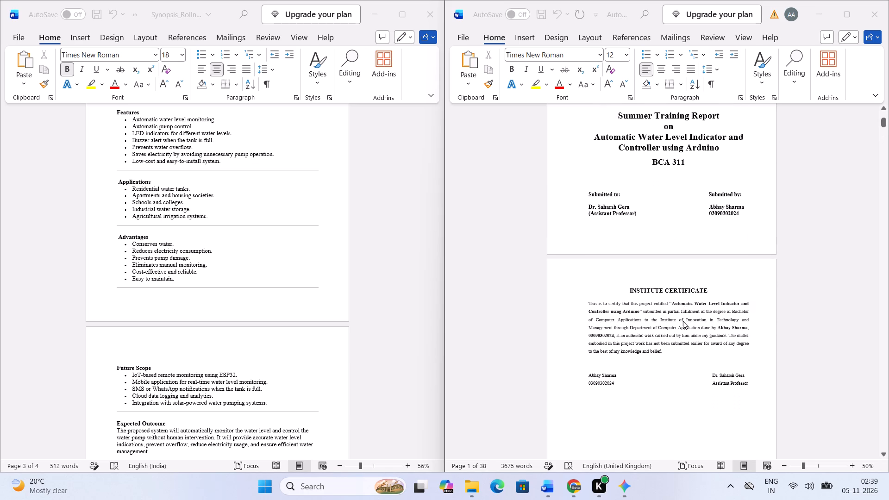
Check the report's front matter from the institute certificate through the acknowledgement and the lists of tables, figures and abbreviations.
scroll(683, 321, down, 6)
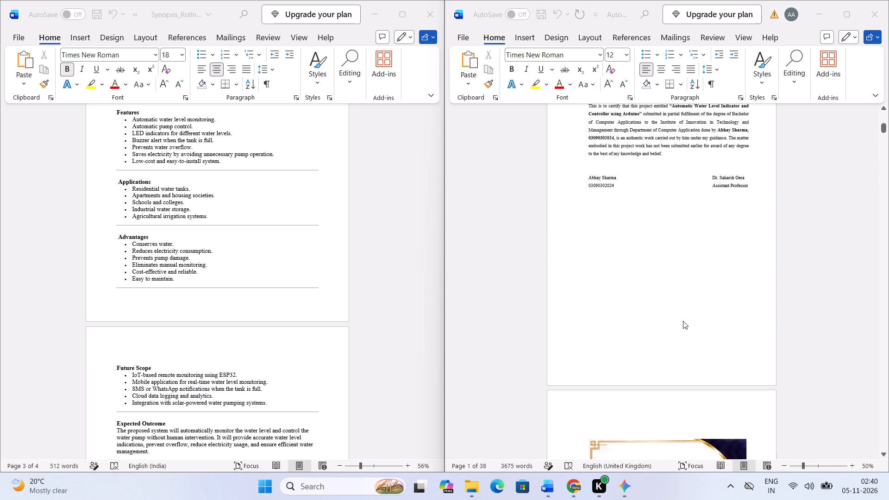
scroll(683, 321, down, 4)
scroll(683, 321, up, 2)
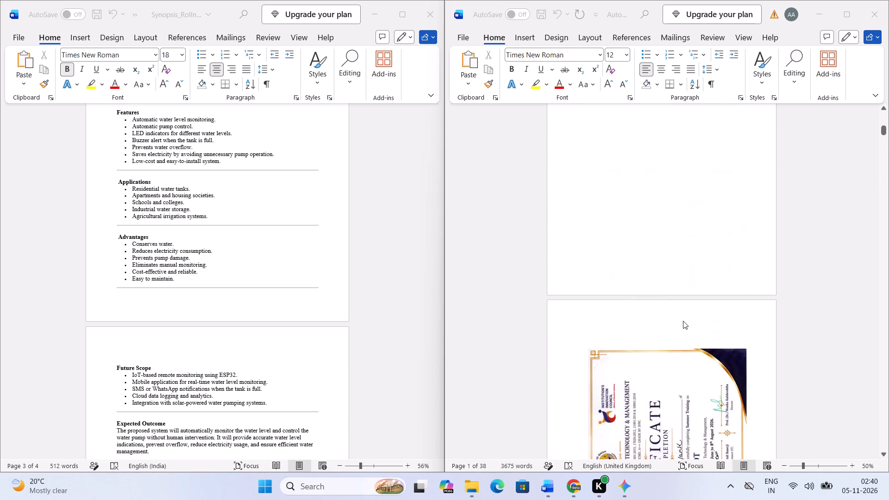
scroll(683, 321, up, 3)
scroll(683, 321, down, 4)
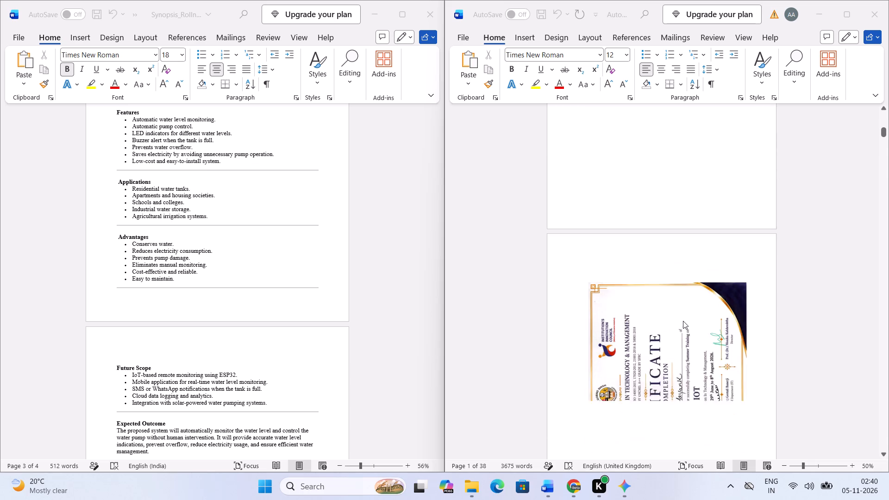
scroll(683, 321, down, 4)
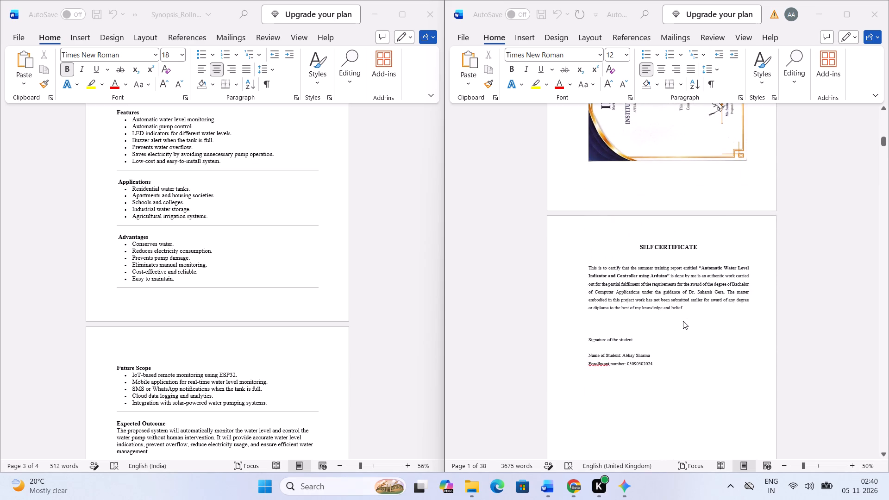
scroll(683, 321, down, 7)
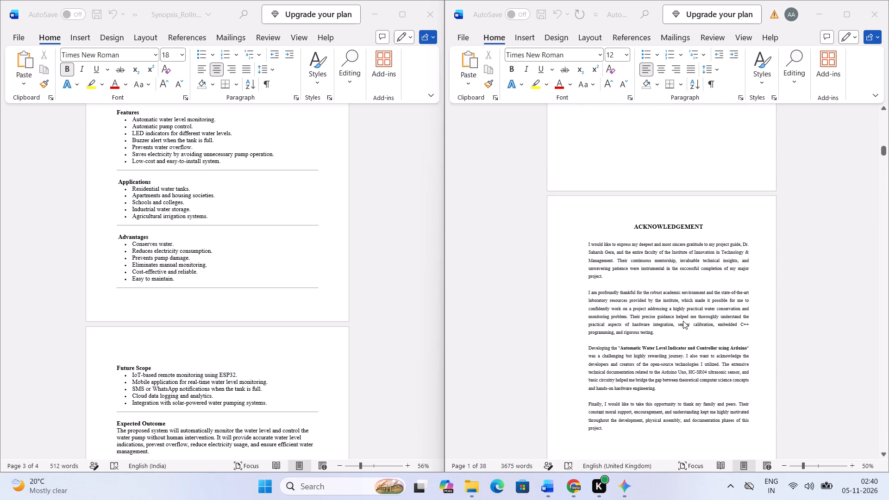
scroll(683, 321, down, 9)
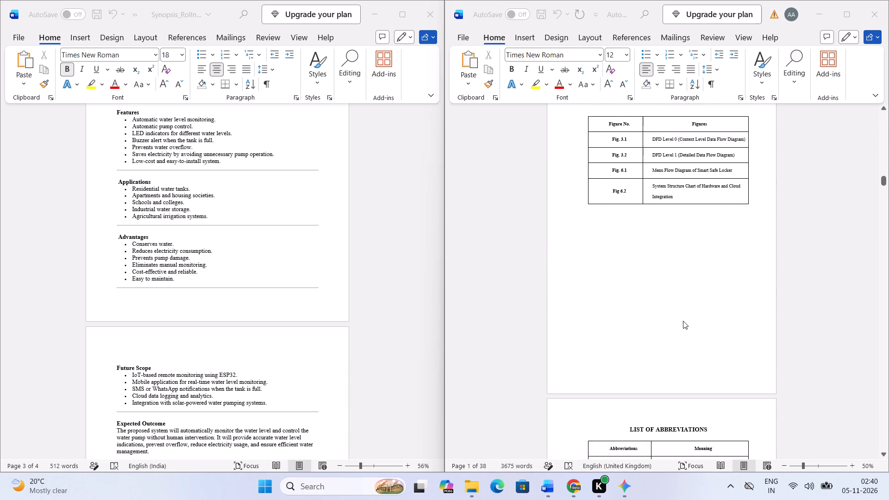
scroll(683, 321, up, 6)
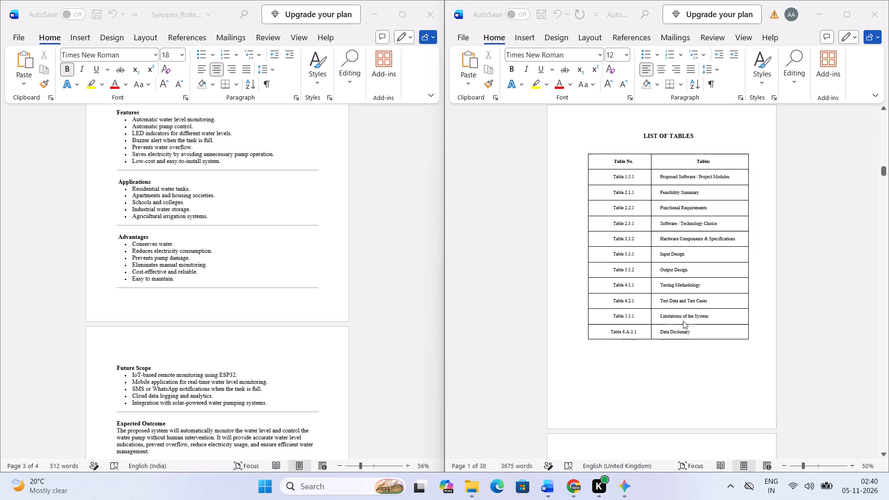
scroll(683, 321, up, 2)
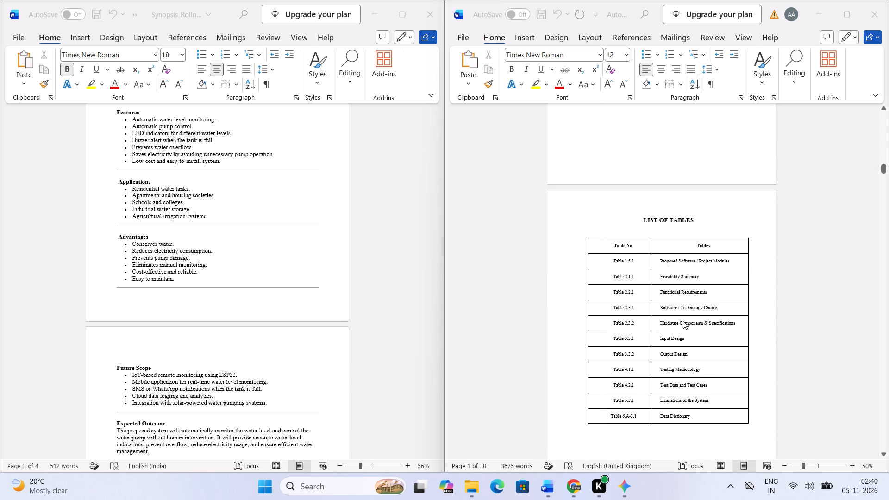
scroll(683, 321, up, 1)
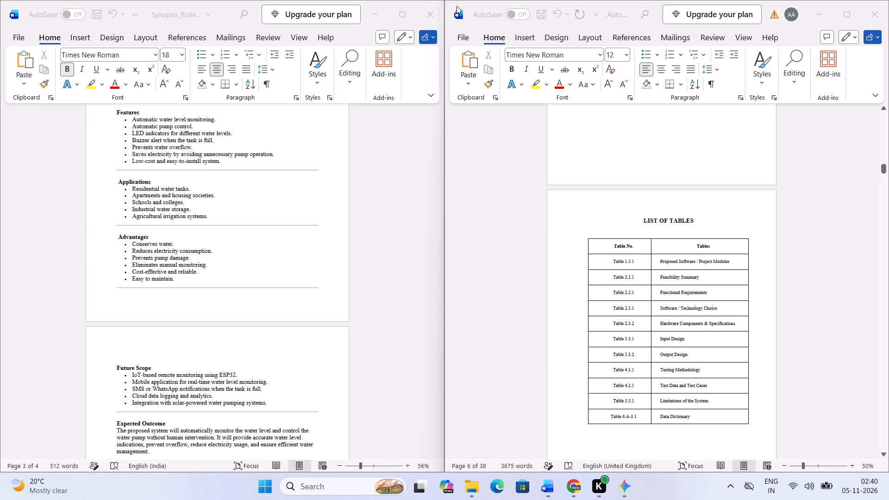
Minimise the synopsis document and open the SUMMER TRAINING 2 folder on the Windows-SSD (C:) drive in File Explorer.
click(384, 22)
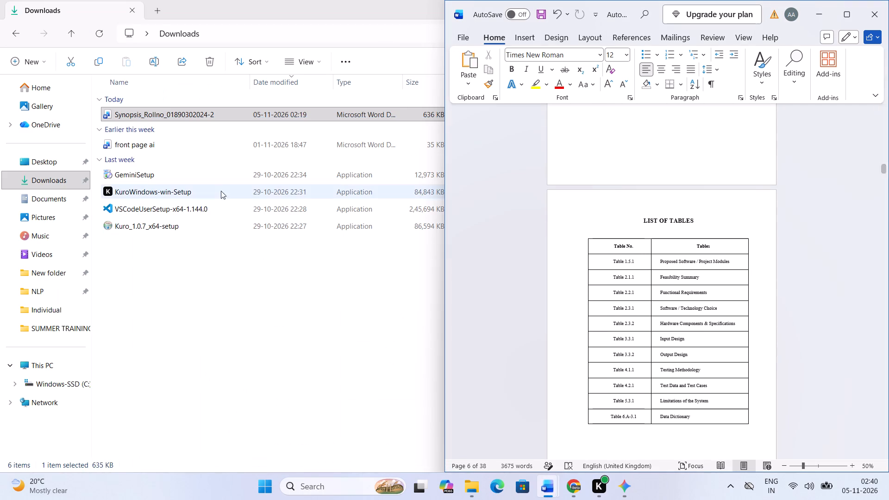
click(197, 254)
click(60, 388)
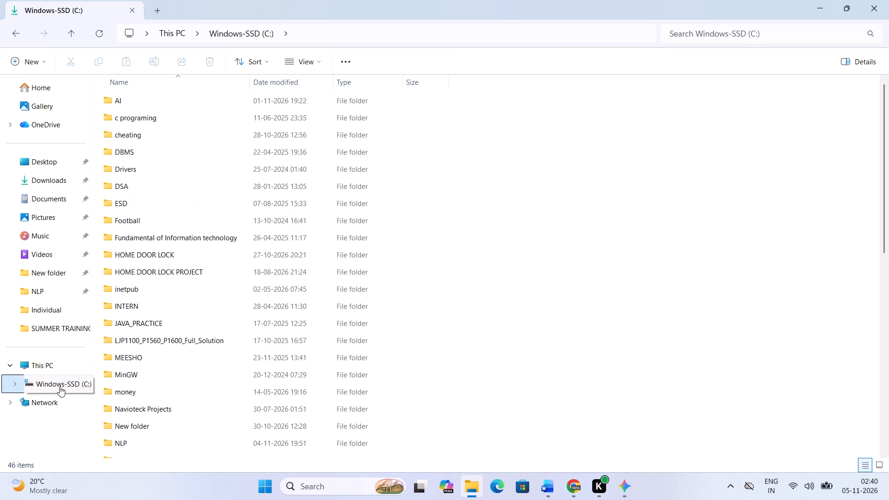
scroll(194, 221, down, 18)
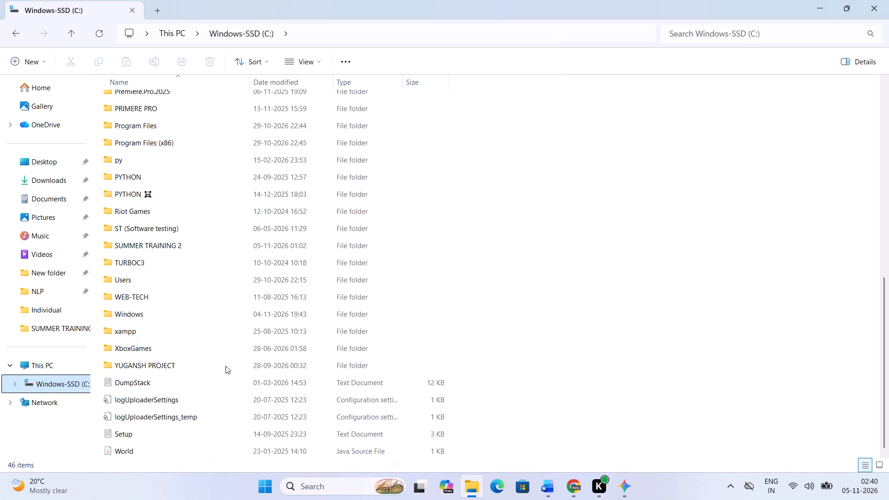
scroll(199, 166, up, 11)
scroll(200, 177, down, 4)
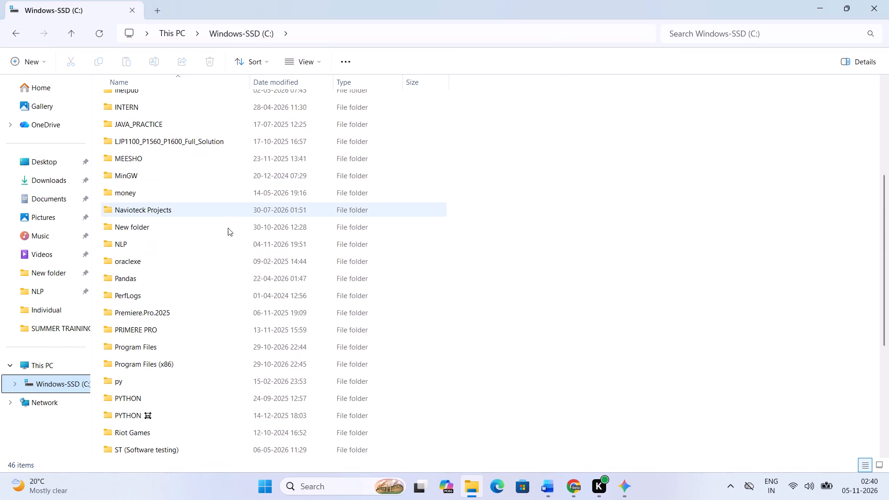
scroll(228, 228, down, 3)
double_click(224, 312)
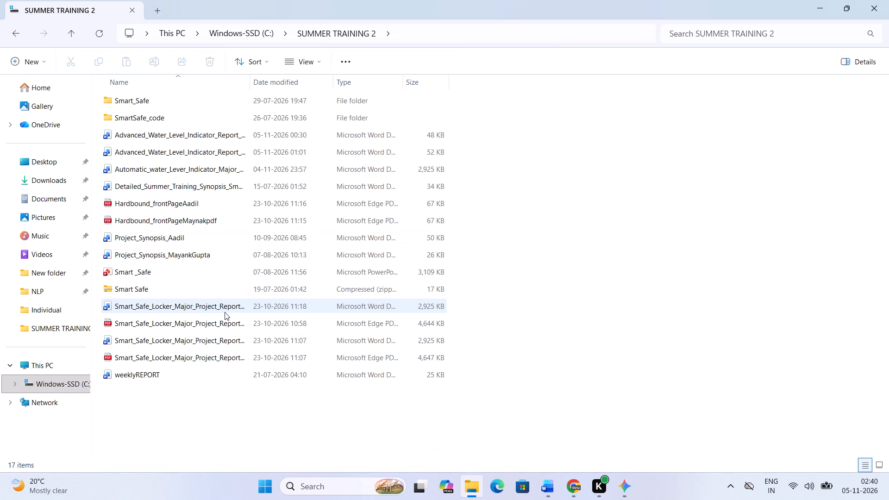
click(228, 402)
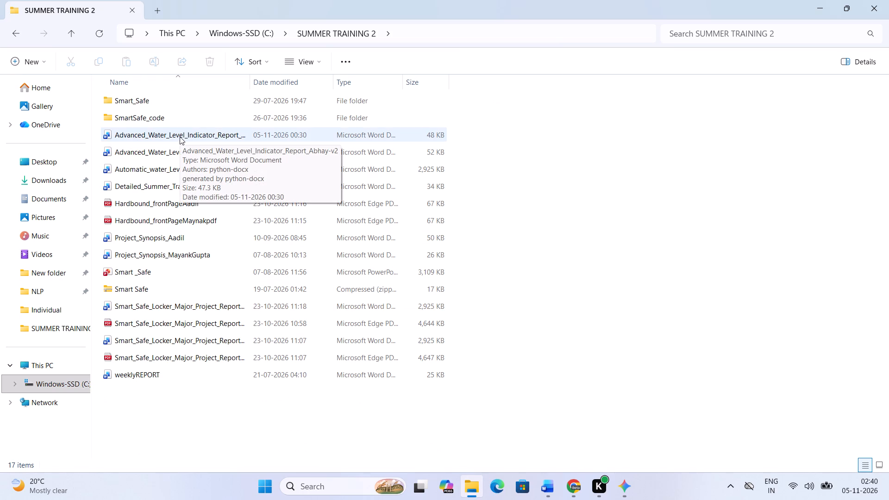
Open the Automatic_water_Lever_Indicator_Major_Project_Report document from the folder and go to its cover page.
double_click(176, 168)
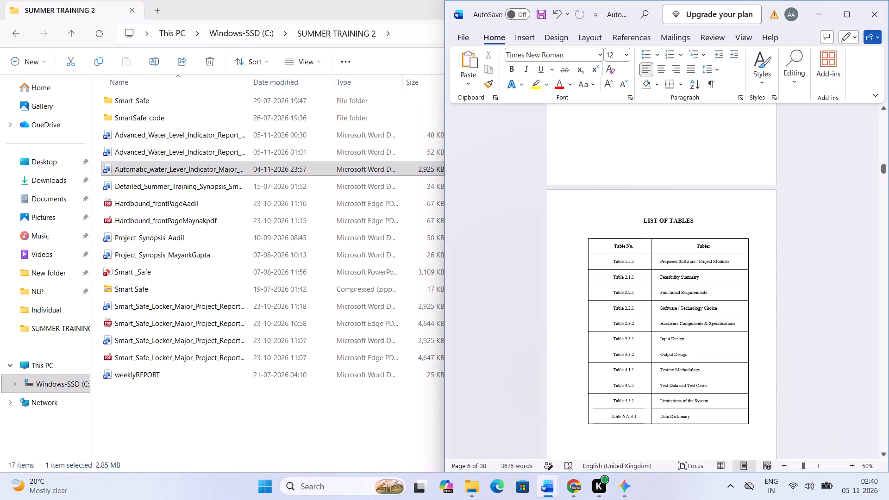
scroll(577, 262, up, 20)
scroll(577, 262, up, 14)
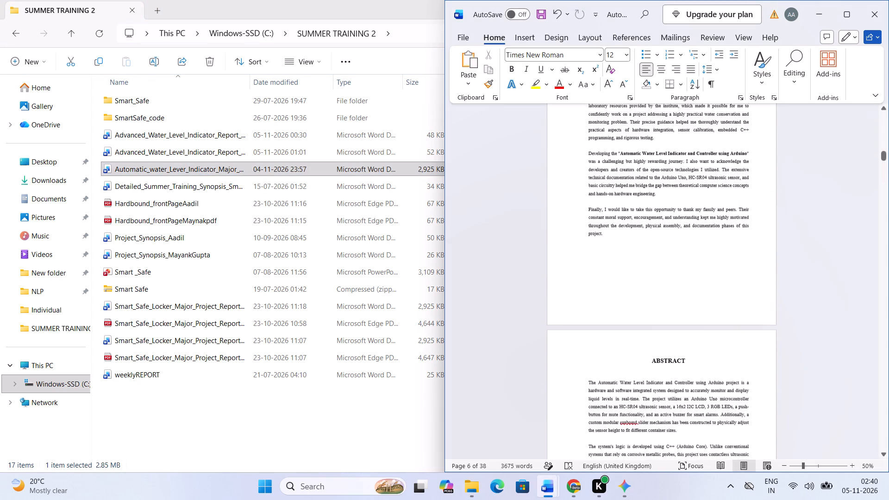
scroll(569, 264, up, 16)
scroll(595, 262, up, 9)
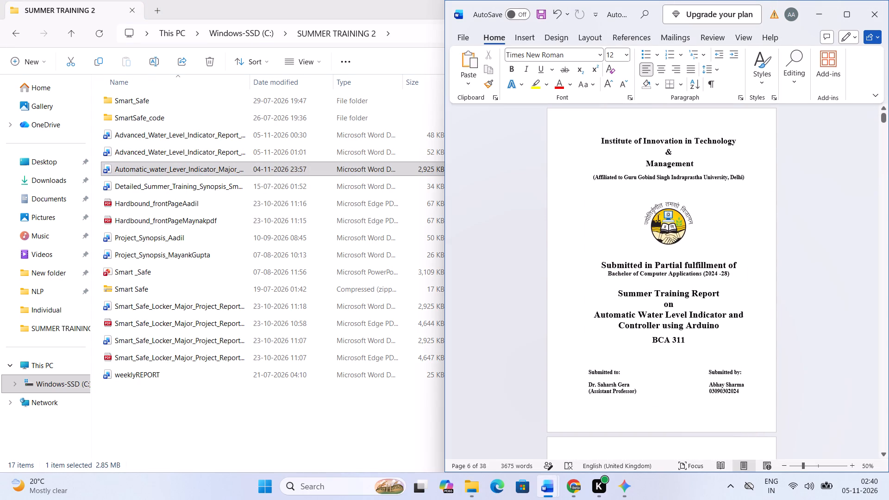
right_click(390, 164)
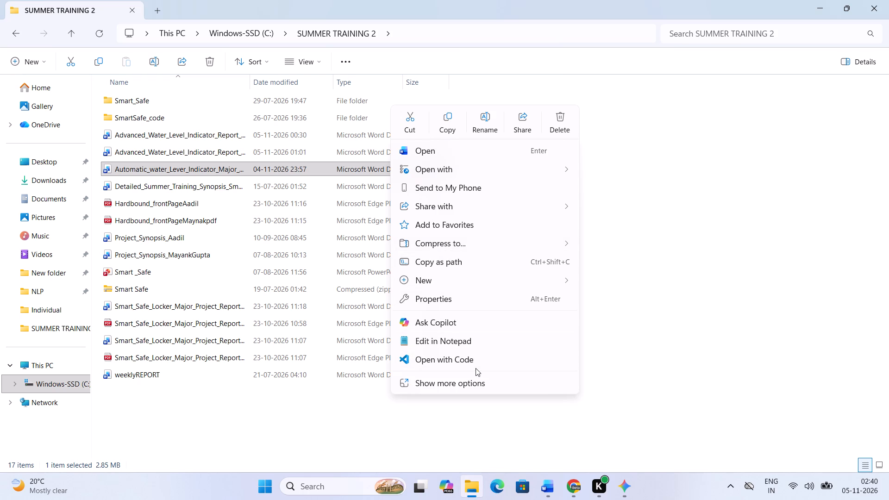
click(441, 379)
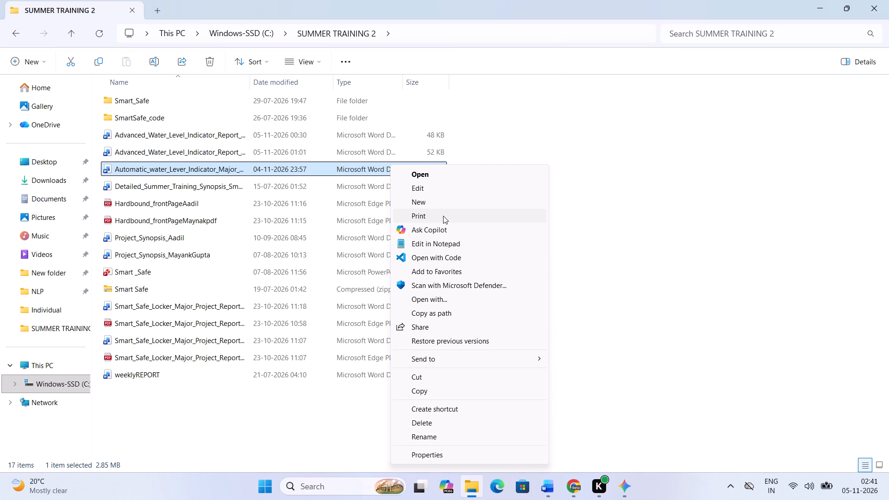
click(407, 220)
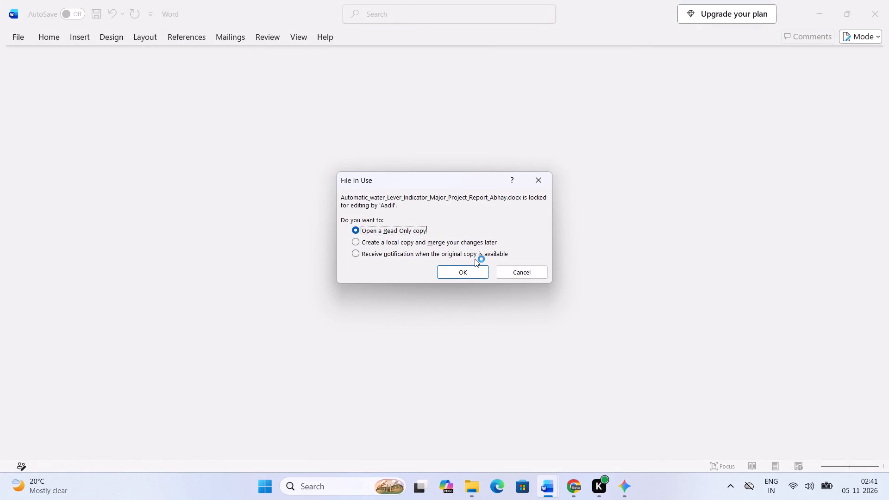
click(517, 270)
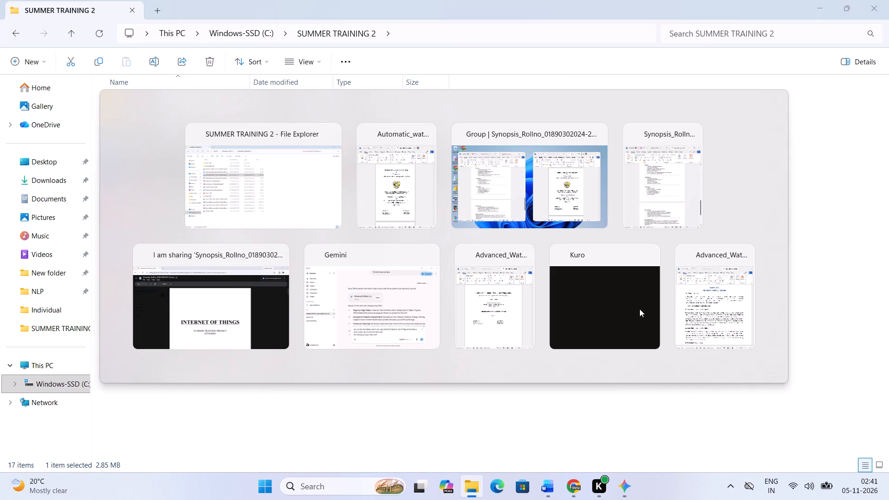
Examine the report's front matter from the cover page to the List of Tables.
scroll(689, 370, down, 2)
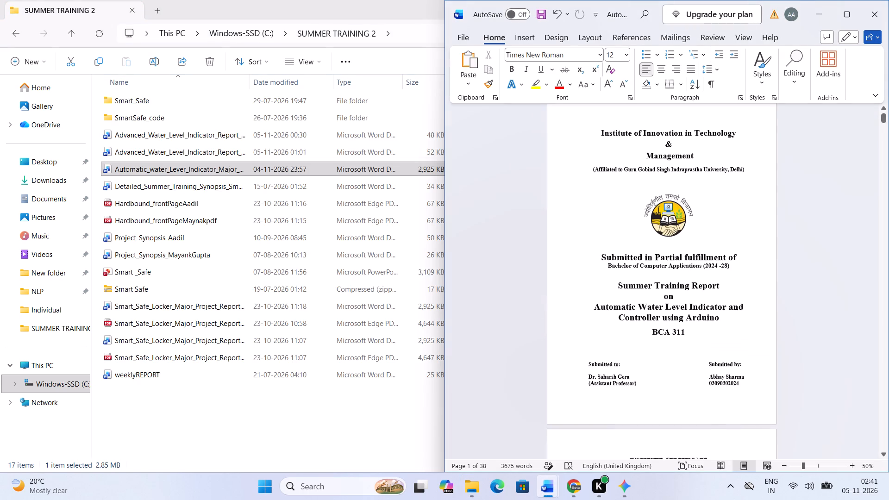
scroll(689, 370, down, 11)
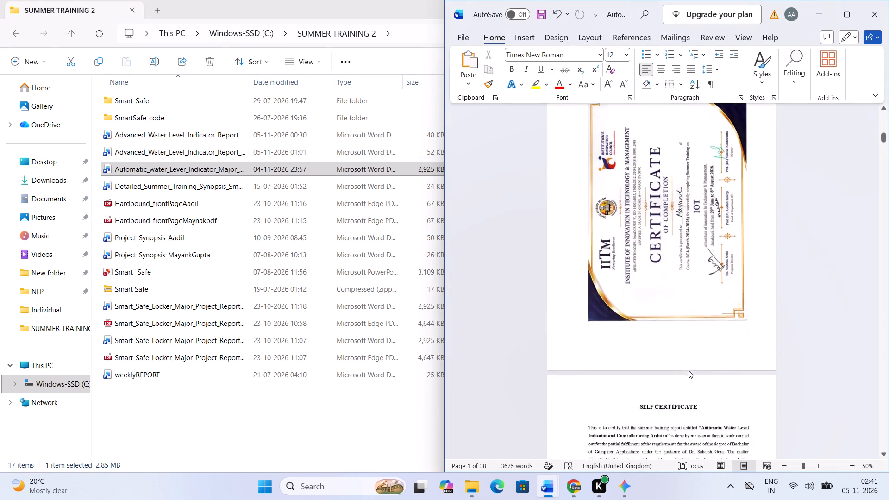
scroll(689, 370, down, 4)
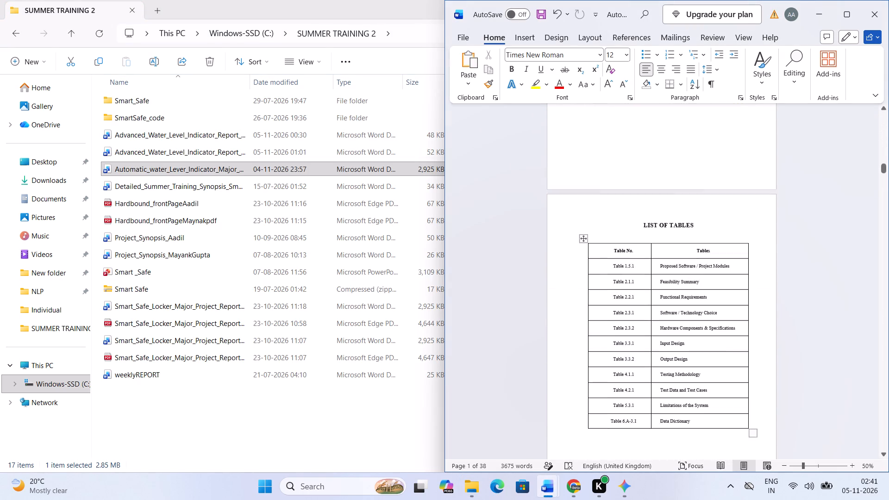
scroll(689, 370, down, 3)
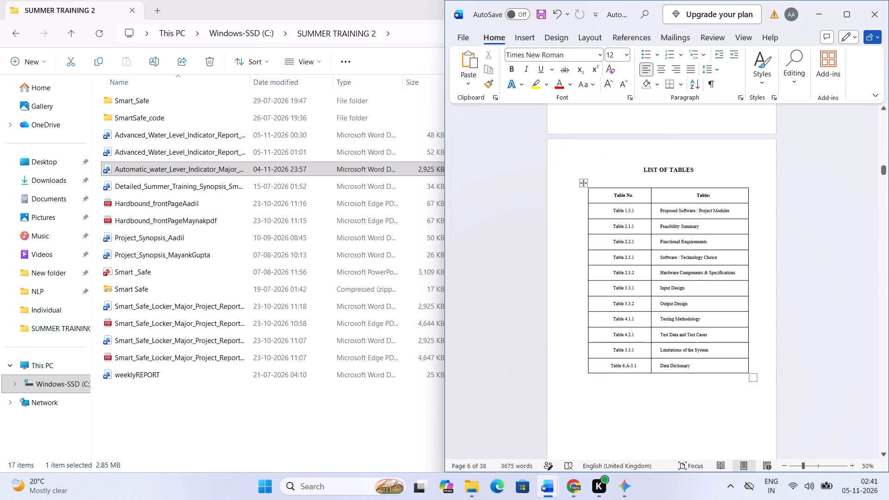
scroll(689, 370, down, 1)
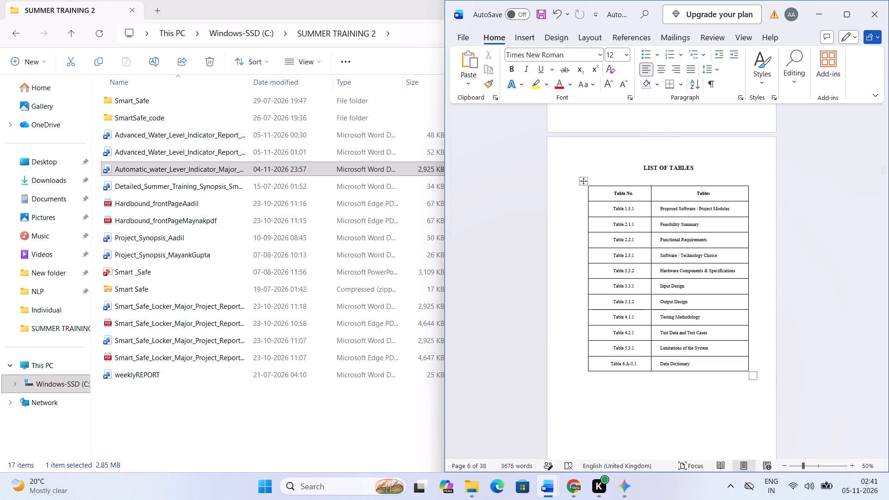
Examine the List of Tables, List of Figures, List of Abbreviations and Contents pages of the Automatic_water_Lever_Indicator report.
scroll(689, 370, down, 2)
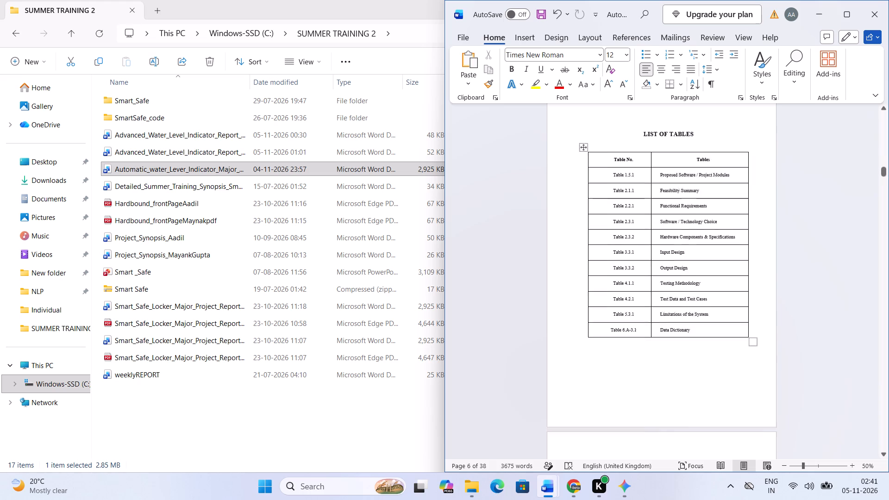
scroll(689, 370, down, 2)
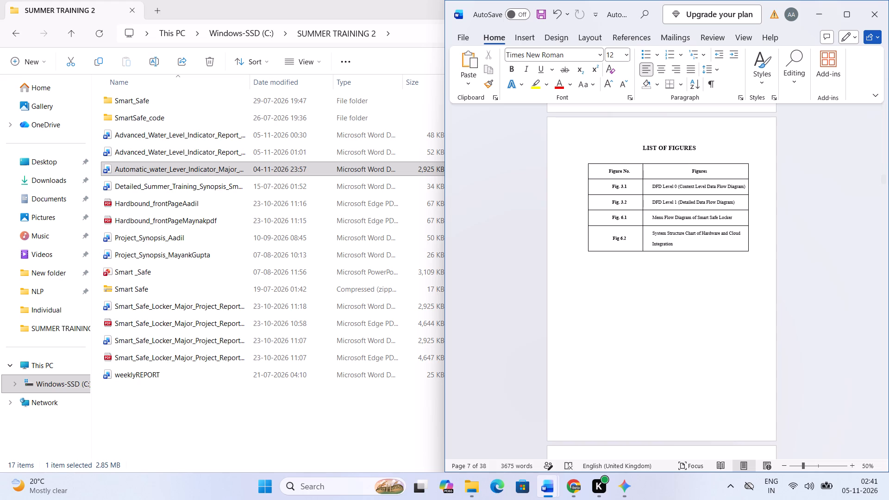
scroll(689, 370, down, 1)
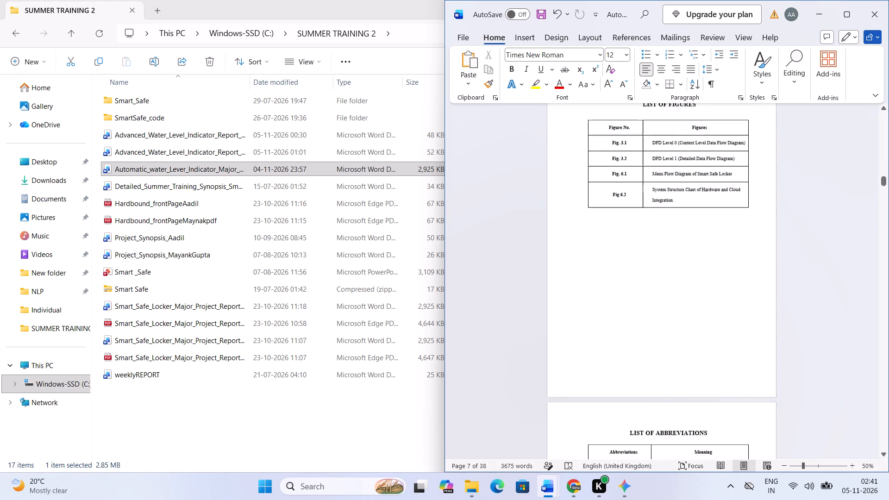
scroll(689, 370, down, 3)
scroll(689, 370, up, 1)
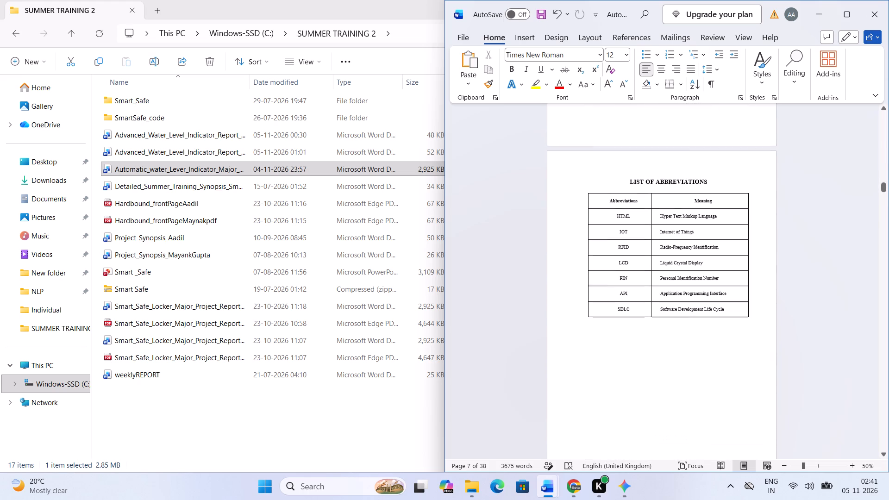
scroll(689, 370, up, 1)
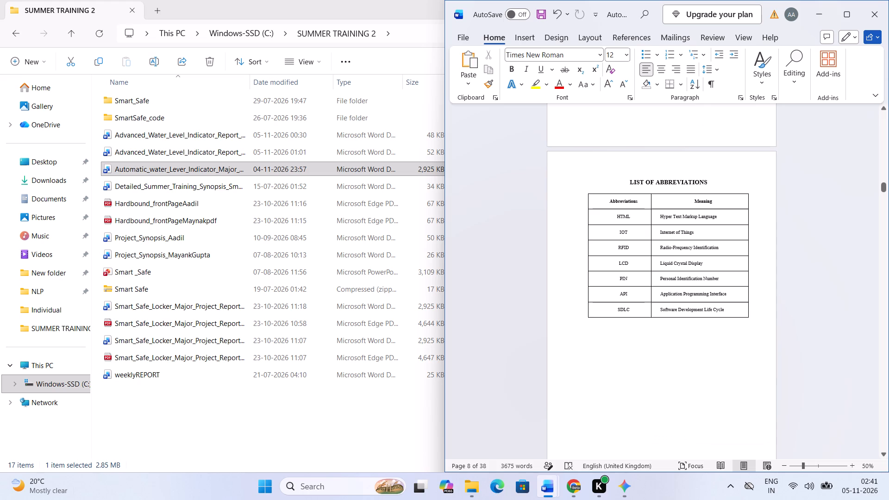
scroll(689, 370, left, 1)
scroll(689, 370, down, 3)
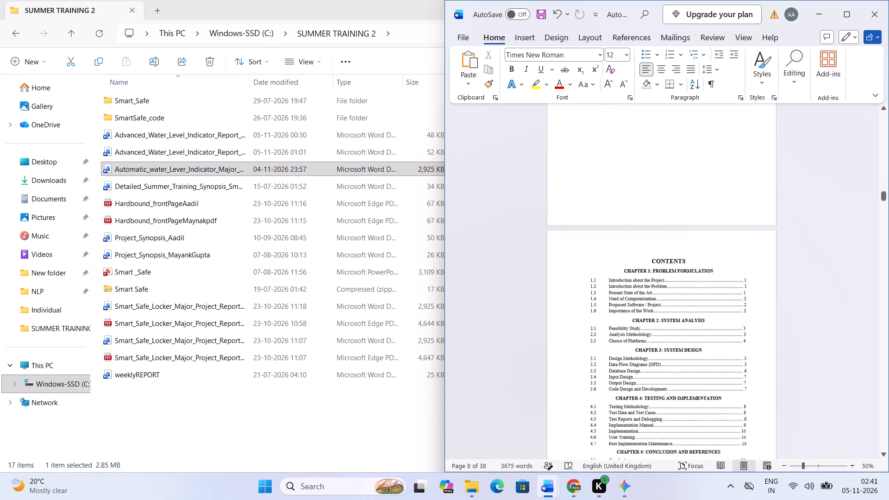
scroll(689, 370, down, 3)
scroll(689, 370, up, 2)
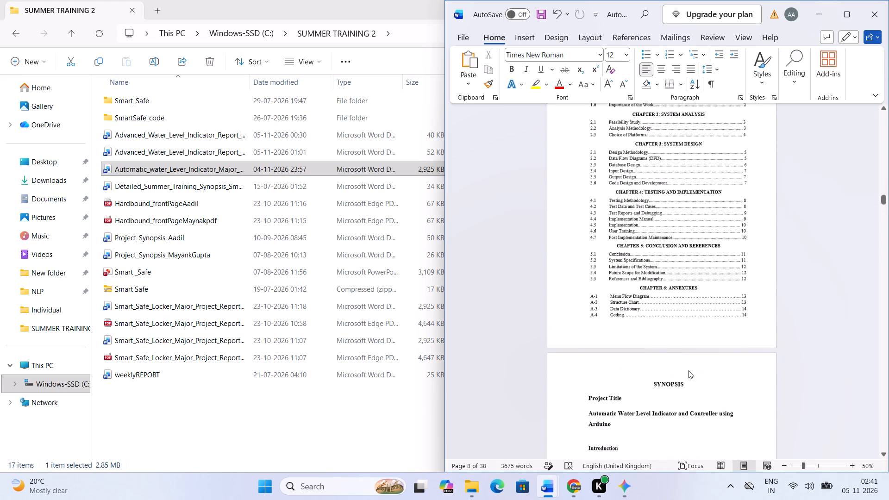
scroll(689, 370, up, 1)
scroll(689, 370, down, 1)
scroll(689, 370, up, 1)
scroll(689, 370, down, 1)
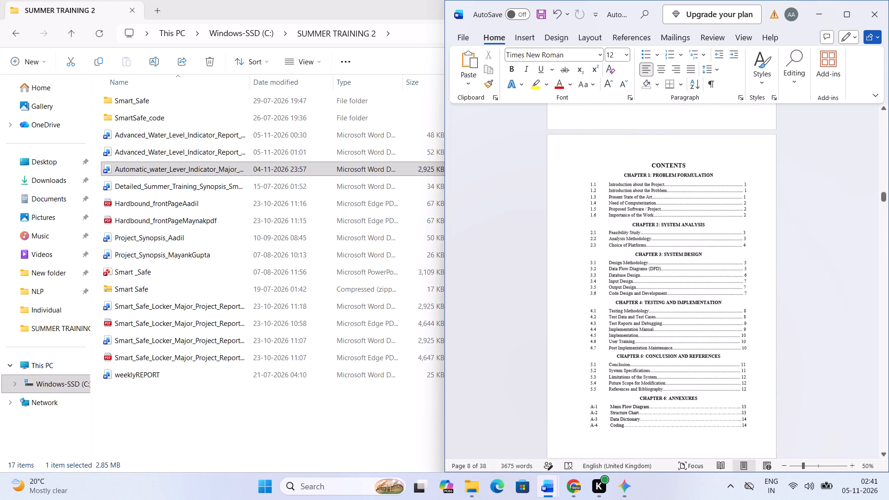
scroll(689, 370, down, 1)
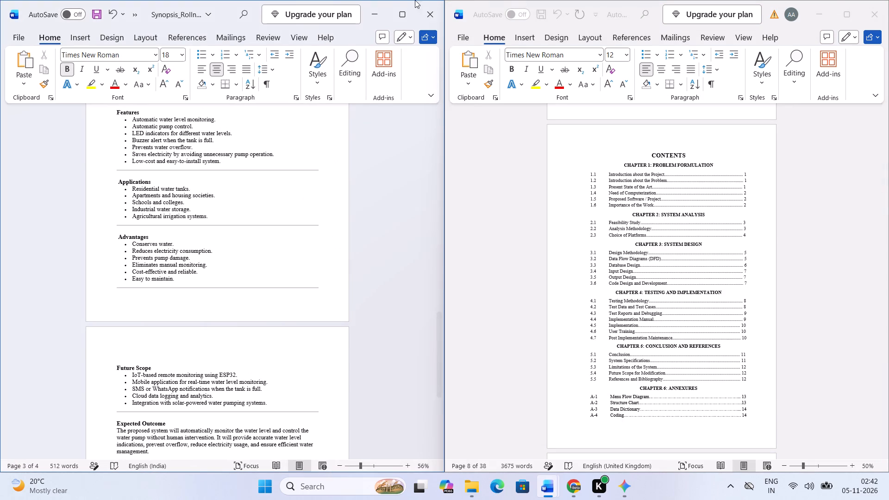
Minimise the synopsis and place the Advanced_Water_Level report showing Chapter 1 side by side with the Automatic_water_Lever_Indicator report.
click(374, 22)
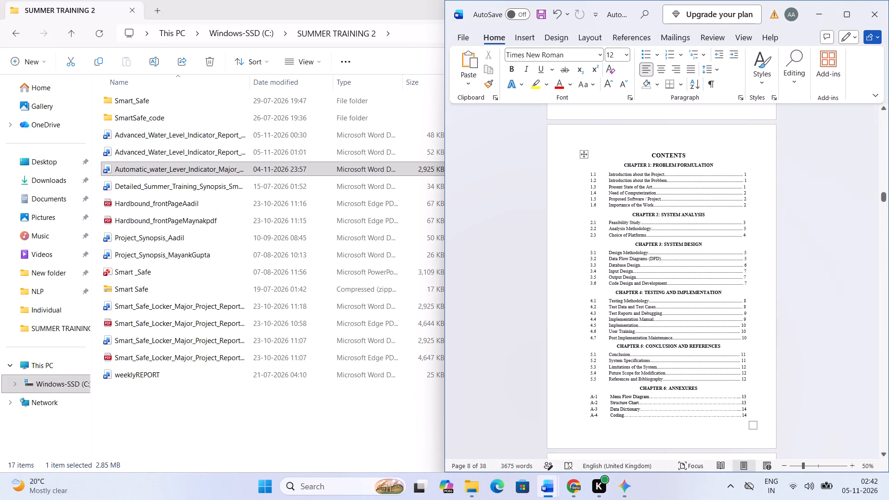
click(615, 305)
key(super+Right)
key(super+Right)
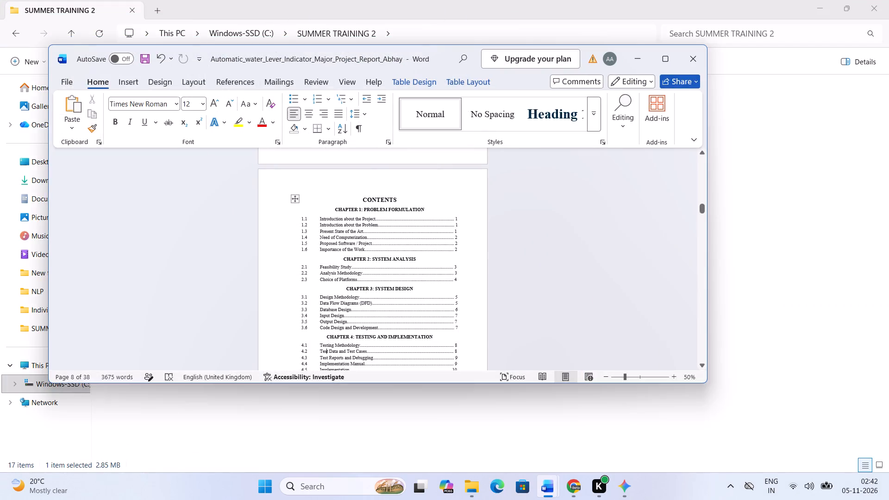
key(super+Right)
key(Down)
key(Right)
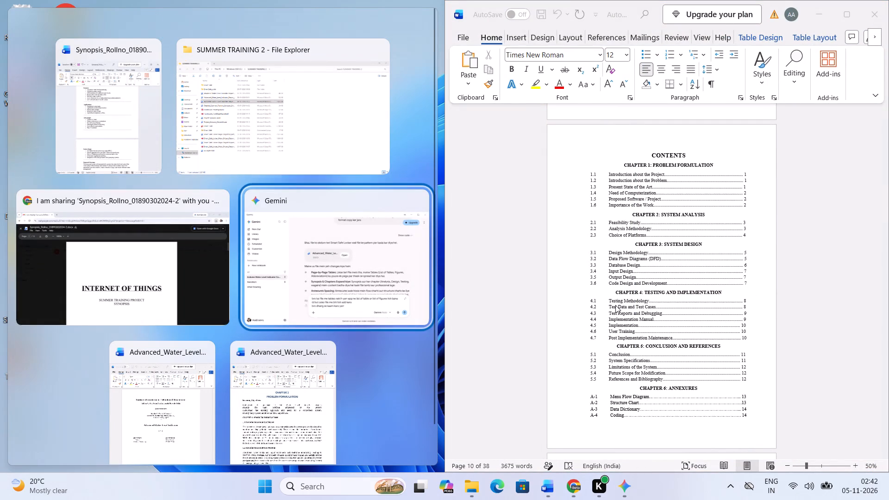
key(Down)
key(Left)
key(Right)
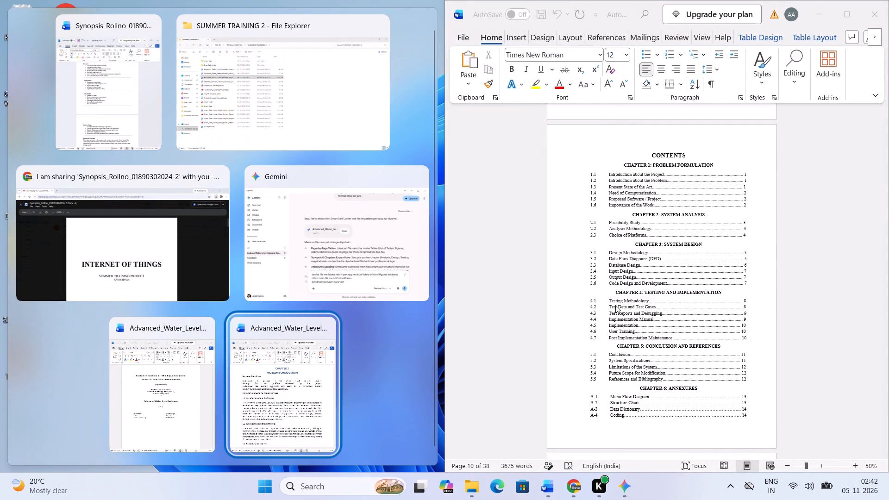
key(Return)
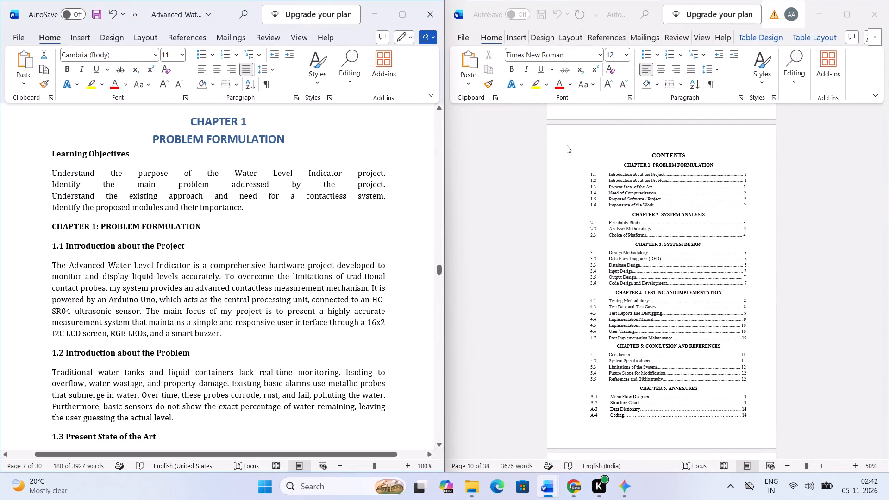
Examine the Advanced_Water_Level report from Chapter 1 back to the Acknowledgement, ending at its List of Tables.
scroll(273, 237, up, 14)
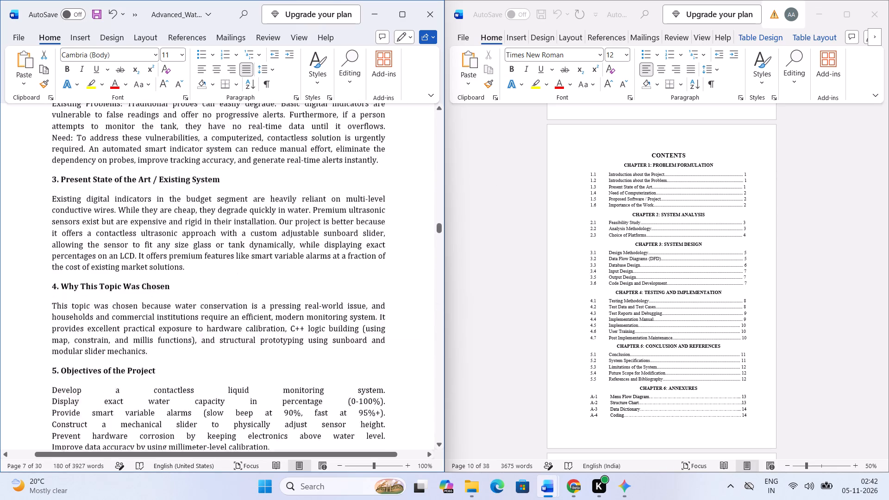
scroll(305, 222, up, 5)
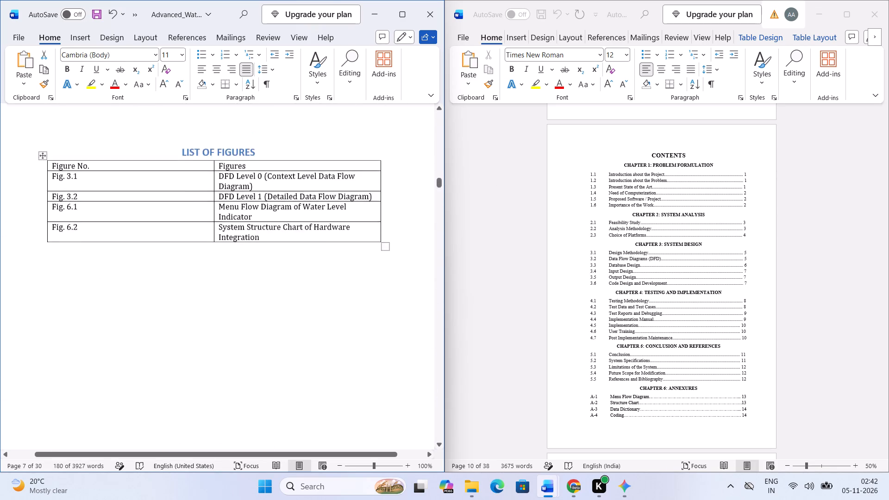
scroll(305, 222, up, 3)
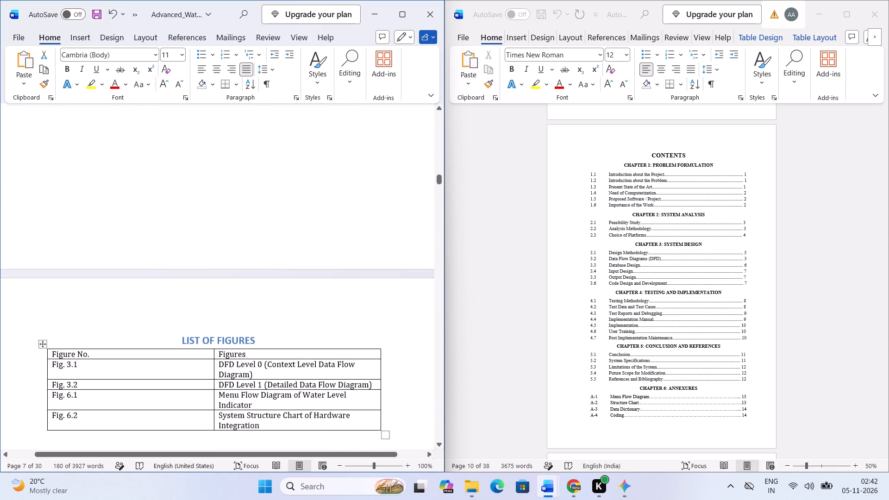
scroll(288, 232, up, 19)
scroll(280, 221, up, 7)
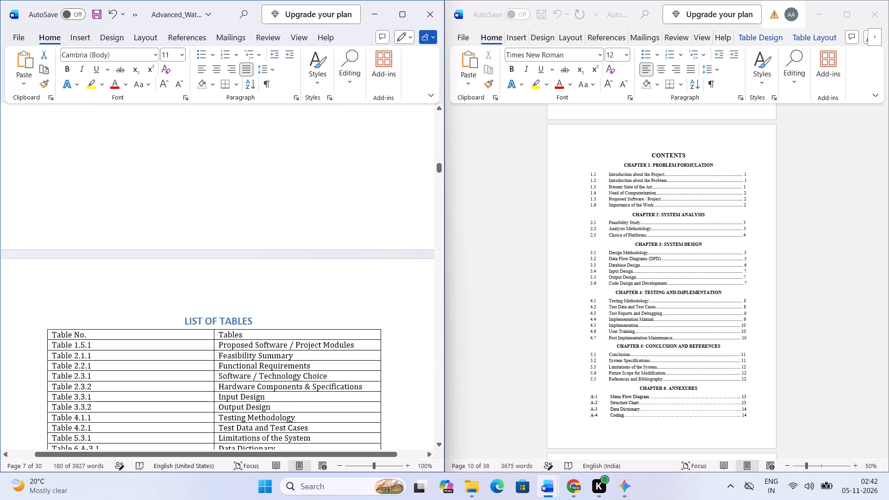
scroll(280, 221, up, 9)
scroll(280, 223, down, 2)
click(280, 227)
scroll(281, 227, up, 7)
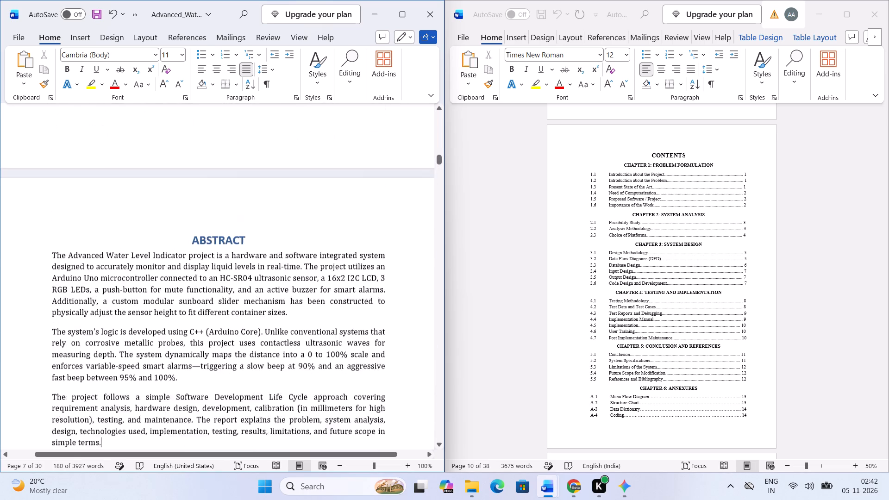
scroll(281, 227, up, 7)
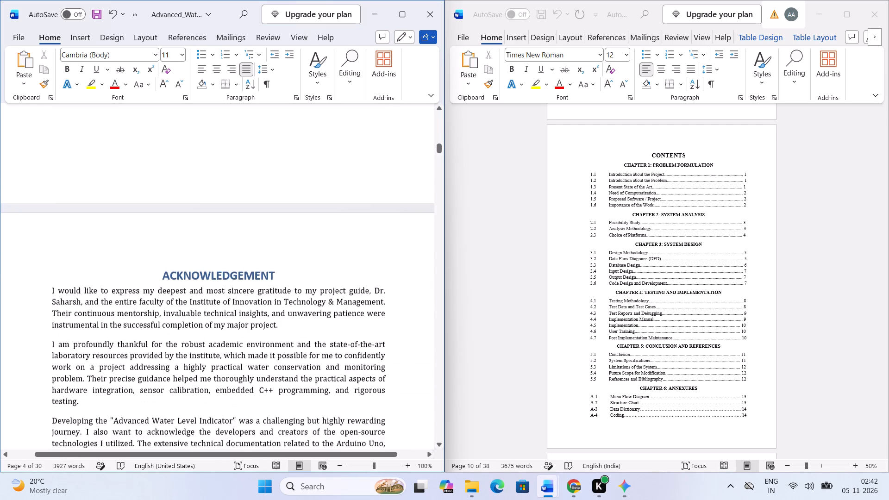
scroll(281, 227, up, 1)
scroll(281, 227, down, 7)
scroll(283, 227, up, 1)
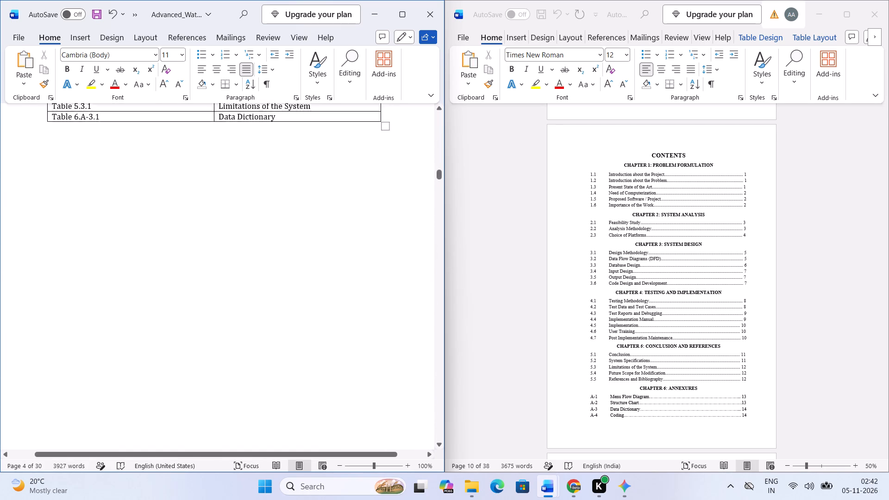
scroll(304, 219, up, 2)
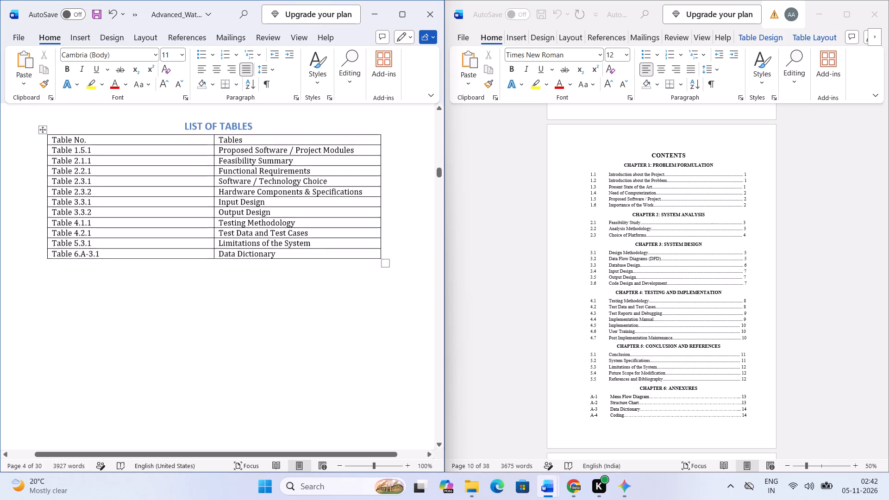
scroll(623, 276, down, 12)
scroll(630, 273, up, 14)
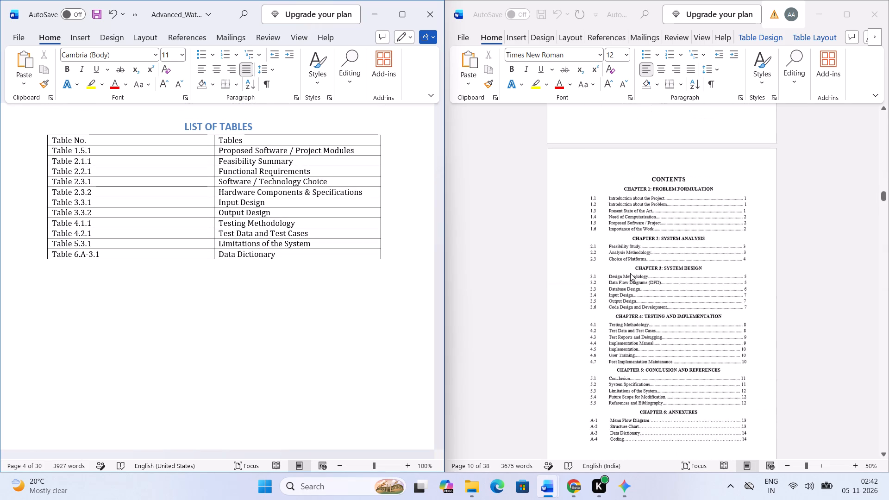
Compare the List of Tables entries row by row between the Advanced_Water_Level and Automatic_water_Lever_Indicator reports.
ctrl+scroll(633, 271, up, 1)
scroll(633, 271, up, 10)
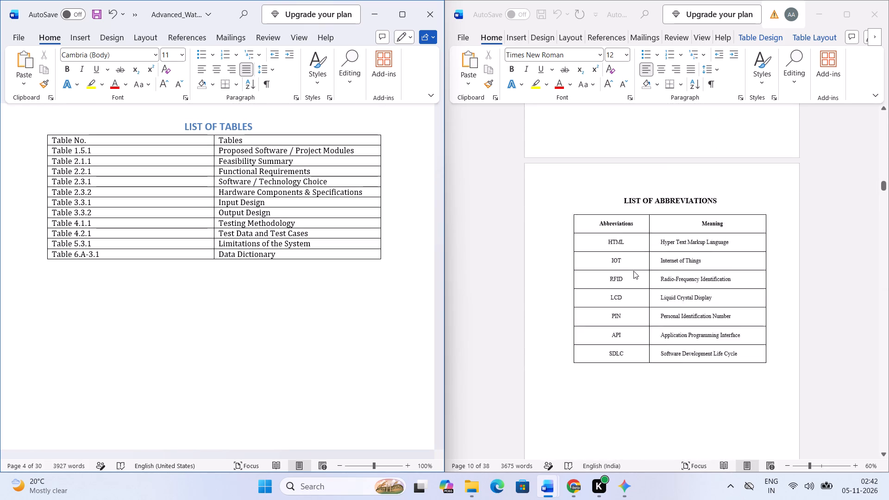
scroll(633, 271, up, 11)
scroll(633, 271, left, 1)
scroll(633, 271, down, 1)
scroll(633, 271, left, 1)
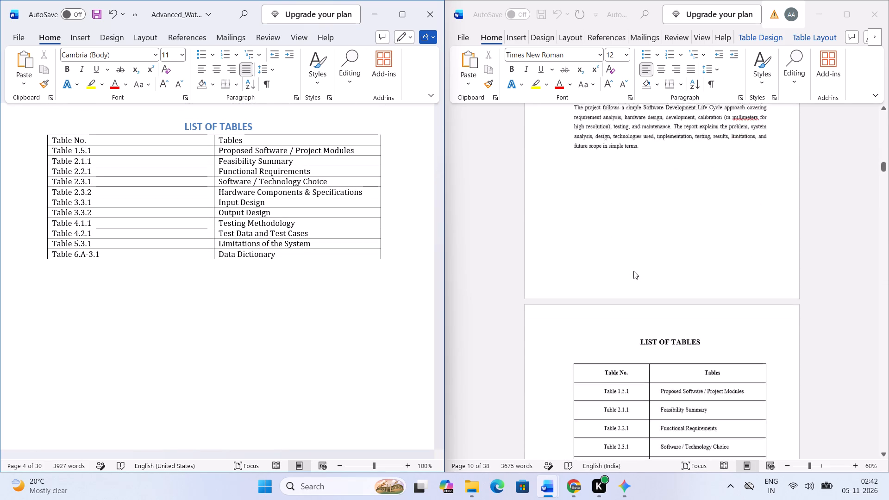
scroll(633, 271, left, 1)
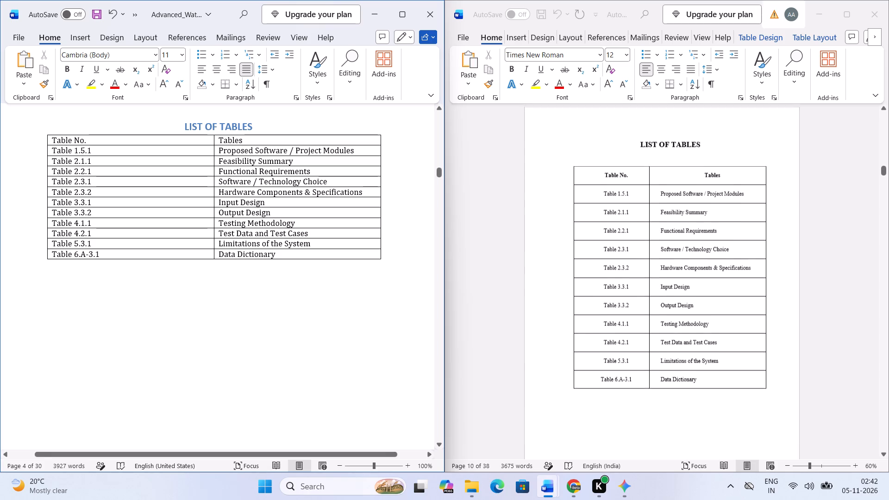
ctrl+scroll(343, 248, up, 2)
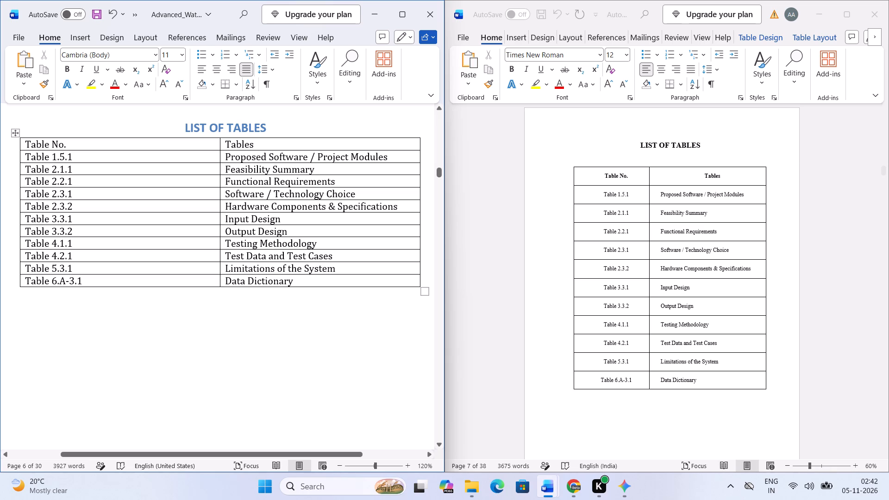
click(360, 193)
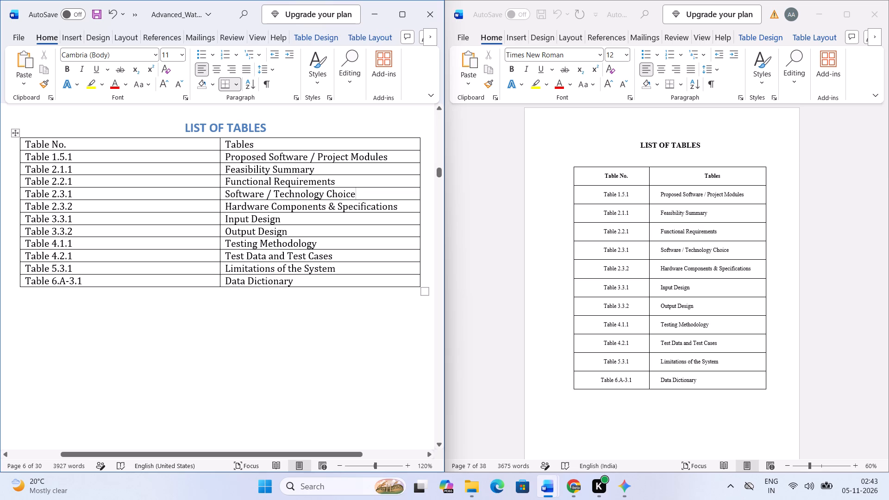
key(Down)
key(Down)
key(Down)
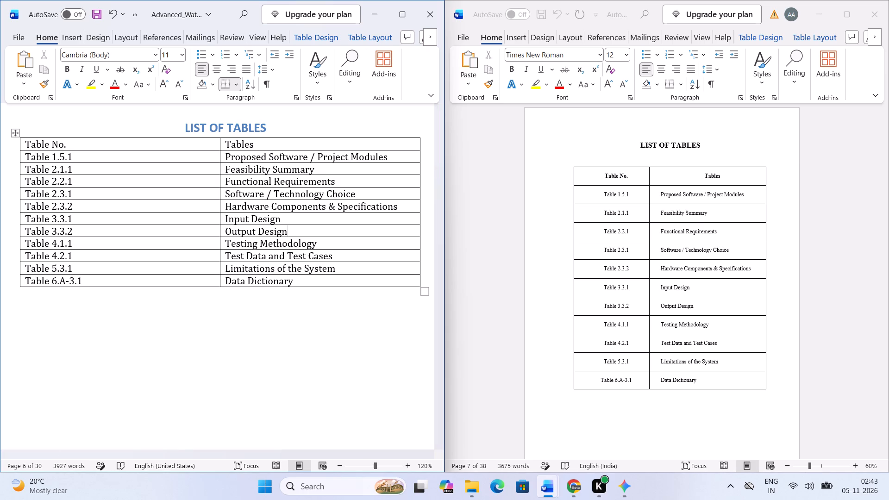
key(Down)
key(Down)
key(Down)
key(Down)
key(Up)
key(Up)
key(Up)
key(Up)
key(Up)
key(Up)
Bring both reports to their List of Figures pages and compare the figure entries.
scroll(617, 212, down, 9)
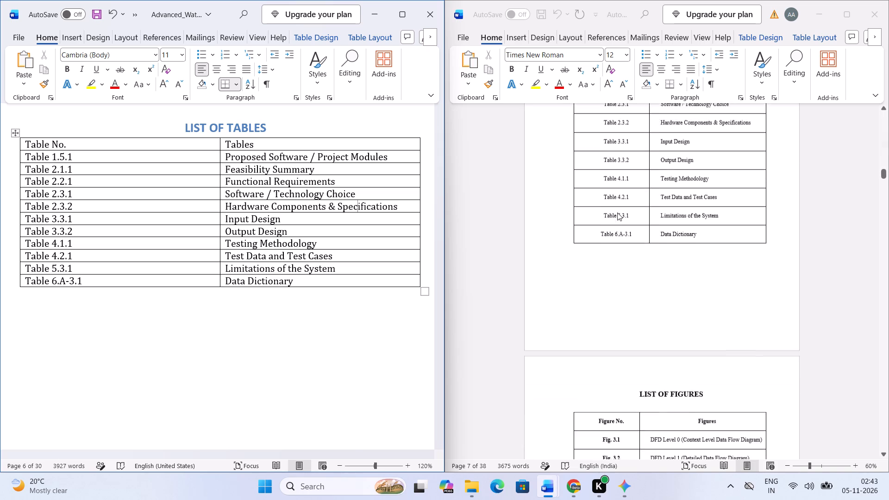
scroll(617, 212, down, 7)
scroll(442, 319, down, 14)
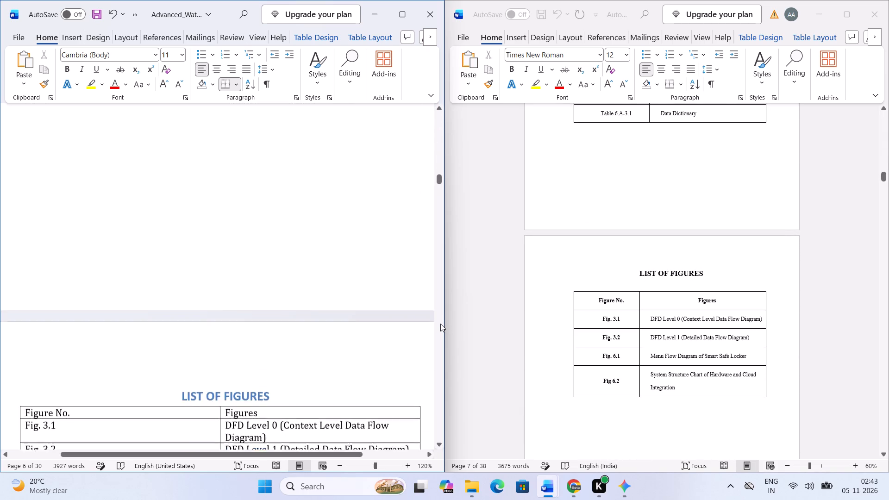
scroll(440, 324, down, 7)
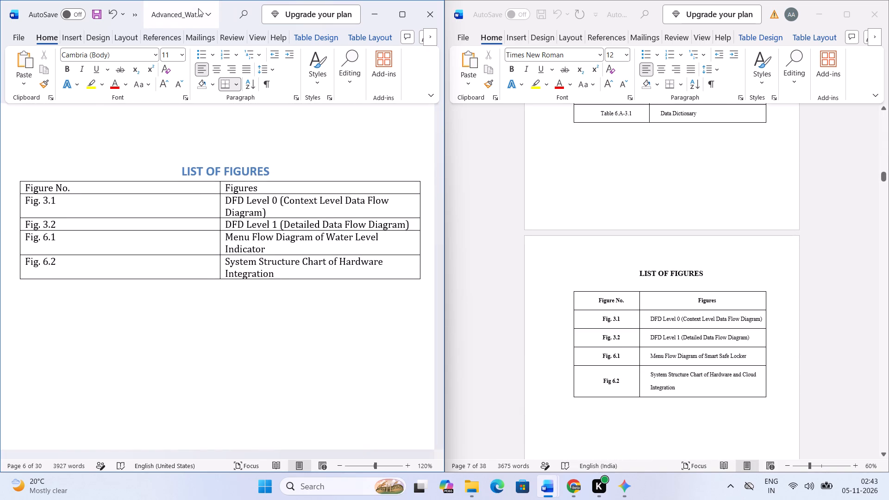
Check the Advanced_Water_Level report's file version and switch to the v3 report beside the Automatic_water_Lever_Indicator report.
click(198, 8)
click(198, 8)
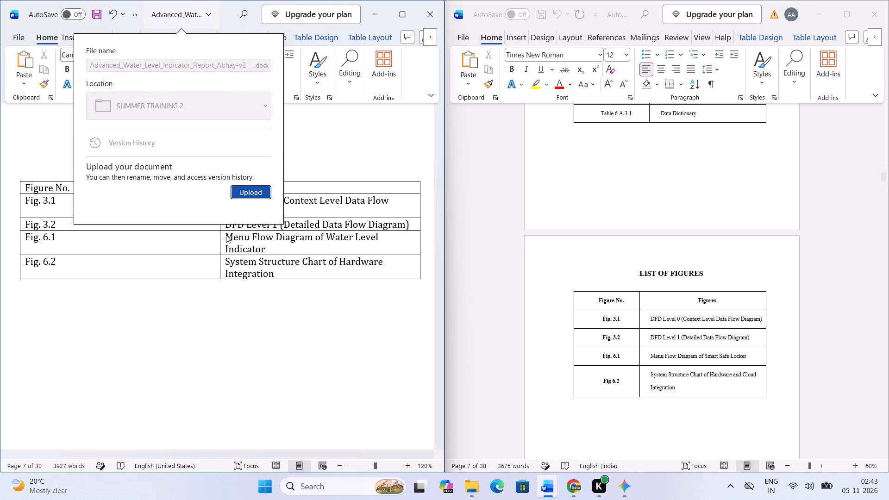
click(235, 344)
scroll(239, 338, up, 20)
scroll(239, 338, up, 2)
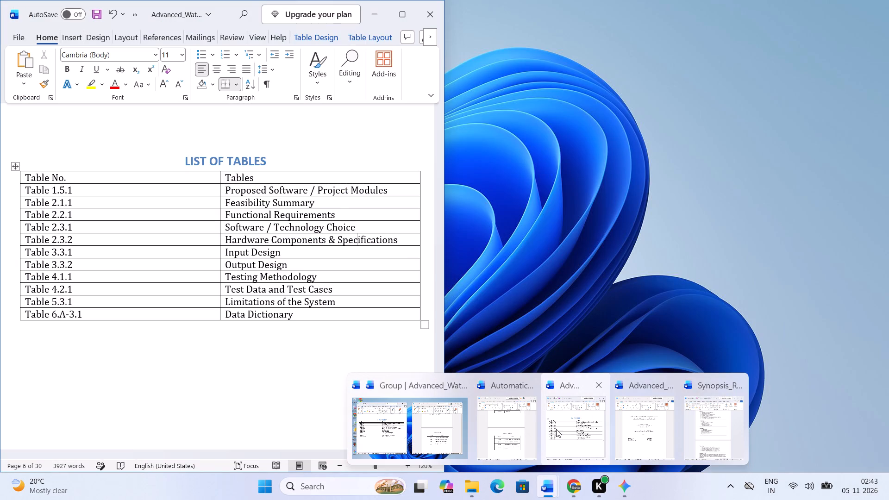
click(654, 416)
scroll(231, 378, down, 9)
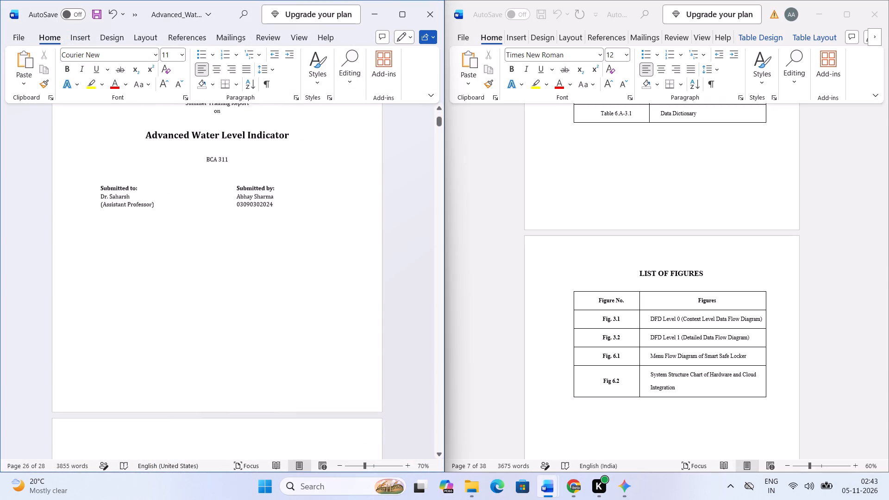
scroll(232, 374, down, 20)
scroll(232, 374, down, 4)
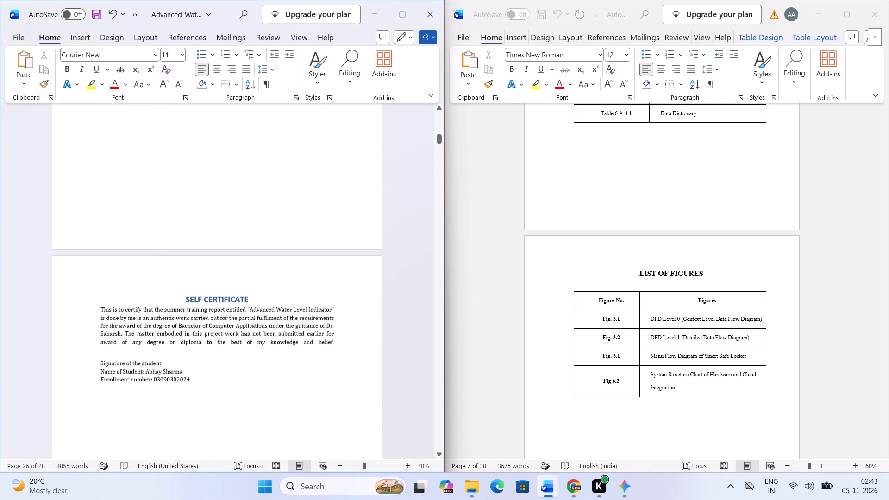
scroll(235, 370, down, 1)
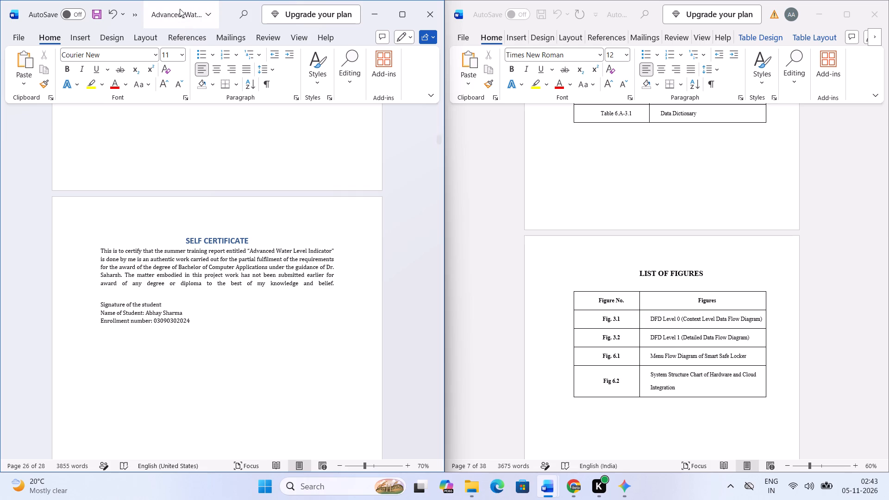
click(180, 9)
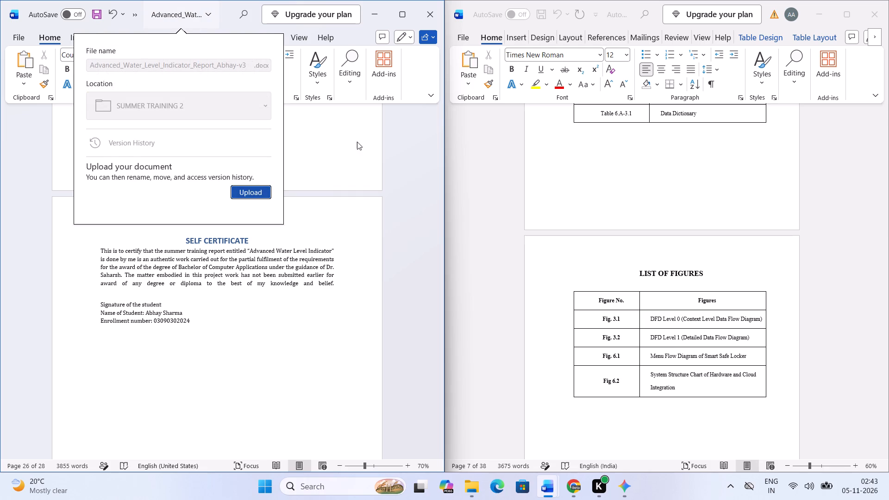
click(357, 142)
Examine the v3 report from the Abstract to the List of Figures, comparing its lists with those in the Automatic_water_Lever_Indicator report.
scroll(357, 142, down, 9)
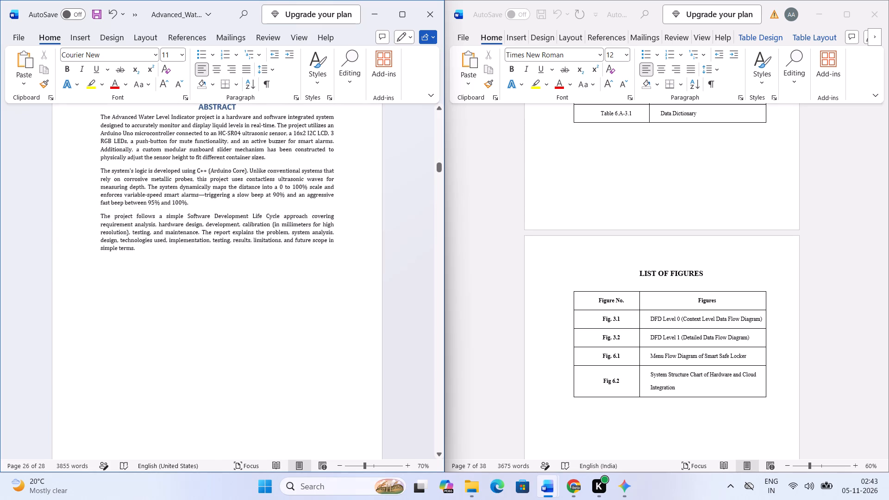
scroll(357, 142, down, 5)
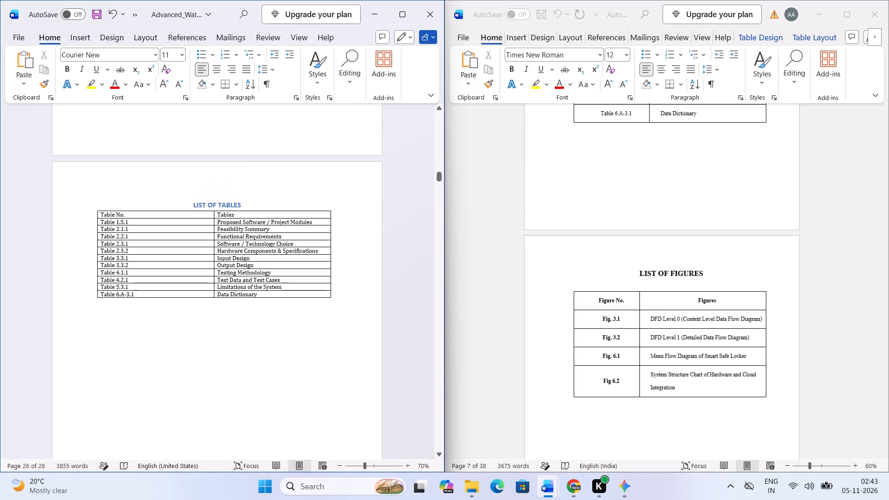
scroll(357, 142, down, 5)
scroll(357, 142, up, 2)
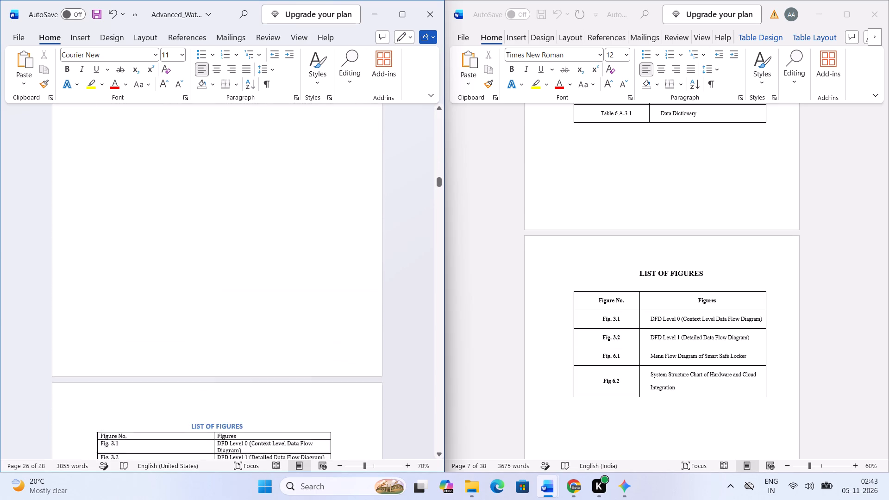
scroll(357, 142, up, 3)
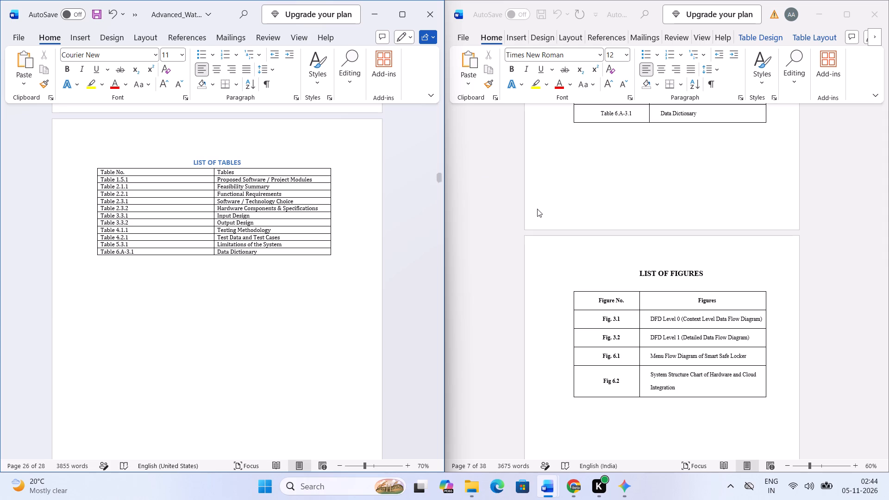
scroll(537, 209, up, 4)
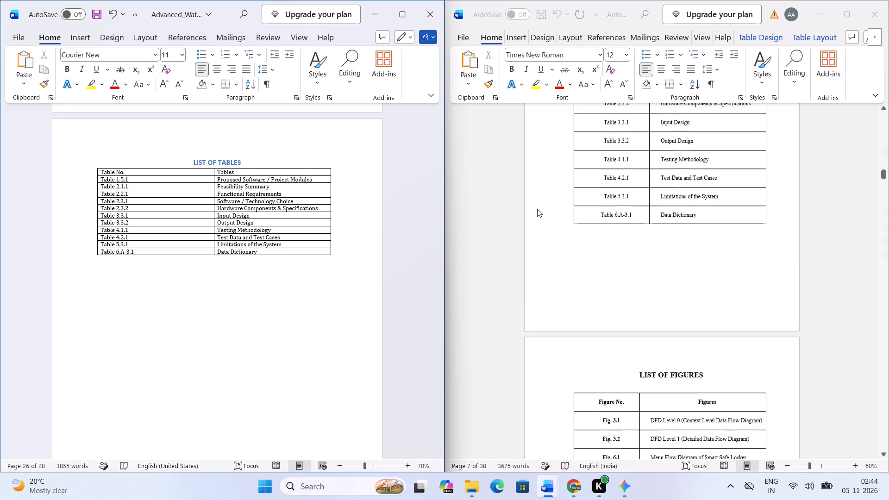
scroll(537, 209, down, 1)
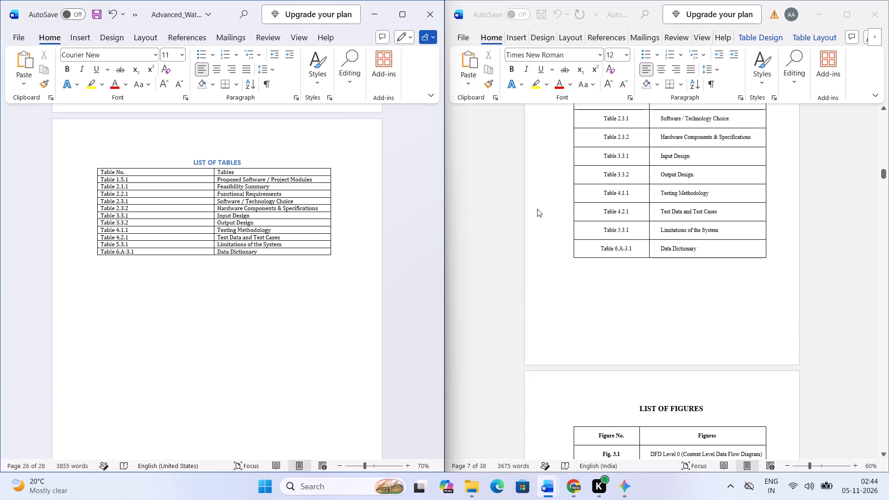
scroll(537, 209, down, 2)
scroll(537, 209, up, 1)
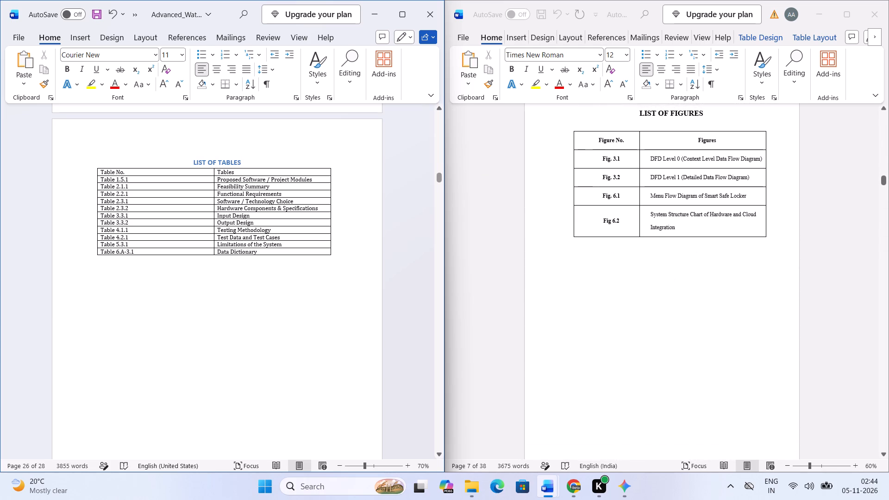
scroll(337, 261, down, 4)
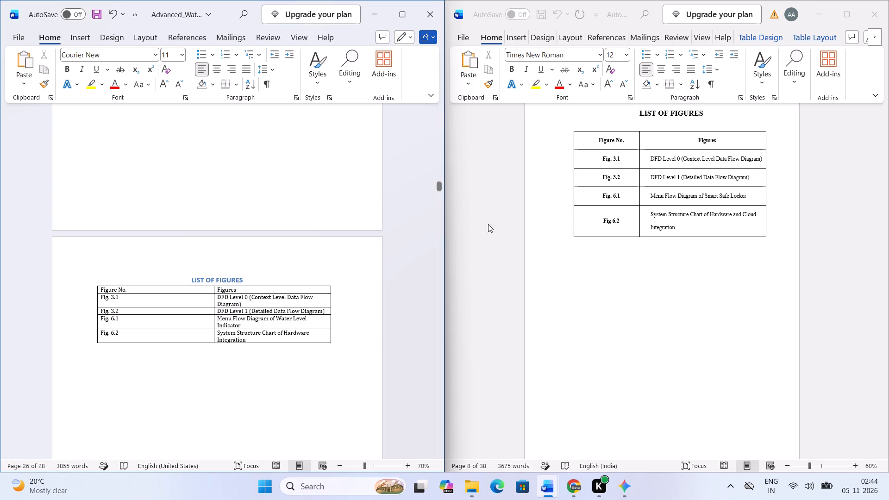
Change the Fig. 6.1 entry in the Automatic_water_Lever_Indicator report's List of Figures to "Menu Flow Diagram of Water level Indicator".
click(742, 192)
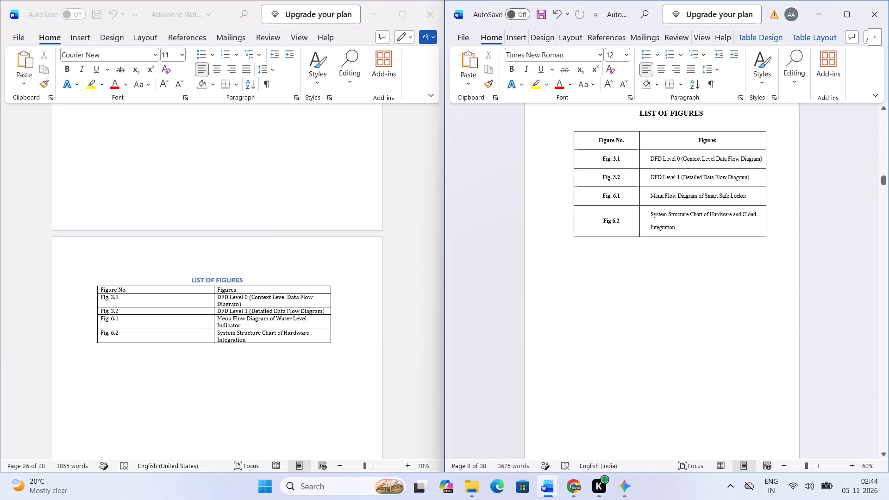
click(746, 195)
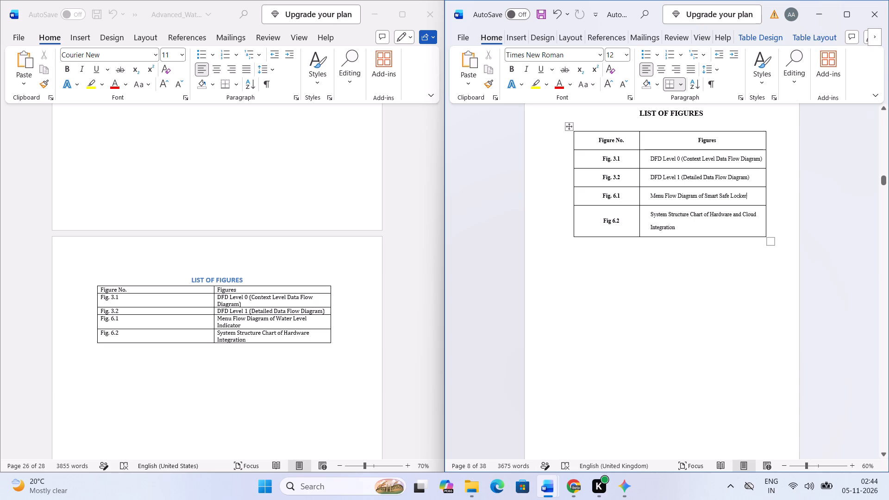
key(ctrl+BackSpace)
key(ctrl+BackSpace)
key(ctrl+BackSpace)
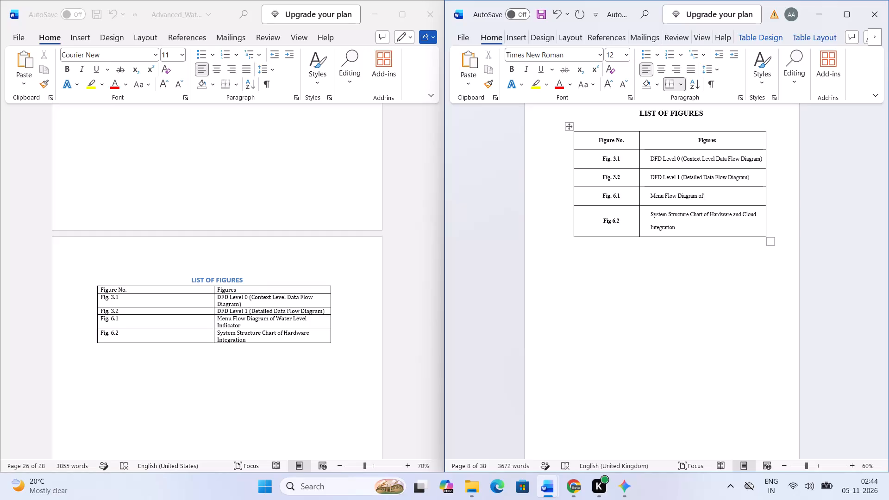
text(Water)
key(space)
text(level)
key(space)
text(In)
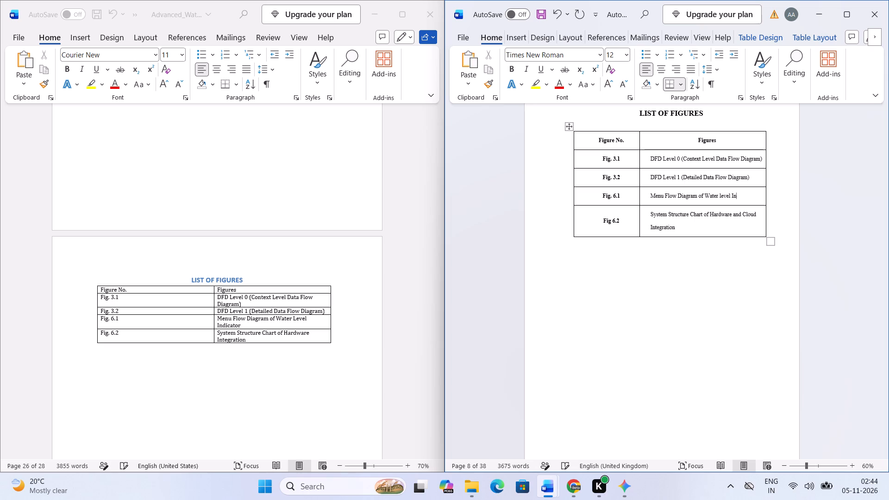
text(dicator)
Change the Fig 6.2 entry in the List of Figures to "System Structure Chart of Hardware Integration".
key(Down)
key(Down)
key(ctrl+BackSpace)
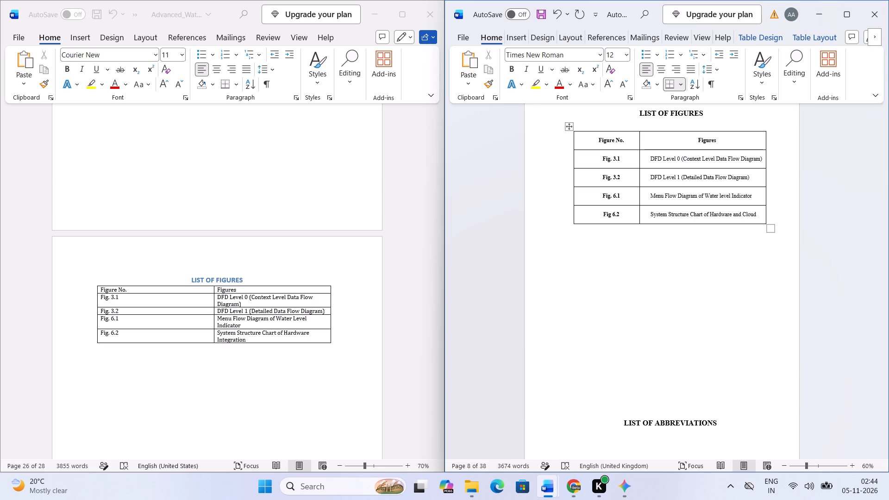
key(ctrl+BackSpace)
key(ctrl+BackSpace)
text(IN)
key(BackSpace)
key(n)
text(te)
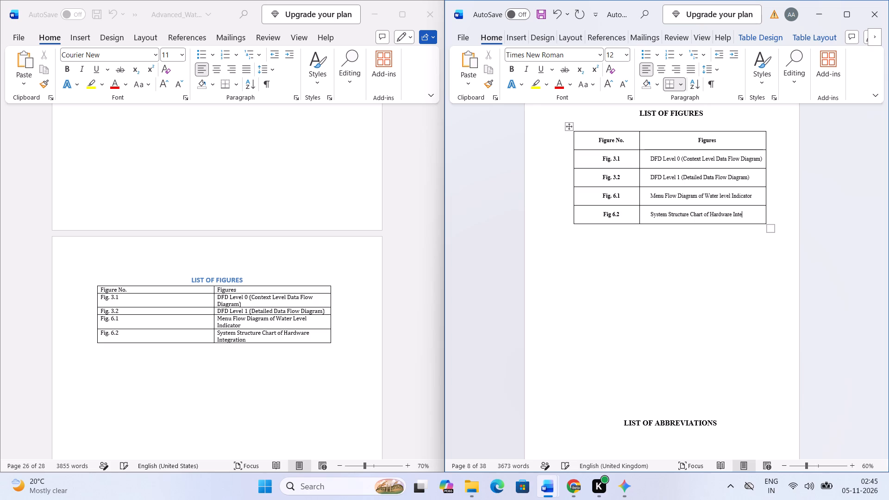
text(gration)
Add a blank line above the List of Abbreviations heading to move it onto the page with its table.
click(678, 301)
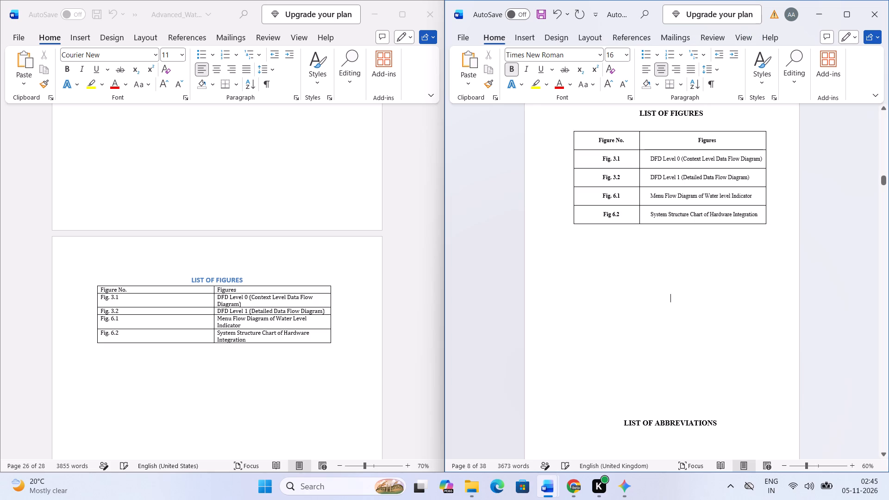
scroll(678, 301, up, 5)
scroll(678, 301, down, 9)
click(677, 301)
click(657, 328)
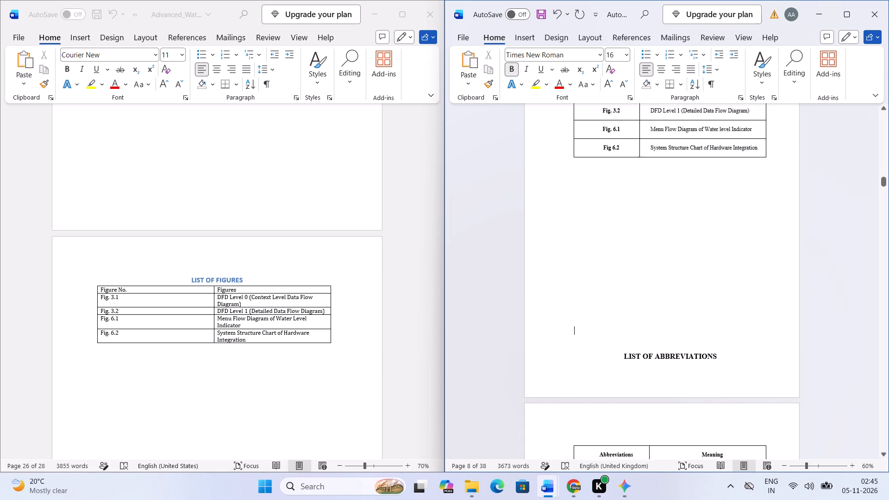
key(Return)
scroll(657, 328, down, 15)
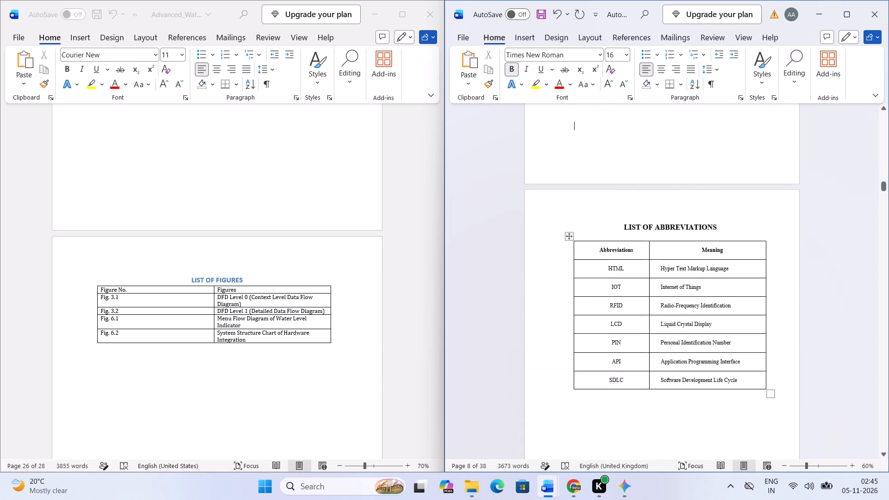
scroll(655, 331, down, 2)
scroll(655, 331, up, 20)
scroll(655, 331, up, 10)
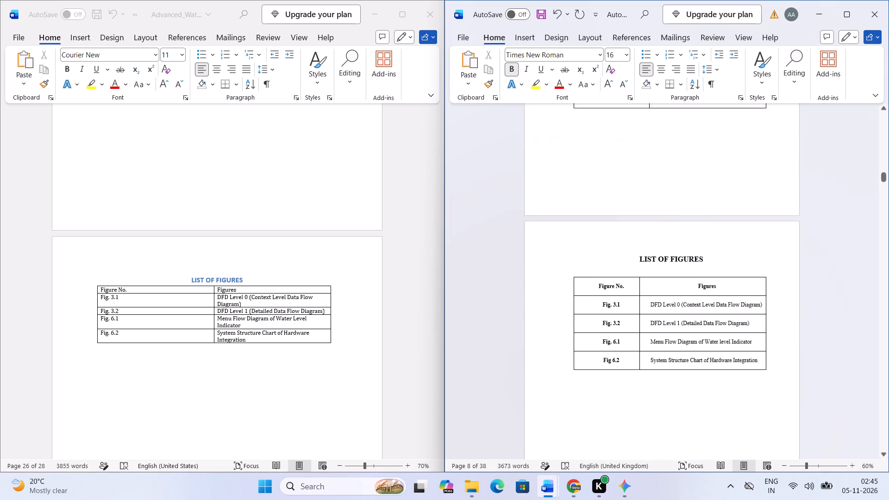
scroll(655, 331, up, 1)
scroll(655, 331, down, 6)
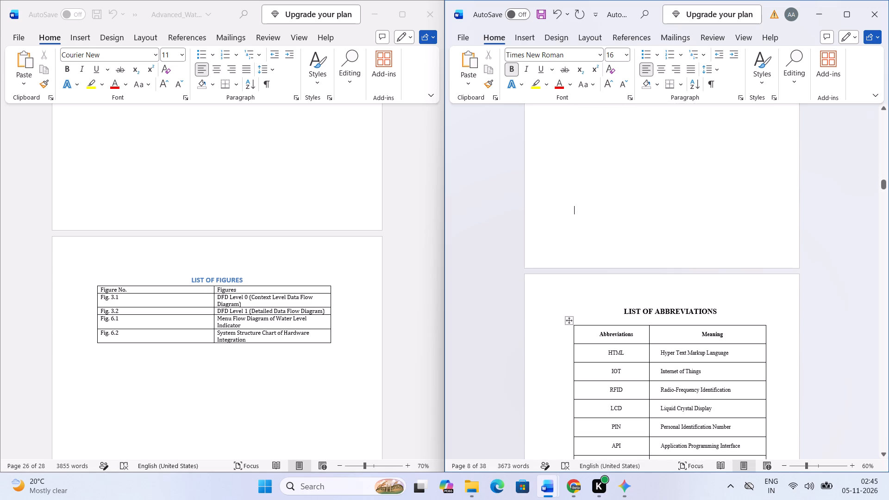
Add a blank line between the List of Abbreviations heading and its table.
click(721, 306)
scroll(717, 321, down, 7)
key(Return)
scroll(717, 321, down, 3)
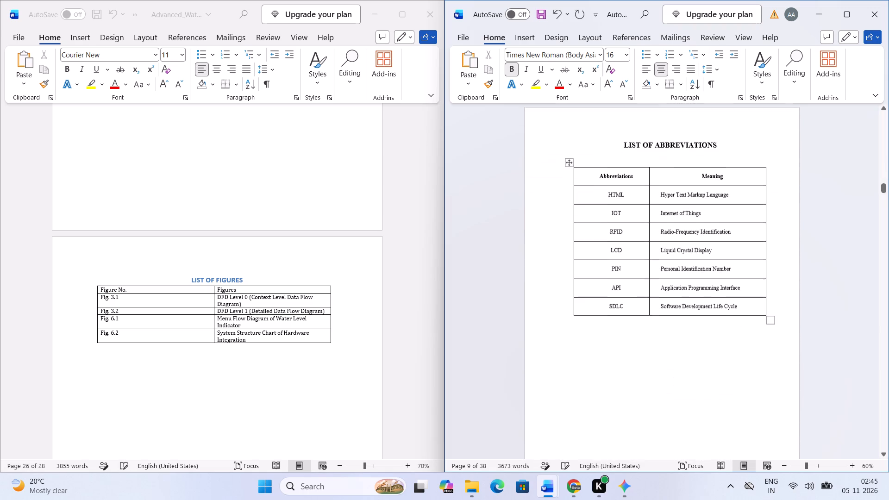
Review the List of Tables, List of Figures and List of Abbreviations pages, comparing the abbreviations with those in the v3 report.
scroll(716, 321, up, 9)
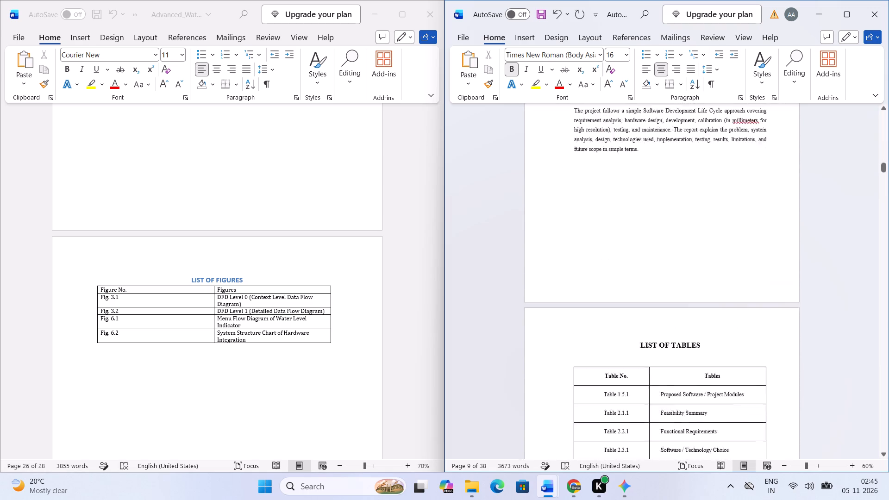
scroll(716, 321, up, 2)
scroll(717, 320, down, 4)
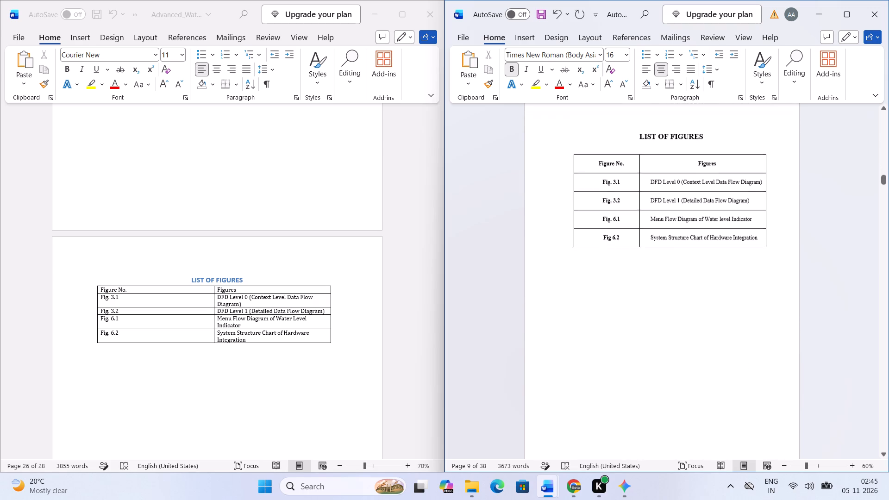
scroll(605, 312, down, 3)
scroll(349, 344, down, 1)
scroll(363, 331, up, 1)
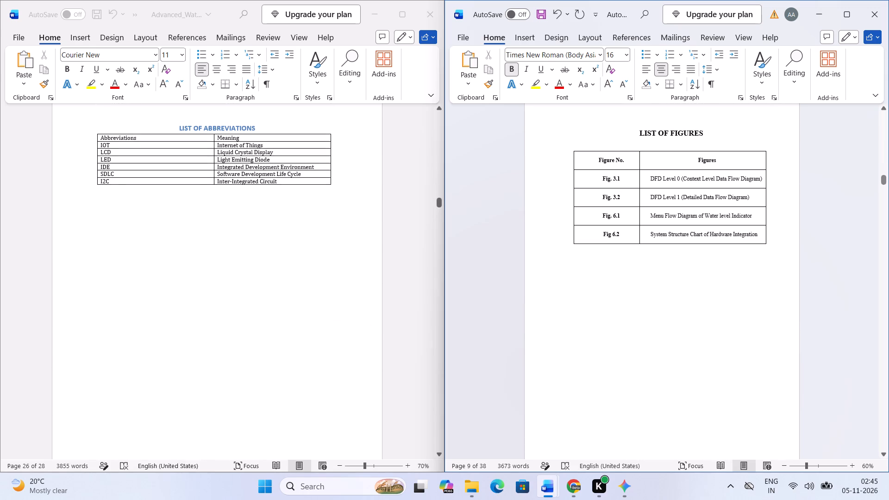
scroll(628, 314, down, 2)
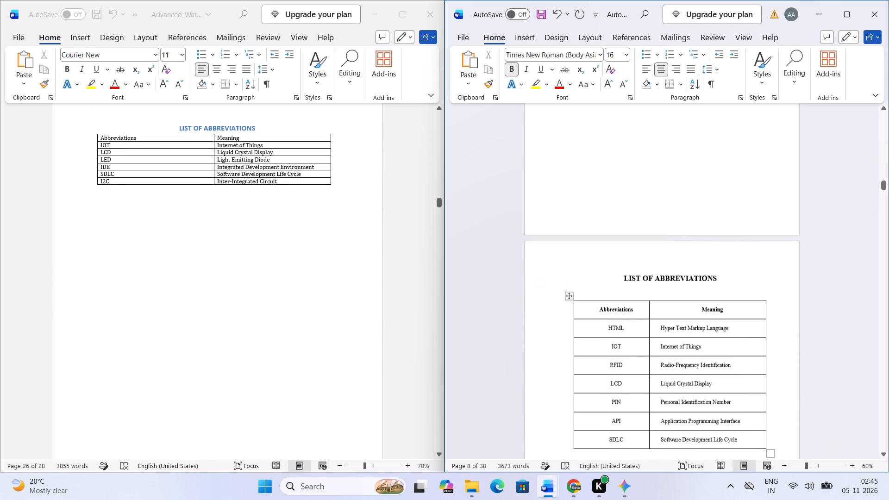
scroll(628, 314, down, 1)
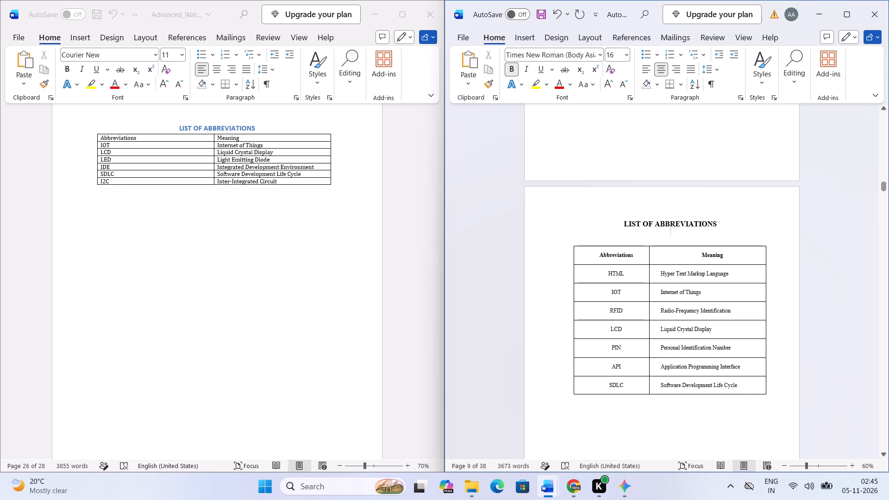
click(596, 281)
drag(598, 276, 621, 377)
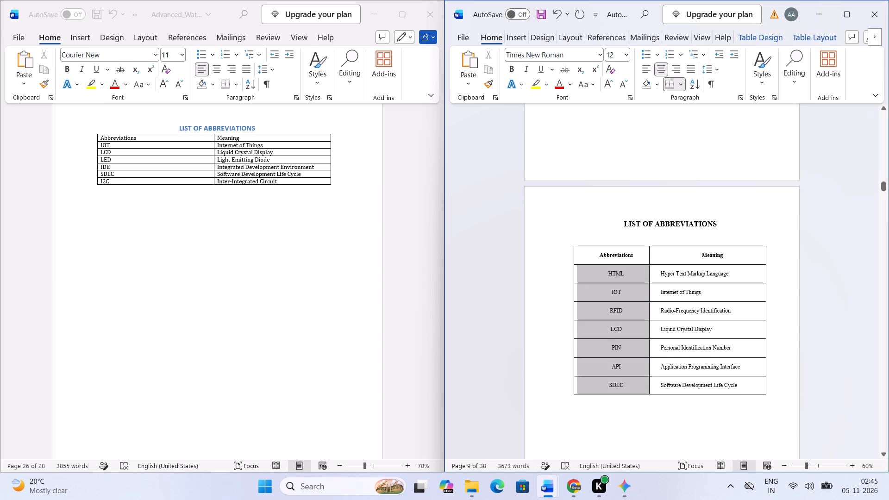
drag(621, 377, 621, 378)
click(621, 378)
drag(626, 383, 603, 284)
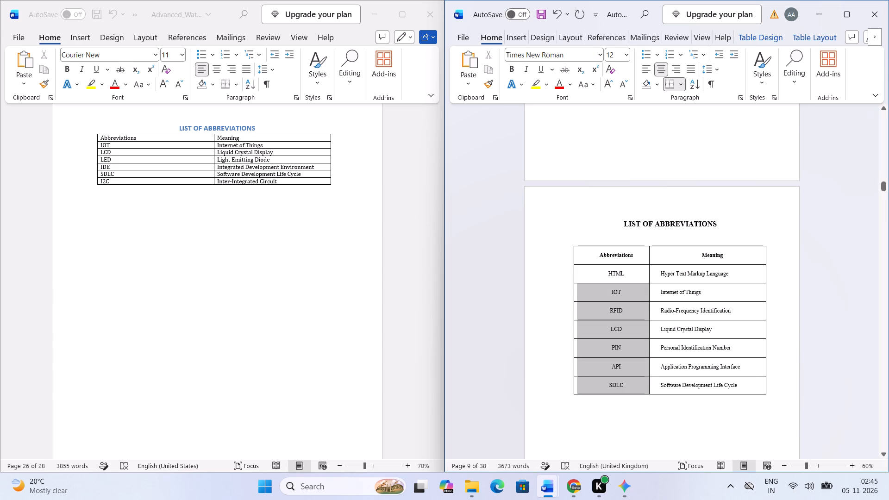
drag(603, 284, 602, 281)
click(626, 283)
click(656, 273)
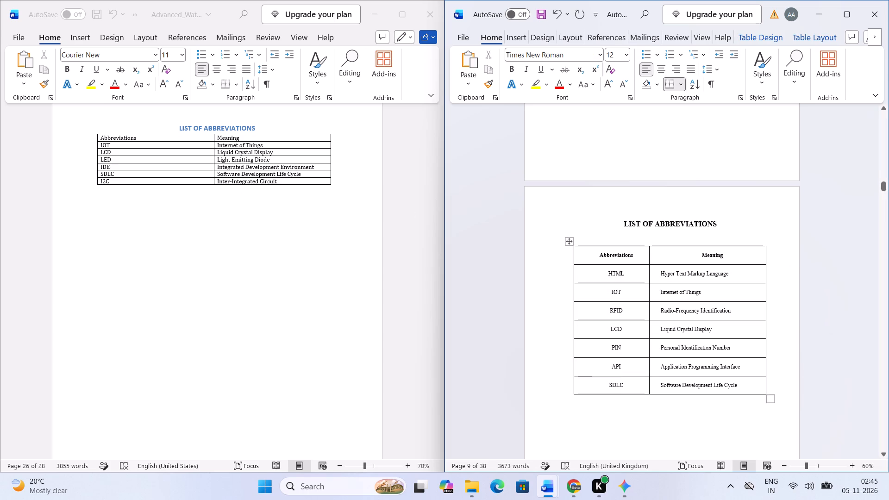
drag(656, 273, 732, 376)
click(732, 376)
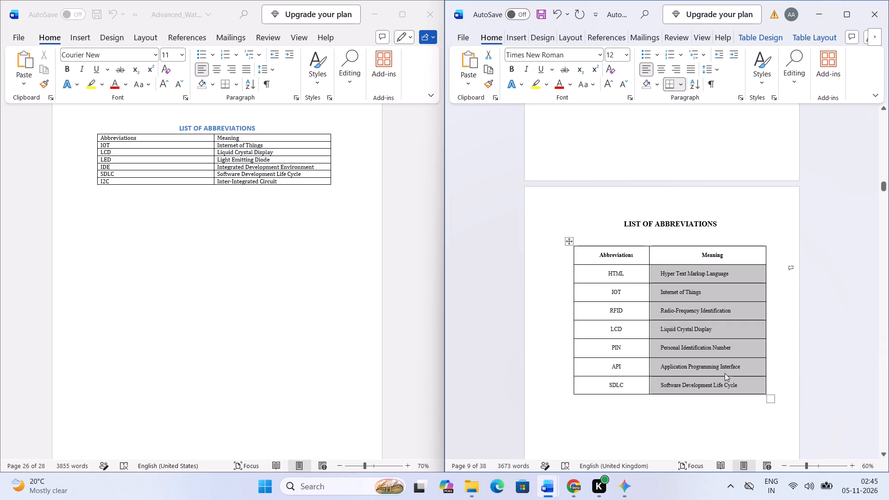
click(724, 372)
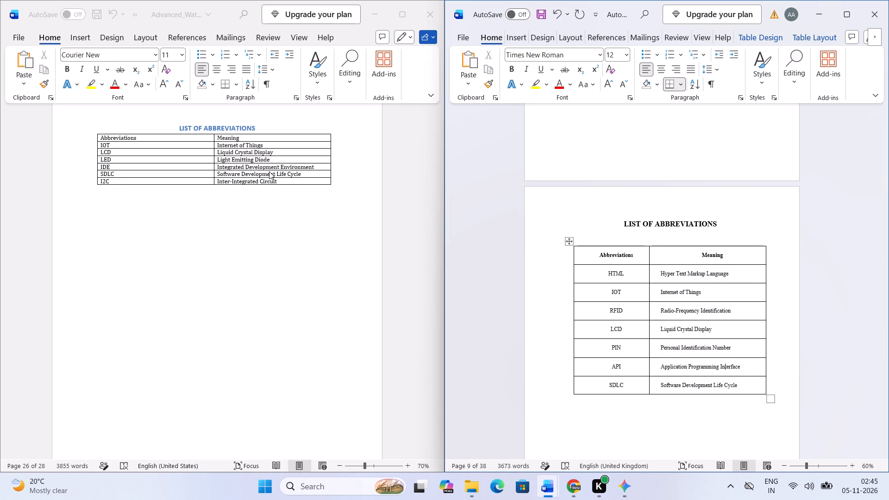
Replace the entries in the Abbreviations column with IOT, LCD, LED, IDE, SDLC and I2C copied from the v3 report.
click(200, 176)
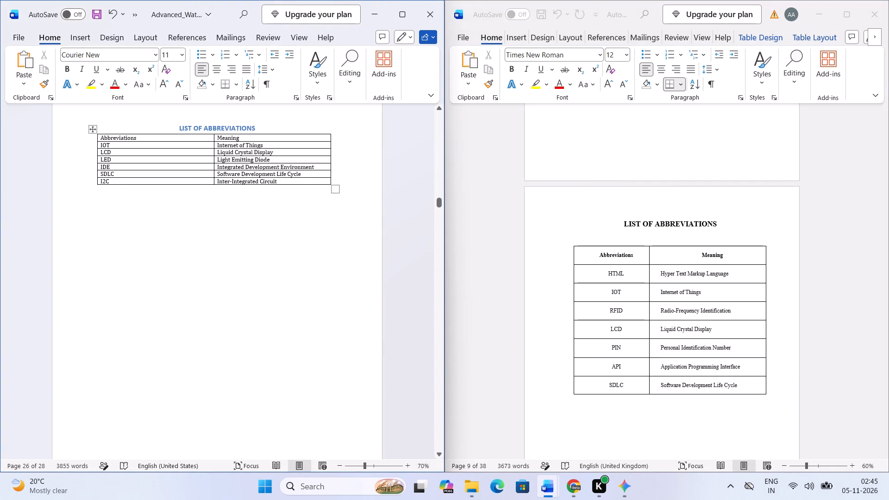
drag(100, 146, 105, 151)
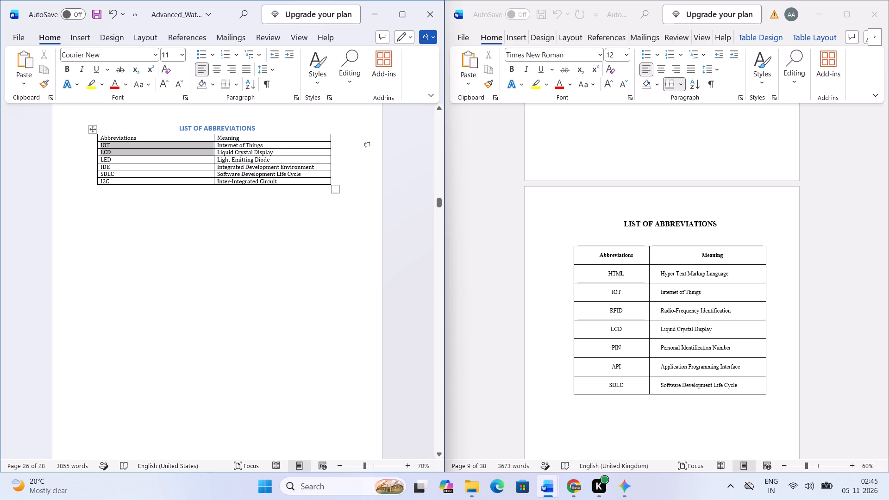
drag(105, 151, 118, 178)
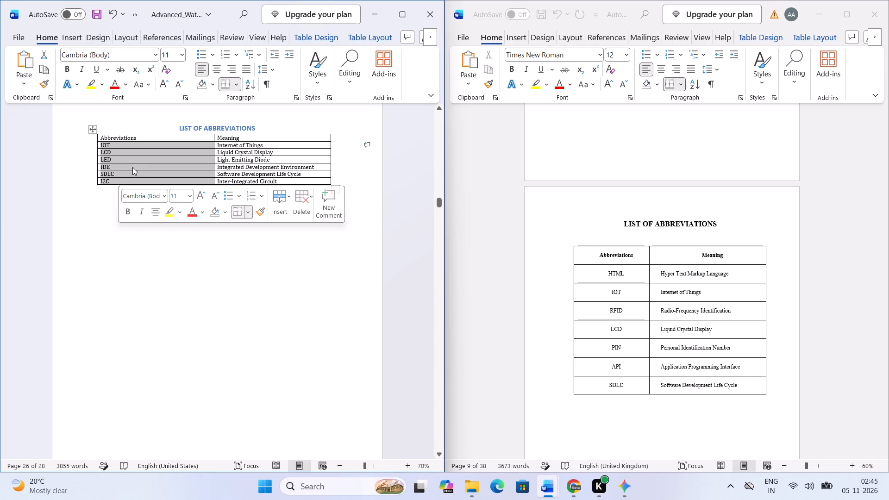
key(ctrl+c)
click(142, 159)
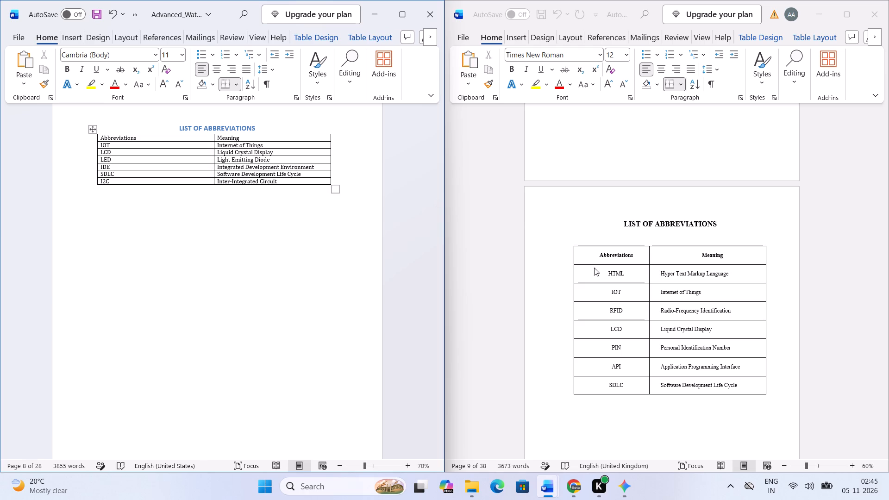
drag(594, 268, 616, 332)
drag(607, 277, 612, 381)
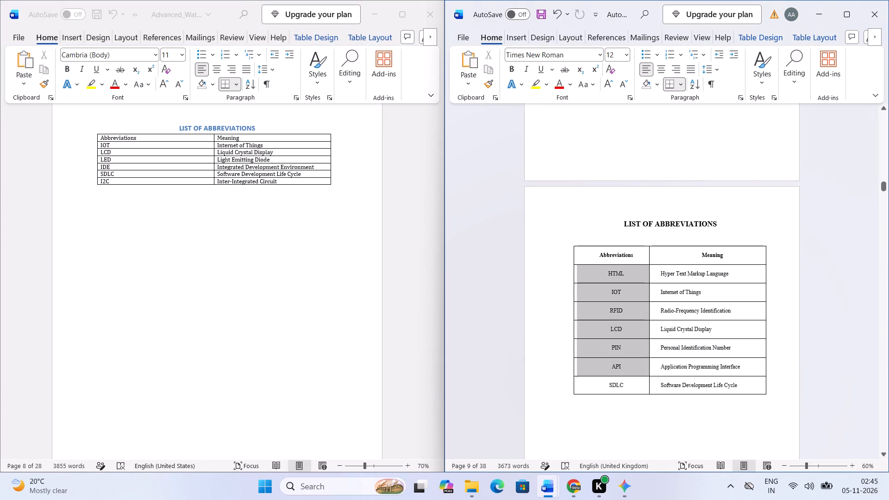
drag(612, 381, 613, 384)
key(ctrl+v)
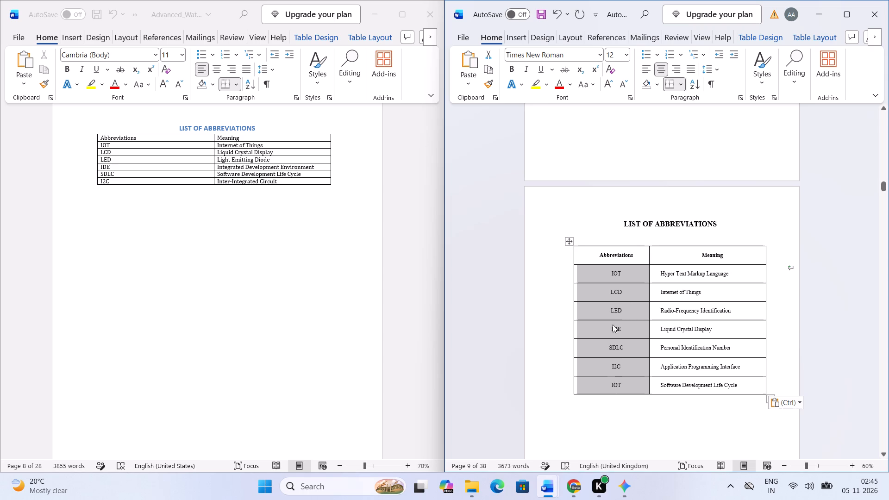
click(613, 325)
Delete the entire last row, the duplicate IOT entry, from the List of Abbreviations table.
click(621, 383)
drag(609, 387, 733, 392)
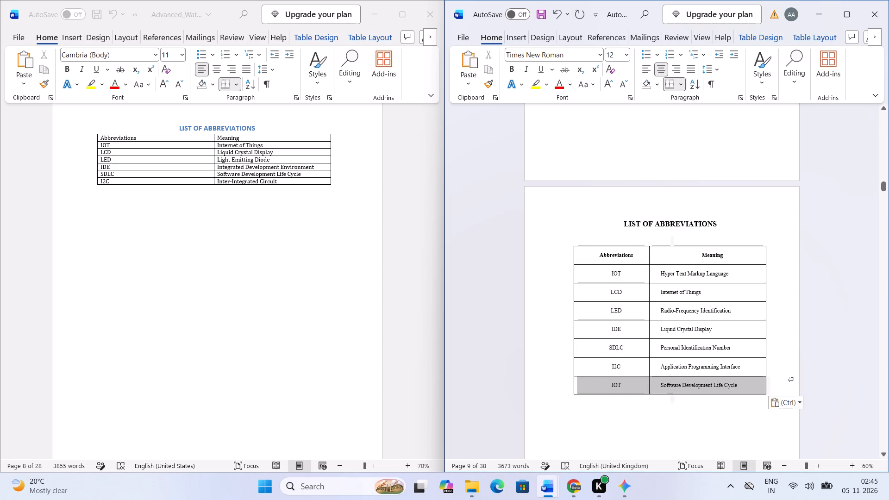
drag(733, 392, 734, 391)
key(BackSpace)
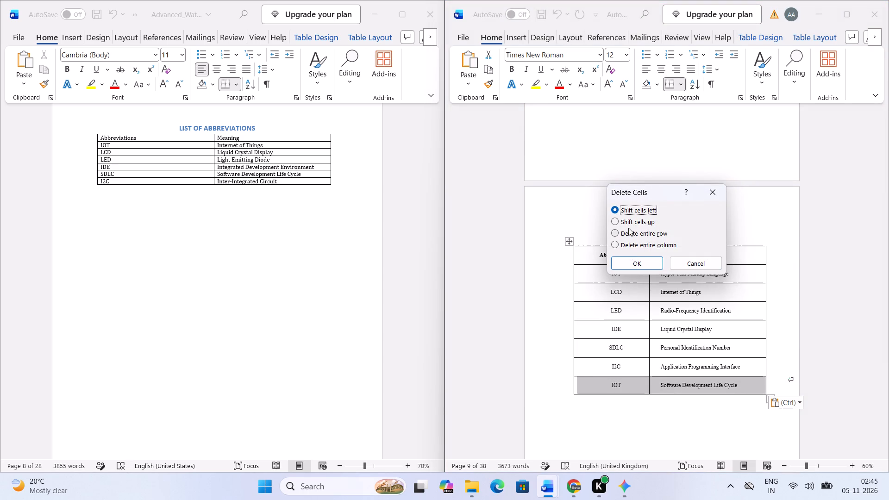
click(618, 231)
click(637, 258)
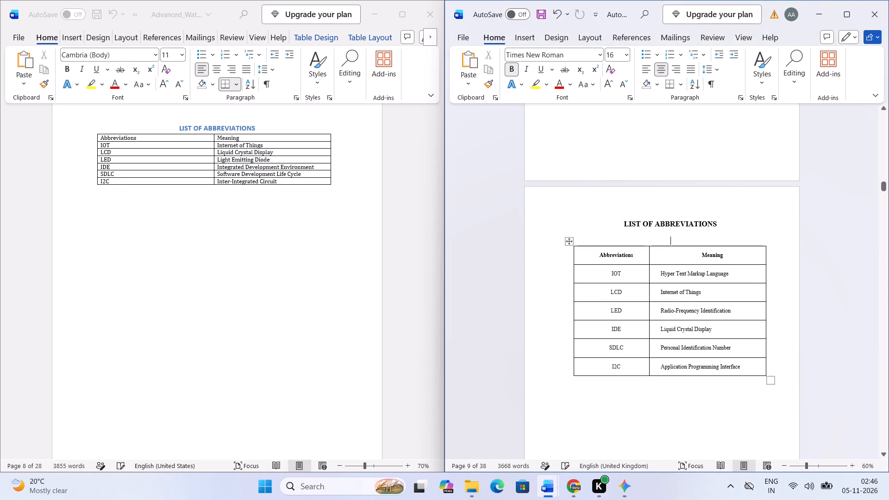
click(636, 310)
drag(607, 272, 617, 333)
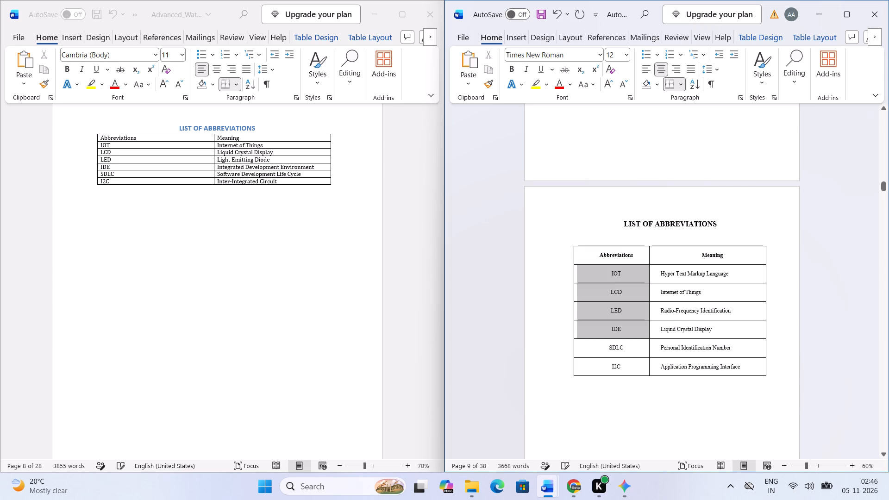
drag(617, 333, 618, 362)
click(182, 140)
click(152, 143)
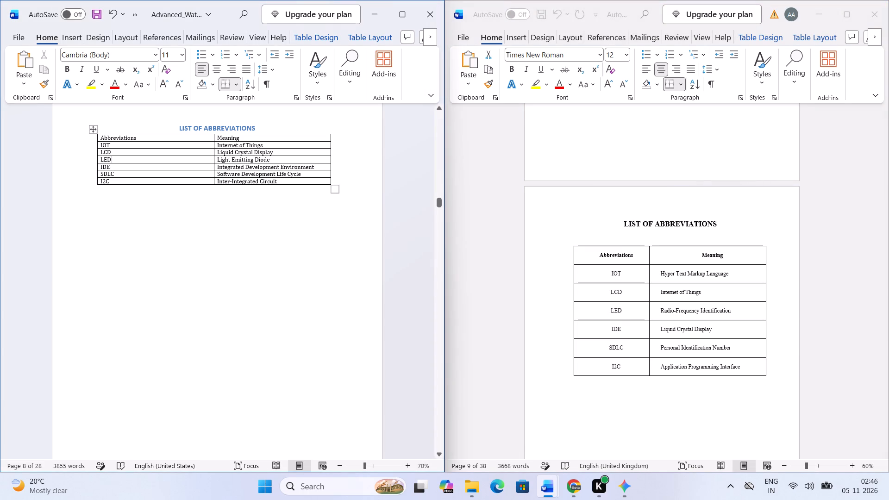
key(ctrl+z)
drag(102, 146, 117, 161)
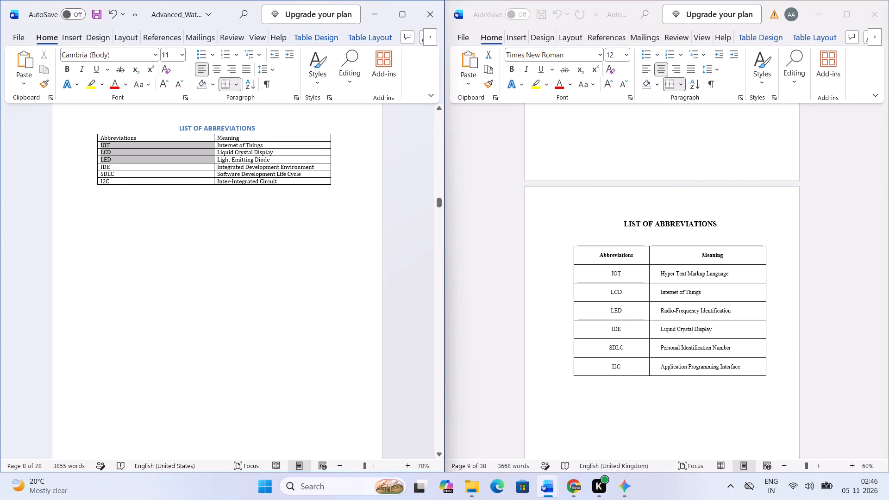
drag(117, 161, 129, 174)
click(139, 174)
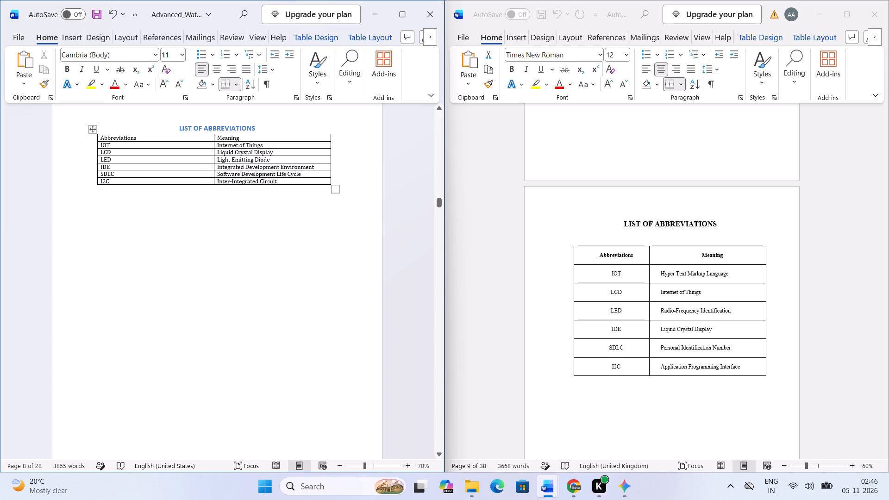
Replace the Meaning column entries with those copied from the v3 report's abbreviations table, from Internet of Things to Inter-Integrated Circuit.
drag(218, 144, 259, 176)
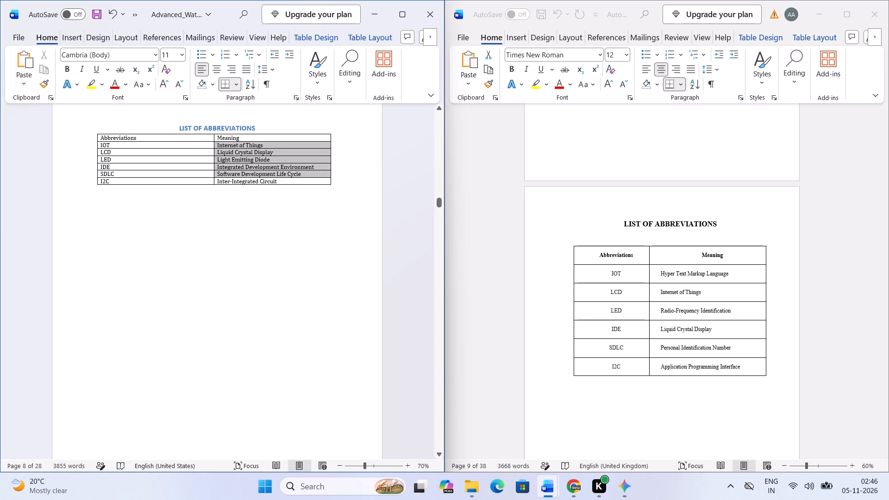
drag(259, 176, 260, 179)
key(ctrl+c)
click(276, 175)
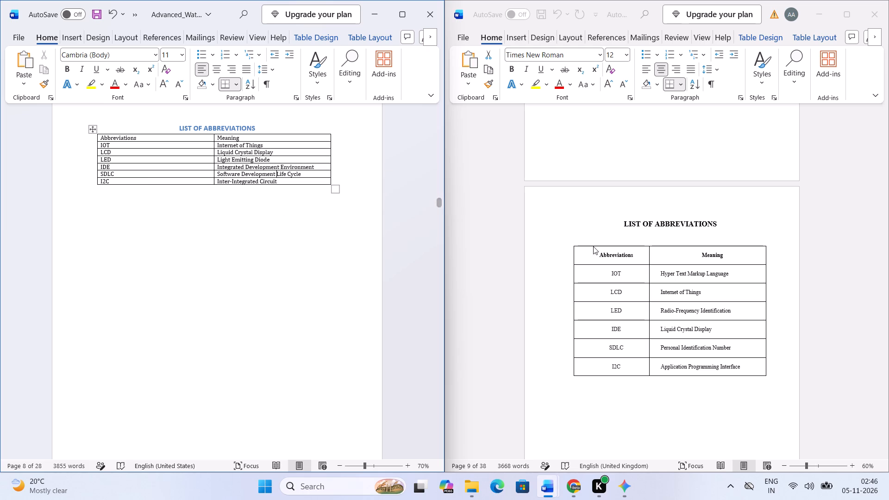
click(663, 278)
click(661, 275)
drag(661, 274, 668, 294)
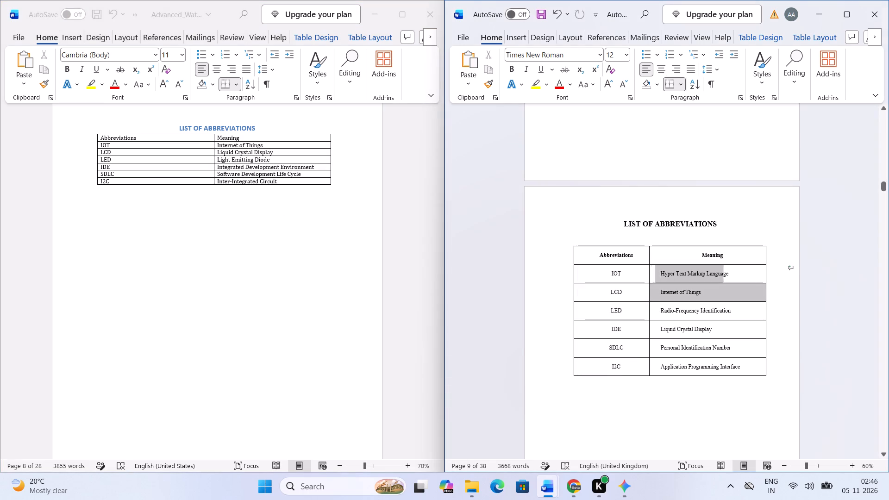
drag(668, 294, 698, 364)
key(ctrl+v)
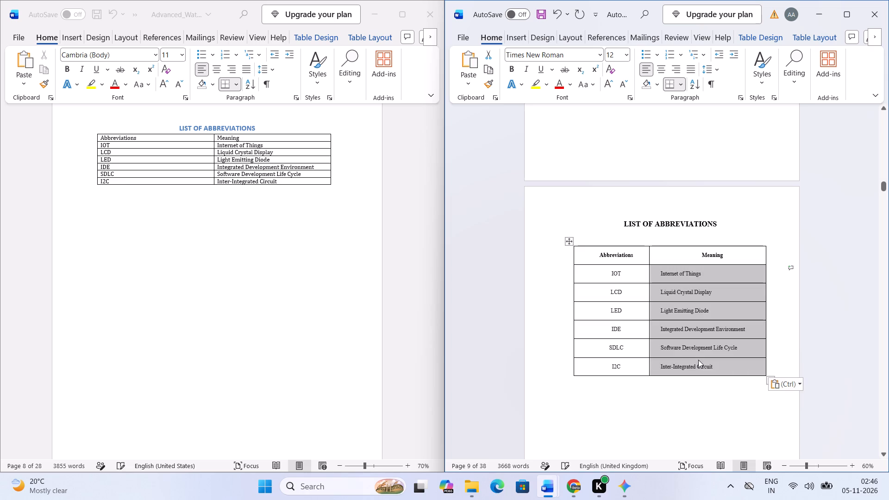
click(698, 360)
Add a blank line above the CONTENTS heading to push it towards the page with its chapter list.
scroll(698, 360, down, 14)
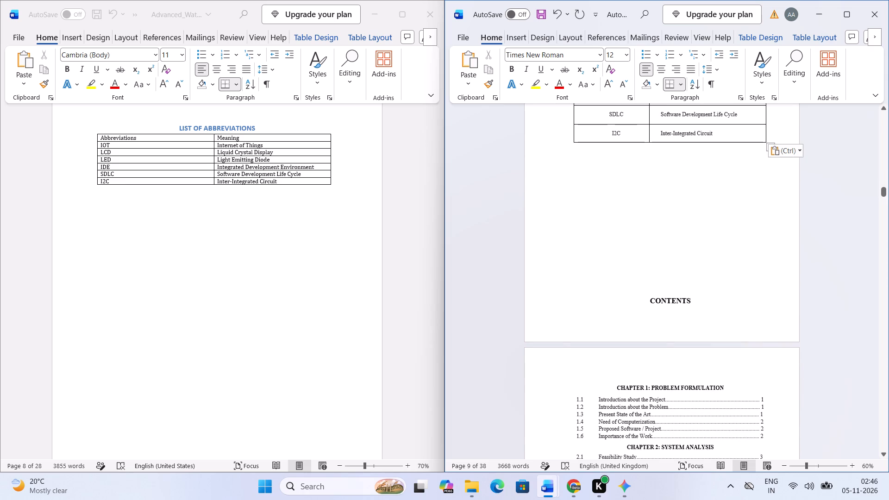
click(664, 285)
key(Return)
Compare the Contents chapters and page numbers with the v3 report's Contents, and look over the start of the Synopsis.
scroll(664, 285, down, 7)
scroll(659, 295, left, 1)
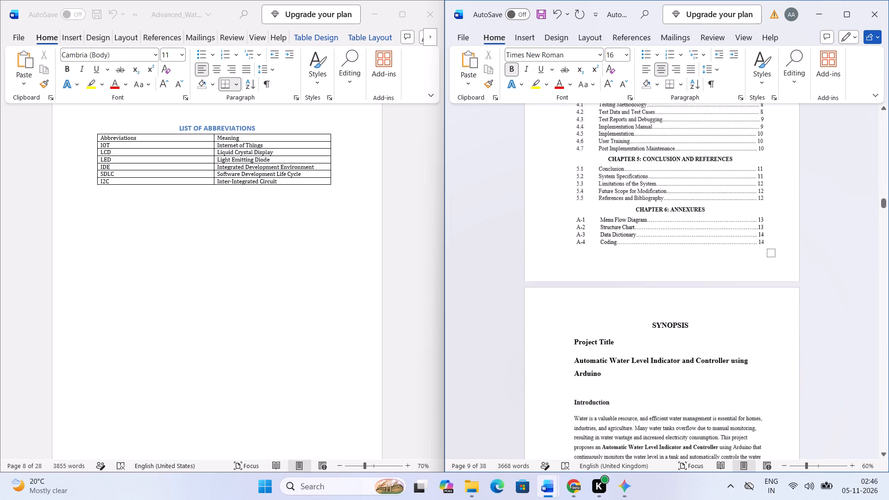
scroll(659, 295, left, 1)
scroll(633, 291, down, 1)
scroll(282, 323, down, 2)
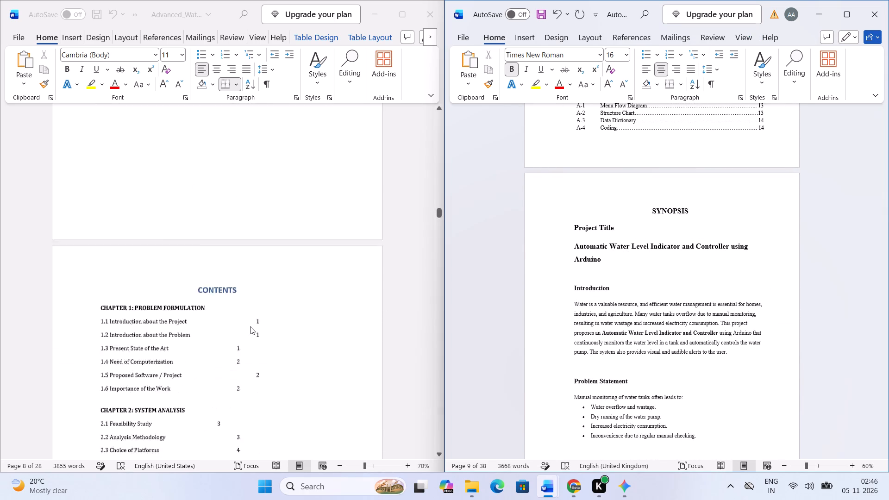
scroll(250, 326, down, 4)
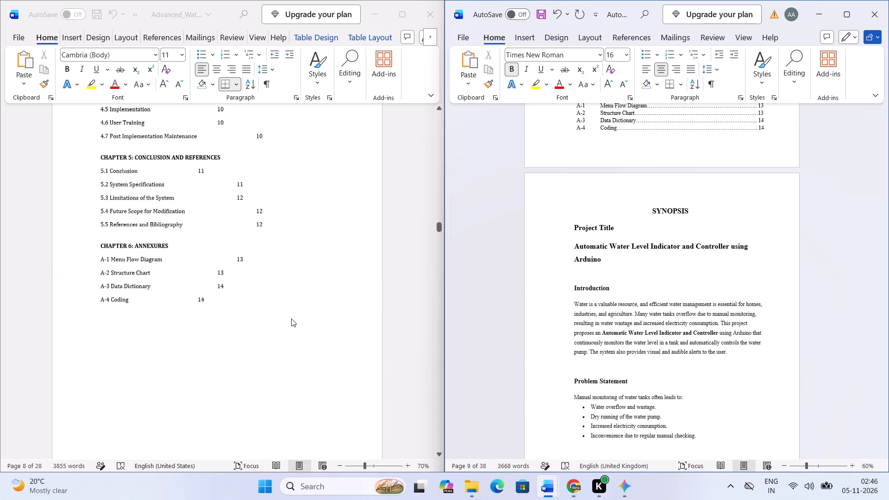
scroll(695, 315, up, 4)
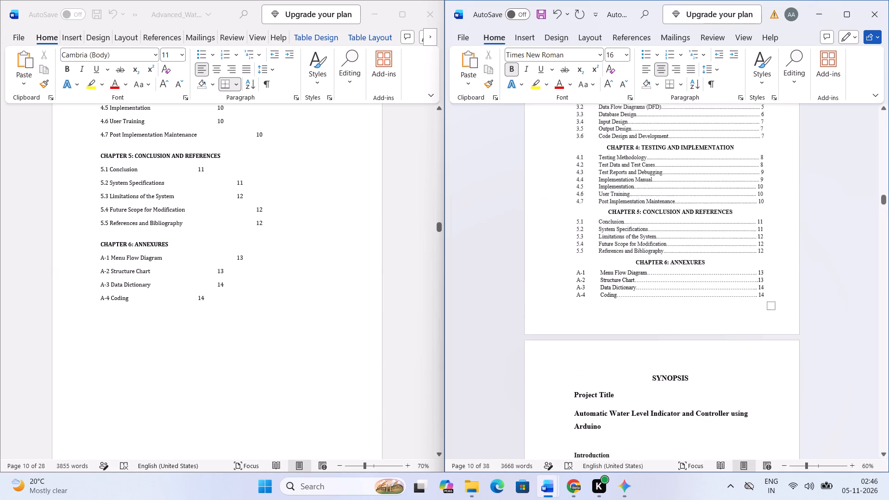
scroll(694, 315, up, 2)
scroll(692, 315, down, 2)
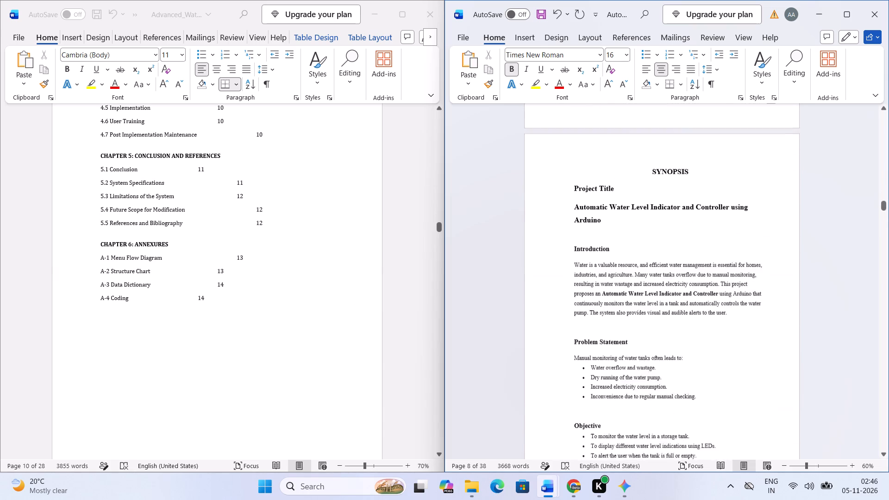
Compare the Synopsis sections, from Project Title to Conclusion, with the numbered Synopsis sections of the v3 report.
scroll(691, 310, down, 3)
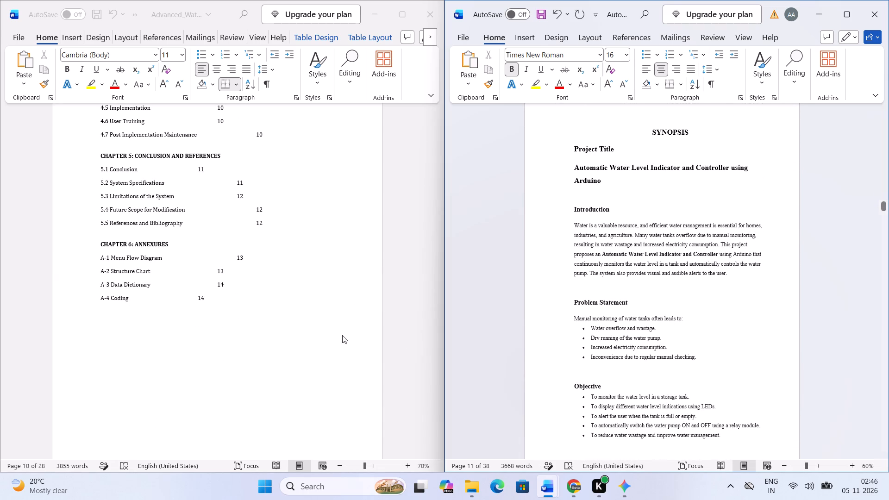
scroll(271, 355, down, 3)
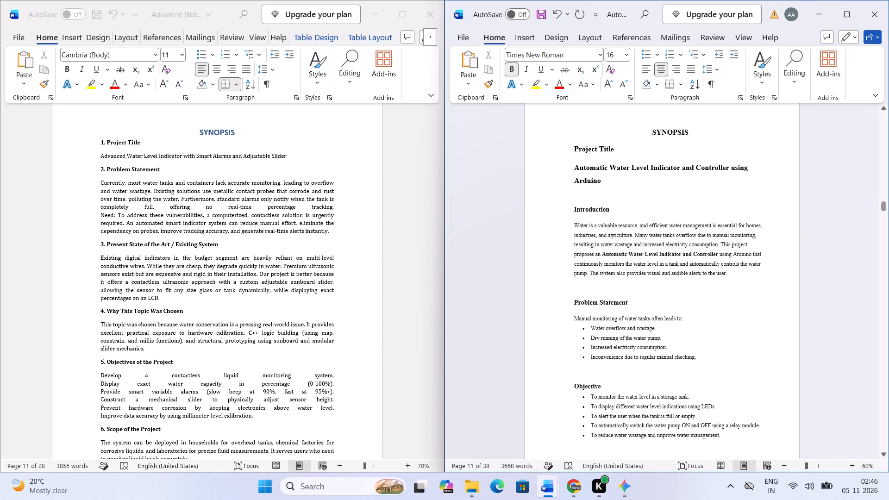
click(606, 236)
scroll(603, 242, down, 3)
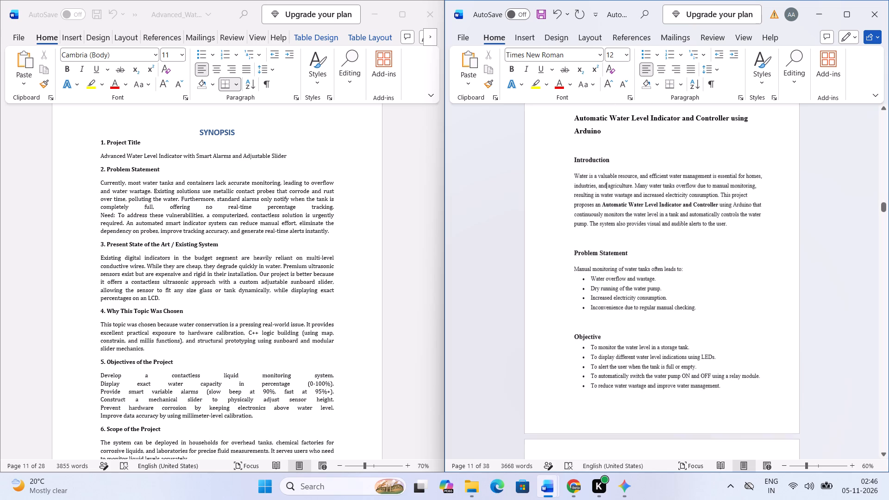
scroll(325, 310, down, 4)
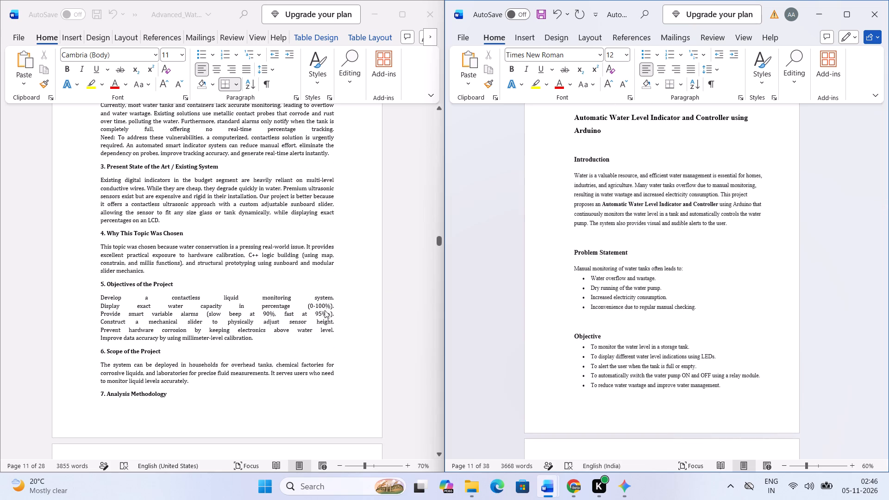
scroll(325, 310, down, 17)
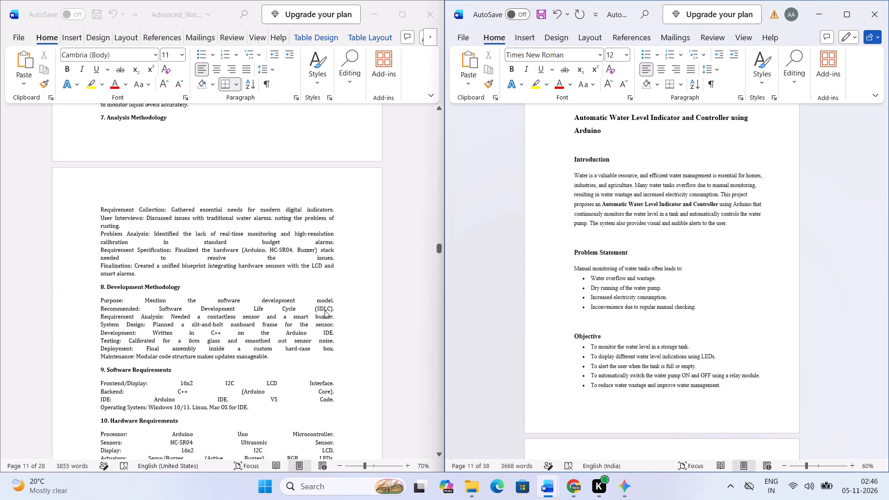
scroll(325, 310, down, 20)
scroll(324, 312, down, 3)
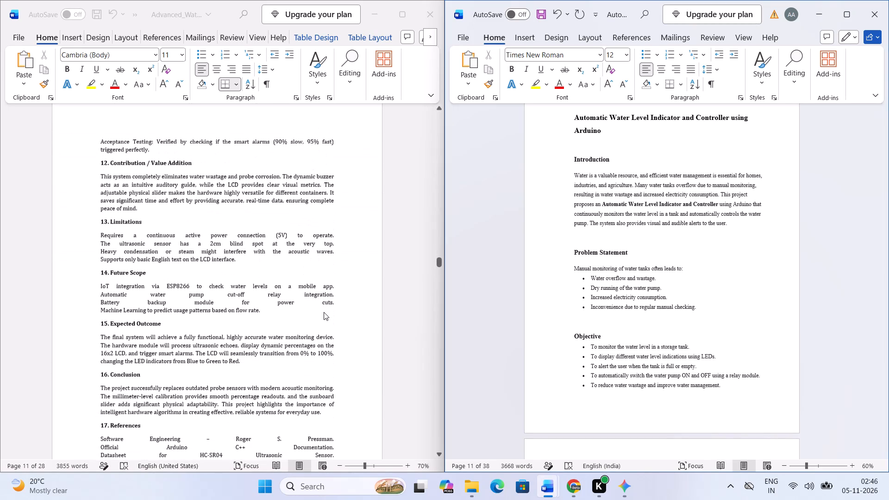
scroll(490, 313, down, 14)
scroll(500, 314, down, 11)
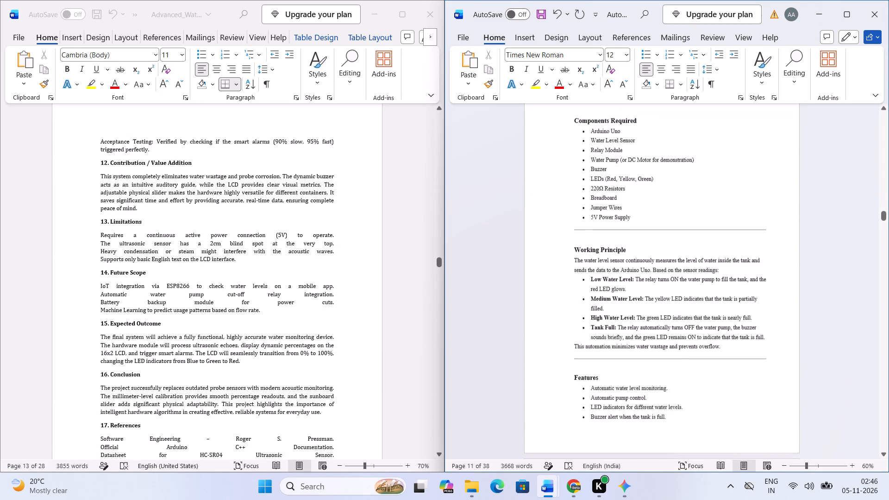
scroll(500, 314, down, 20)
scroll(500, 314, down, 19)
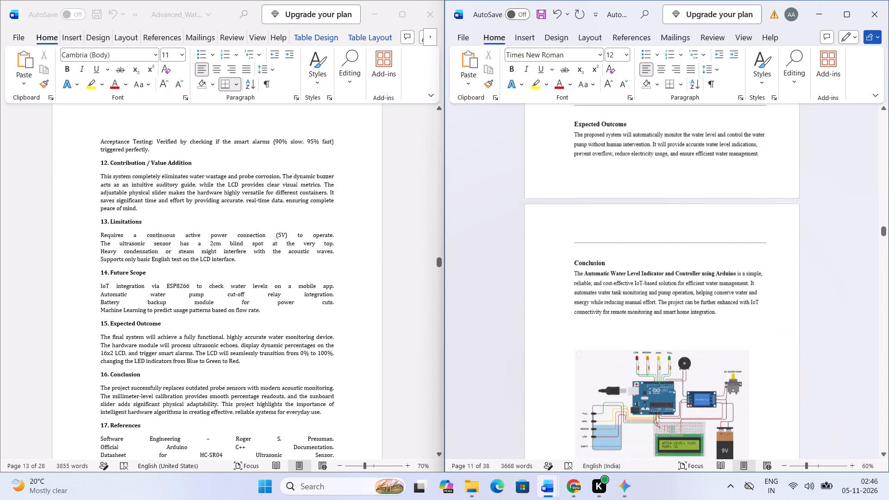
scroll(571, 293, down, 5)
Delete the horizontal line and the empty line above the Conclusion heading at the end of the Synopsis.
scroll(575, 287, up, 10)
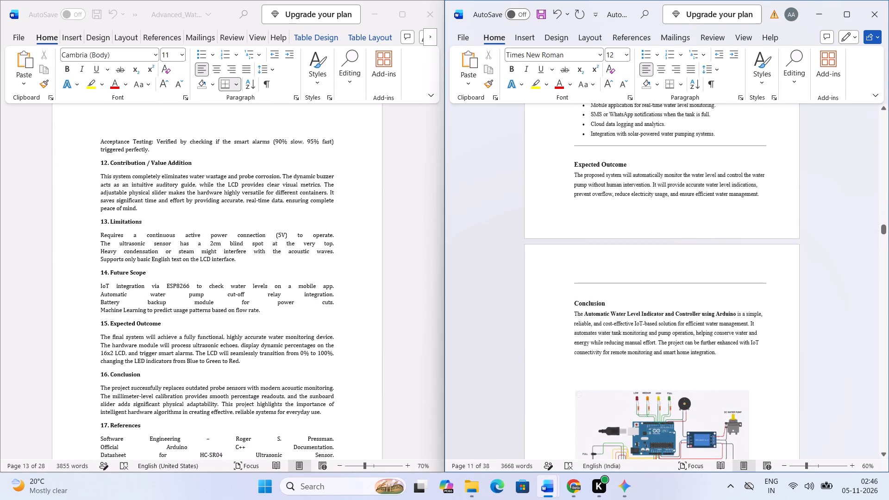
click(625, 285)
key(BackSpace)
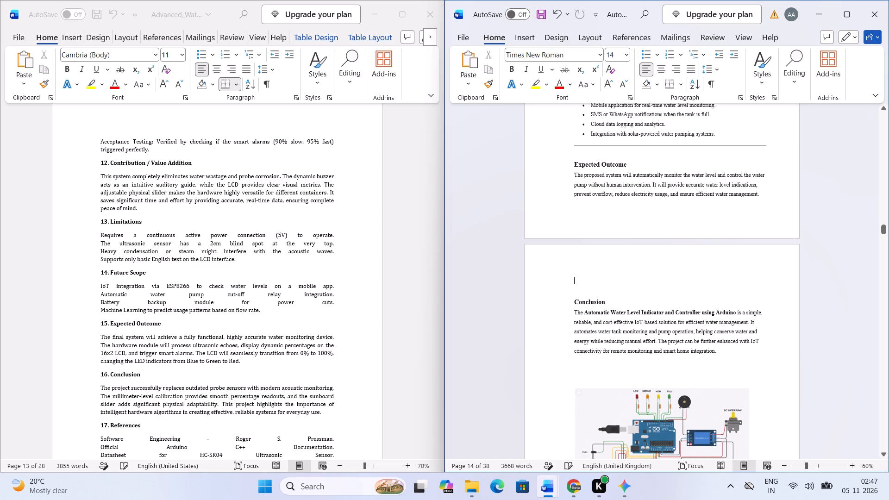
key(BackSpace)
key(Down)
key(BackSpace)
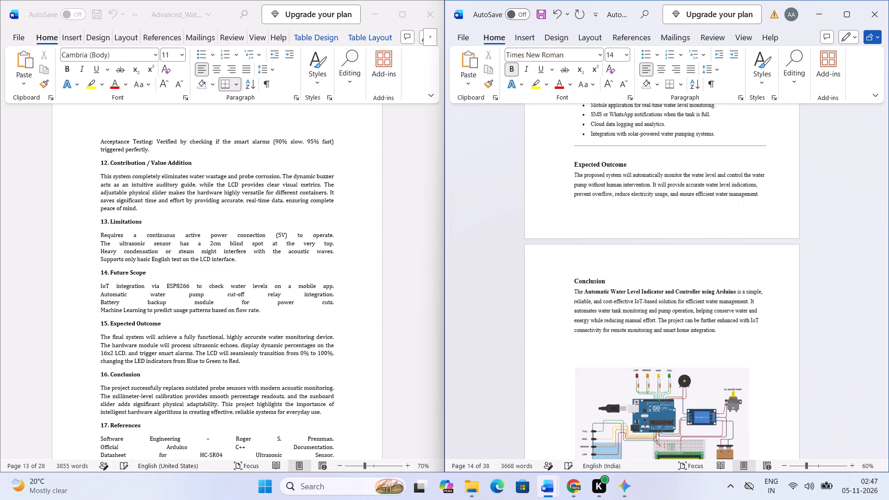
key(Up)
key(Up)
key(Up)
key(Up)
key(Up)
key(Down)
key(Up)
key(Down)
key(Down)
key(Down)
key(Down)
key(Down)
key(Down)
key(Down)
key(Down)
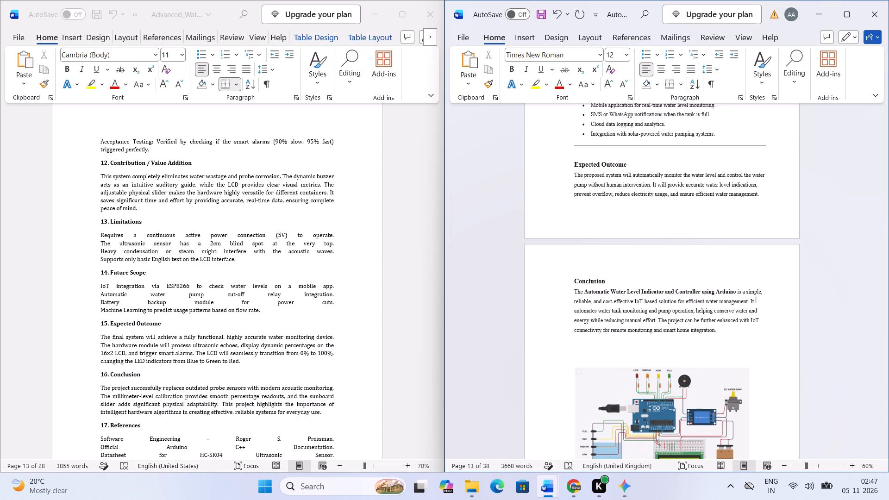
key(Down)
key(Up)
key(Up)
Add a blank line below the circuit diagram at the end of the Synopsis.
scroll(607, 350, up, 1)
scroll(607, 350, down, 4)
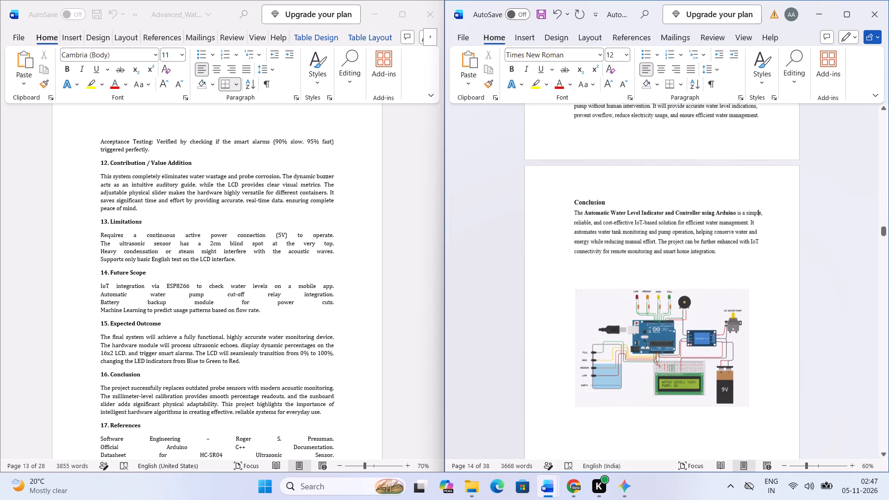
scroll(615, 345, down, 10)
click(620, 351)
key(Return)
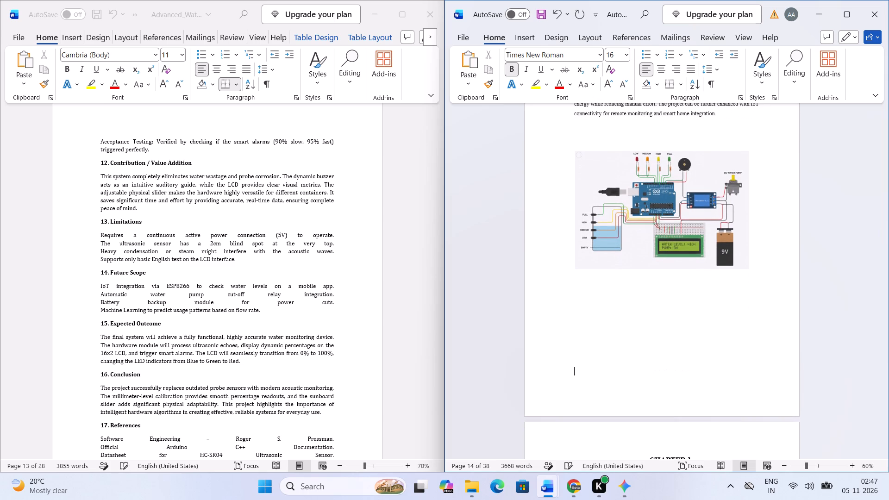
Compare the end of the Synopsis and the Chapter 1 title and Learning Objectives with the v3 report.
scroll(72, 261, down, 6)
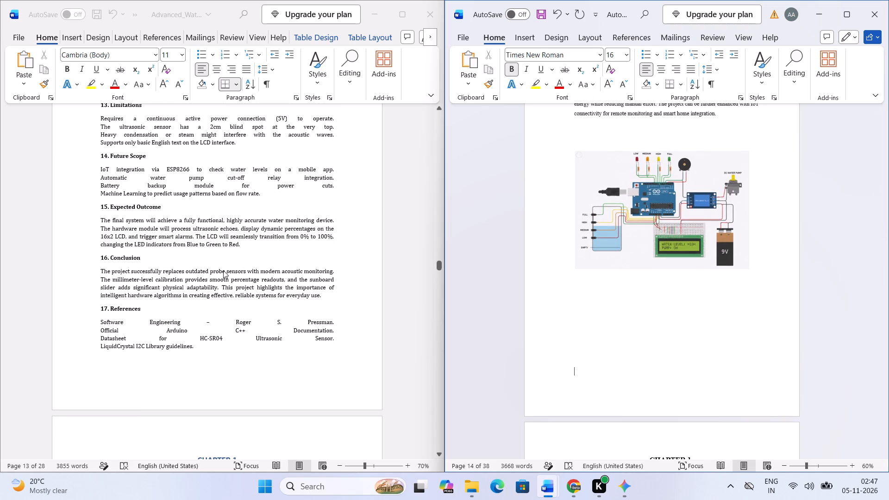
scroll(519, 300, up, 5)
scroll(519, 300, down, 3)
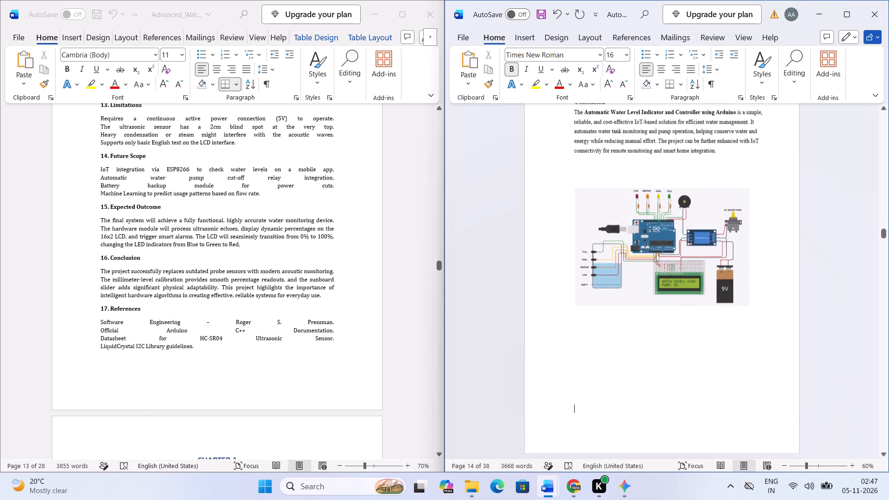
scroll(476, 299, down, 10)
scroll(263, 325, down, 8)
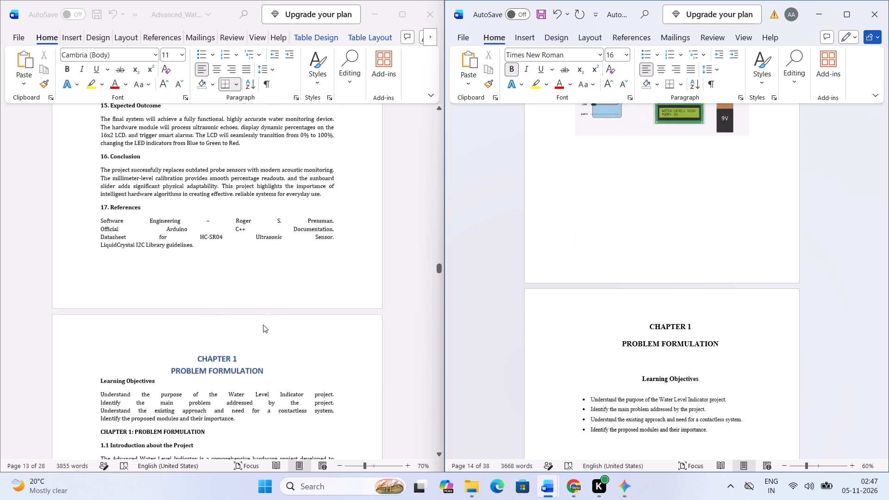
scroll(263, 325, down, 11)
scroll(292, 307, up, 2)
scroll(302, 305, down, 2)
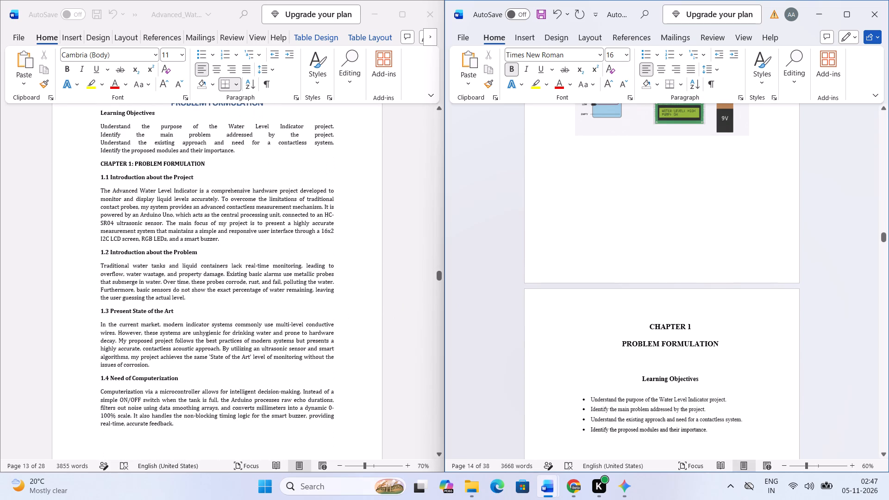
scroll(567, 321, up, 1)
scroll(518, 337, down, 14)
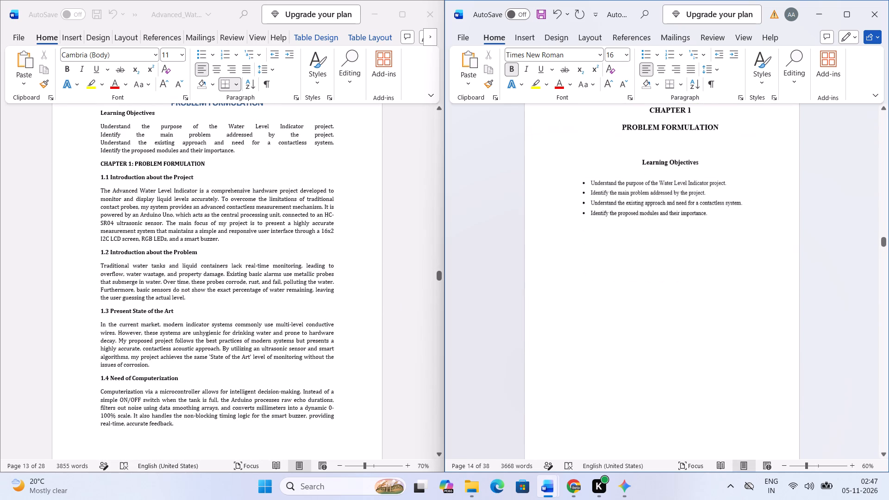
scroll(542, 326, up, 1)
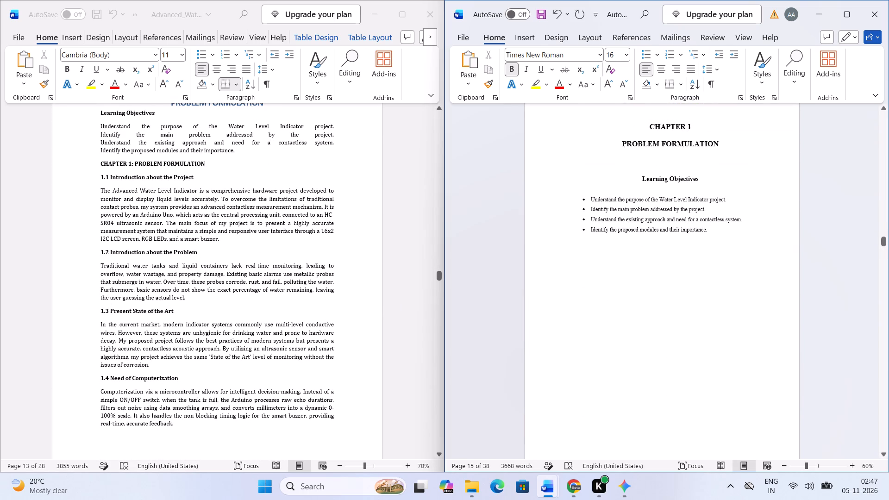
click(662, 223)
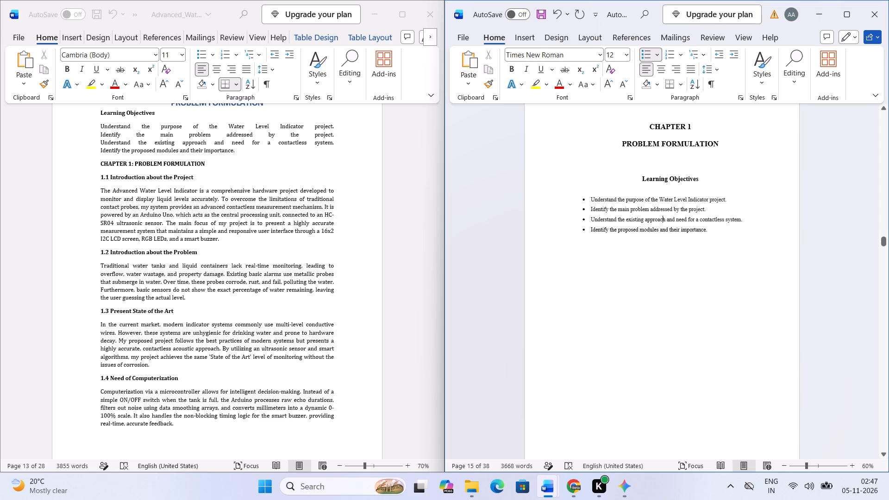
click(700, 229)
Compare the Chapter 1 text and module table, sections 1.1 to 1.6, with the same sections in the v3 report.
scroll(690, 206, down, 19)
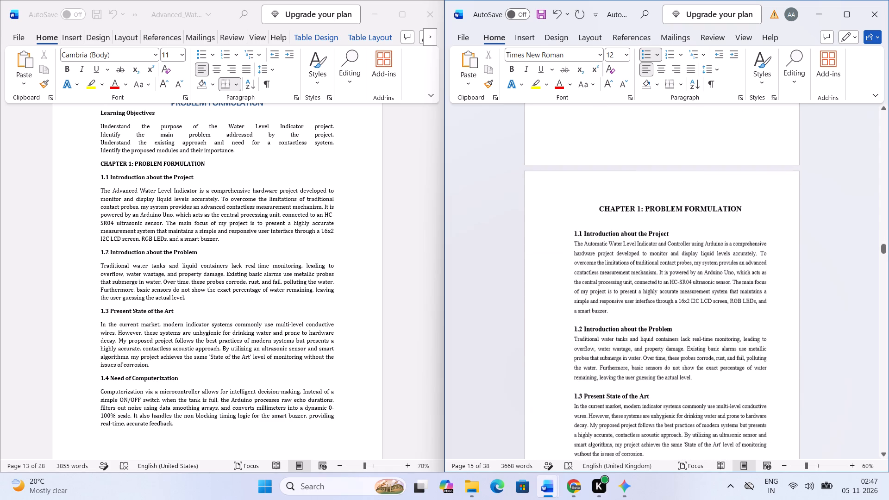
scroll(262, 167, down, 3)
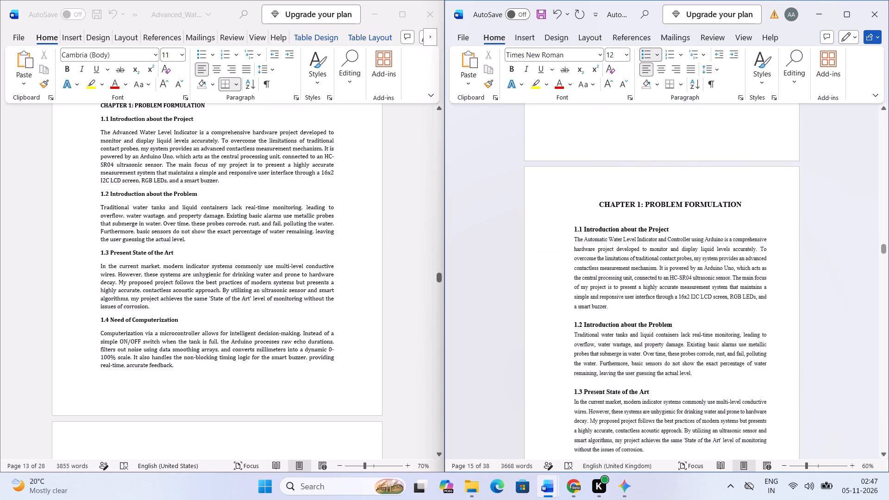
drag(612, 235, 657, 285)
click(645, 279)
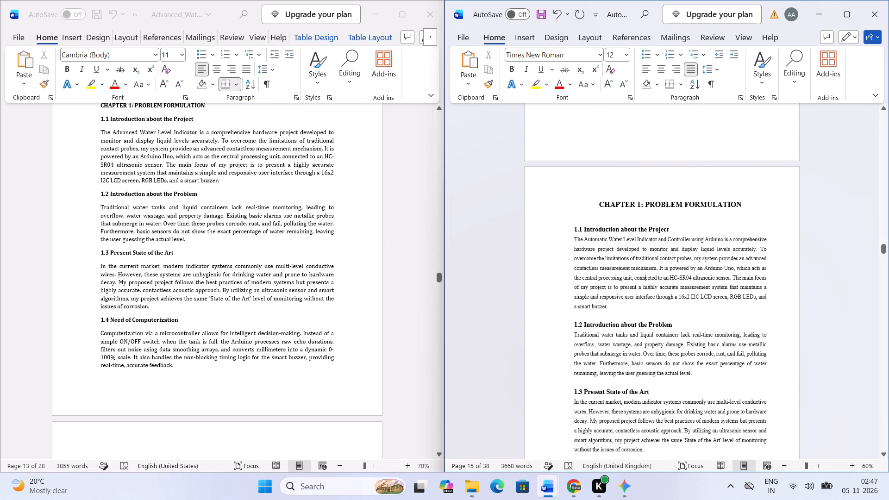
scroll(605, 322, down, 1)
click(619, 294)
scroll(622, 299, down, 3)
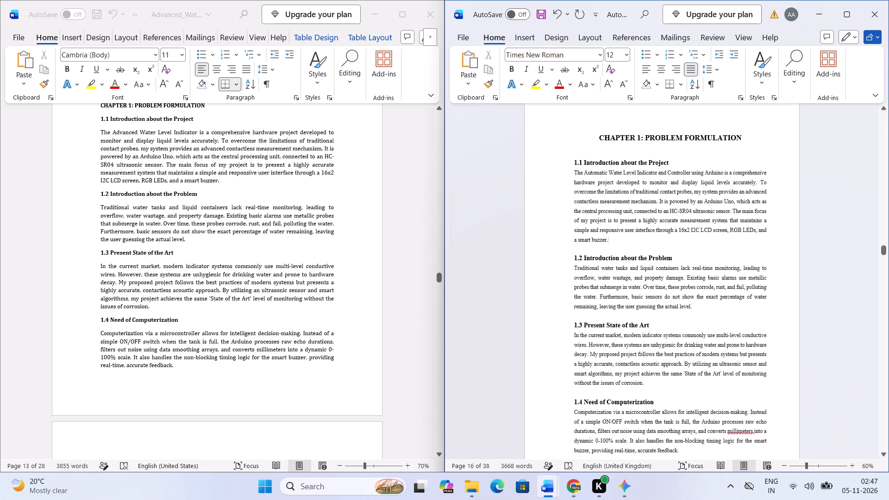
drag(573, 269, 694, 306)
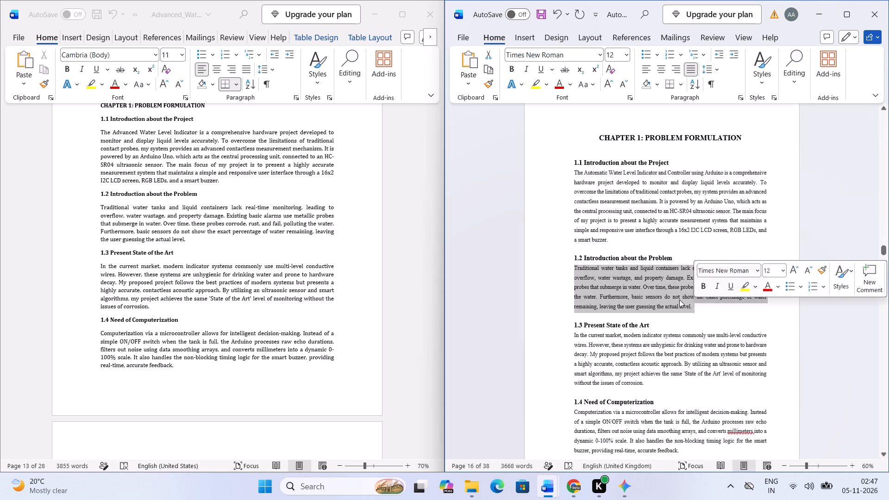
click(679, 300)
scroll(676, 301, down, 10)
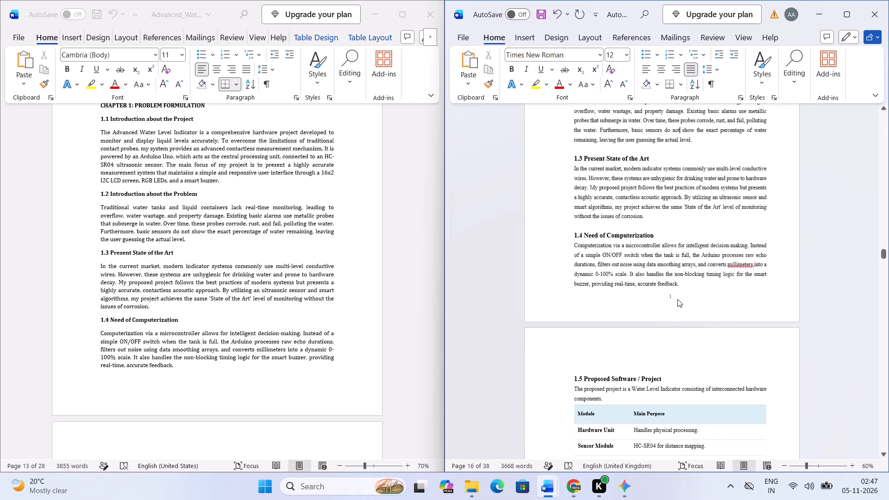
click(688, 207)
click(665, 227)
click(661, 217)
scroll(661, 218, down, 2)
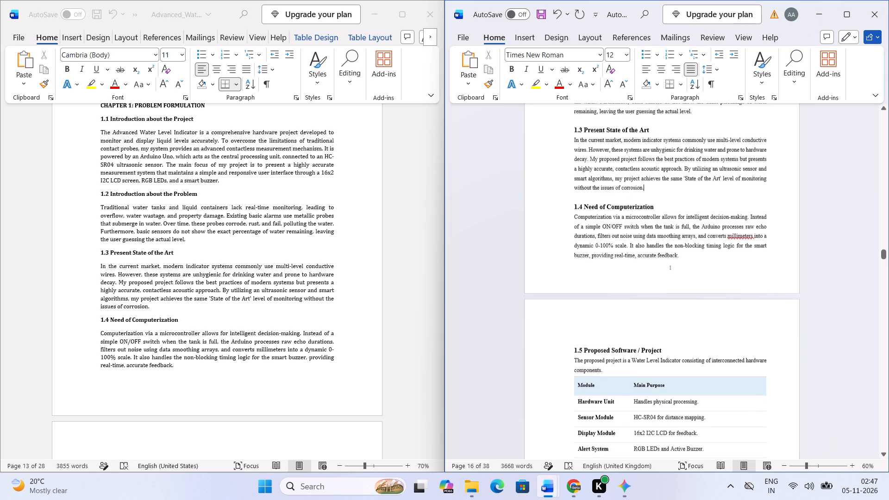
scroll(661, 219, down, 2)
click(670, 210)
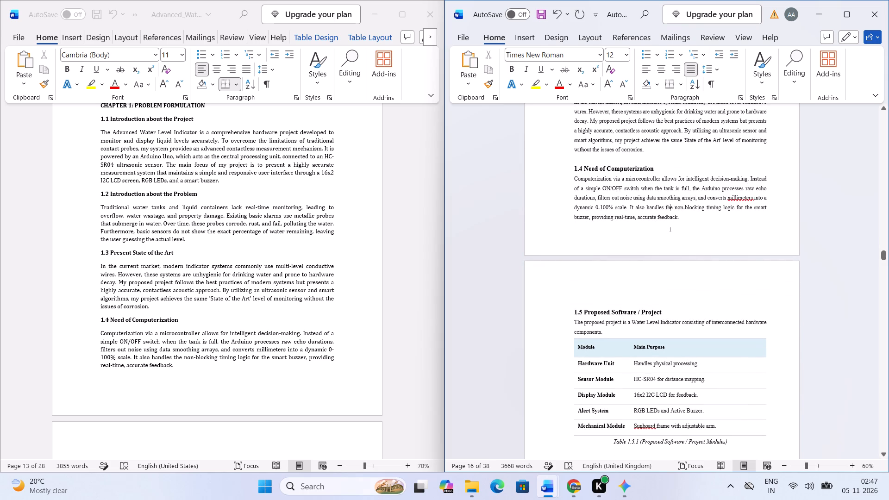
scroll(659, 215, down, 6)
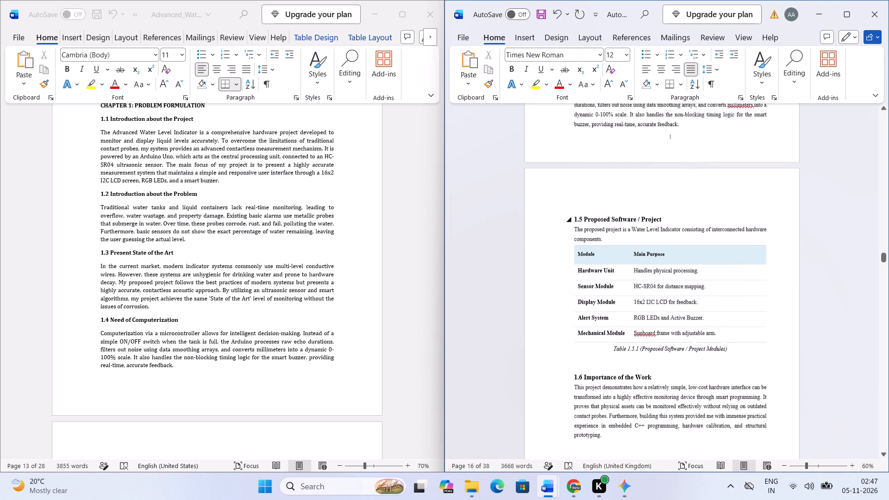
scroll(671, 206, down, 3)
scroll(250, 269, down, 13)
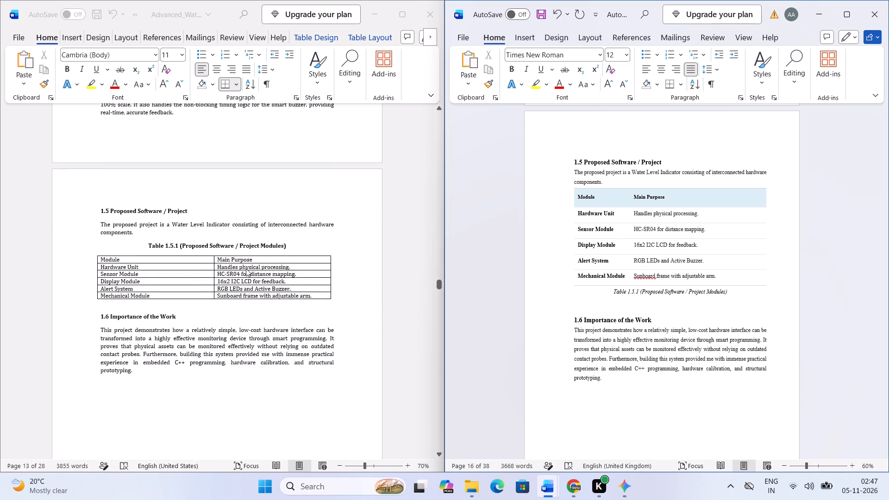
Insert a blank line between the section 1.5 introductory paragraph and the module table.
scroll(267, 256, down, 2)
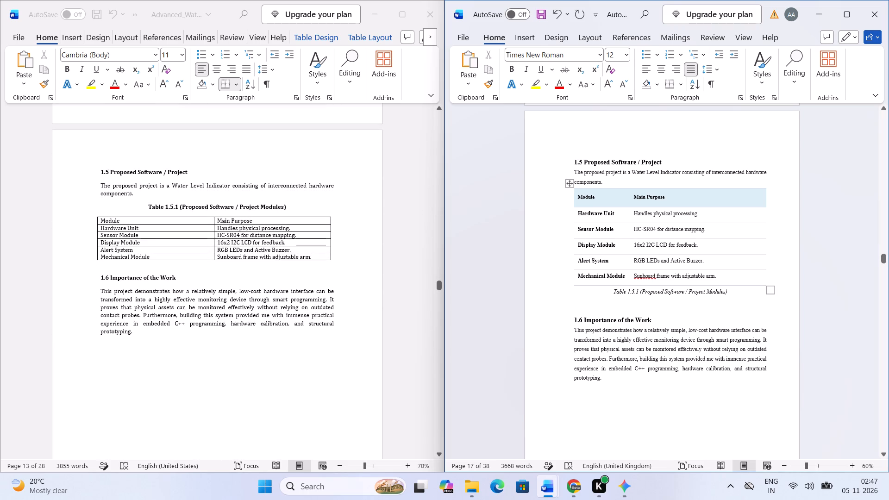
click(637, 189)
click(616, 181)
key(Return)
Review the Chapter 1 layout from its title page through sections 1.1 to 1.6, including the Table 1.5.1 caption.
scroll(616, 181, up, 1)
scroll(612, 183, down, 13)
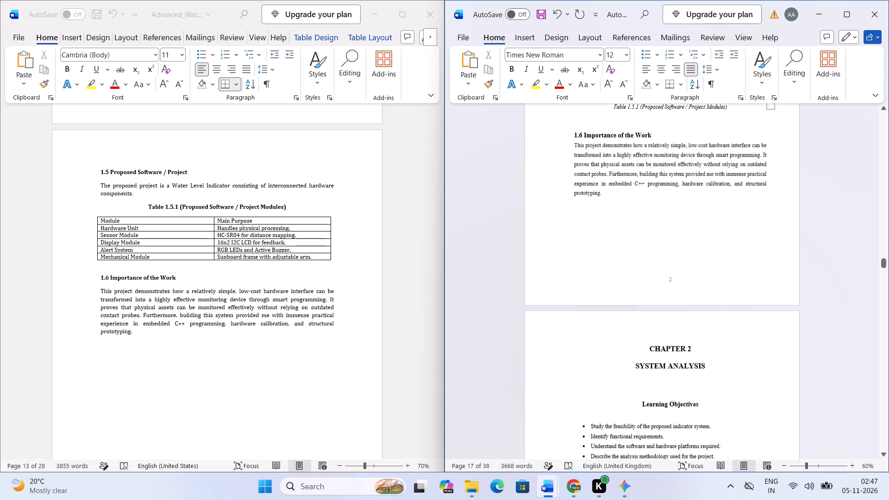
scroll(635, 244, down, 1)
scroll(635, 248, up, 9)
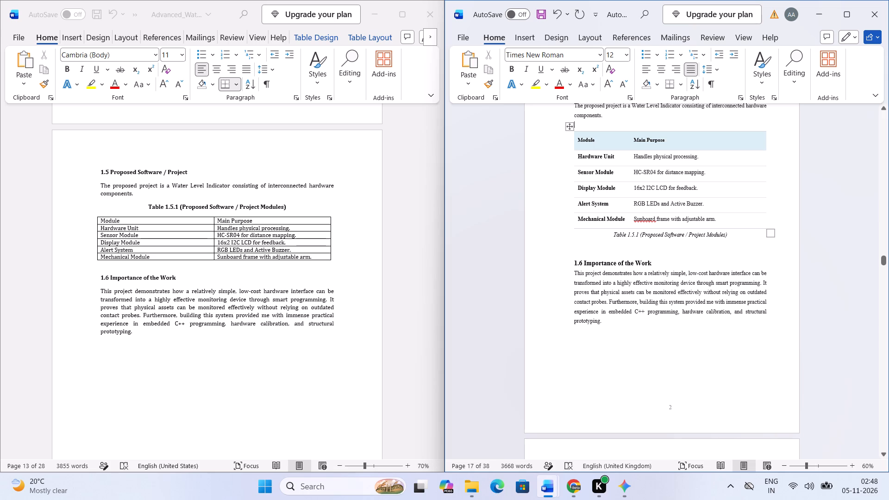
click(657, 237)
click(720, 234)
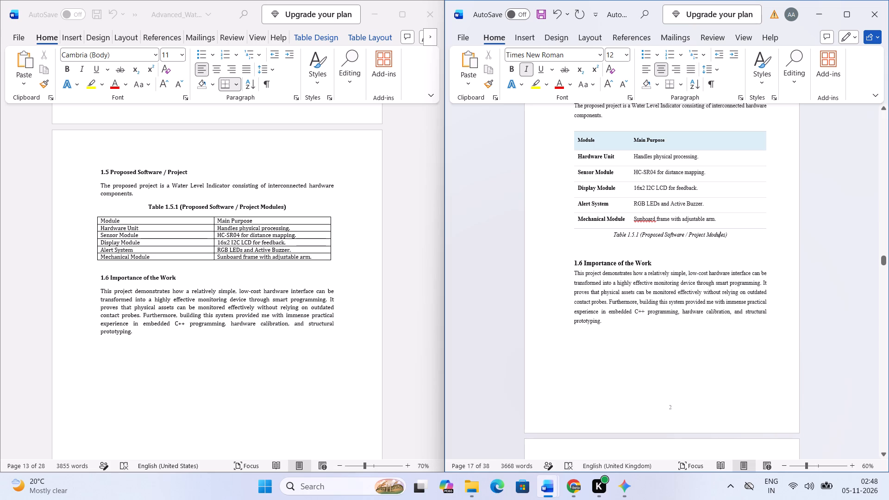
click(732, 236)
scroll(724, 194, up, 4)
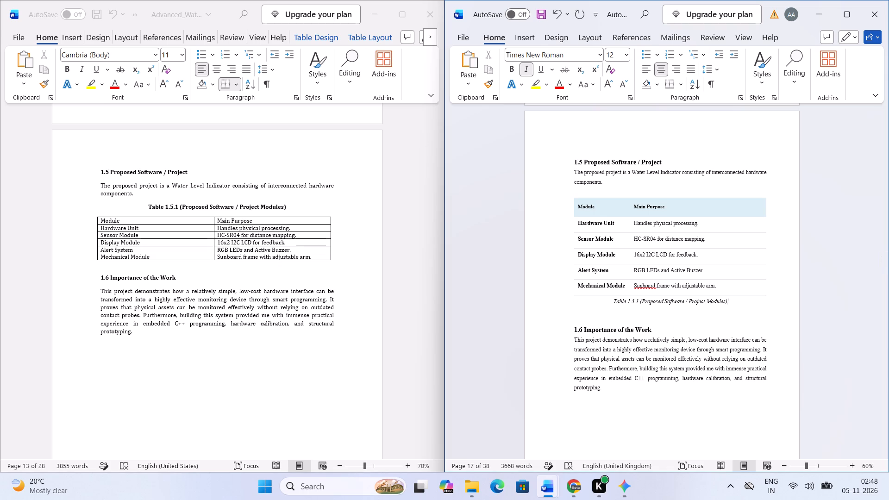
scroll(624, 303, up, 2)
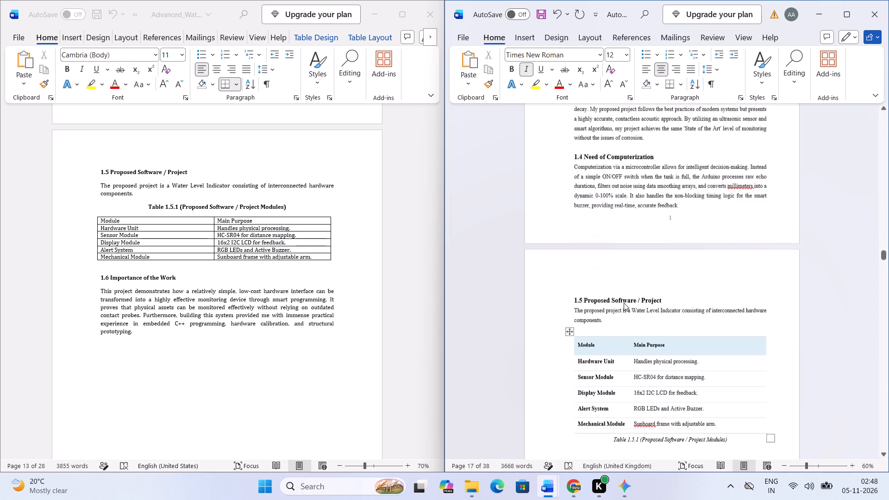
scroll(624, 303, up, 7)
scroll(624, 303, down, 1)
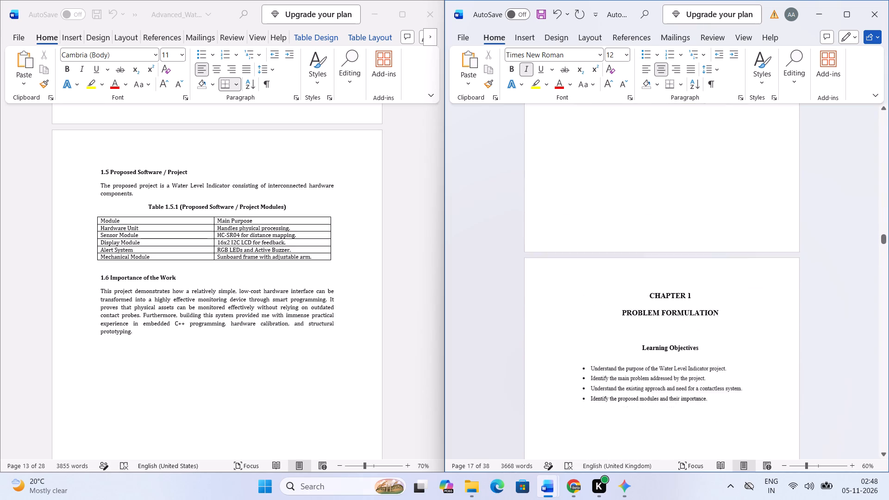
scroll(624, 303, down, 4)
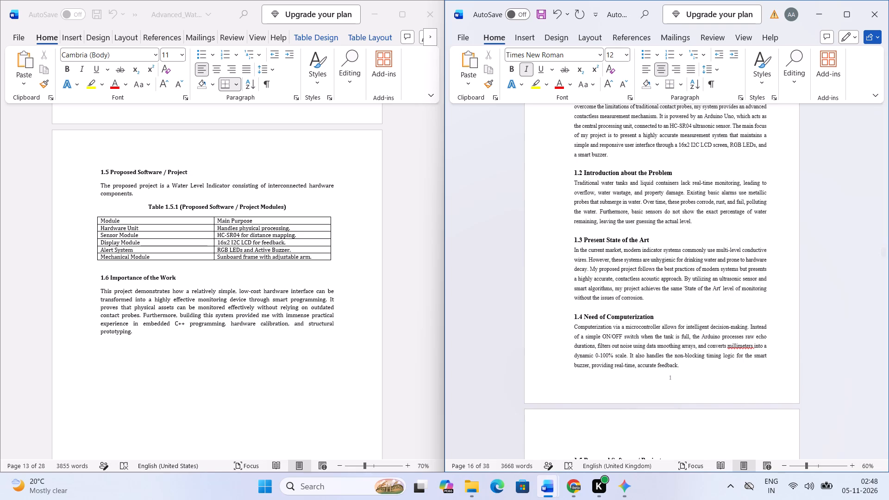
scroll(624, 303, up, 3)
scroll(624, 303, down, 1)
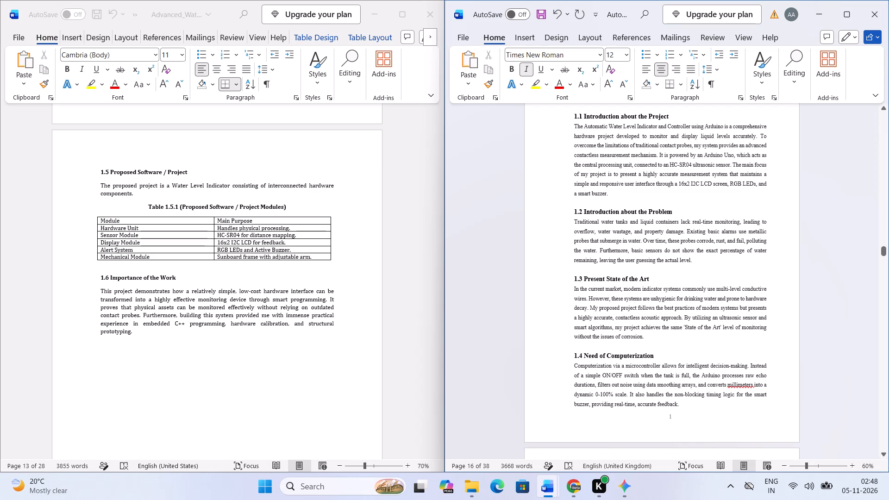
scroll(624, 303, down, 1)
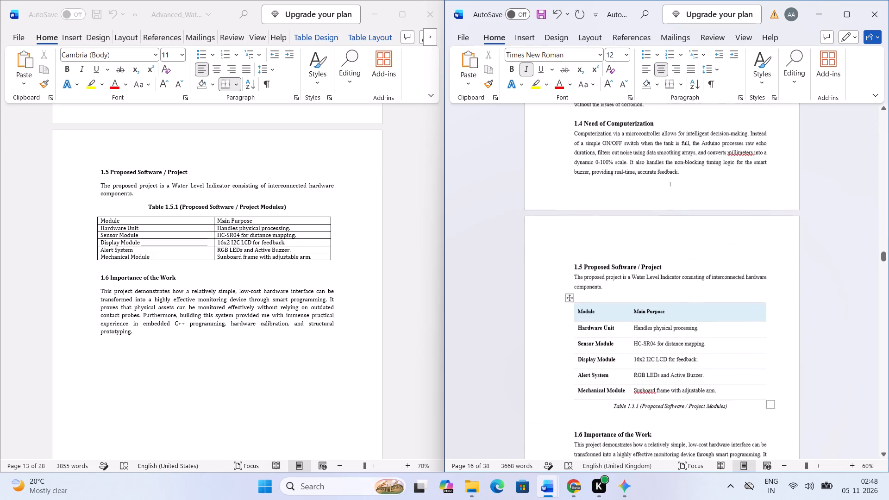
scroll(624, 303, down, 2)
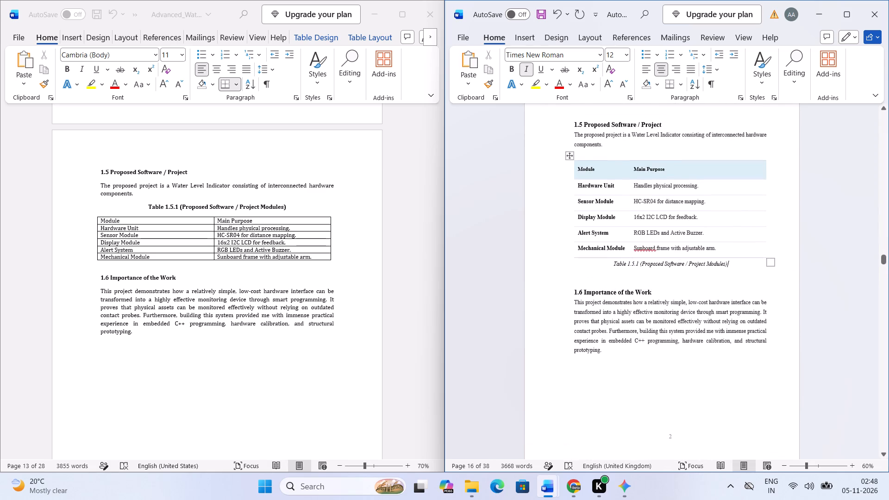
Delete the empty line above the 1.5 Proposed Software / Project heading.
scroll(624, 303, up, 1)
click(581, 137)
scroll(581, 137, up, 2)
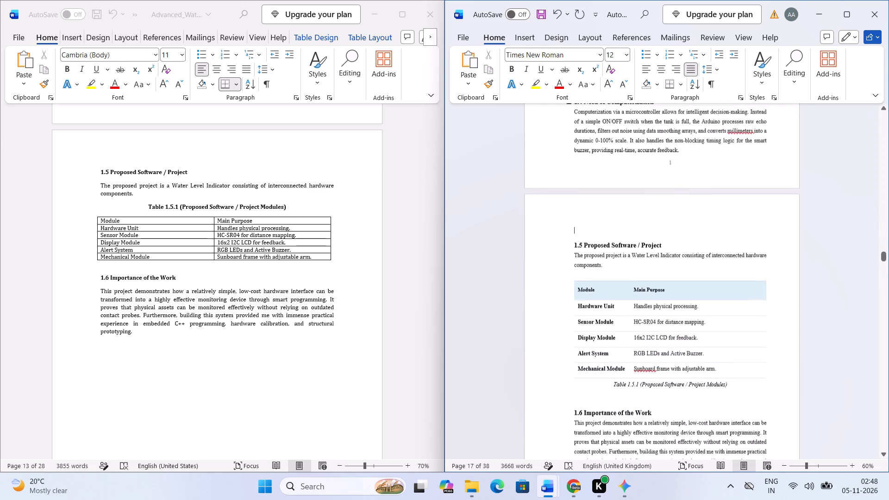
scroll(581, 137, up, 2)
key(BackSpace)
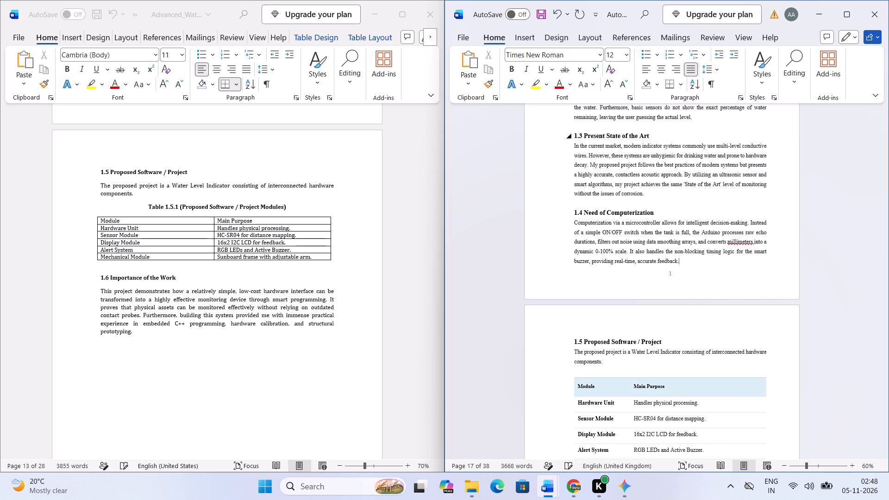
key(Right)
key(Right)
In the Contents, set the page number of entry 1.4 Need of Computerization to 1.
scroll(581, 137, down, 4)
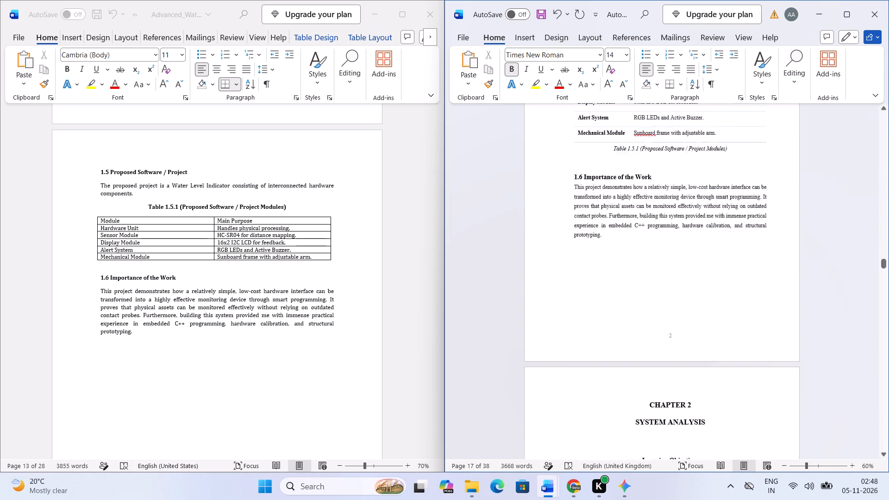
scroll(581, 137, down, 1)
scroll(581, 137, up, 11)
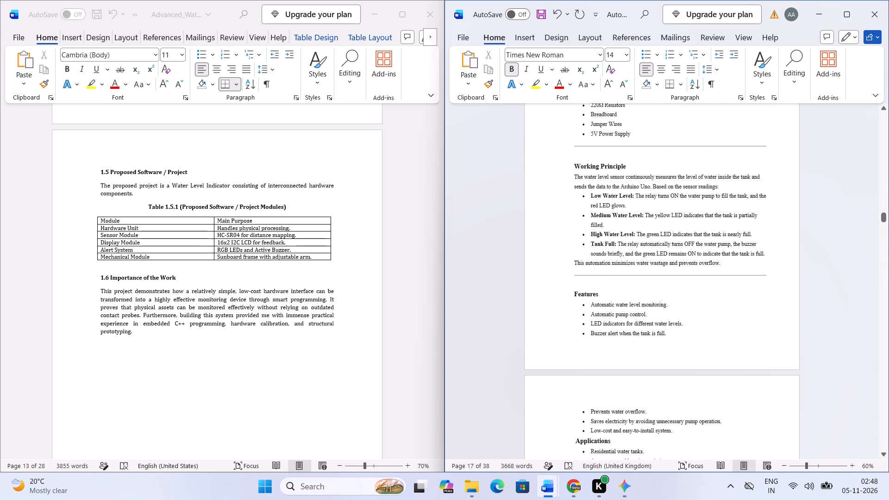
scroll(581, 137, up, 12)
scroll(581, 137, down, 9)
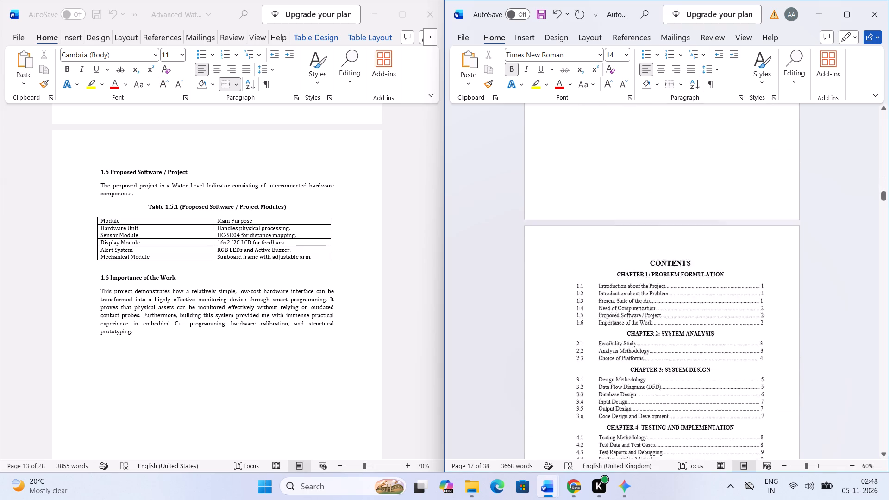
scroll(581, 137, down, 4)
scroll(581, 137, up, 3)
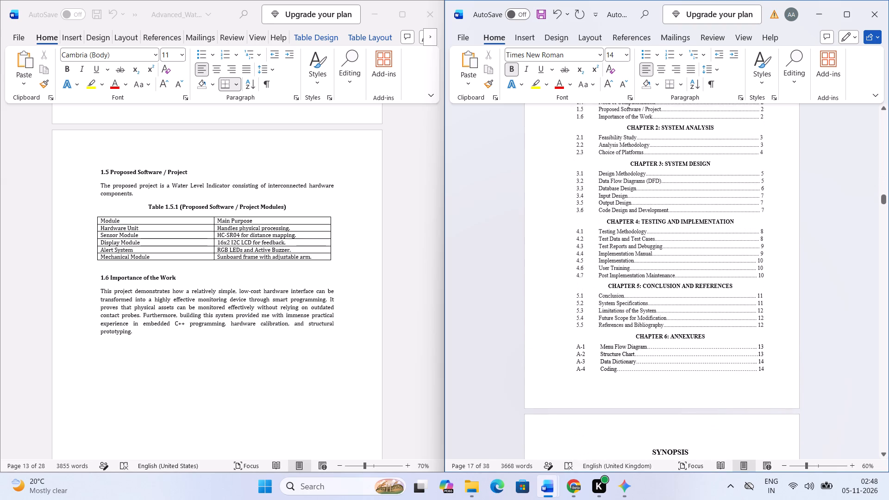
click(664, 139)
scroll(676, 146, up, 2)
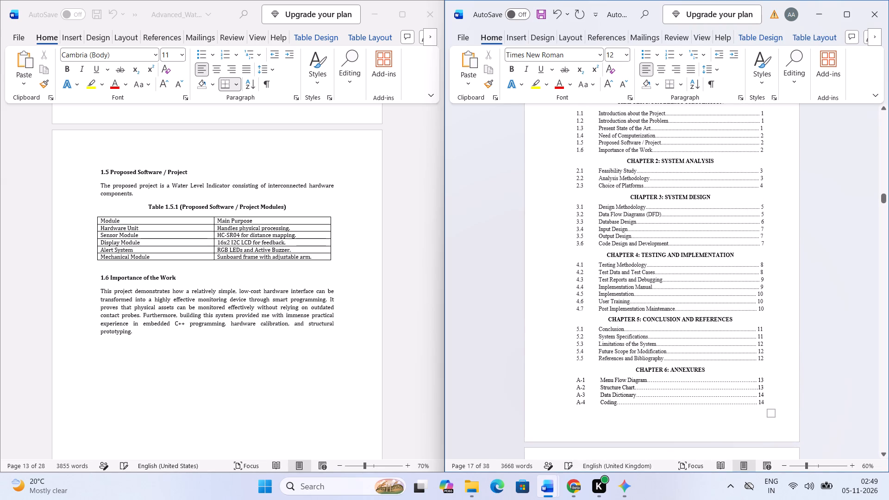
click(764, 136)
key(Left)
key(BackSpace)
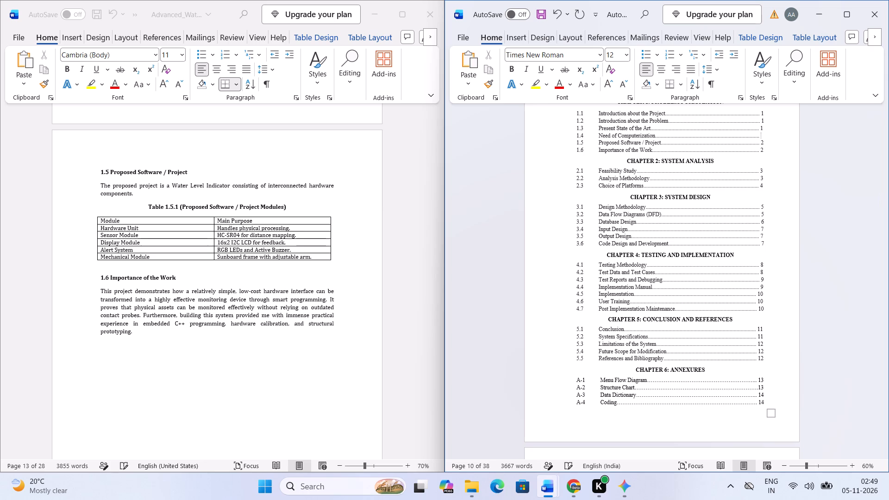
key(1)
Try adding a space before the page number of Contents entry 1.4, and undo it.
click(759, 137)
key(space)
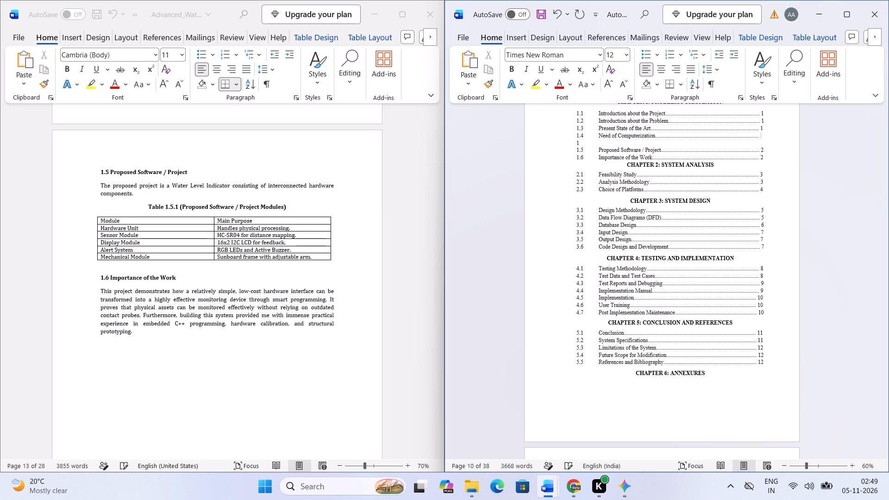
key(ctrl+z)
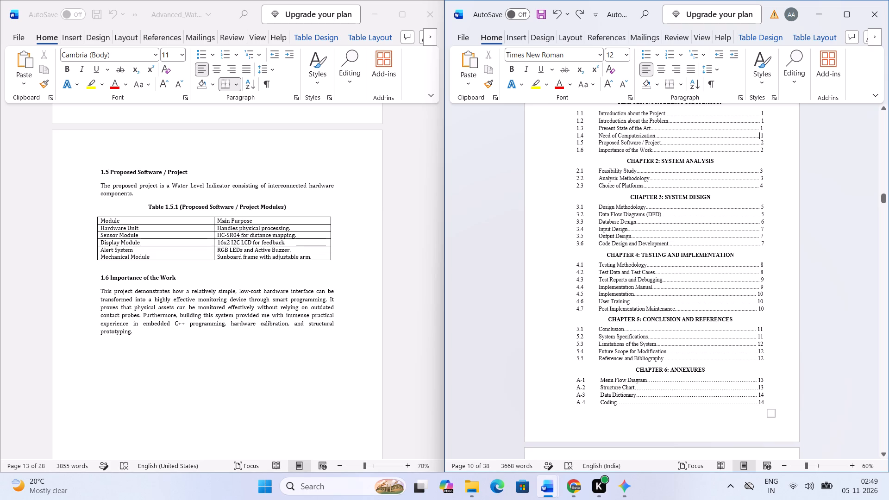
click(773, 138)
Check the Contents page, and compare Chapter 1 sections 1.1 to 1.4 with the v3 report.
scroll(770, 145, down, 2)
scroll(770, 145, up, 3)
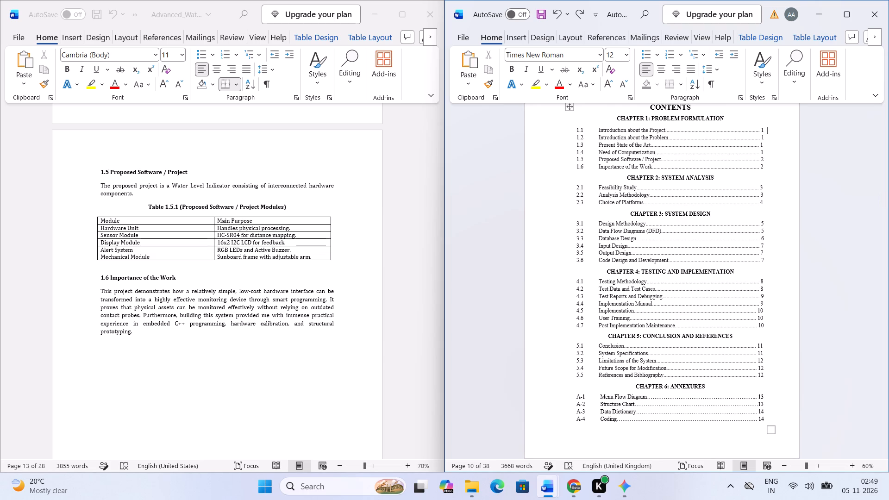
scroll(757, 181, down, 2)
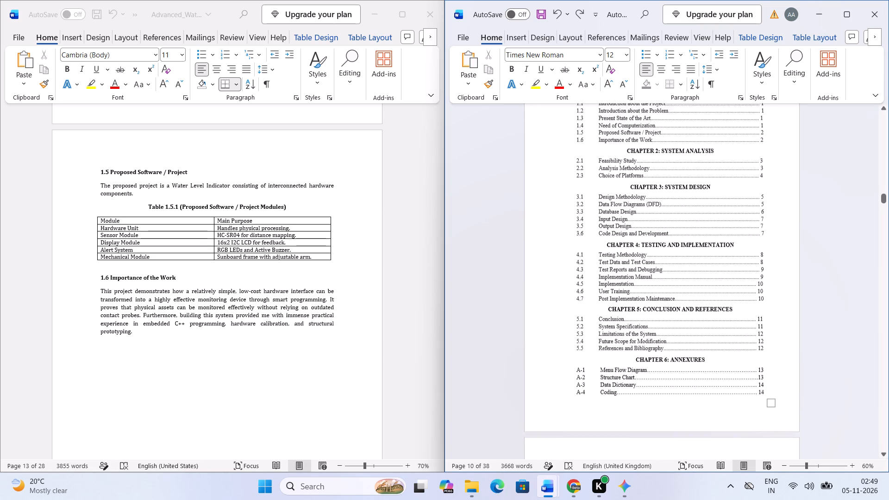
scroll(757, 181, down, 11)
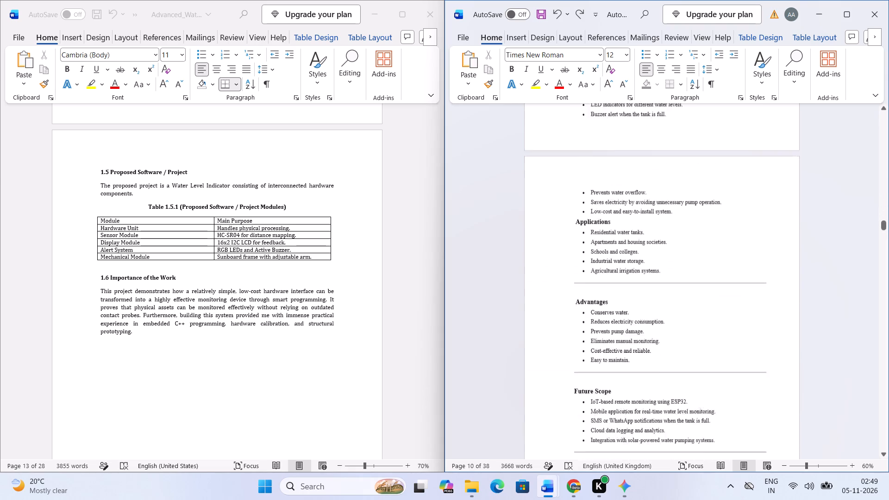
scroll(757, 181, down, 2)
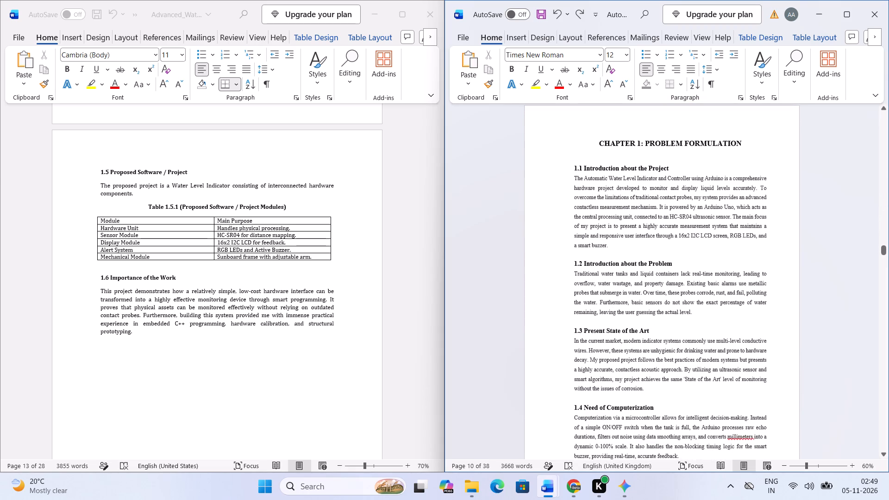
scroll(757, 181, down, 1)
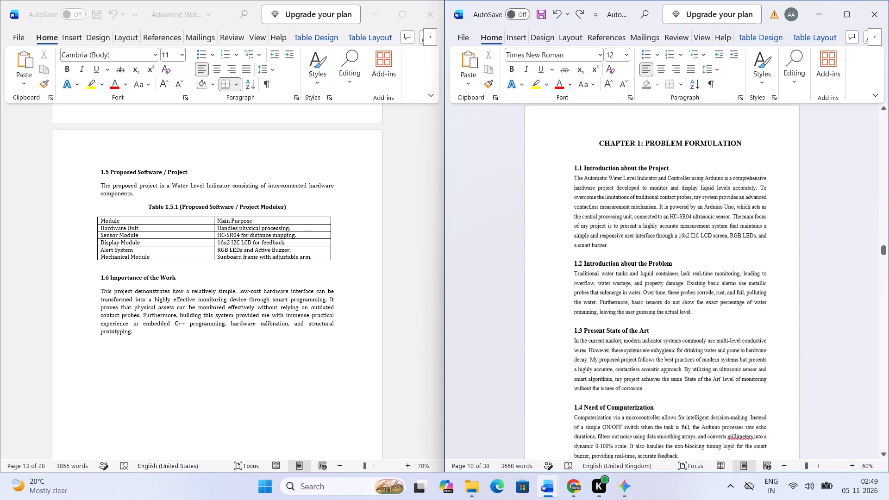
scroll(757, 181, down, 1)
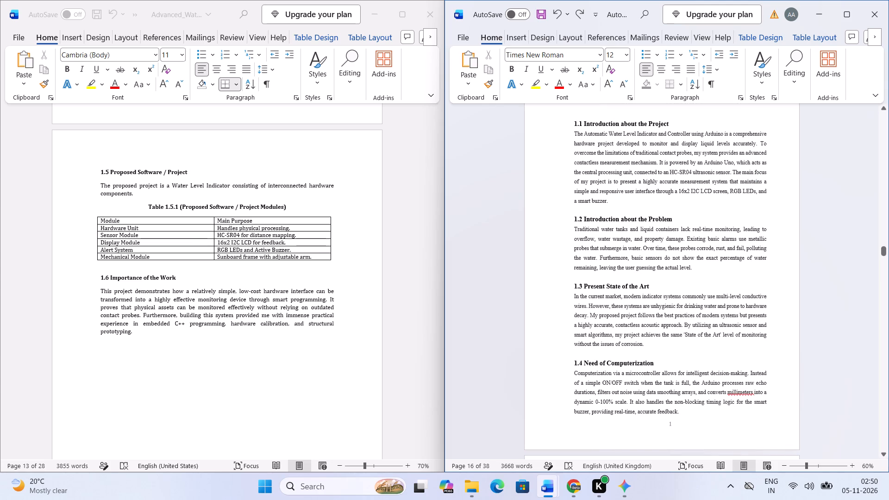
scroll(400, 236, up, 4)
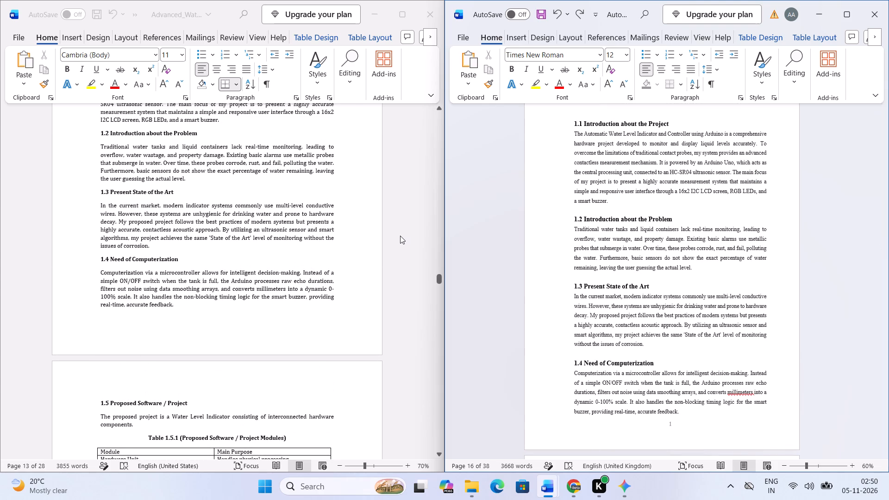
scroll(400, 236, right, 1)
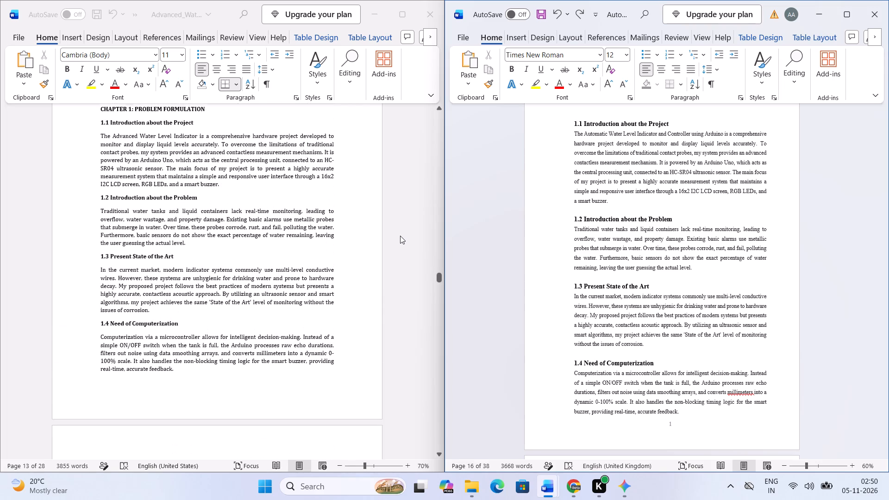
scroll(400, 236, right, 1)
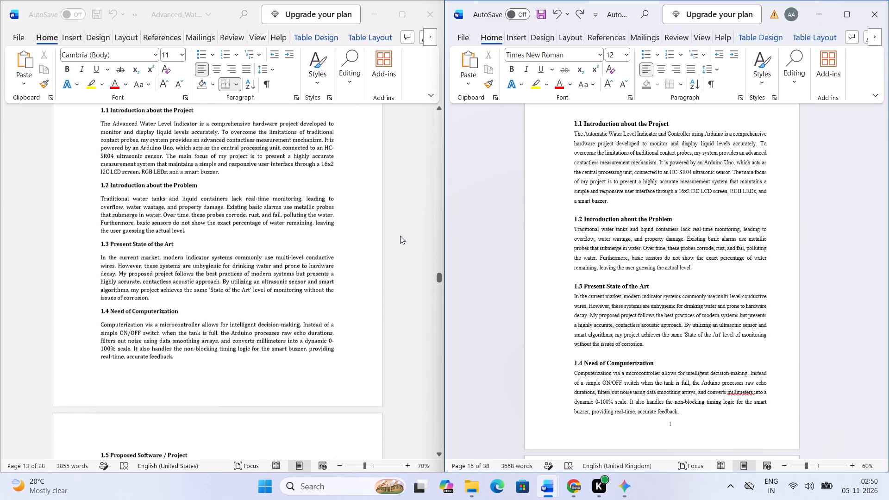
Compare sections 1.5 Proposed Software / Project, with Table 1.5.1, and 1.6 Importance of the Work against the v3 report.
scroll(400, 236, right, 1)
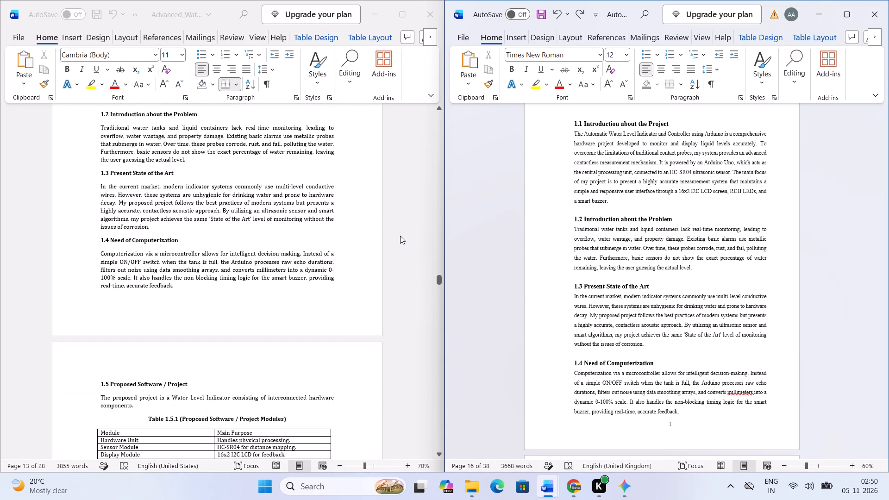
scroll(400, 236, down, 3)
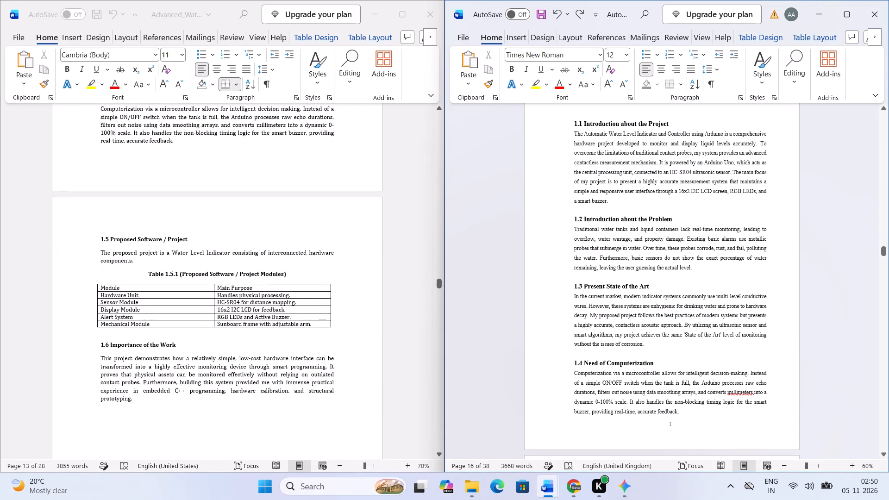
scroll(692, 265, down, 5)
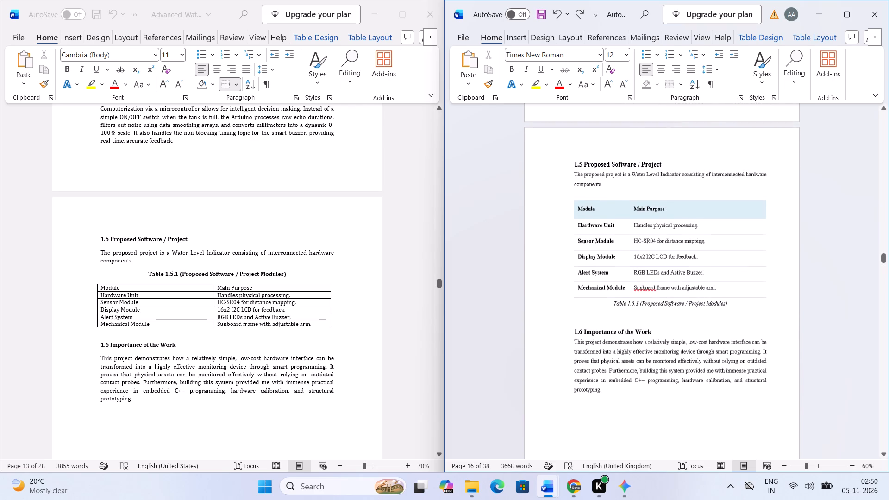
scroll(692, 265, down, 1)
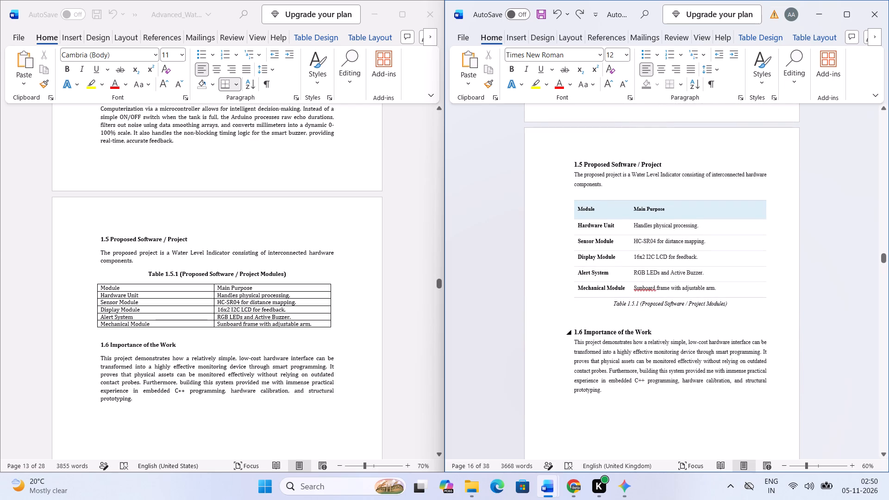
scroll(661, 325, down, 1)
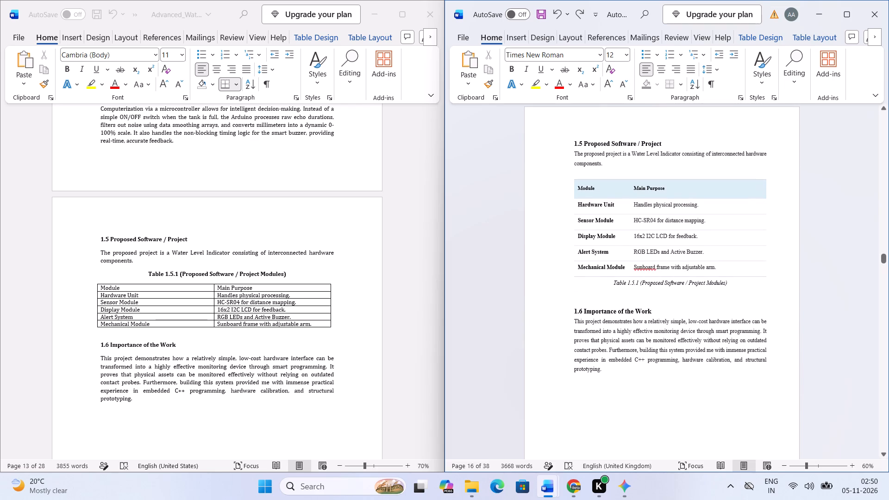
scroll(661, 325, right, 1)
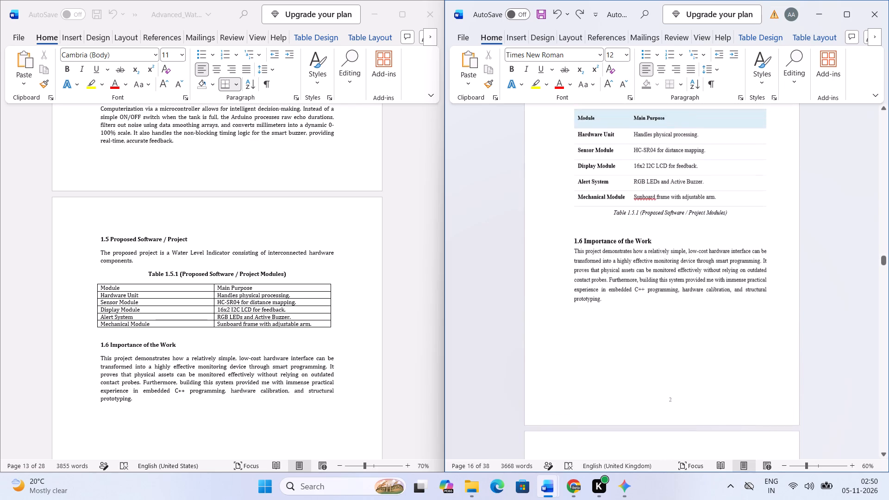
scroll(661, 325, right, 1)
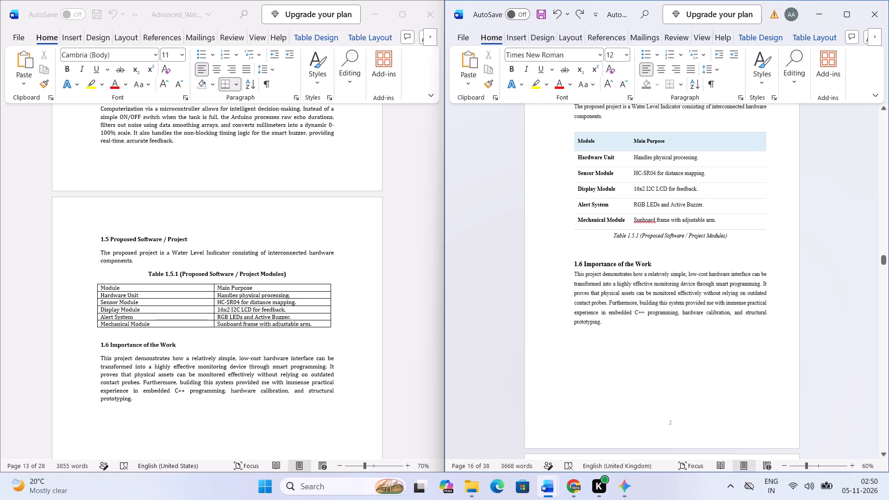
scroll(661, 325, down, 7)
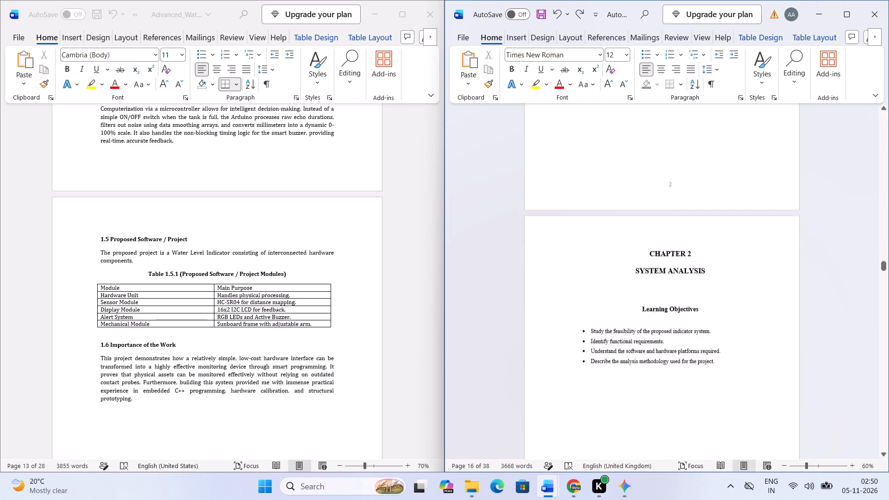
scroll(661, 325, down, 1)
scroll(316, 375, down, 4)
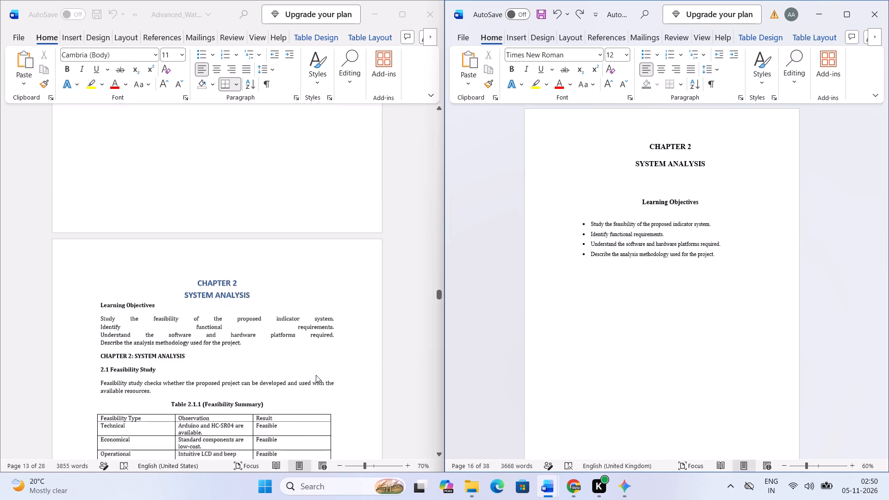
scroll(316, 375, down, 2)
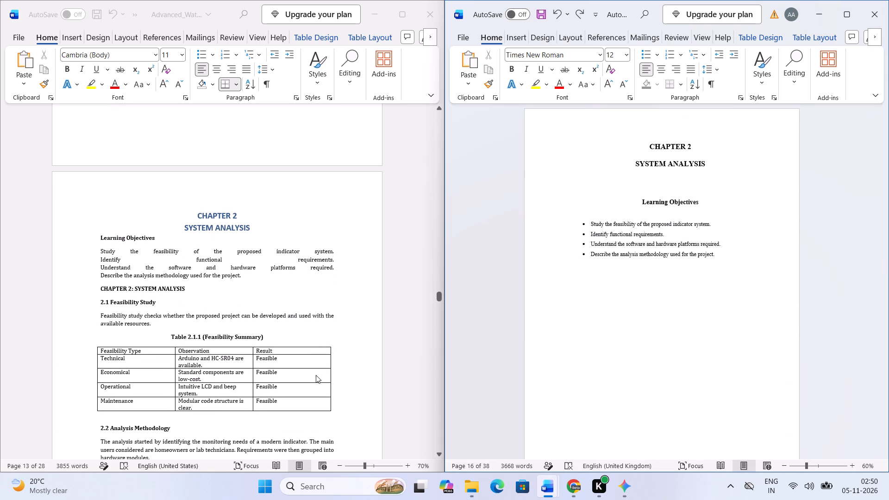
scroll(316, 375, up, 4)
scroll(675, 270, up, 2)
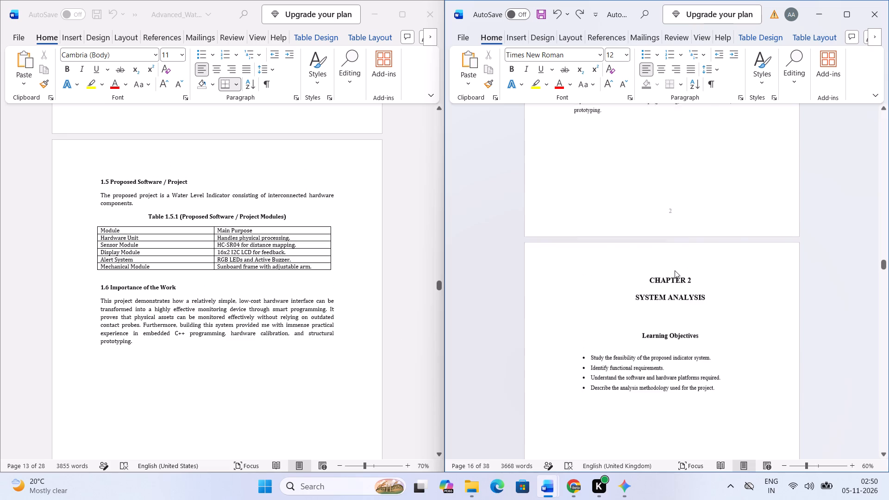
scroll(675, 270, up, 3)
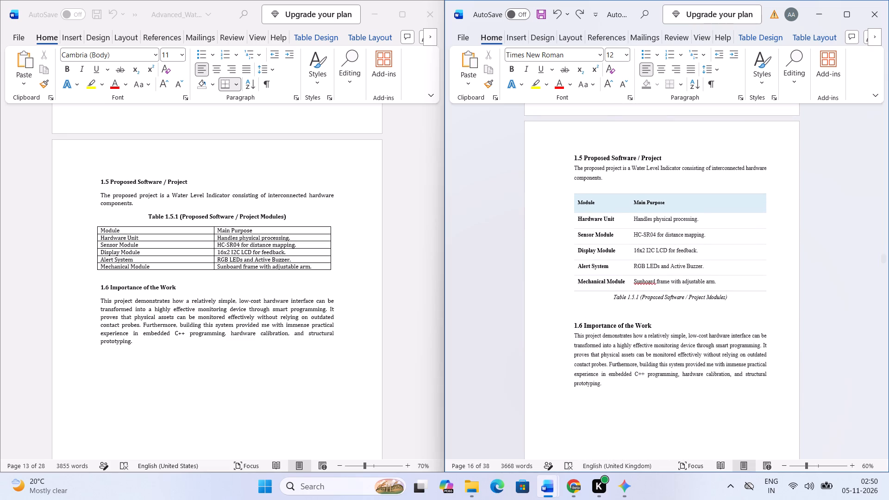
scroll(675, 270, down, 3)
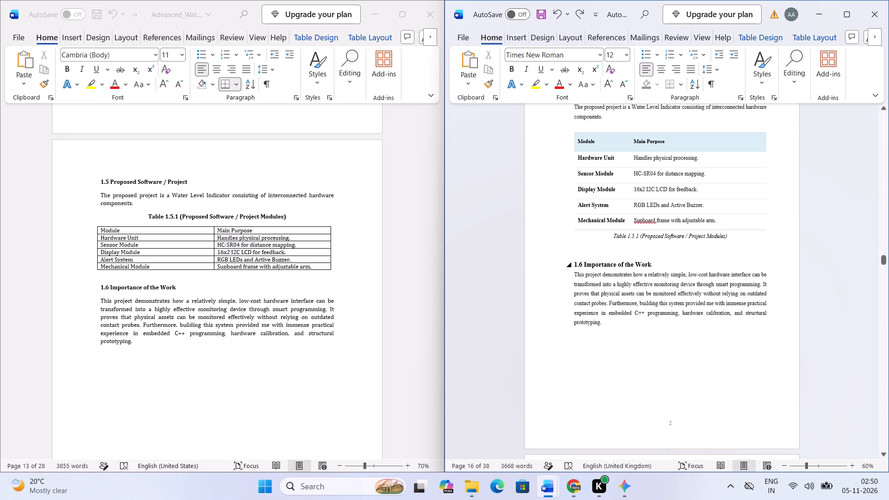
scroll(675, 270, down, 3)
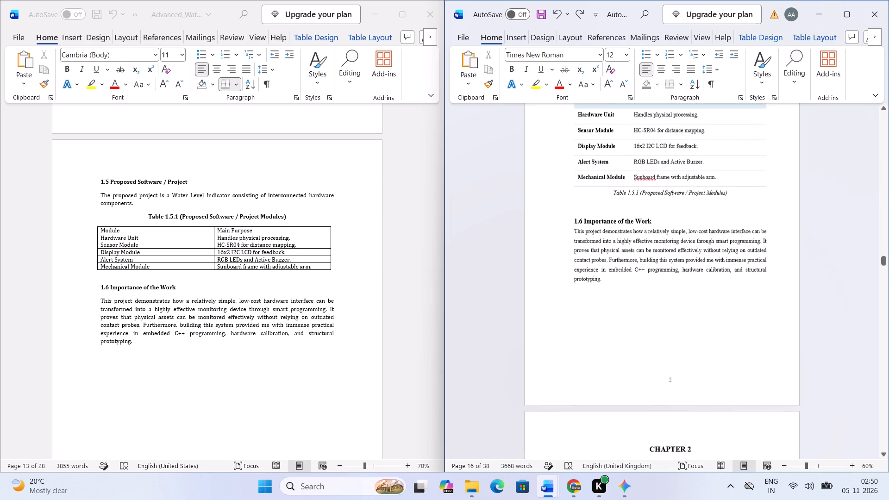
Compare Chapter 2 sections 2.1 Feasibility Study and 2.2 Analysis Methodology, including their tables, with the v3 report.
scroll(675, 270, down, 6)
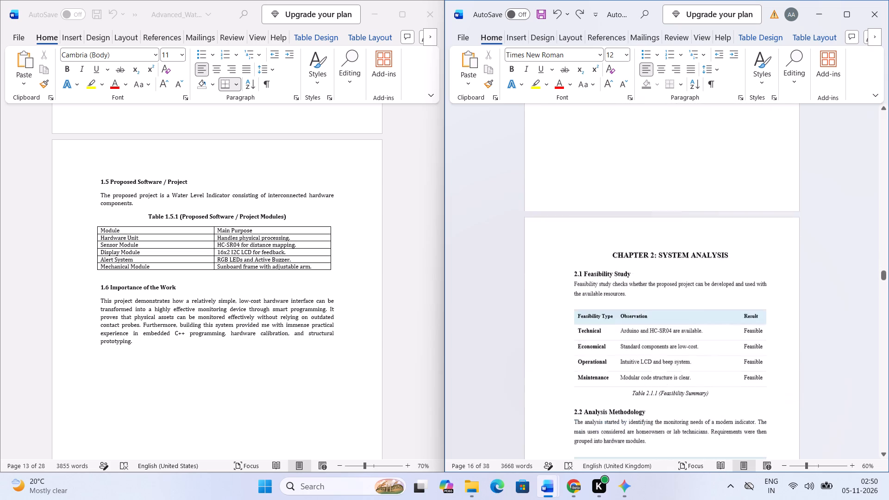
scroll(675, 270, down, 1)
scroll(347, 286, down, 2)
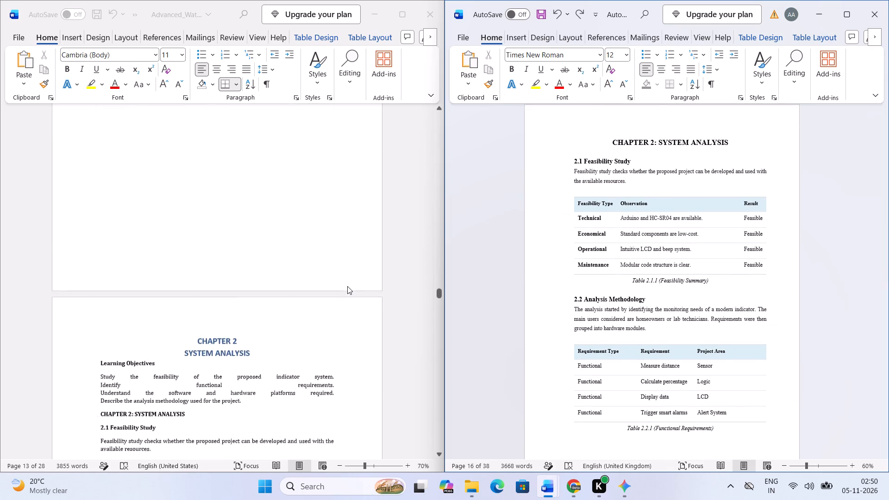
scroll(347, 286, down, 4)
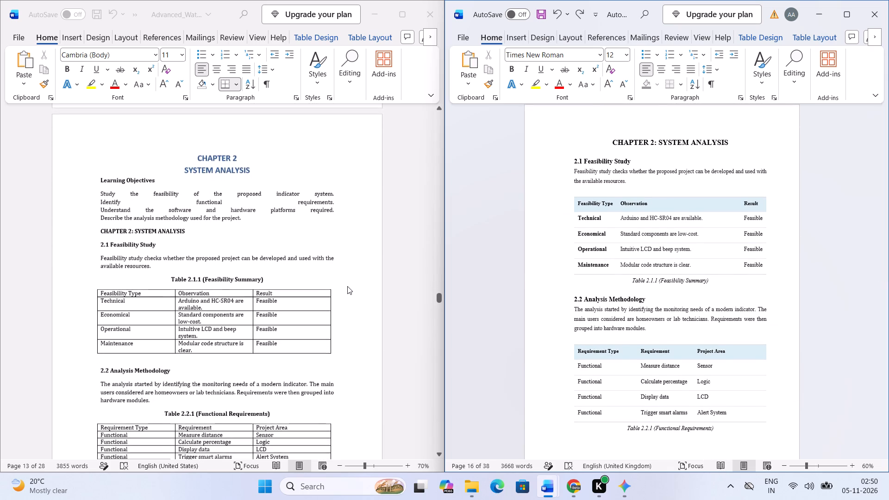
scroll(347, 286, down, 2)
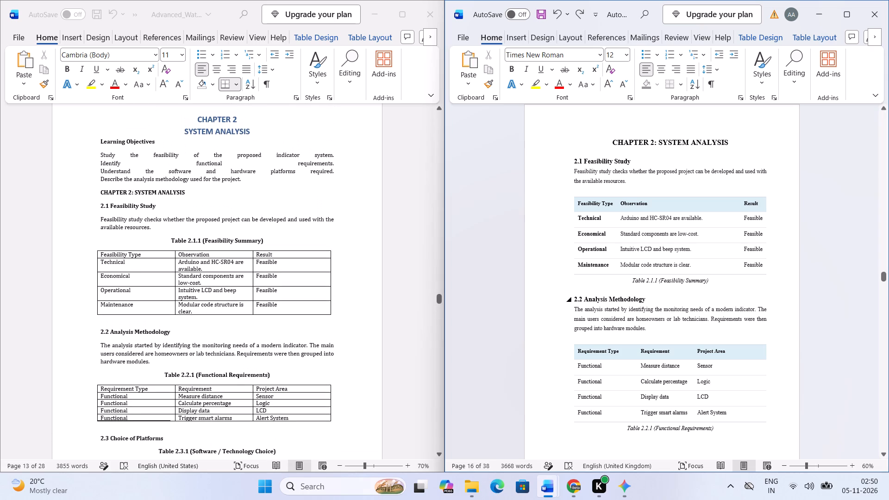
scroll(601, 319, down, 5)
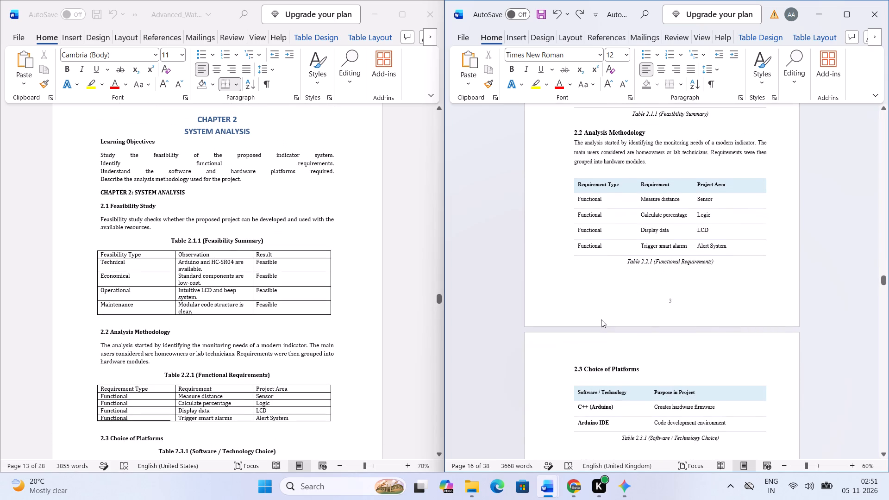
scroll(601, 319, down, 4)
scroll(601, 319, up, 1)
scroll(601, 319, down, 1)
scroll(601, 319, up, 1)
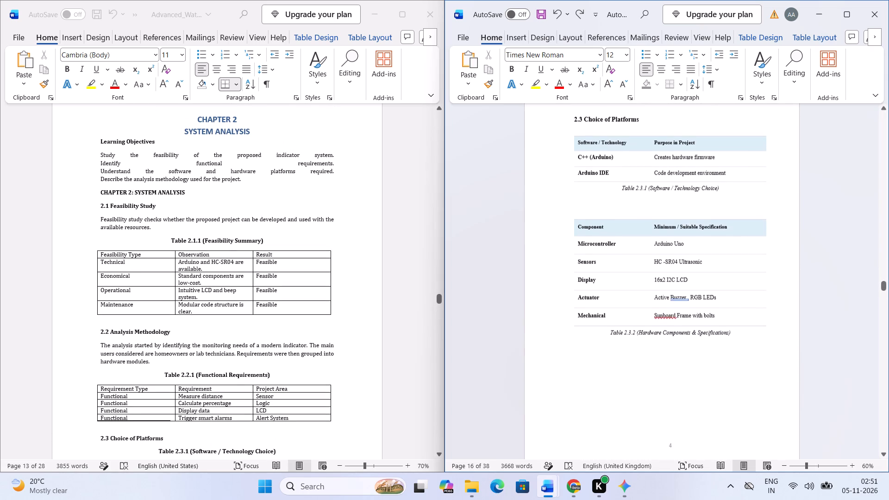
scroll(601, 319, up, 1)
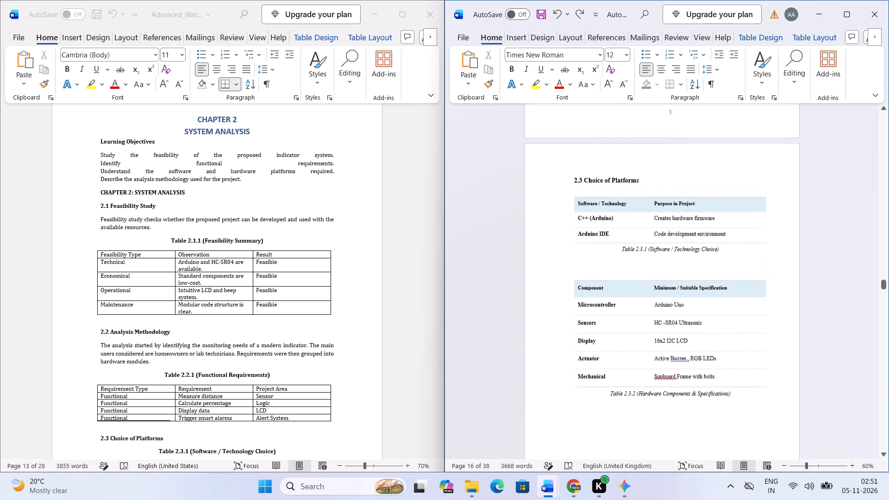
scroll(601, 319, up, 1)
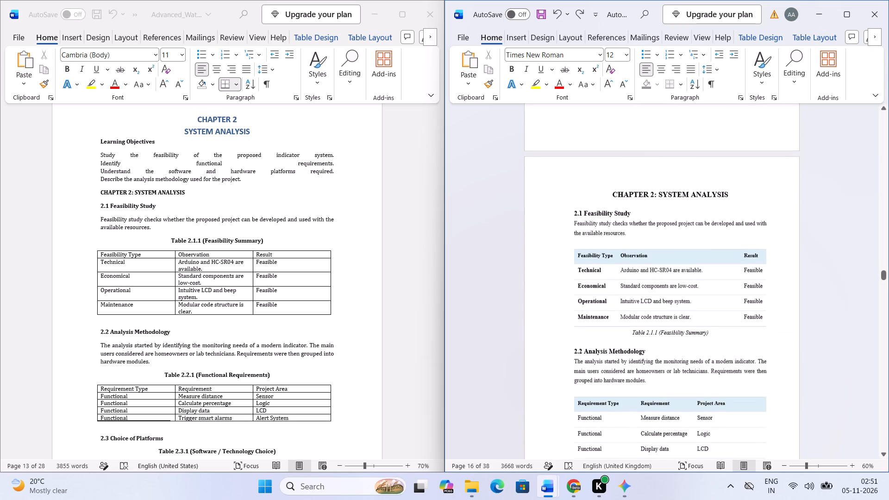
scroll(601, 319, up, 1)
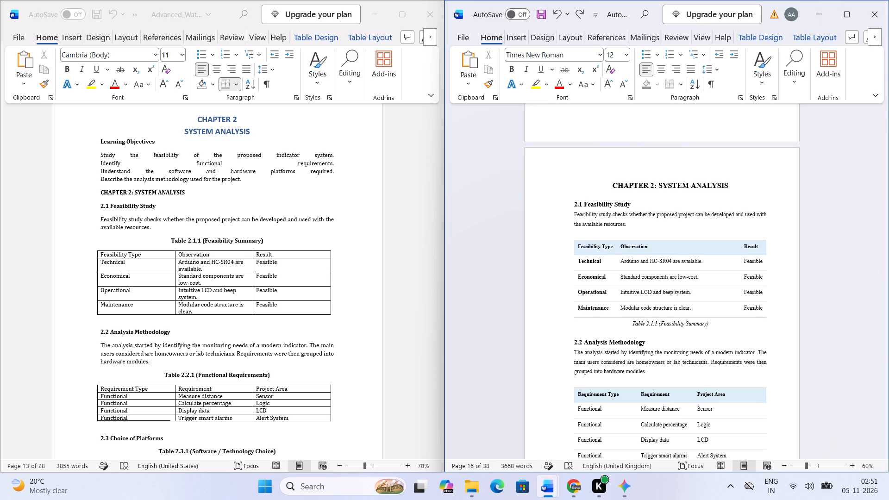
Compare section 2.3 Choice of Platforms with the v3 report, rechecking section 2.2 and Table 2.2.1 along the way.
scroll(601, 319, down, 7)
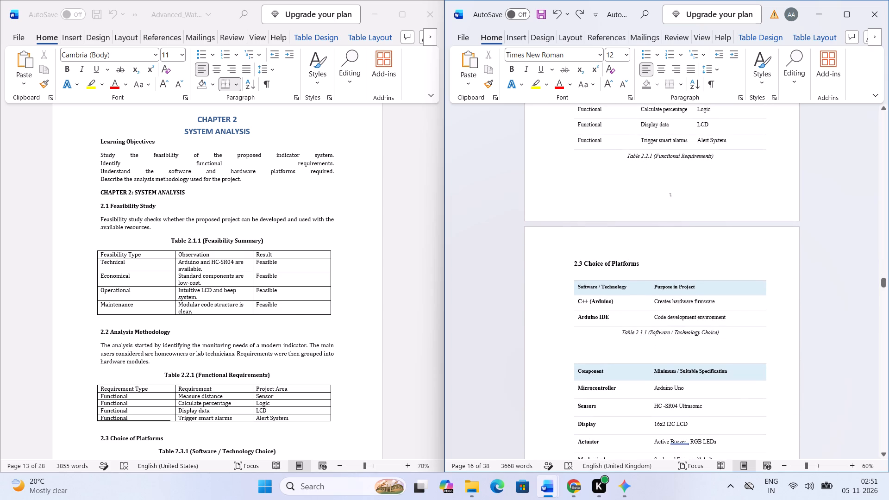
scroll(279, 318, down, 3)
scroll(279, 318, right, 1)
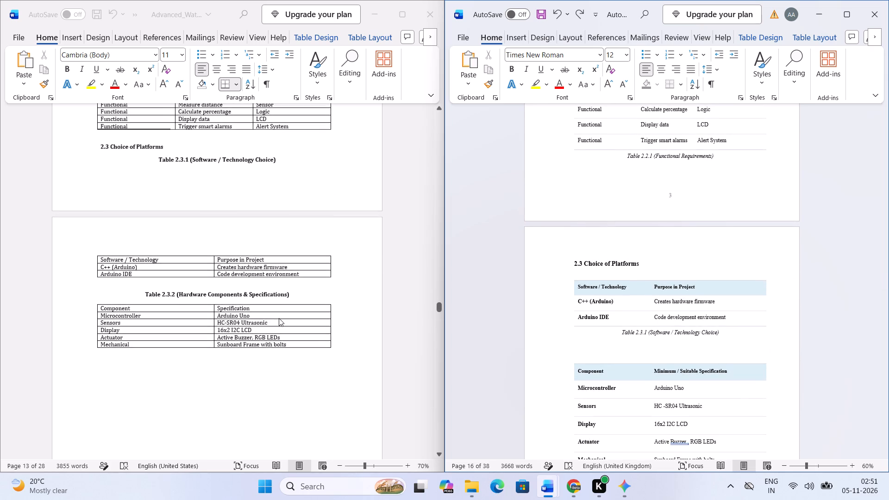
scroll(279, 318, right, 3)
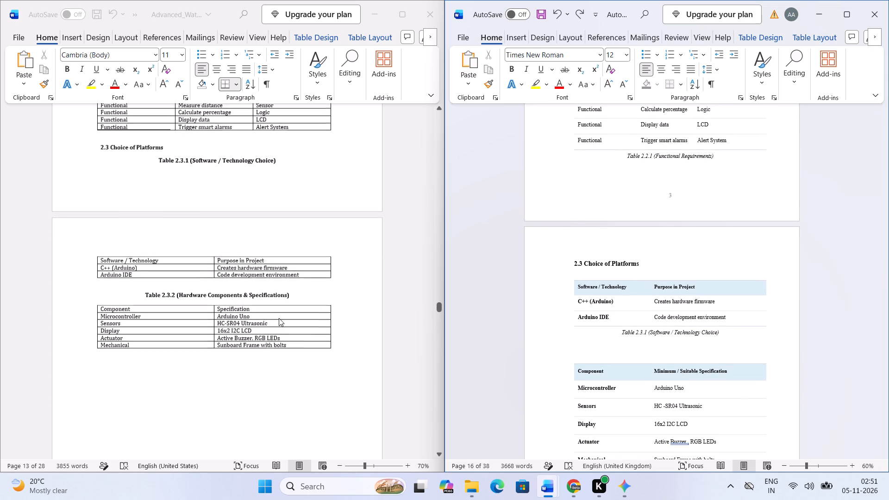
scroll(279, 318, right, 1)
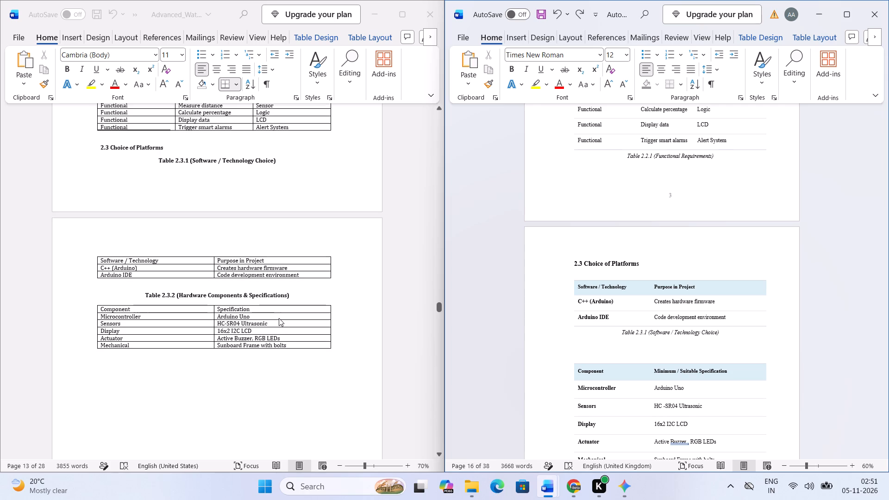
scroll(279, 318, right, 1)
scroll(279, 318, up, 1)
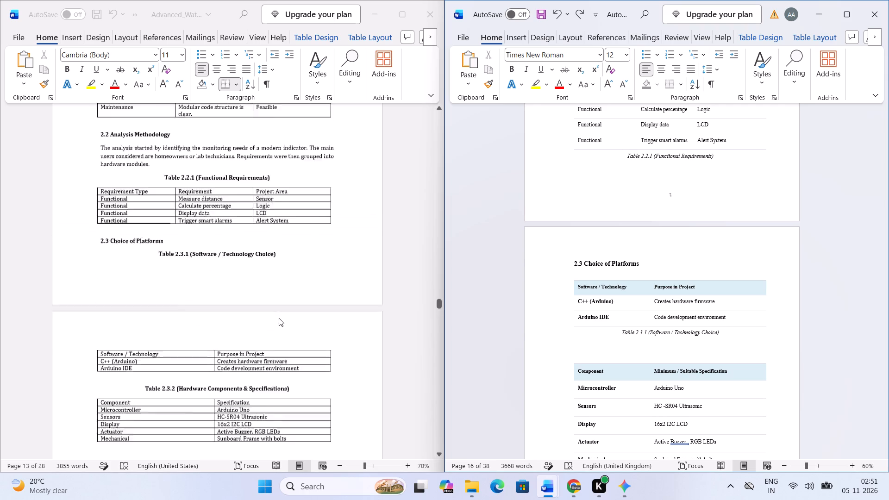
scroll(279, 318, up, 4)
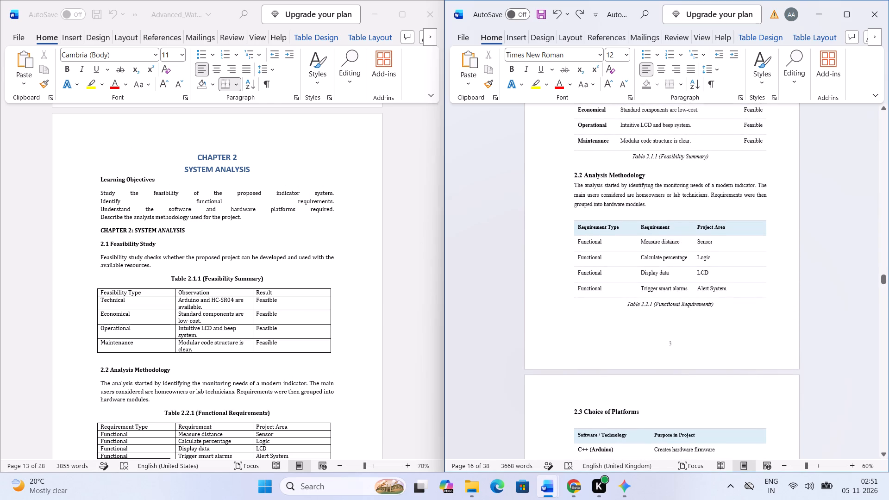
scroll(285, 273, down, 1)
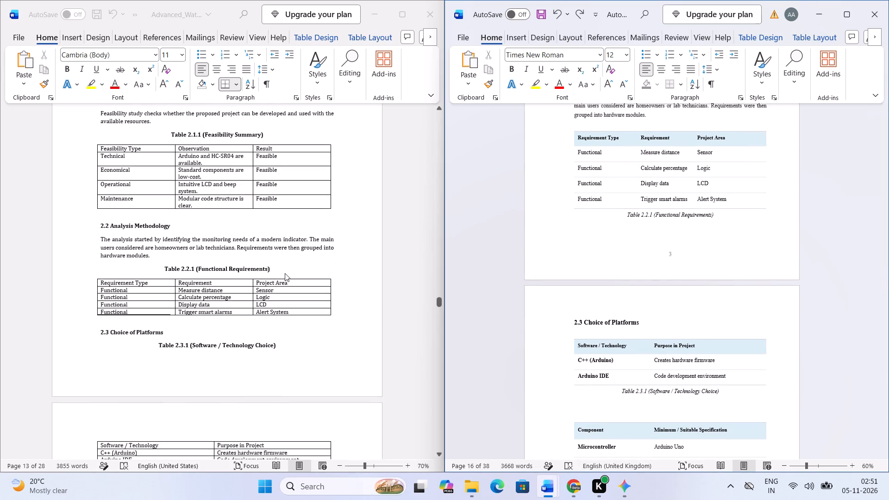
scroll(285, 273, down, 1)
scroll(610, 299, up, 1)
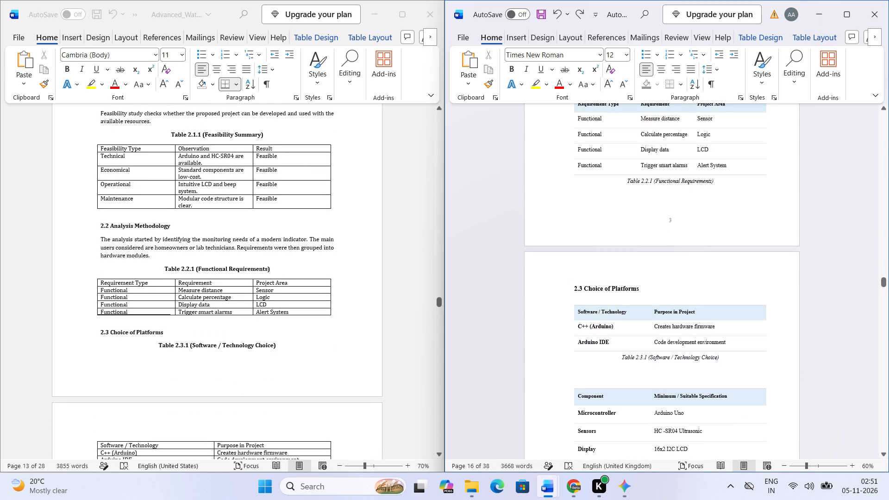
scroll(610, 299, up, 1)
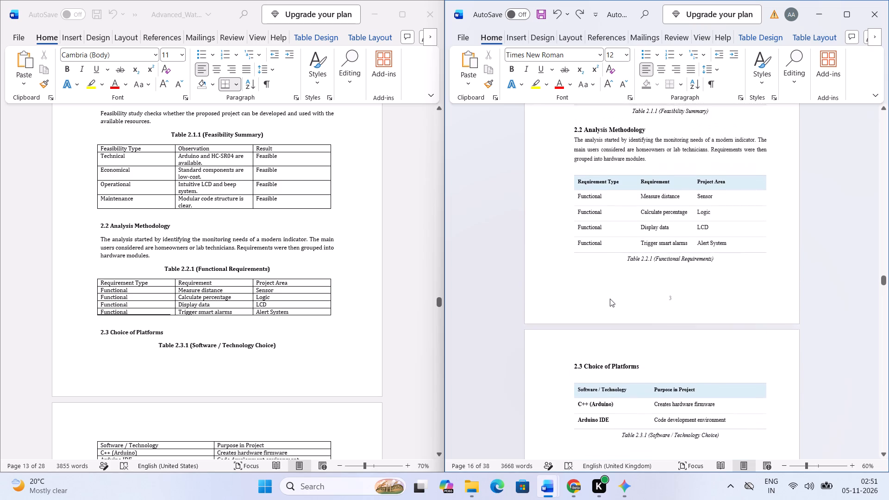
scroll(610, 299, right, 2)
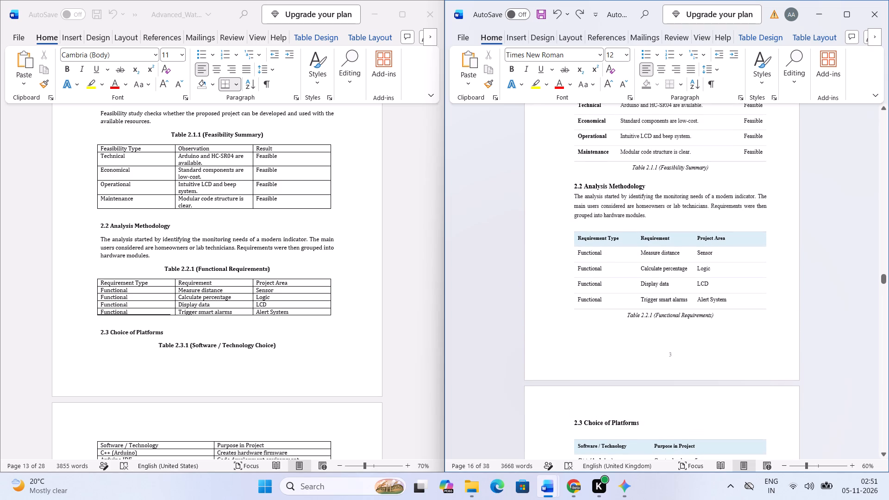
scroll(610, 299, right, 1)
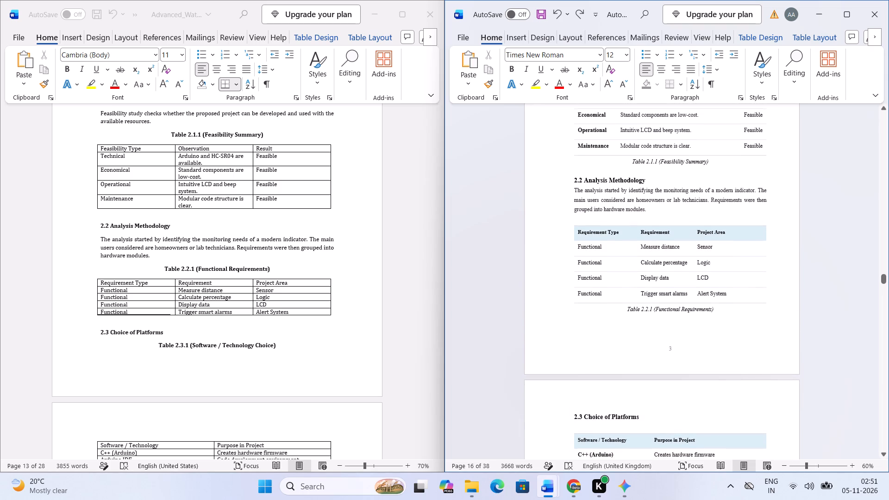
scroll(610, 299, right, 1)
scroll(610, 299, down, 1)
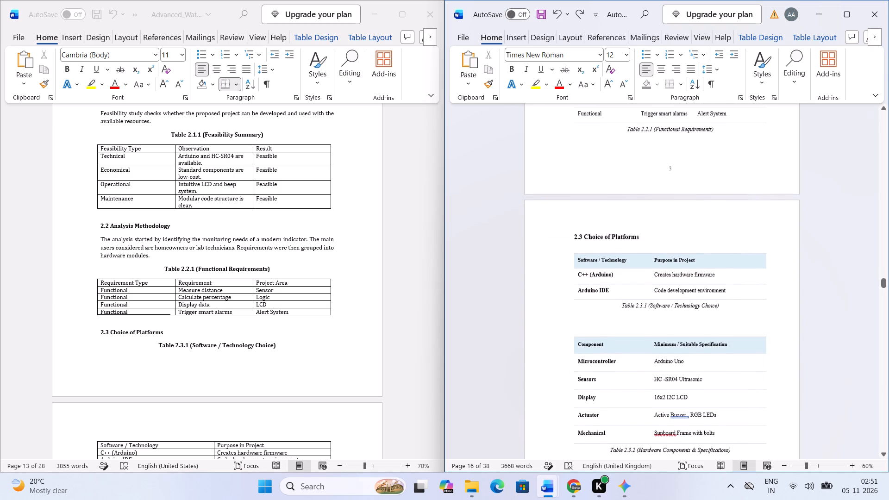
scroll(610, 299, down, 2)
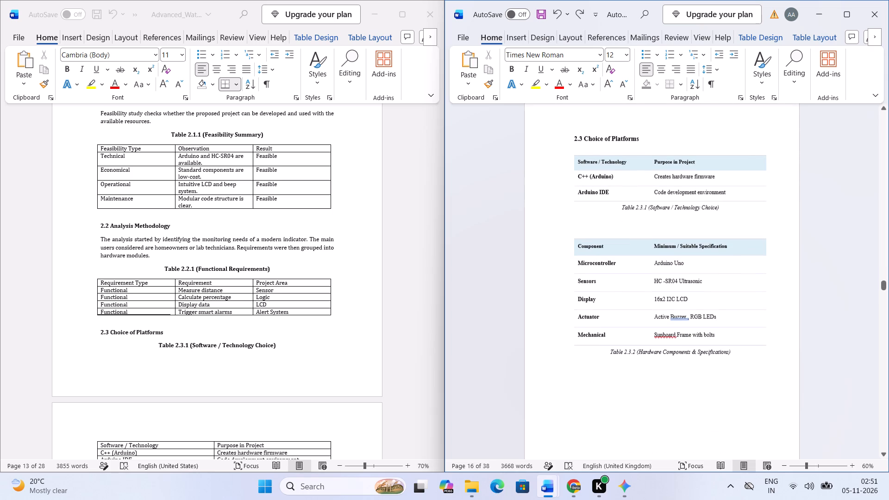
scroll(610, 299, down, 1)
scroll(261, 321, down, 3)
Recheck the Chapter 2 title, Learning Objectives, and sections 2.1 Feasibility Study and 2.2 Analysis Methodology against the v3 report.
scroll(261, 321, up, 2)
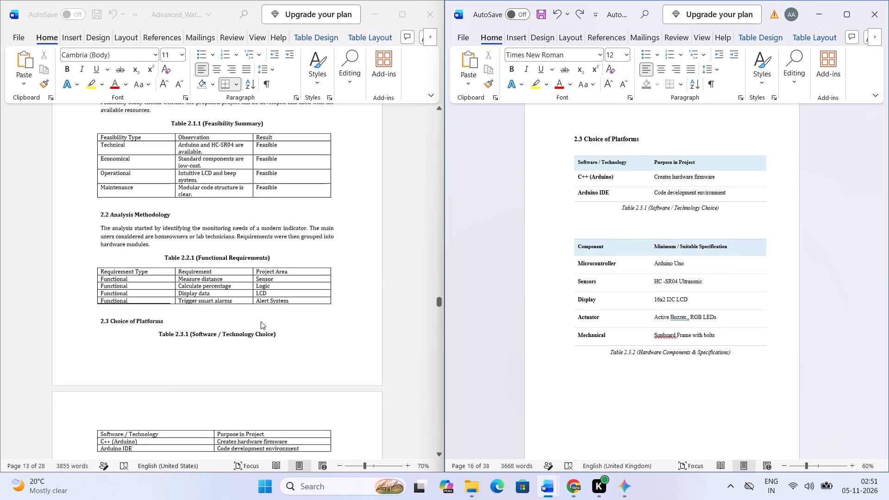
scroll(261, 321, up, 1)
scroll(655, 285, up, 2)
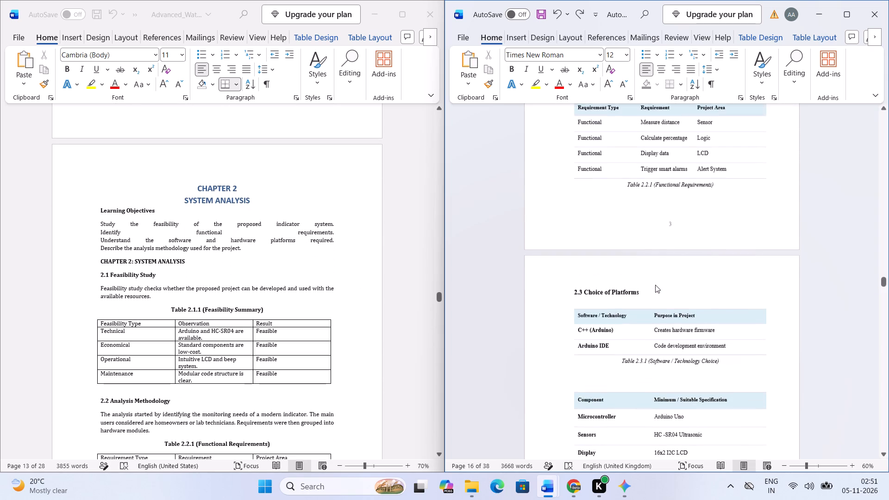
scroll(655, 285, up, 3)
scroll(434, 262, down, 1)
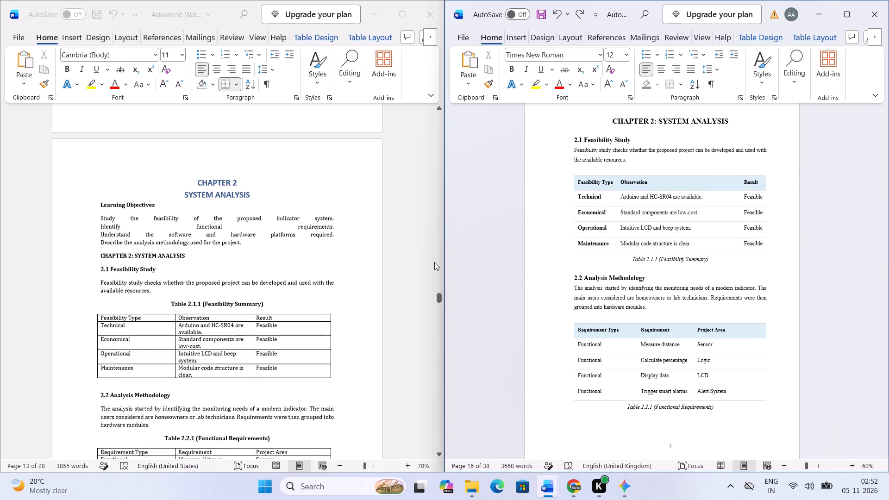
scroll(434, 262, down, 1)
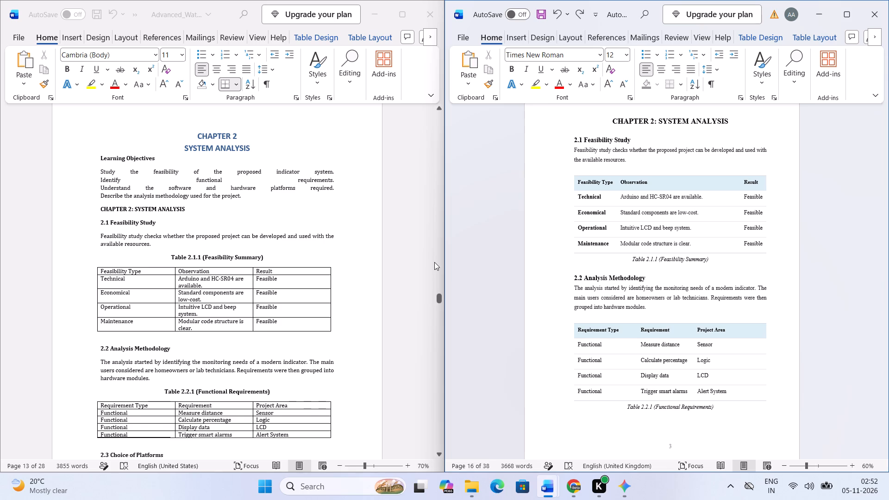
scroll(707, 205, up, 6)
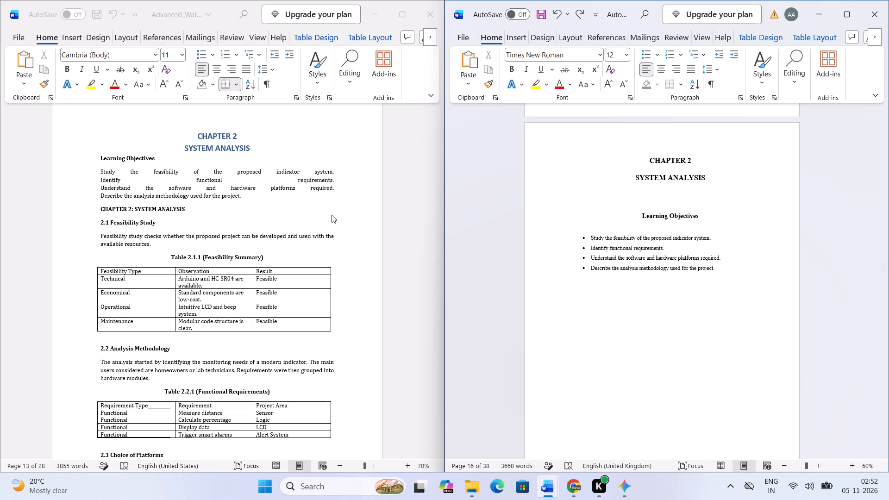
scroll(332, 215, down, 1)
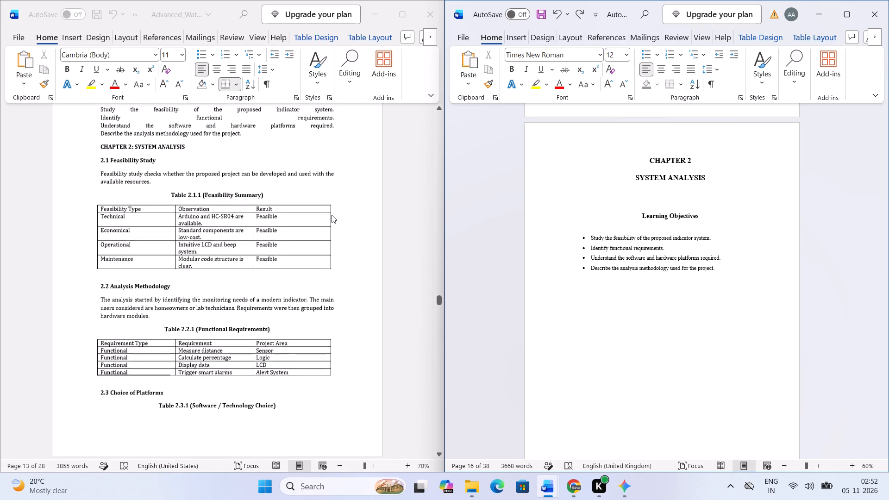
scroll(332, 215, down, 2)
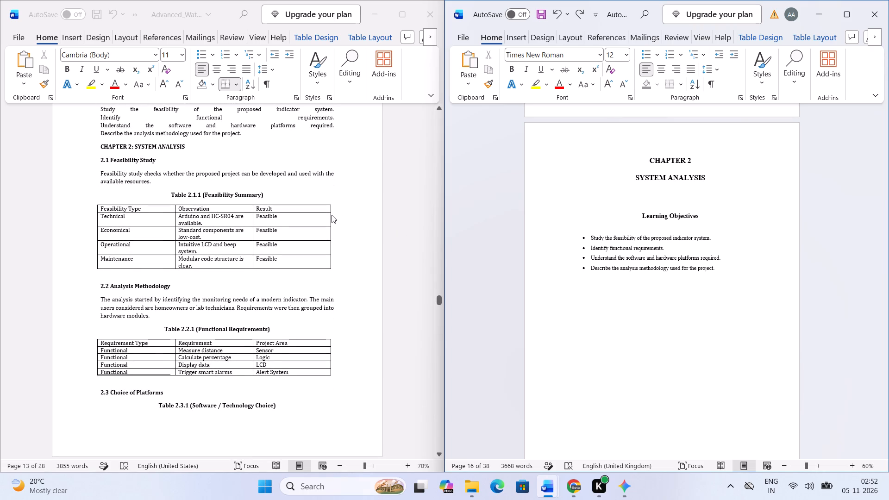
scroll(332, 215, down, 1)
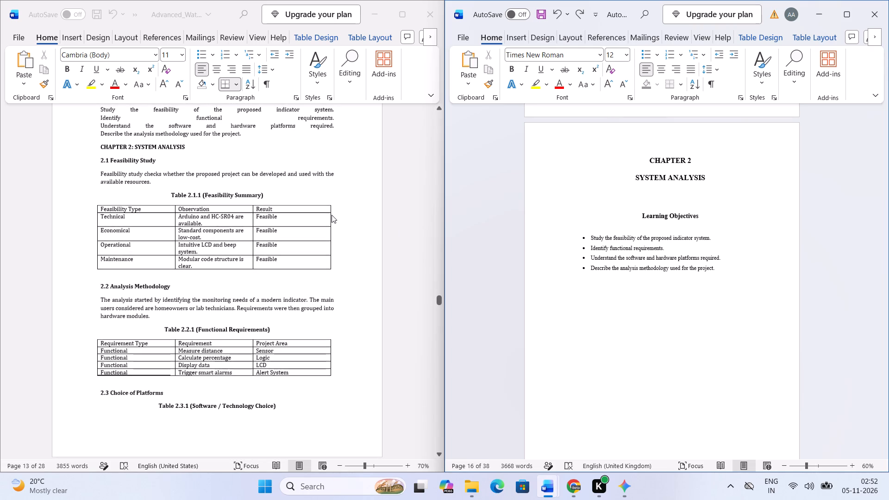
scroll(332, 215, down, 2)
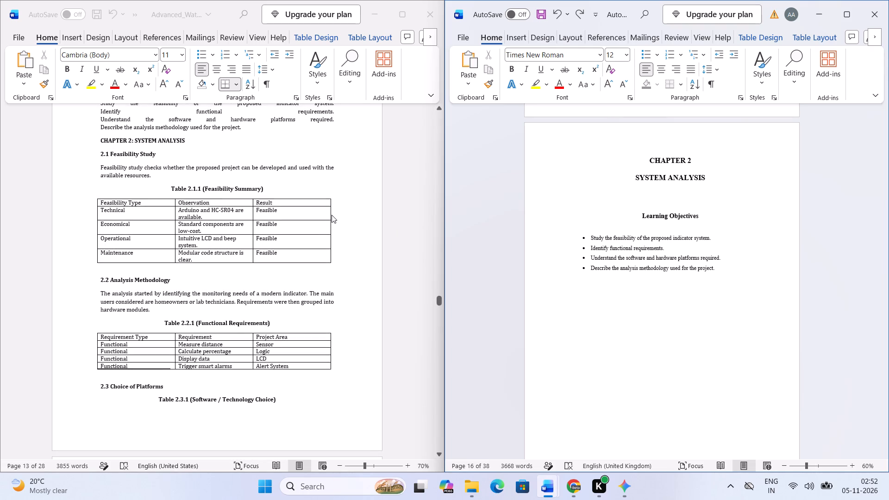
scroll(332, 215, down, 2)
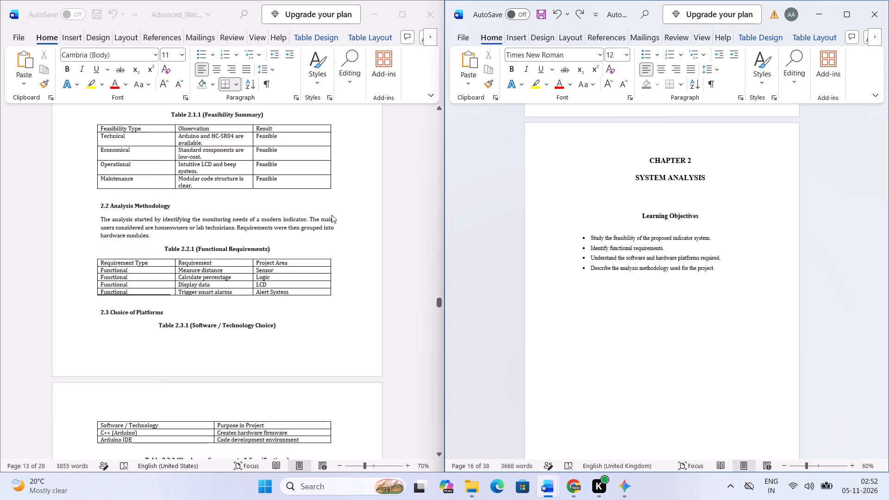
scroll(332, 215, down, 1)
scroll(565, 281, down, 4)
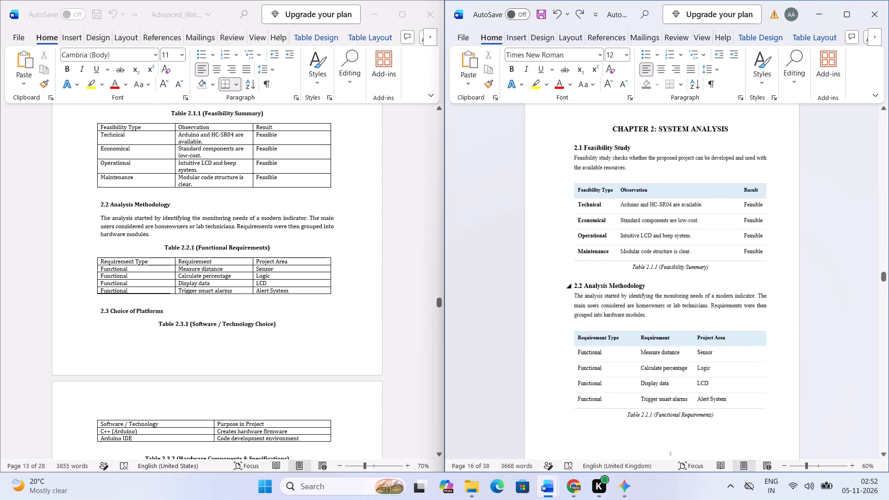
scroll(565, 281, down, 1)
scroll(323, 220, right, 1)
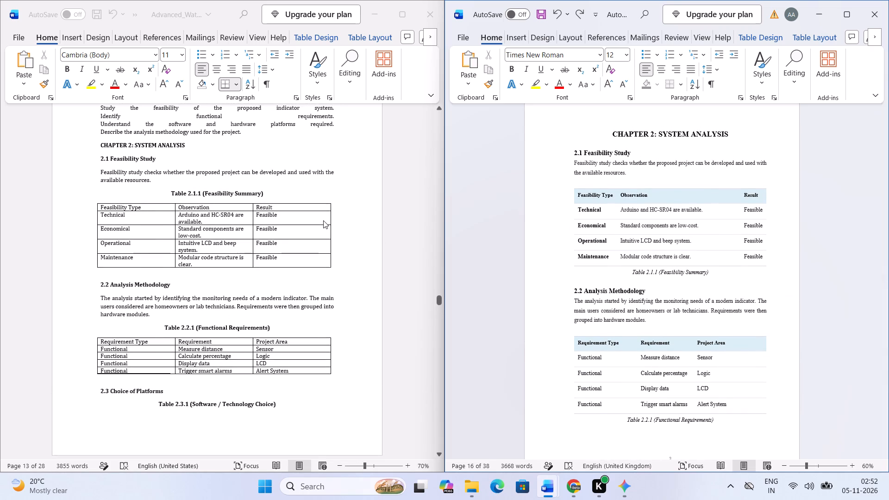
scroll(323, 220, right, 1)
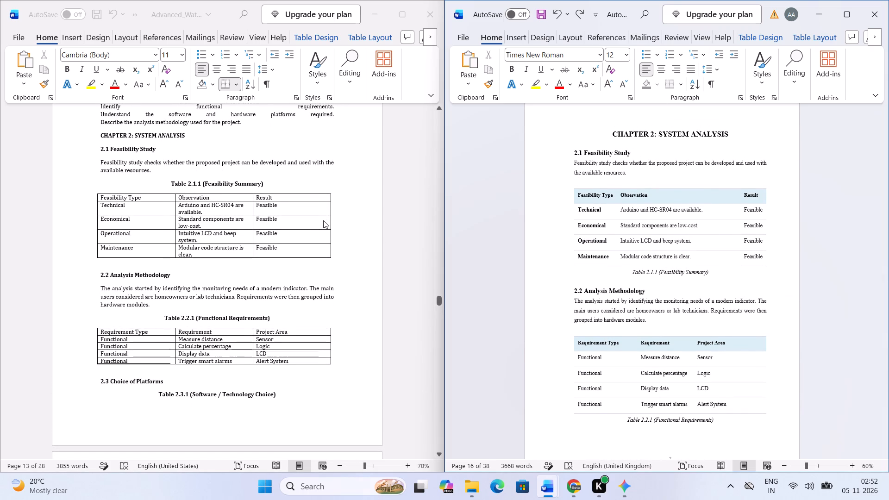
scroll(323, 220, right, 2)
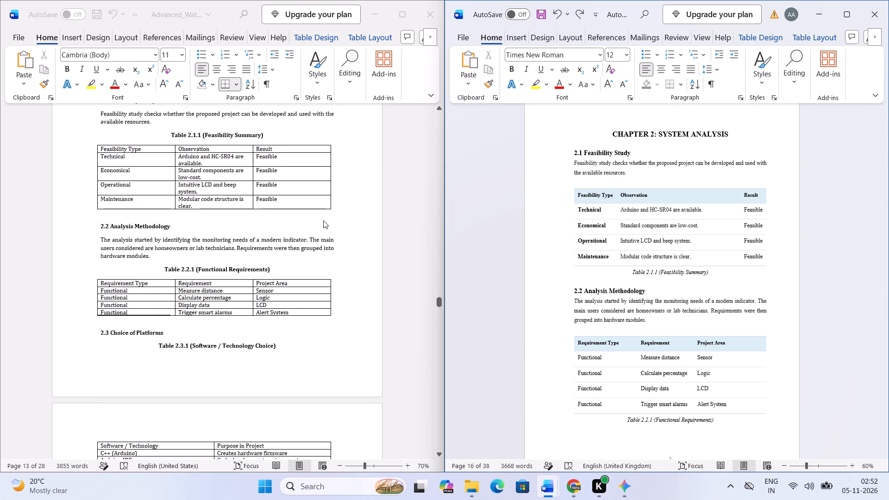
Examine Tables 2.3.1 (Software / Technology Choice) and 2.3.2 (Hardware Components & Specifications) closely against the v3 report.
scroll(323, 220, down, 2)
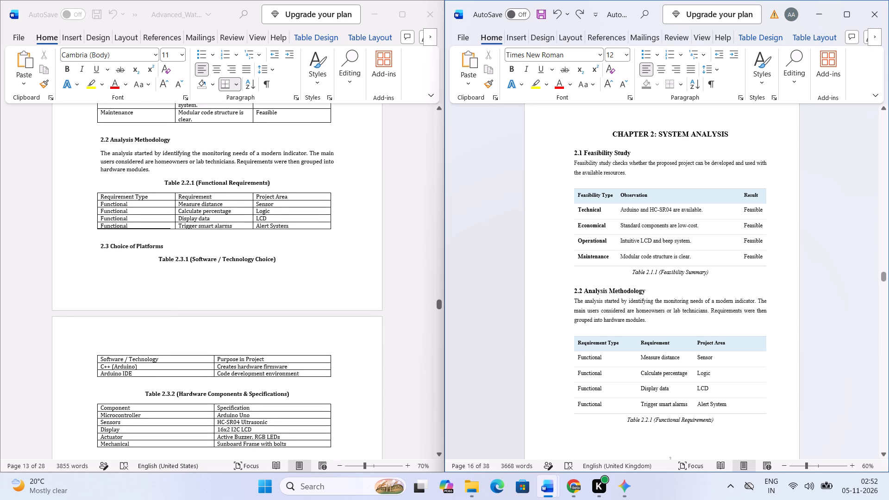
scroll(594, 322, down, 1)
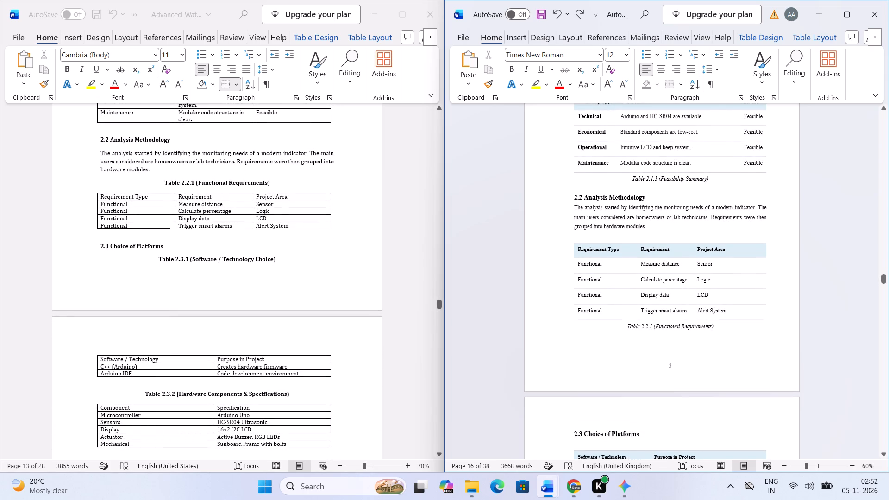
scroll(594, 322, down, 1)
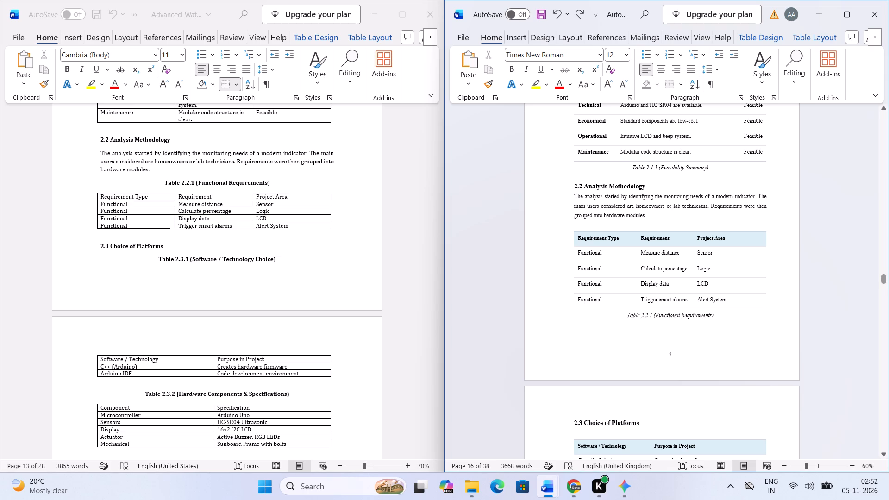
scroll(668, 327, down, 5)
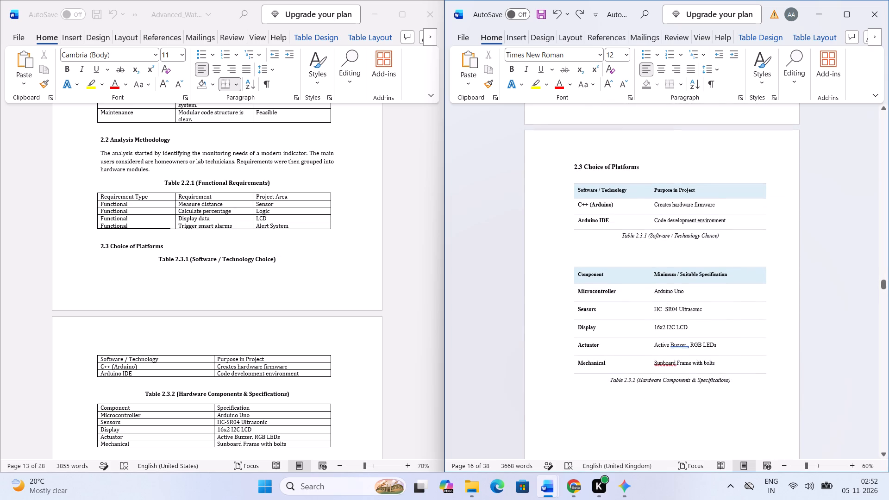
scroll(260, 221, down, 2)
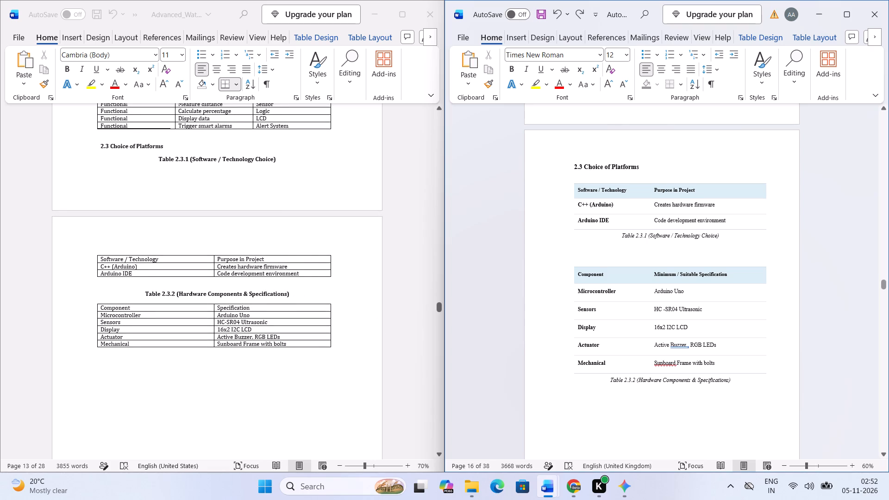
scroll(494, 367, down, 1)
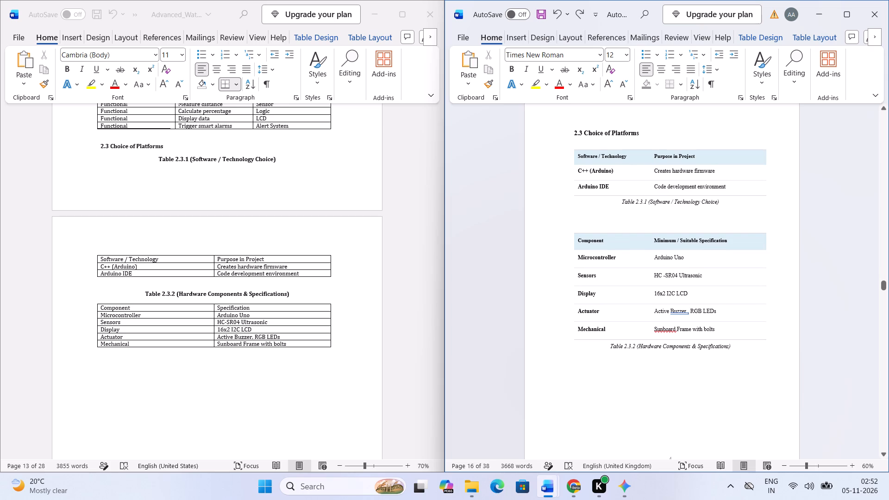
ctrl+scroll(670, 346, up, 3)
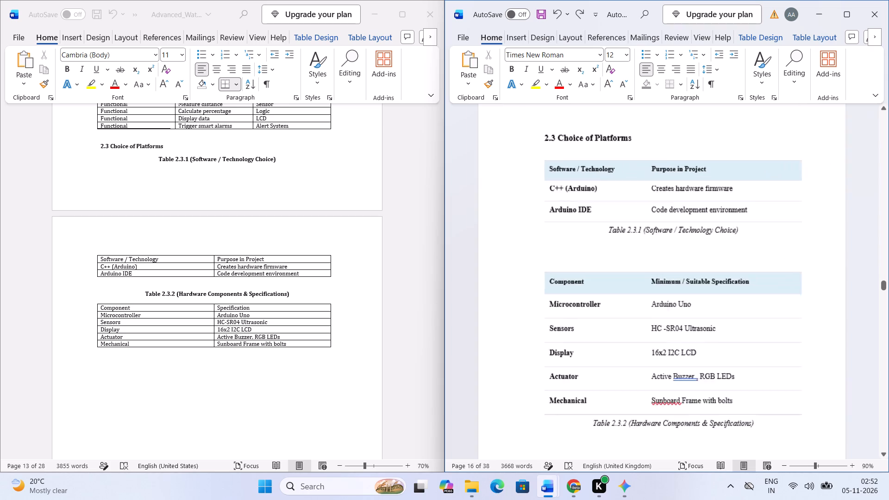
ctrl+scroll(670, 346, up, 1)
scroll(707, 368, down, 1)
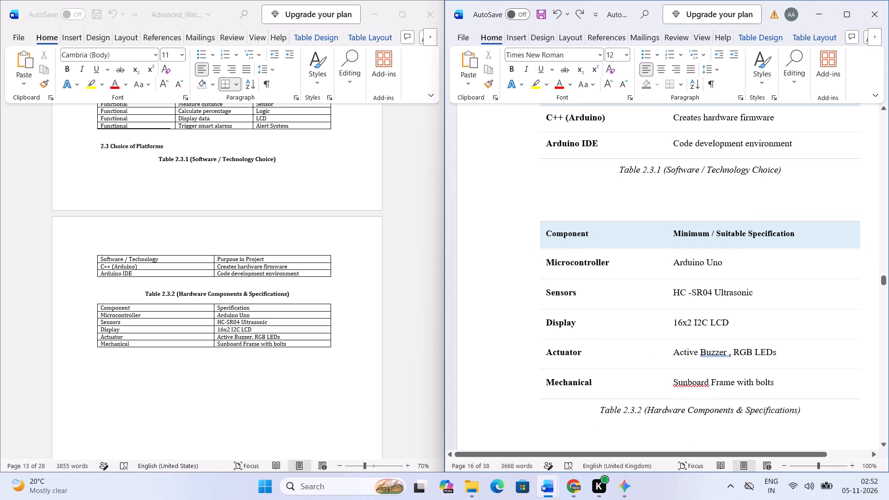
Remove the extra space before the comma in "Active Buzzer, RGB LEDs" in Table 2.3.2's Actuator row.
click(730, 354)
key(Left)
key(BackSpace)
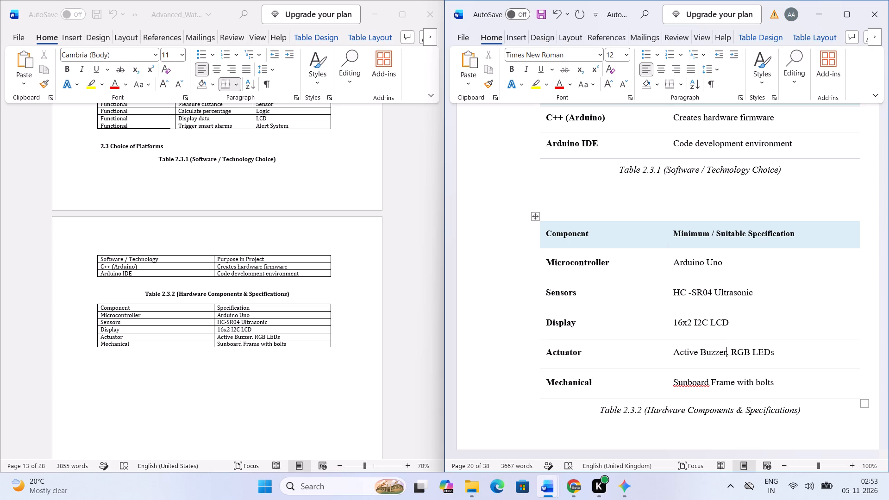
Recheck section 2.3 Choice of Platforms and the Table 2.3.2 rows against the v3 report, glancing back through Chapters 1 and 2.
scroll(733, 384, down, 1)
click(733, 384)
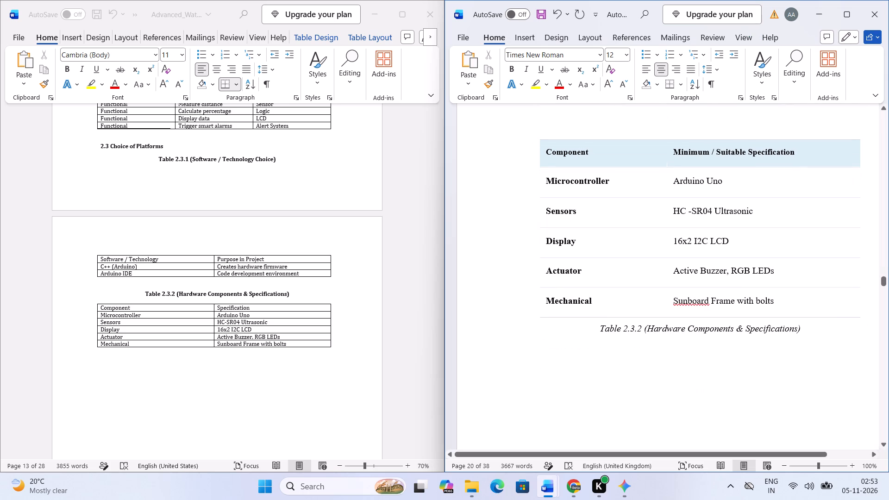
ctrl+scroll(733, 384, down, 1)
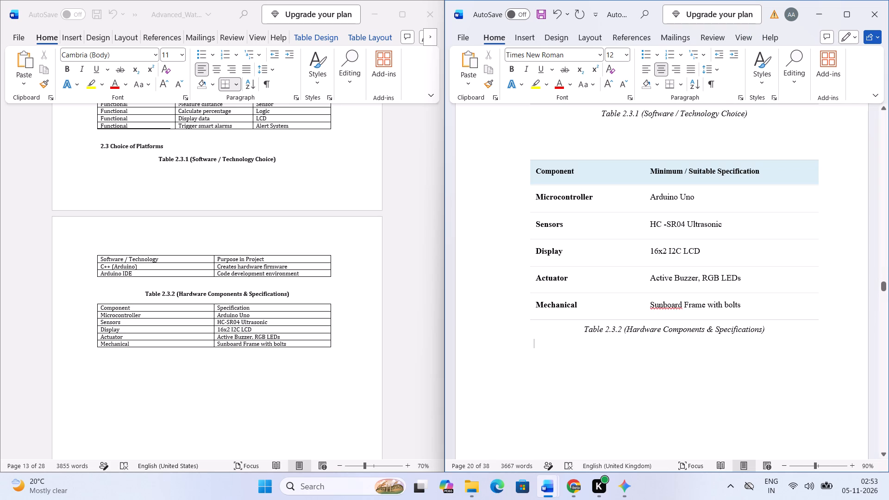
ctrl+scroll(687, 356, down, 2)
scroll(660, 295, up, 3)
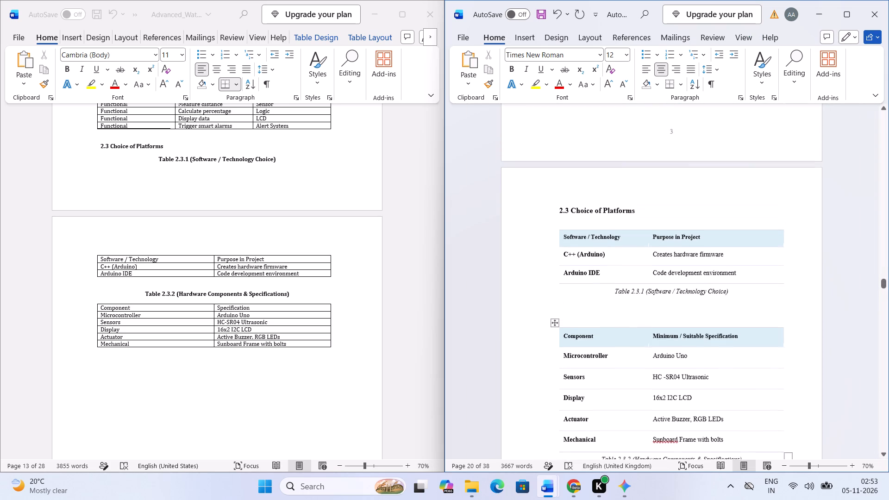
scroll(660, 295, up, 7)
scroll(660, 295, down, 1)
scroll(660, 295, up, 1)
scroll(660, 295, down, 1)
scroll(660, 295, up, 1)
scroll(660, 295, down, 1)
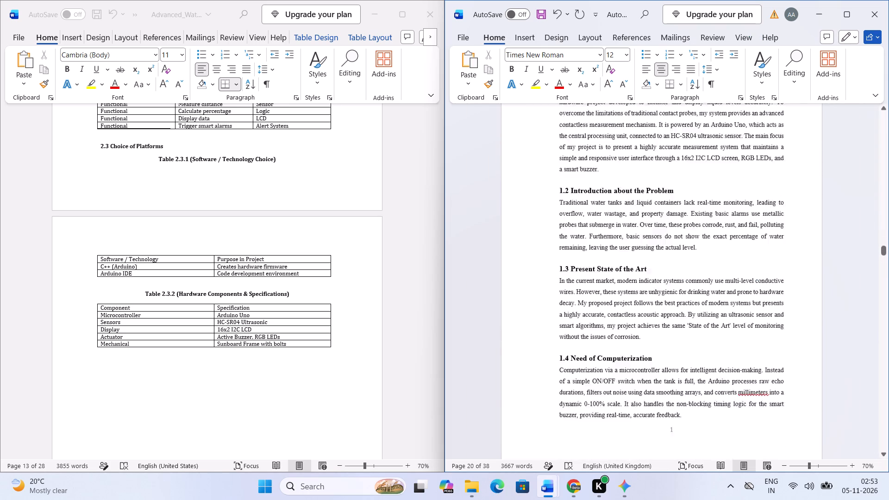
scroll(660, 295, down, 3)
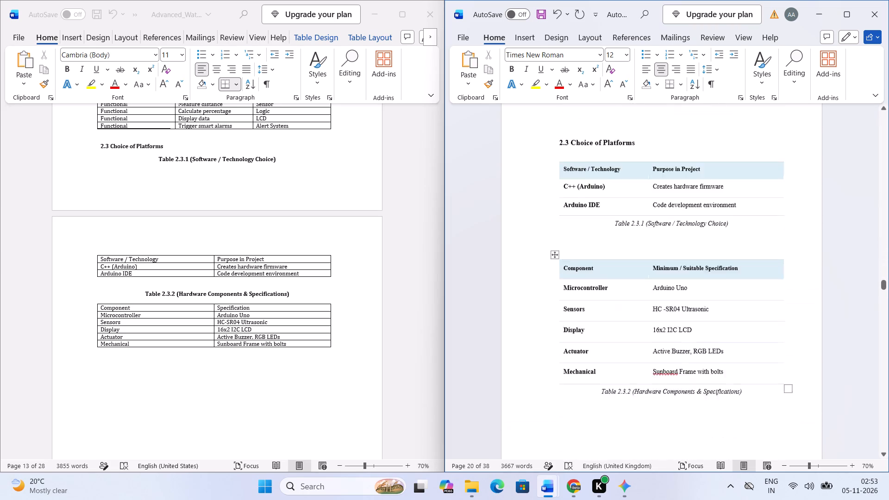
scroll(660, 295, down, 1)
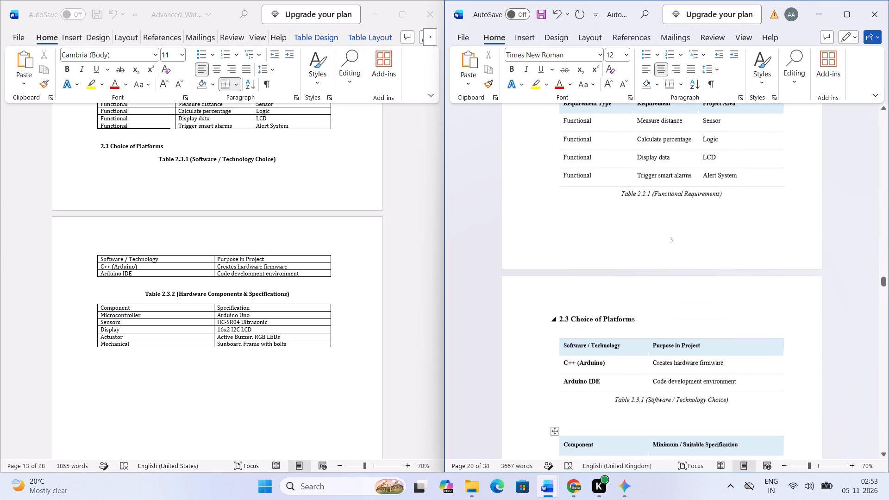
scroll(660, 295, down, 1)
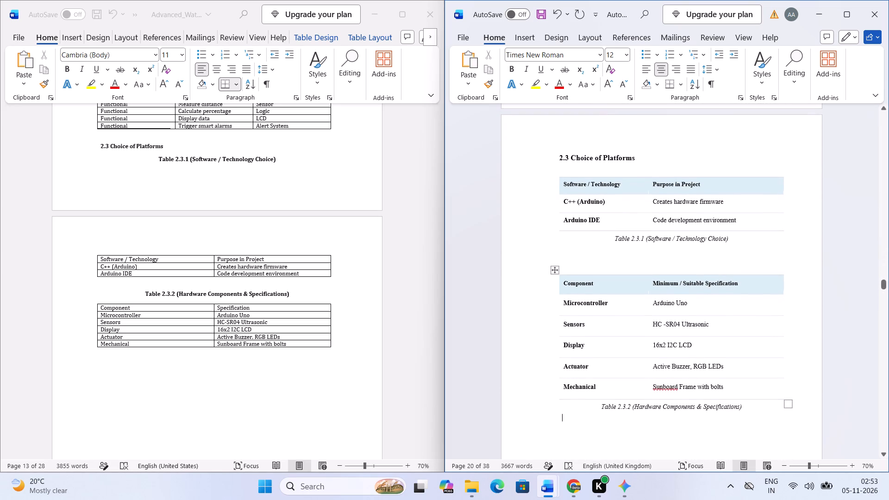
scroll(660, 295, down, 1)
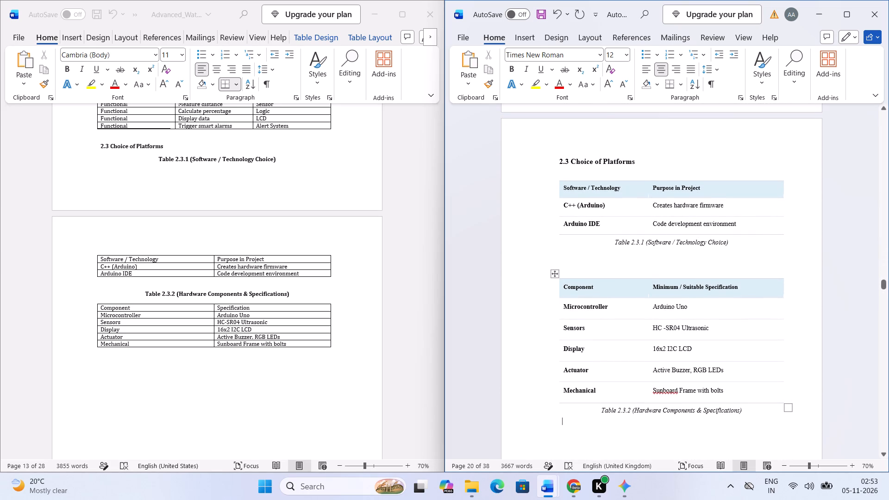
click(651, 320)
click(662, 327)
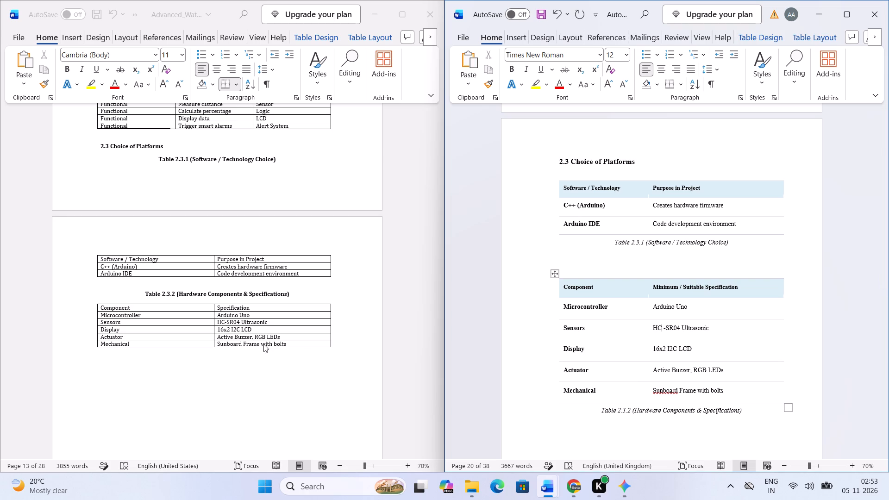
scroll(628, 302, up, 4)
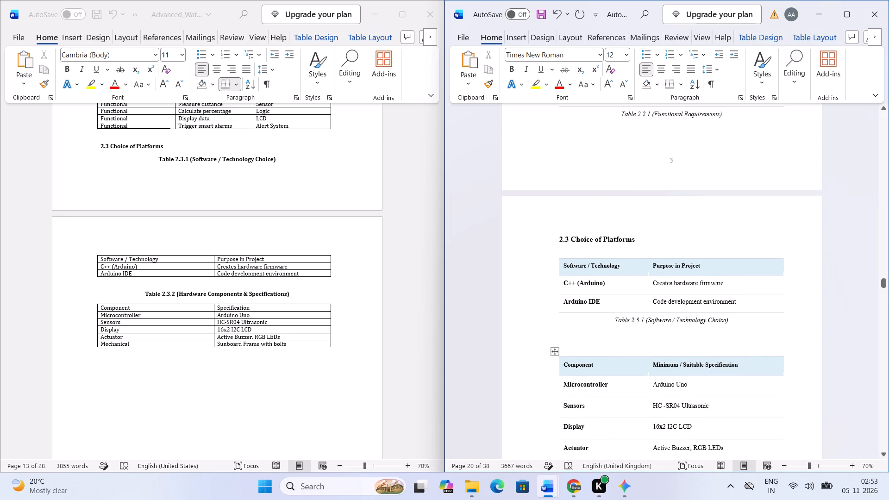
scroll(628, 302, down, 6)
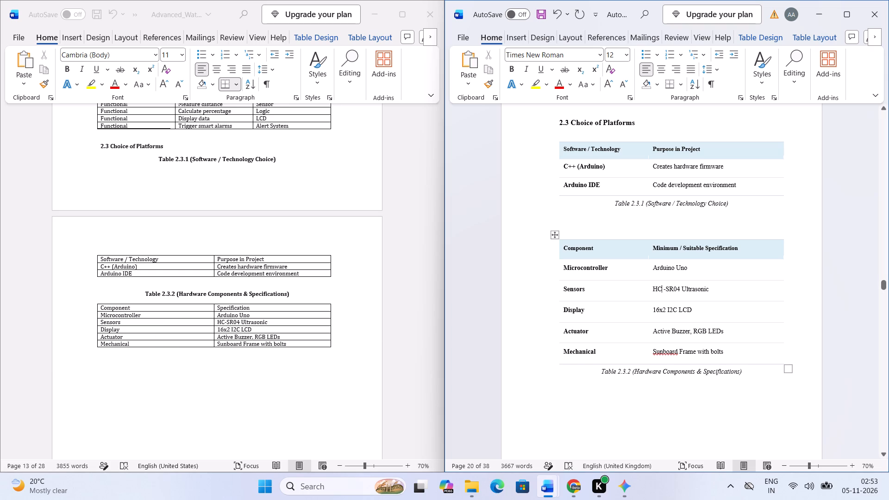
Compare the Chapter 3 System Design title page and its Learning Objectives with the v3 report.
scroll(685, 339, down, 11)
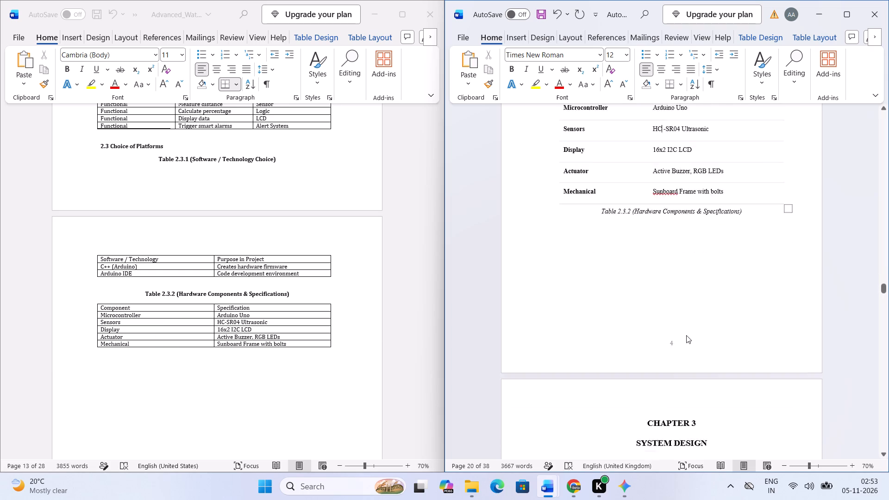
scroll(686, 335, down, 13)
scroll(218, 312, down, 13)
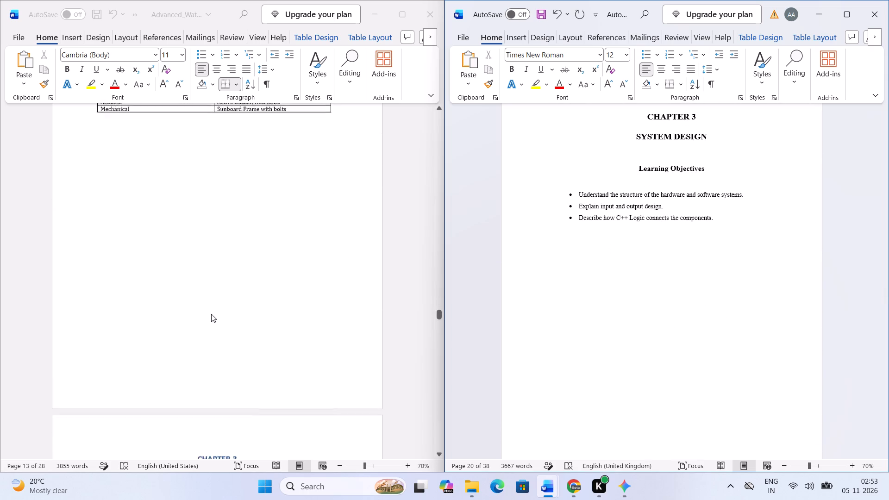
scroll(211, 314, down, 17)
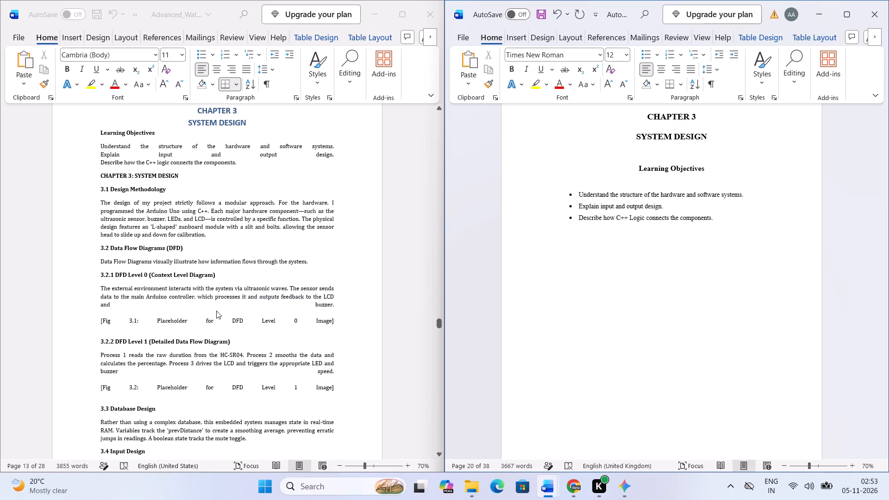
scroll(601, 321, down, 6)
scroll(601, 321, up, 8)
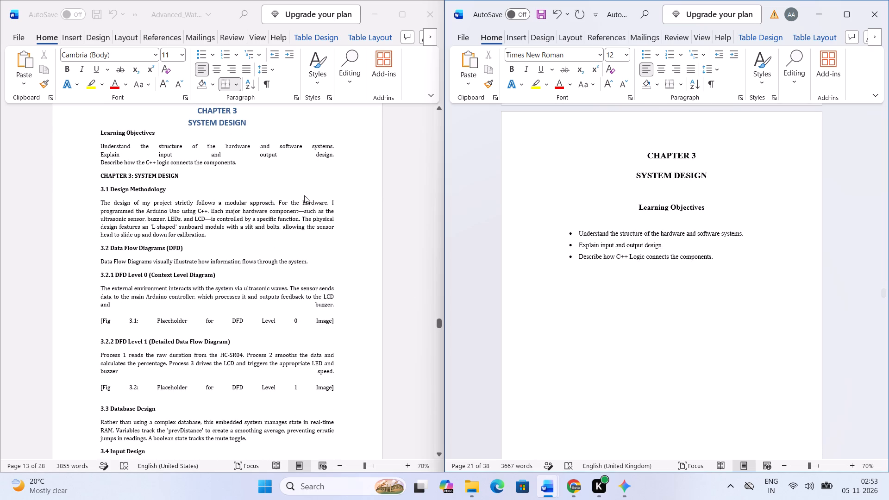
scroll(293, 187, down, 4)
scroll(292, 187, up, 2)
Compare section 3.1 Design Methodology and the section 3.2 Data Flow Diagrams introduction with the v3 report.
scroll(516, 243, down, 8)
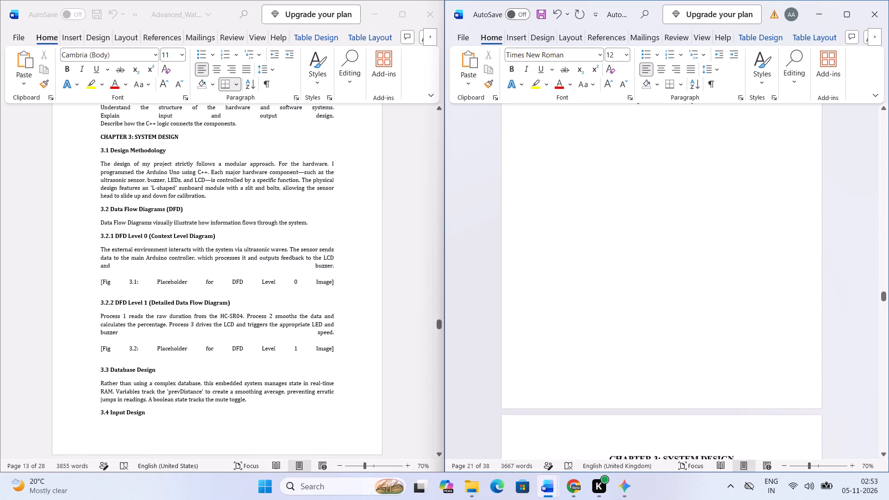
scroll(516, 243, down, 13)
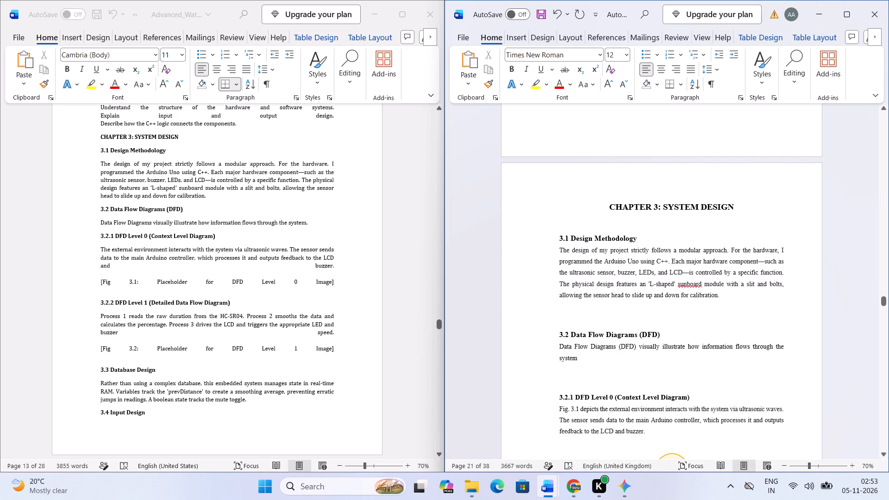
scroll(545, 261, down, 1)
scroll(653, 253, down, 2)
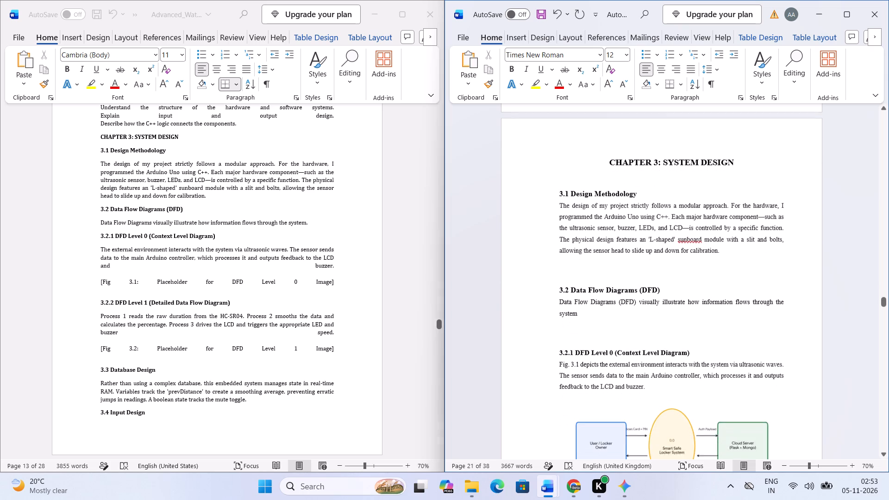
click(692, 237)
click(710, 238)
click(723, 240)
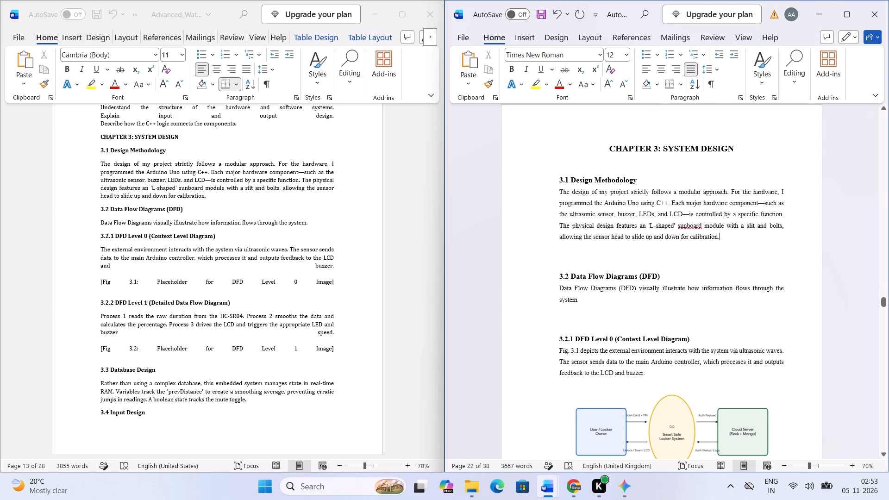
scroll(269, 226, down, 4)
scroll(264, 229, up, 1)
scroll(585, 281, down, 4)
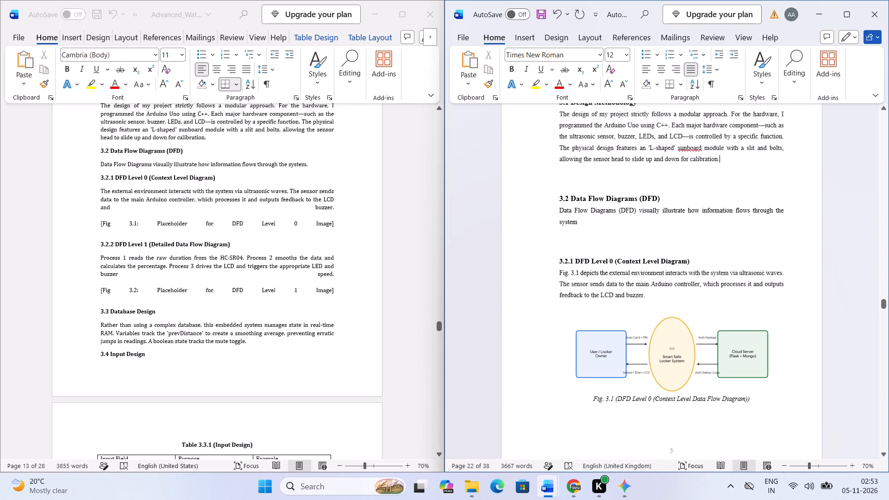
Compare sections 3.2.1 DFD Level 0 and 3.2.2 DFD Level 1, including their figures, with the v3 report.
scroll(526, 279, down, 2)
scroll(347, 282, down, 2)
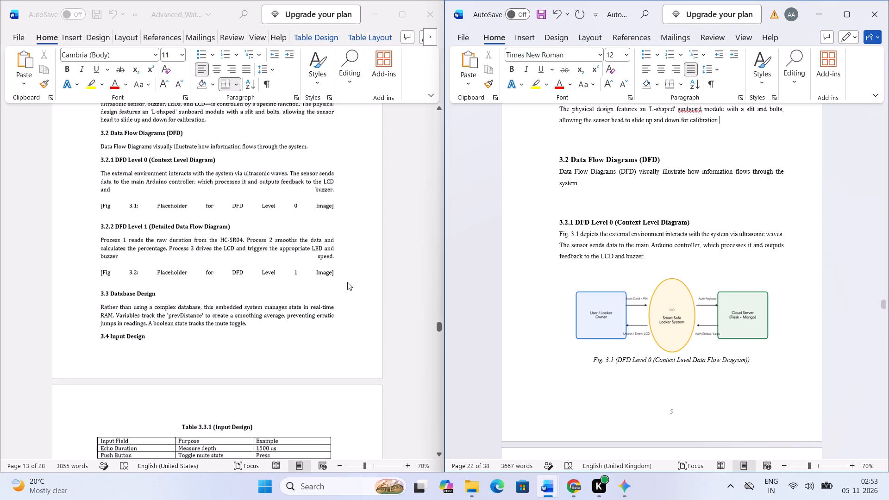
scroll(347, 282, down, 2)
scroll(347, 281, up, 1)
scroll(580, 276, down, 3)
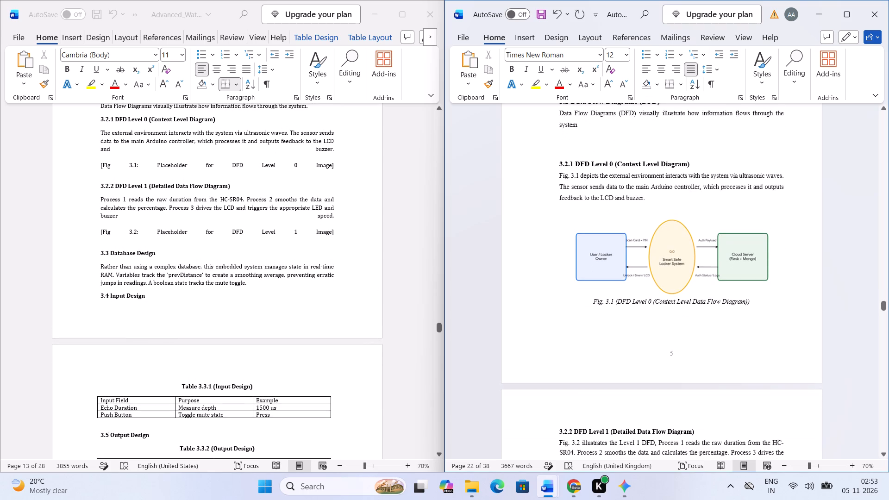
scroll(580, 276, down, 6)
scroll(580, 276, up, 1)
scroll(580, 276, down, 7)
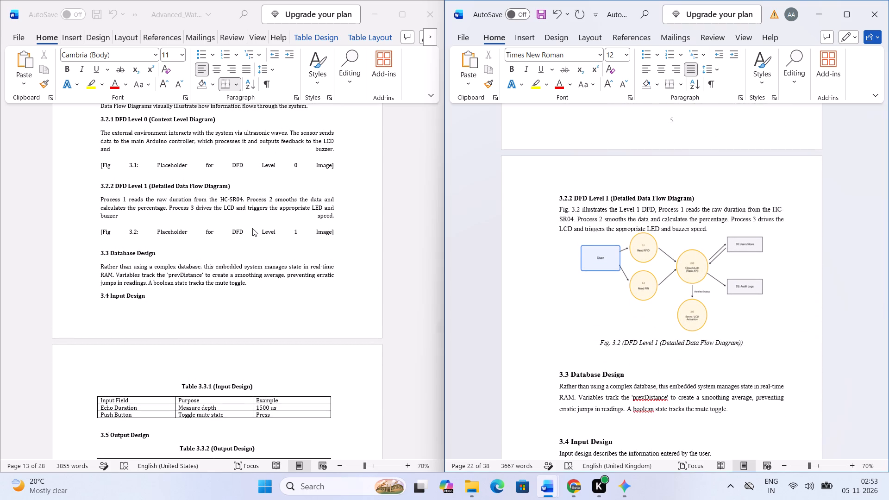
Compare the section 3.3 Database Design paragraph and section 3.4 Input Design with Table 3.3.1 against the v3 report.
scroll(569, 268, down, 6)
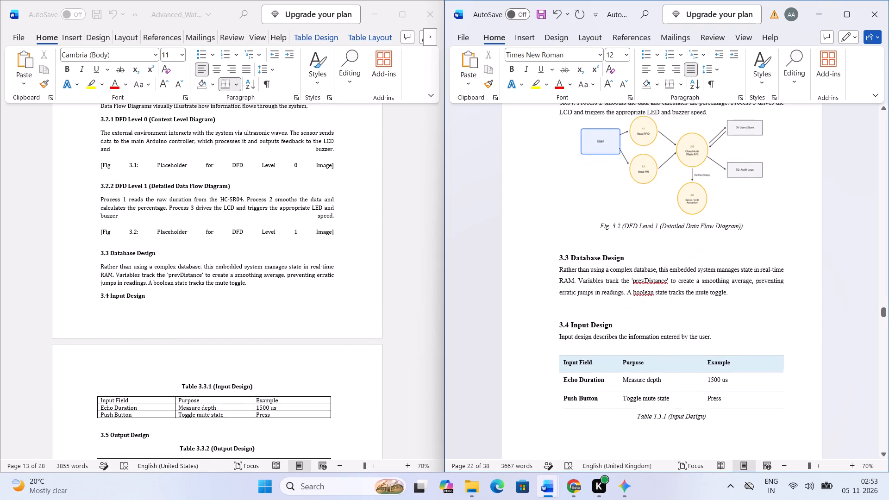
scroll(569, 268, down, 2)
click(562, 235)
click(560, 232)
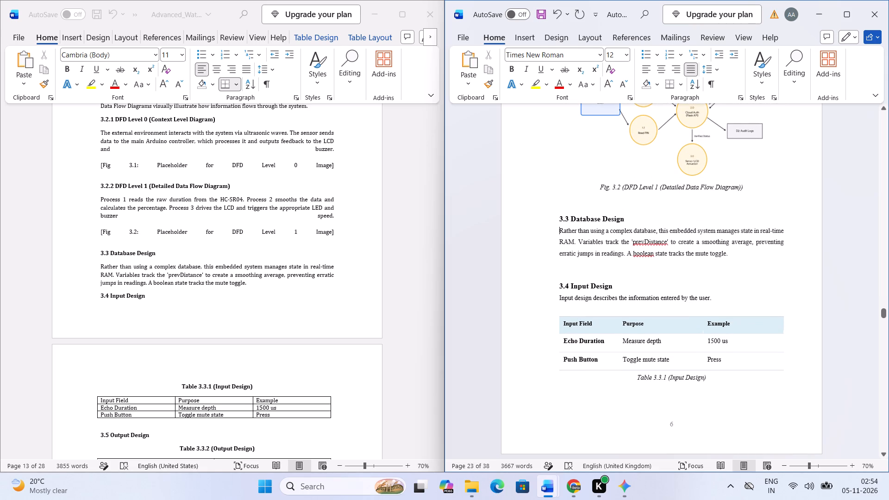
click(733, 252)
drag(732, 253, 568, 233)
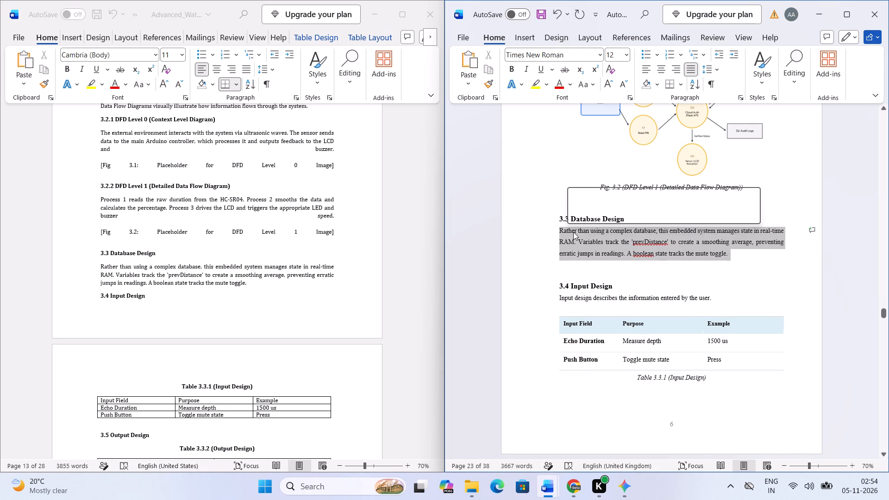
click(574, 232)
scroll(574, 232, down, 3)
scroll(574, 233, up, 2)
scroll(568, 275, down, 4)
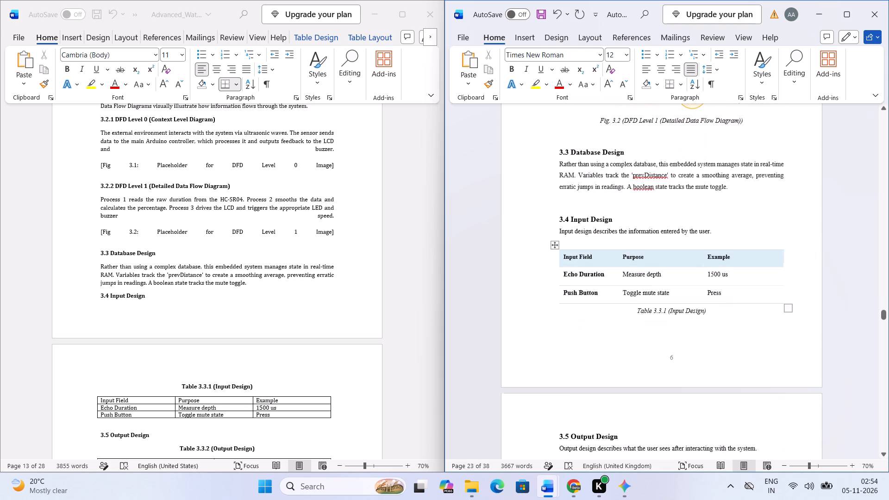
scroll(568, 275, down, 2)
scroll(568, 275, up, 2)
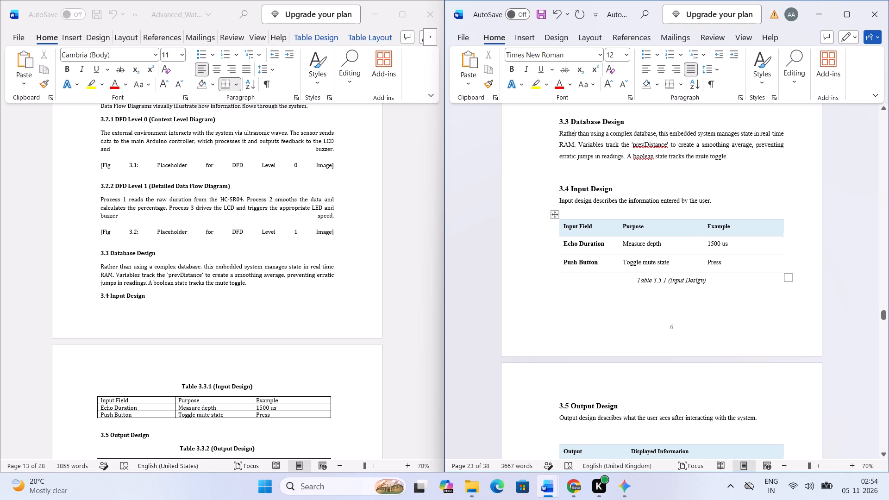
scroll(597, 231, down, 2)
scroll(592, 249, up, 3)
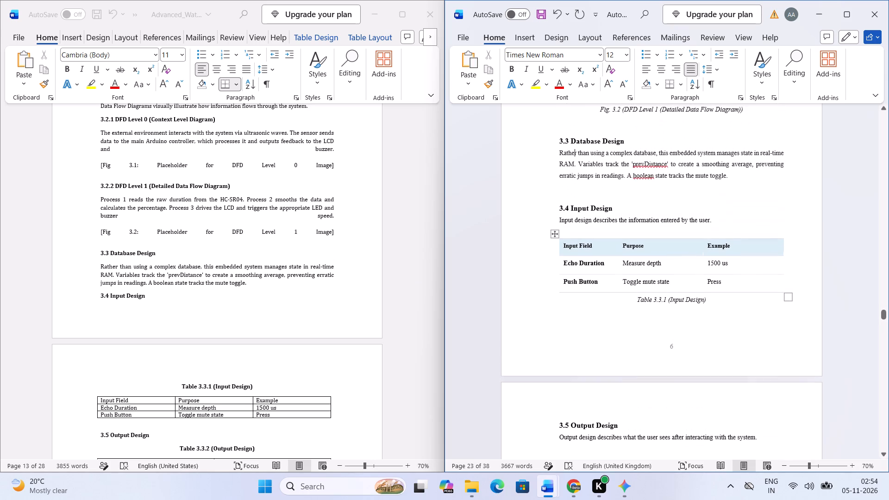
drag(560, 152, 726, 179)
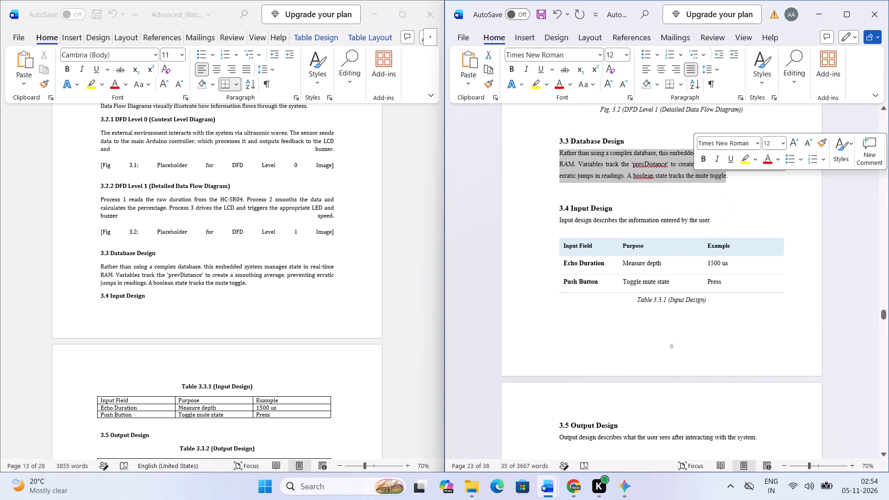
click(726, 179)
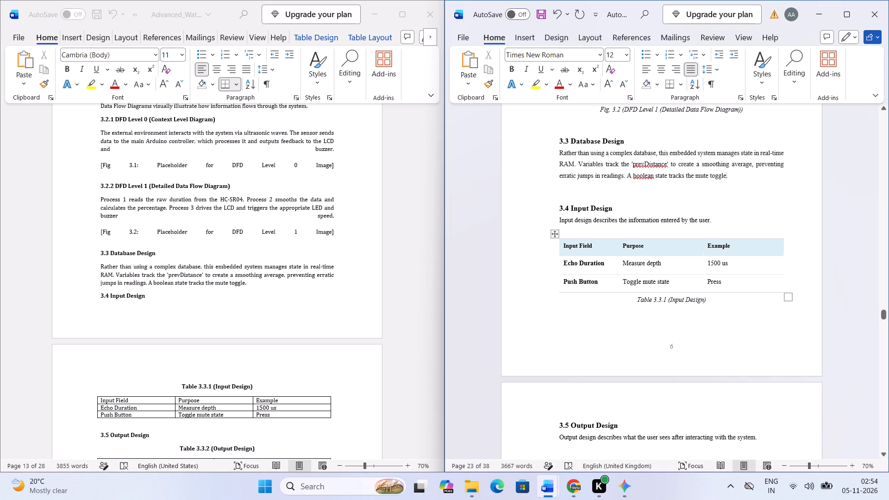
scroll(699, 291, up, 2)
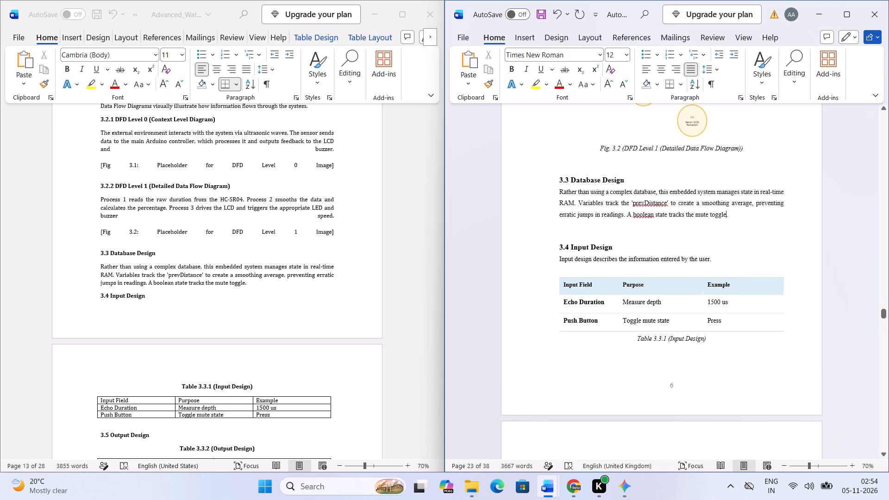
click(734, 218)
scroll(655, 265, down, 3)
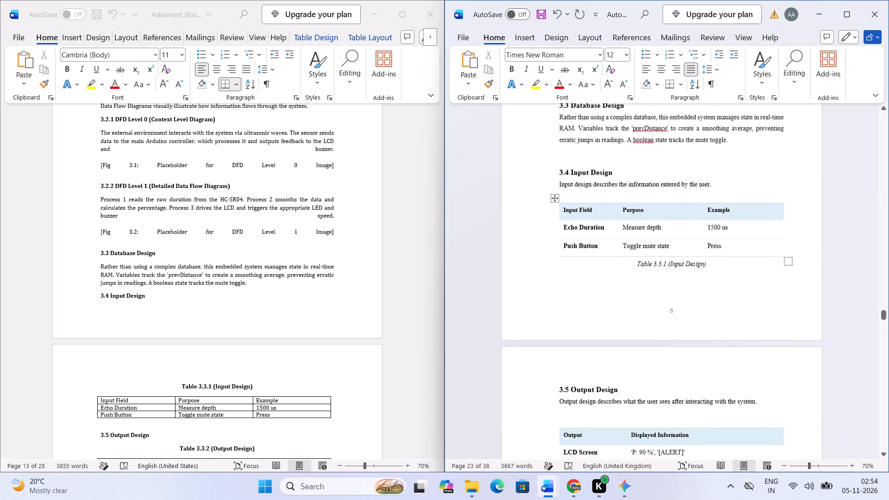
Examine sections 3.3 Database Design, 3.4 Input Design and 3.5 Output Design with their tables against the v3 report.
scroll(653, 269, down, 4)
scroll(651, 271, up, 3)
scroll(651, 271, down, 1)
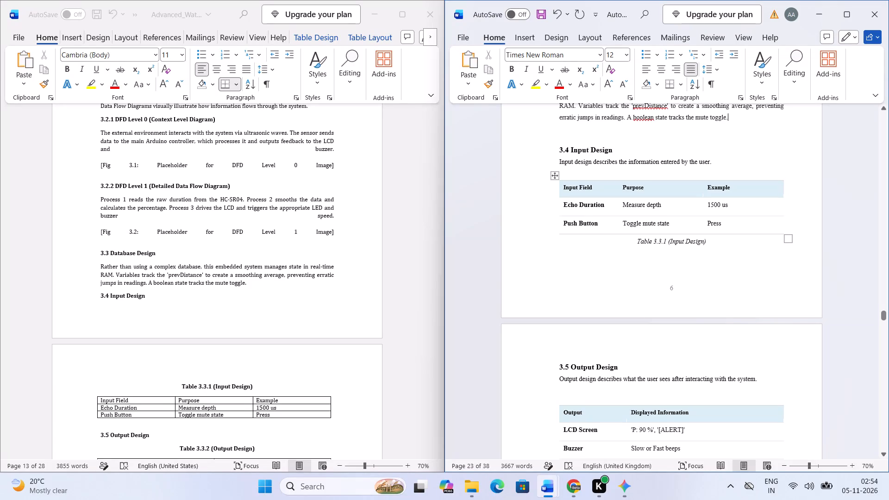
click(884, 318)
click(884, 318)
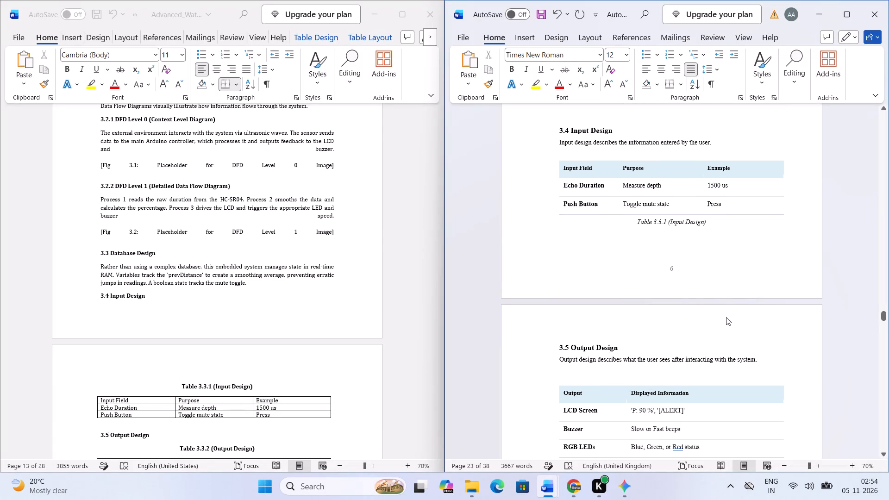
scroll(726, 317, up, 1)
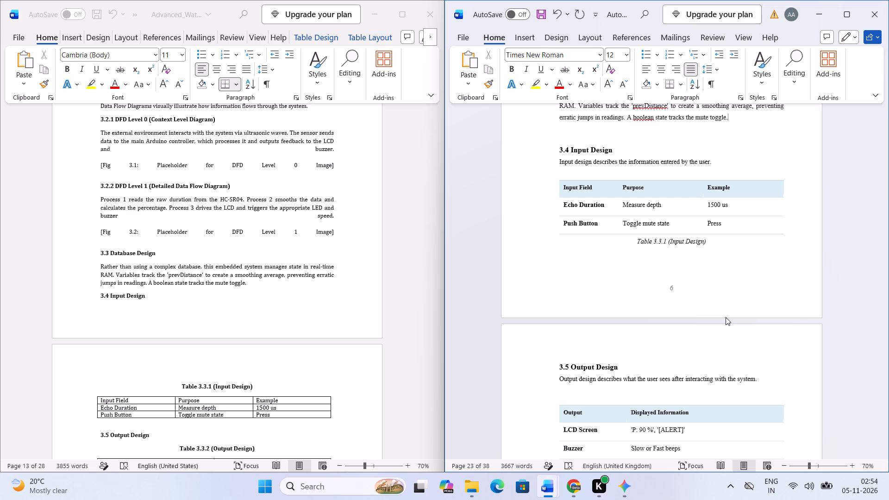
scroll(726, 317, down, 3)
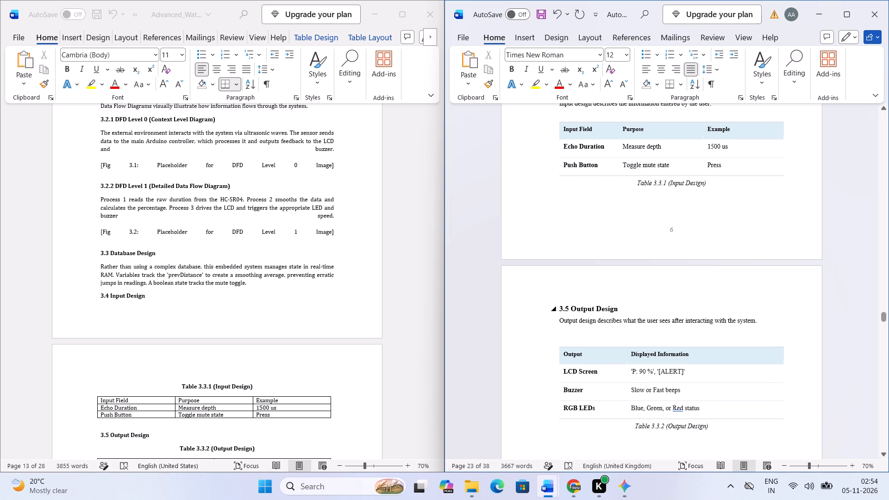
scroll(722, 322, down, 1)
scroll(722, 325, up, 2)
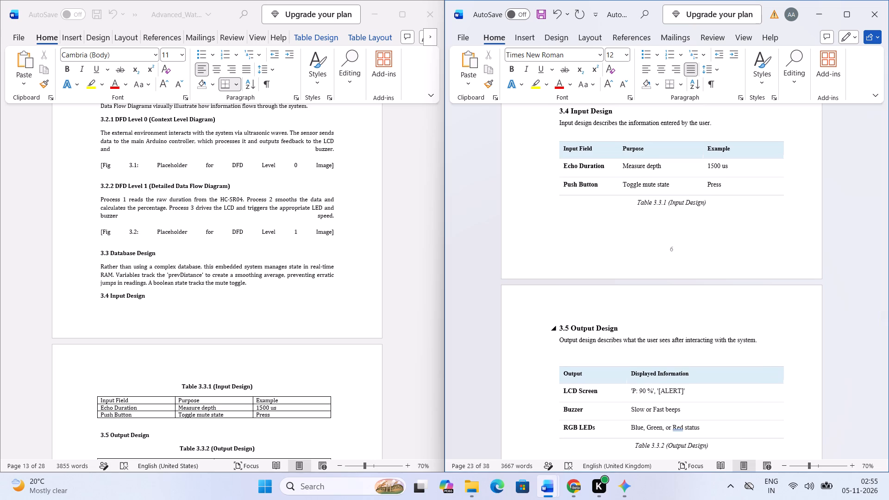
scroll(722, 325, up, 13)
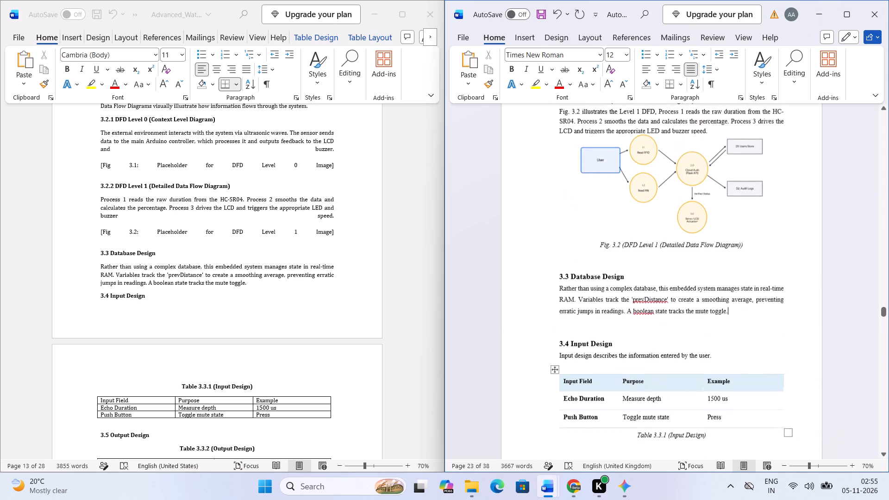
scroll(722, 325, down, 7)
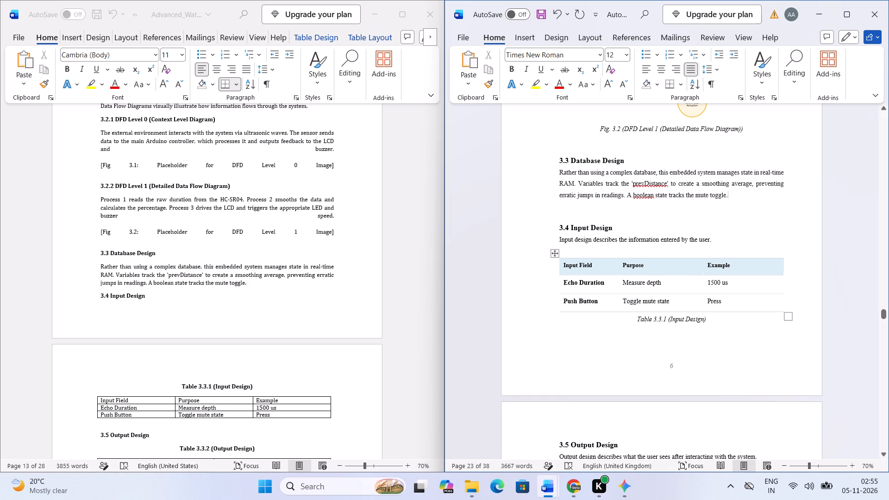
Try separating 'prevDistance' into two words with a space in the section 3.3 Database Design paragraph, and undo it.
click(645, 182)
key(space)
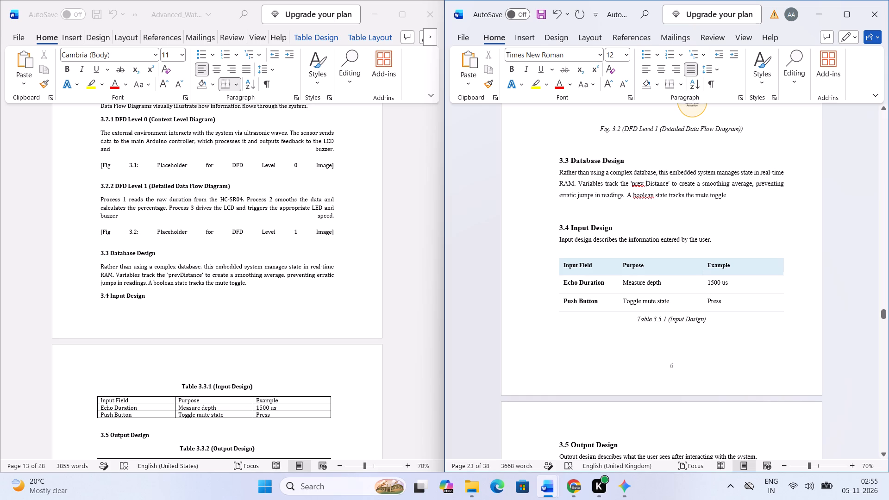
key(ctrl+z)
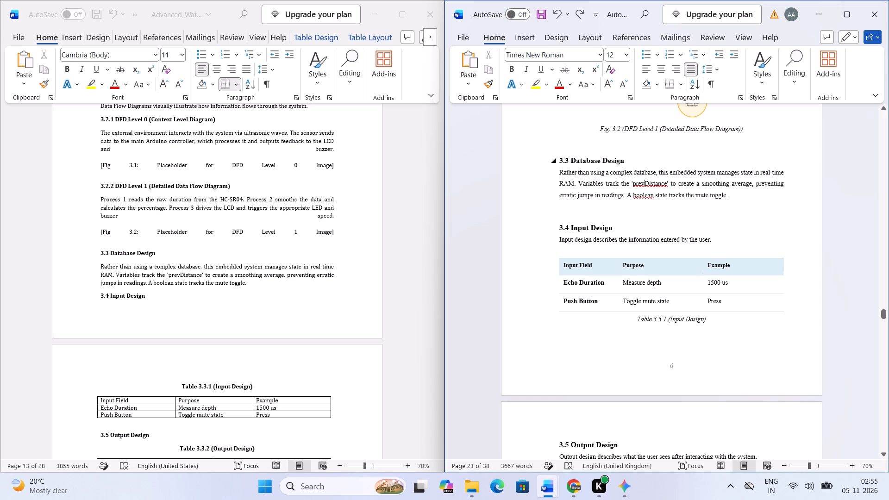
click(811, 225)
Review the Chapter 3 pages holding sections 3.1 Design Methodology and 3.2 Data Flow Diagrams, including their page numbers.
scroll(746, 243, down, 3)
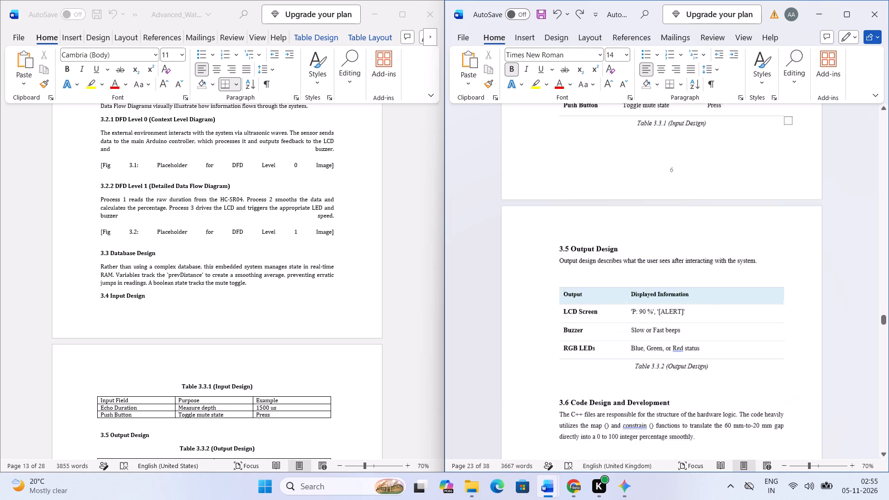
scroll(746, 243, down, 2)
scroll(746, 243, up, 4)
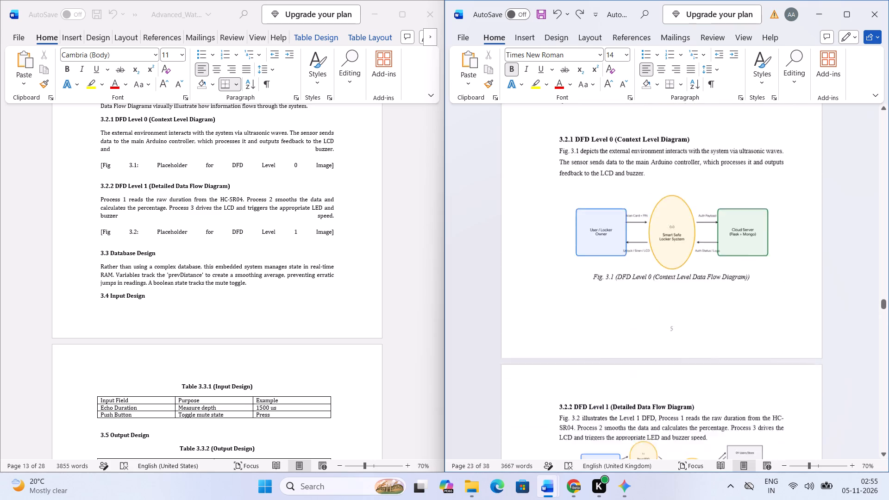
scroll(746, 243, up, 1)
scroll(746, 243, down, 1)
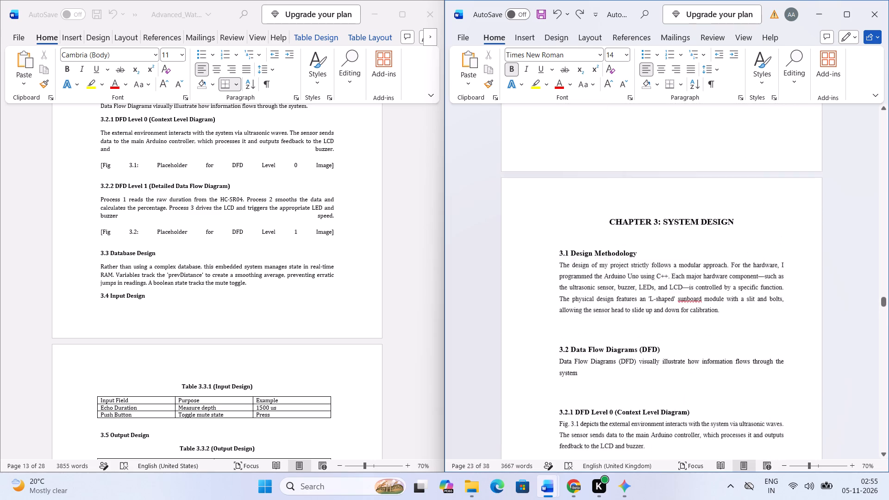
scroll(746, 243, down, 2)
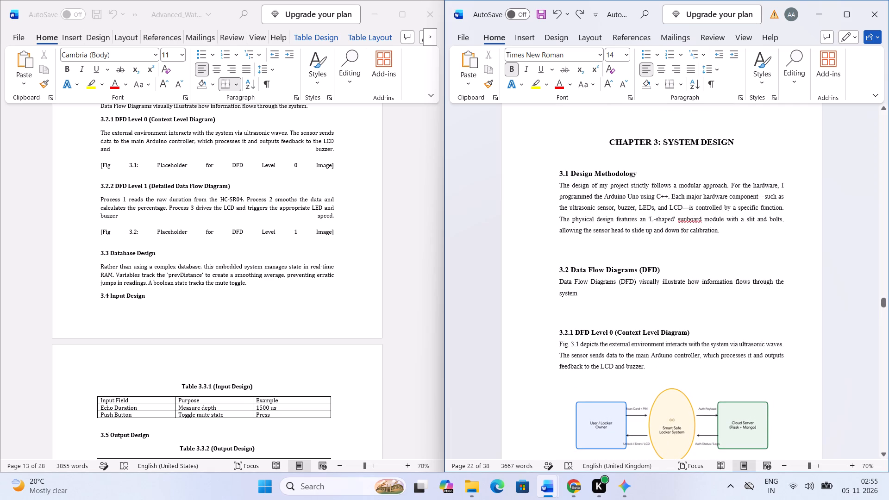
scroll(746, 243, down, 1)
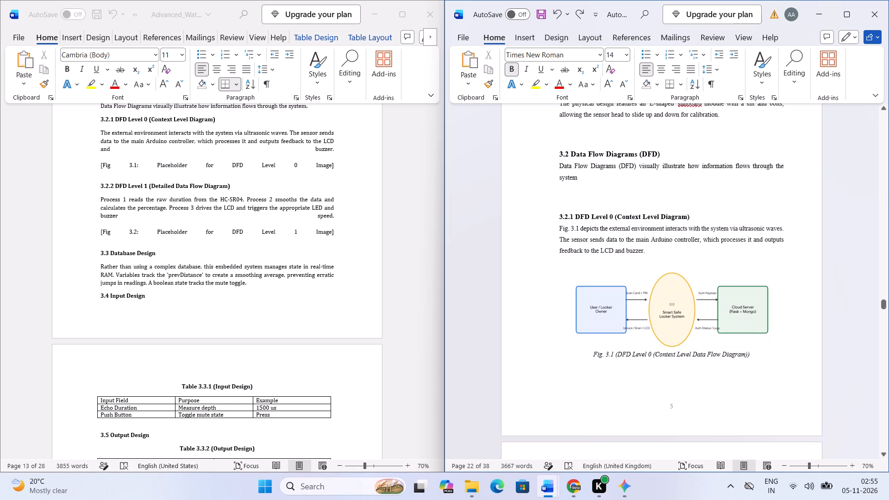
scroll(746, 243, down, 2)
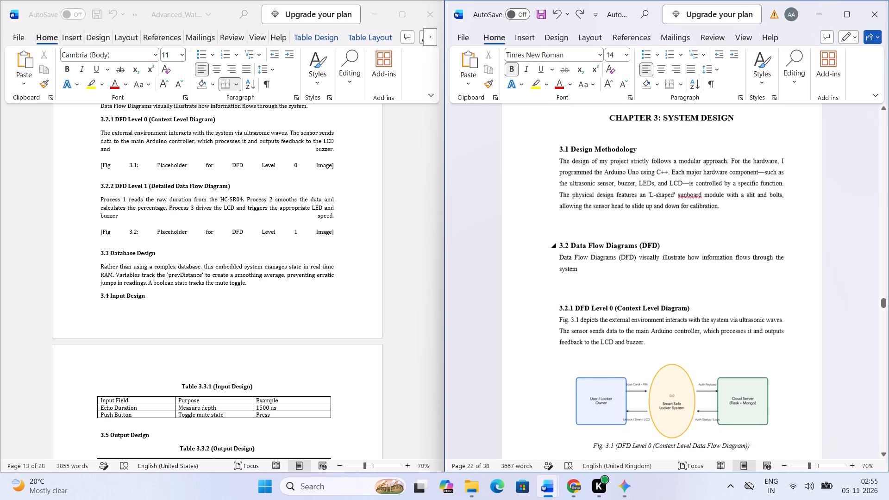
scroll(746, 243, down, 2)
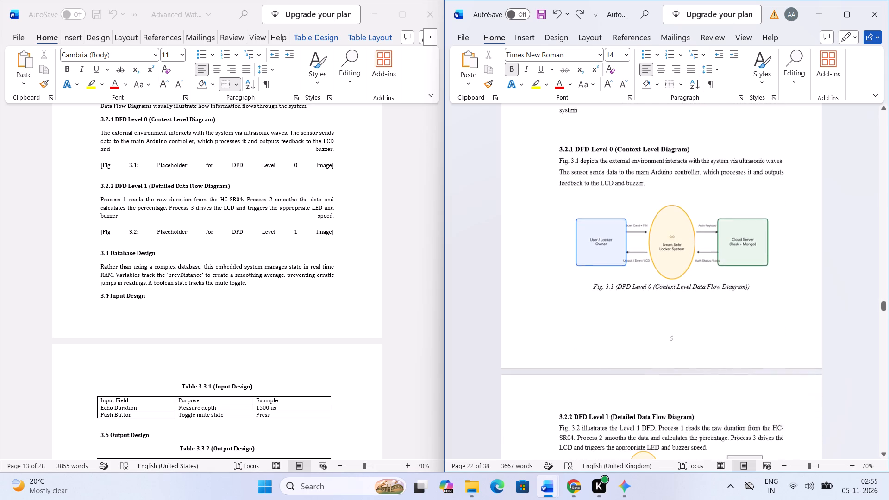
scroll(746, 243, down, 2)
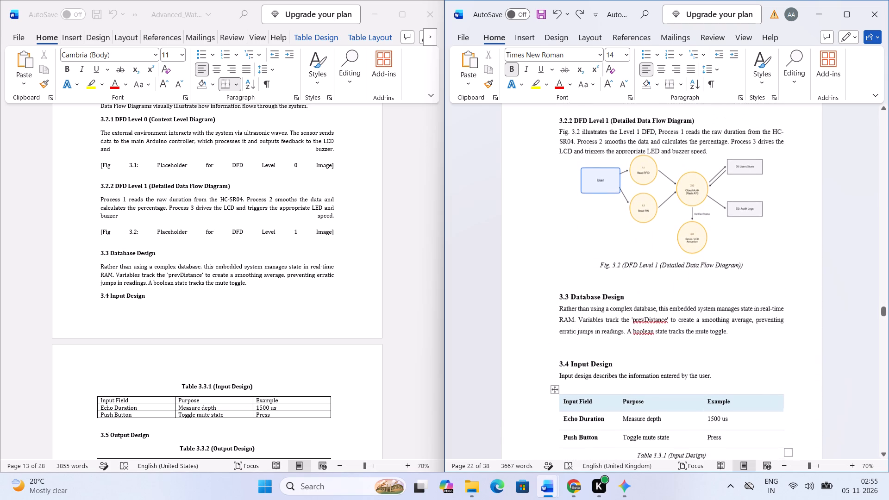
Review sections 3.3 Database Design through 3.6 Code Design and Development, noting which page each one falls on.
scroll(746, 243, down, 2)
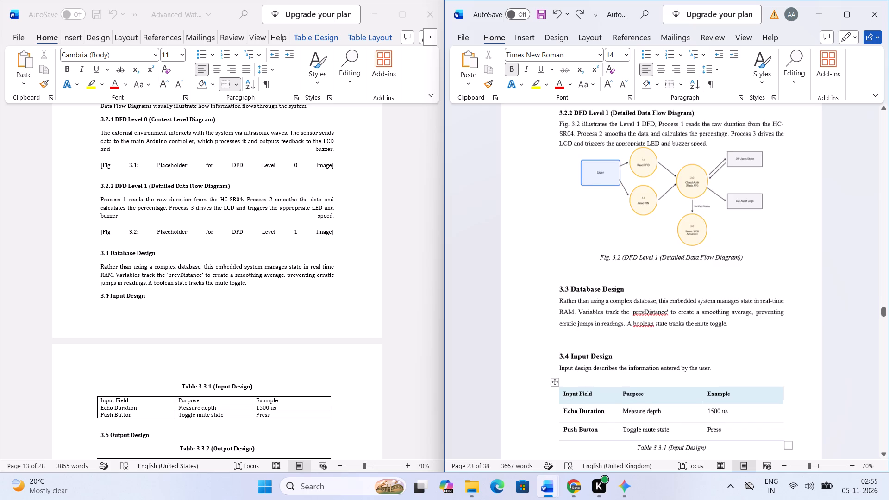
scroll(746, 243, down, 1)
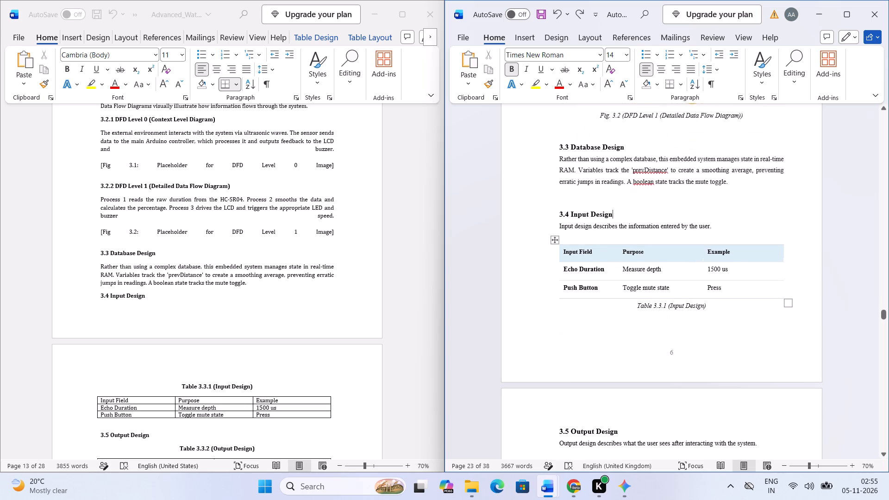
scroll(716, 267, down, 1)
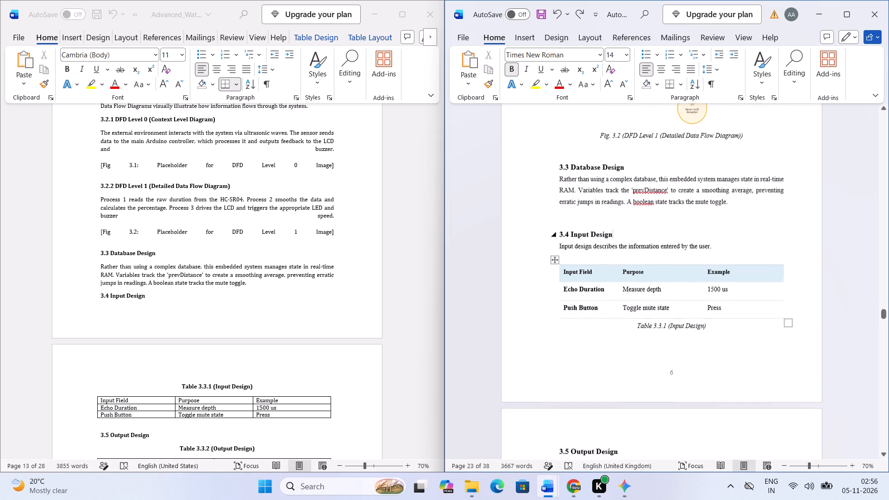
scroll(716, 267, down, 1)
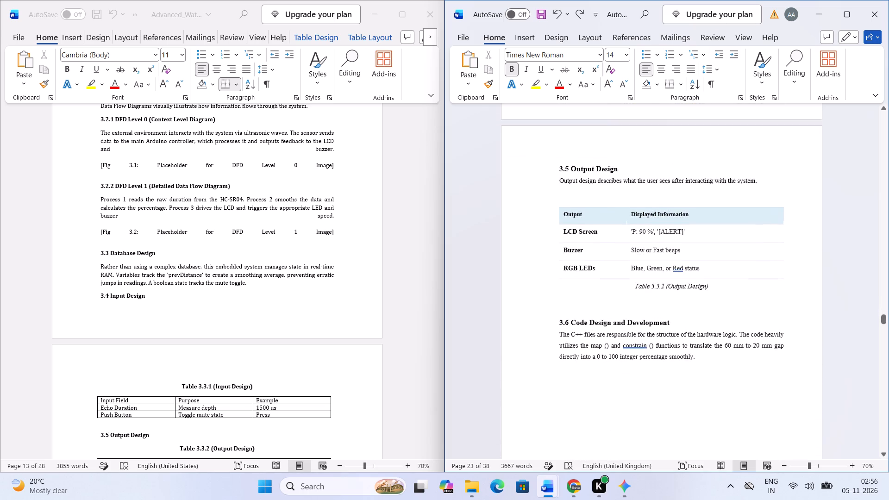
scroll(716, 267, down, 2)
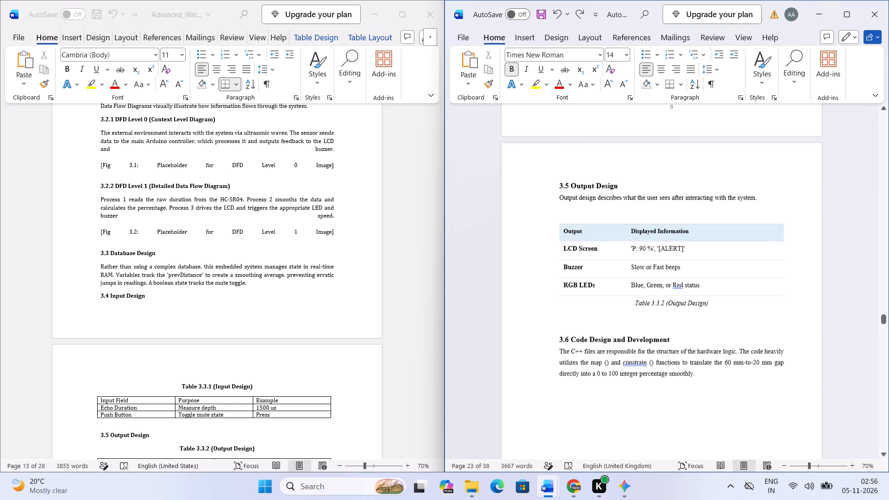
scroll(716, 267, down, 1)
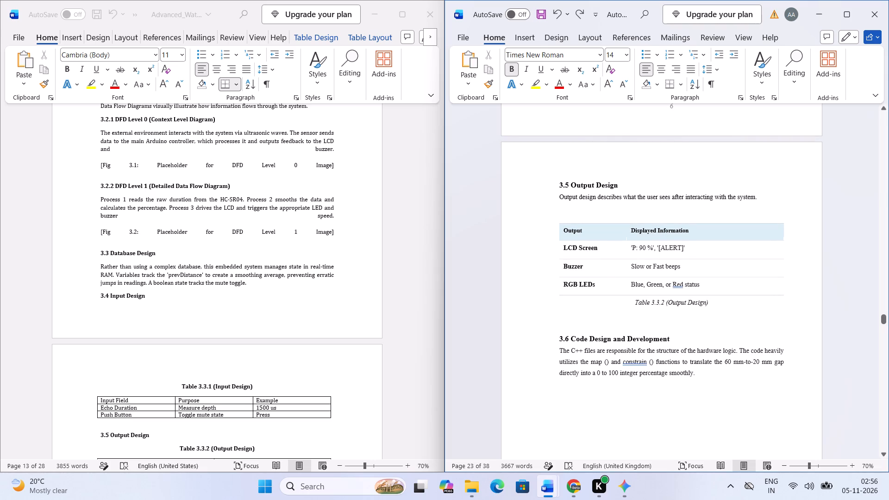
Set the page number of the 3.4 Input Design entry in the Contents table to 6.
scroll(716, 267, up, 20)
scroll(716, 267, up, 4)
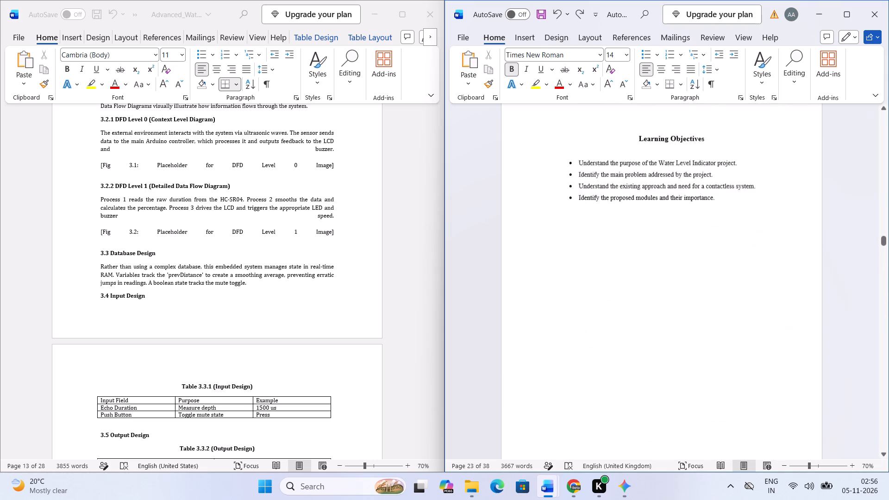
scroll(716, 267, up, 10)
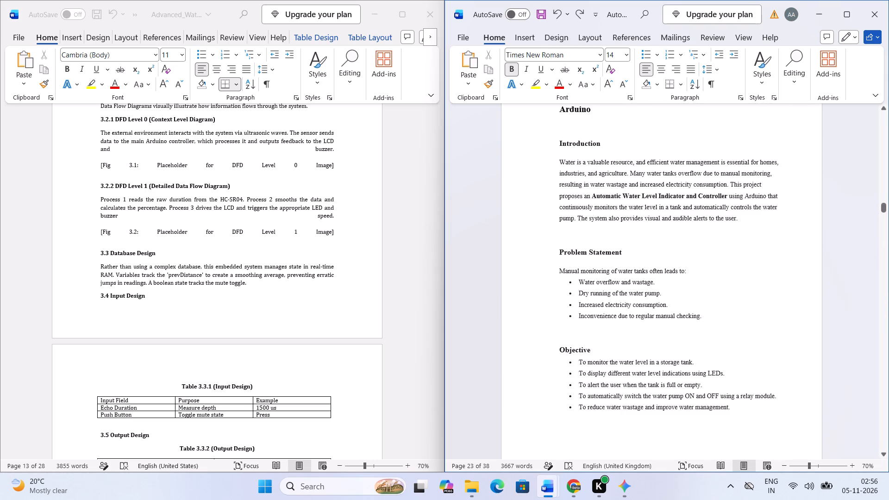
scroll(716, 267, up, 4)
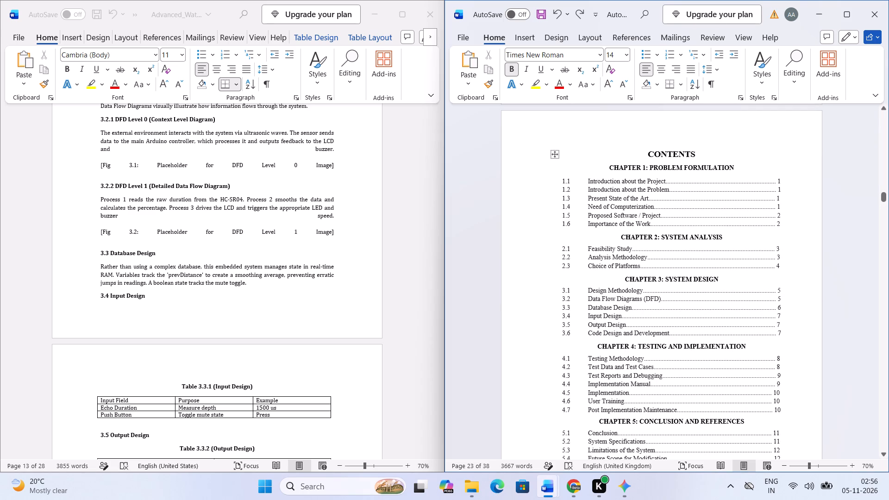
click(781, 316)
key(BackSpace)
key(6)
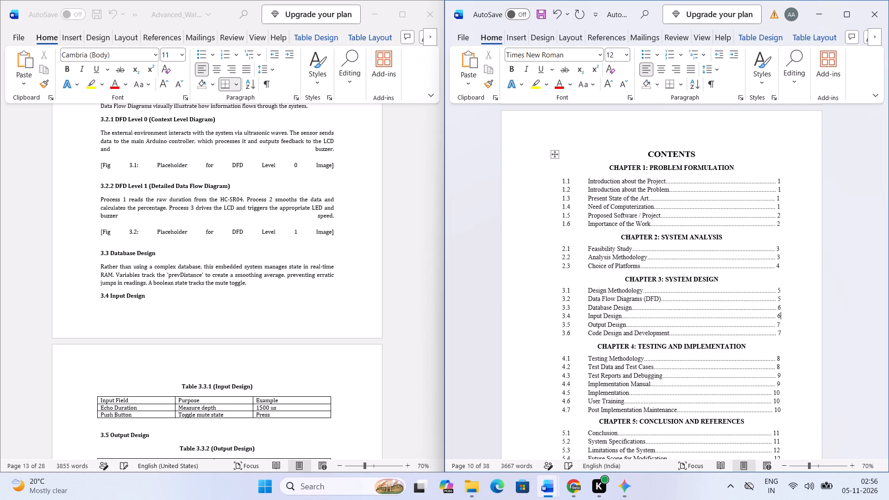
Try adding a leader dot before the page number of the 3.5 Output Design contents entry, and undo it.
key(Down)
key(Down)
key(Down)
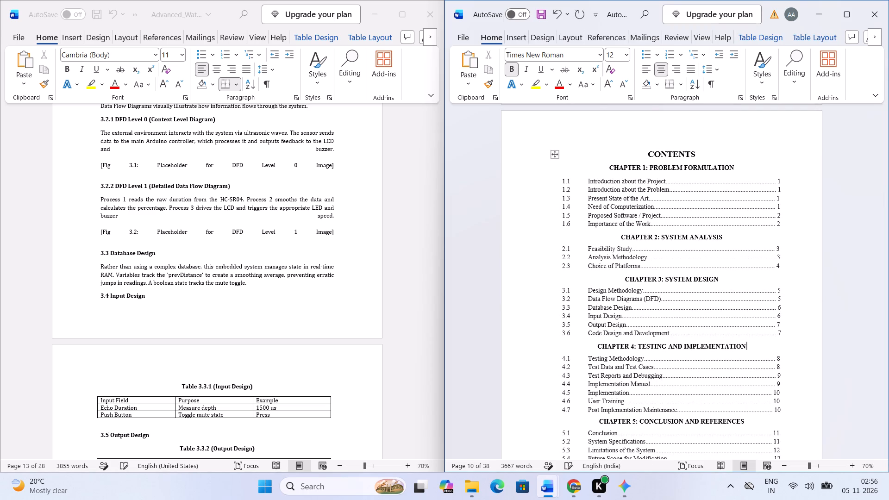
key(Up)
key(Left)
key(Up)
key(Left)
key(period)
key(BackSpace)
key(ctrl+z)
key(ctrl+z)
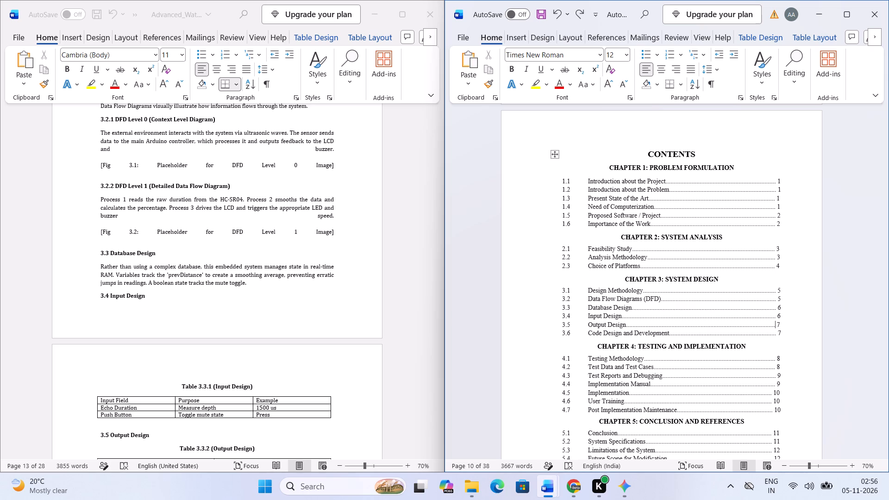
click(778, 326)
Look through the report from the Contents table to the Chapter 3 sections 3.3 Database Design to 3.5 Output Design.
scroll(767, 348, down, 10)
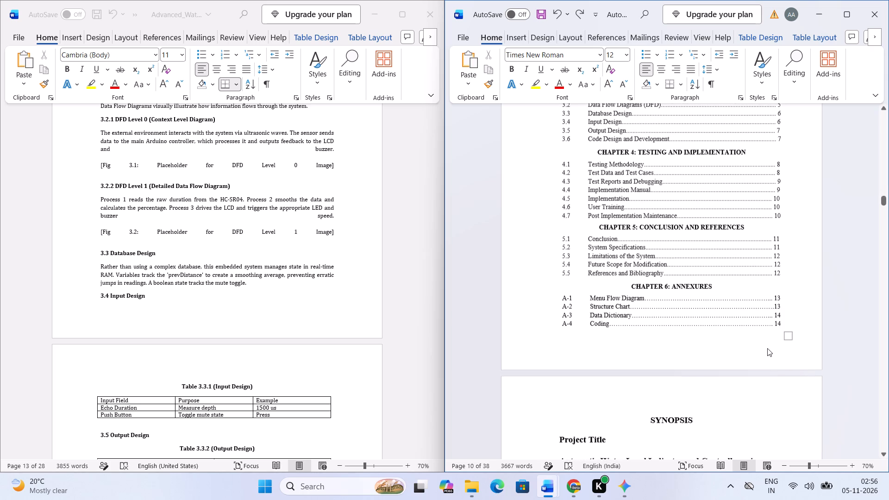
scroll(767, 348, right, 1)
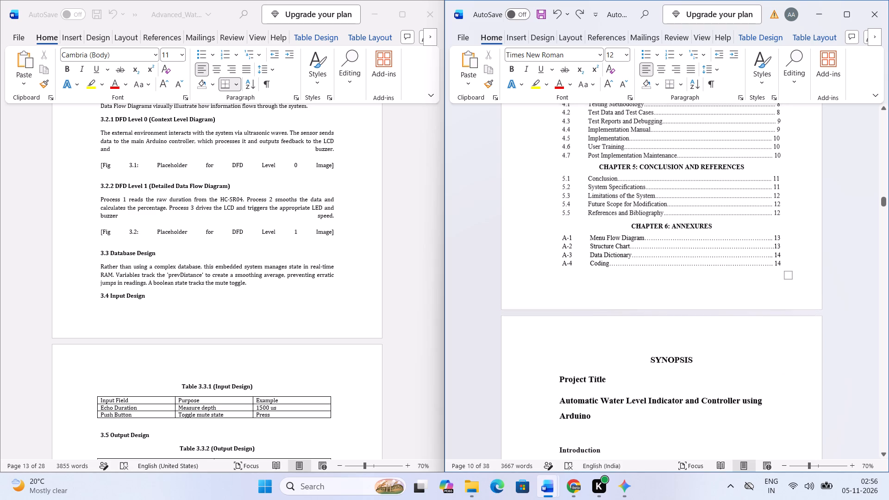
scroll(767, 348, right, 1)
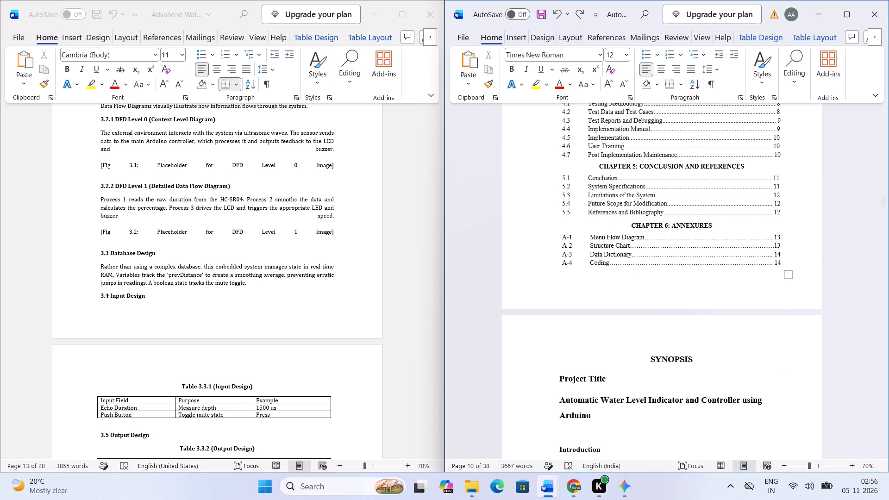
scroll(767, 348, down, 16)
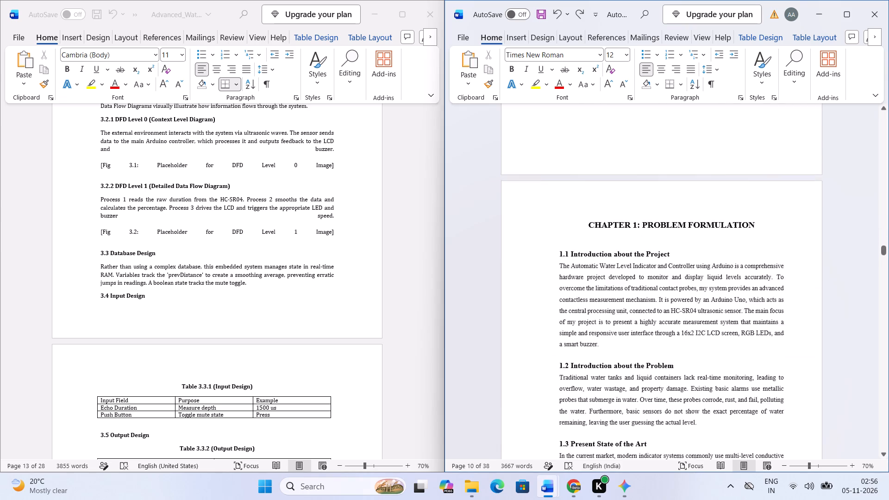
scroll(767, 348, down, 4)
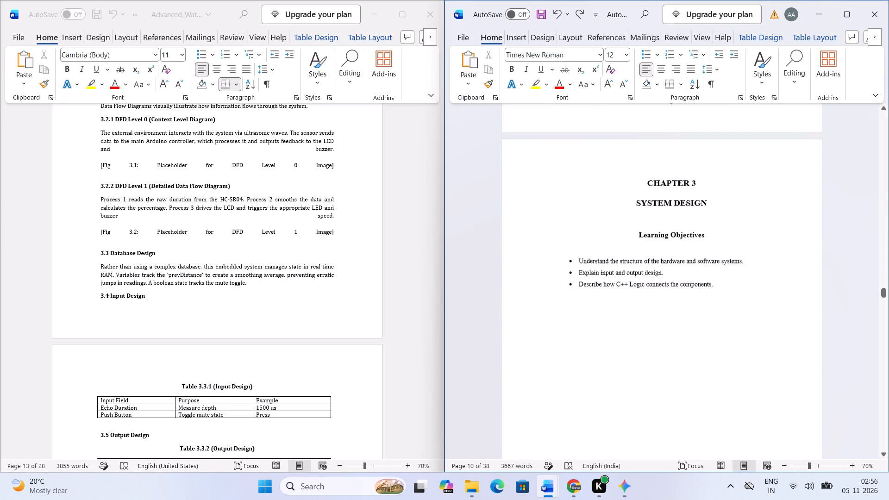
scroll(767, 348, up, 5)
scroll(767, 348, down, 3)
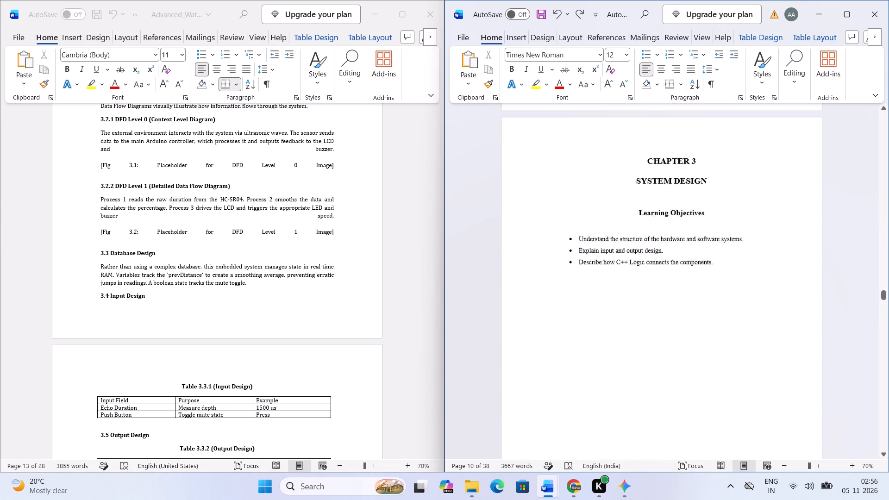
scroll(767, 348, down, 13)
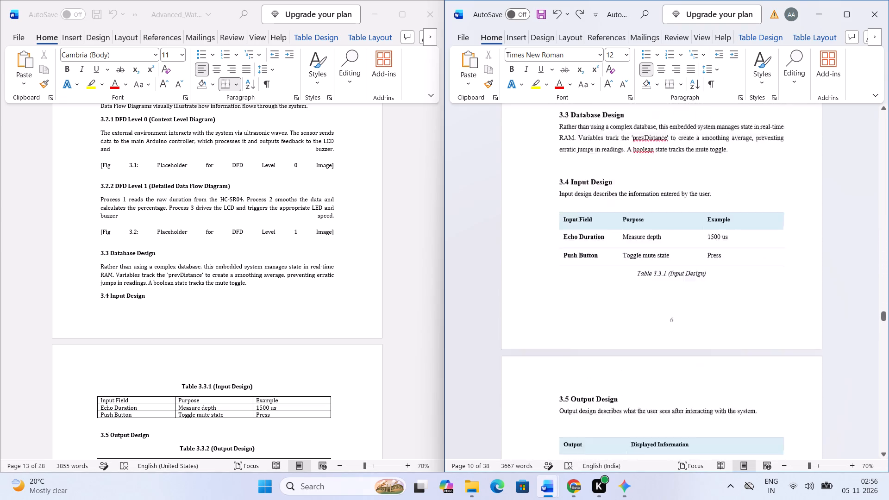
scroll(767, 348, up, 1)
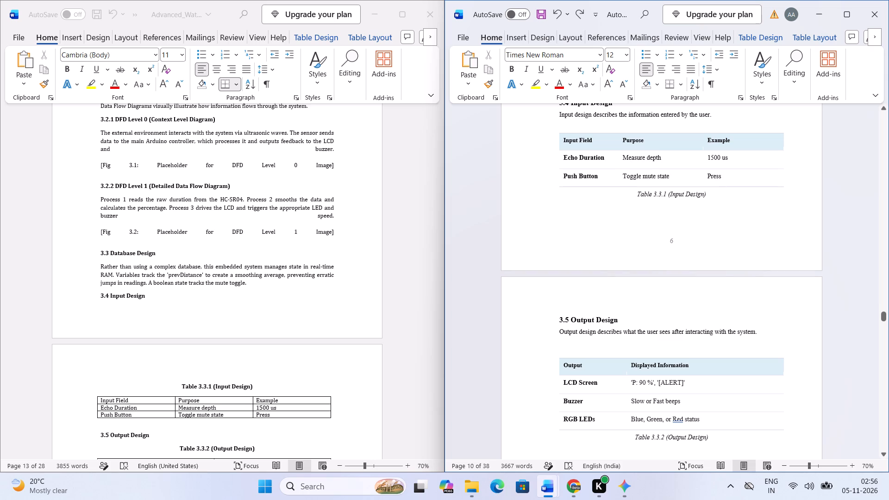
scroll(767, 348, down, 1)
scroll(767, 348, up, 2)
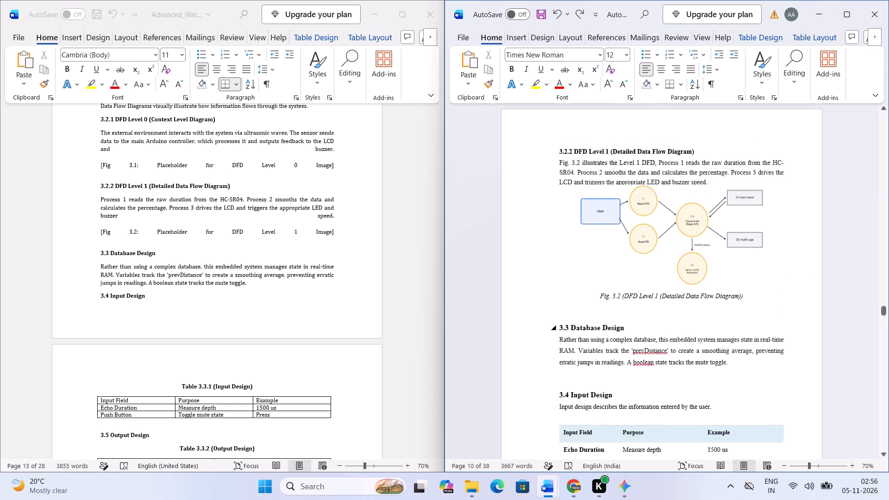
scroll(767, 348, up, 2)
click(716, 294)
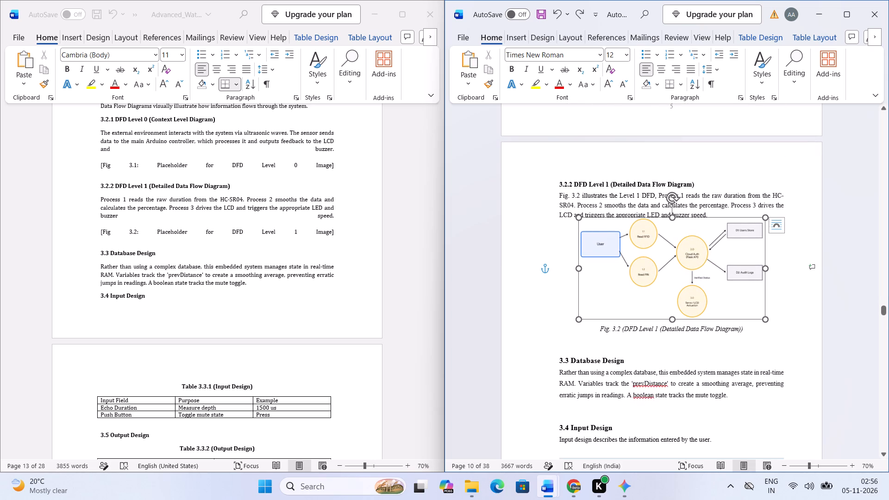
click(687, 288)
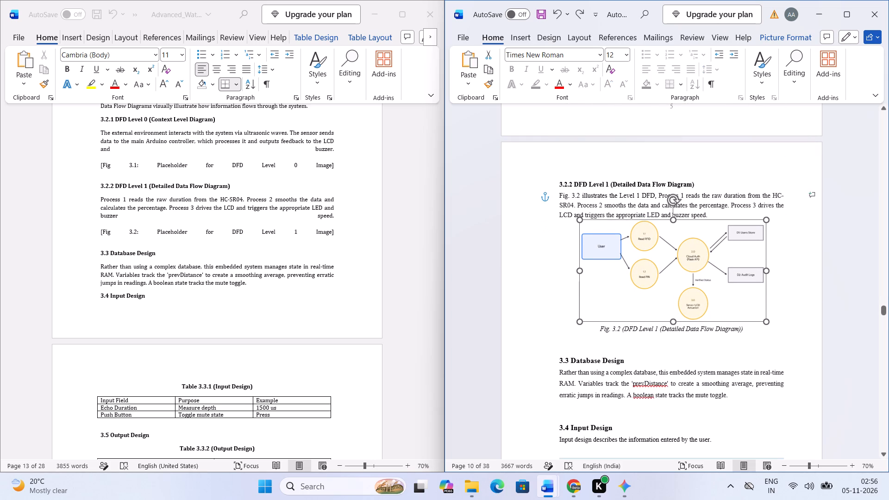
click(722, 343)
scroll(722, 343, down, 4)
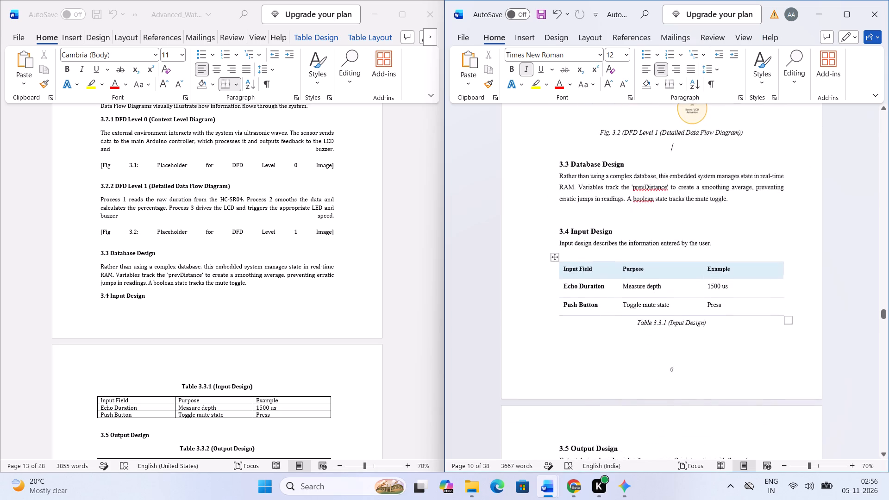
scroll(722, 343, down, 4)
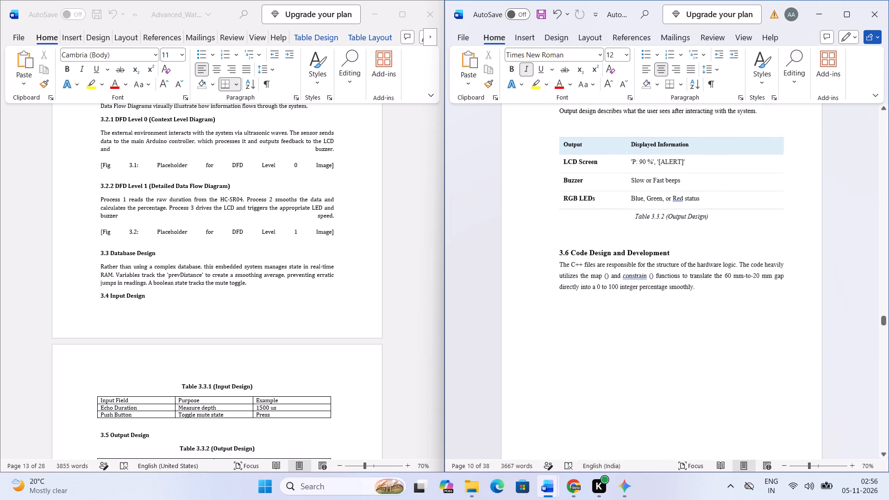
scroll(722, 343, down, 1)
scroll(722, 343, up, 1)
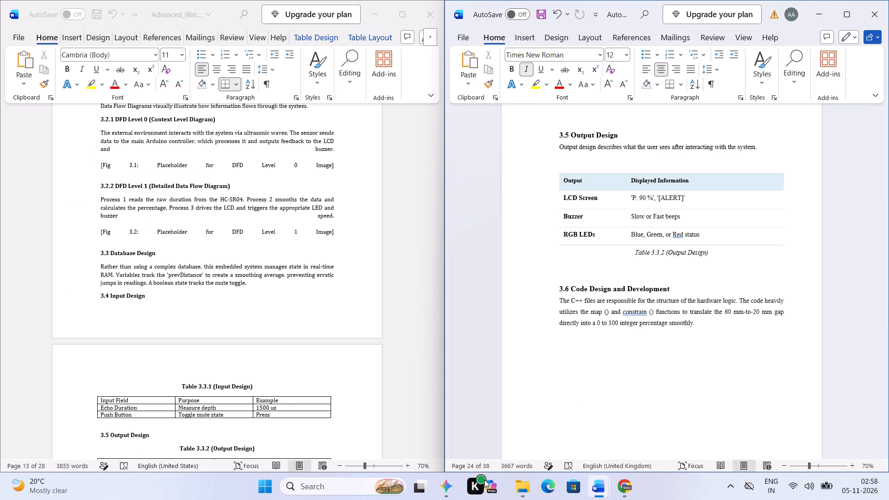
drag(484, 480, 483, 480)
Bring up the report copy showing the List of Tables and review the other report's Chapter 3 DFD figures and Chapter 4 opening pages.
click(665, 482)
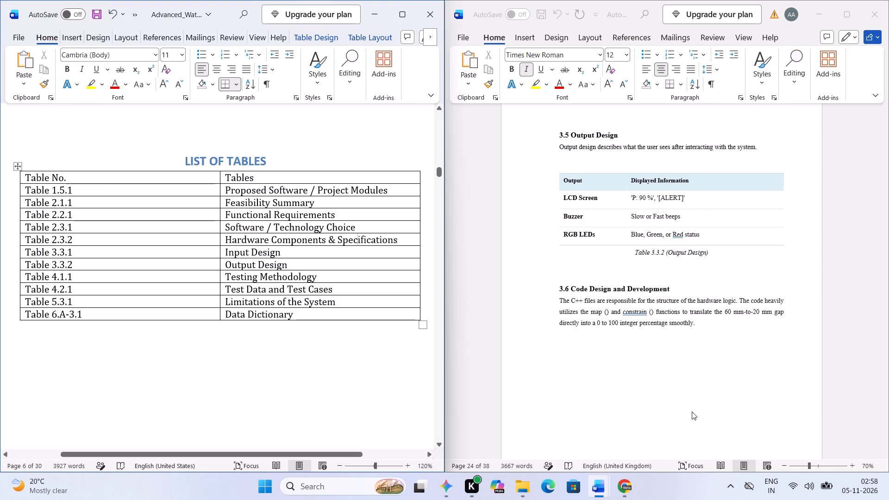
scroll(624, 284, down, 4)
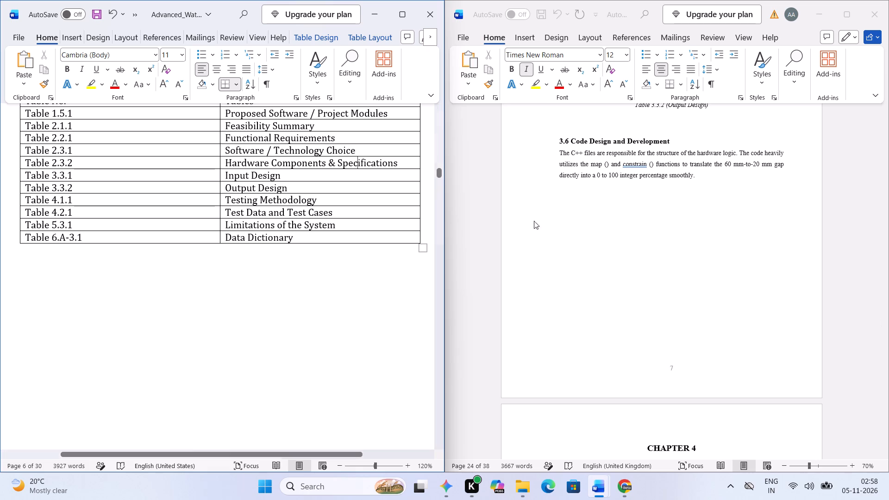
scroll(602, 235, up, 8)
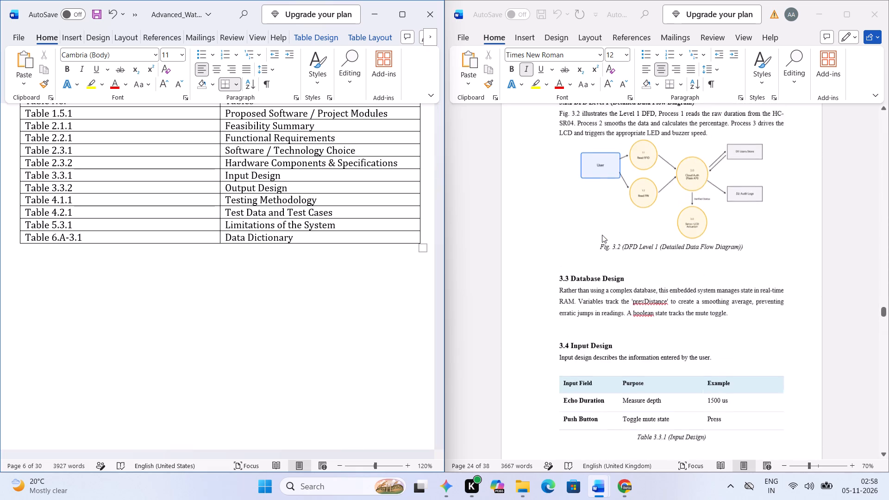
scroll(602, 235, up, 3)
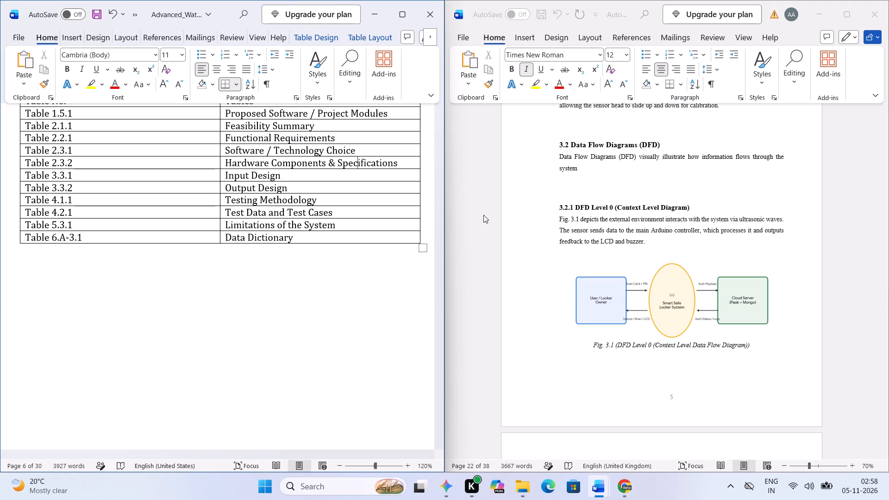
scroll(483, 215, down, 3)
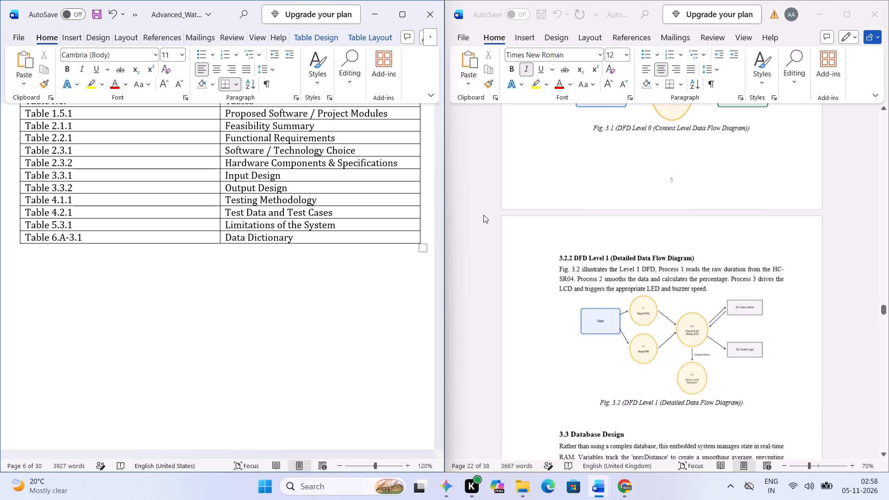
scroll(483, 215, down, 7)
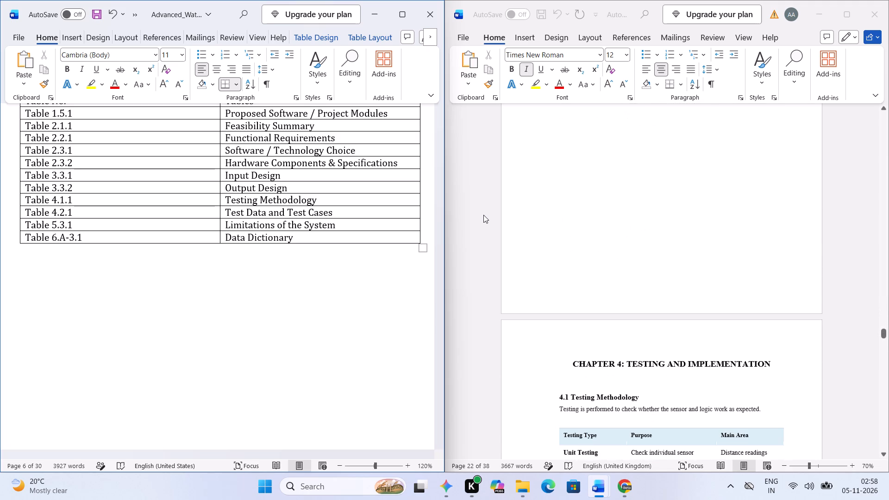
scroll(483, 215, up, 1)
scroll(542, 266, up, 2)
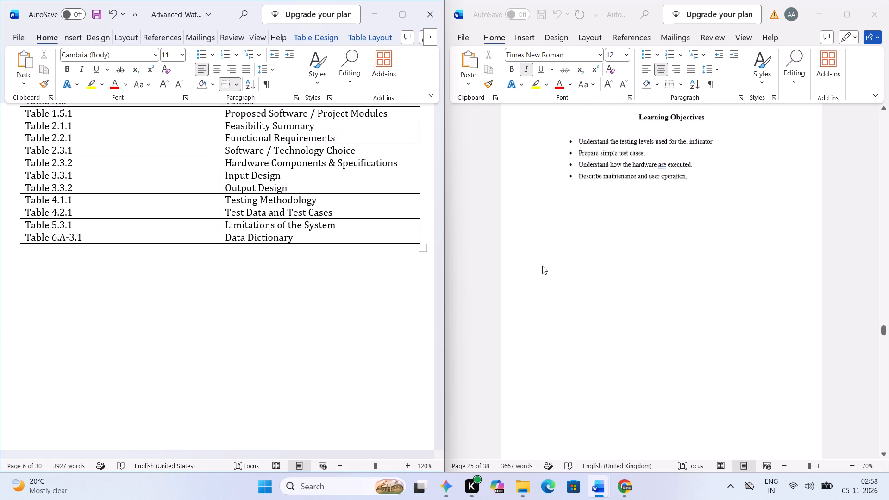
scroll(542, 266, up, 1)
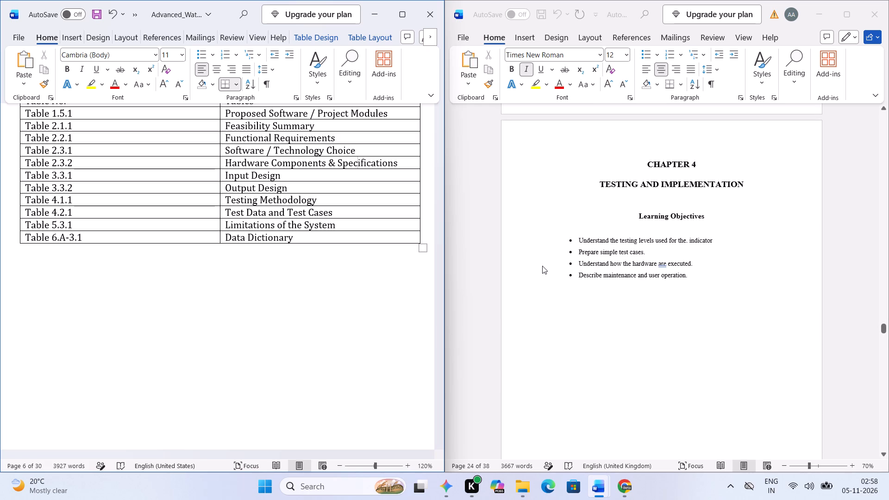
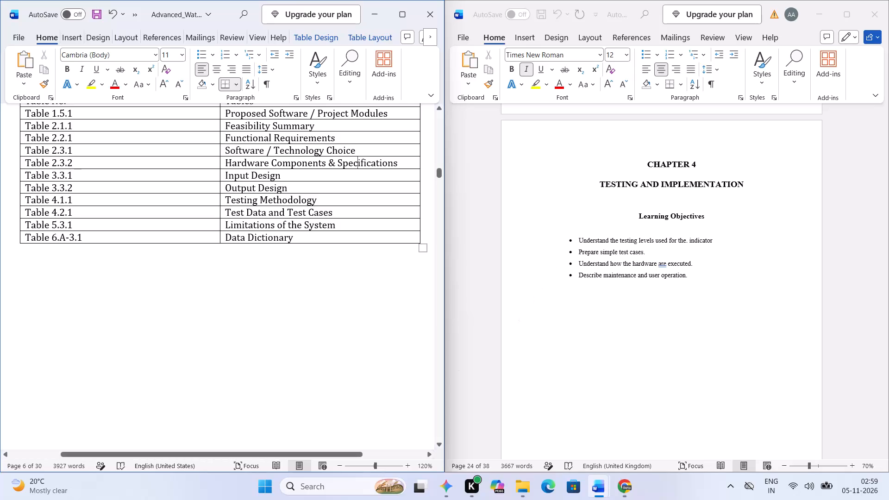
Look through the two open versions of the water level indicator report and check the file name of the one showing Chapter 3.
scroll(317, 353, up, 3)
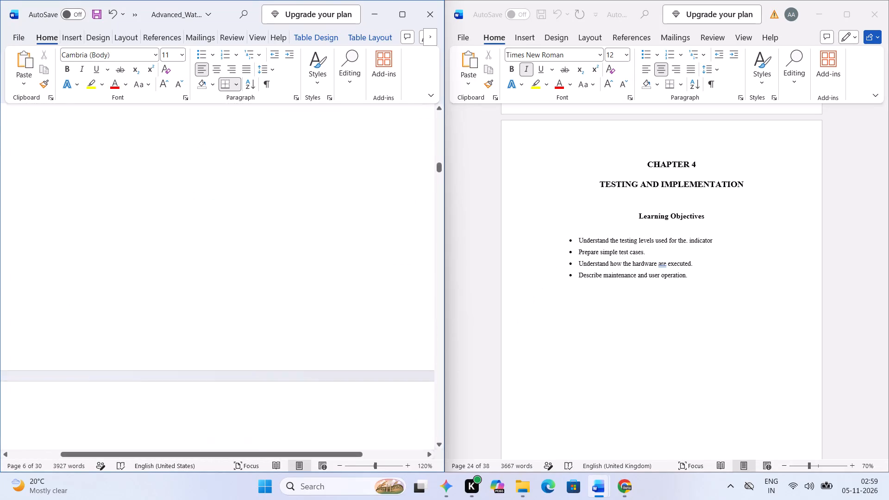
scroll(317, 353, down, 7)
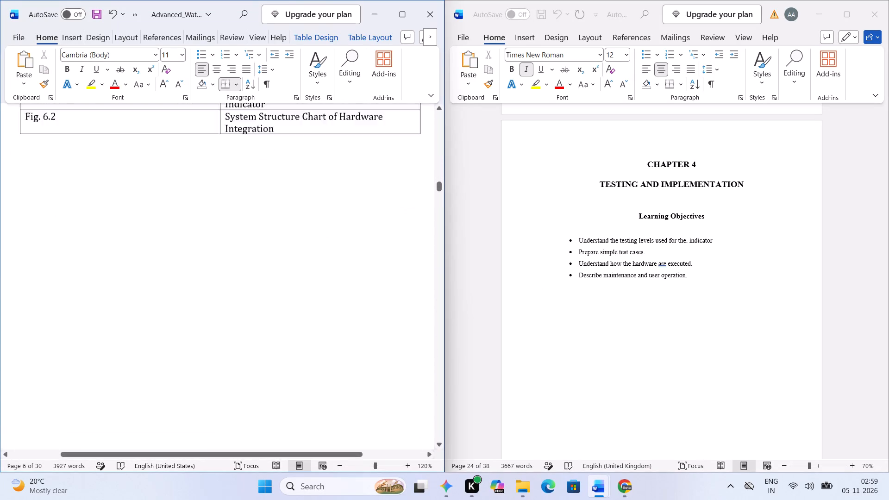
scroll(317, 353, down, 10)
scroll(317, 353, right, 1)
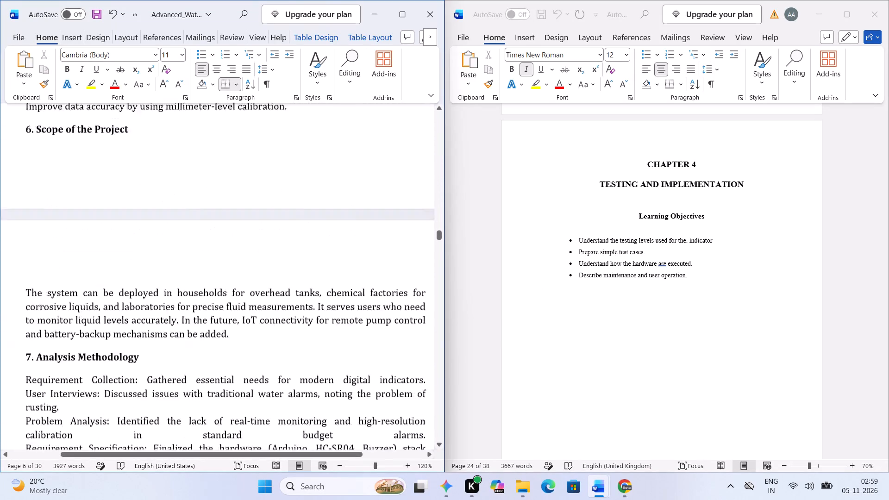
scroll(317, 353, right, 1)
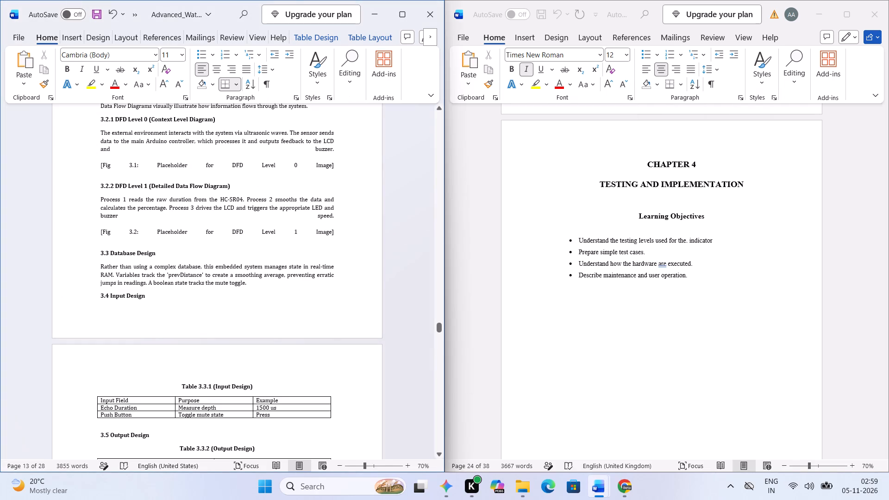
scroll(165, 331, down, 3)
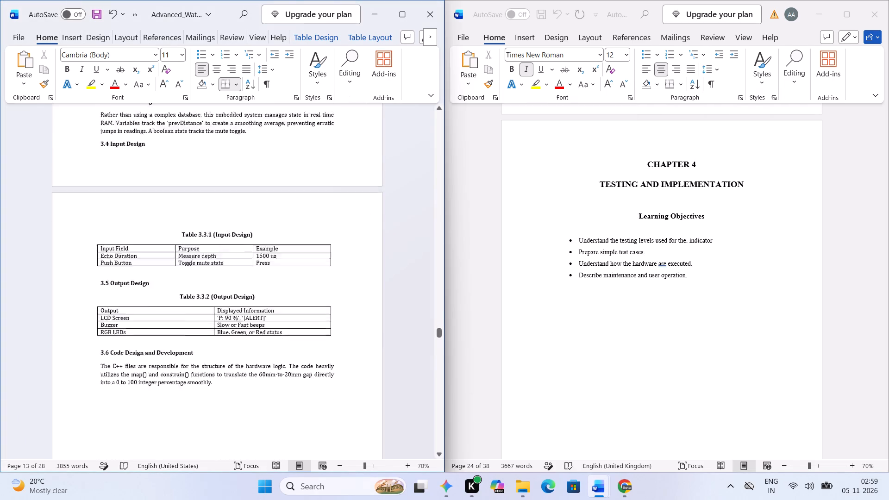
scroll(165, 331, down, 3)
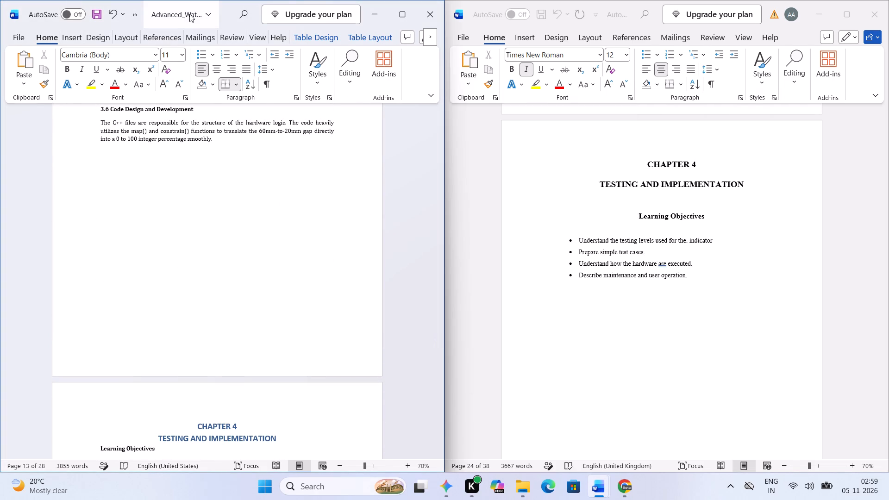
click(189, 14)
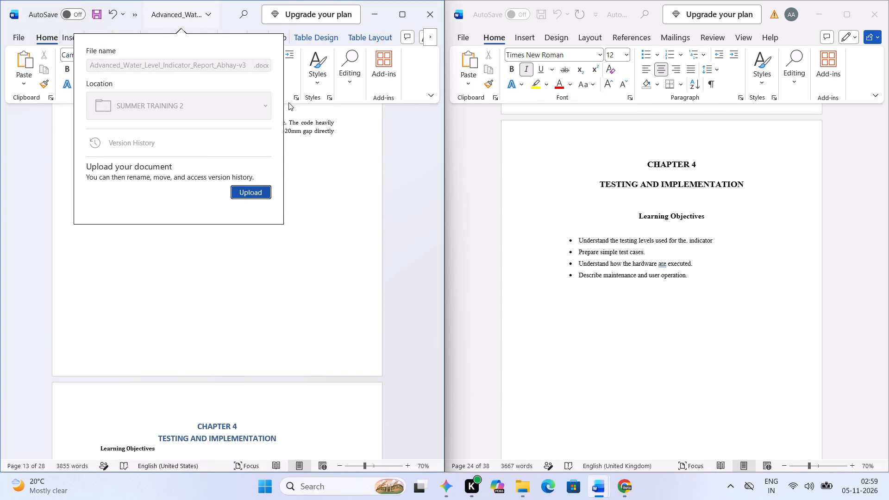
click(379, 244)
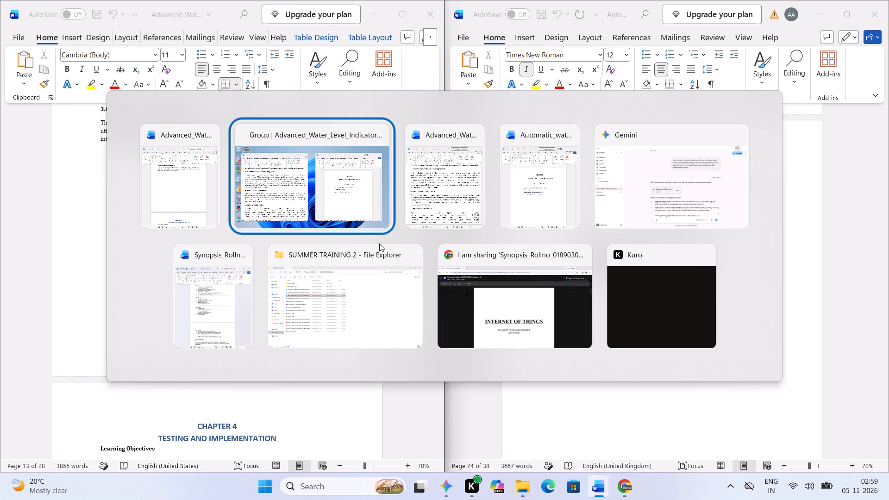
Return to the report version showing the Synopsis, check its file name, and close this v2 copy without saving changes.
scroll(262, 175, up, 2)
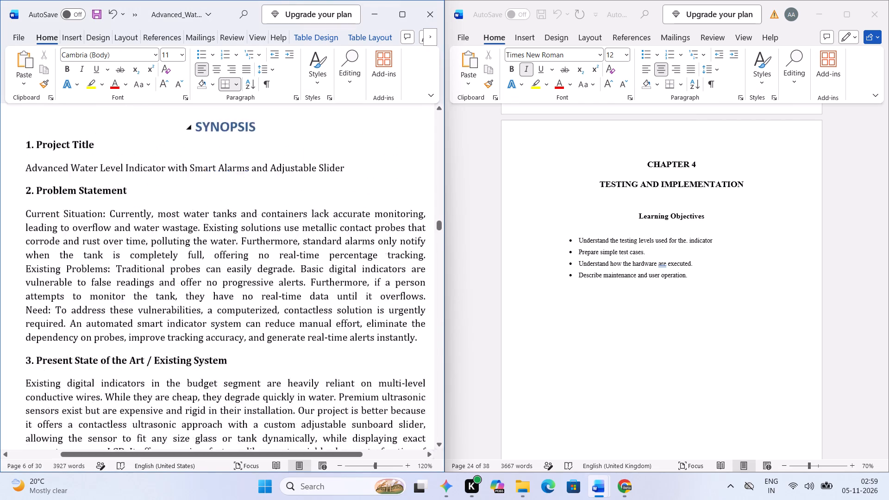
scroll(262, 175, up, 1)
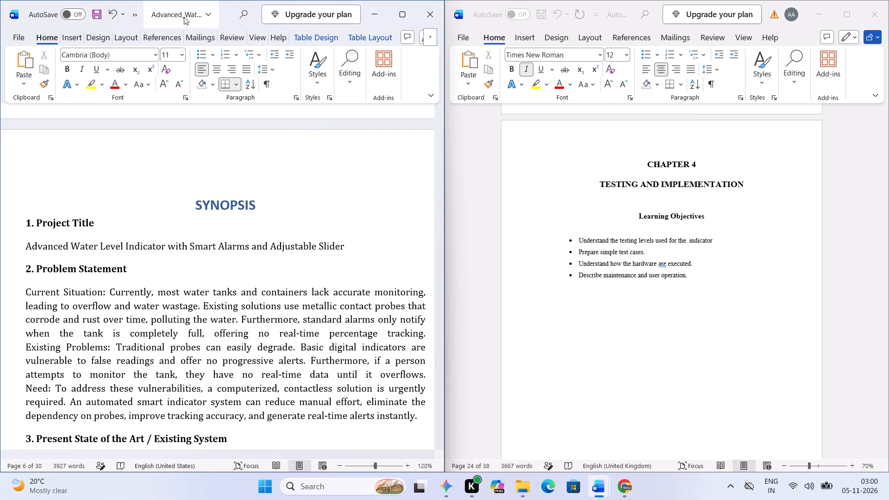
click(184, 17)
click(184, 17)
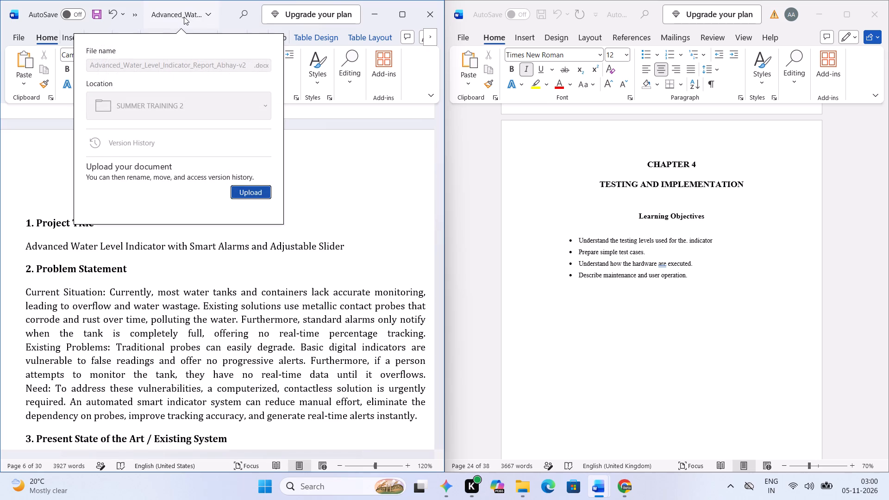
click(369, 253)
scroll(369, 253, down, 3)
scroll(369, 253, up, 1)
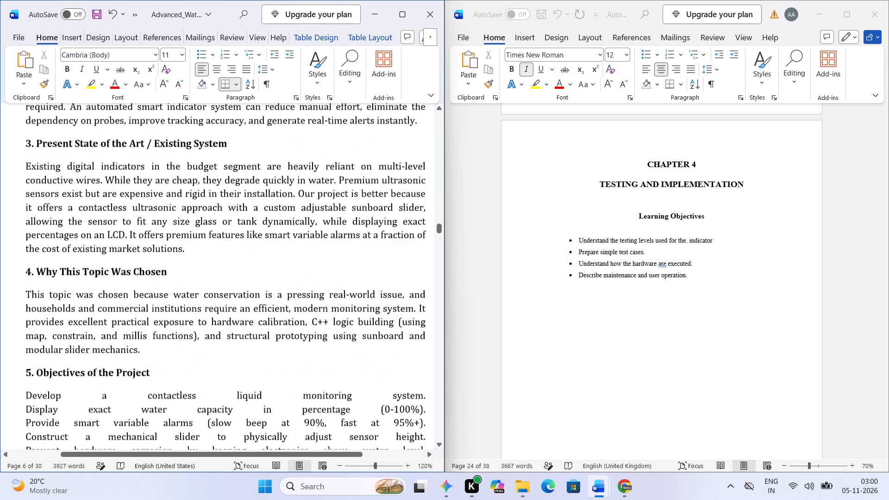
scroll(369, 253, up, 2)
scroll(321, 235, down, 2)
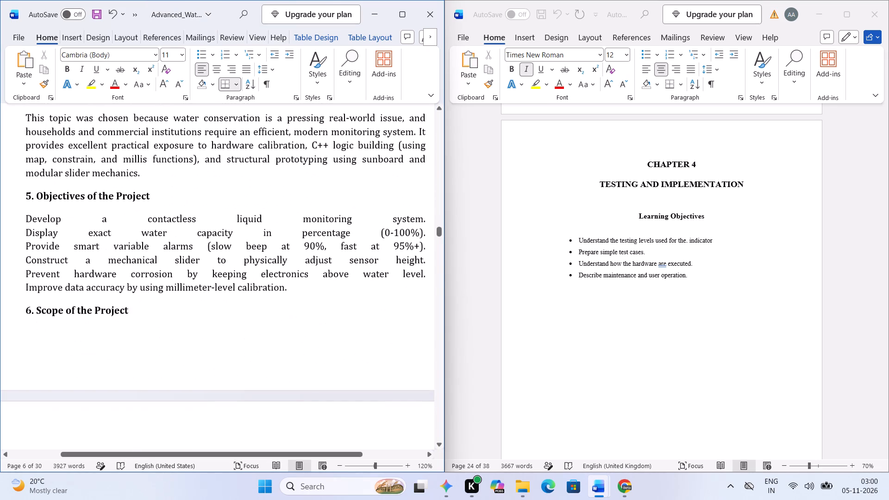
click(439, 20)
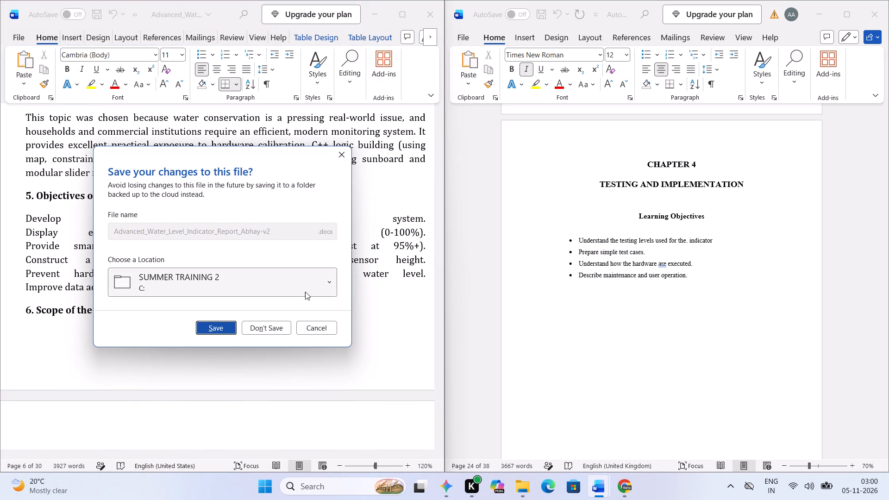
click(283, 321)
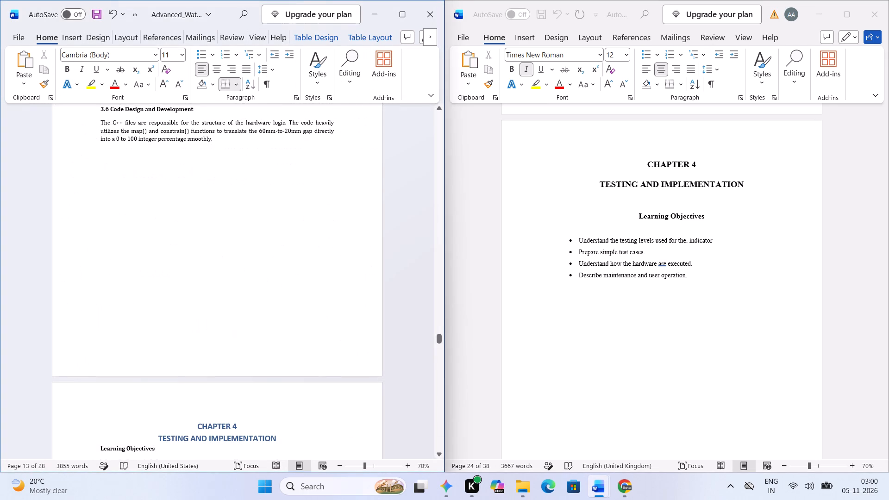
Check the file name of the remaining report and examine its Chapter 4 Testing and Implementation page against the reference document.
click(325, 269)
scroll(325, 269, up, 2)
click(195, 11)
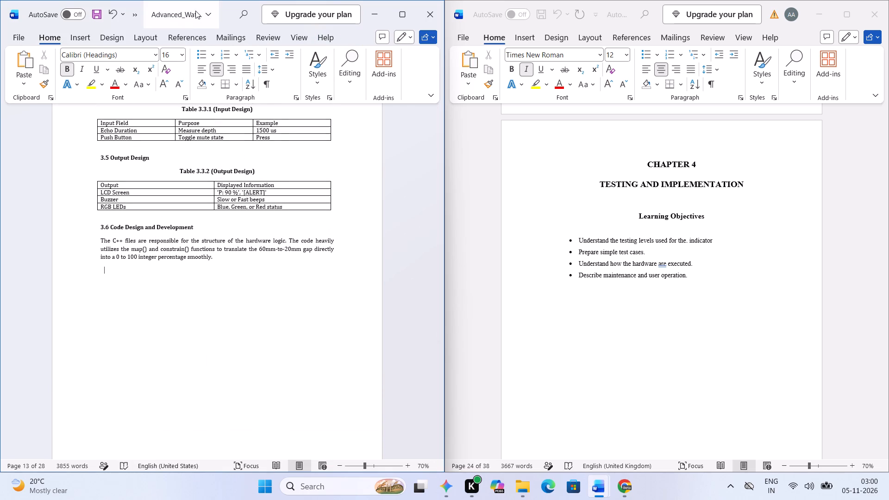
click(195, 11)
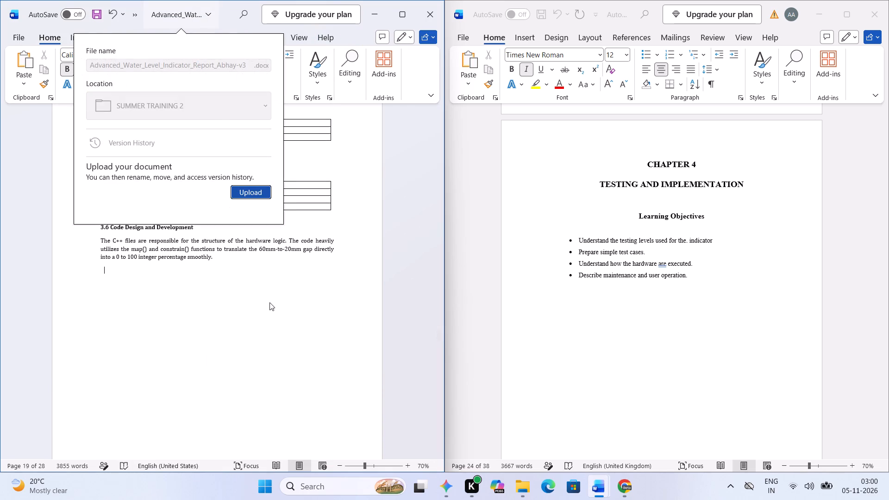
click(269, 302)
scroll(269, 302, down, 7)
scroll(269, 302, up, 1)
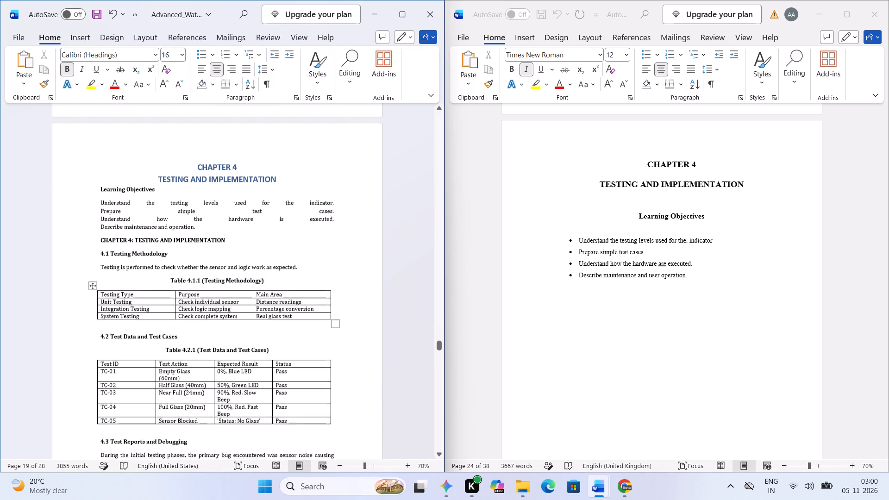
scroll(269, 302, up, 1)
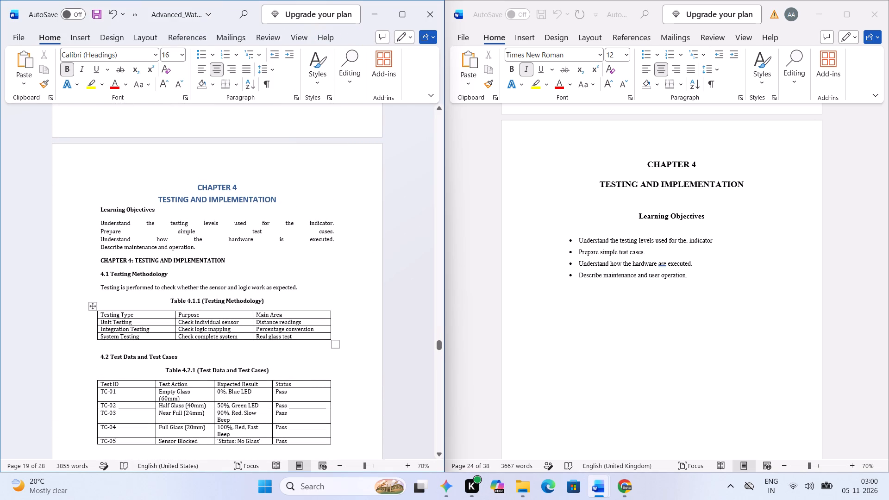
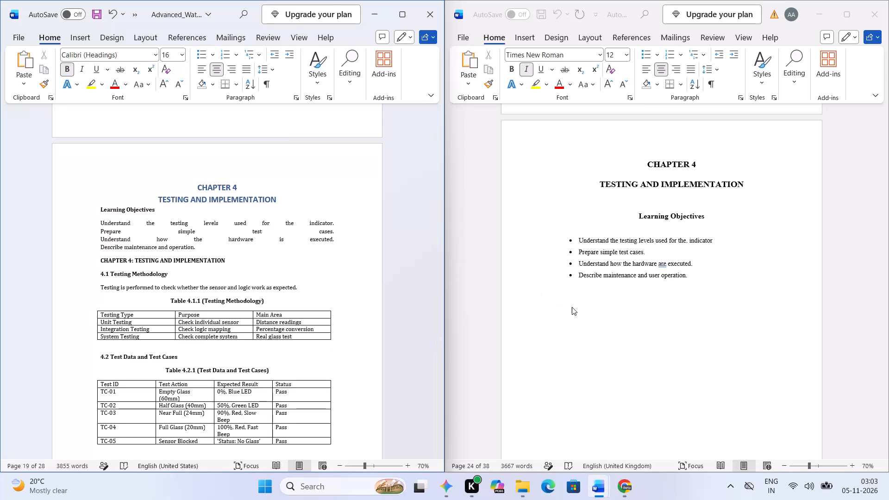
Look through the reference report's later pages, from the Chapter 4 opening to the code listing, and examine the Chapter 6 annexure diagrams.
scroll(572, 307, down, 20)
scroll(572, 307, down, 19)
scroll(572, 307, down, 14)
scroll(572, 307, up, 2)
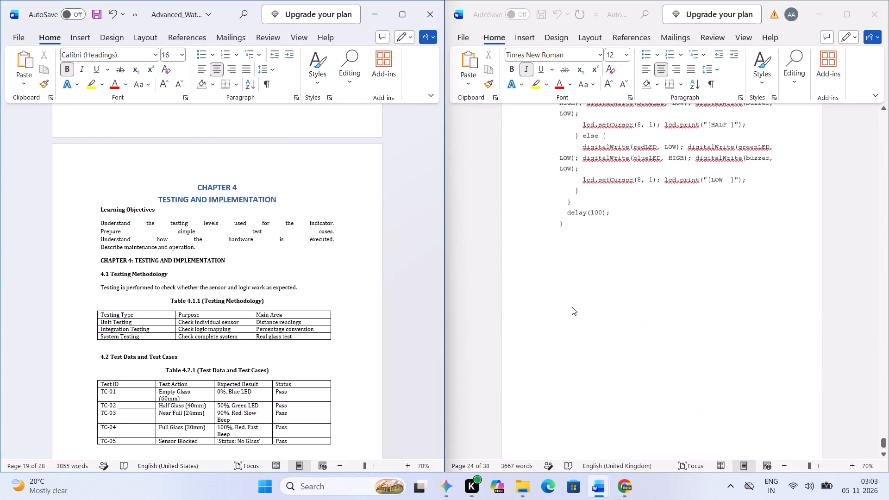
scroll(572, 307, up, 14)
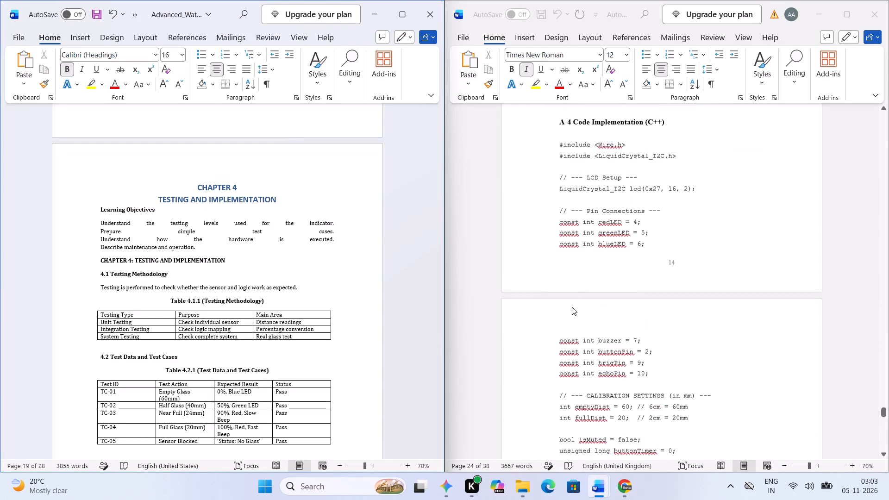
scroll(572, 307, up, 6)
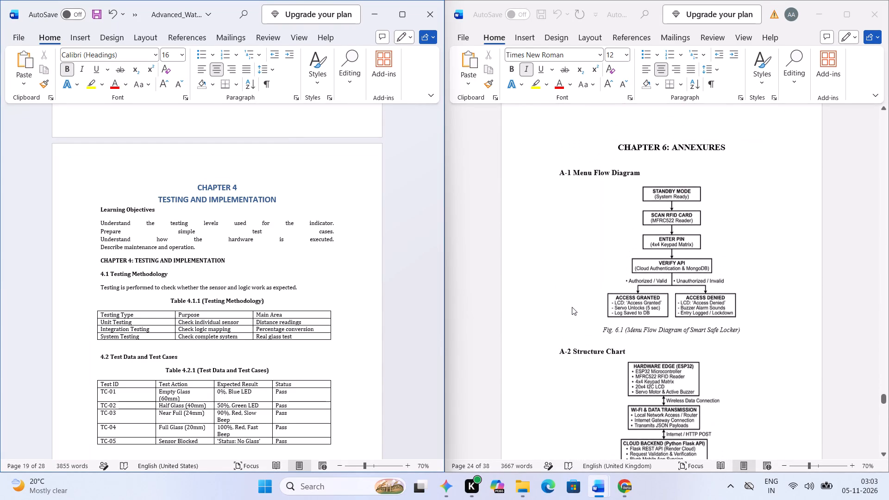
scroll(572, 307, up, 1)
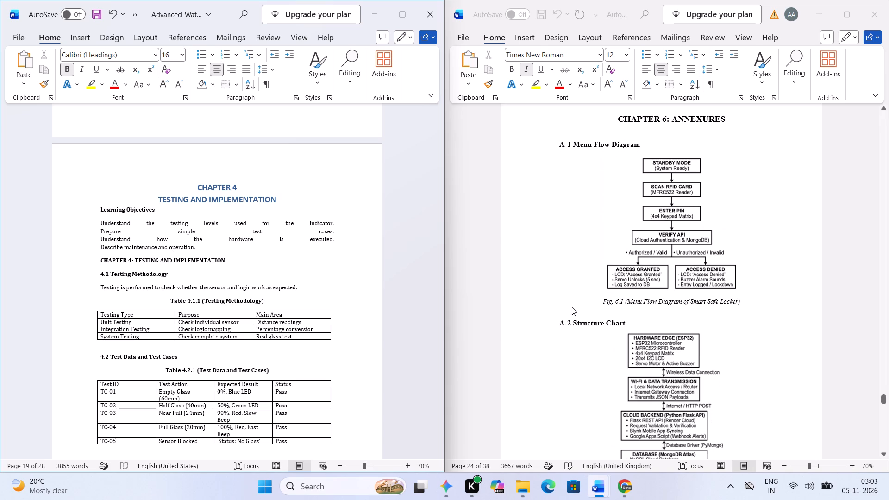
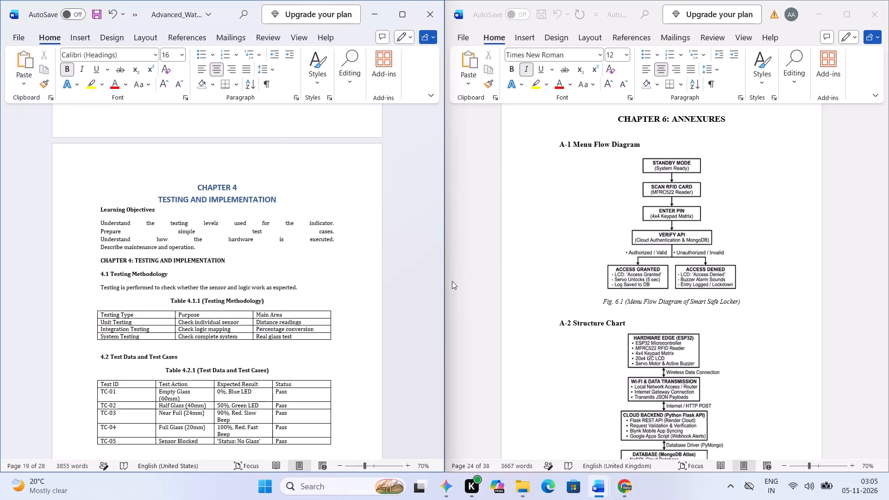
Look back through the water level report's front matter, from the abstract to the list of figures.
scroll(314, 250, up, 17)
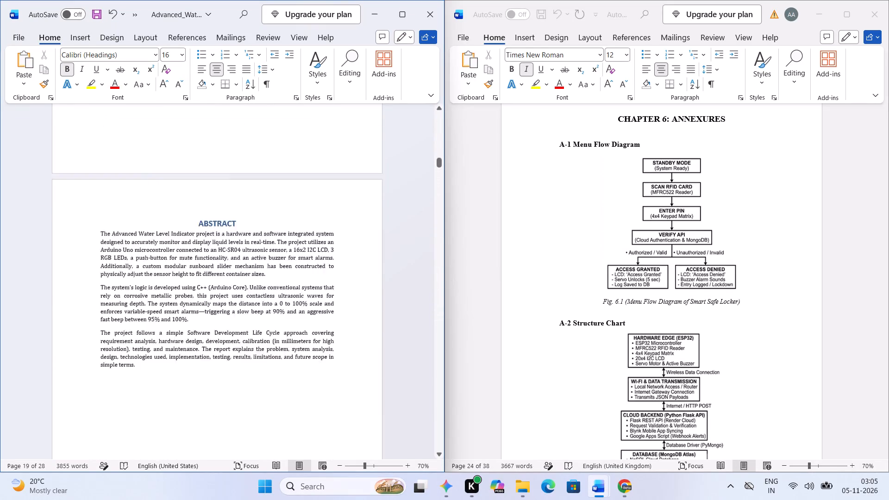
scroll(314, 250, down, 7)
scroll(314, 250, up, 1)
scroll(314, 250, down, 5)
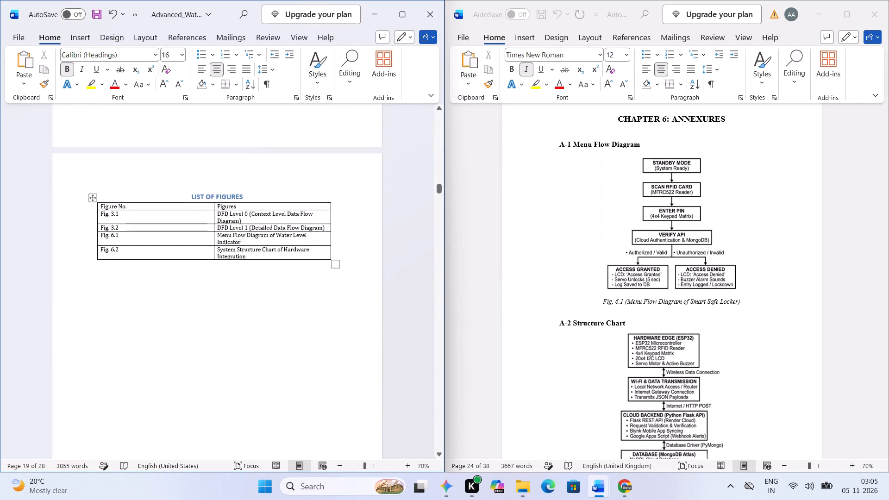
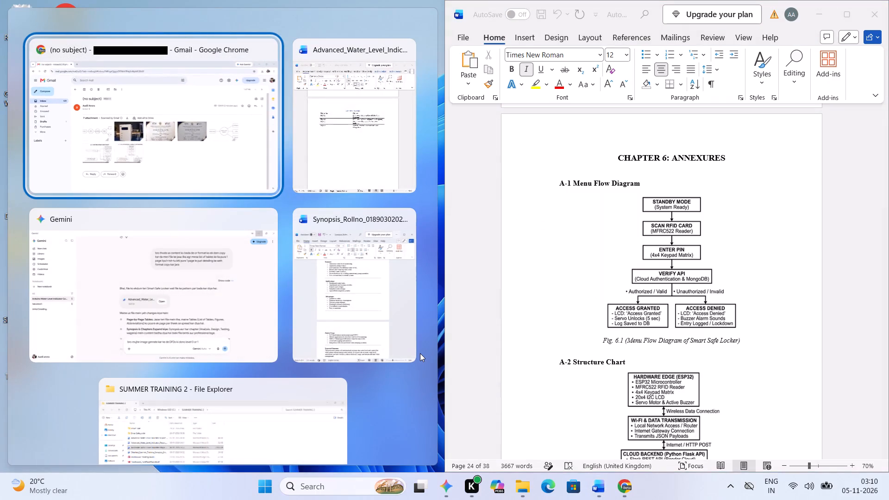
Choose the Advanced Water Level Indicator report as the window to place beside the reference report's Chapter 6 annexures.
key(Right)
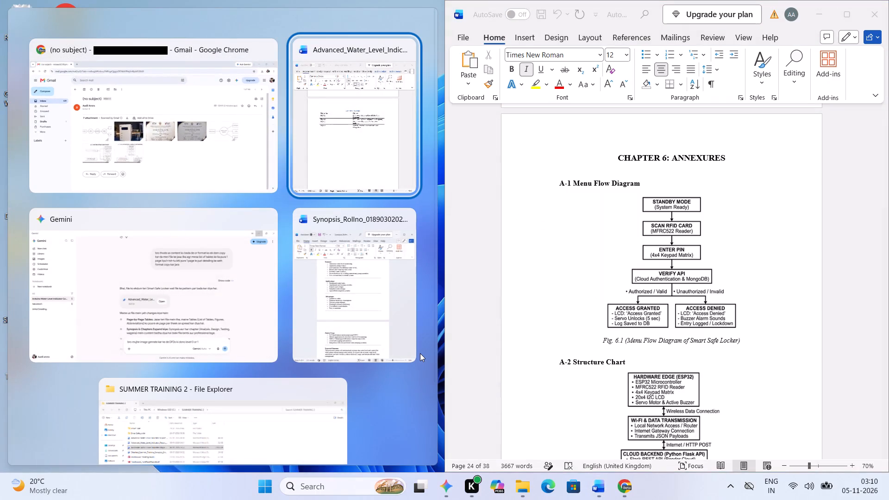
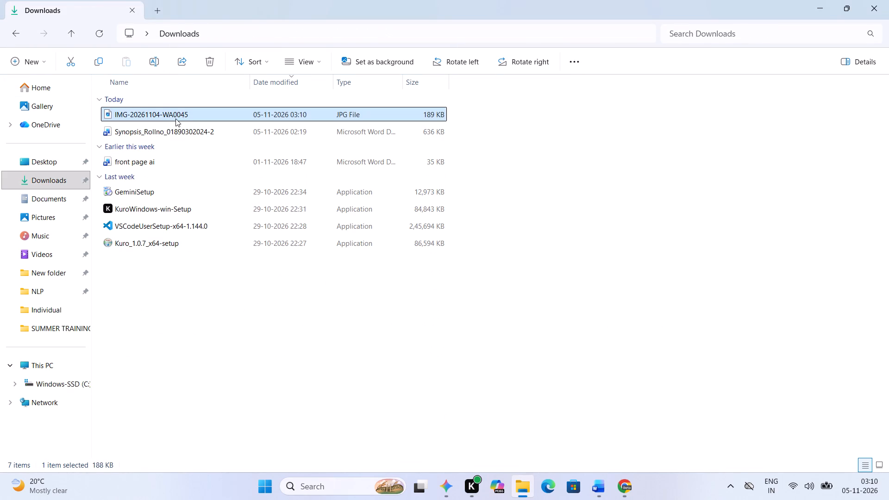
Switch to File Explorer and open the IMG-20261104-WA0045 image from the Downloads folder for viewing.
double_click(175, 119)
click(176, 117)
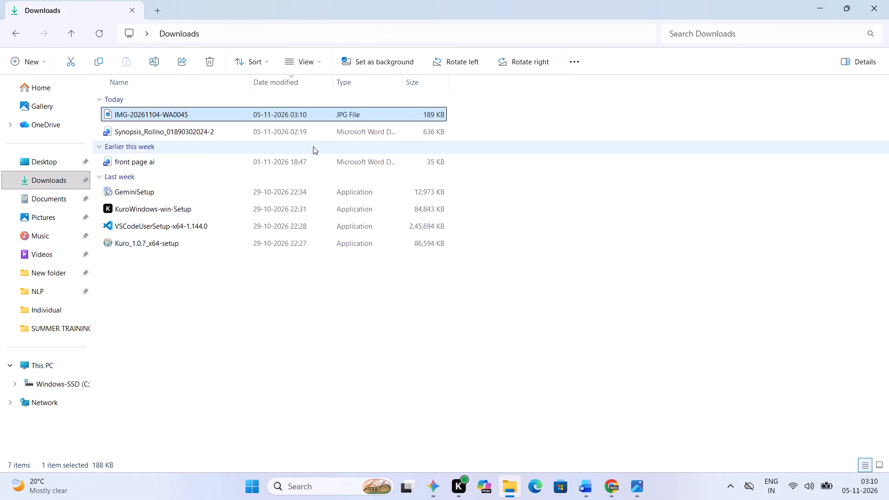
Copy the IoT completion certificate picture, IMG-20261104-WA0045, from the Photos viewer and close the viewer.
click(637, 479)
right_click(547, 270)
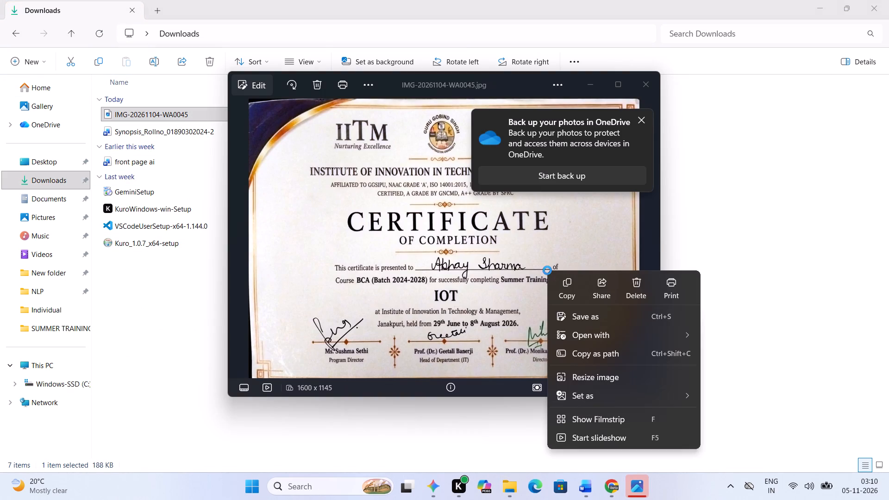
click(565, 288)
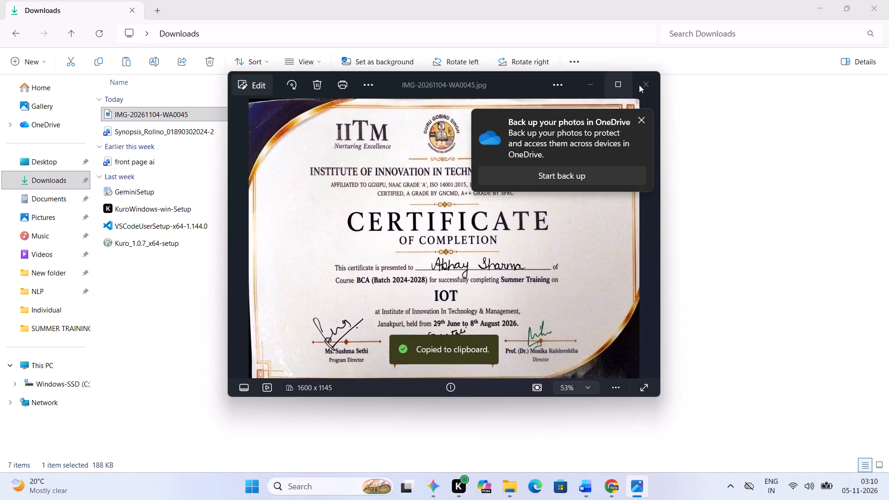
click(639, 85)
click(601, 291)
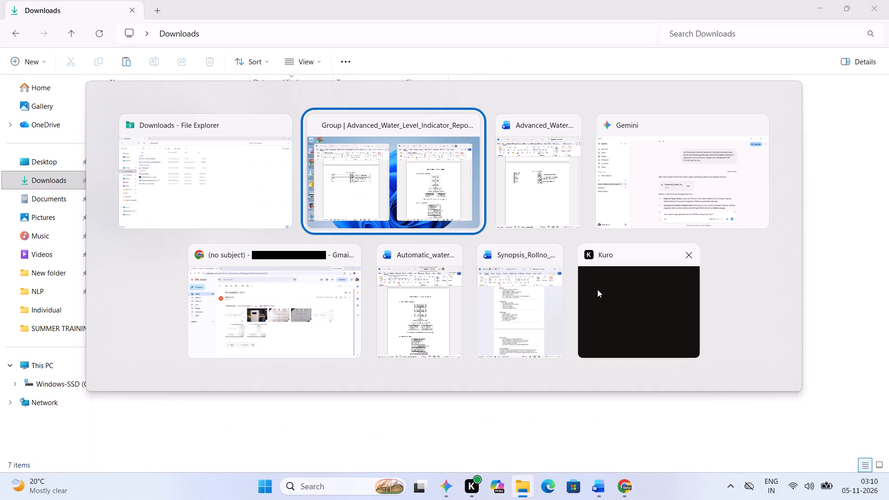
In the Automatic Water Level Indicator report in Word, replace the sideways certificate picture after the Institute Certificate page with the copied certificate.
scroll(595, 295, up, 19)
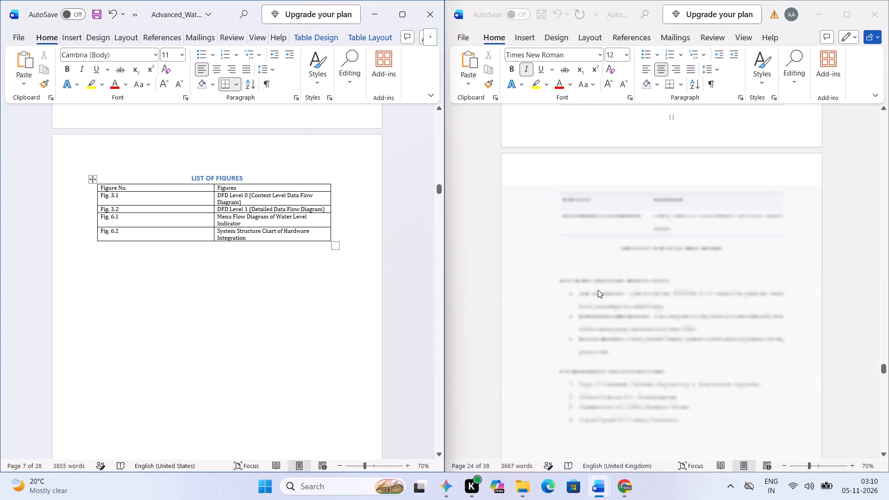
scroll(598, 290, up, 18)
scroll(598, 290, down, 3)
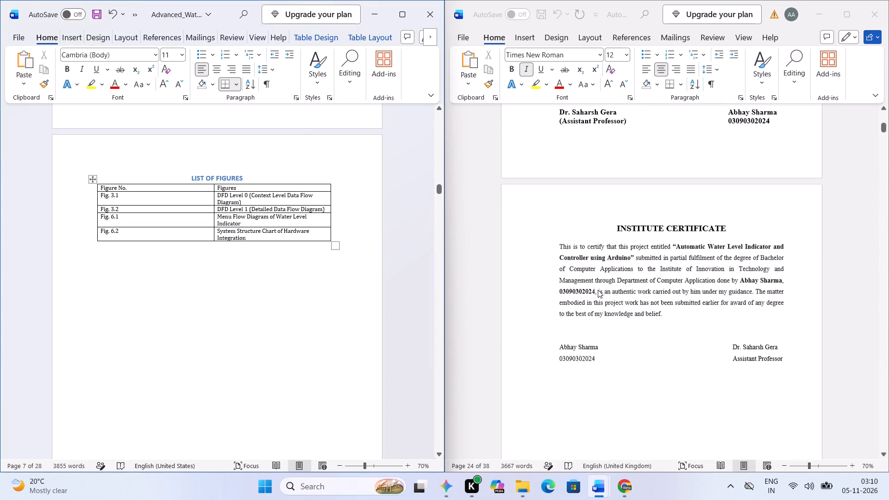
scroll(598, 290, down, 5)
scroll(634, 194, up, 2)
click(634, 194)
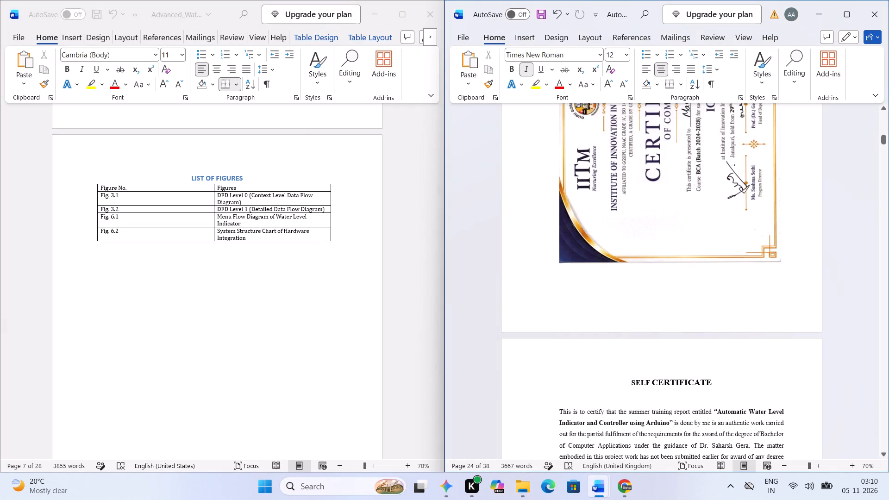
click(634, 194)
scroll(628, 225, up, 8)
scroll(627, 227, up, 13)
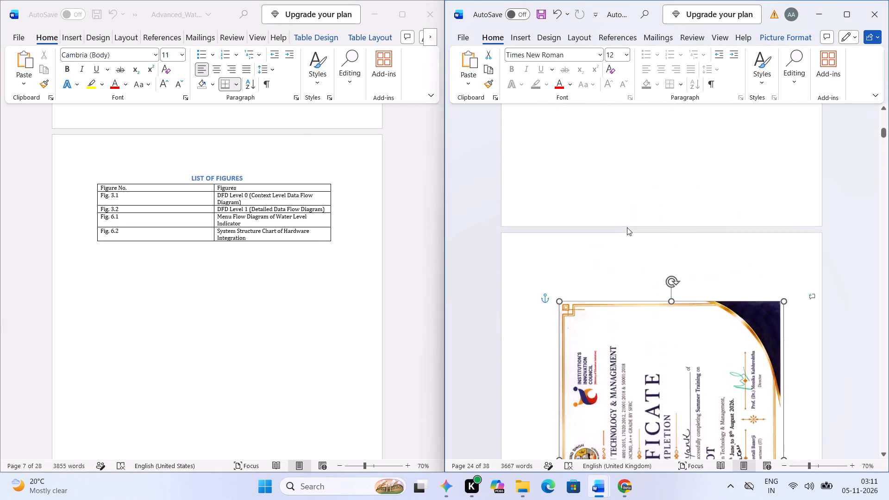
scroll(627, 227, up, 16)
scroll(626, 227, down, 11)
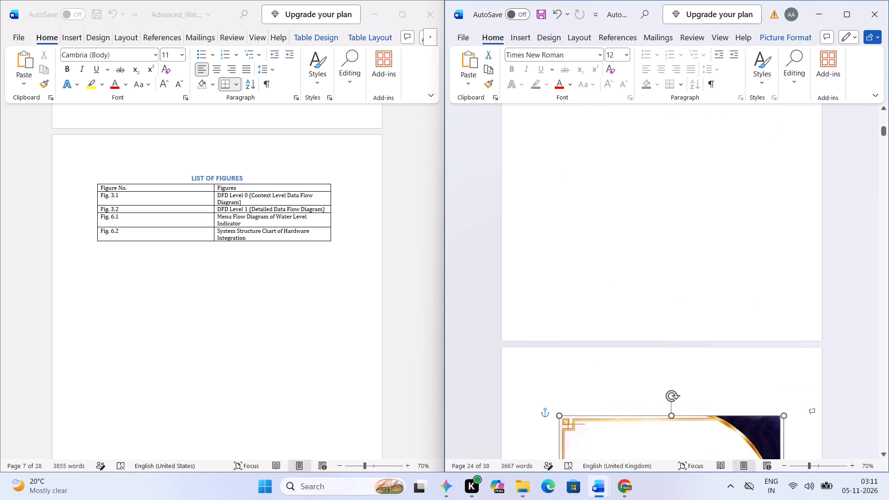
scroll(612, 243, down, 7)
key(BackSpace)
key(ctrl+v)
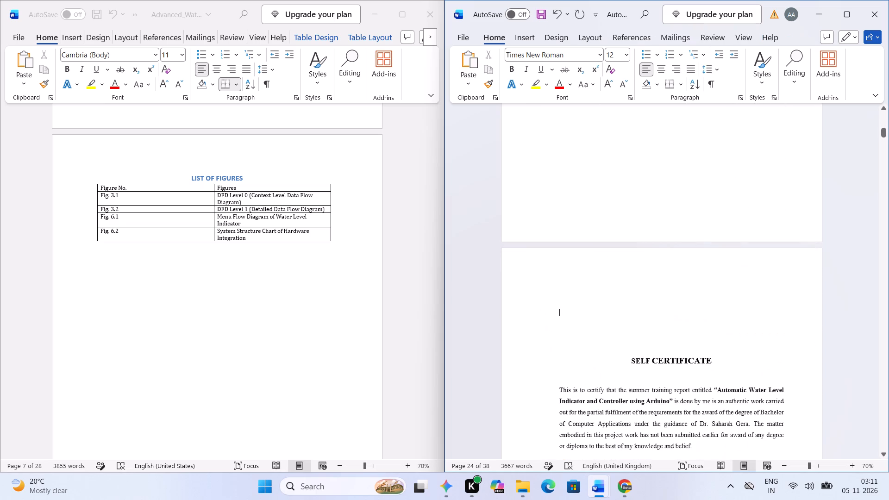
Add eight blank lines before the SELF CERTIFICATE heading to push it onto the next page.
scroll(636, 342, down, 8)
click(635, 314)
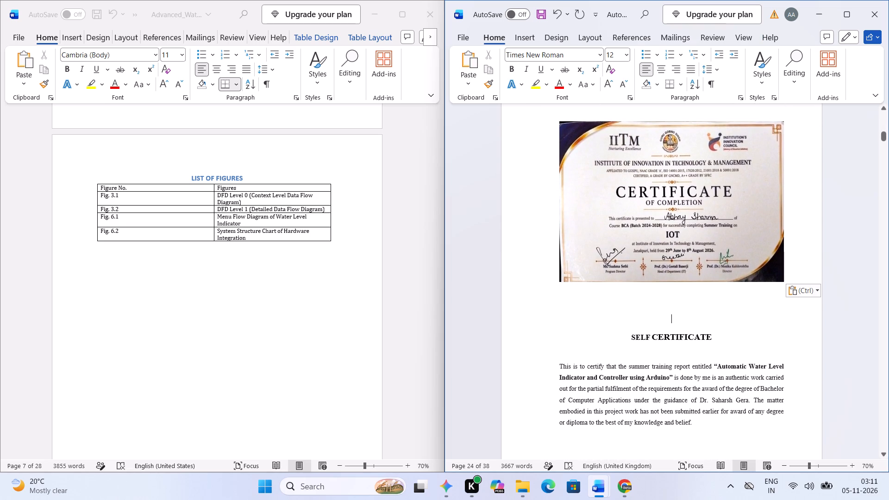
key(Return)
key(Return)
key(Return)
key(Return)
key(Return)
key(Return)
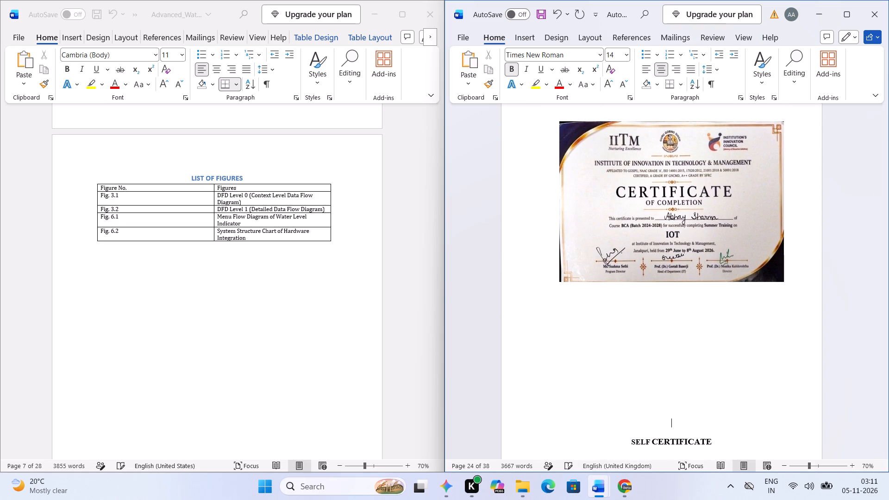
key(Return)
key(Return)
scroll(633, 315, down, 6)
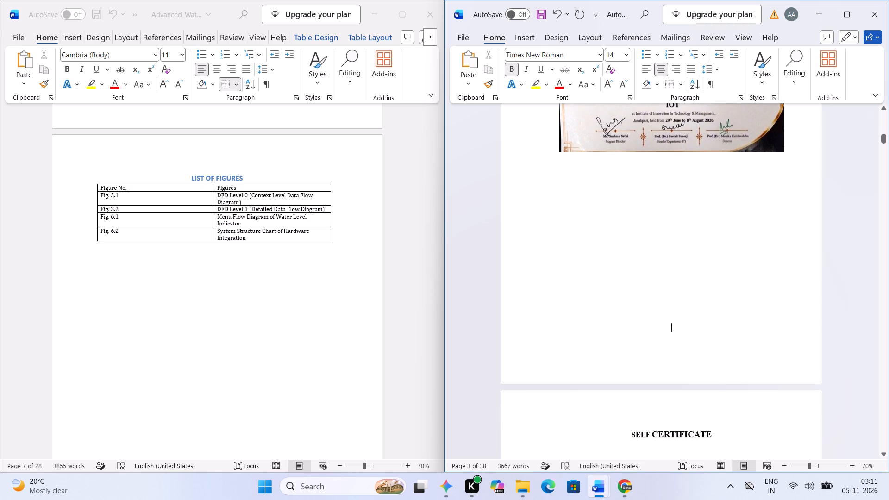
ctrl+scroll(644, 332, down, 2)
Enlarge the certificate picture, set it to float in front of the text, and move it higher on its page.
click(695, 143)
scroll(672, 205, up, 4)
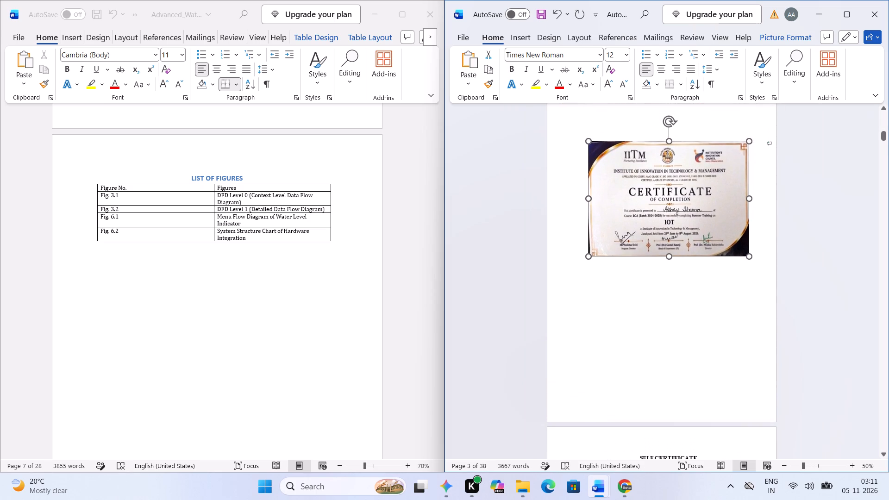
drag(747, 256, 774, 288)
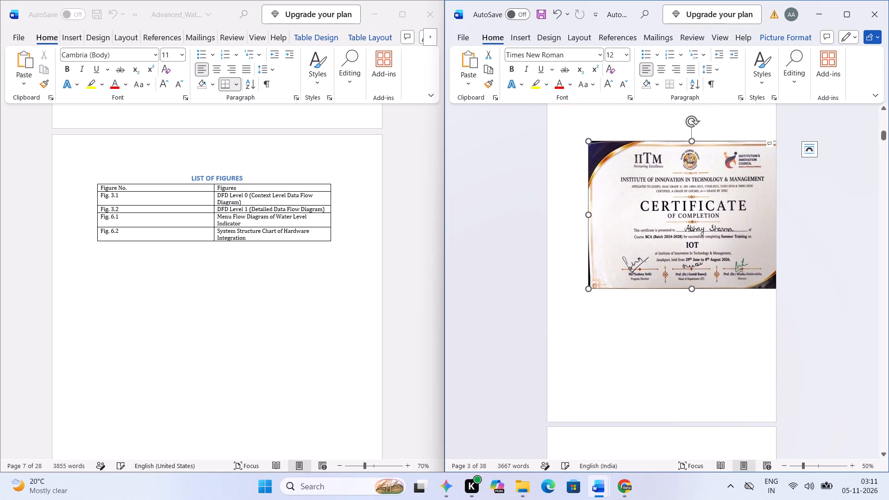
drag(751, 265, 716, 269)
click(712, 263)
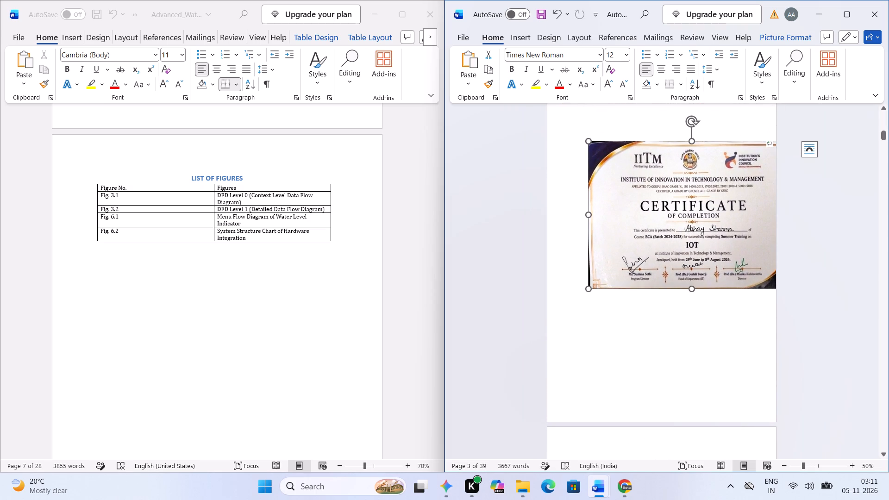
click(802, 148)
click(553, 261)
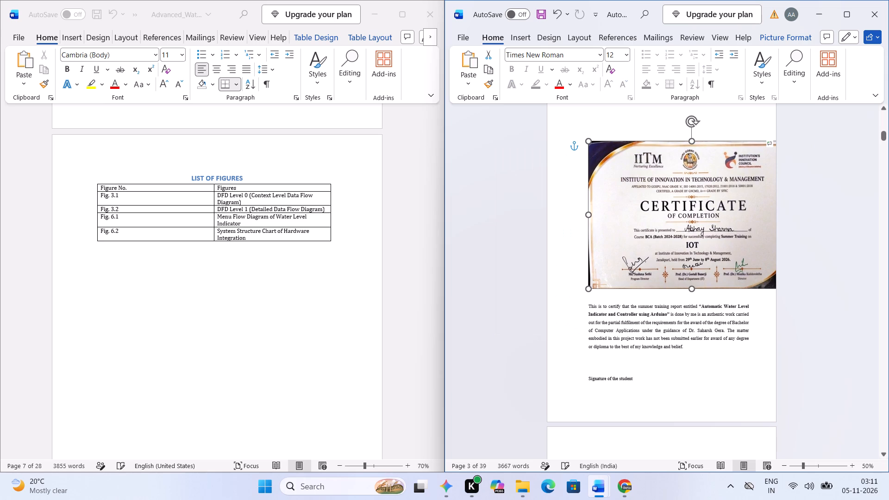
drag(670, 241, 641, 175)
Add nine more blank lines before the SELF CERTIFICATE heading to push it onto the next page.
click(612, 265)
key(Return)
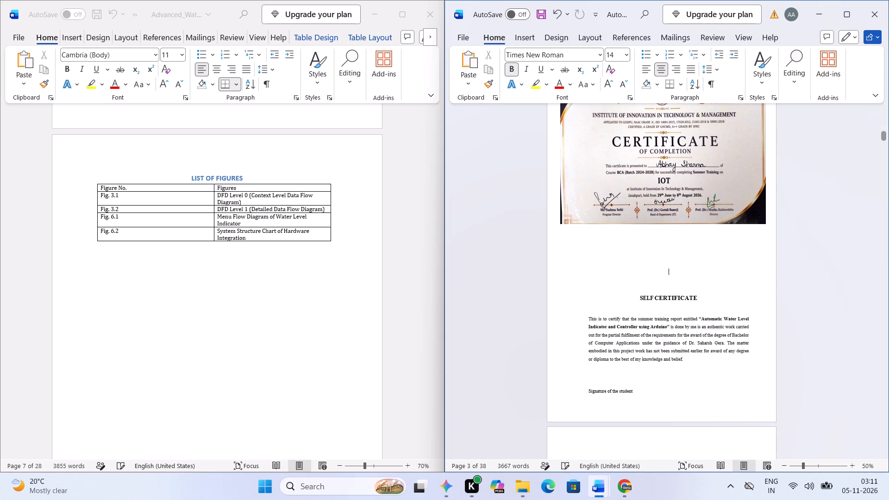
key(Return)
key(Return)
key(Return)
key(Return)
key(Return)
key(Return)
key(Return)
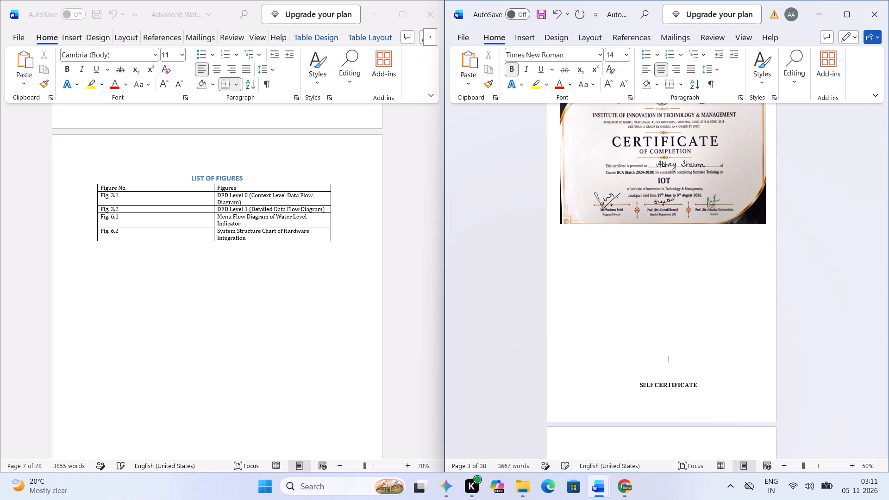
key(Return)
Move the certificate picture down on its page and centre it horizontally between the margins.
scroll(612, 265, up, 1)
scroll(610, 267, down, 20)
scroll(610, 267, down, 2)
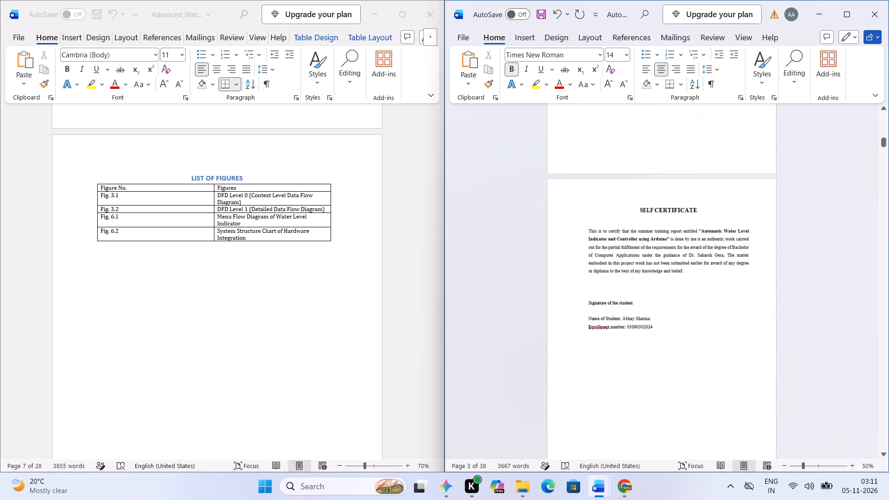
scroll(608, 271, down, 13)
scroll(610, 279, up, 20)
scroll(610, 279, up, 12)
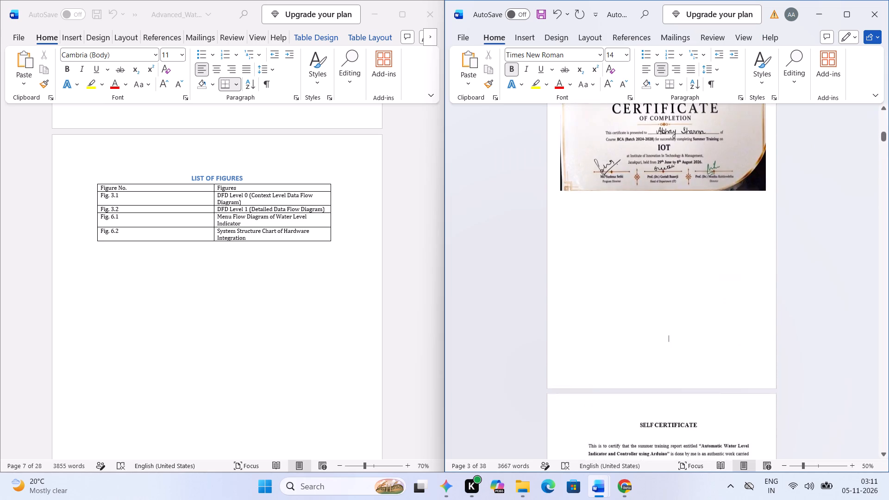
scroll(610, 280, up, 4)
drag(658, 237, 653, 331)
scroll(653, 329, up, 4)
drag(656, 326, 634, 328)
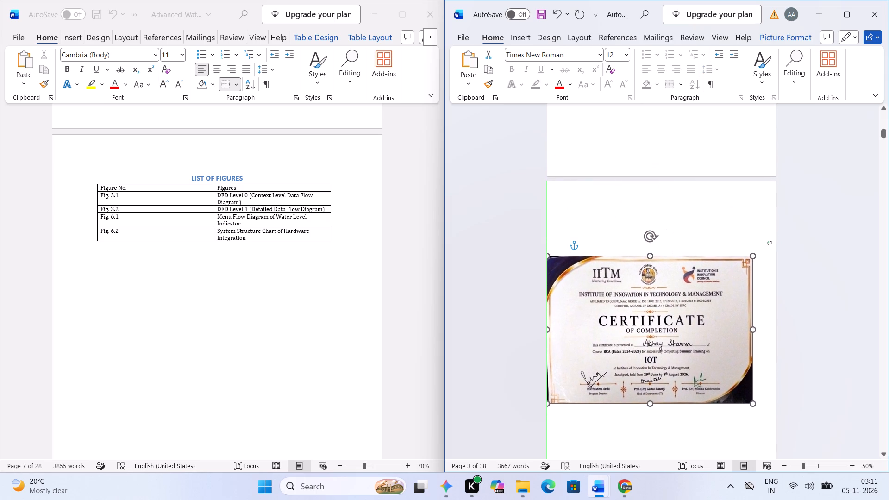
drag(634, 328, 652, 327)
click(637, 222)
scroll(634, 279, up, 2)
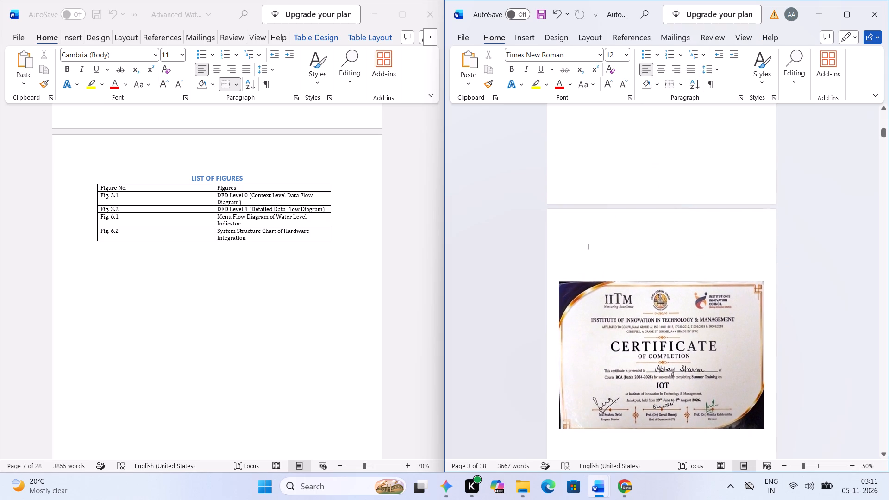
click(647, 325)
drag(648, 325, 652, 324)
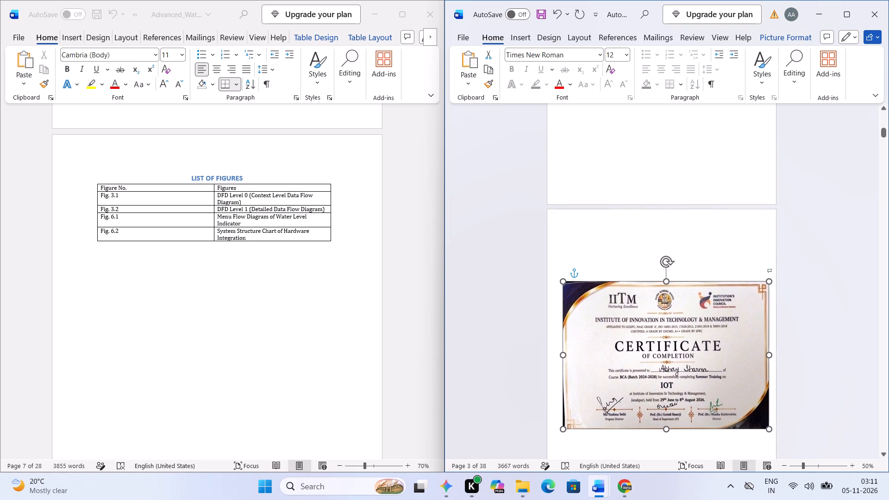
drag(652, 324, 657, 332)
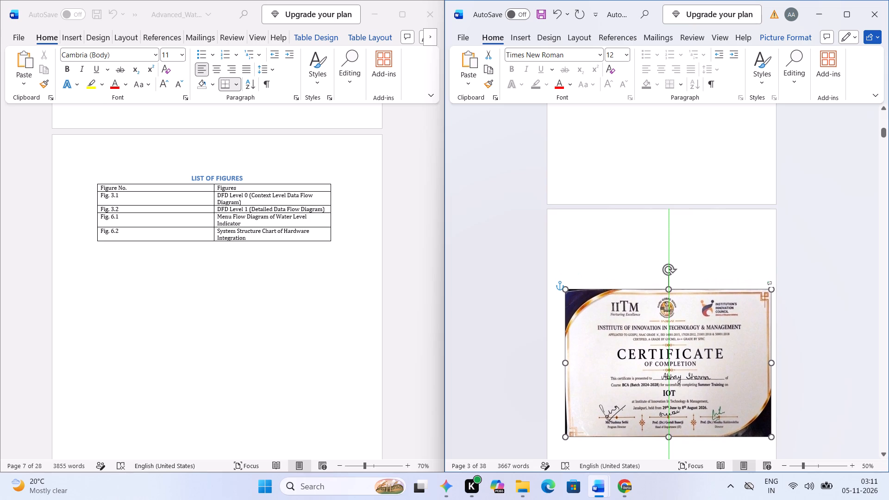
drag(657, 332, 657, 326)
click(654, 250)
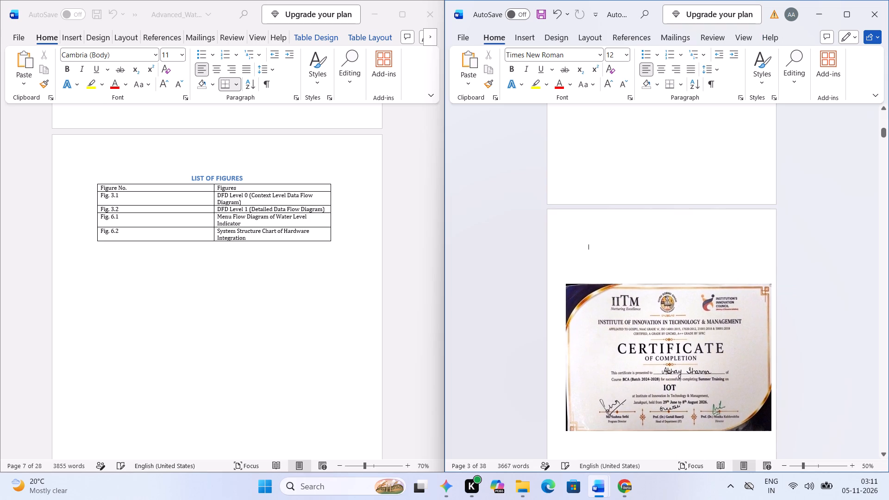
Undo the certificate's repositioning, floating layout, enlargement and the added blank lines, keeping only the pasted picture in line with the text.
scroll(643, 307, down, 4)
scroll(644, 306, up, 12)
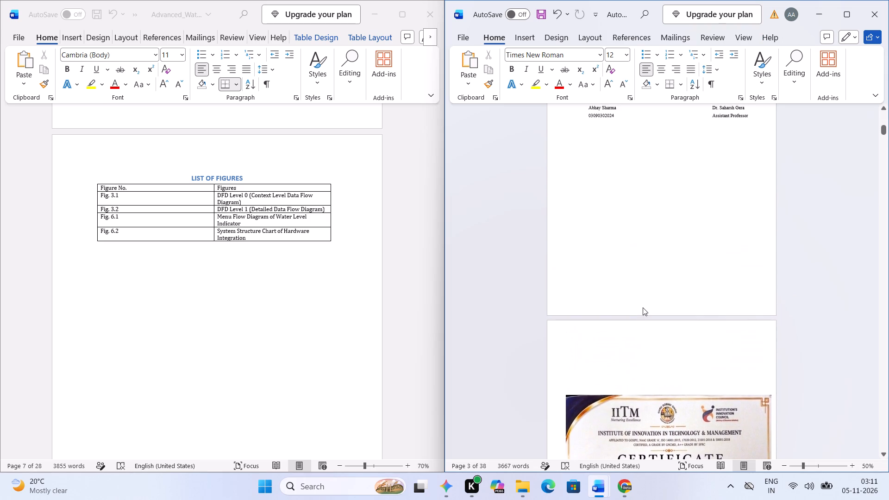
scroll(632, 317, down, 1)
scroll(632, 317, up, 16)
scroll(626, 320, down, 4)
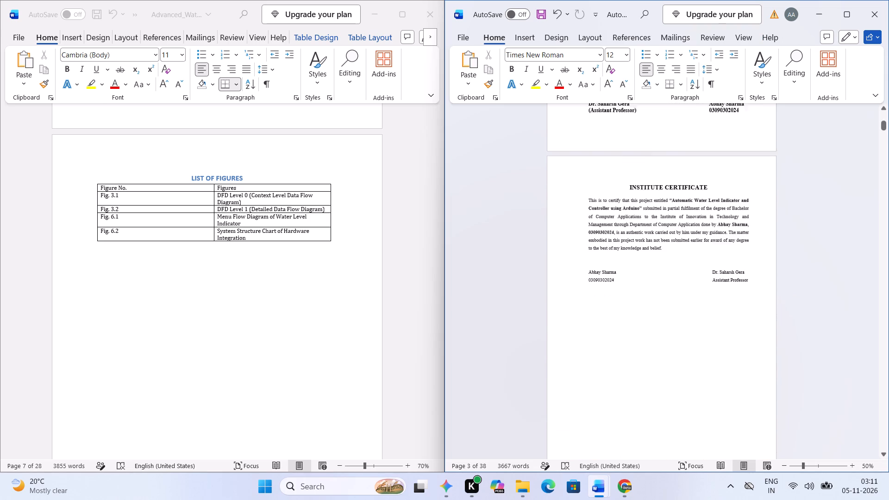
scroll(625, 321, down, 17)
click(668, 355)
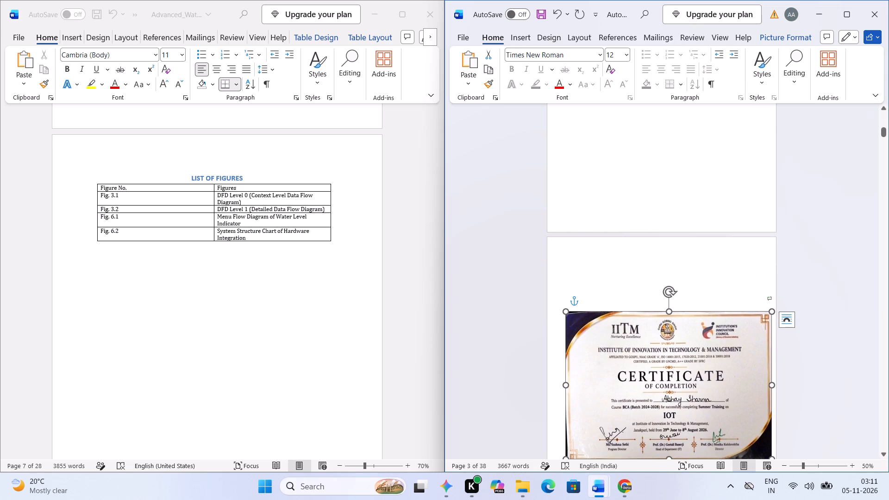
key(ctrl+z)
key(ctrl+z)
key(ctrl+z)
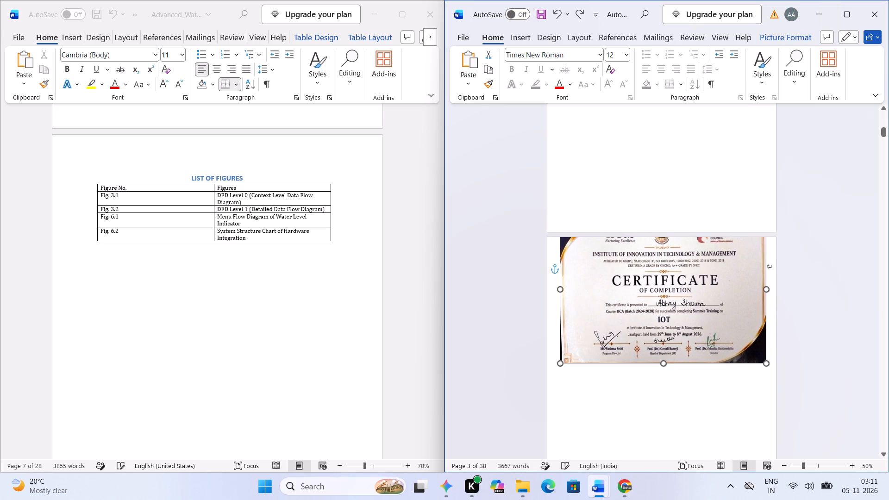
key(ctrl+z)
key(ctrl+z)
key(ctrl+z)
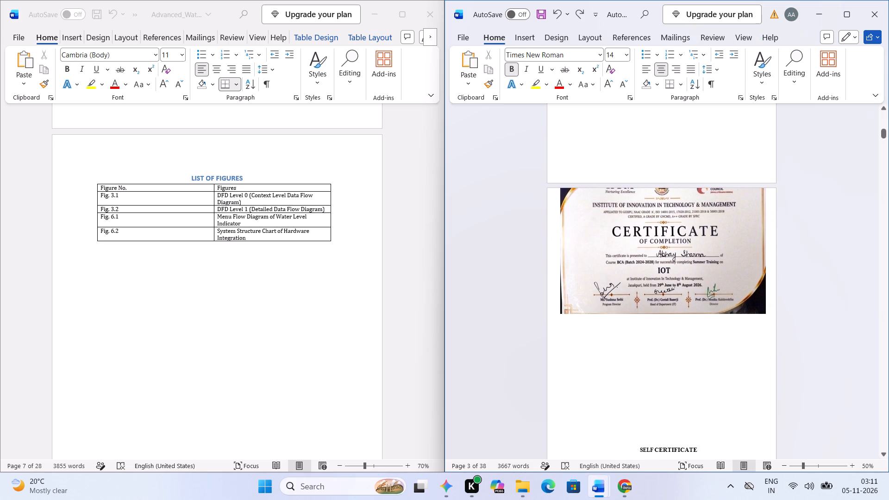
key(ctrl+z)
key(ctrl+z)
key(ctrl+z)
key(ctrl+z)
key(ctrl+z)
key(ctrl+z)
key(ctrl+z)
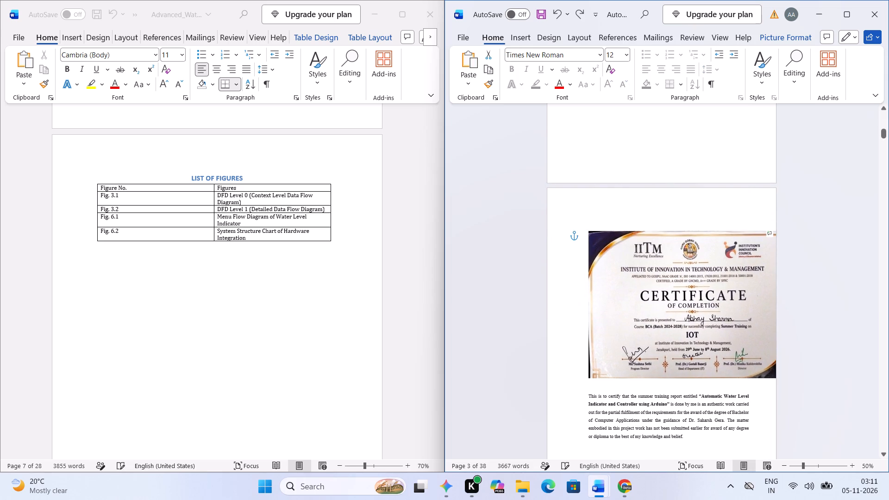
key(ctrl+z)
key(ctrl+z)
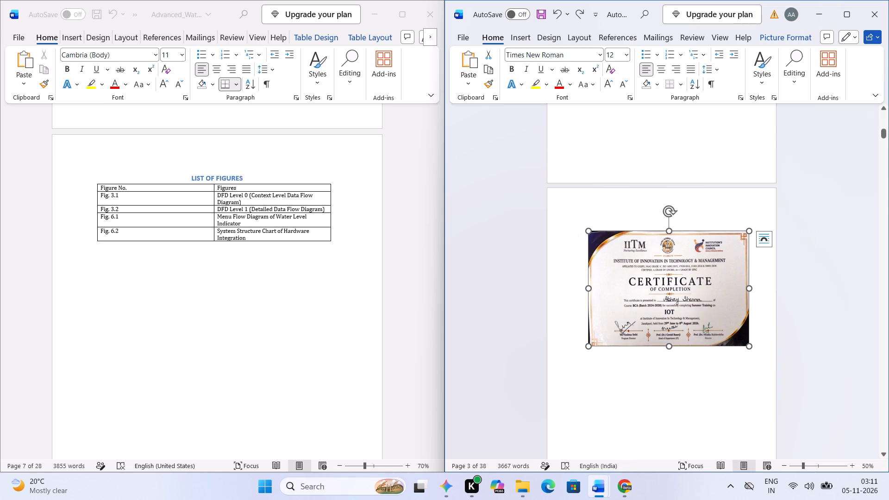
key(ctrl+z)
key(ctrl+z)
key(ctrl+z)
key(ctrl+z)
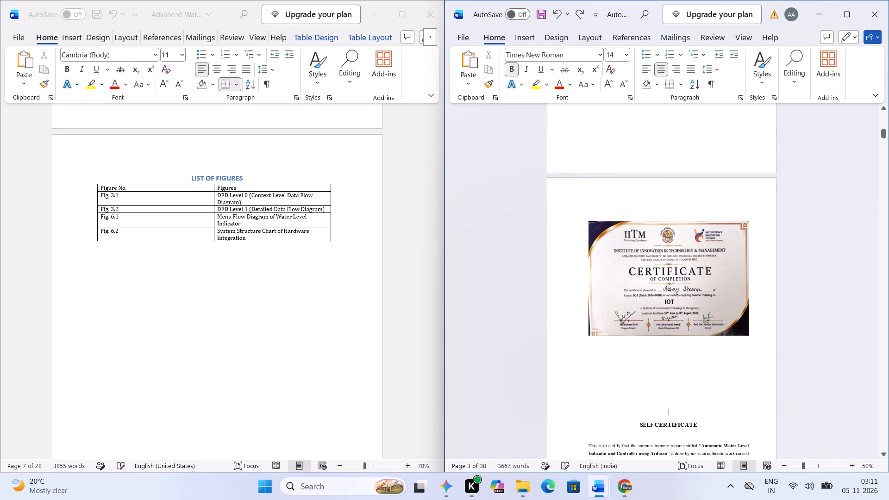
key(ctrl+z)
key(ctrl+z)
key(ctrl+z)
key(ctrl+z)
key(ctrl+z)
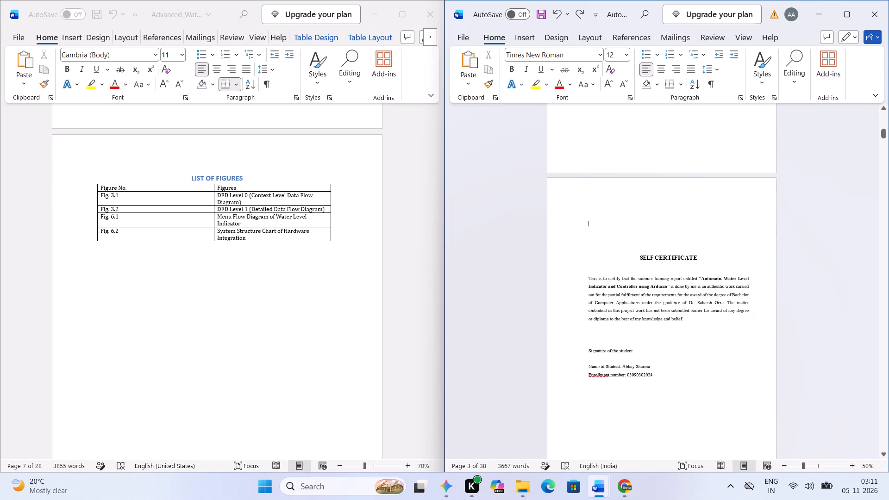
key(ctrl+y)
Rotate the certificate picture a quarter turn counterclockwise so it stands in portrait orientation.
click(667, 306)
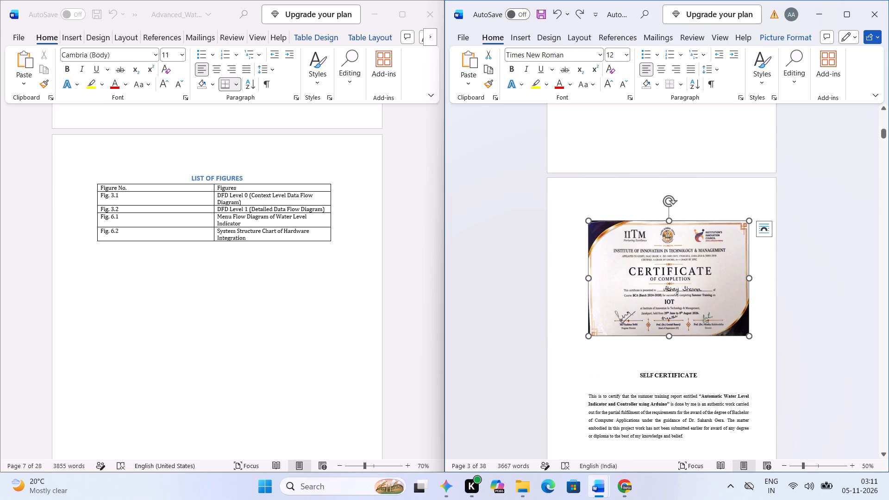
drag(671, 200, 608, 275)
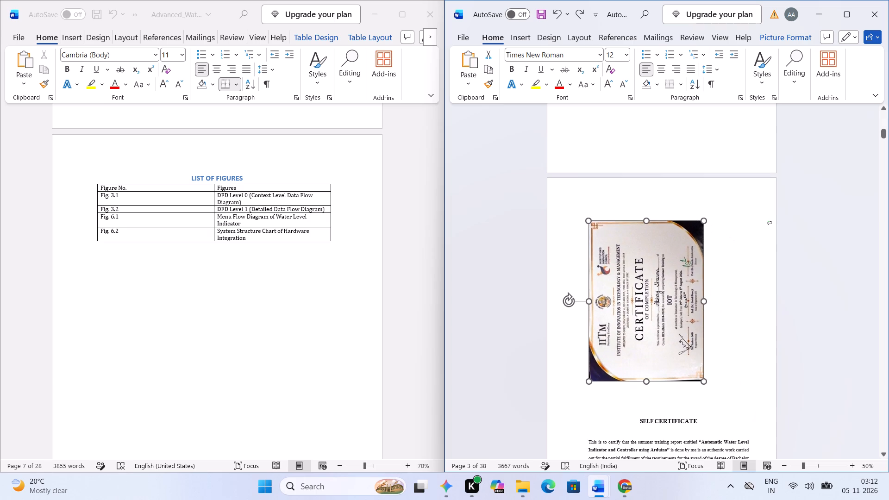
drag(608, 275, 611, 275)
Float the rotated certificate picture in front of the text and move it up onto the preceding page.
drag(646, 285, 652, 286)
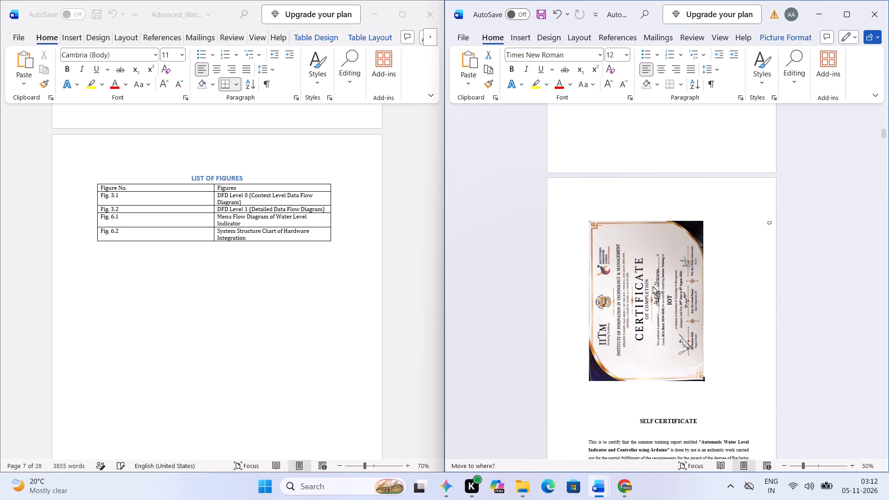
drag(652, 286, 654, 286)
click(721, 232)
click(794, 337)
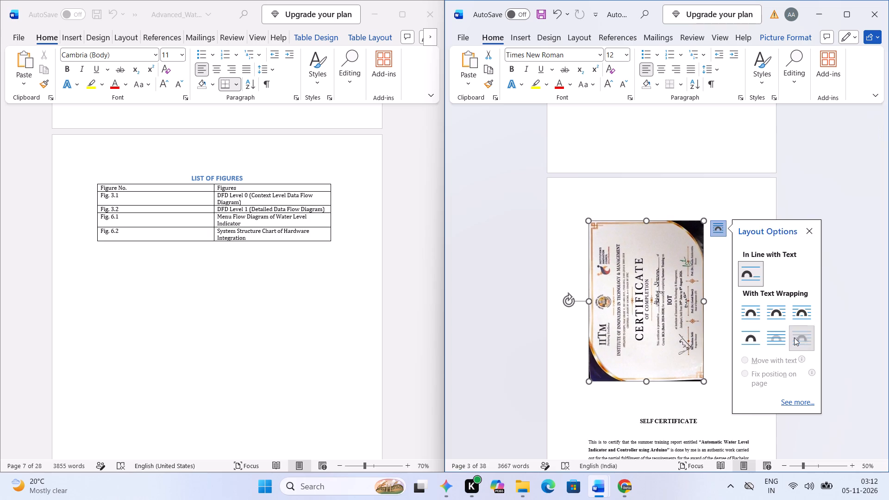
drag(665, 310, 694, 169)
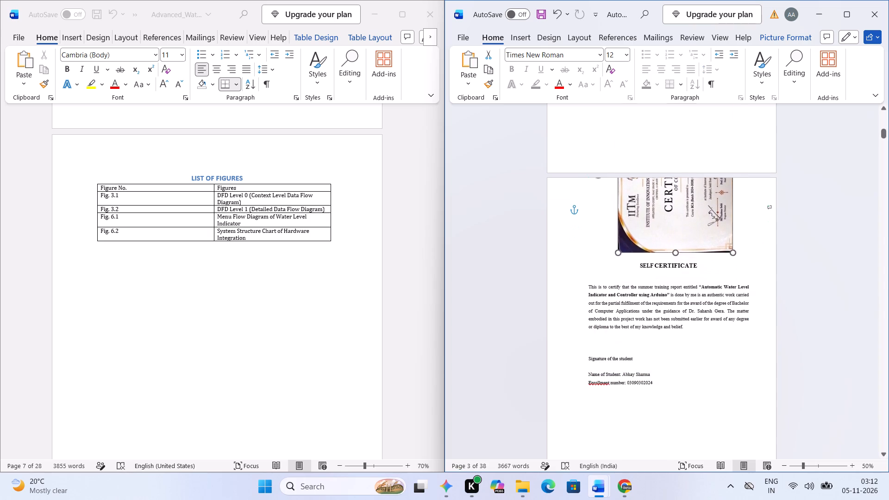
drag(694, 169, 678, 174)
Add 26 blank lines above the SELF CERTIFICATE heading to push it onto the next page.
scroll(644, 272, up, 5)
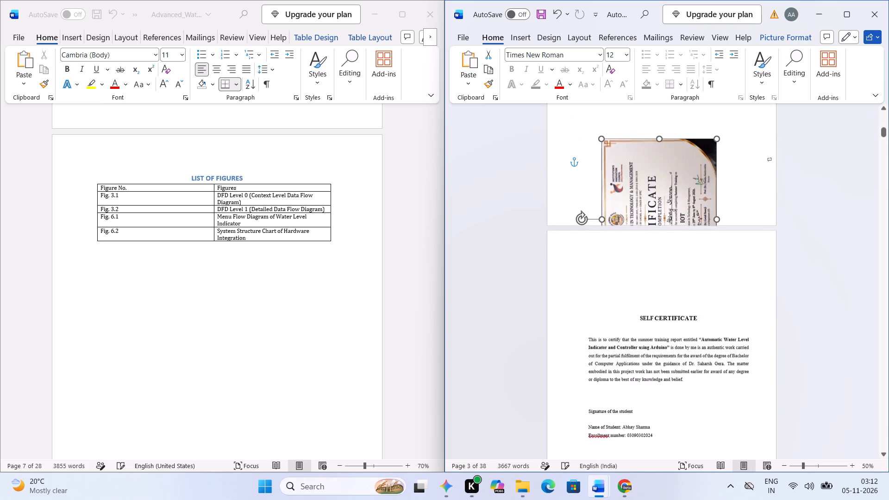
scroll(644, 272, up, 10)
scroll(614, 287, down, 5)
click(620, 337)
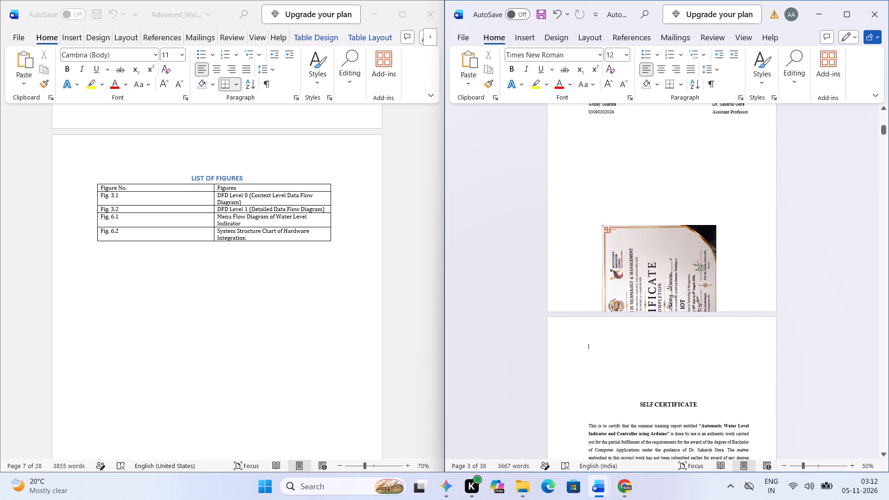
key(Return)
key(Return)
key(Return)
key(Return)
scroll(628, 350, down, 2)
key(Return)
key(Return)
key(Return)
scroll(628, 351, down, 4)
key(Return)
key(Return)
key(Return)
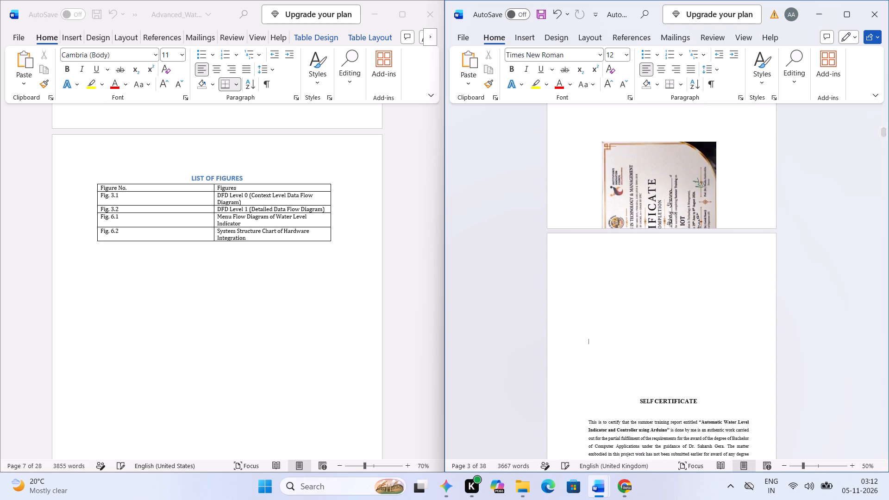
scroll(631, 354, down, 10)
key(Return)
key(Return)
key(Return)
key(Return)
key(Return)
key(Return)
key(Return)
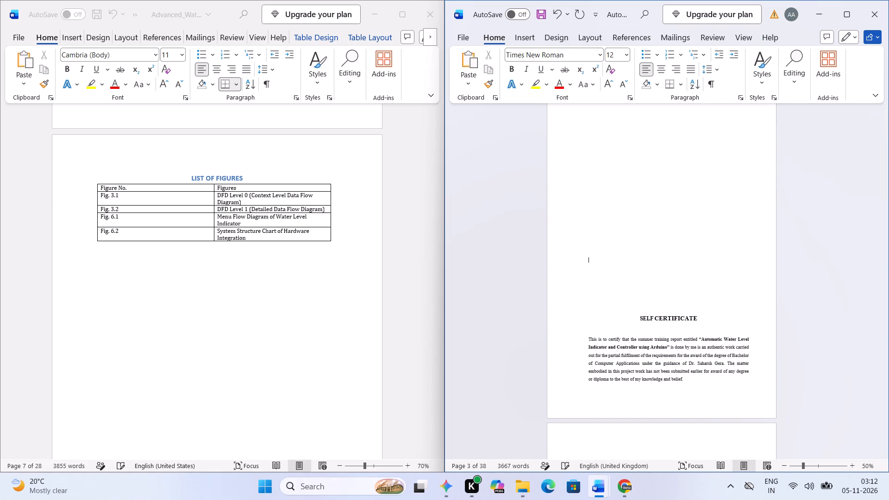
key(Return)
key(Return)
key(Return)
key(Return)
key(Return)
key(Return)
key(Return)
key(Return)
key(Return)
Move the certificate picture down onto the blank page before SELF CERTIFICATE, near the page's vertical centre.
scroll(640, 360, up, 3)
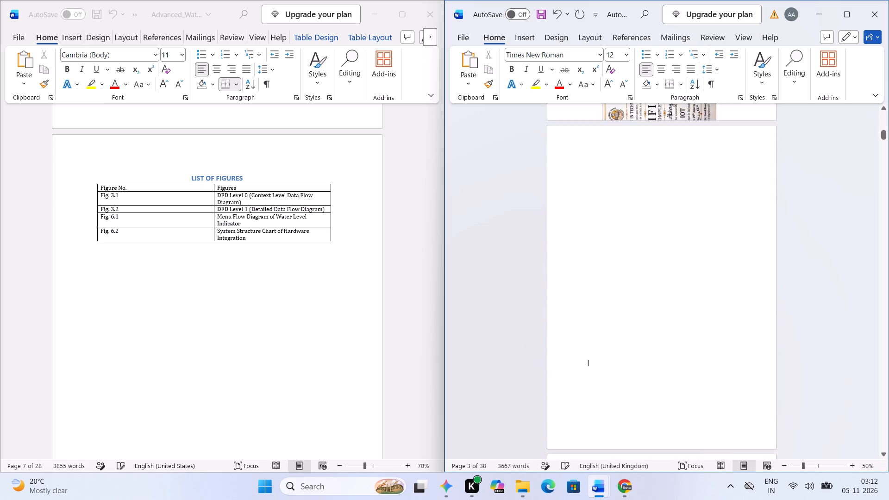
scroll(640, 360, up, 10)
drag(674, 244, 670, 377)
scroll(675, 369, down, 2)
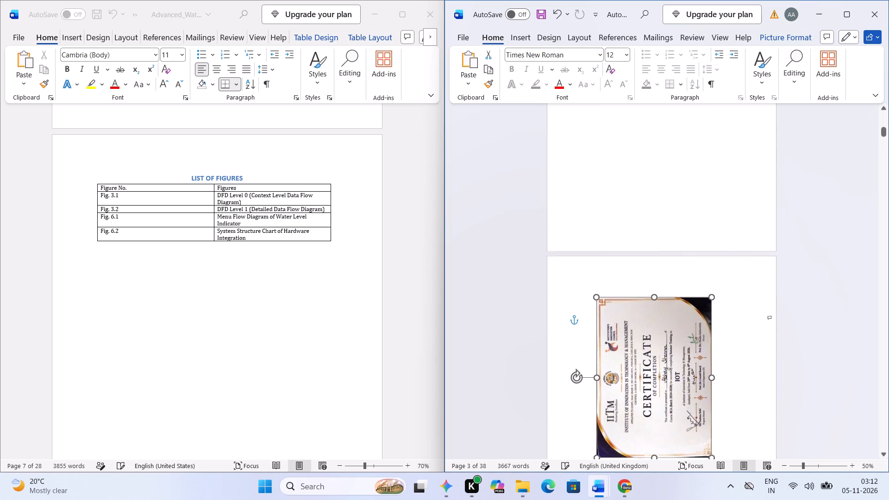
scroll(675, 369, down, 10)
drag(695, 229, 699, 274)
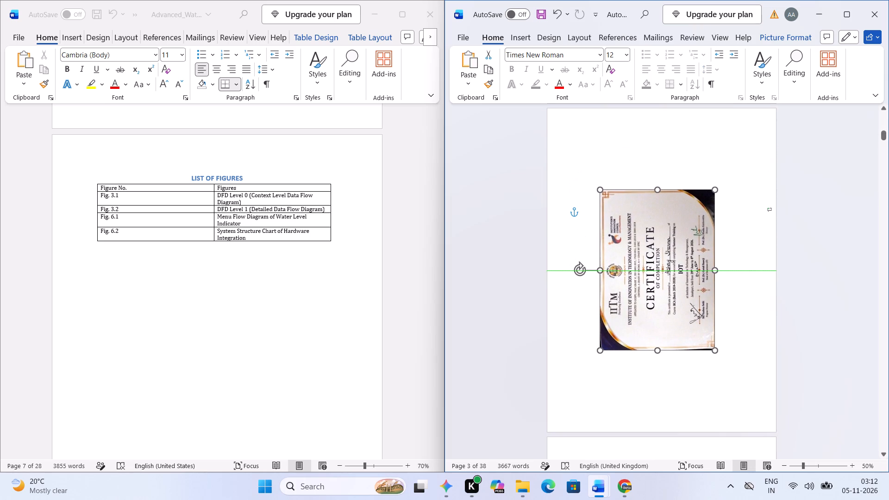
drag(699, 274, 705, 274)
Enlarge the certificate picture, then centre it vertically on its page with its right edge at the right margin.
drag(718, 189, 737, 164)
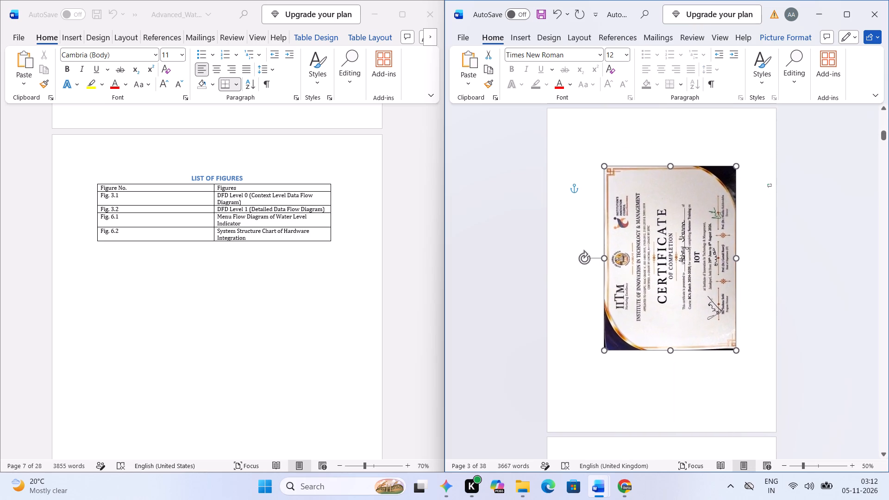
drag(737, 164, 757, 141)
drag(729, 194, 719, 217)
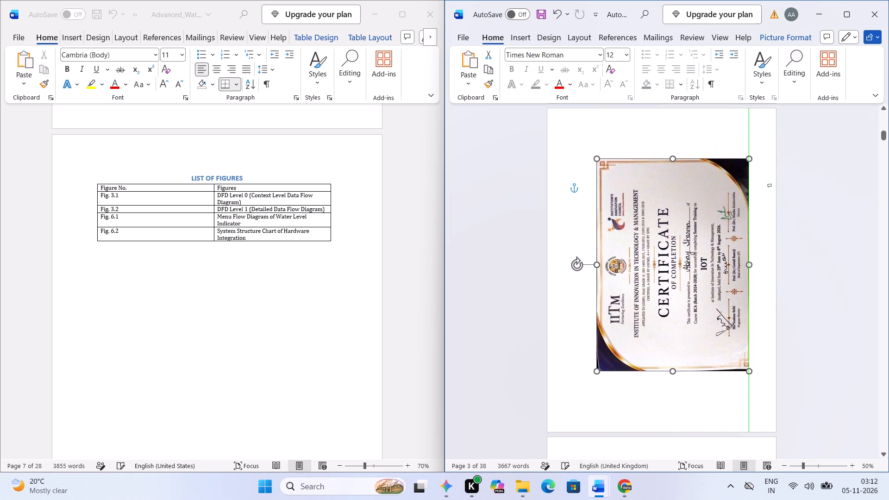
drag(719, 217, 728, 220)
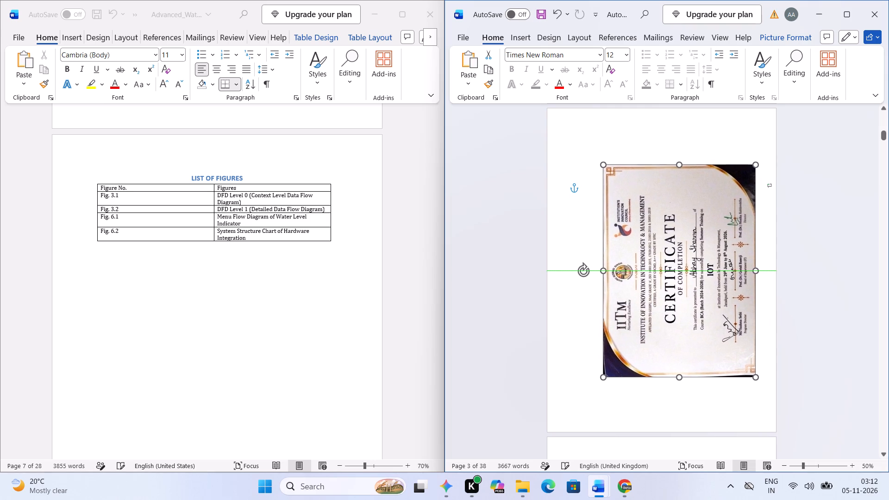
drag(728, 220, 717, 220)
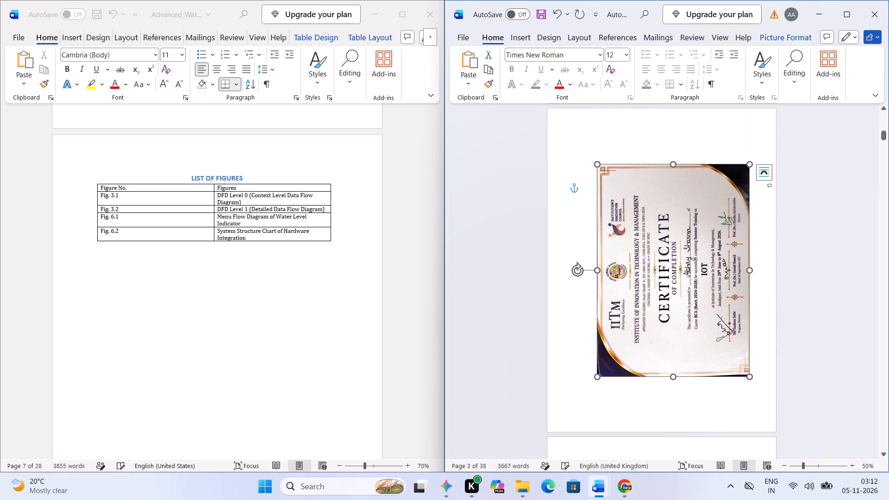
Review the layout of the certificate page and the SELF CERTIFICATE page that follows it.
click(688, 422)
scroll(685, 397, down, 3)
scroll(685, 393, up, 8)
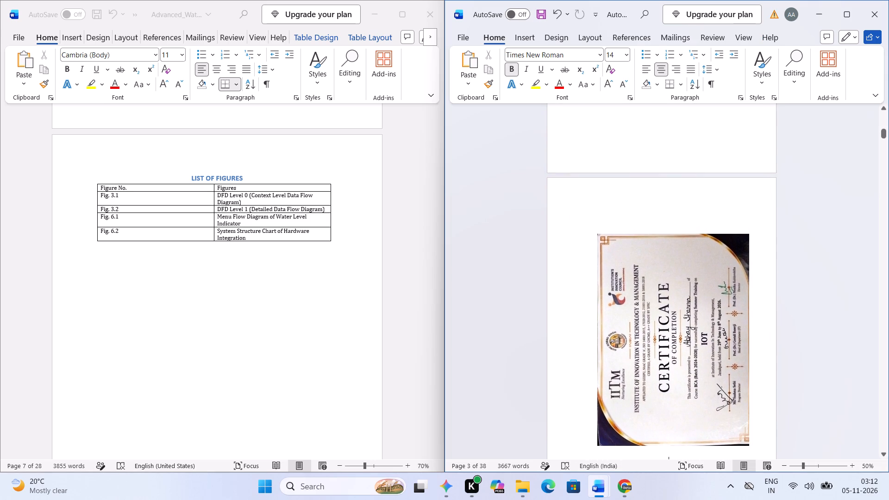
scroll(684, 391, down, 7)
scroll(697, 372, up, 2)
scroll(697, 372, down, 4)
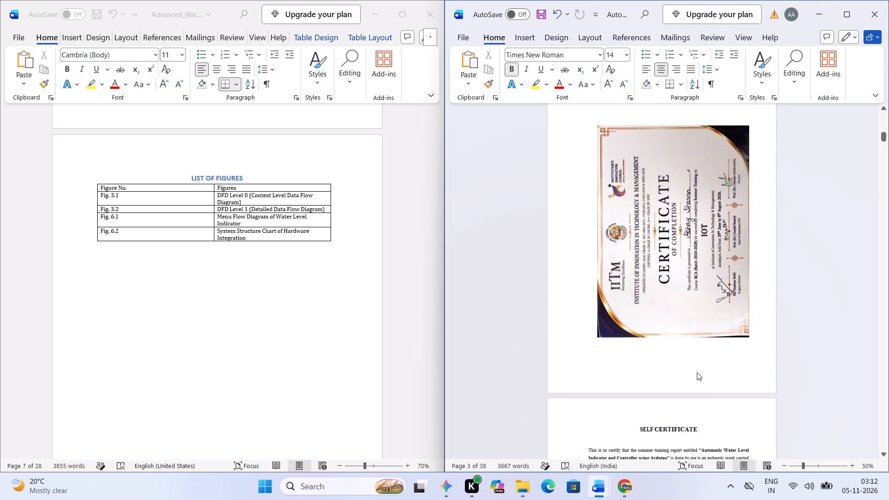
scroll(697, 372, down, 13)
scroll(696, 311, down, 4)
scroll(696, 311, up, 3)
scroll(694, 313, down, 3)
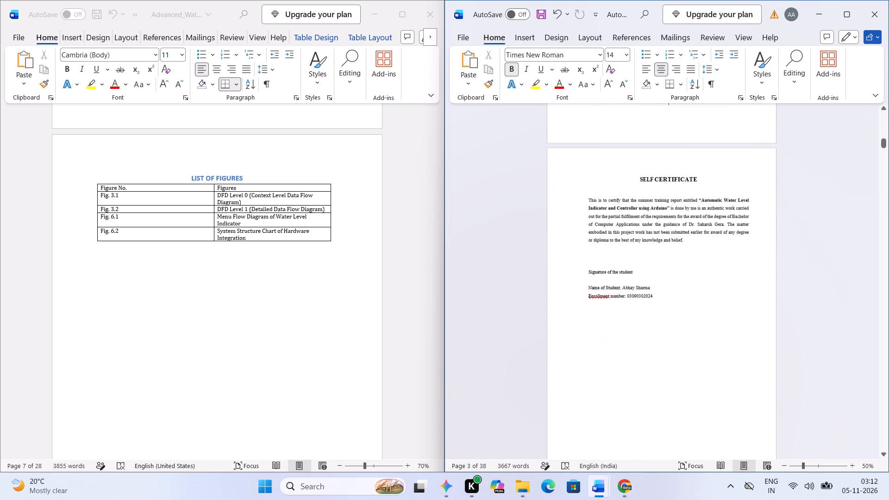
Review the report's page layout from the certificate page through the front matter and contents to the start of Chapter 3.
scroll(689, 323, up, 20)
scroll(689, 323, up, 6)
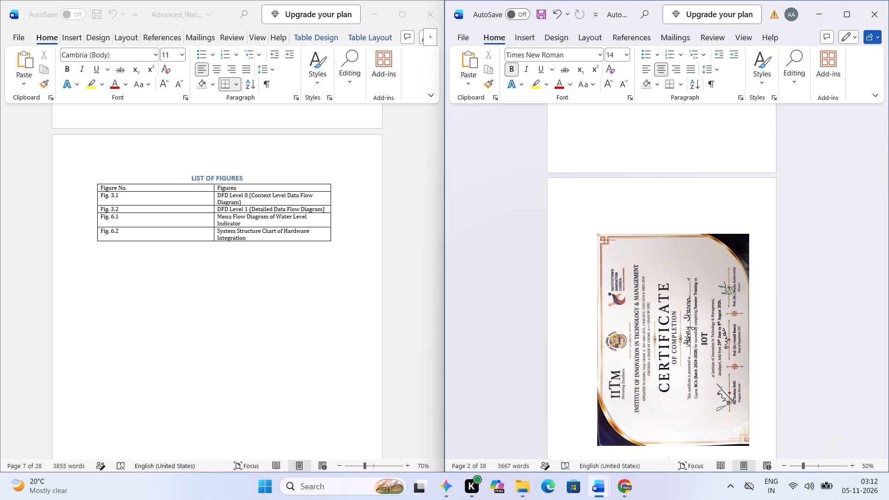
scroll(624, 389, down, 6)
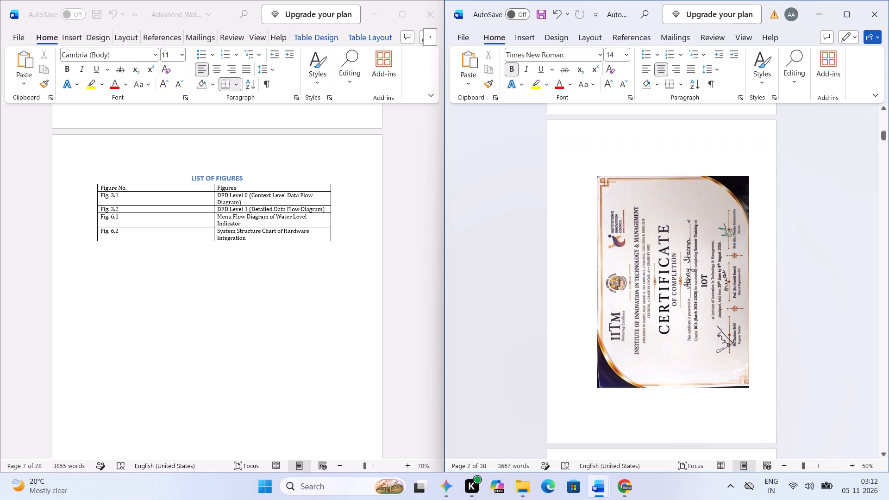
scroll(625, 389, down, 19)
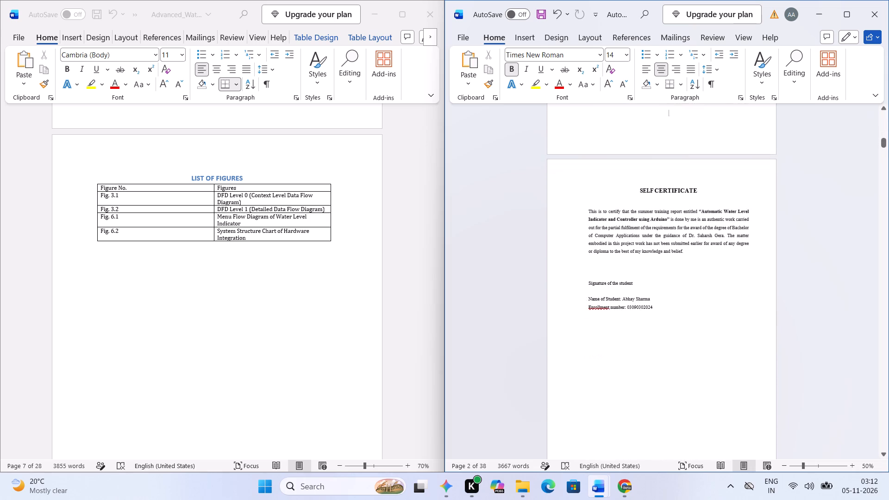
scroll(628, 387, down, 18)
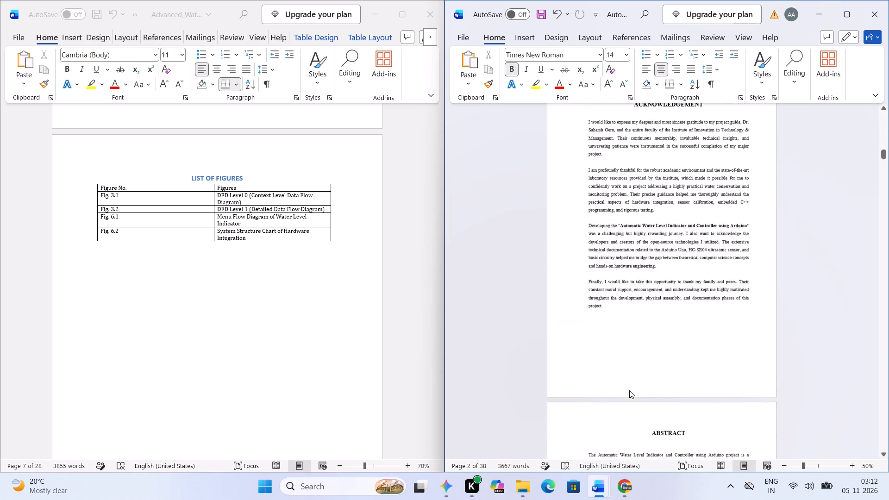
scroll(629, 390, down, 13)
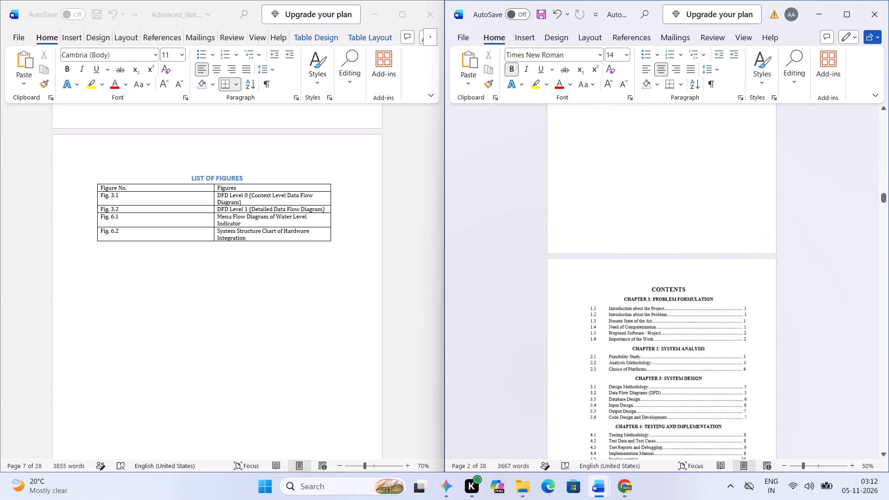
scroll(629, 390, down, 10)
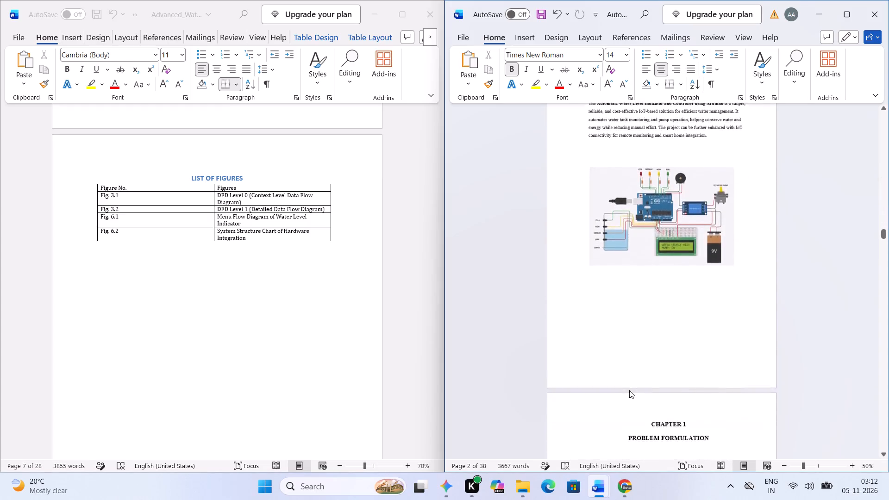
scroll(629, 390, down, 15)
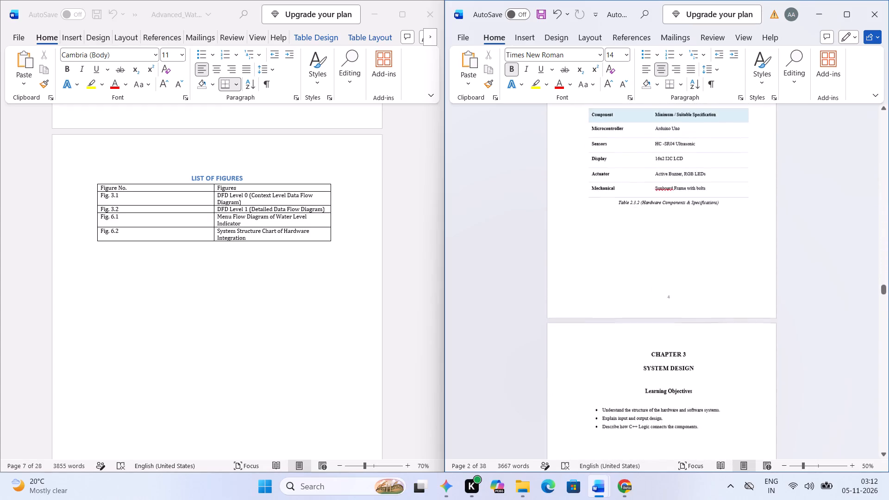
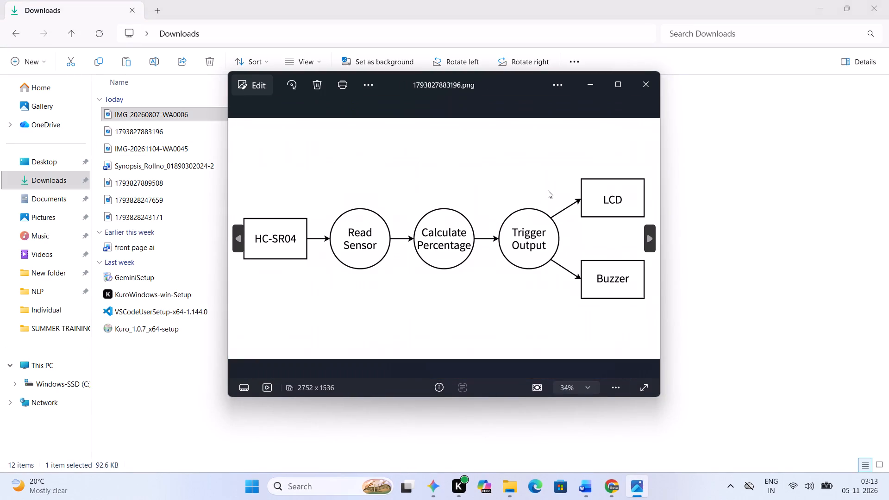
Browse the downloaded project images and examine the legibility of the Operational & Menu Flow Diagram up close.
key(Right)
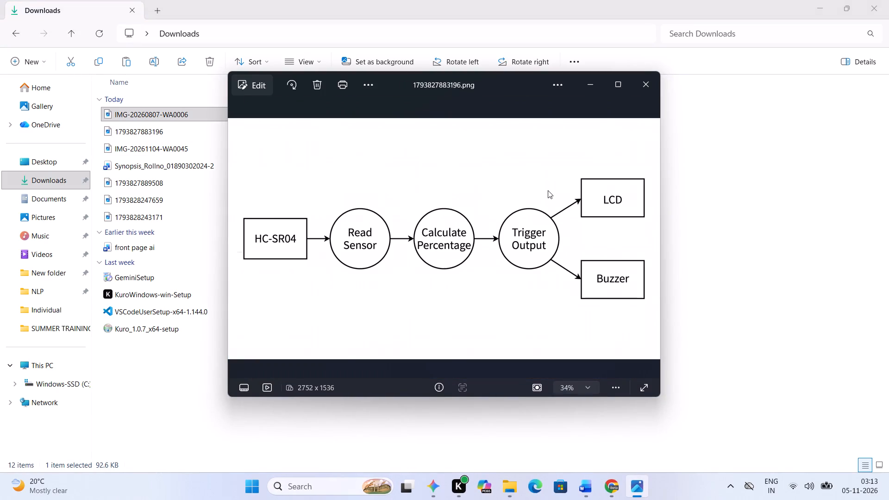
key(Right)
key(Right)
key(Right)
key(Left)
key(Left)
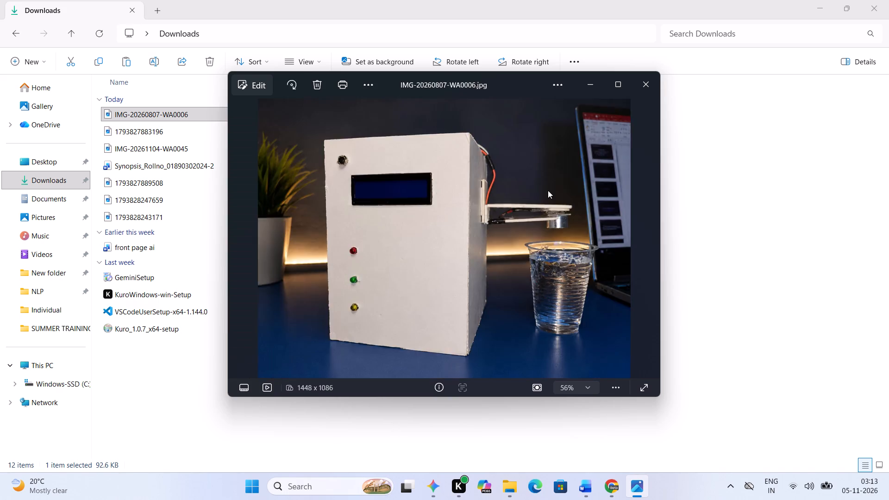
key(Left)
key(Left)
key(Left)
key(Right)
key(Left)
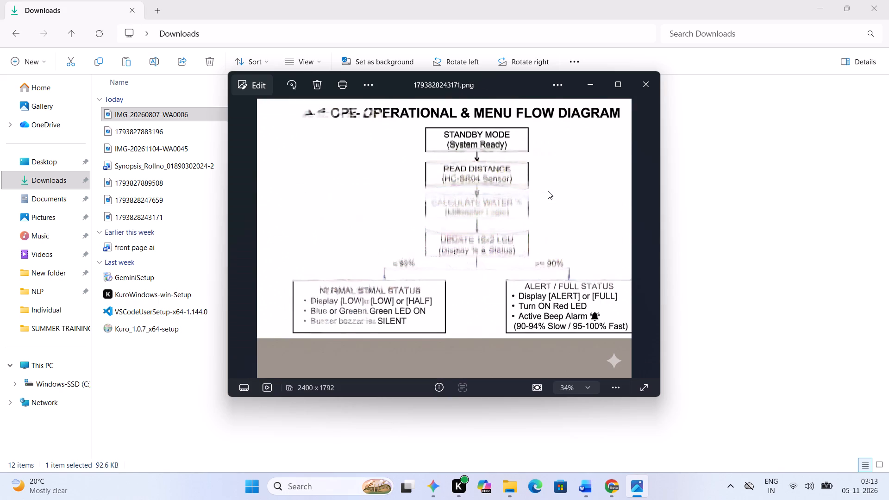
ctrl+scroll(548, 191, down, 7)
ctrl+scroll(413, 187, up, 5)
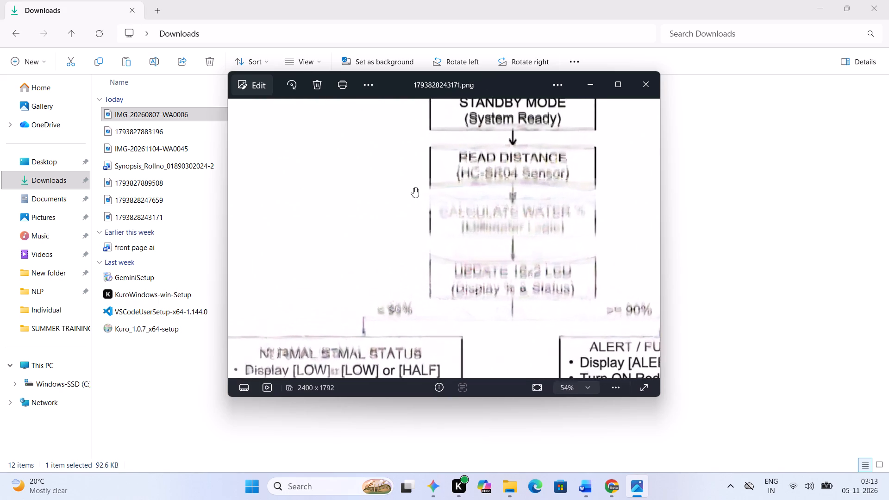
ctrl+scroll(413, 187, down, 6)
click(652, 86)
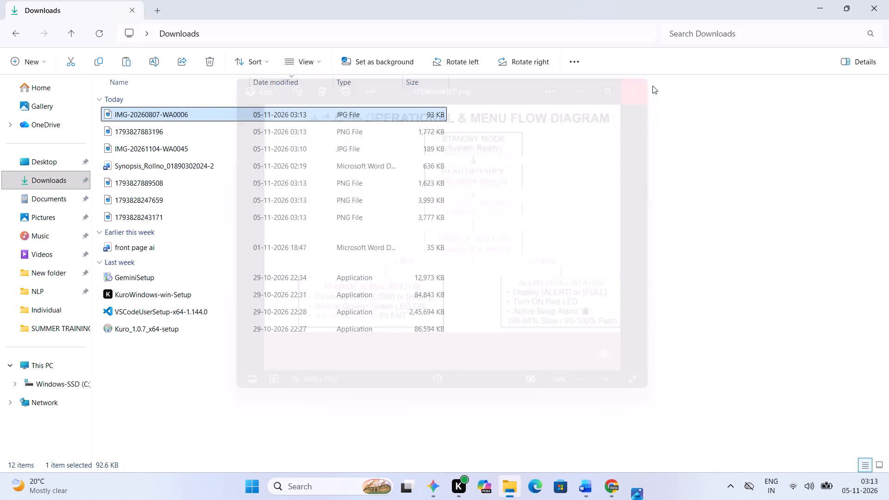
Reopen the prototype photo IMG-20260807-WA0006 and look through the neighbouring downloaded diagrams again.
double_click(312, 121)
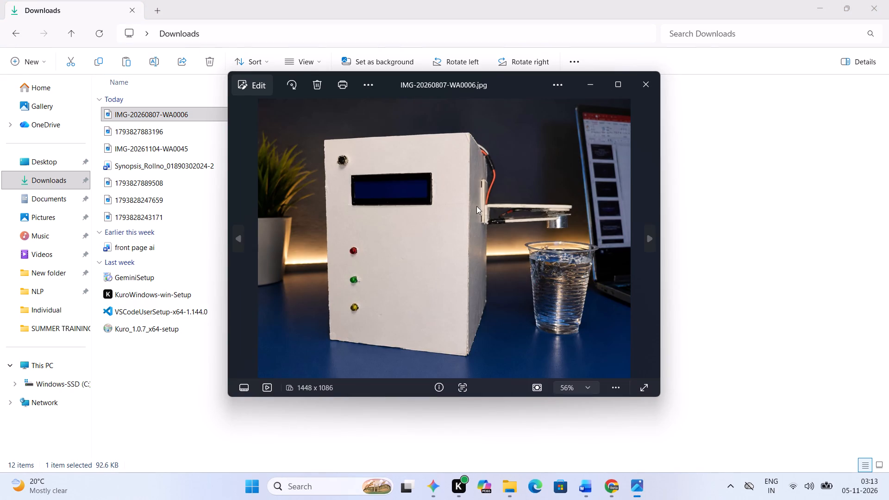
key(Left)
key(Left)
key(Left)
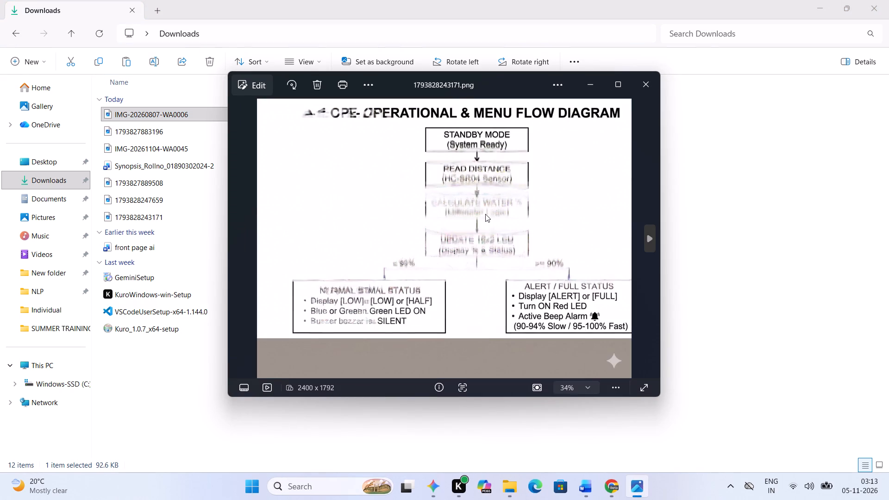
key(Left)
key(Right)
key(Right)
key(Left)
key(Left)
key(Left)
click(645, 79)
click(381, 106)
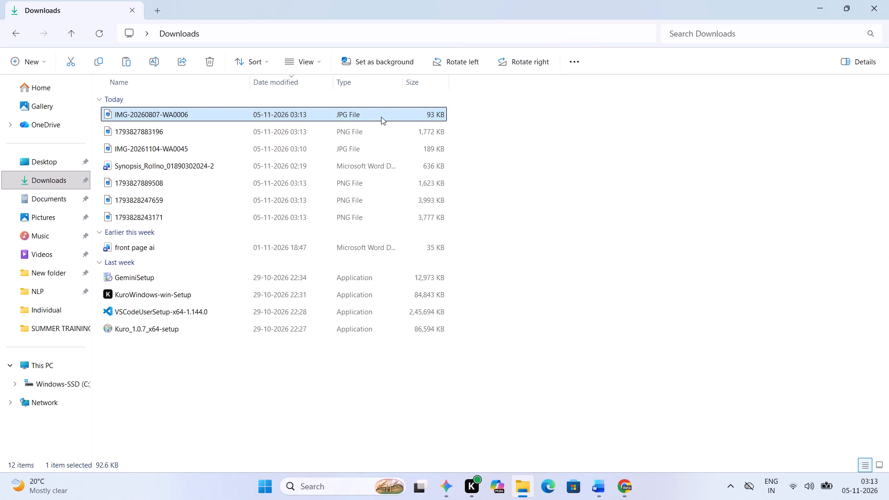
click(381, 117)
click(381, 127)
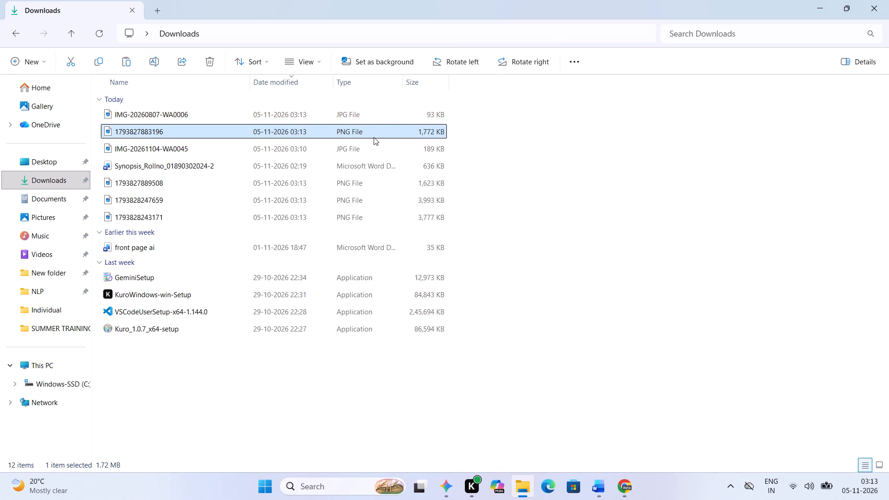
click(370, 173)
double_click(369, 175)
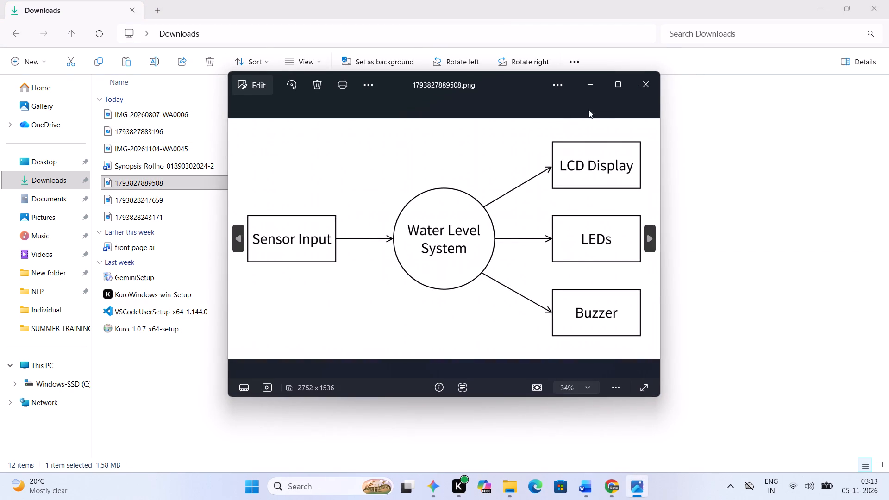
click(641, 90)
double_click(369, 122)
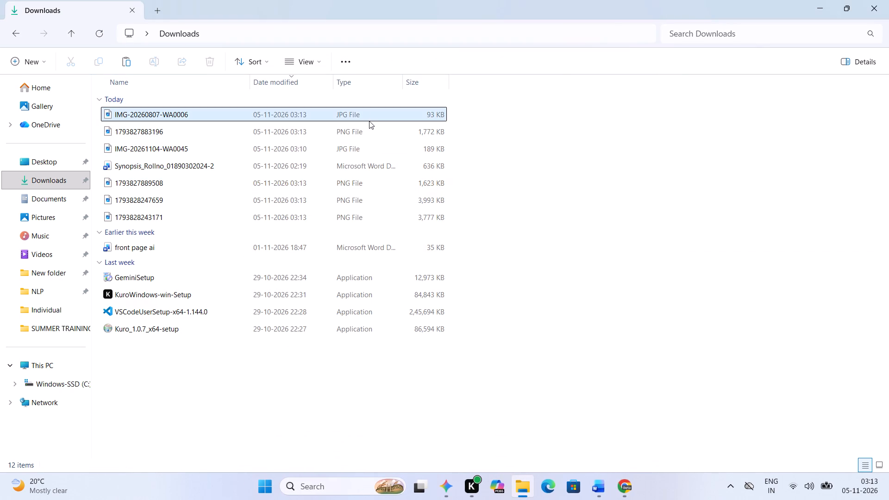
double_click(364, 114)
click(638, 87)
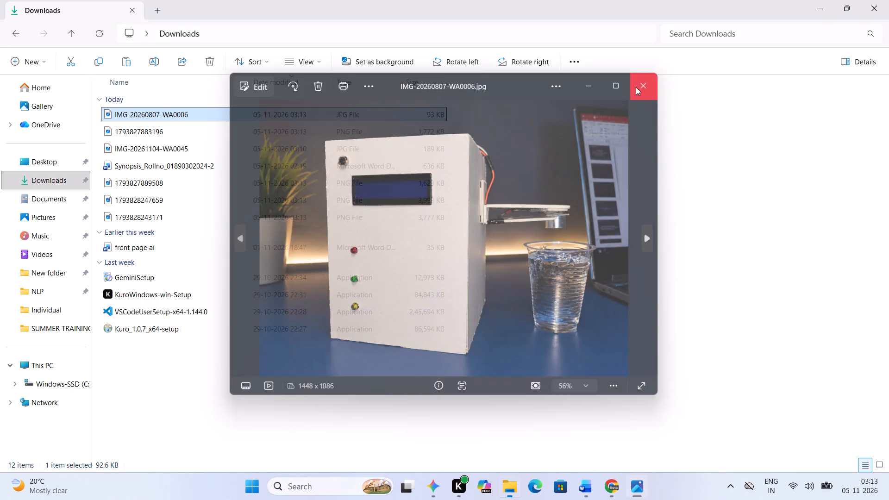
click(333, 117)
double_click(333, 124)
double_click(333, 130)
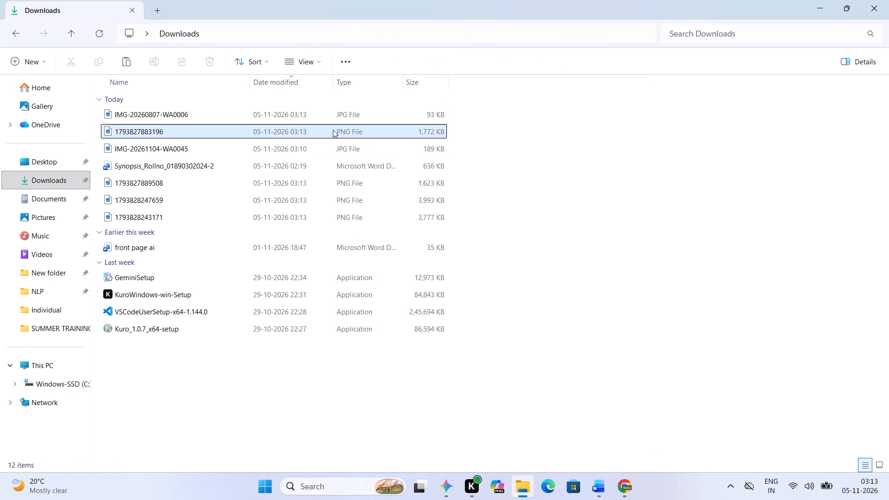
click(636, 93)
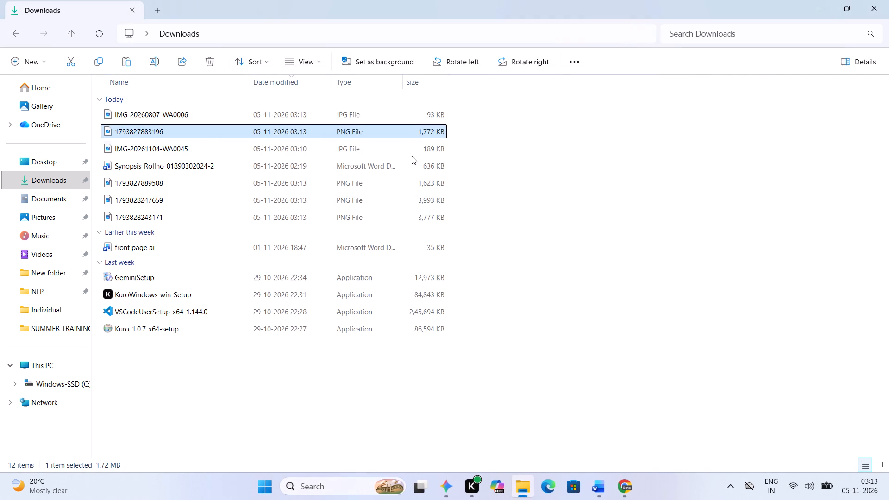
double_click(410, 153)
click(642, 90)
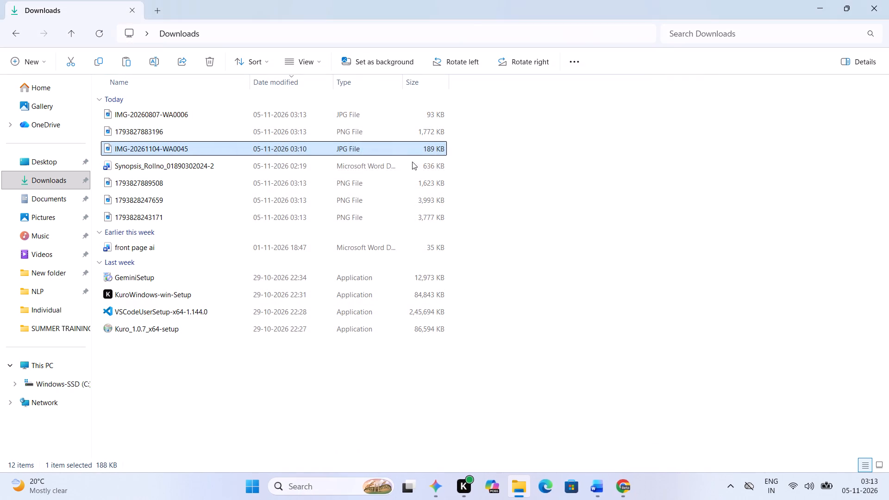
double_click(371, 187)
click(623, 81)
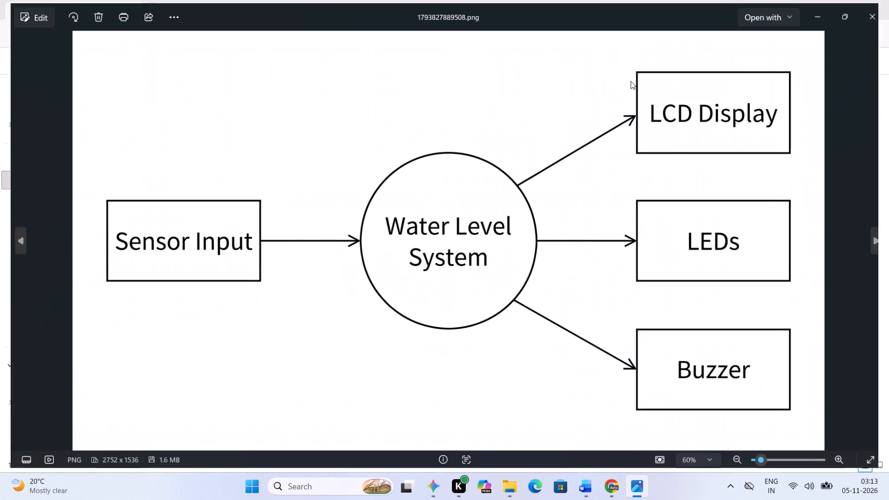
click(888, 7)
double_click(273, 199)
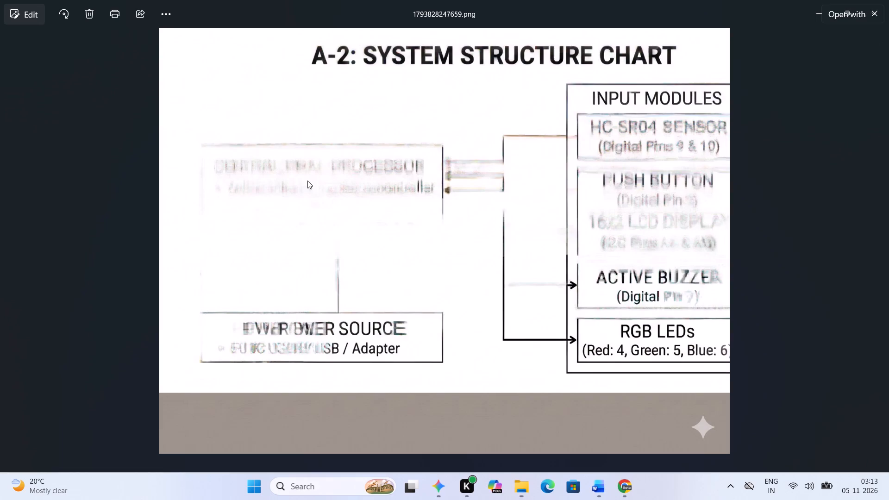
click(888, 0)
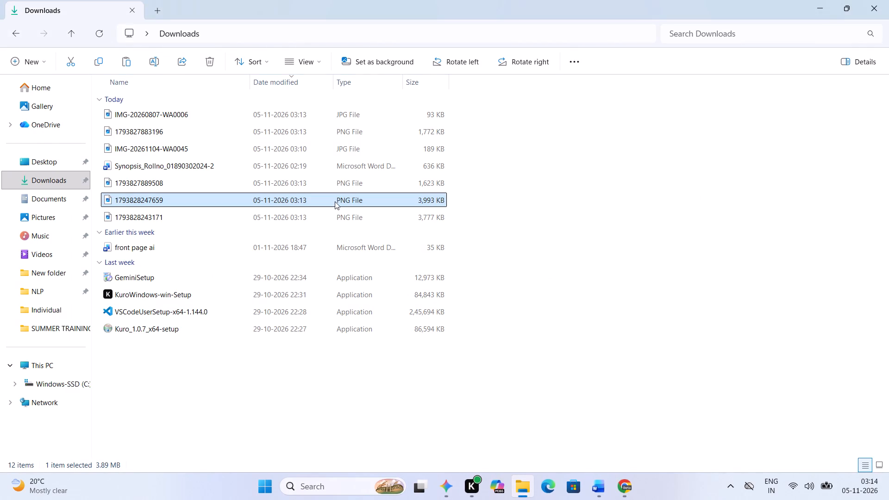
double_click(335, 210)
click(888, 0)
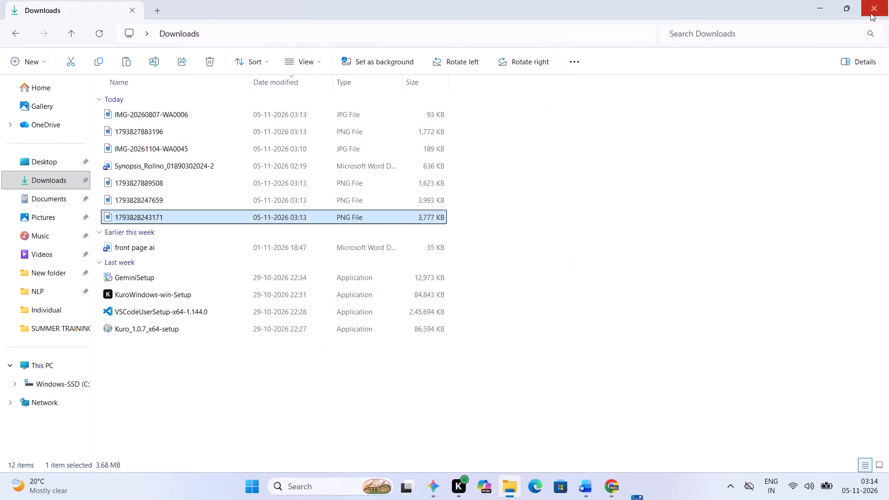
click(664, 258)
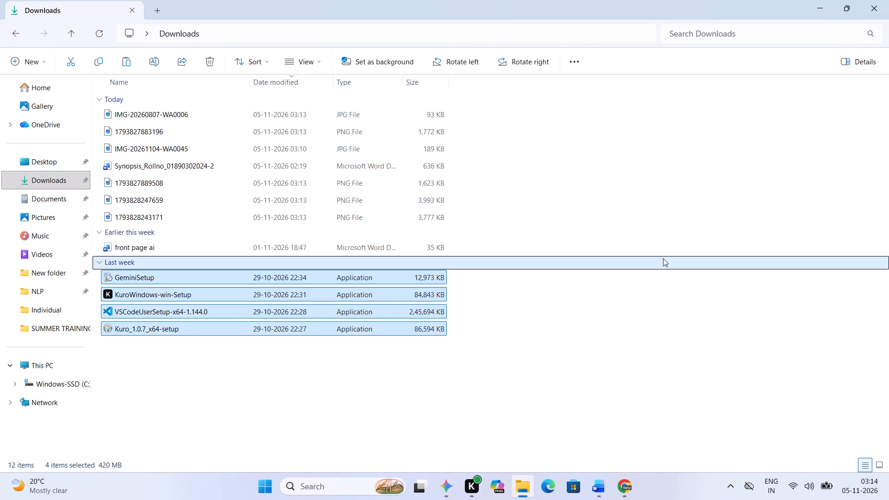
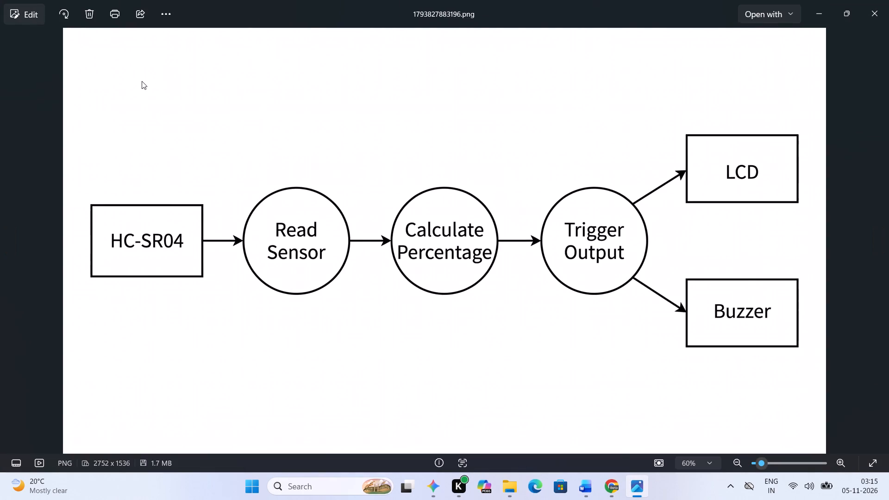
Find the downloaded diagram linking Sensor Input through Water Level System to LCD Display, LEDs and Buzzer, and copy the image.
key(Right)
key(Right)
key(Right)
key(Right)
click(303, 204)
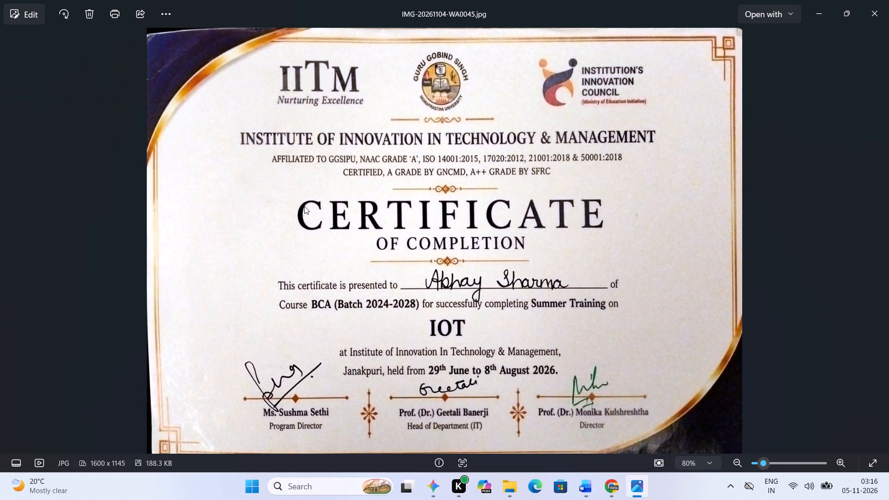
key(Left)
key(Left)
key(Left)
key(Left)
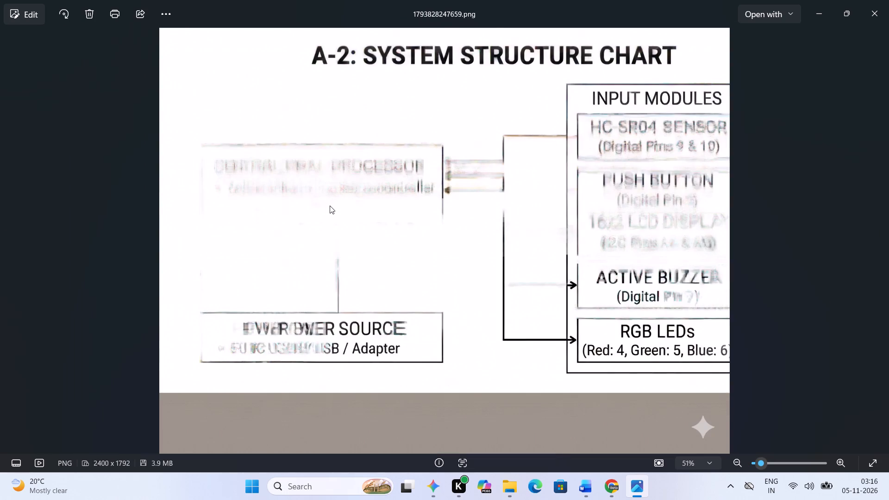
key(Right)
right_click(353, 211)
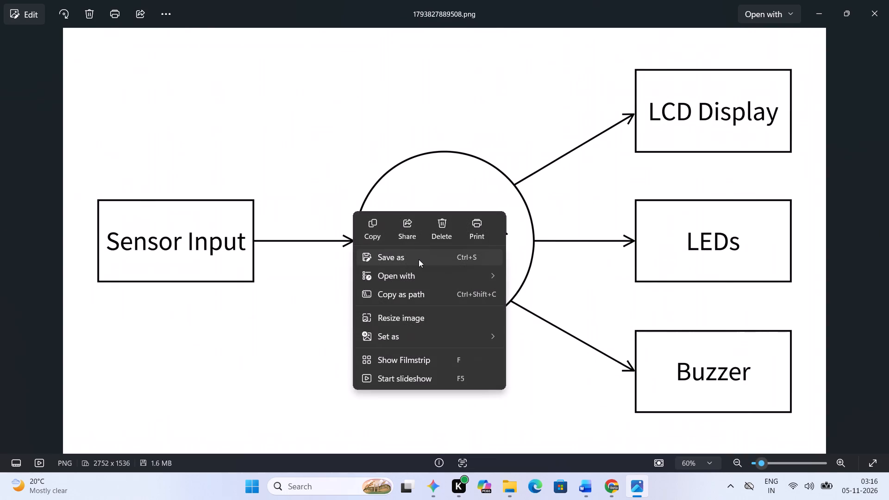
click(380, 227)
scroll(405, 219, down, 4)
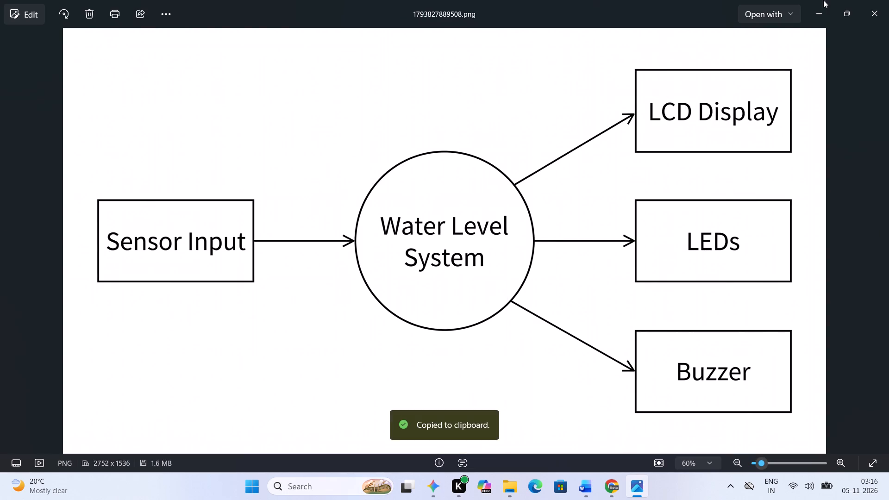
Switch from the image viewer back to the side-by-side Word report windows.
click(845, 10)
scroll(589, 183, down, 1)
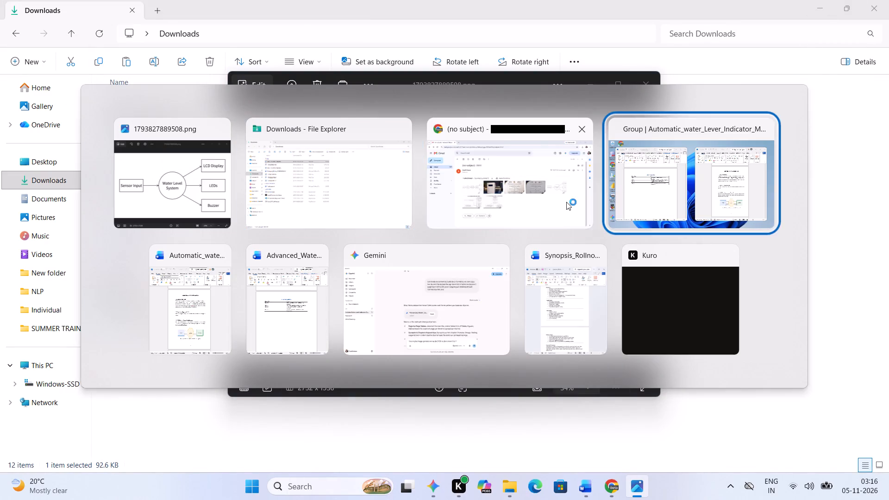
In the Automatic water level report, replace the old Smart Safe Locker diagram in section 3.2.1 with the copied Water Level System diagram.
ctrl+scroll(693, 393, up, 2)
scroll(689, 393, down, 3)
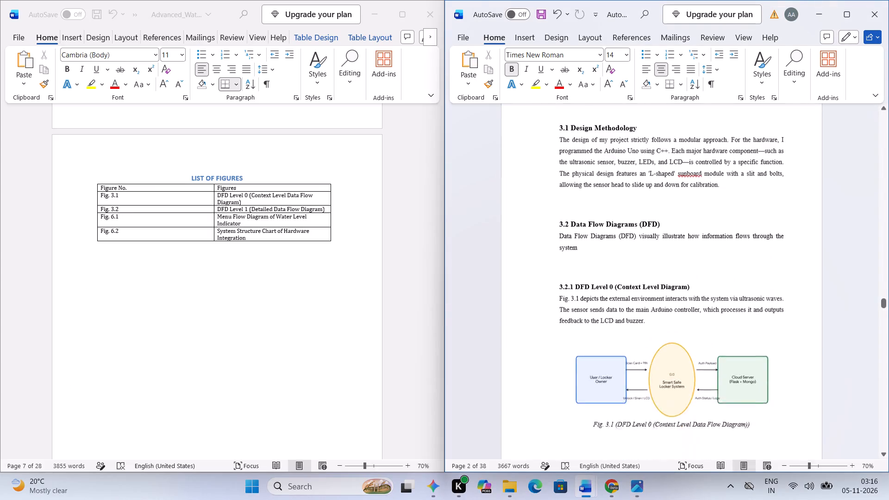
scroll(688, 393, down, 5)
click(667, 281)
key(BackSpace)
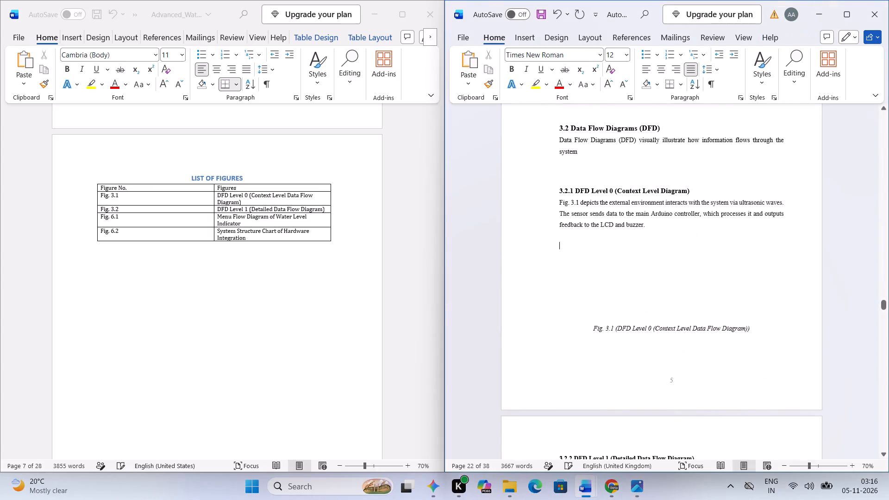
key(ctrl+v)
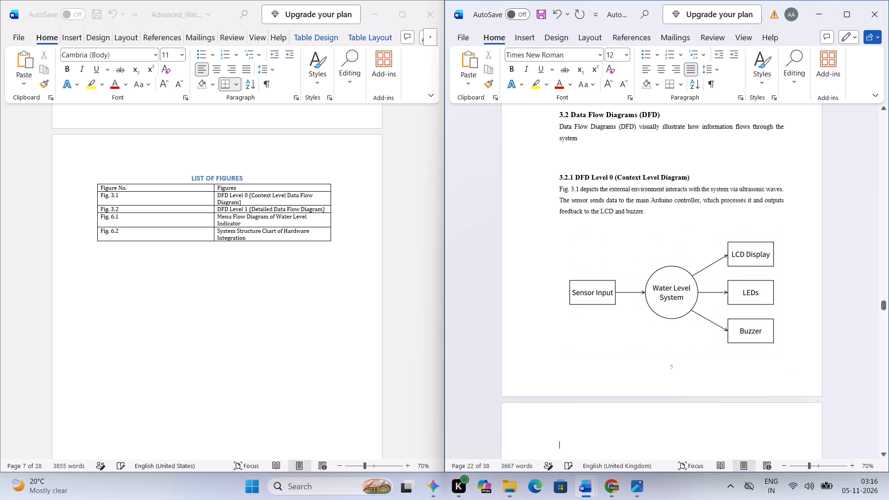
Set the new DFD Level 0 diagram's text wrapping to In Front of Text.
click(670, 281)
click(796, 238)
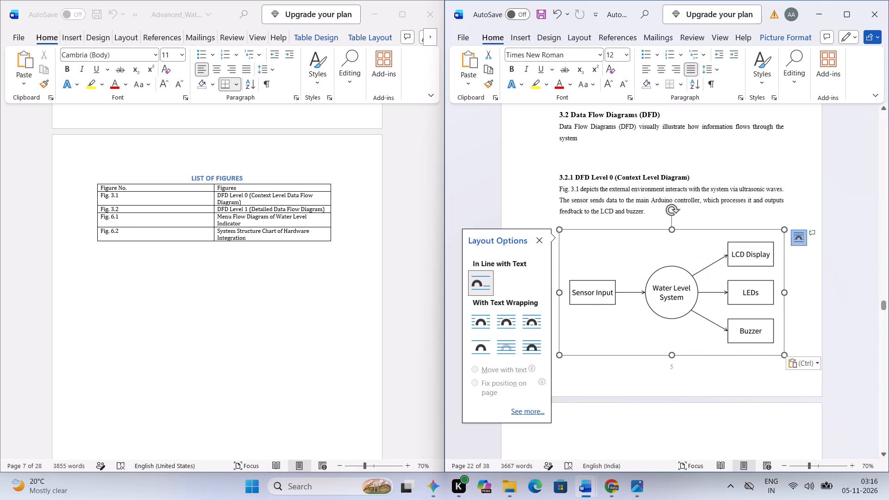
click(538, 351)
click(626, 300)
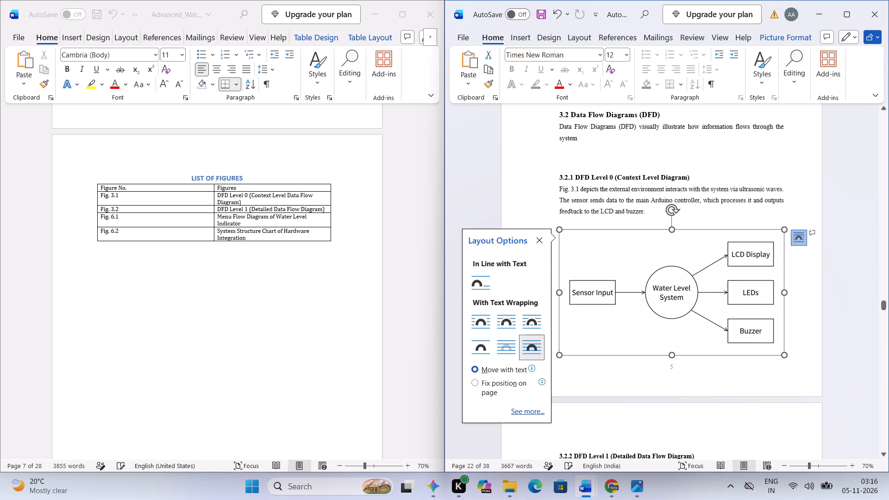
Move the DFD Level 0 diagram up above the Fig. 3.1 caption and shrink it slightly.
click(616, 293)
drag(616, 293, 620, 286)
click(557, 210)
click(602, 276)
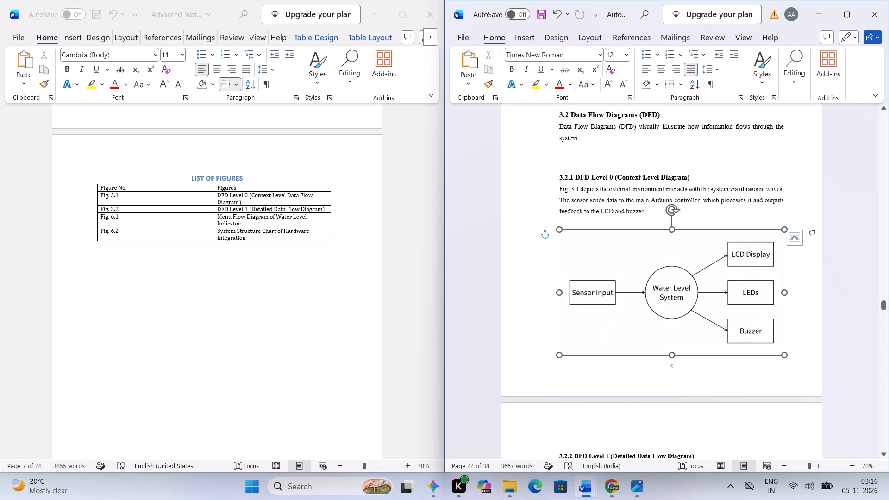
drag(609, 286, 611, 253)
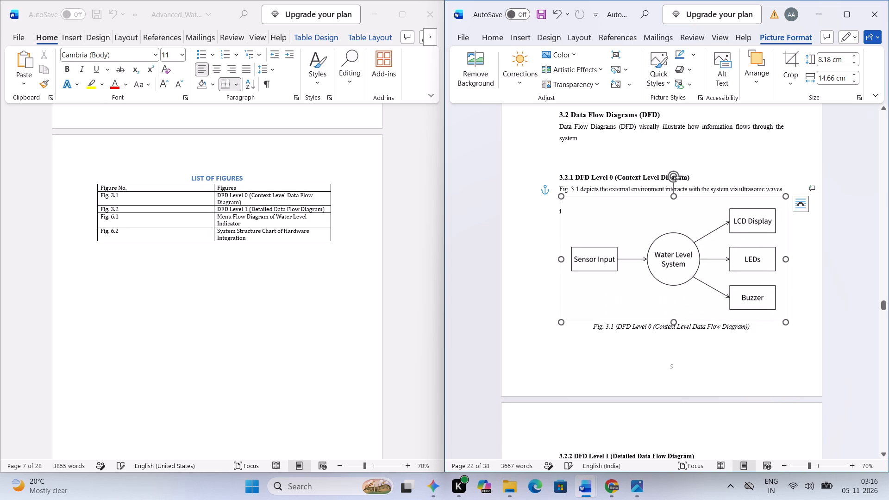
drag(784, 321, 775, 308)
click(726, 335)
click(701, 355)
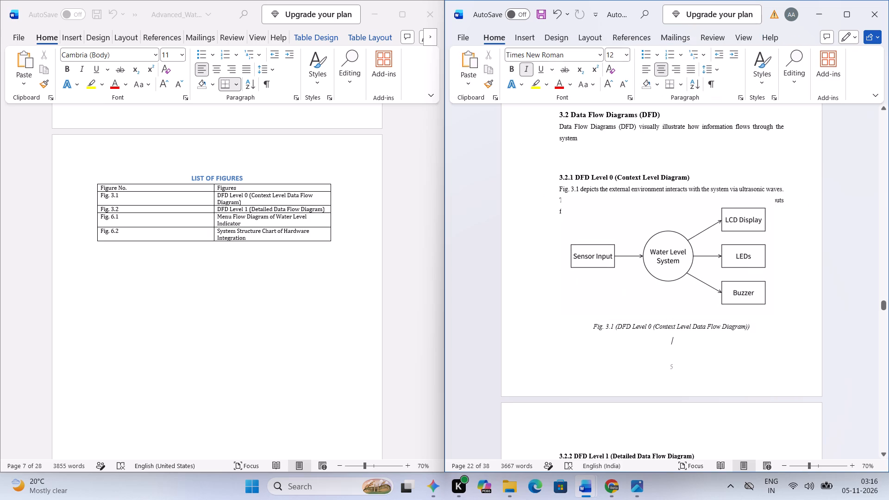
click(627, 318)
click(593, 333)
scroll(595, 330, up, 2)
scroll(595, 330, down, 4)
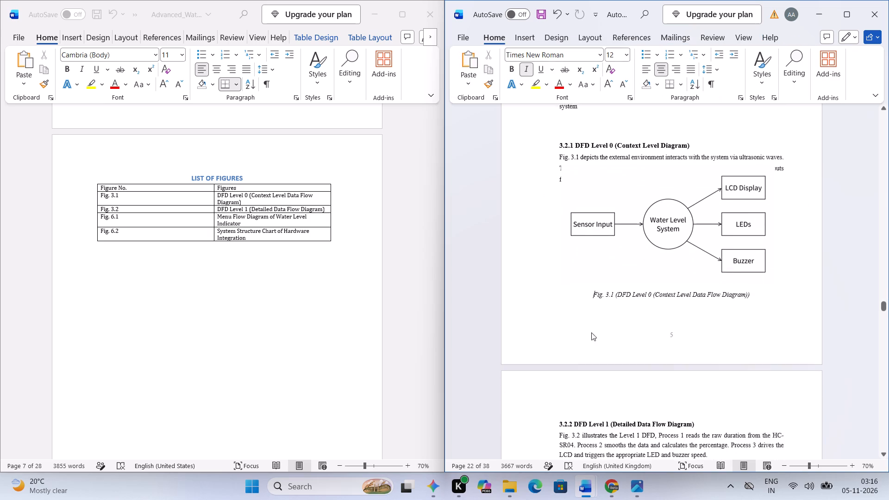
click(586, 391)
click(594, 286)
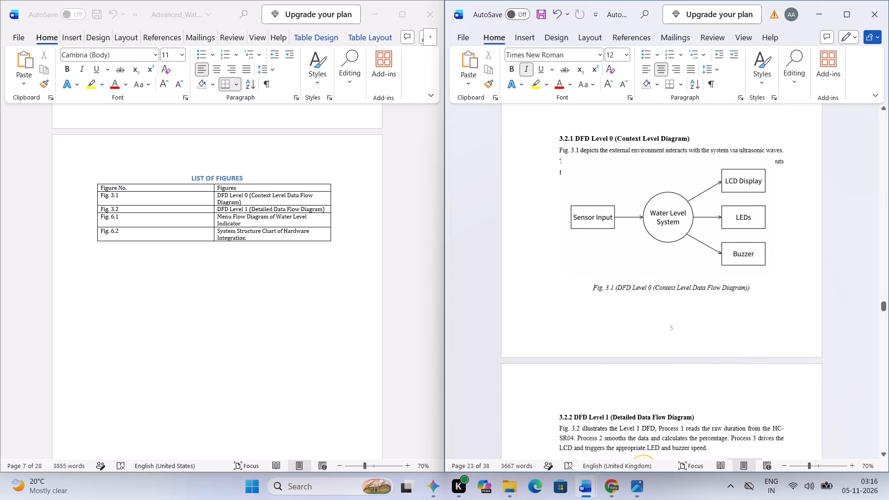
Remove the blank line above the 3.2.2 DFD Level 1 heading, keeping the heading at the start of its page.
click(633, 389)
scroll(636, 402, down, 9)
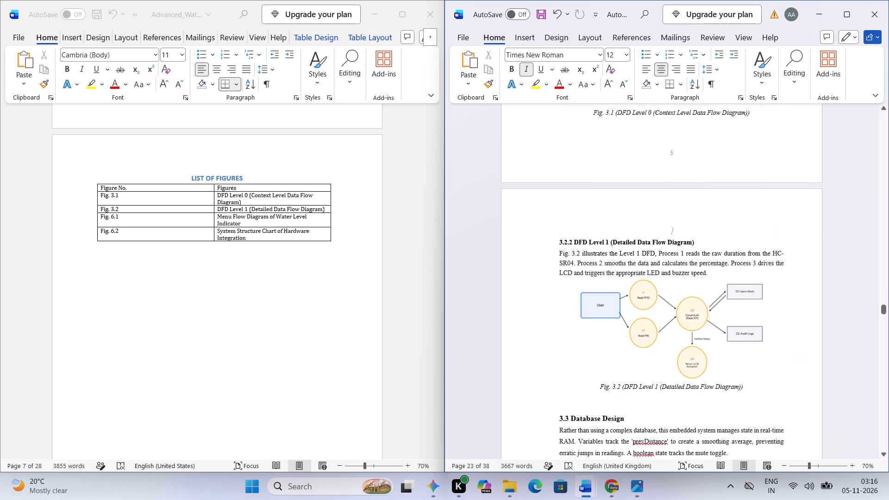
key(BackSpace)
scroll(635, 383, down, 4)
key(BackSpace)
scroll(635, 383, down, 9)
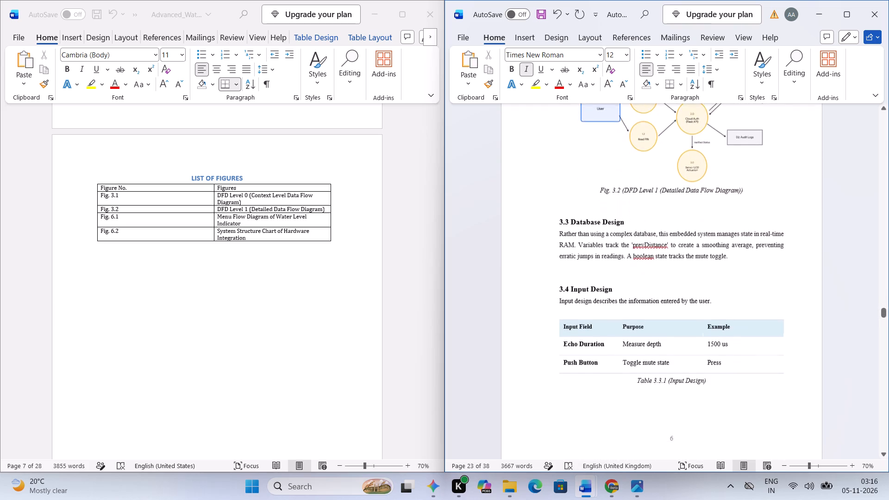
scroll(635, 383, down, 1)
scroll(635, 383, up, 12)
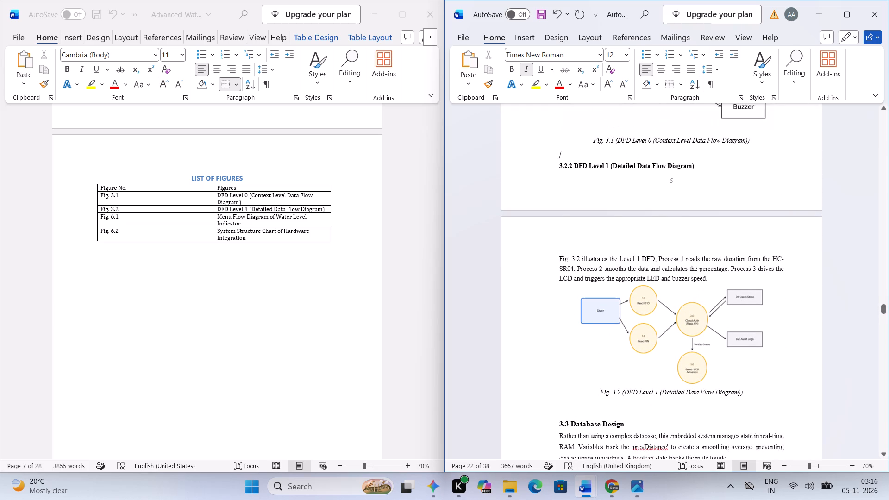
key(Return)
scroll(687, 261, down, 2)
click(554, 231)
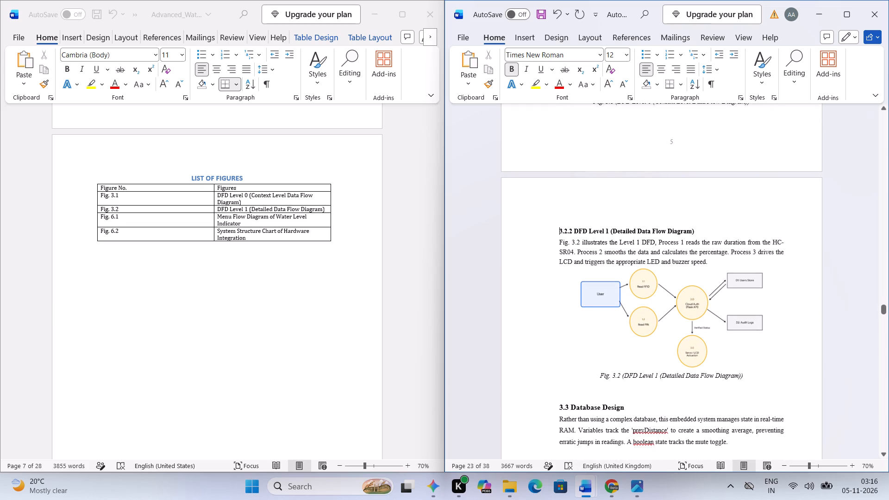
key(BackSpace)
key(Return)
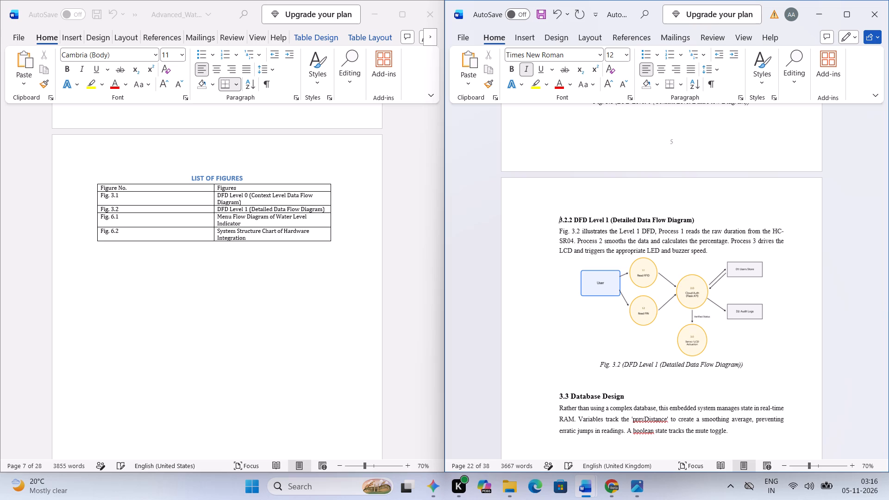
Check the layout of sections 3.2.2 through 3.6, including the input and output design tables and page breaks.
double_click(592, 206)
scroll(584, 239, down, 3)
double_click(580, 231)
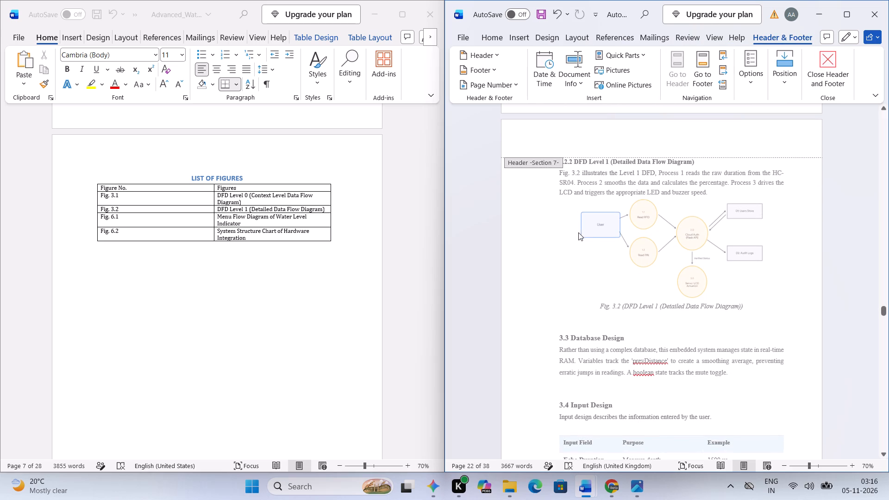
scroll(559, 261, down, 1)
double_click(559, 261)
scroll(559, 261, down, 12)
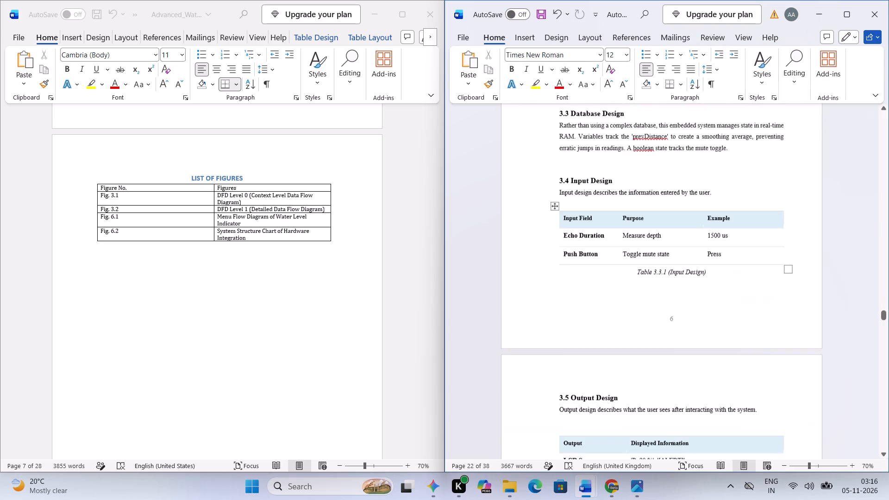
scroll(559, 261, down, 2)
scroll(559, 261, up, 7)
click(604, 331)
scroll(609, 339, down, 4)
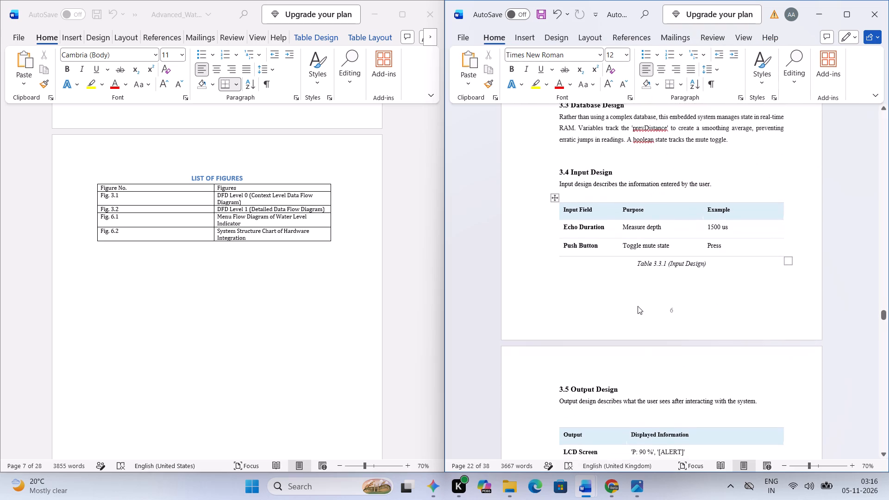
click(652, 283)
click(656, 300)
scroll(658, 289, down, 7)
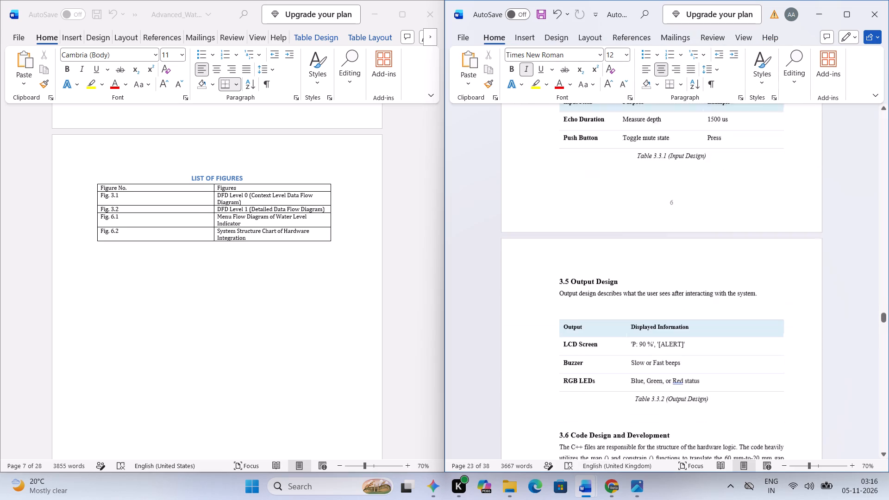
click(659, 290)
click(633, 236)
scroll(628, 271, down, 5)
scroll(628, 273, up, 3)
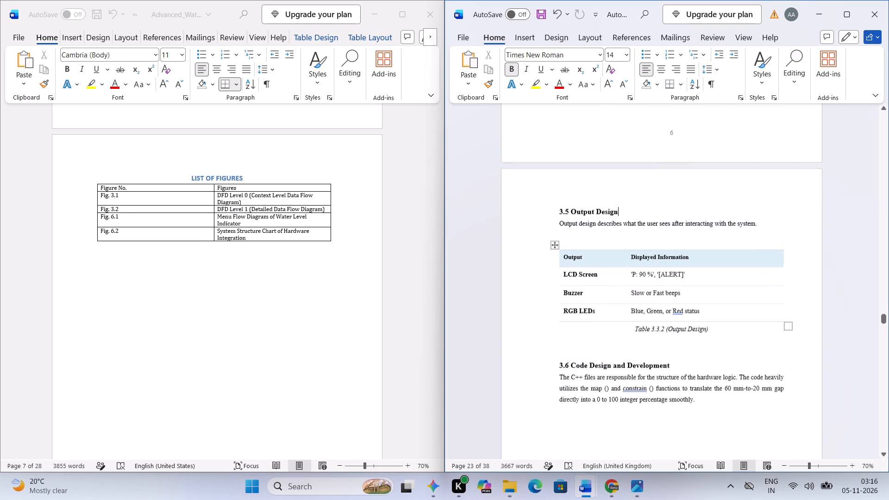
Insert a blank line above the Fig. 3.1 caption to lower it below the diagram.
scroll(628, 273, up, 7)
right_drag(634, 279, 639, 280)
click(644, 280)
click(604, 268)
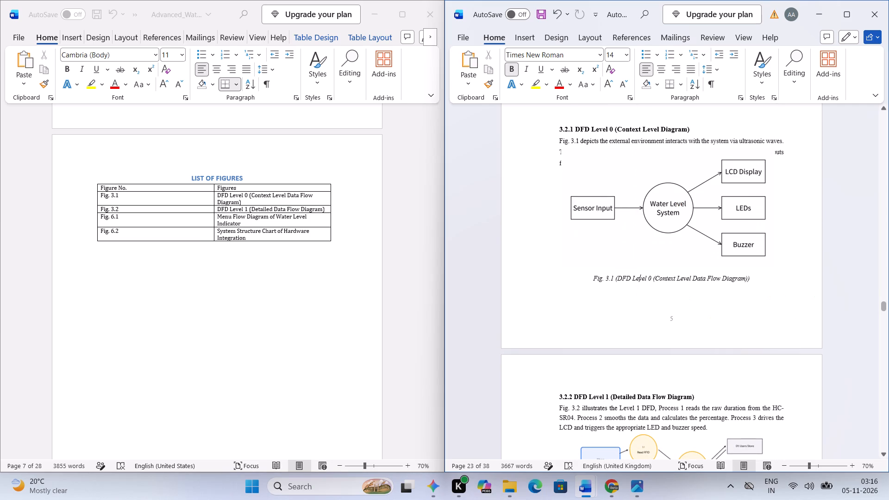
click(590, 278)
key(Return)
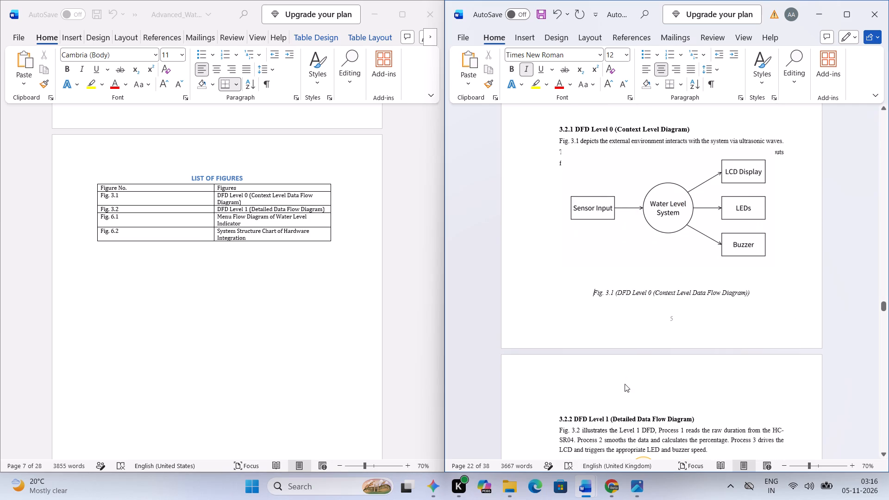
Delete the extra blank line above the 3.2.2 DFD Level 1 heading at the top of its page.
click(625, 384)
click(620, 404)
click(619, 406)
key(BackSpace)
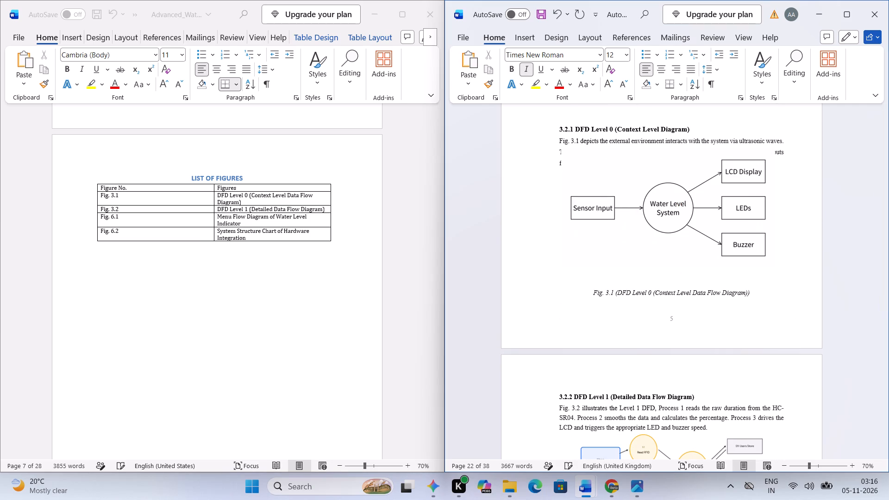
click(575, 380)
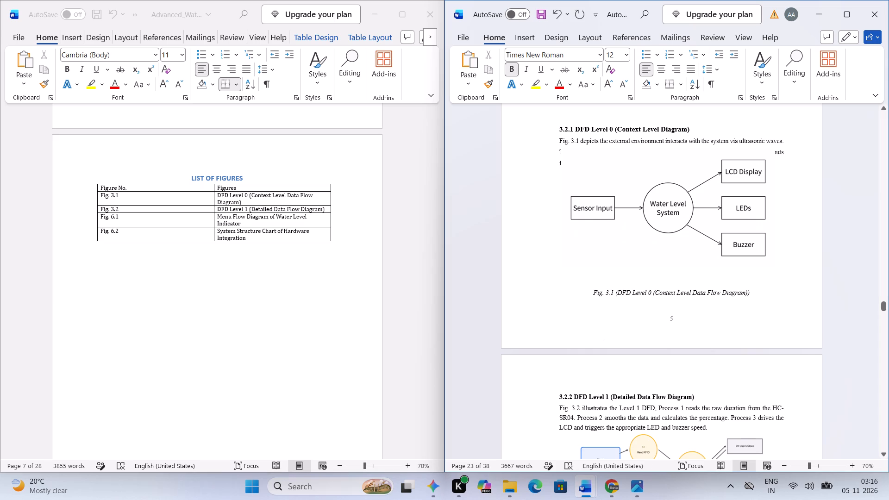
Move the DFD Level 0 diagram down clear of the section 3.2.1 paragraph.
click(616, 290)
click(616, 259)
drag(632, 232, 629, 250)
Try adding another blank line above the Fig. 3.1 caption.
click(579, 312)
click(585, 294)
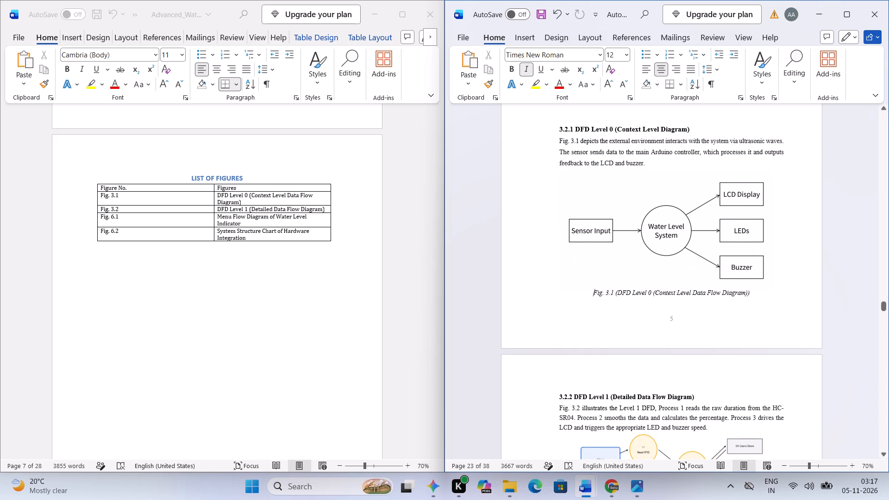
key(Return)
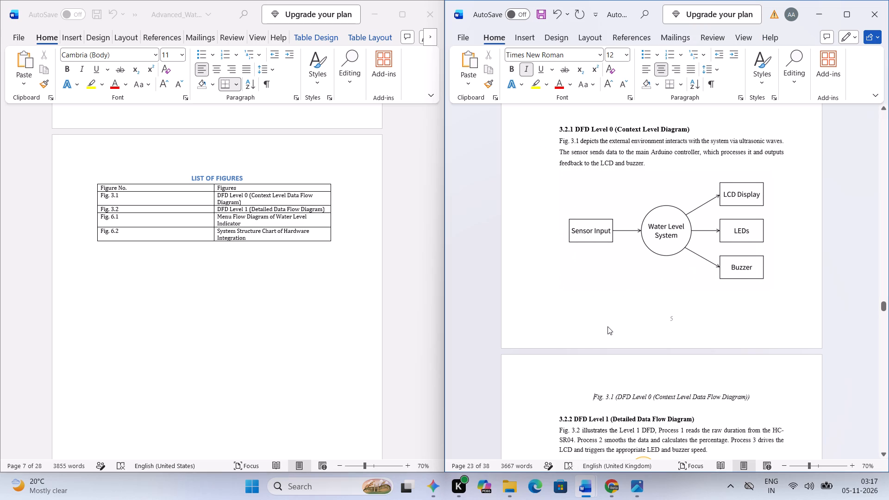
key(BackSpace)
Nudge the DFD Level 0 diagram slightly upward to widen the gap above the Fig. 3.1 caption.
click(631, 256)
drag(634, 253, 634, 244)
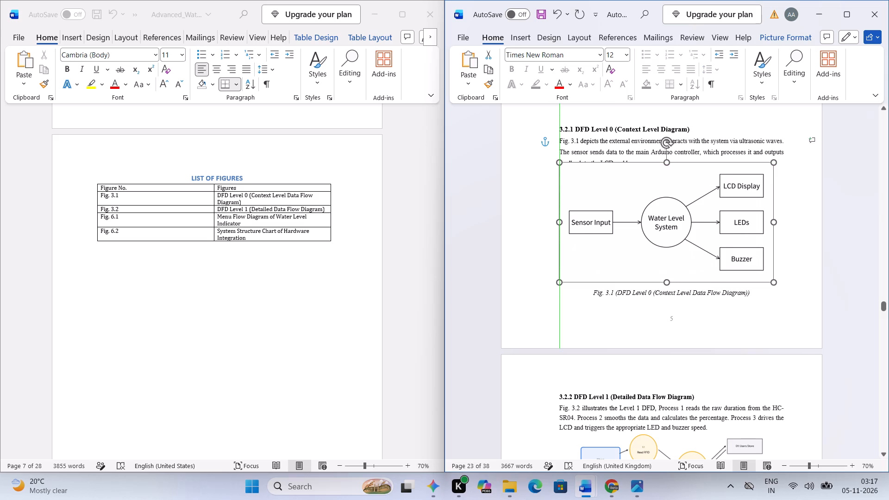
drag(634, 244, 634, 247)
click(629, 318)
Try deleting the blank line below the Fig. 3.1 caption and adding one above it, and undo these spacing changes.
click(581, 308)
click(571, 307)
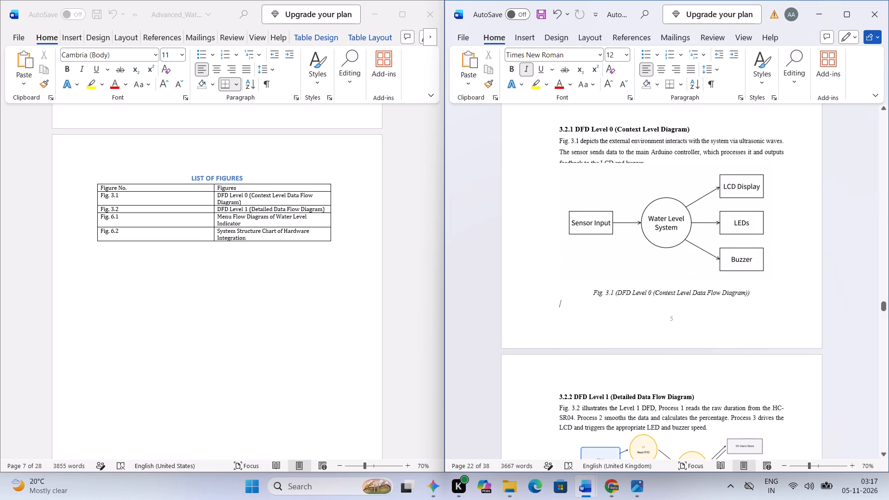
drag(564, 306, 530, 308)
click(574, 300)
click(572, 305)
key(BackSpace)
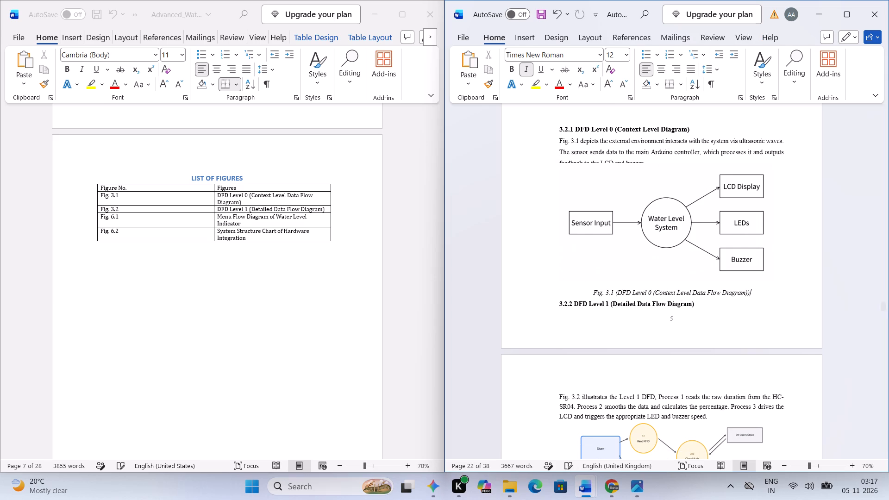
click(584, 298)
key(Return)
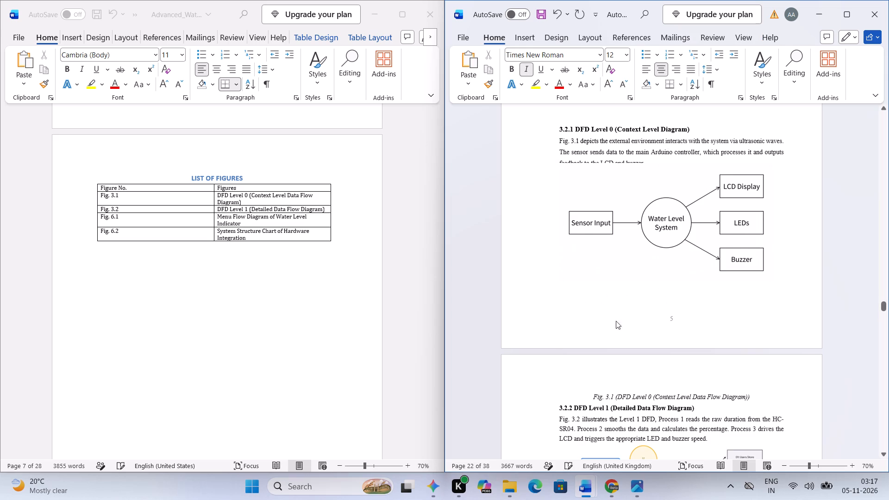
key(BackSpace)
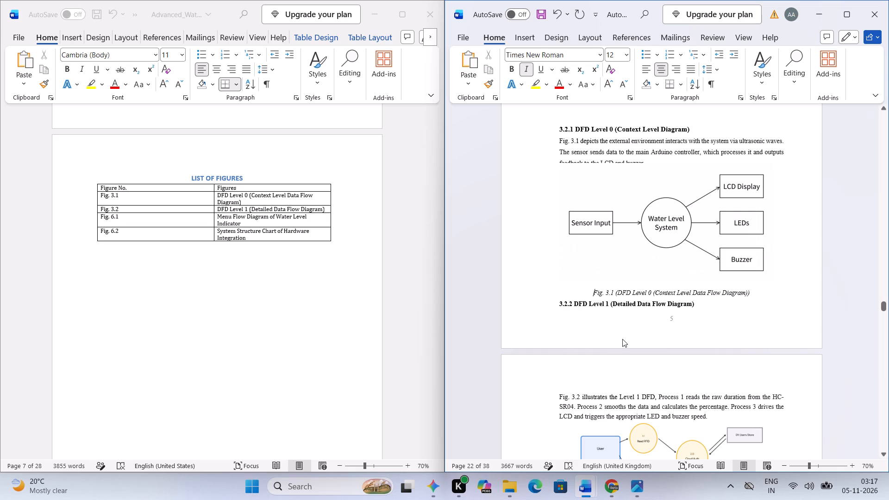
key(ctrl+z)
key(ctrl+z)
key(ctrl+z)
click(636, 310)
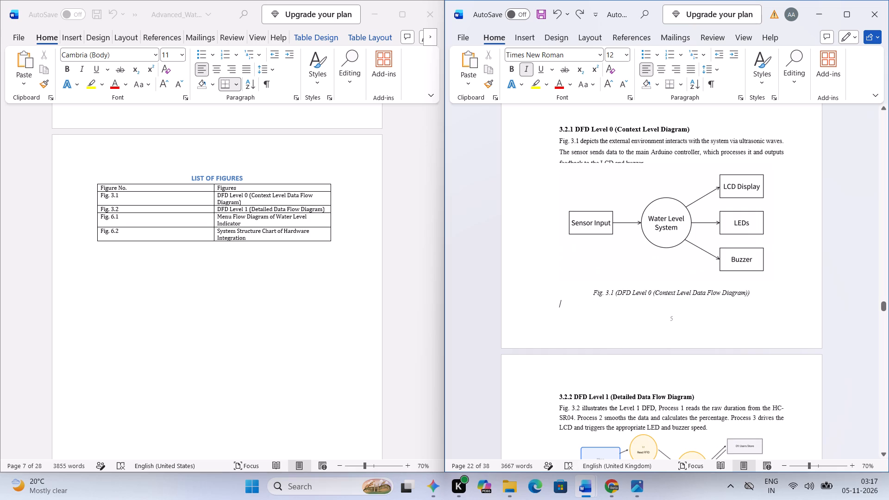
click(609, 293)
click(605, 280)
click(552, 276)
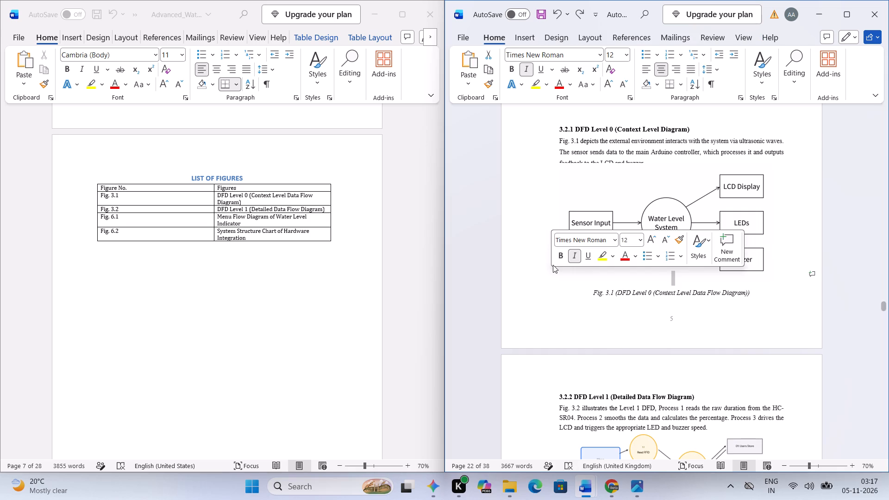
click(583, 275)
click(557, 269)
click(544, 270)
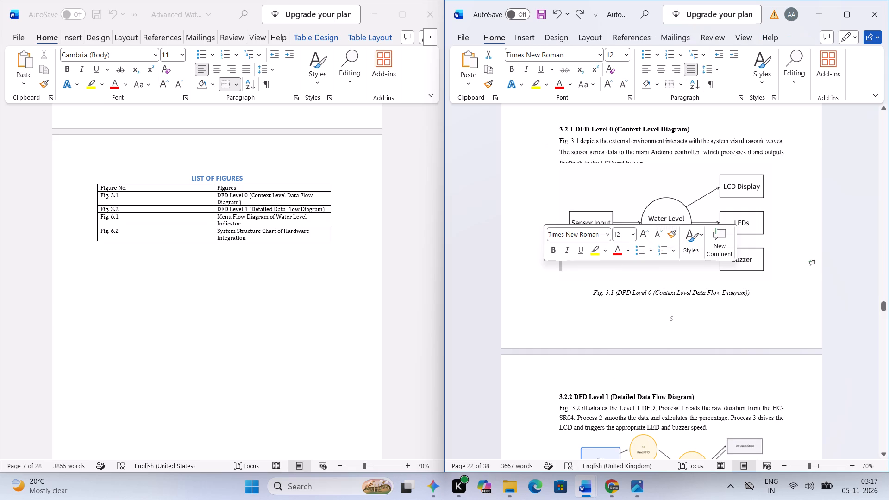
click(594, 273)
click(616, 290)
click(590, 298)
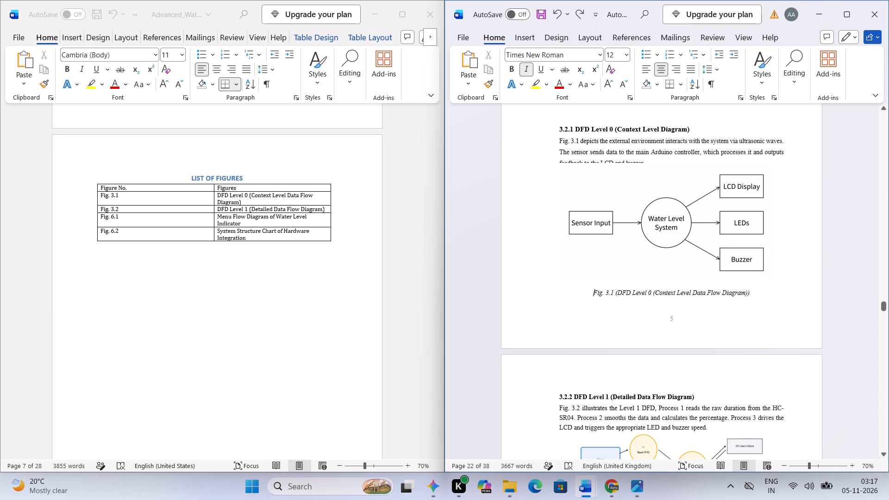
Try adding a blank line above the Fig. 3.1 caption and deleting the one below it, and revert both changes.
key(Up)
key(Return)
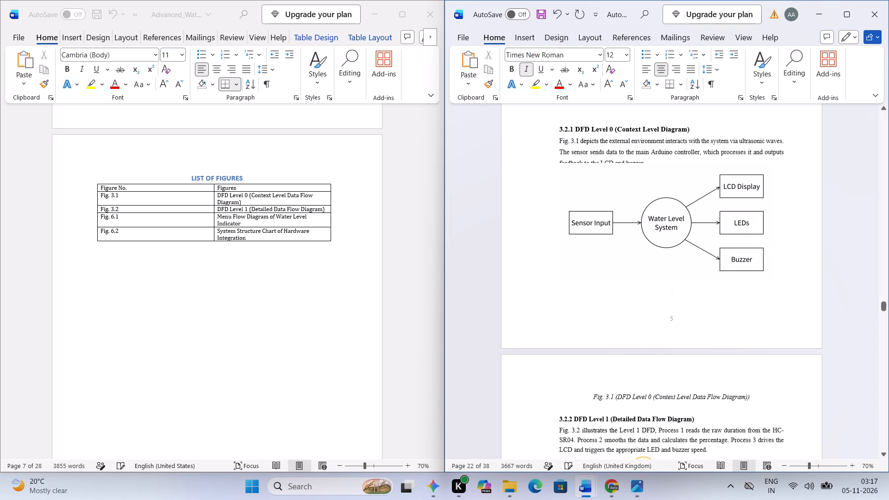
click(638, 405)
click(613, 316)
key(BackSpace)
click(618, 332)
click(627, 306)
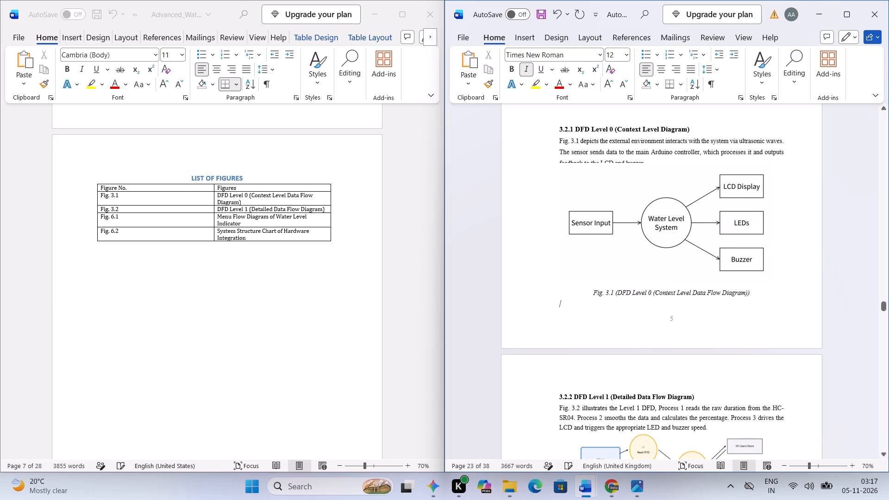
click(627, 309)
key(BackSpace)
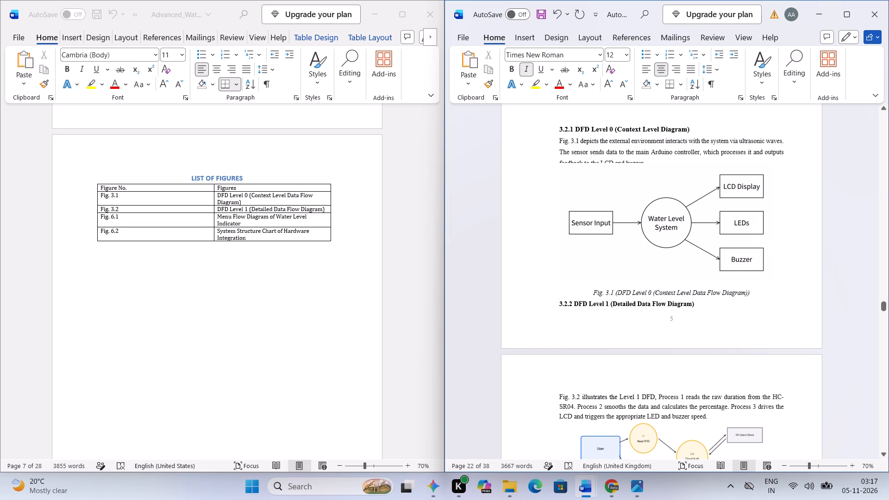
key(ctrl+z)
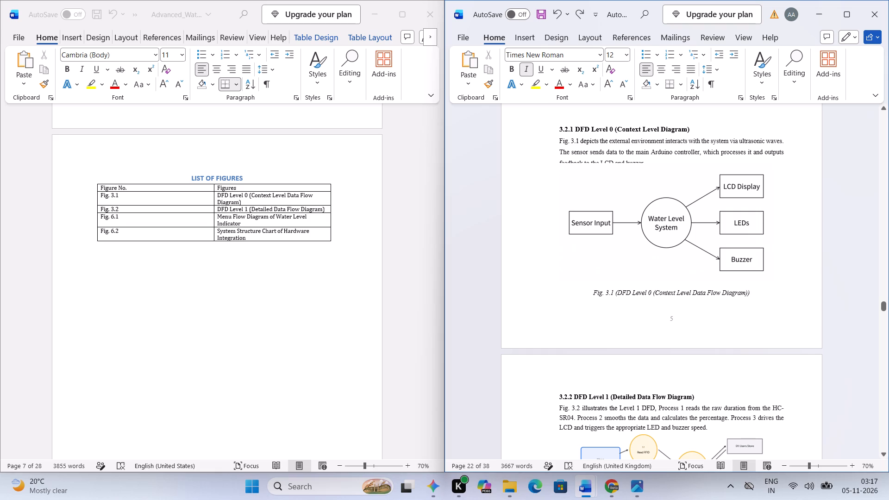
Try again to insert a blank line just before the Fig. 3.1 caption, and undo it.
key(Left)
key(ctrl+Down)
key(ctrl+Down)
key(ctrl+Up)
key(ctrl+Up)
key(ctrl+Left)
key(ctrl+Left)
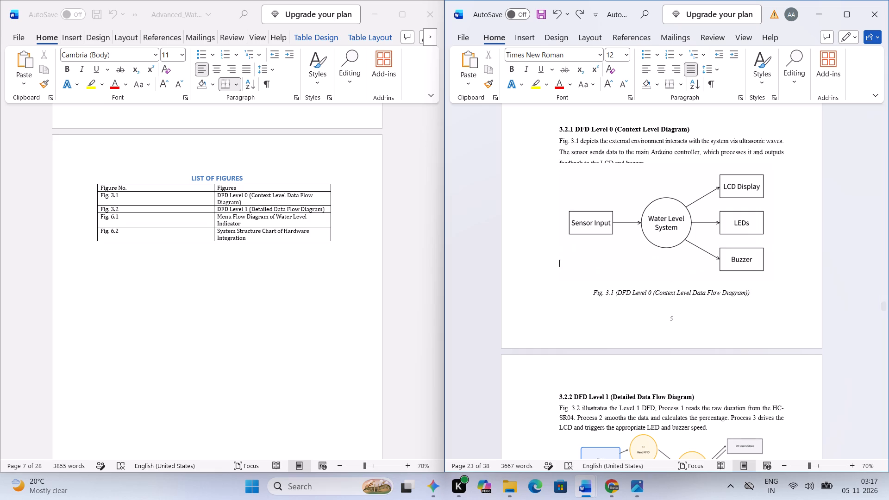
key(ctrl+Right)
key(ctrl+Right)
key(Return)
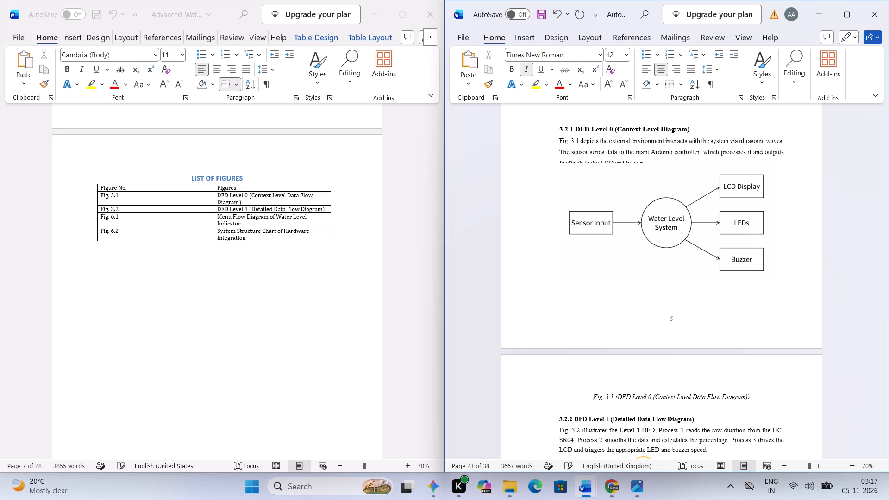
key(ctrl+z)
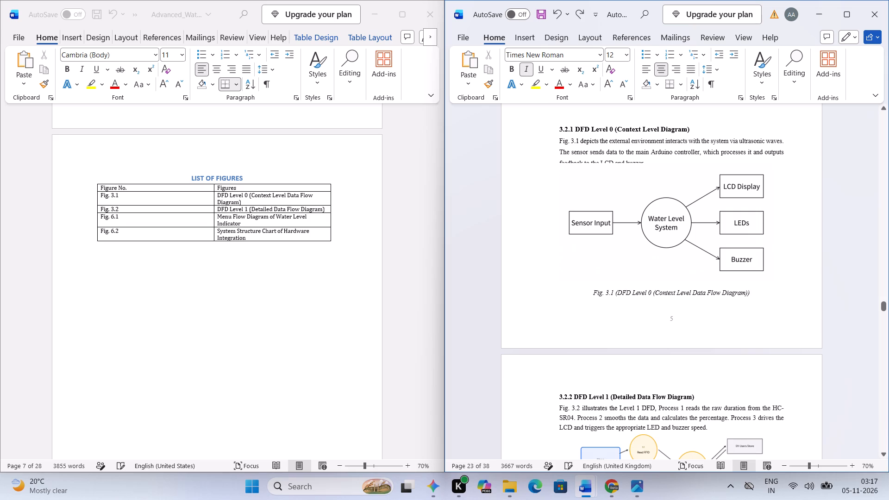
Remove the space before paragraph from the Fig. 3.1 caption and the blank line below it.
key(ctrl+shift+Down)
key(ctrl+shift+Down)
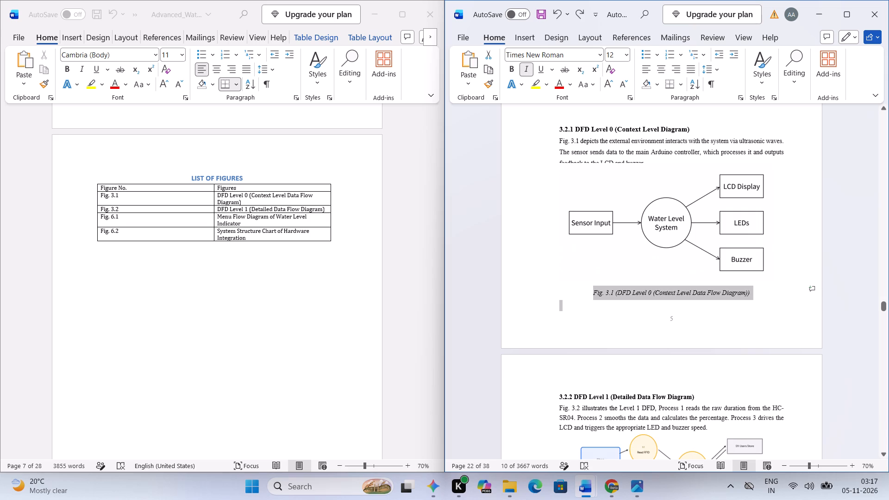
key(ctrl+shift+Up)
key(ctrl+shift+Down)
click(712, 75)
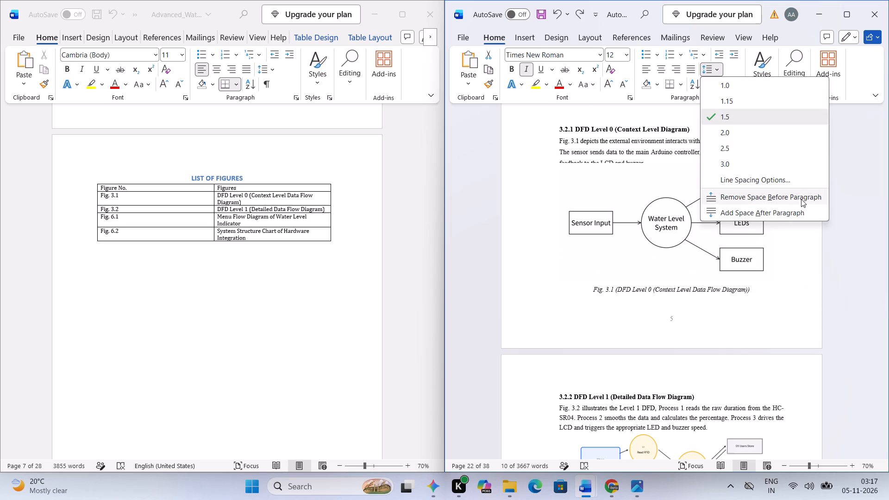
click(801, 199)
click(648, 307)
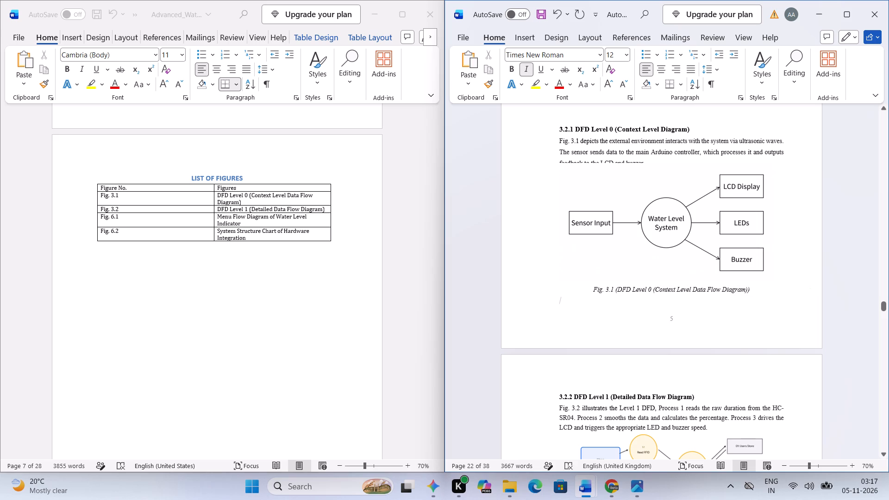
Add a blank line above the Fig. 3.1 caption and delete the empty line before the 3.2.2 heading.
click(595, 292)
key(Return)
key(Down)
key(Down)
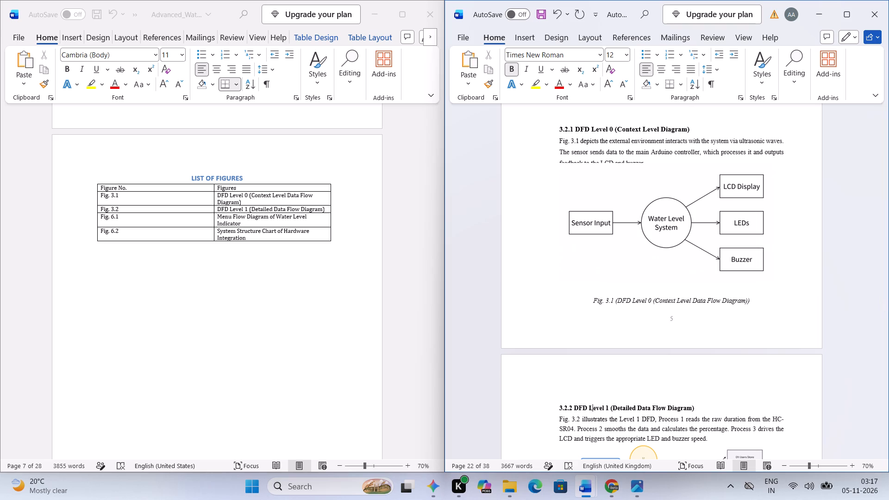
key(Down)
key(Up)
key(Up)
key(BackSpace)
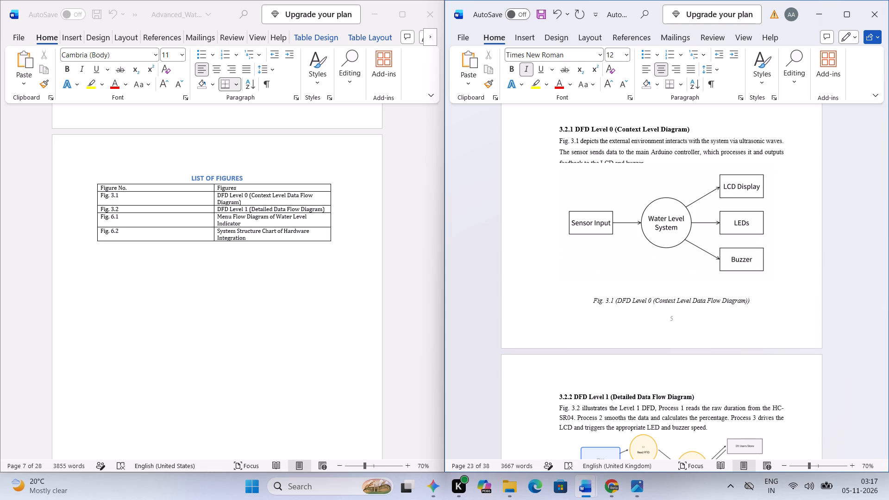
key(Down)
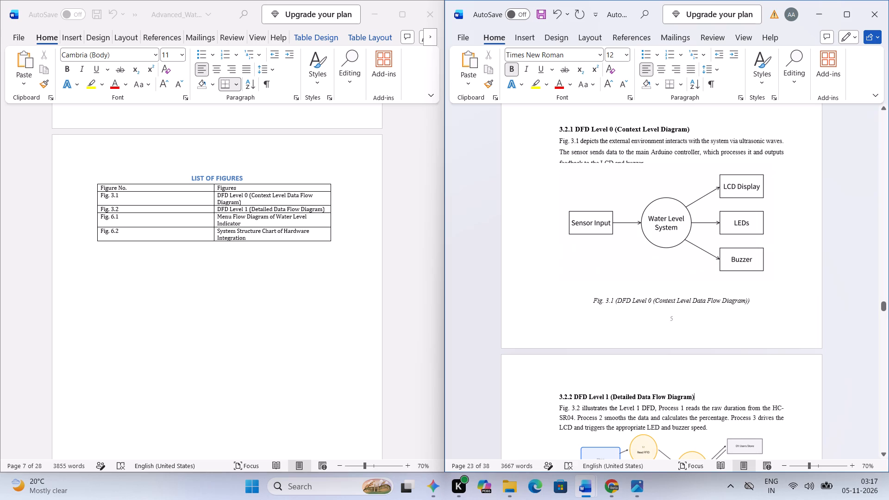
Move the DFD Level 0 diagram down so it sits between the 3.2.1 paragraph and the Fig. 3.1 caption.
click(611, 234)
drag(616, 234, 615, 250)
click(643, 245)
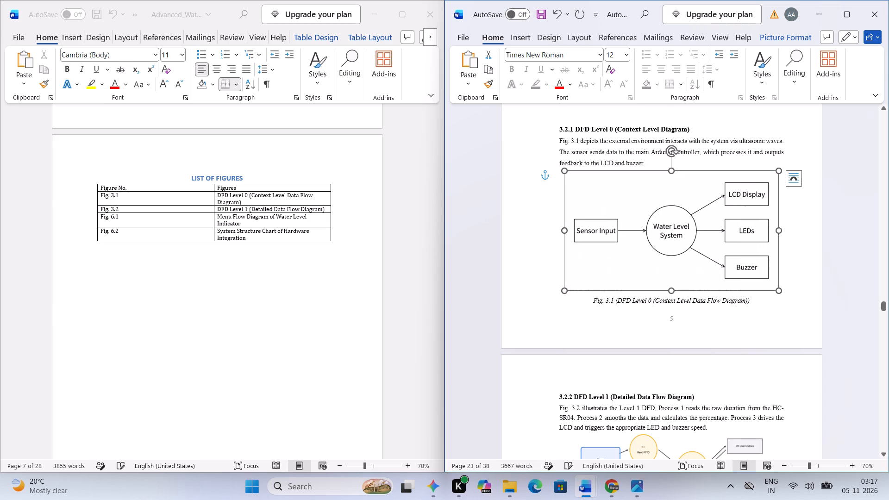
click(759, 331)
scroll(722, 283, up, 2)
click(720, 281)
click(712, 280)
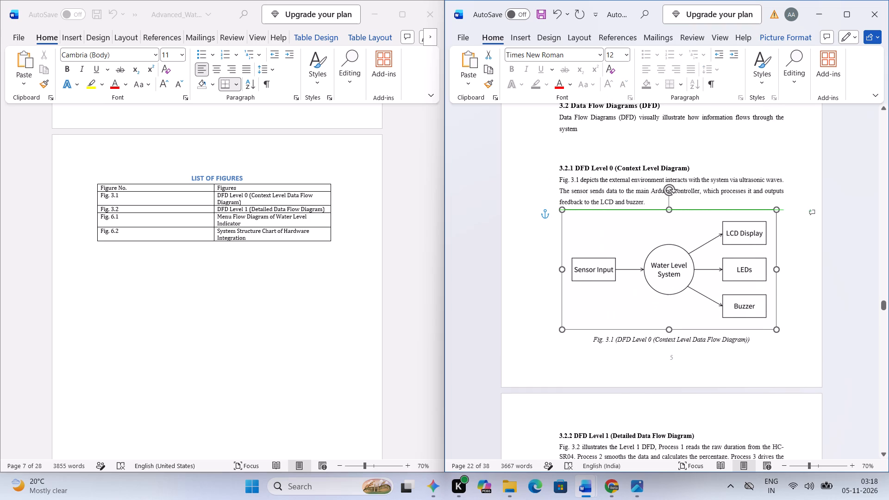
click(794, 280)
Check the layout of the Chapter 3 pages from section 3.1 through section 3.6.
scroll(782, 289, up, 6)
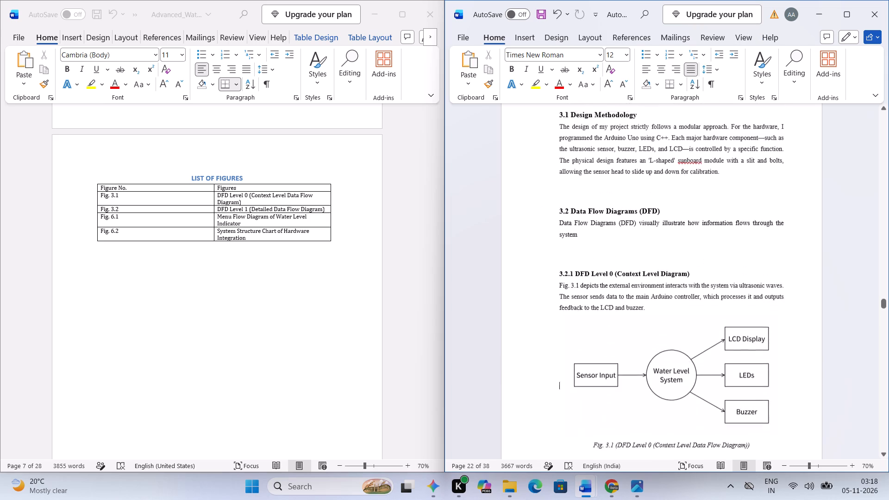
scroll(781, 291, down, 15)
scroll(724, 314, down, 1)
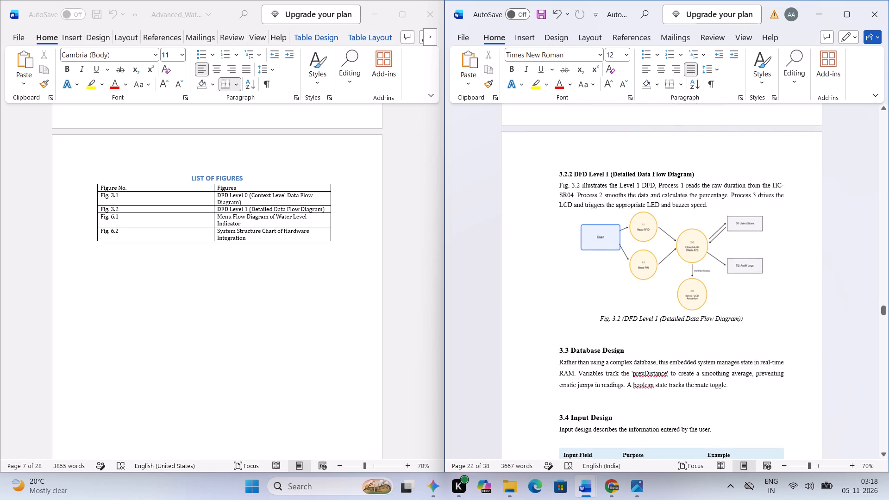
scroll(668, 300, down, 1)
click(620, 292)
click(614, 296)
scroll(622, 290, down, 2)
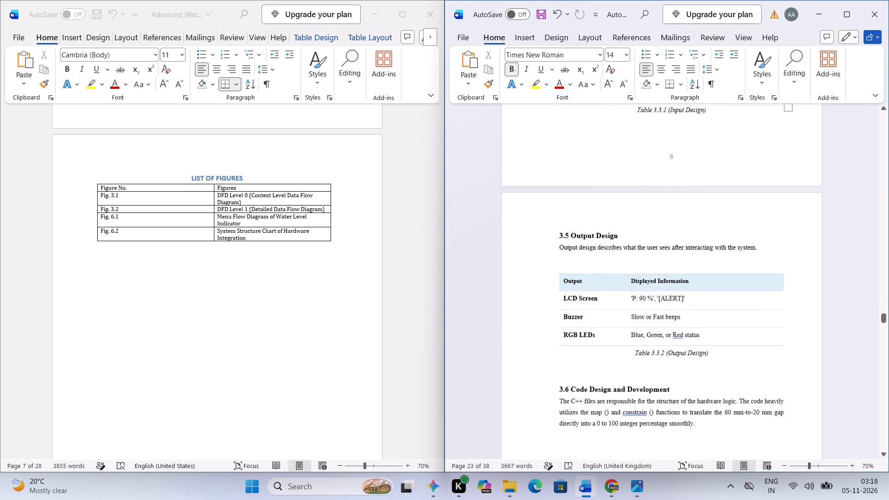
click(638, 251)
click(638, 247)
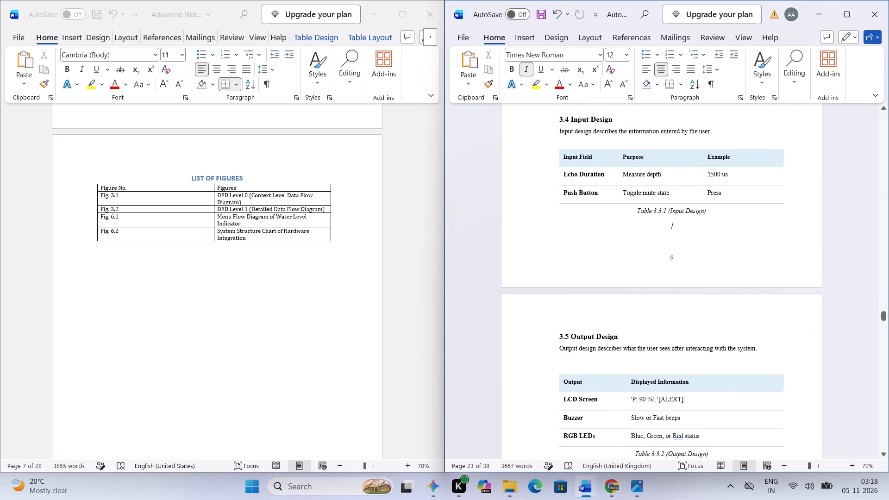
click(656, 244)
double_click(664, 243)
click(674, 242)
click(679, 241)
scroll(679, 241, up, 2)
scroll(679, 241, down, 1)
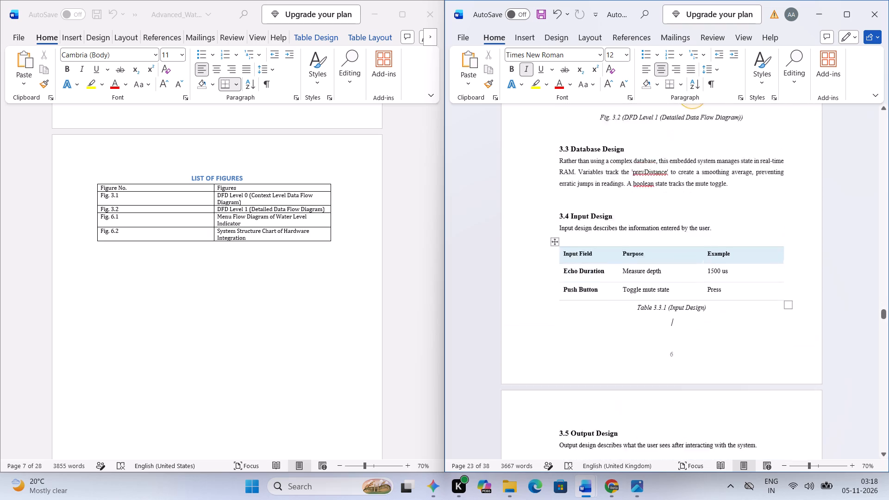
scroll(679, 241, down, 1)
scroll(645, 319, up, 2)
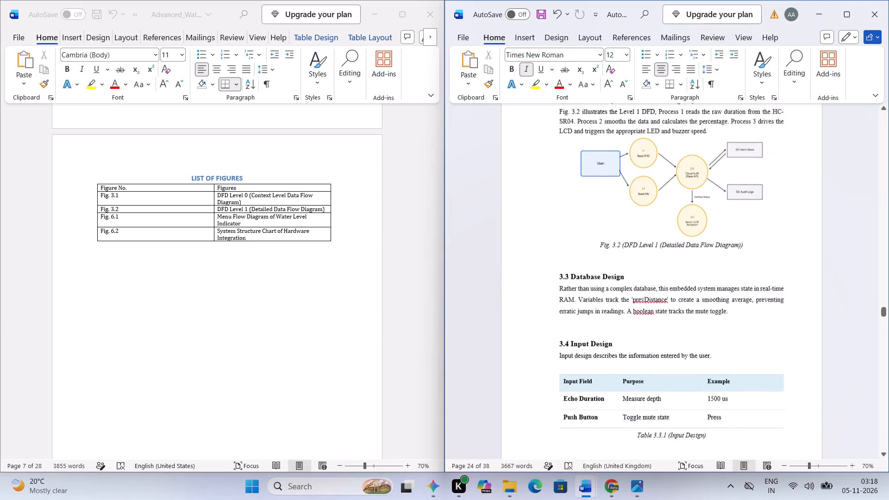
scroll(648, 289, up, 3)
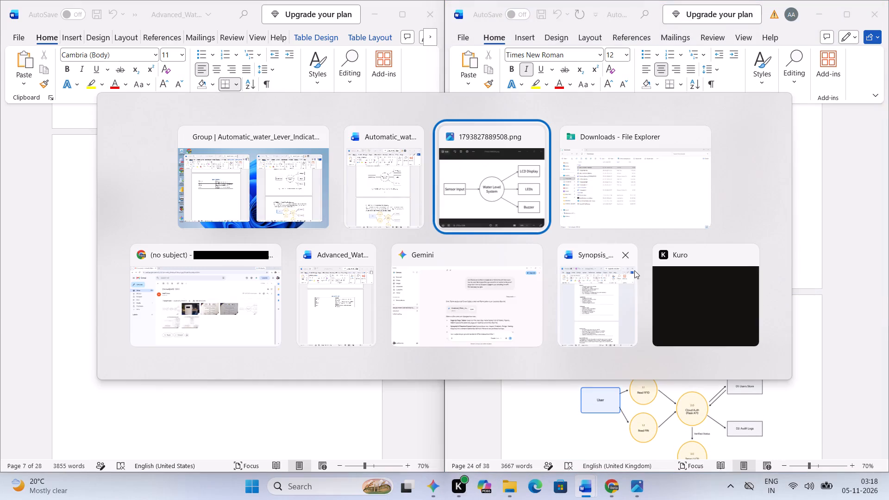
Switch to Photos and copy the water level DFD Level 1 diagram that starts from HC-SR04.
click(649, 238)
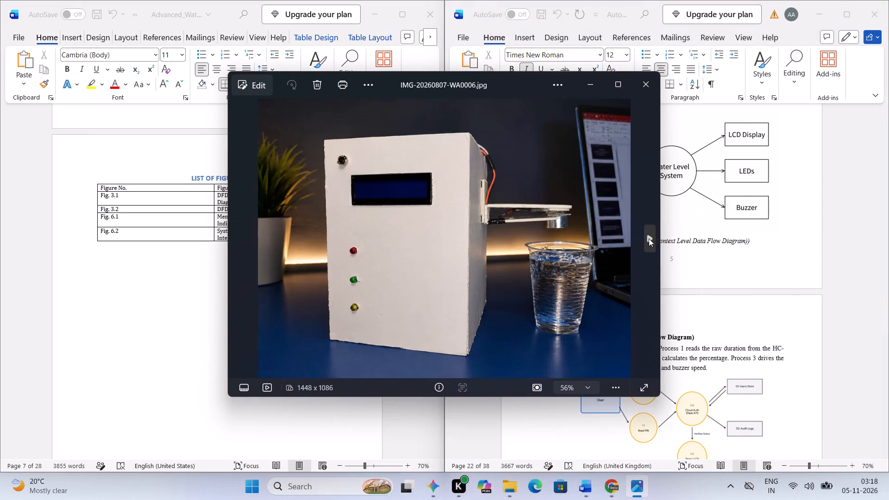
double_click(241, 239)
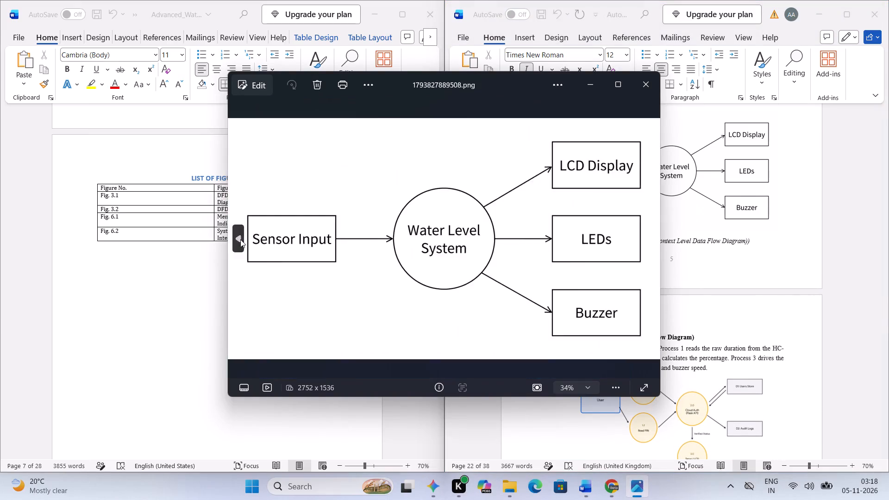
triple_click(652, 240)
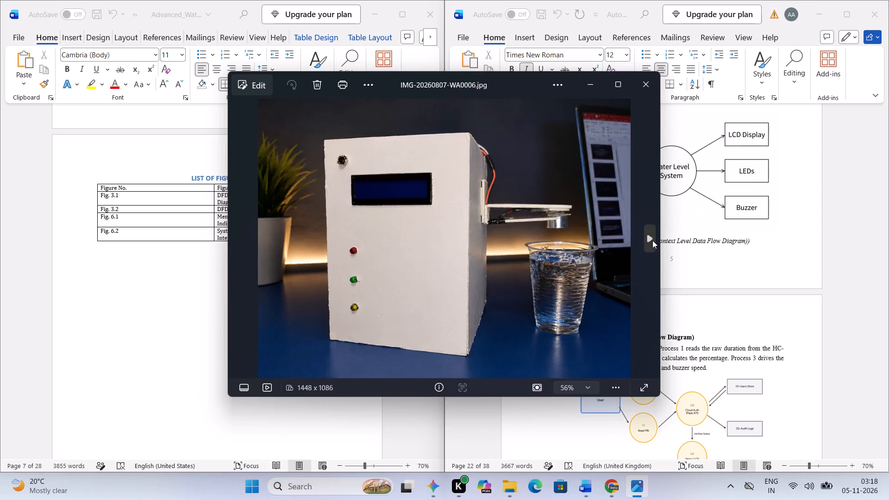
right_click(548, 246)
click(559, 265)
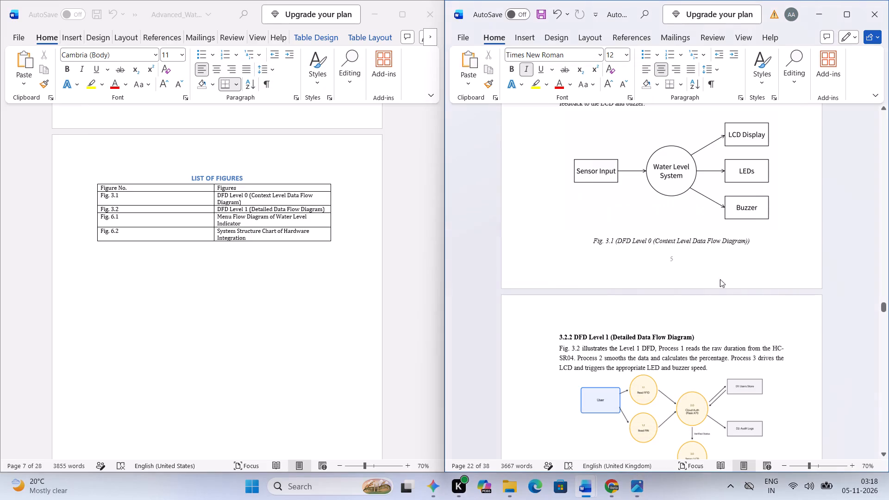
Back in the Word report, replace the old locker-system diagram in section 3.2.2 with the copied DFD Level 1 diagram.
click(713, 379)
scroll(714, 385, down, 5)
key(BackSpace)
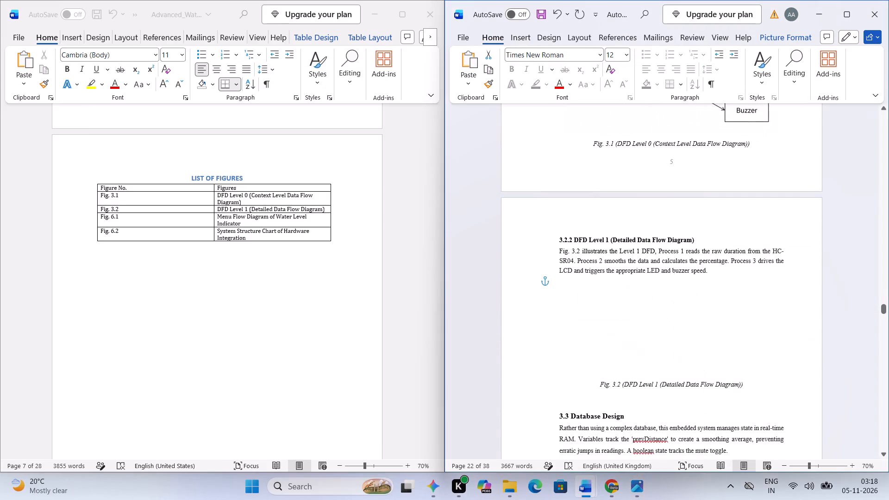
key(ctrl+v)
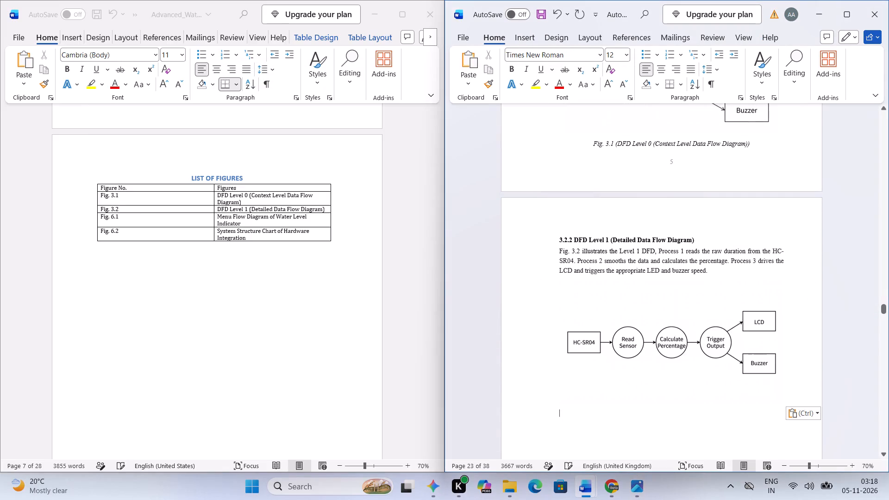
Set the new DFD Level 1 diagram's wrapping to In Front of Text and position it above the Fig. 3.2 caption.
click(714, 345)
click(794, 291)
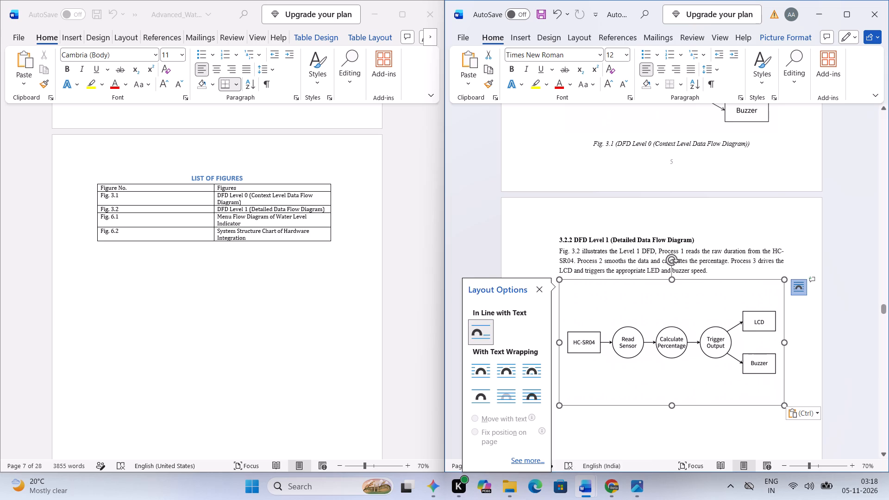
click(536, 402)
drag(661, 369, 648, 257)
drag(648, 257, 666, 365)
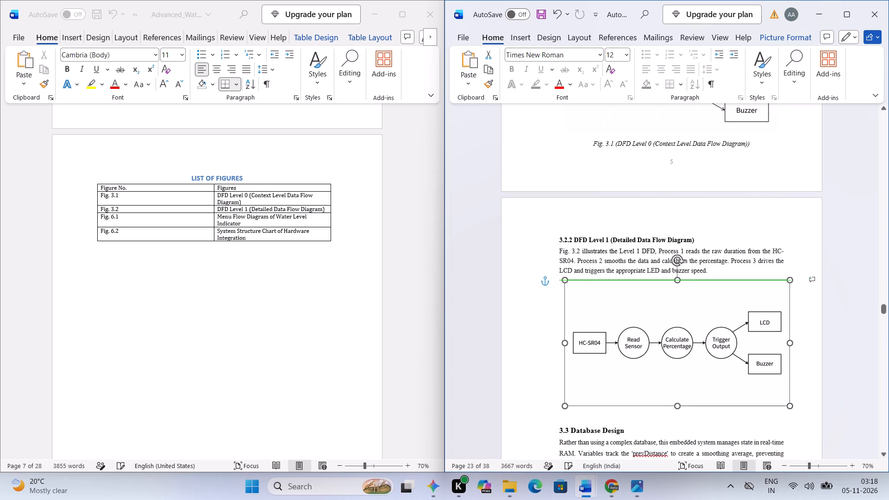
drag(666, 365, 662, 334)
Add one blank line between the DFD Level 1 diagram and the Fig. 3.2 caption, keeping Table 3.3.1 on the same page.
click(618, 382)
click(645, 390)
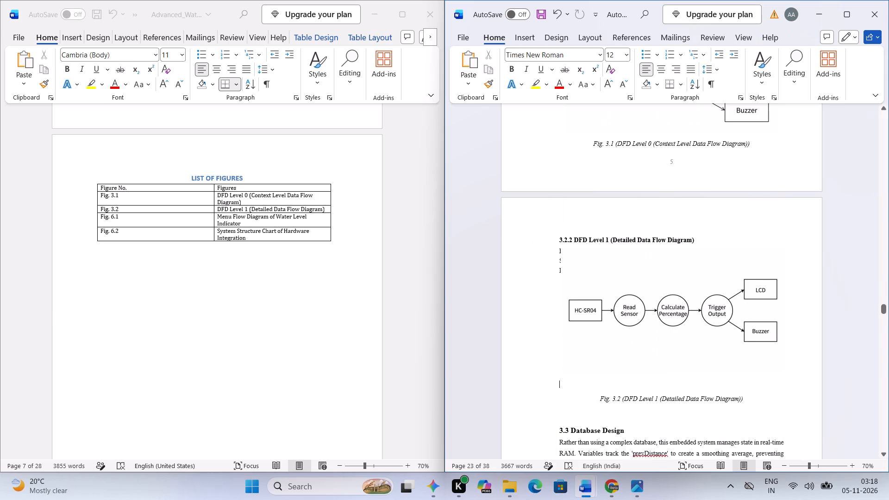
key(Return)
scroll(646, 390, down, 13)
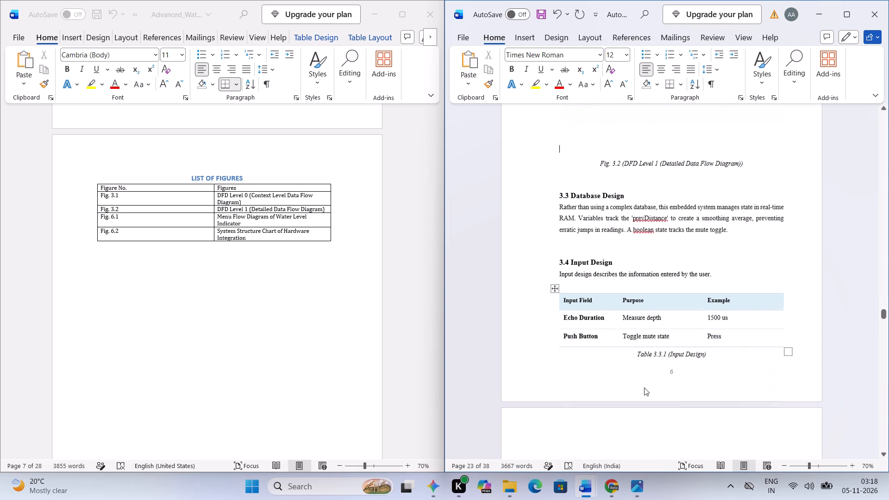
key(Return)
key(BackSpace)
scroll(644, 387, up, 10)
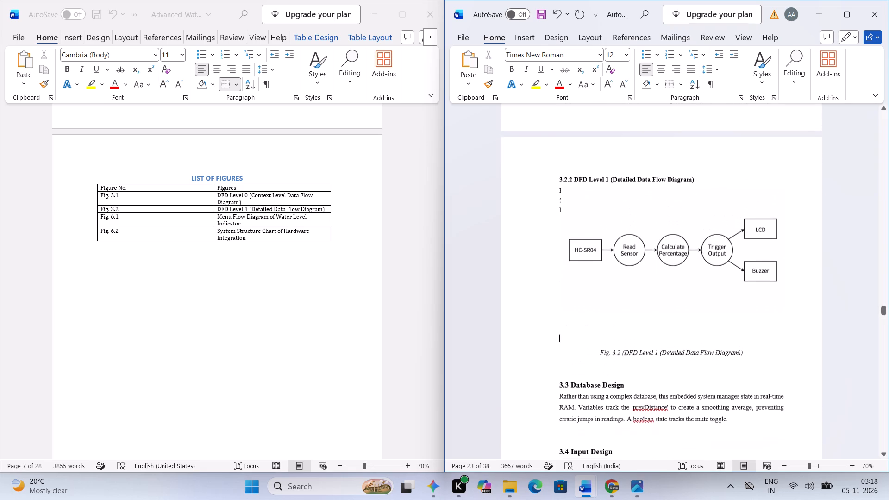
Move the DFD Level 1 diagram down so it sits between the section 3.2.2 paragraph and the Fig. 3.2 caption.
drag(670, 285, 669, 323)
scroll(671, 320, up, 3)
drag(672, 321, 667, 321)
scroll(667, 321, down, 5)
click(808, 356)
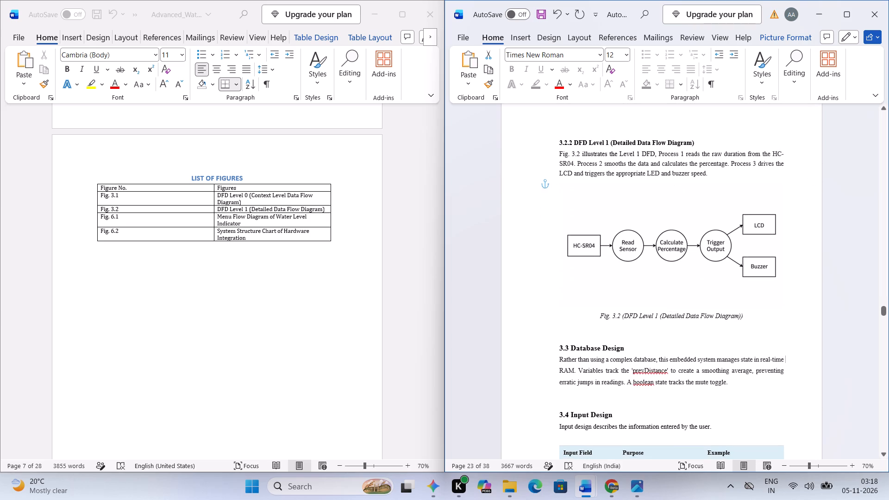
Remove the empty line above the 3.5 Output Design heading so the heading starts at the top of its page.
scroll(726, 321, down, 20)
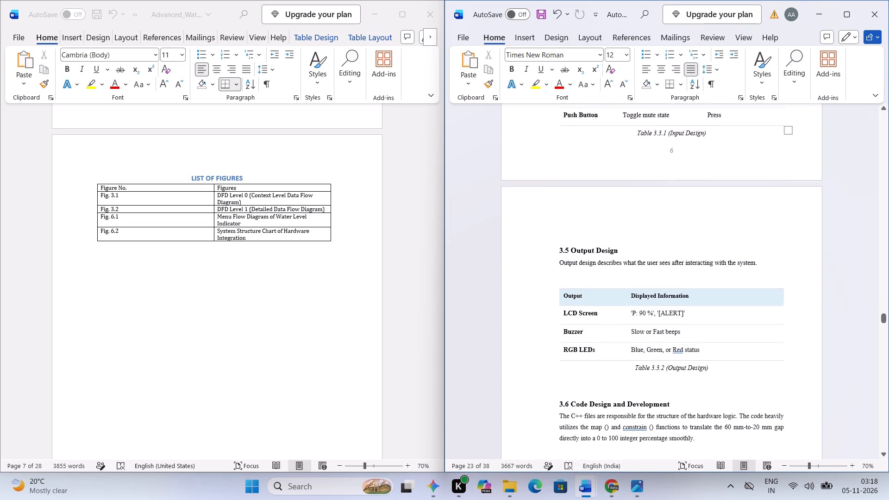
scroll(726, 321, down, 1)
click(640, 227)
click(624, 216)
click(609, 209)
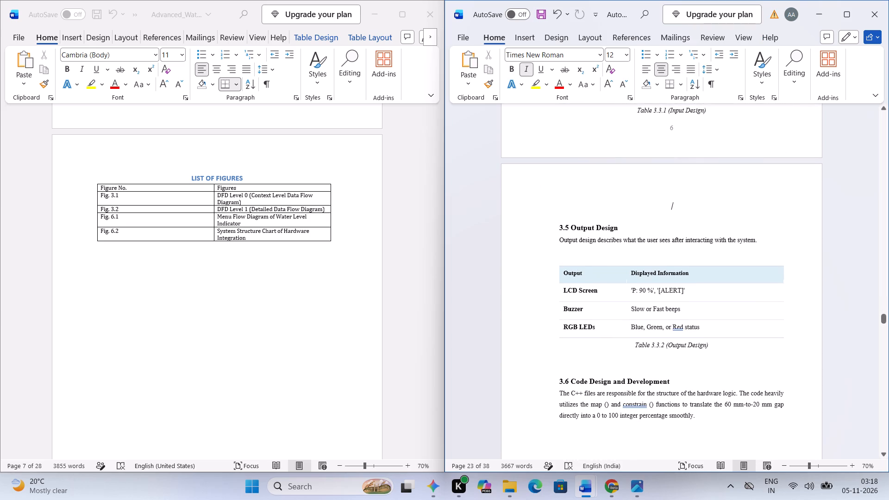
key(BackSpace)
key(BackSpace)
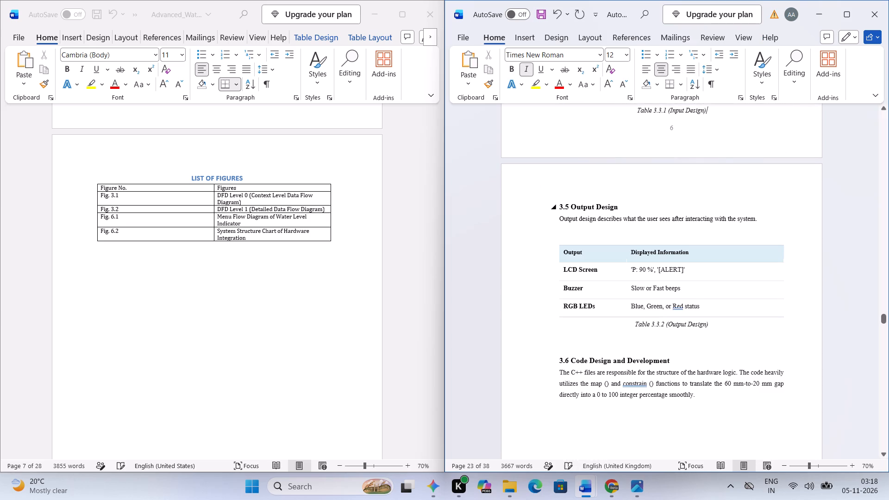
click(596, 192)
Select the old smart locker menu flow diagram under A-1 Menu Flow Diagram in Chapter 6: Annexures.
scroll(623, 261, down, 5)
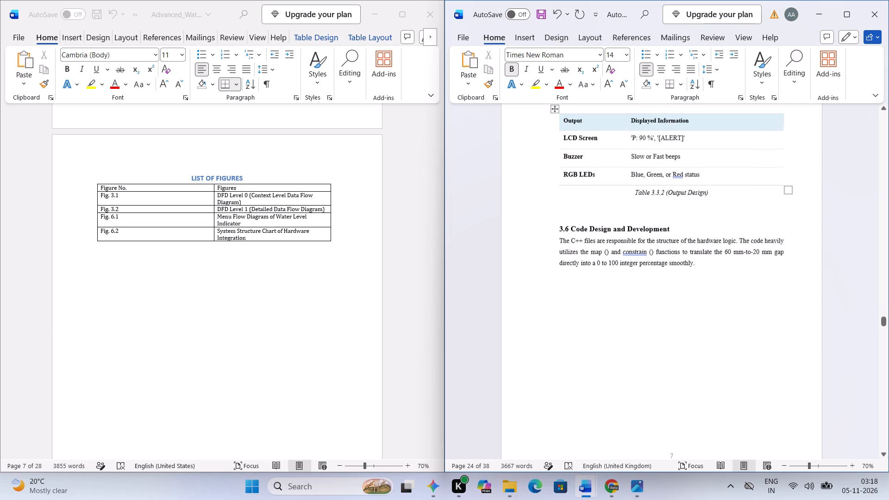
scroll(623, 261, down, 1)
scroll(621, 252, up, 6)
scroll(620, 251, down, 2)
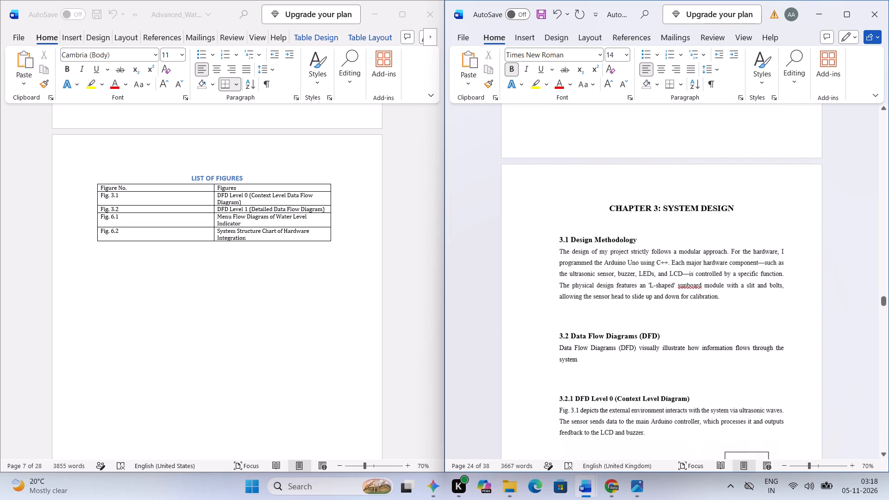
scroll(620, 251, down, 13)
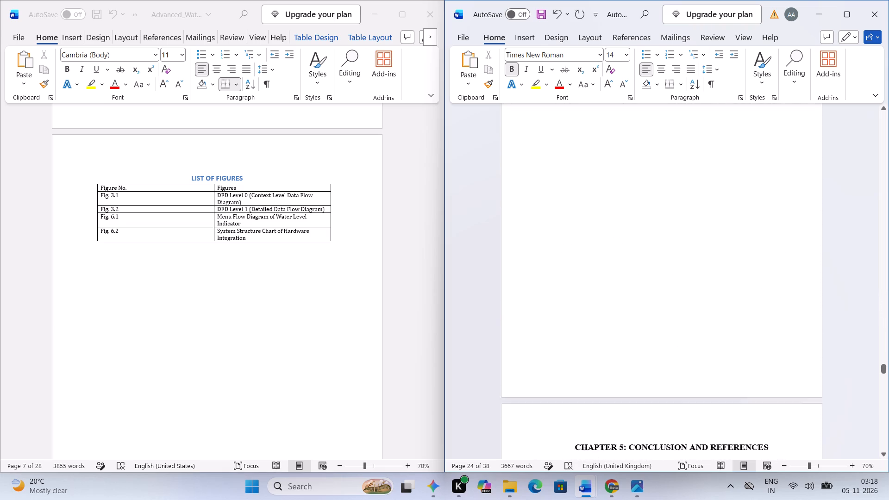
scroll(603, 277, down, 4)
scroll(603, 281, up, 2)
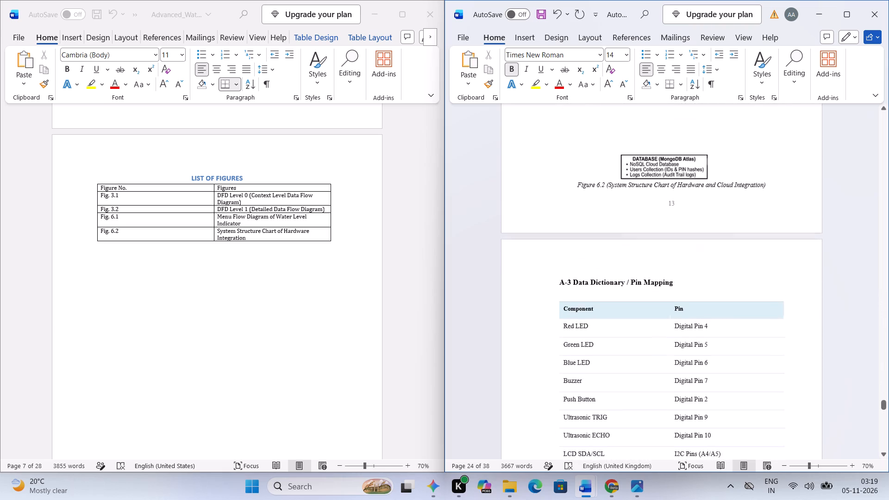
scroll(603, 281, up, 2)
scroll(603, 280, down, 1)
click(666, 299)
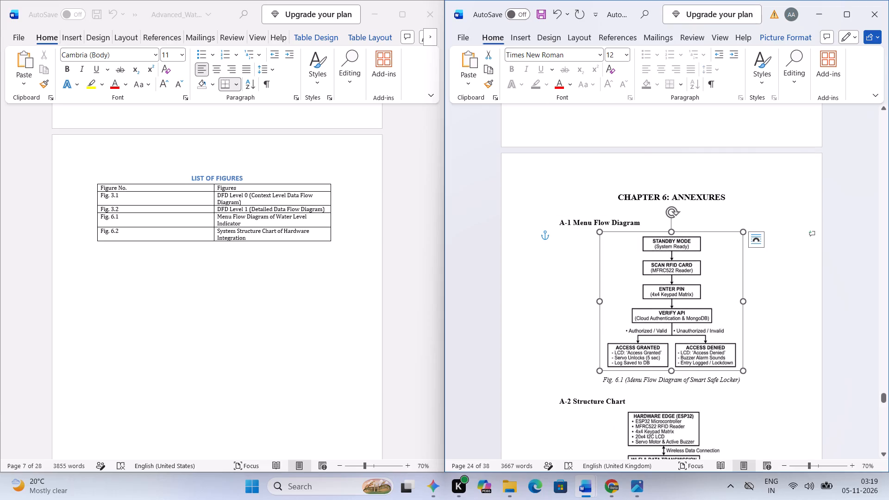
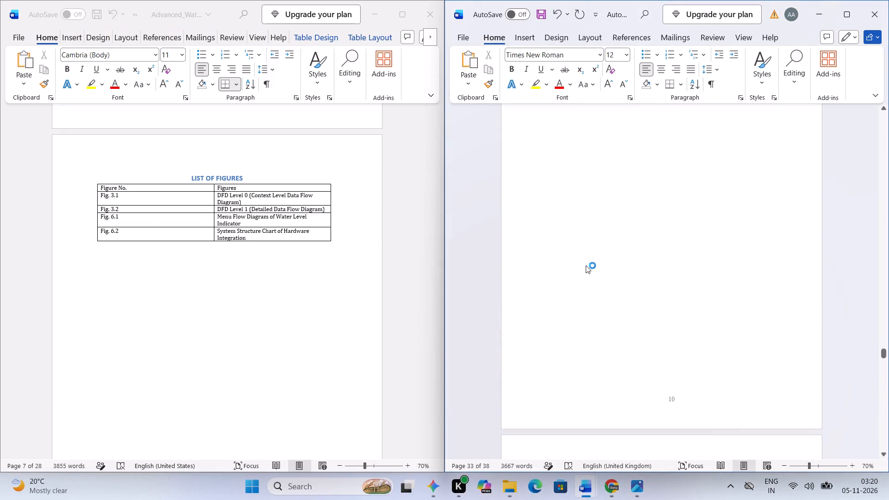
Review the Chapter 5 layout, checking the spacing around sections 5.1 to 5.3 and how the limitations table breaks across pages.
scroll(586, 265, up, 1)
scroll(586, 265, down, 1)
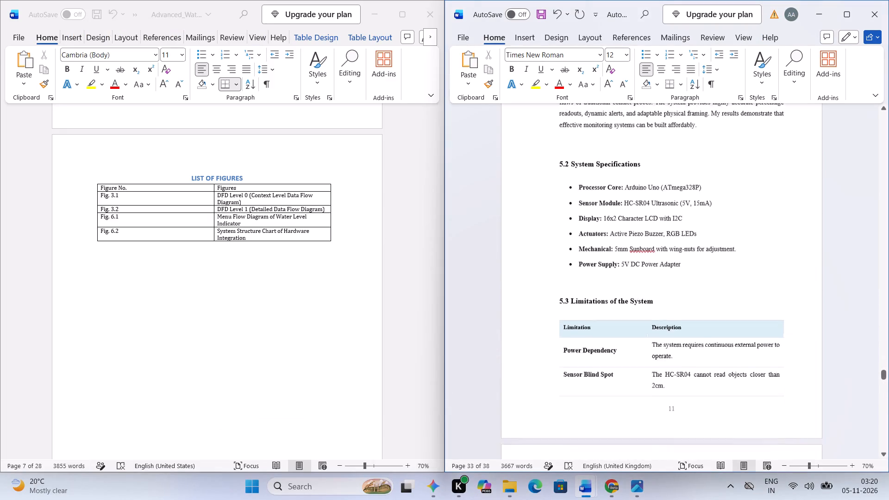
scroll(586, 265, down, 1)
scroll(618, 343, down, 1)
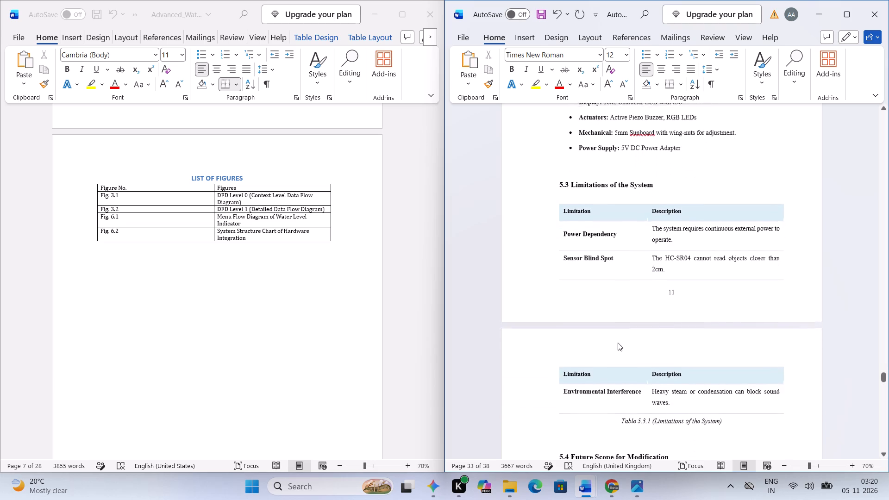
scroll(618, 343, down, 1)
scroll(621, 267, up, 1)
scroll(611, 196, up, 1)
scroll(577, 262, left, 1)
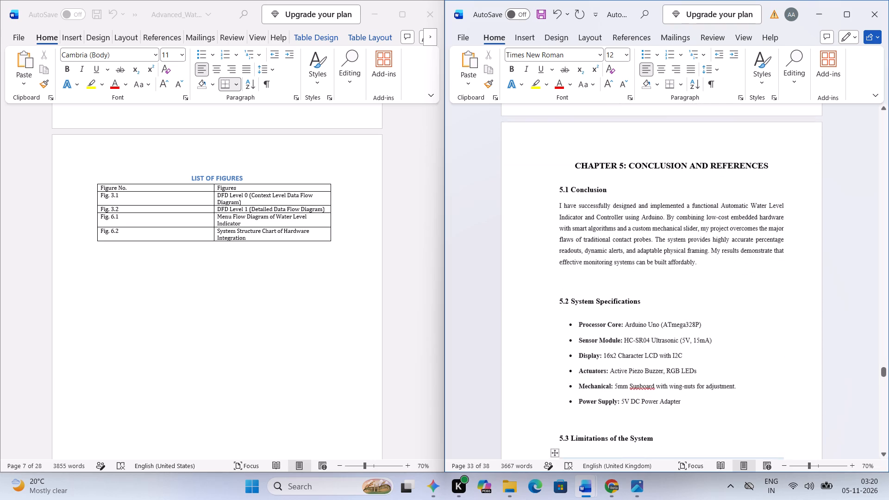
click(577, 281)
click(579, 294)
click(576, 283)
click(571, 292)
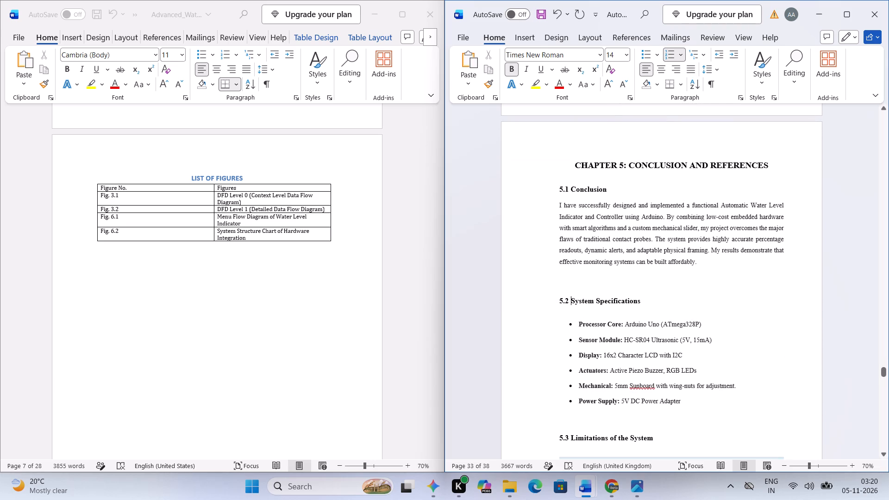
click(566, 271)
click(566, 271)
scroll(575, 294, down, 1)
scroll(593, 341, down, 1)
right_drag(586, 337, 582, 321)
click(582, 317)
click(578, 318)
scroll(577, 315, down, 3)
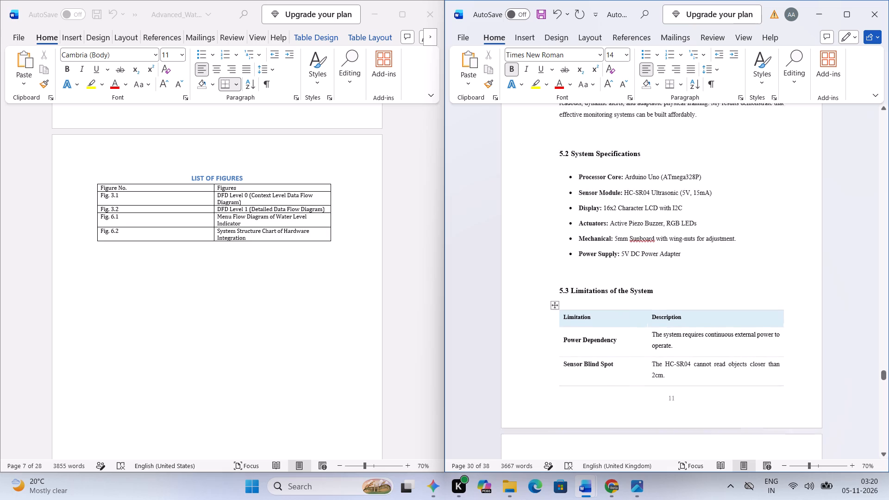
Delete the extra blank lines above the 5.3 Limitations of the System and 5.2 System Specifications headings.
scroll(577, 315, up, 4)
scroll(577, 315, down, 20)
scroll(577, 315, down, 13)
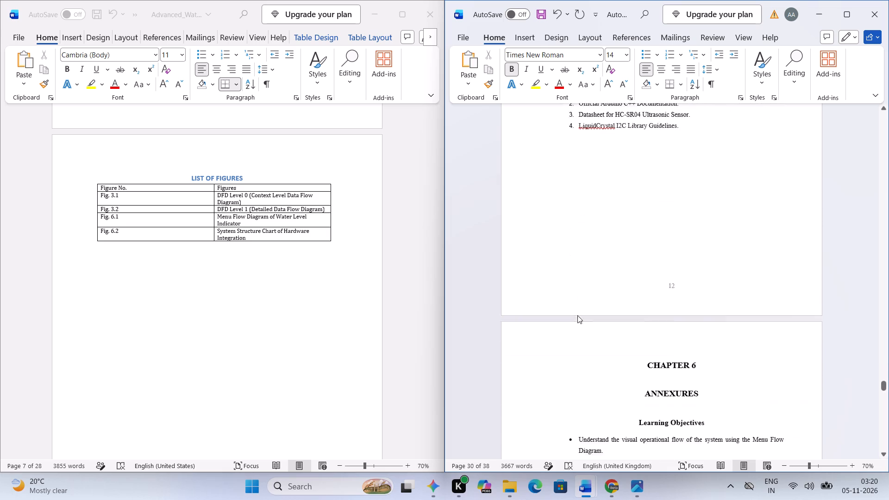
scroll(577, 315, up, 20)
scroll(577, 315, up, 13)
click(578, 314)
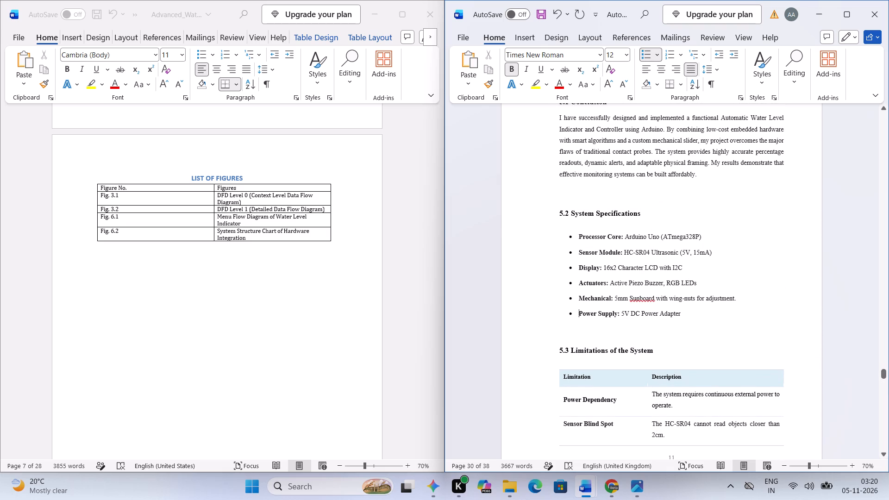
click(584, 337)
click(580, 332)
key(BackSpace)
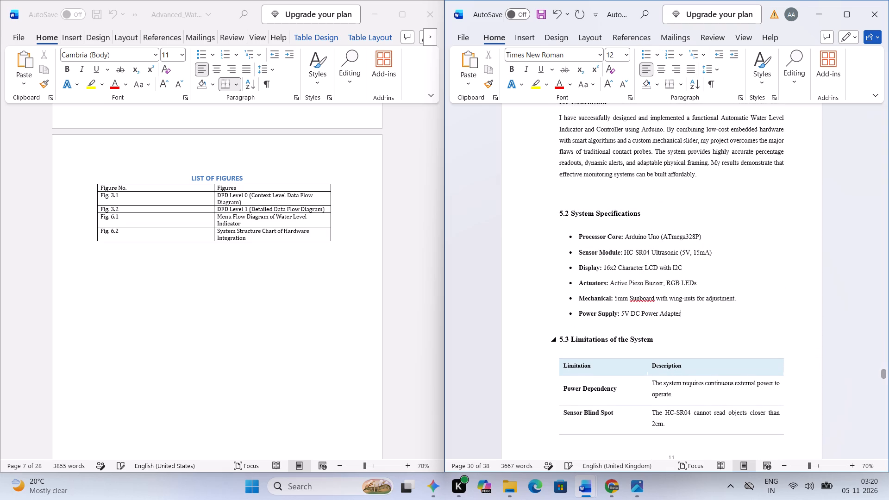
click(590, 177)
click(591, 184)
key(BackSpace)
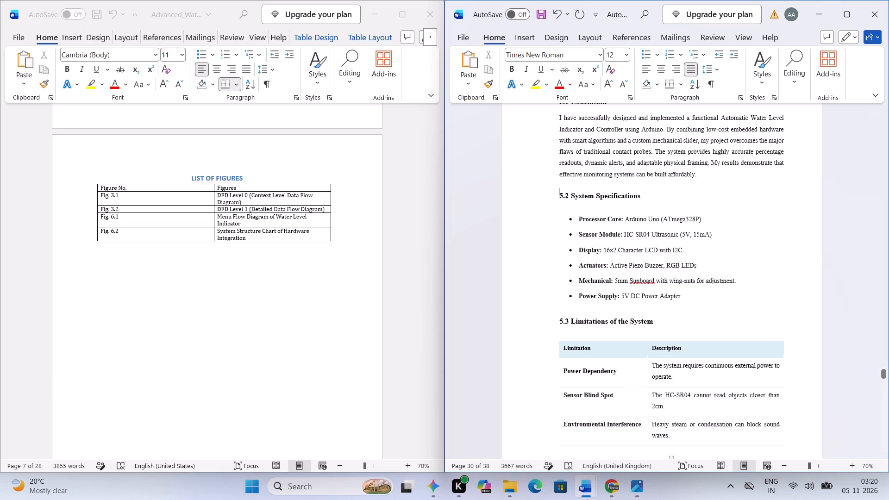
Review the page layout from section 5.3 back through Chapter 3, examining the DFD Level 0 and Level 1 diagrams, captions and Table 3.3.1.
scroll(601, 251, up, 7)
scroll(601, 250, down, 15)
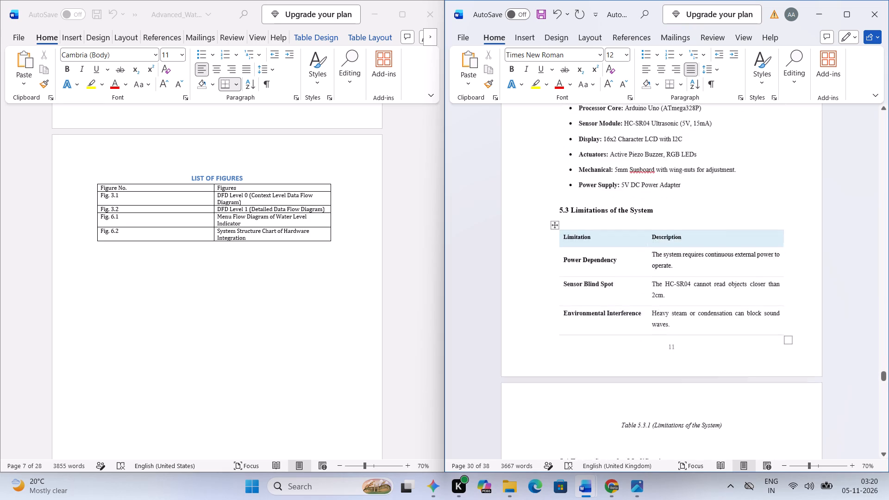
scroll(601, 251, down, 10)
scroll(601, 250, up, 12)
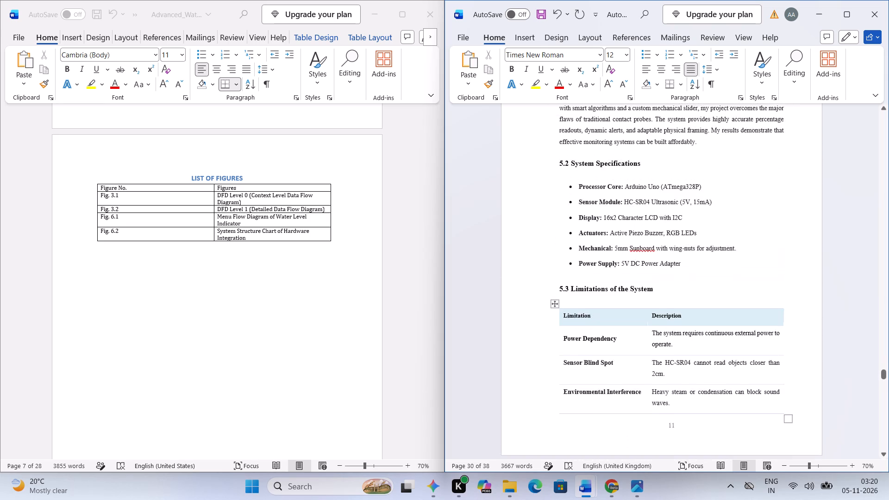
scroll(601, 250, up, 15)
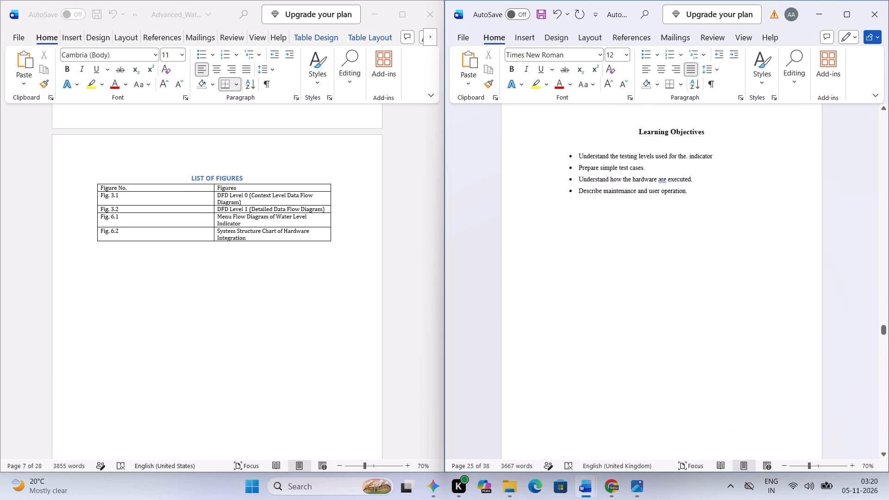
scroll(601, 250, up, 5)
scroll(601, 250, down, 1)
scroll(601, 250, up, 2)
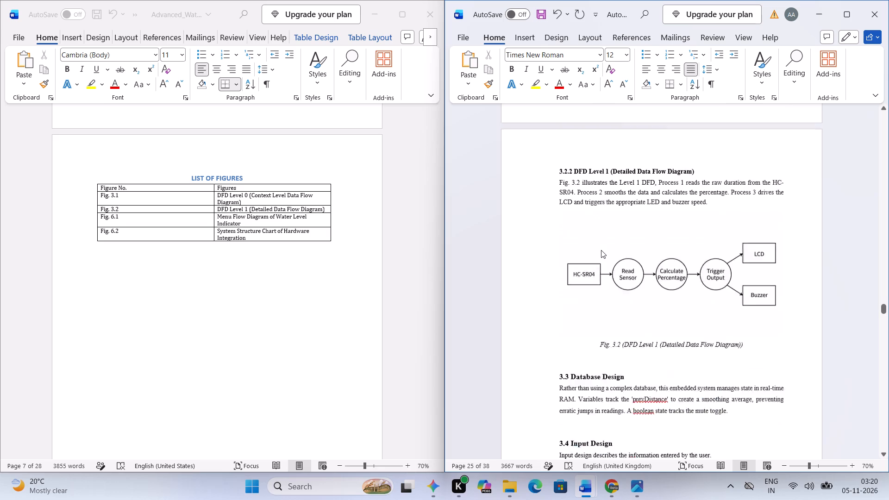
scroll(601, 250, up, 4)
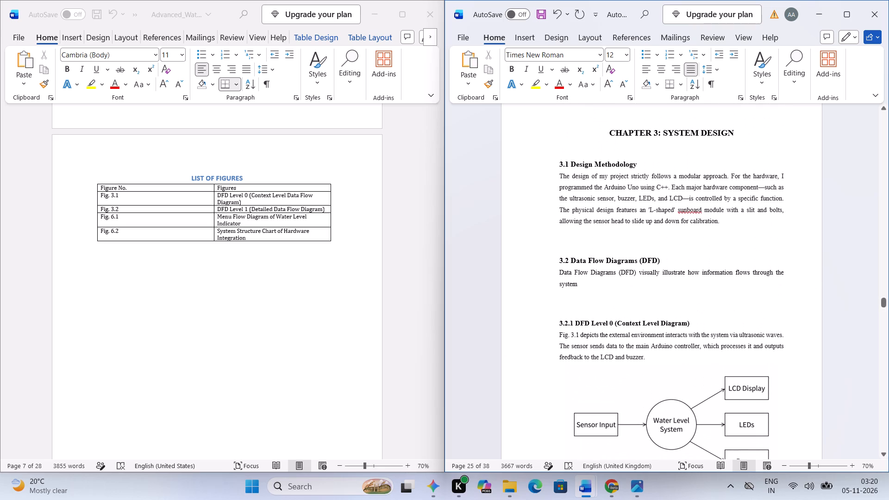
scroll(601, 250, up, 3)
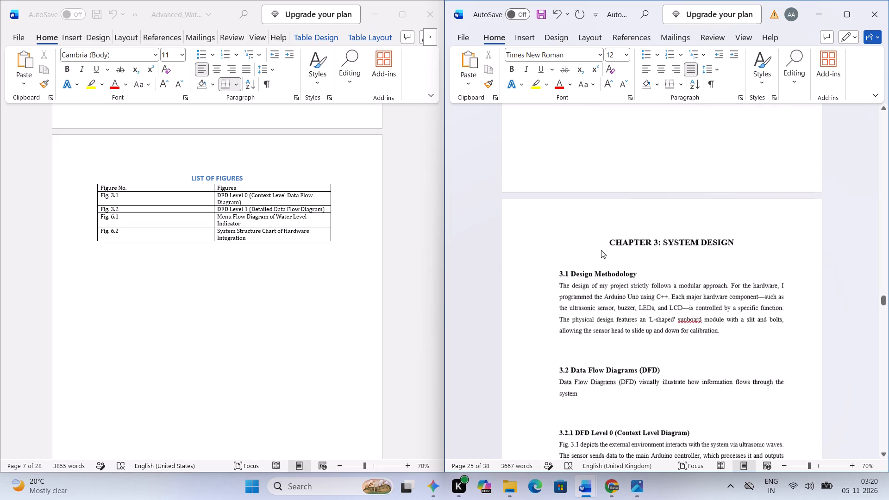
scroll(601, 250, up, 2)
scroll(601, 250, down, 1)
scroll(601, 250, up, 1)
scroll(601, 250, down, 2)
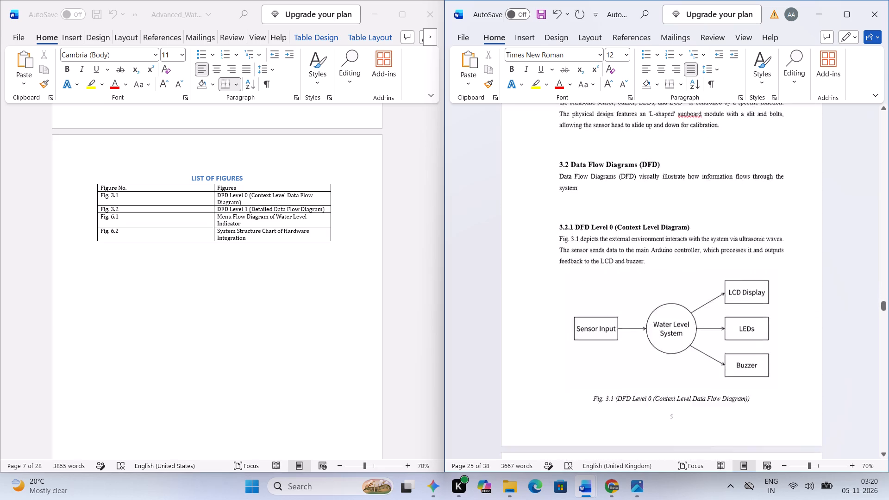
scroll(601, 250, down, 1)
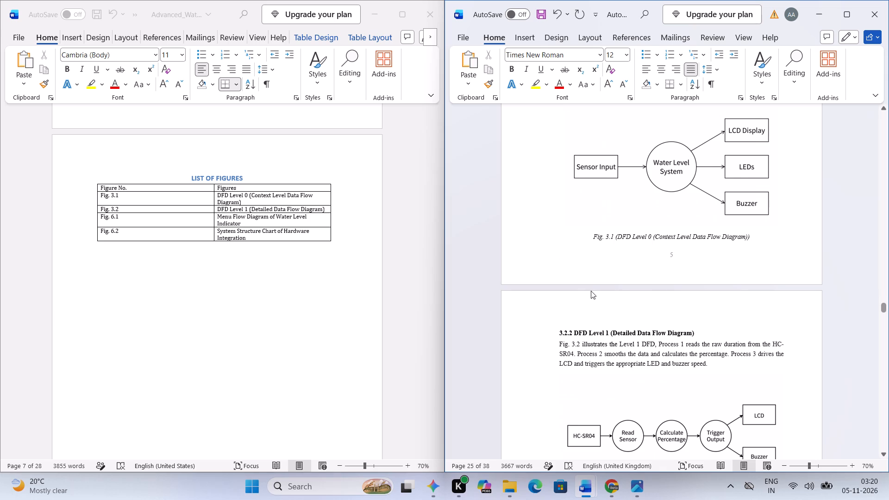
scroll(591, 291, down, 2)
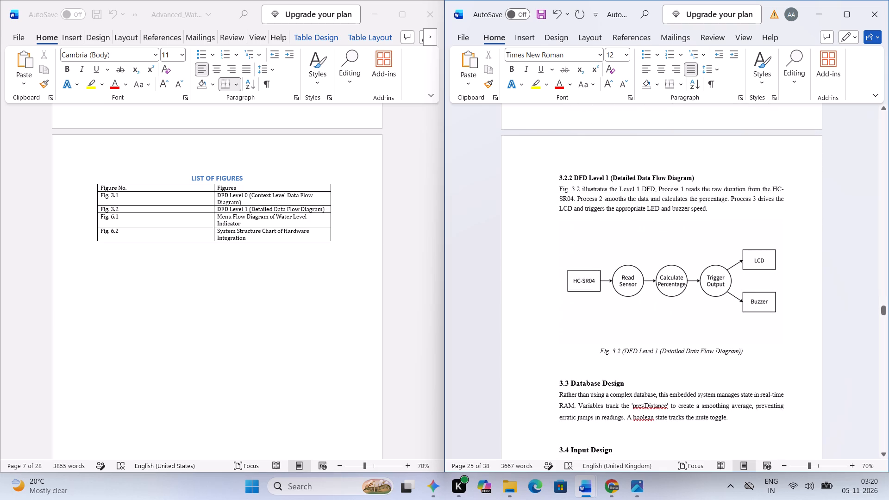
scroll(591, 291, down, 3)
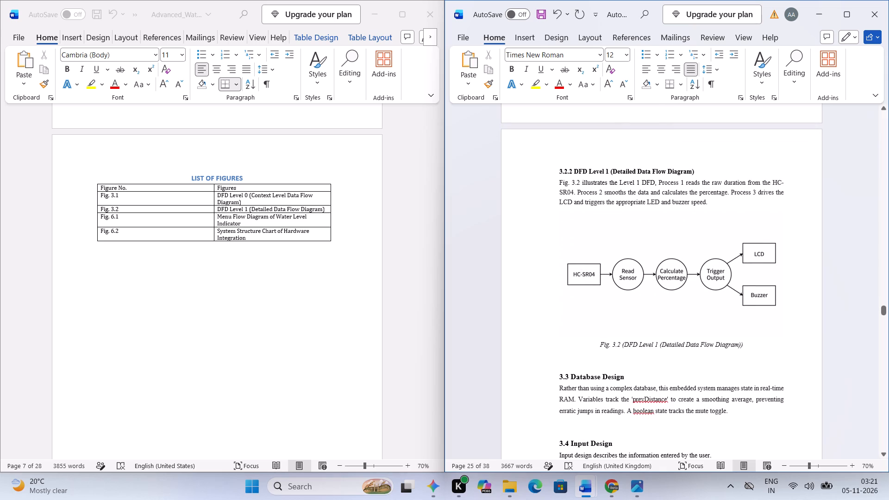
scroll(591, 291, down, 2)
scroll(591, 291, up, 1)
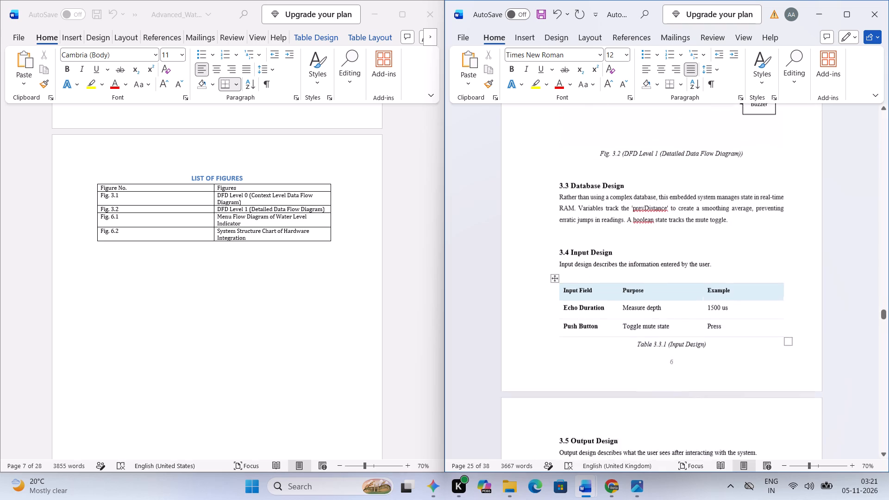
scroll(591, 291, up, 1)
scroll(591, 291, down, 4)
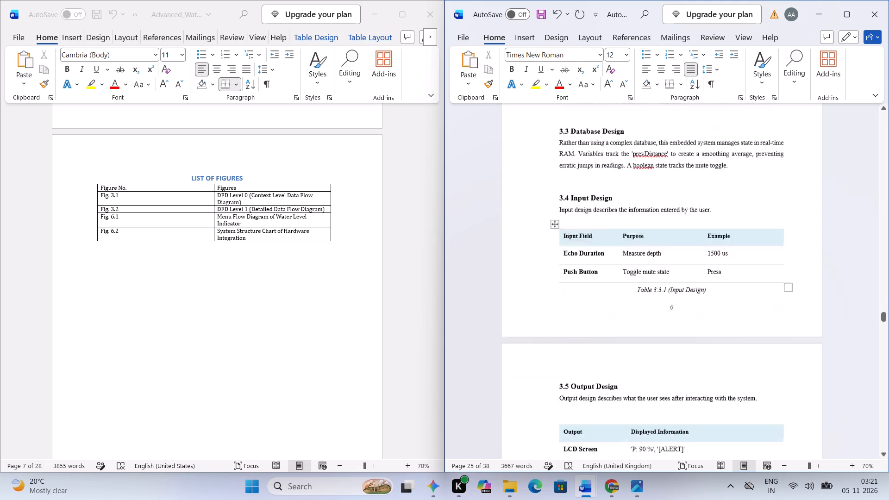
Examine the Chapter 4 pages, checking heading spacing, both test tables and the blank lines below Table 4.2.1.
scroll(591, 291, down, 8)
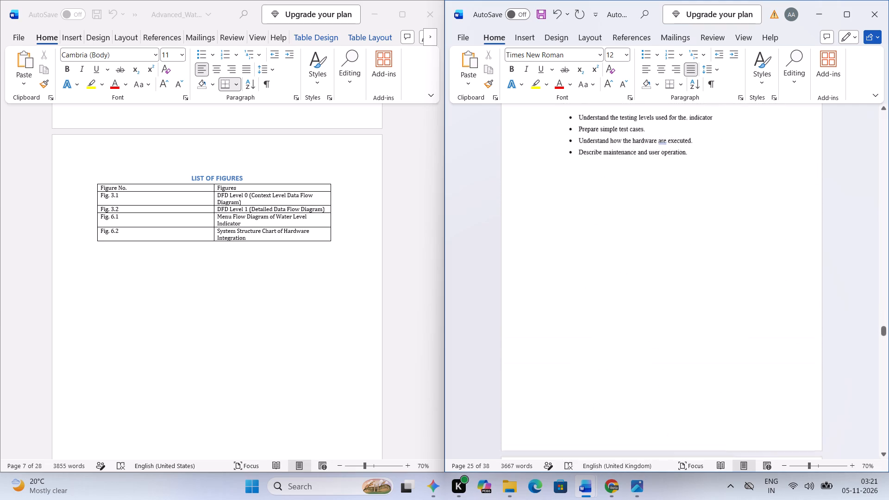
scroll(591, 291, down, 1)
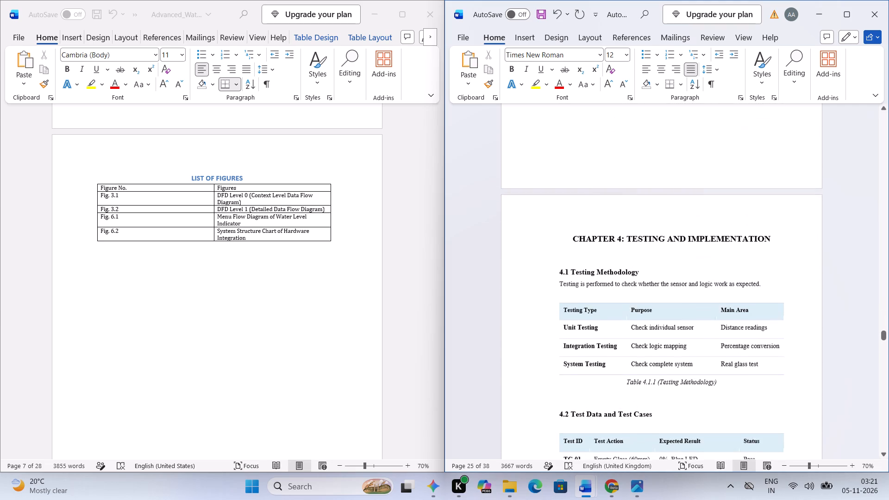
scroll(591, 291, down, 3)
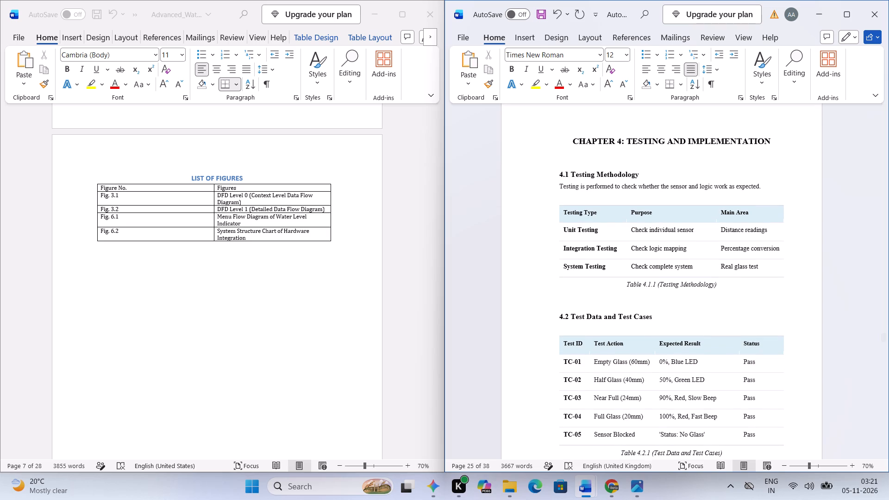
scroll(591, 291, up, 1)
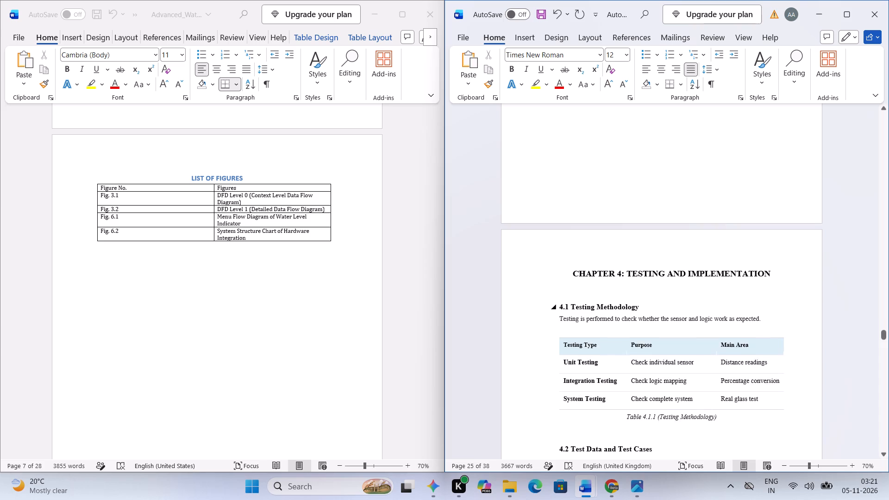
scroll(591, 291, up, 1)
click(591, 291)
click(591, 287)
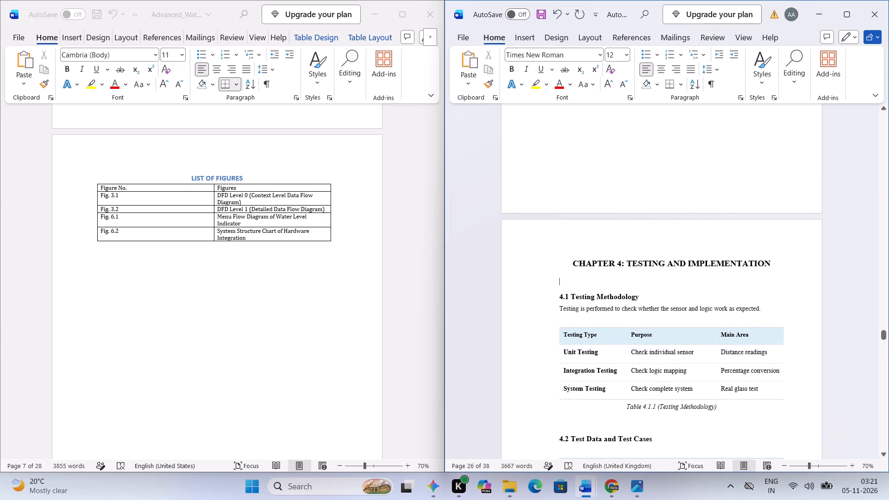
scroll(591, 287, down, 2)
click(606, 347)
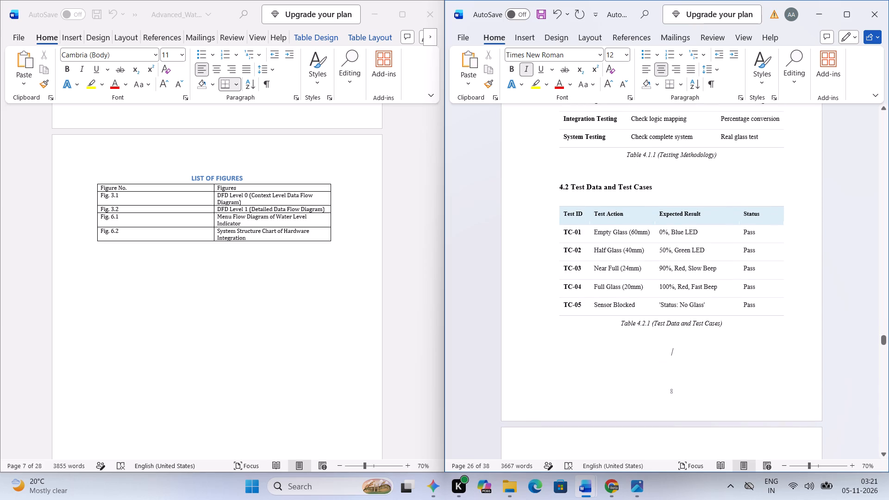
click(610, 374)
click(610, 374)
key(Down)
key(Up)
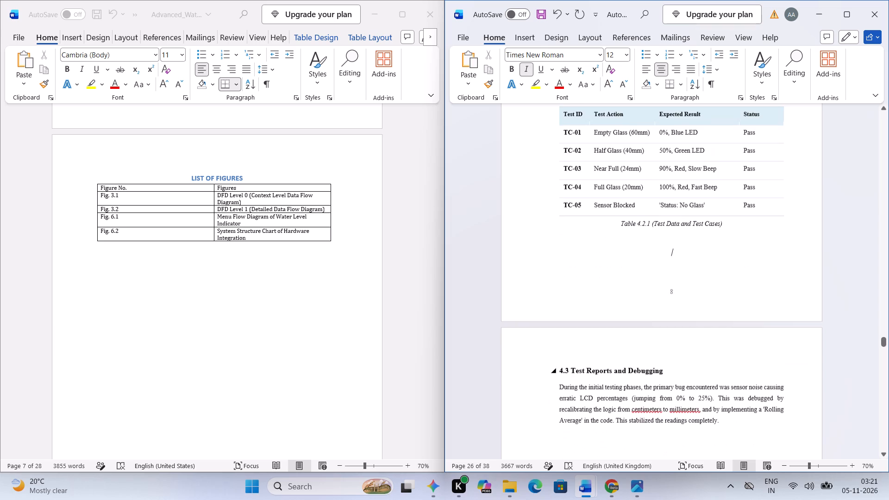
scroll(610, 374, up, 2)
scroll(610, 374, down, 1)
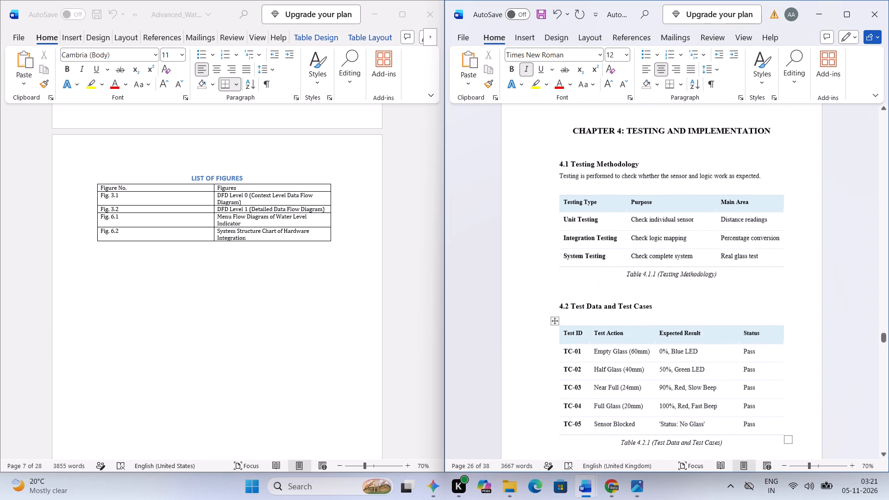
scroll(610, 374, down, 1)
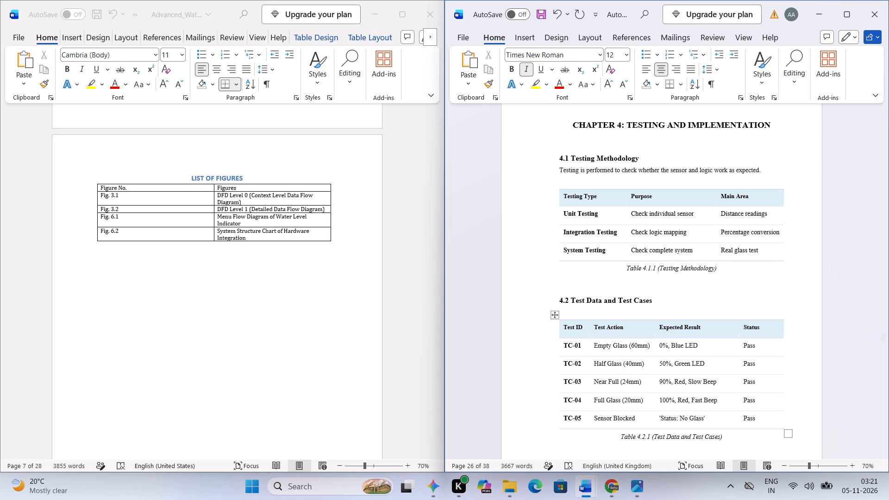
Bring up the List of Abbreviations in both the reference report and the formatted report for comparison.
scroll(403, 367, down, 1)
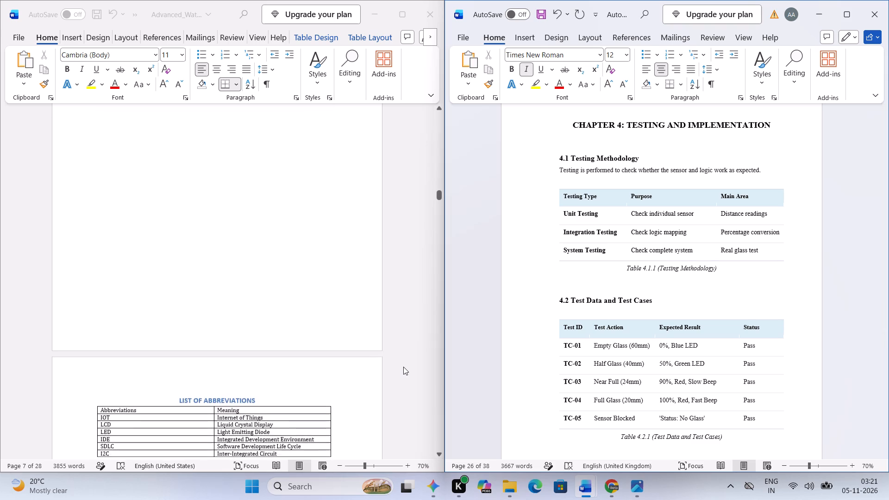
scroll(403, 367, down, 3)
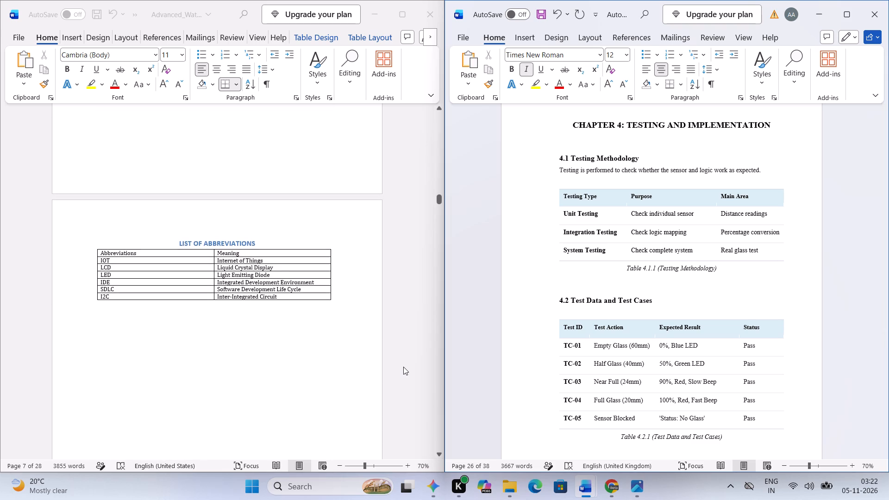
scroll(403, 367, down, 3)
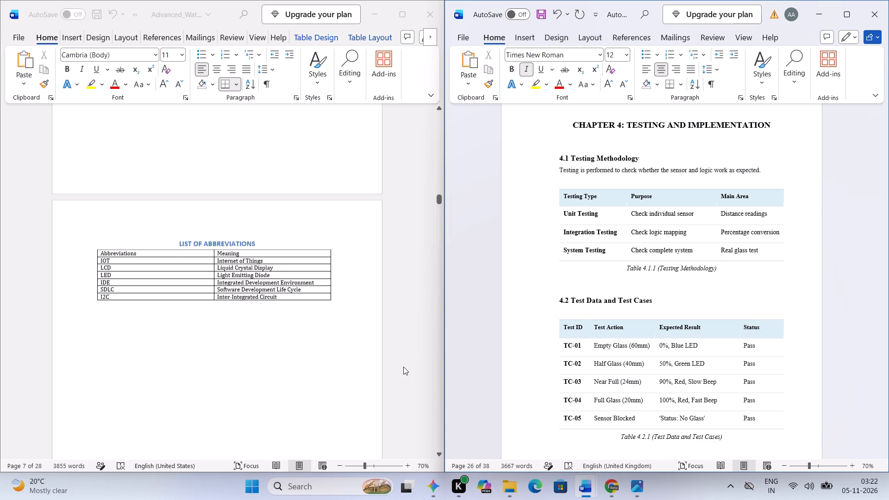
scroll(403, 367, down, 1)
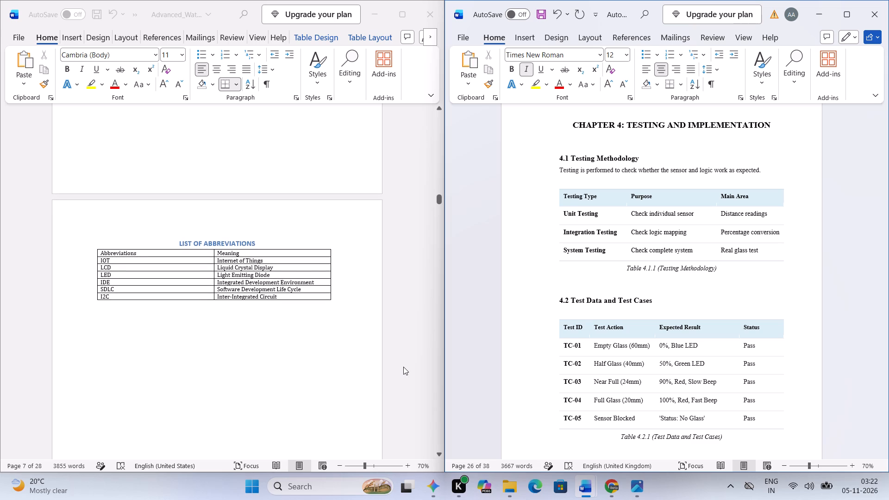
scroll(403, 367, down, 2)
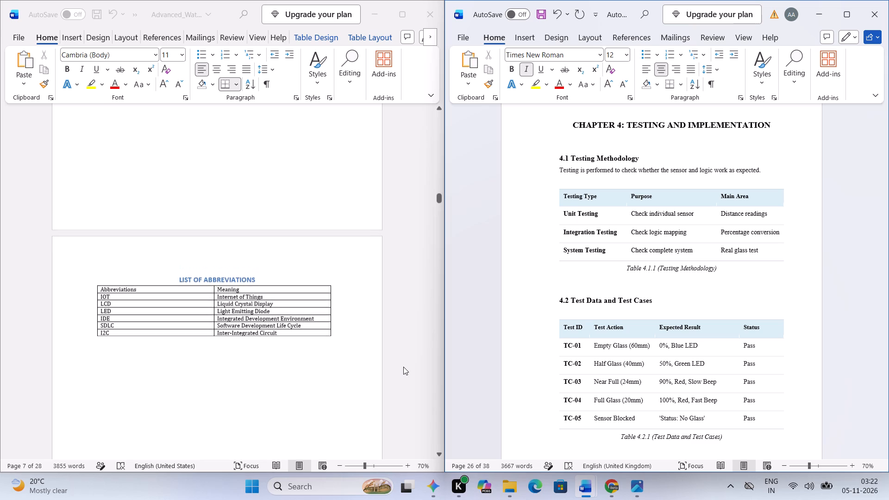
scroll(652, 355, up, 18)
scroll(652, 355, right, 1)
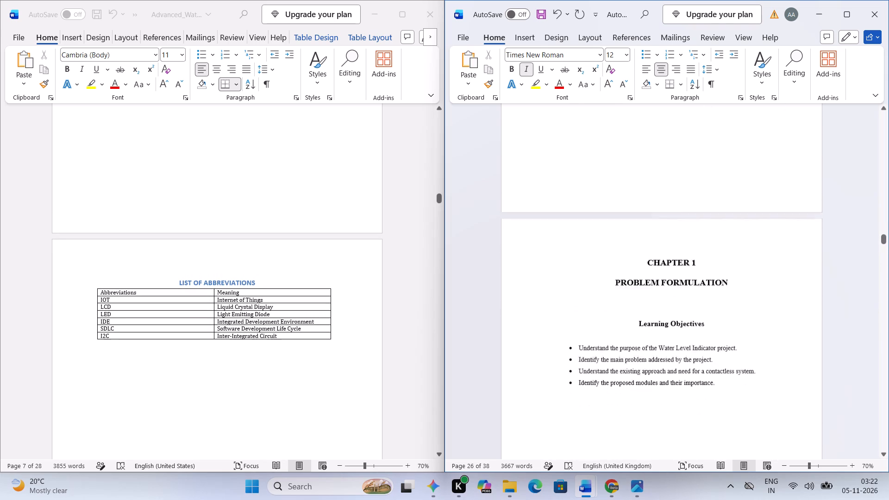
scroll(652, 355, right, 1)
scroll(652, 355, up, 9)
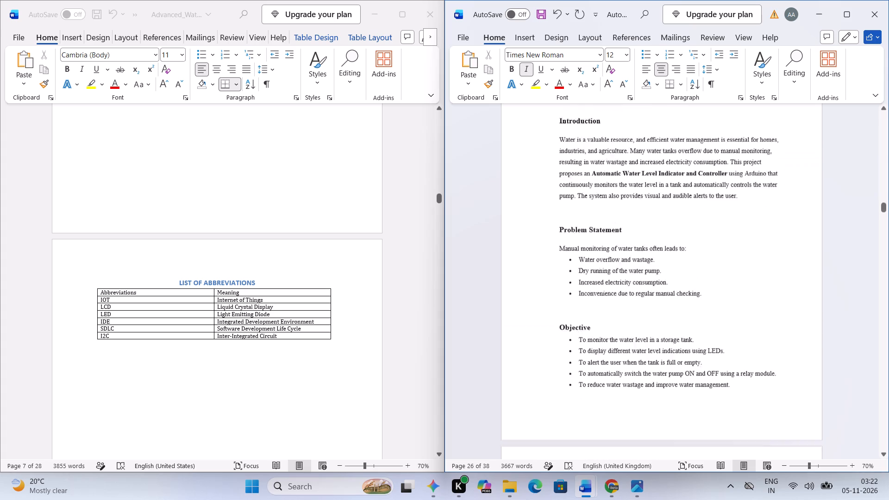
scroll(652, 355, up, 4)
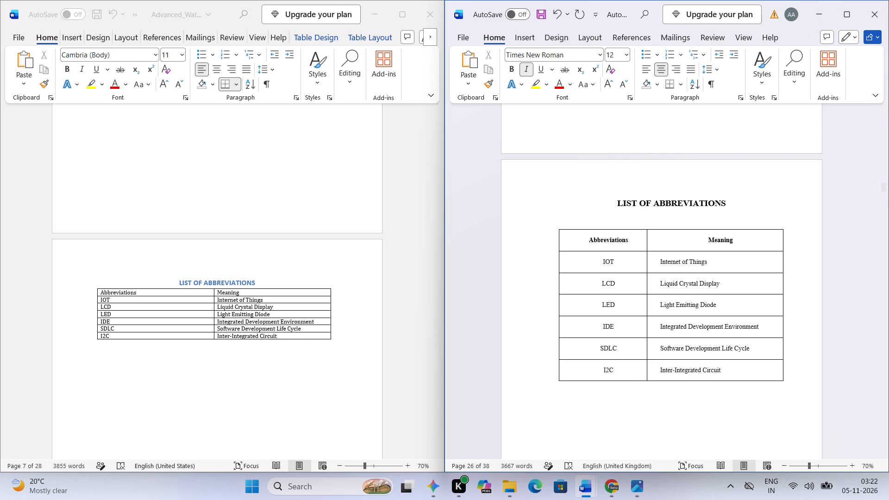
Compare the List of Figures in both reports and view the reference report's List of Tables.
scroll(706, 407, up, 1)
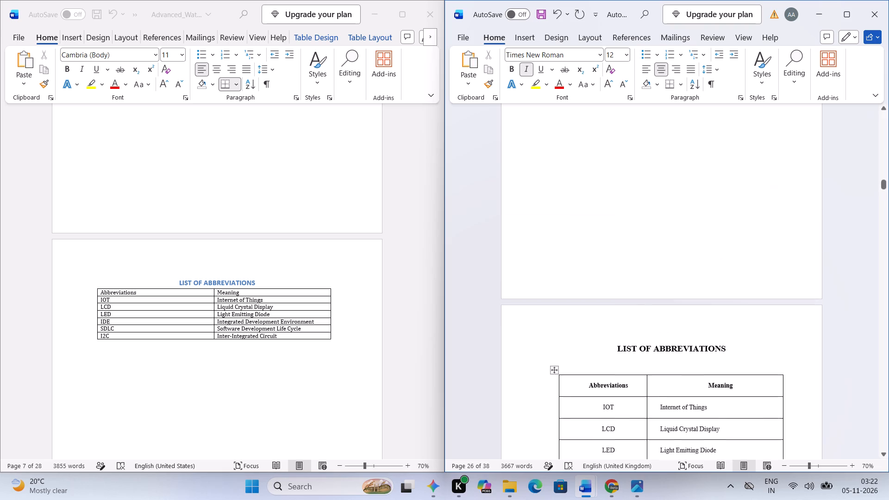
scroll(706, 407, up, 3)
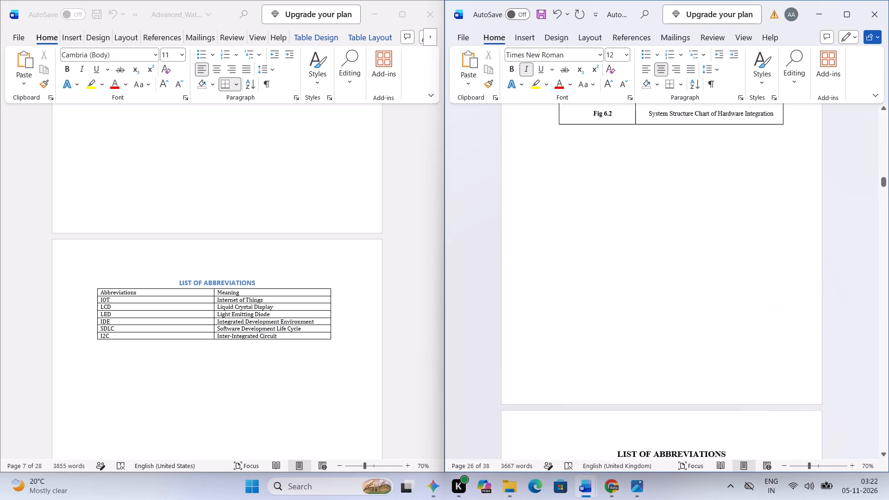
scroll(706, 407, up, 1)
scroll(323, 287, up, 2)
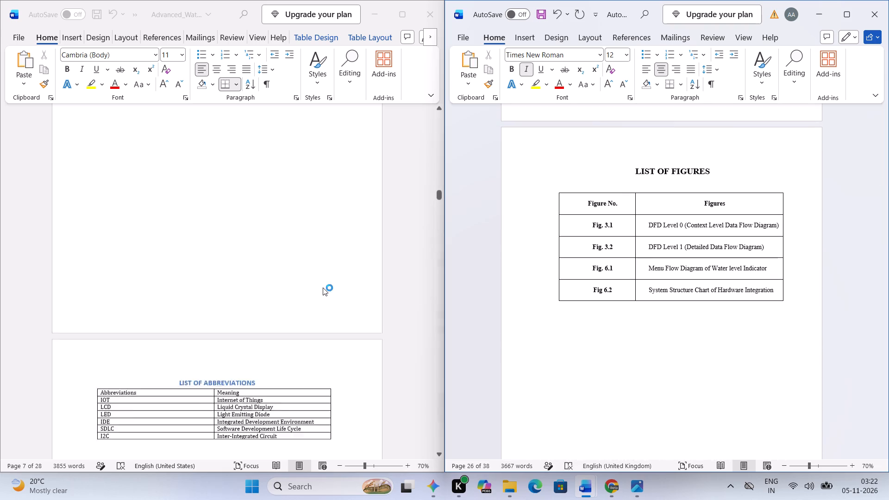
scroll(323, 287, up, 5)
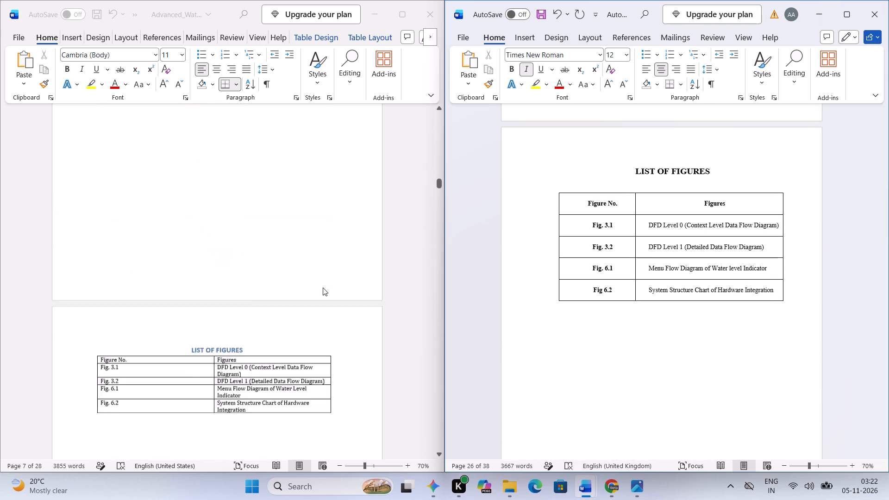
scroll(323, 287, up, 2)
scroll(616, 323, up, 1)
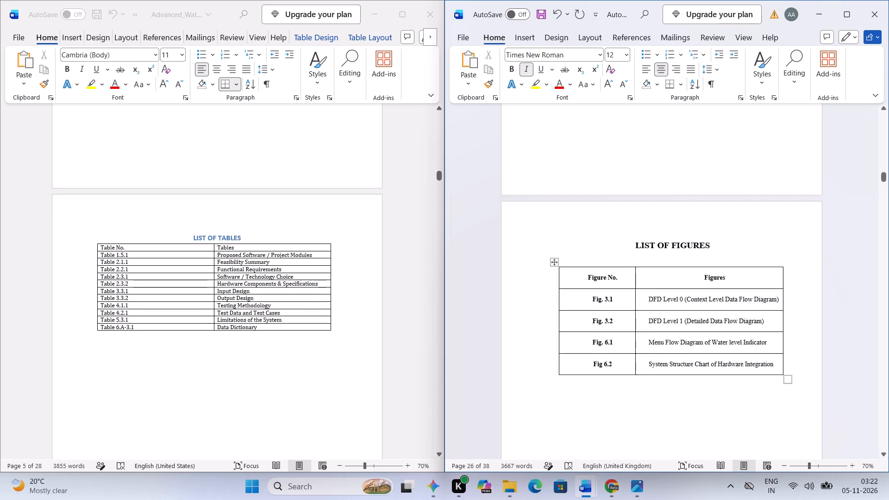
scroll(616, 323, up, 1)
Bring up the Chapter 3 System Design pages in both the formatted report and the reference report.
scroll(616, 323, down, 5)
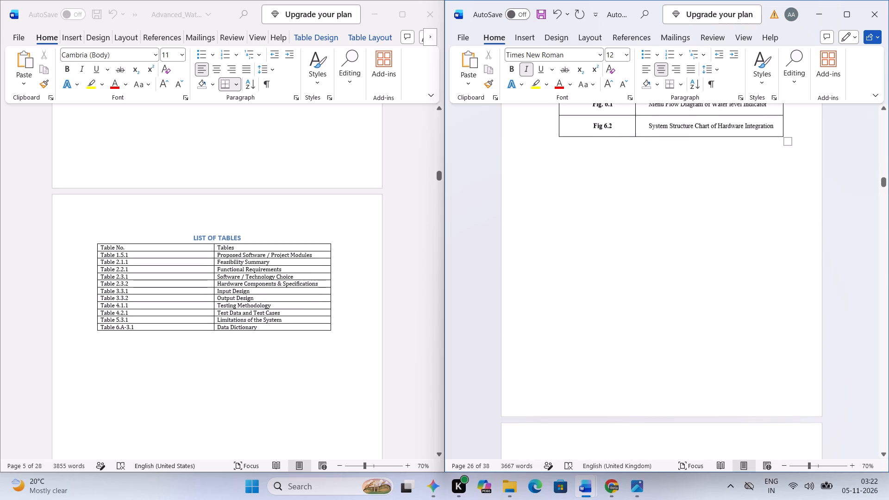
scroll(616, 323, down, 11)
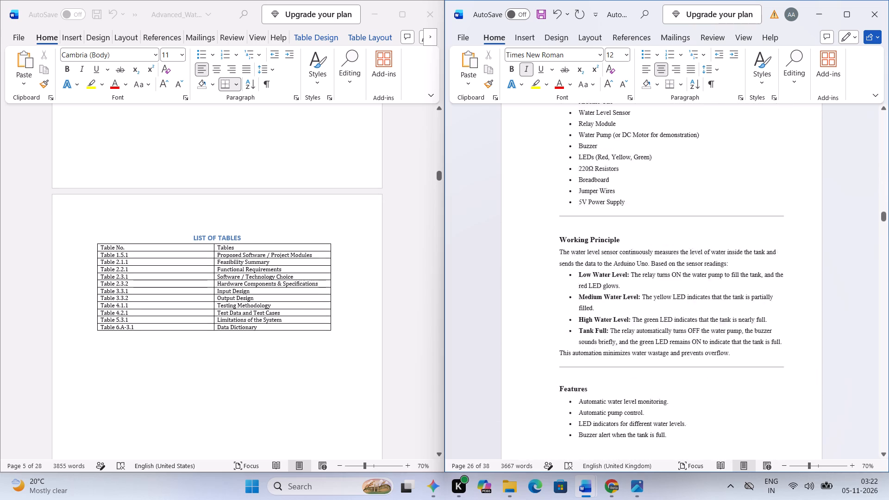
scroll(616, 323, down, 9)
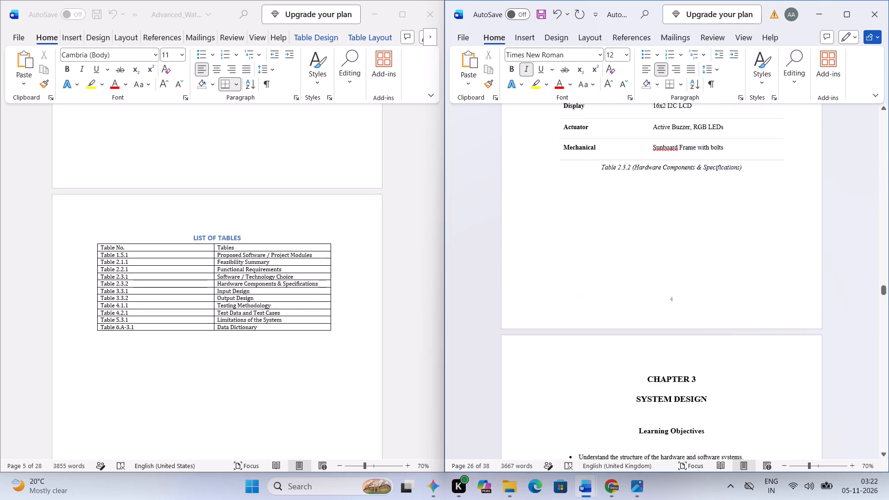
scroll(616, 323, down, 4)
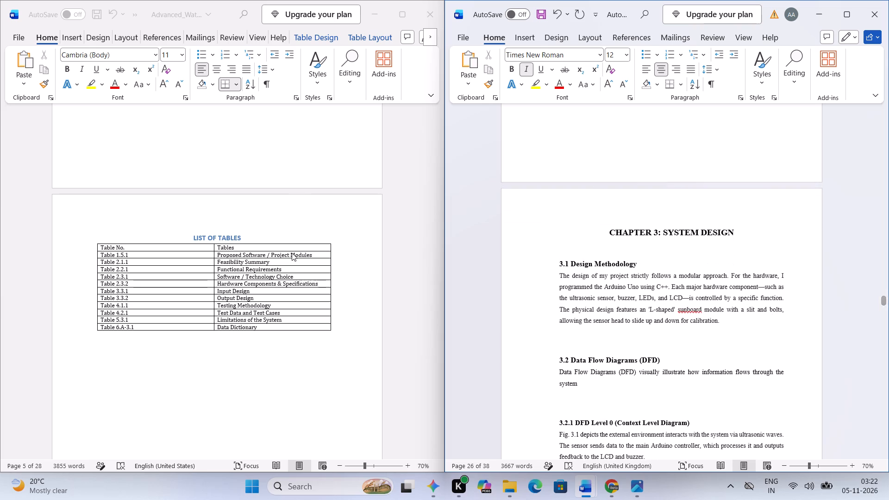
scroll(292, 253, down, 16)
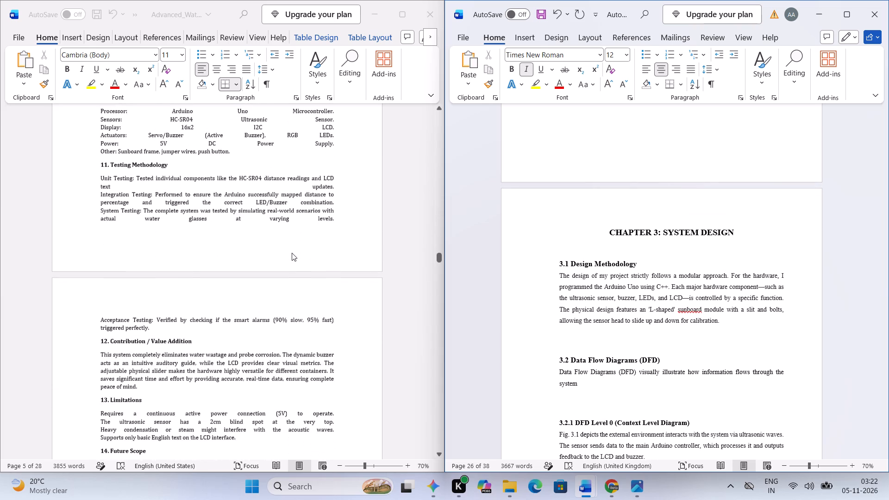
scroll(292, 253, down, 6)
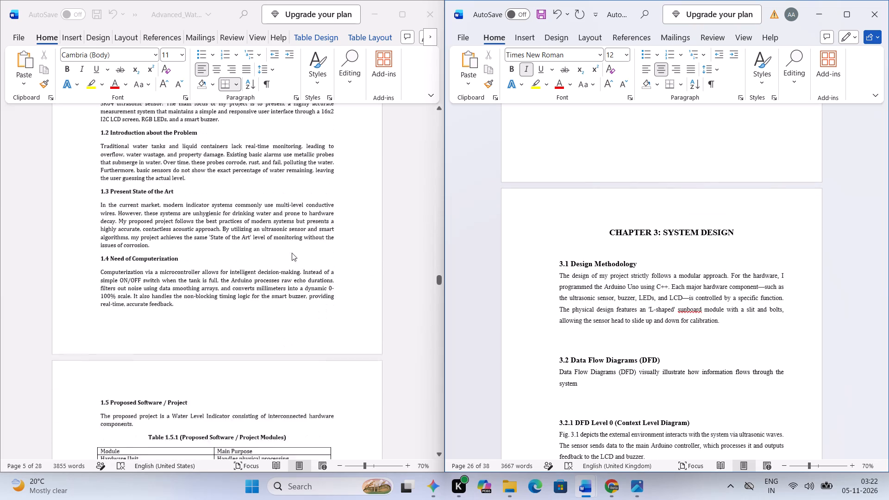
scroll(292, 253, down, 5)
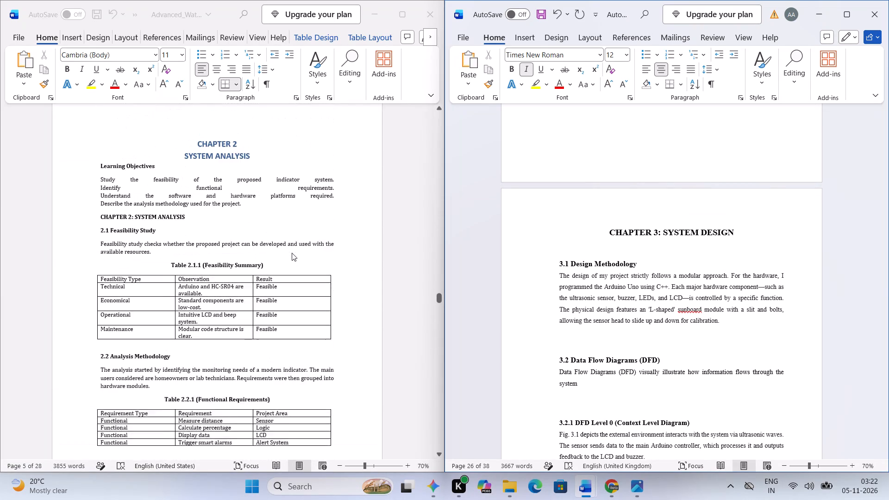
scroll(292, 253, down, 1)
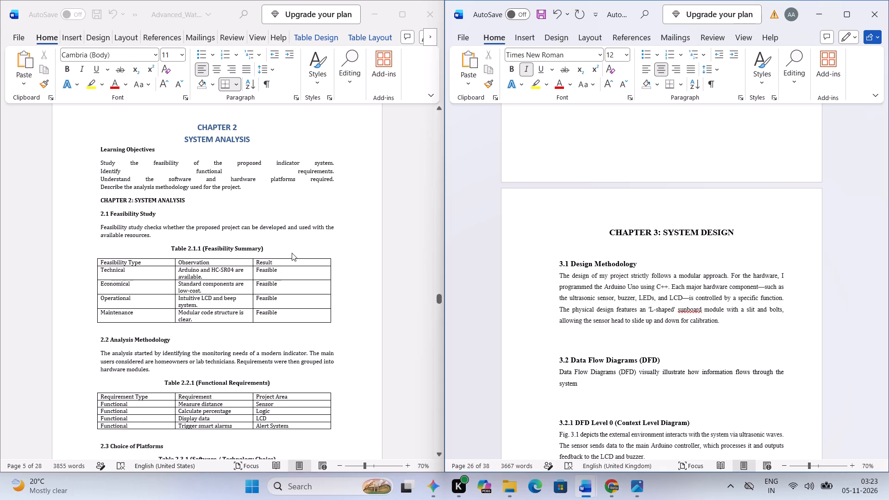
scroll(292, 253, down, 5)
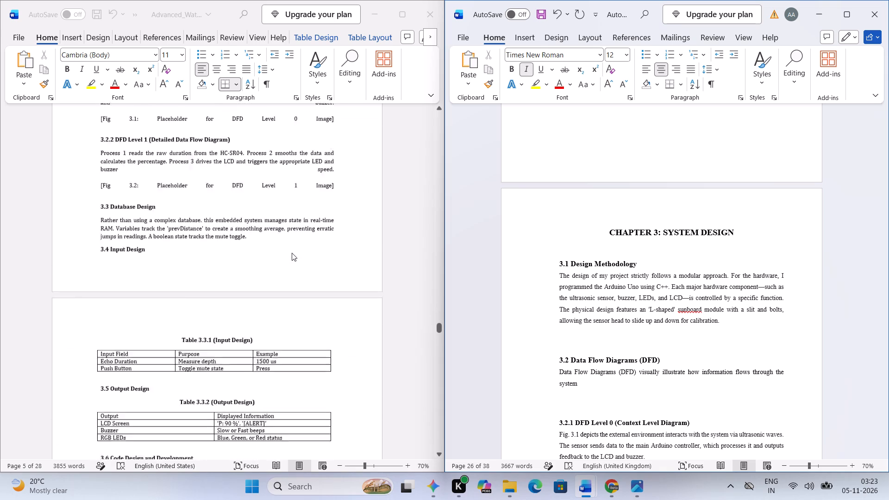
scroll(292, 253, down, 1)
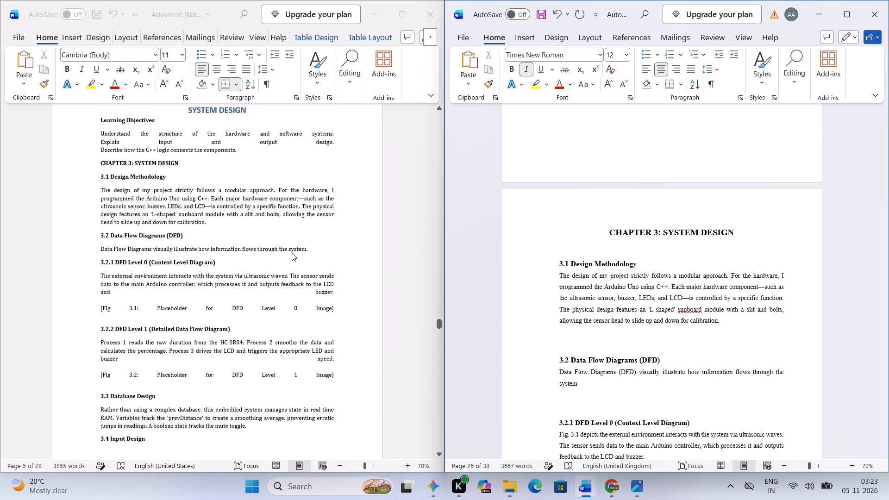
Compare Chapter 3 in both reports, from the learning objectives through the DFD, input and output design sections to 3.6 Code Design and Development.
scroll(378, 245, up, 1)
scroll(571, 230, up, 2)
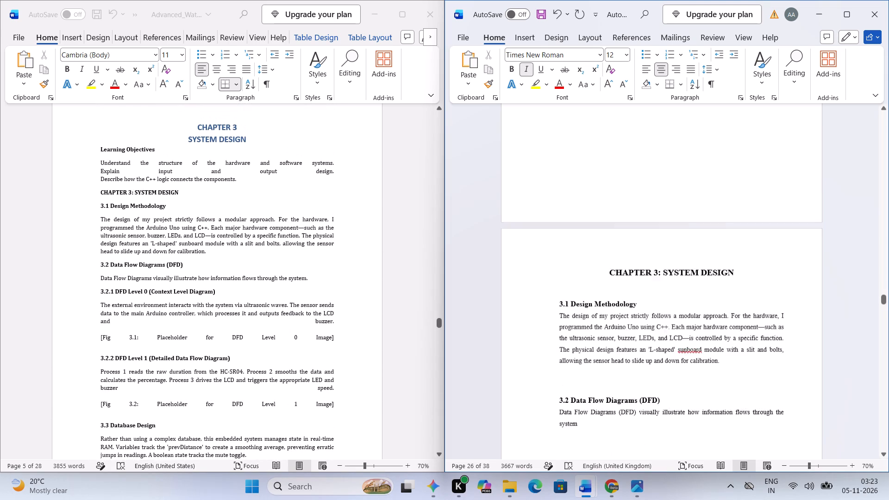
scroll(571, 230, up, 3)
scroll(571, 230, right, 1)
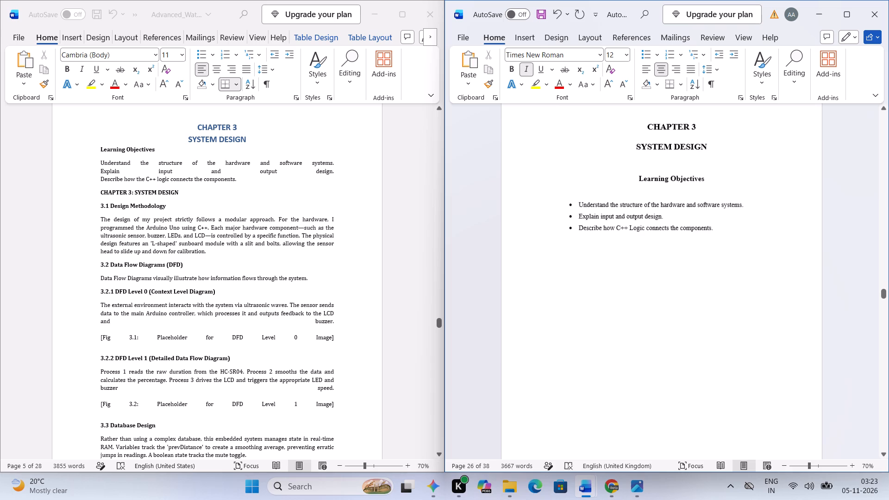
scroll(571, 230, right, 1)
scroll(571, 230, down, 8)
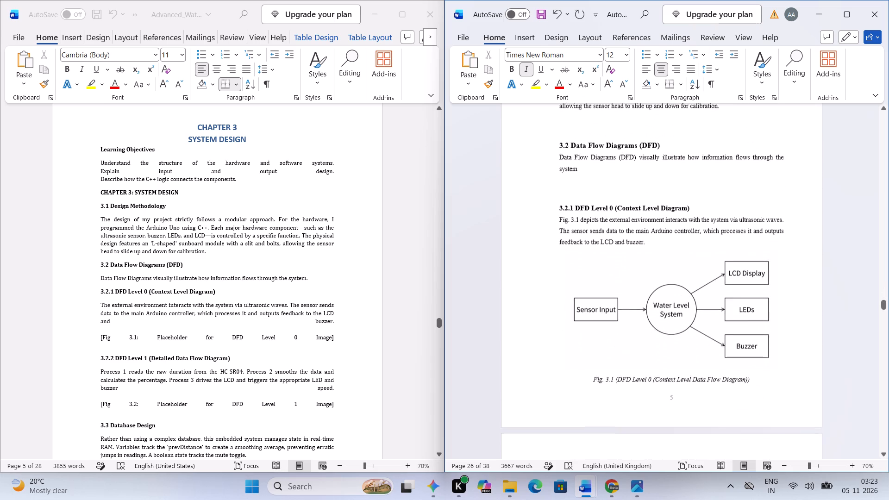
scroll(571, 230, down, 5)
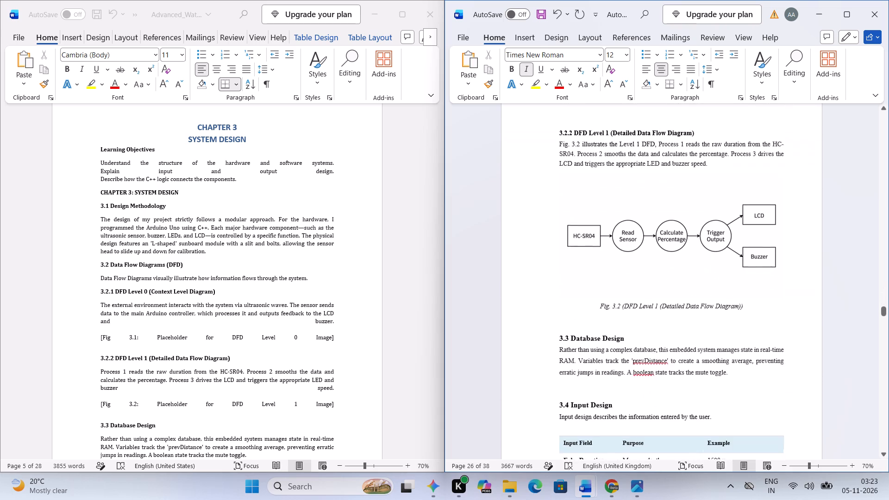
scroll(571, 230, down, 3)
scroll(275, 230, down, 7)
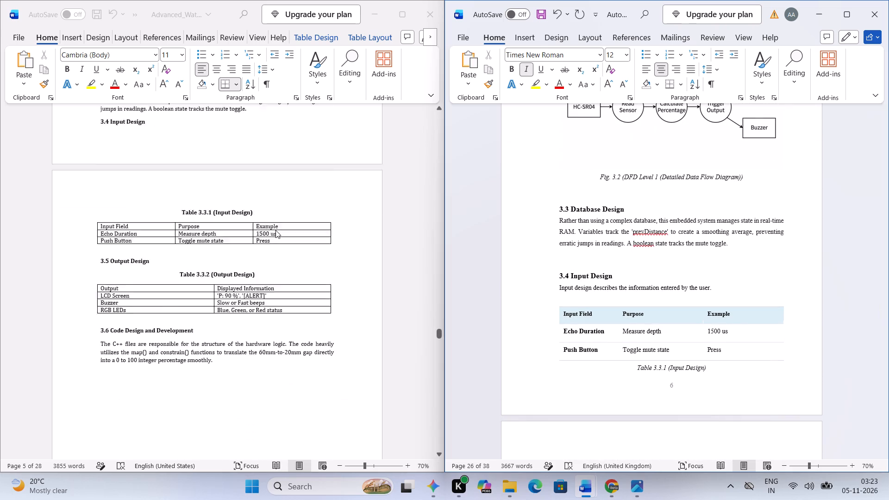
scroll(488, 345, down, 3)
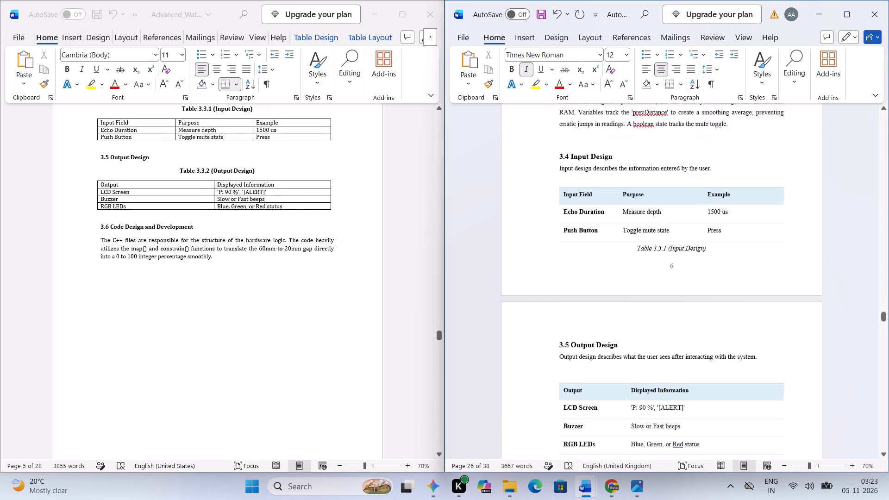
scroll(488, 345, down, 3)
scroll(488, 345, right, 1)
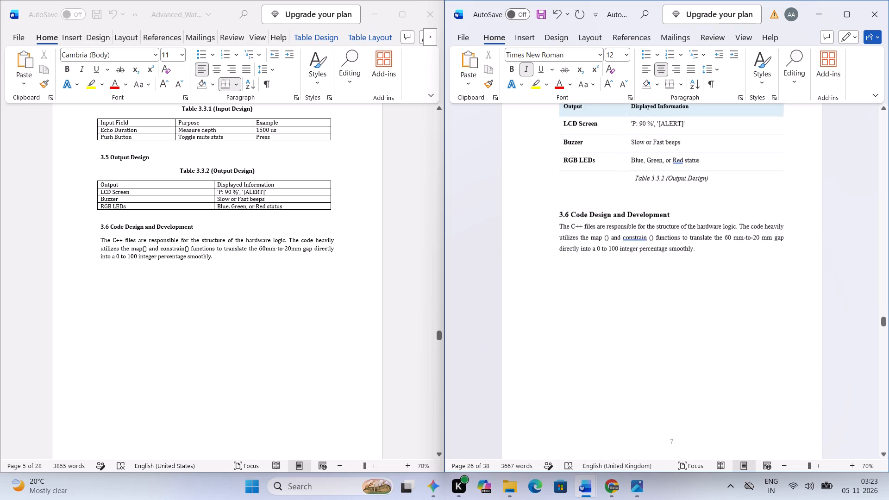
scroll(488, 345, right, 1)
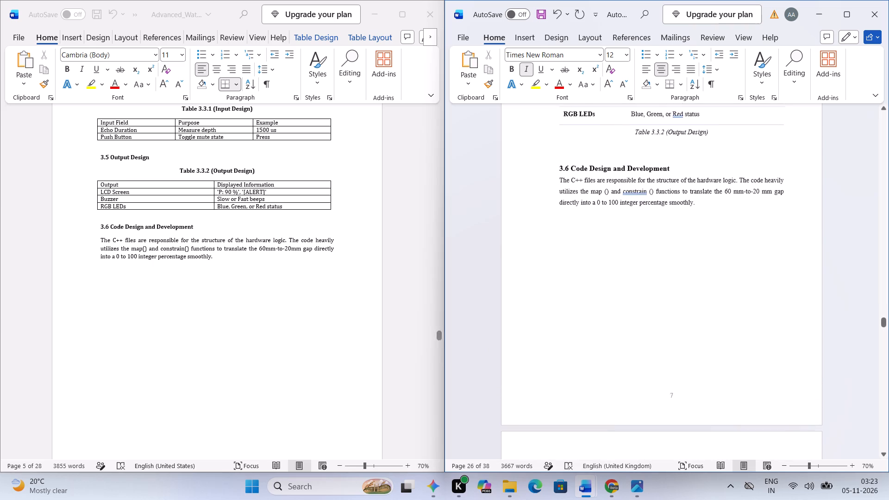
scroll(488, 345, right, 1)
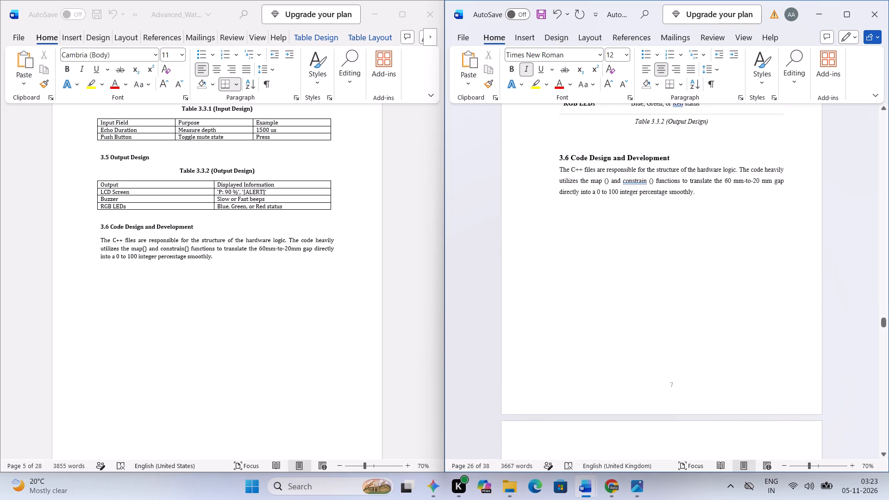
Remove the space before the parentheses in map() and constrain() in the section 3.6 paragraph of the formatted report.
click(603, 180)
key(Right)
key(BackSpace)
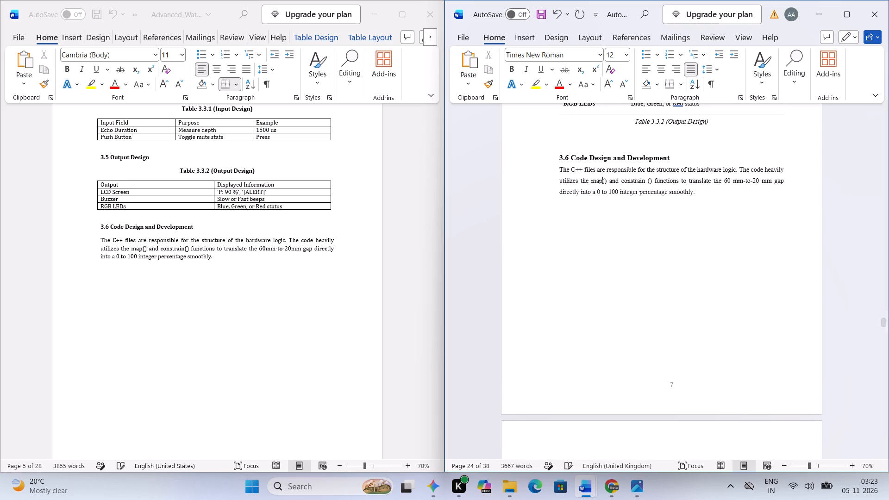
key(Right)
key(Right)
key(Right)
key(Right)
key(Right)
key(Right)
key(Right)
key(Right)
key(Right)
key(Right)
key(Right)
key(Right)
key(Right)
key(Right)
key(Right)
key(Right)
key(Right)
key(Right)
key(Left)
key(BackSpace)
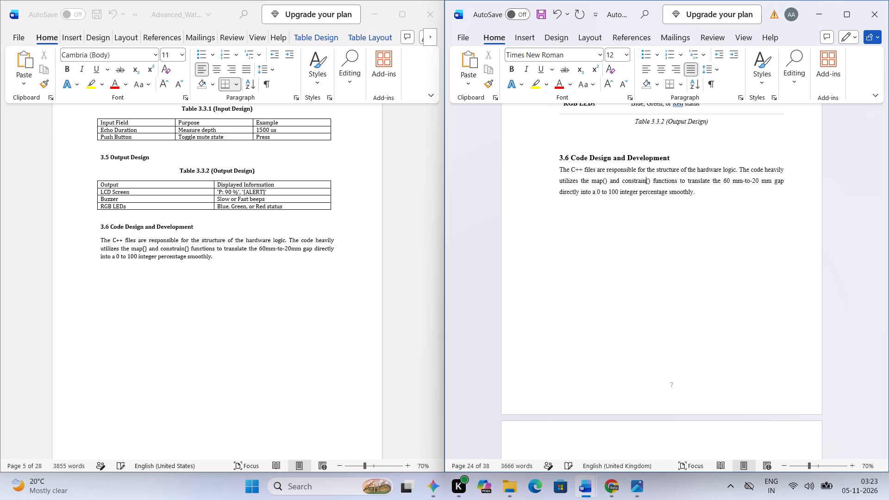
click(596, 240)
Review the formatted report's Chapter 4 opening page, then sections 3.6 back to 3.3, checking text, tables and captions.
scroll(596, 240, down, 1)
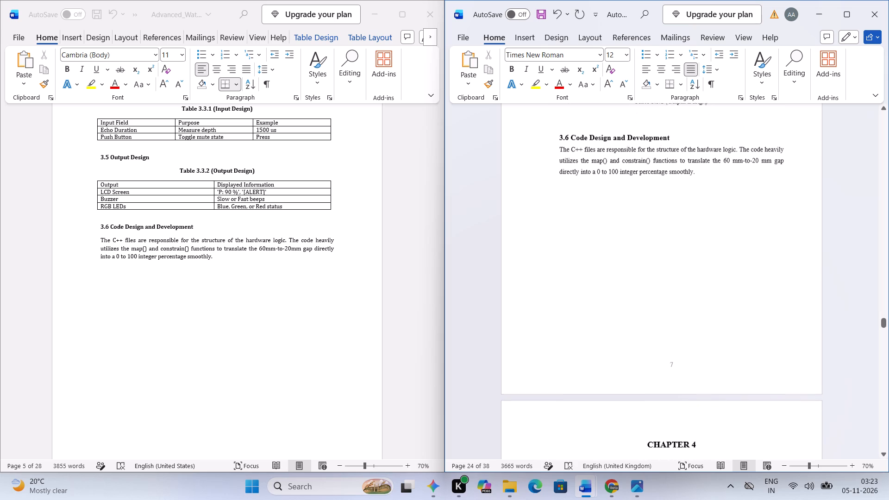
scroll(596, 240, down, 1)
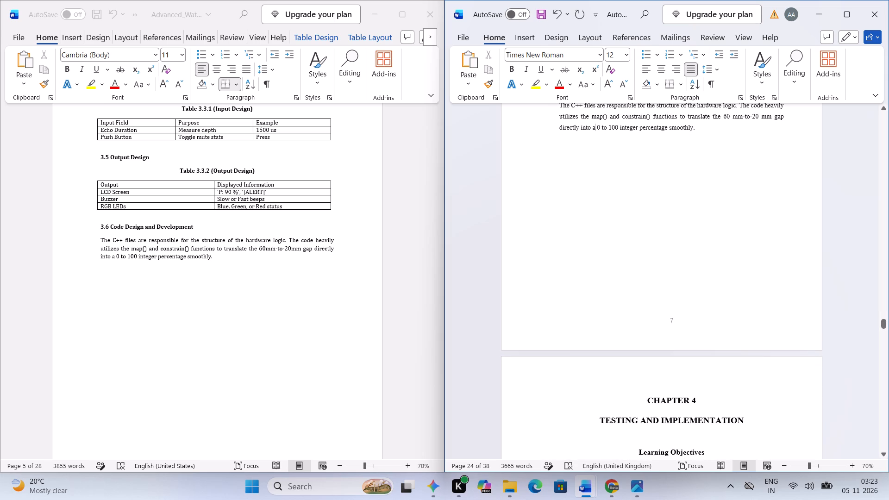
scroll(596, 240, down, 3)
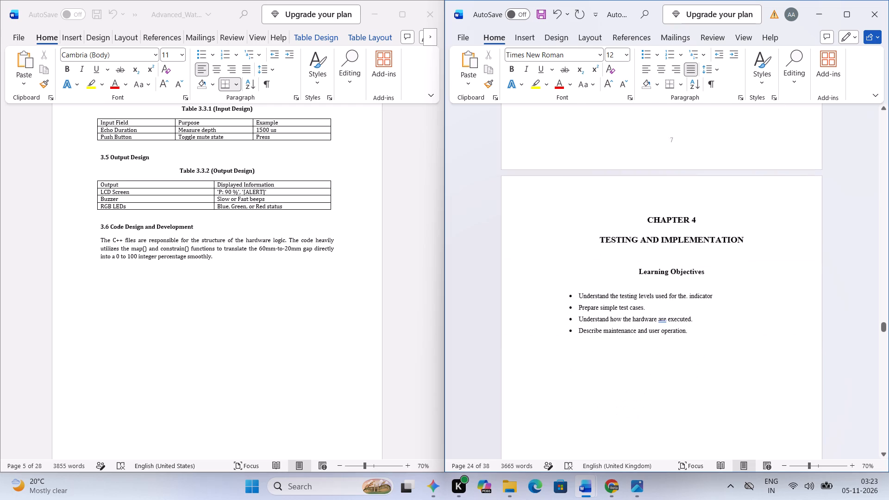
scroll(596, 240, up, 5)
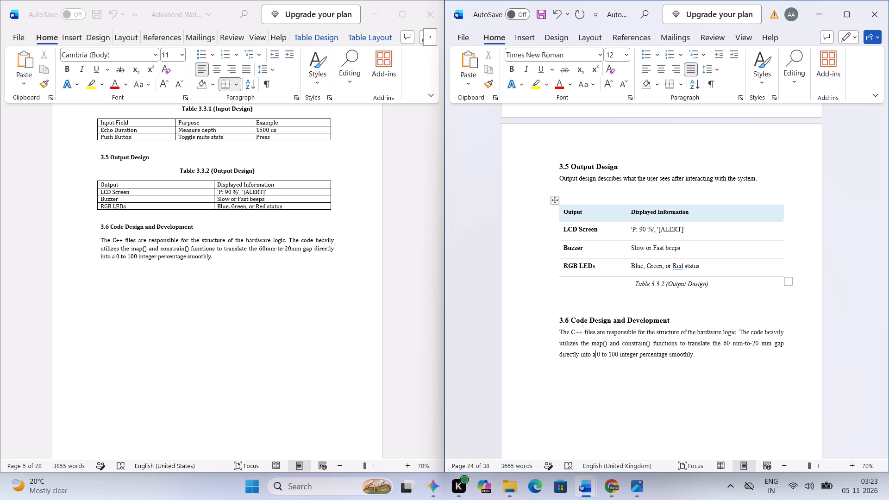
scroll(596, 240, right, 1)
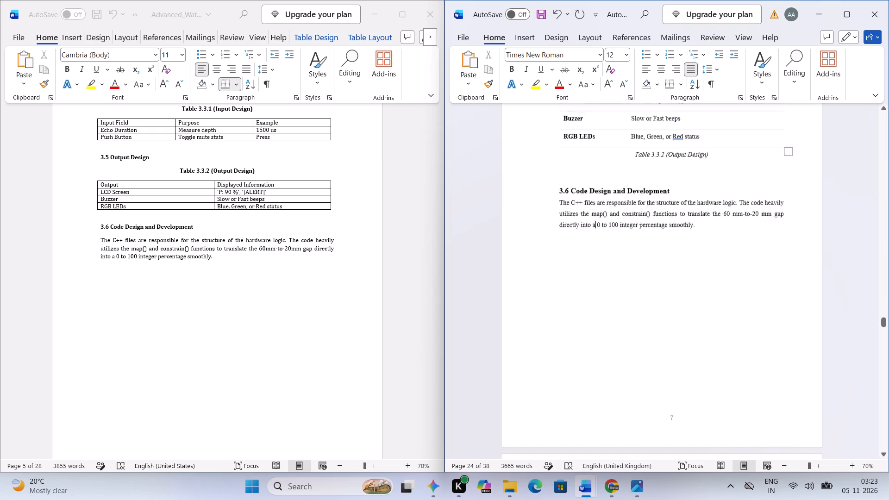
scroll(596, 240, right, 2)
scroll(596, 240, up, 1)
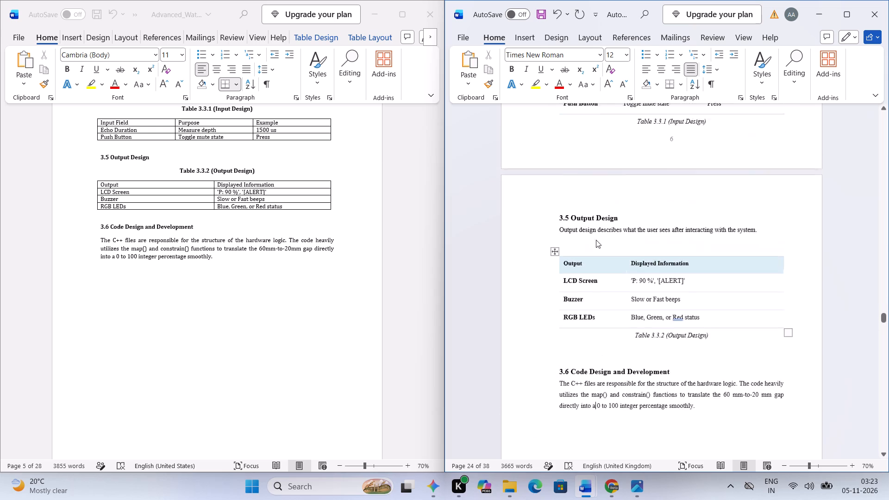
scroll(596, 240, up, 1)
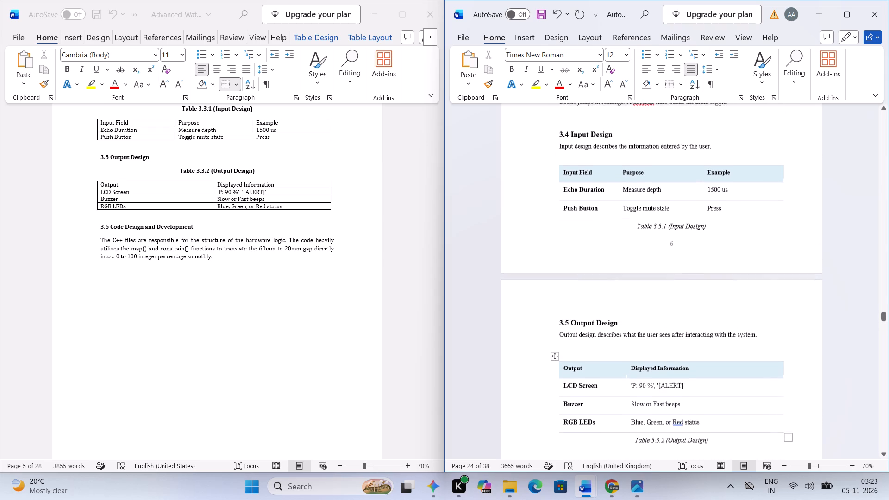
scroll(596, 240, up, 2)
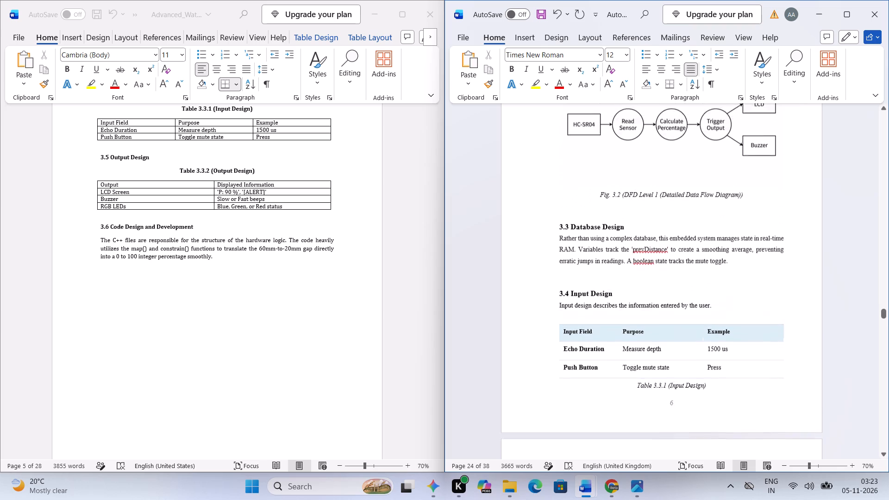
Review the formatted report's sections 3.4 back to 3.2, checking the DFD figures, their captions and the text.
scroll(596, 240, up, 1)
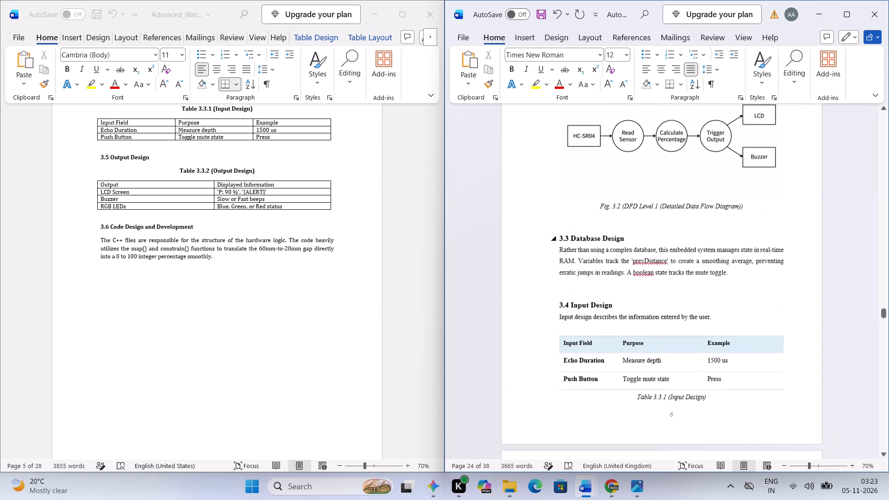
scroll(596, 240, up, 3)
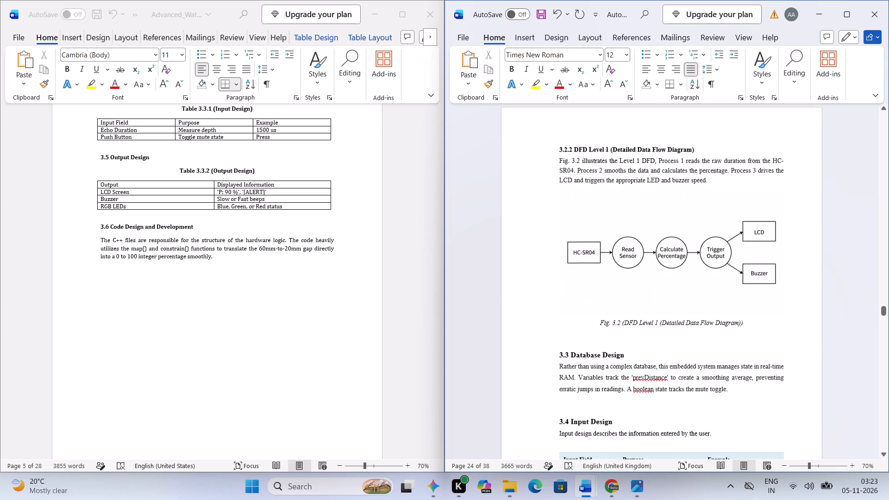
scroll(596, 240, up, 3)
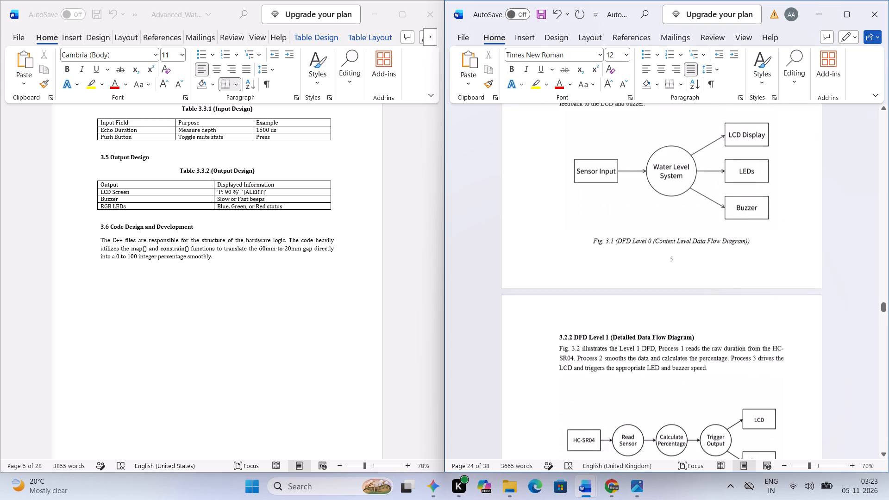
scroll(596, 240, up, 4)
Review the formatted report's Chapter 4 from the learning objectives through the 4.1 Testing Methodology and 4.2 Test Data and Test Cases tables.
scroll(596, 240, down, 4)
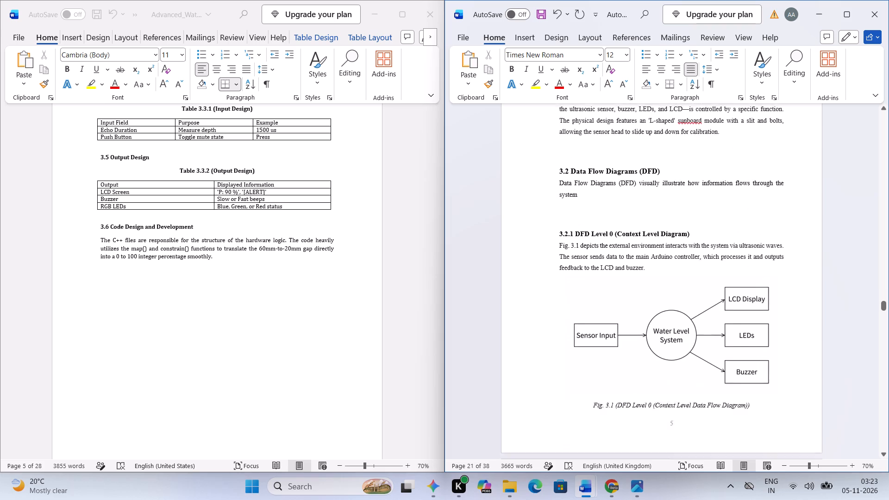
scroll(596, 240, down, 12)
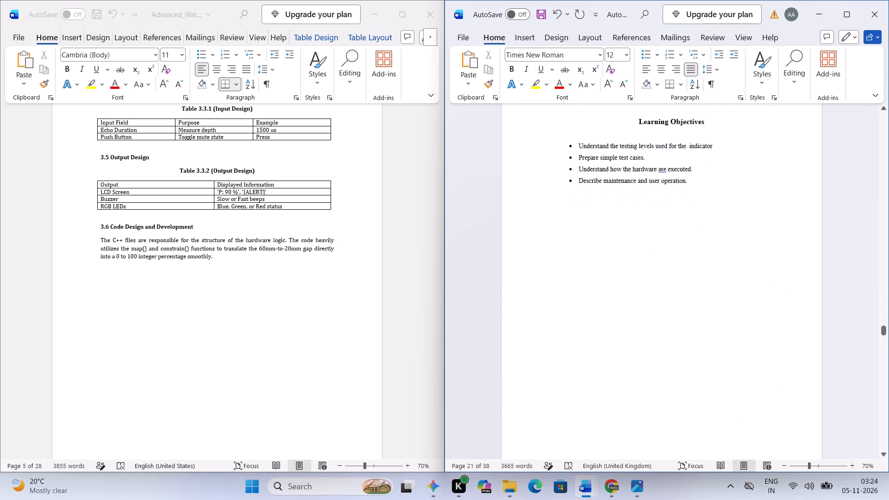
scroll(596, 240, down, 1)
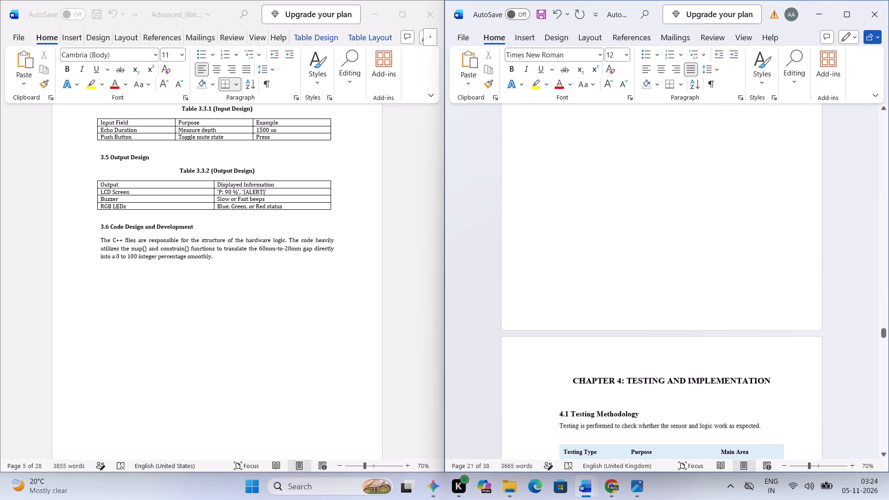
scroll(596, 240, down, 3)
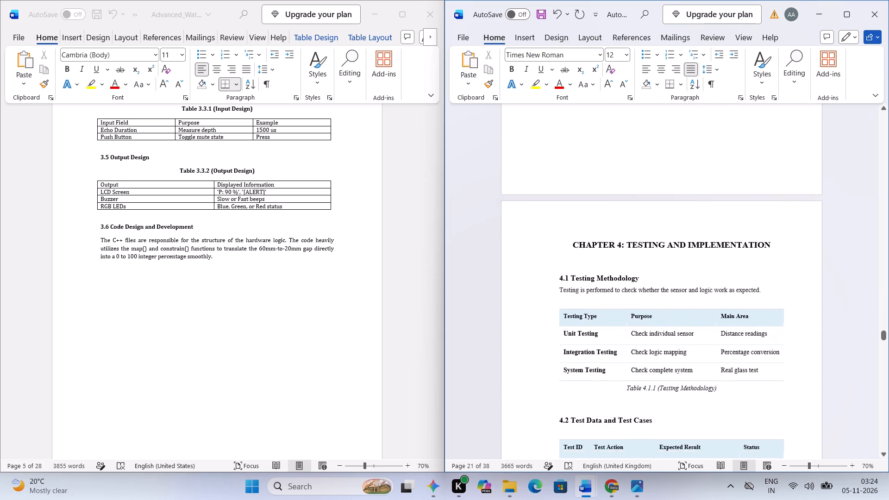
scroll(596, 240, down, 2)
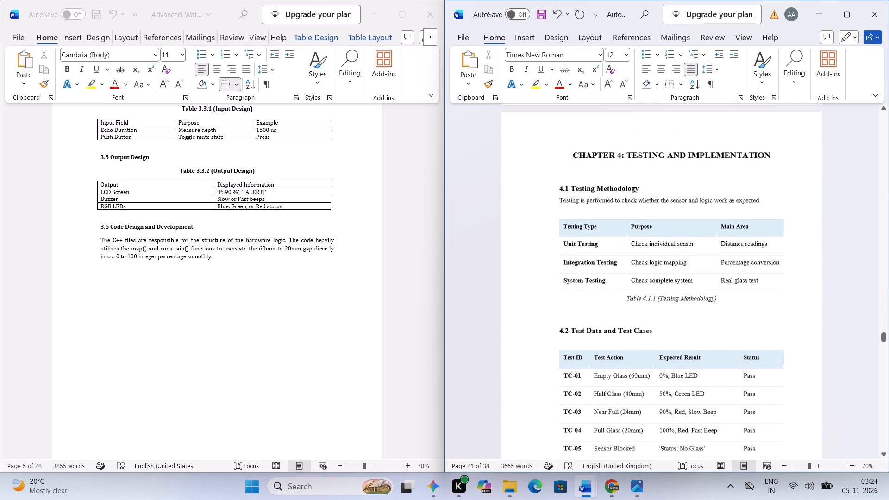
scroll(596, 240, down, 3)
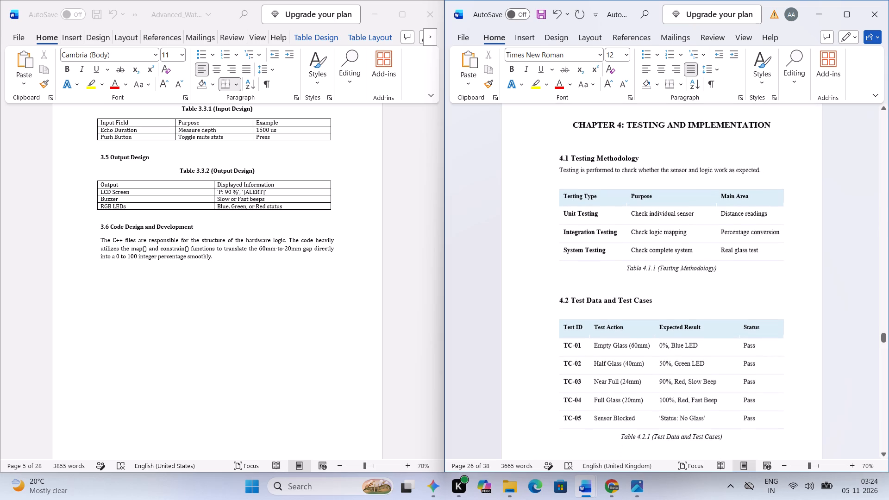
scroll(596, 240, down, 1)
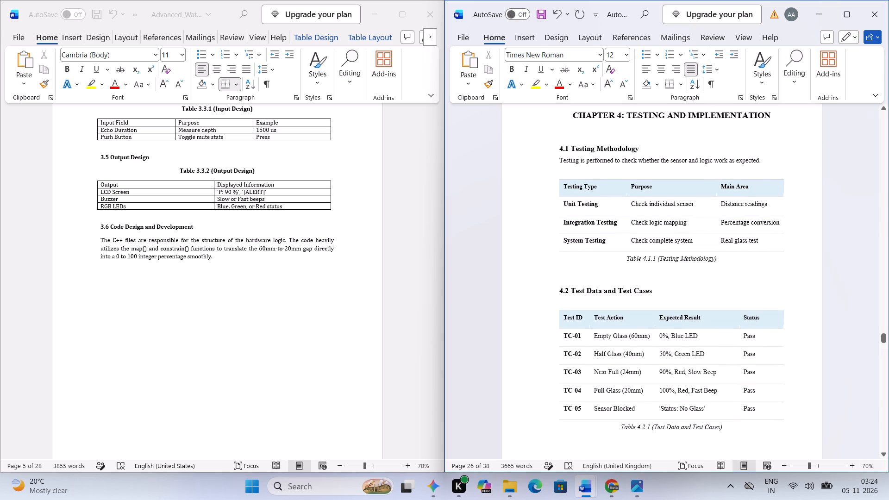
scroll(596, 240, down, 1)
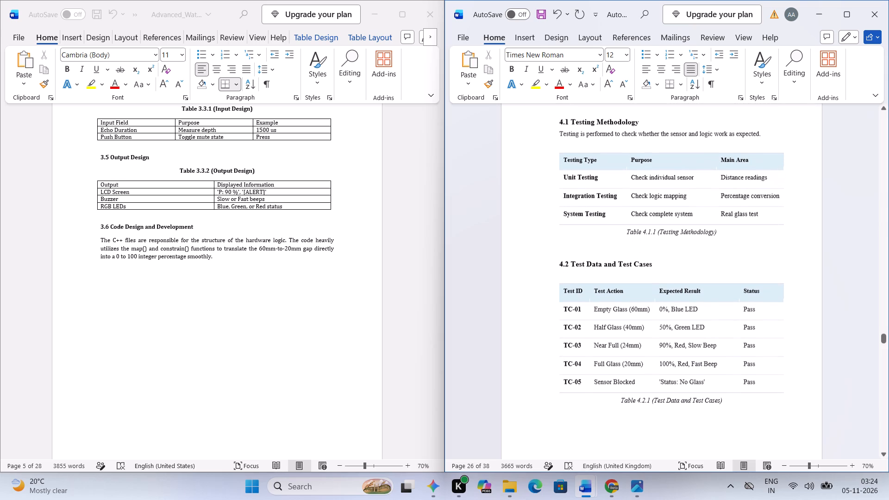
scroll(596, 240, down, 2)
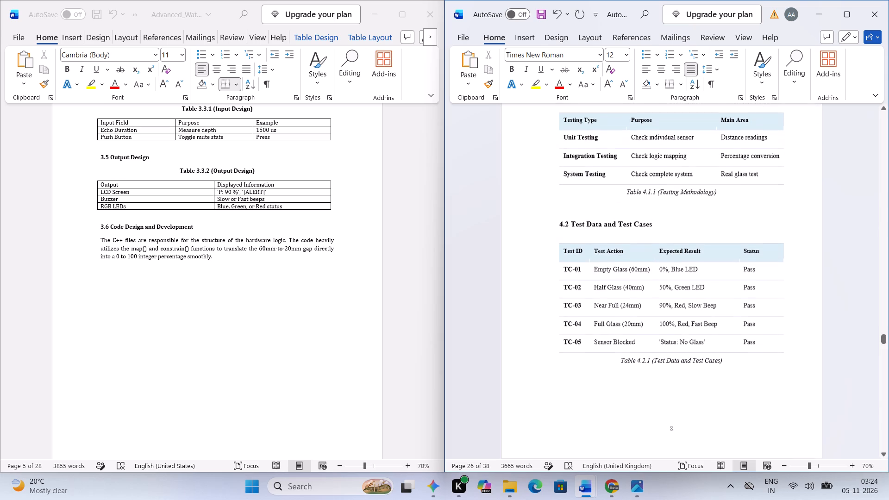
Review sections 4.3 Test Reports and Debugging to 4.7 Post Implementation Maintenance, checking text, spacing and page numbers.
scroll(596, 240, down, 2)
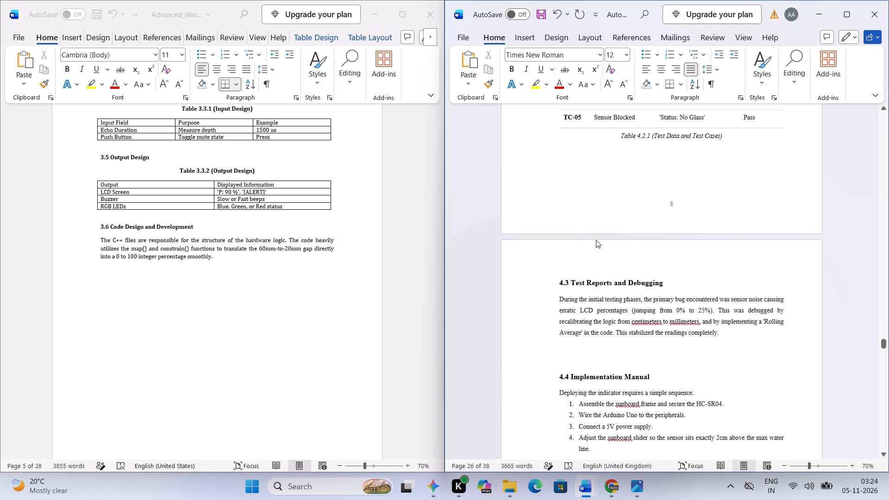
scroll(596, 240, down, 3)
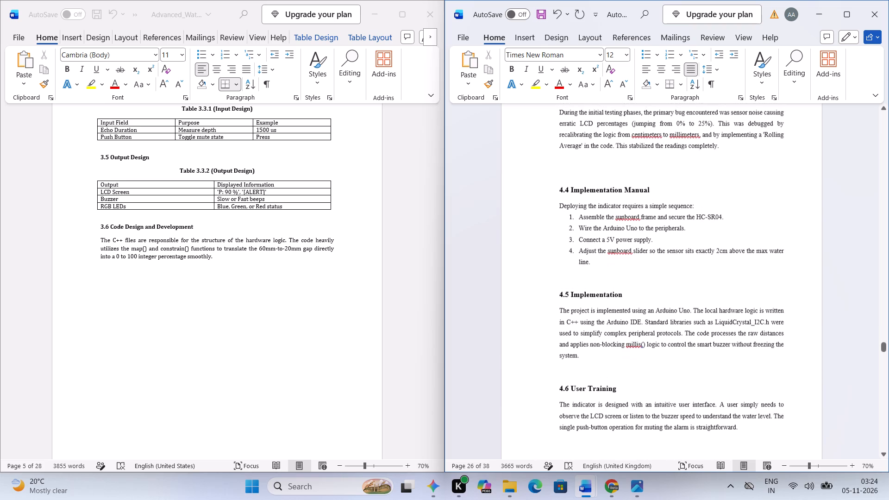
scroll(596, 240, down, 1)
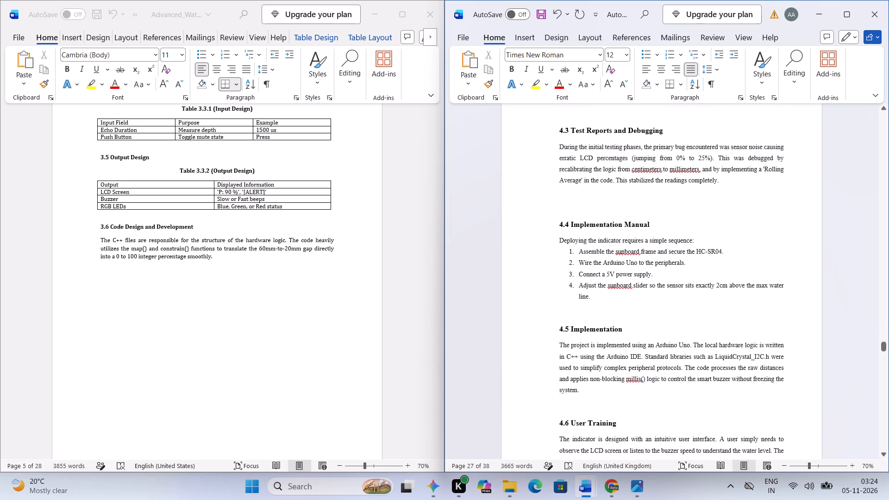
scroll(596, 240, down, 1)
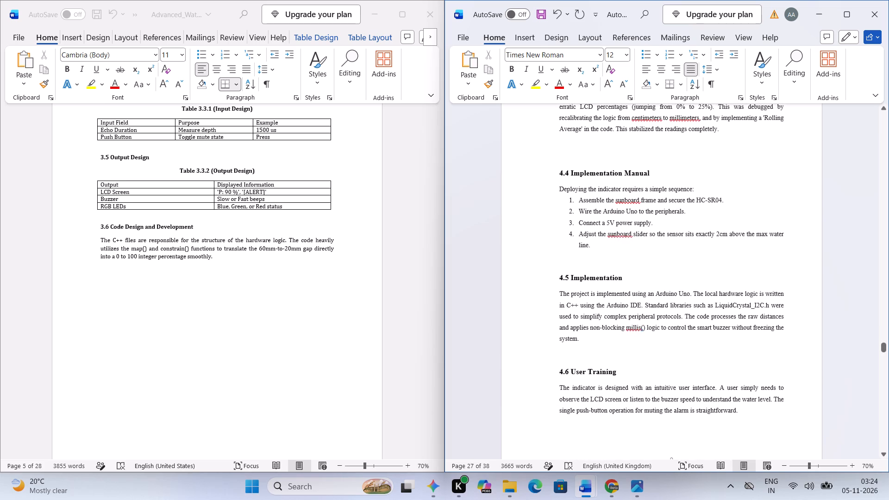
scroll(596, 240, down, 4)
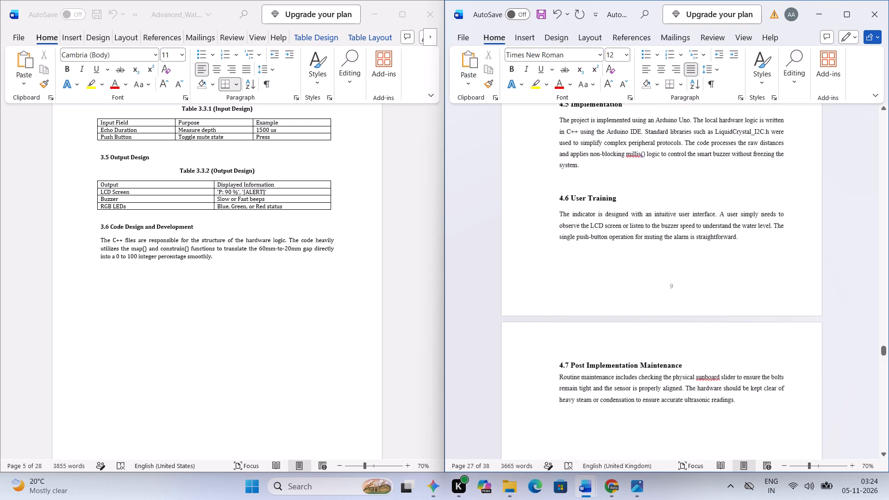
scroll(596, 240, down, 2)
Go back to the formatted report's Contents page and place the cursor at the page number of 4.5 Implementation.
scroll(596, 240, up, 11)
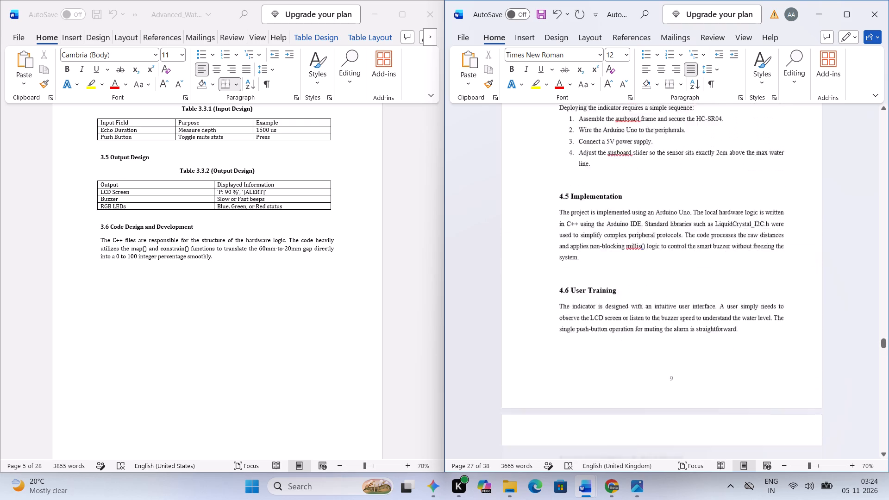
scroll(596, 240, up, 17)
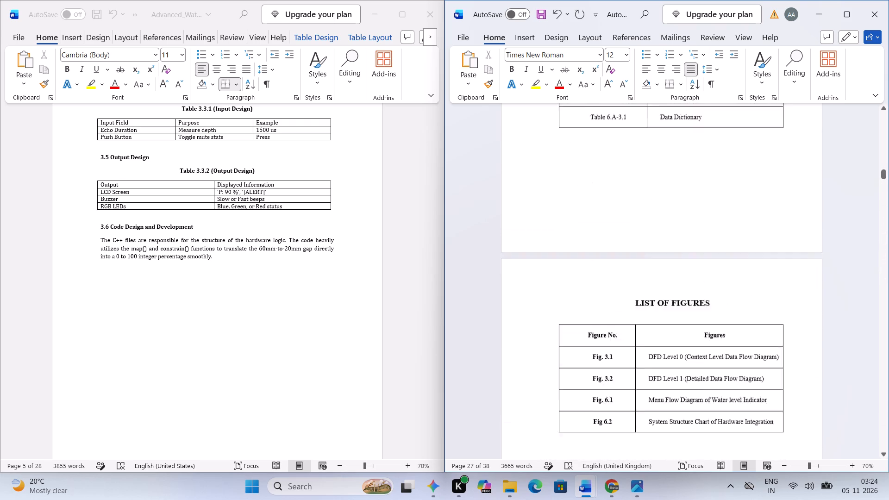
scroll(596, 240, up, 8)
scroll(596, 240, down, 1)
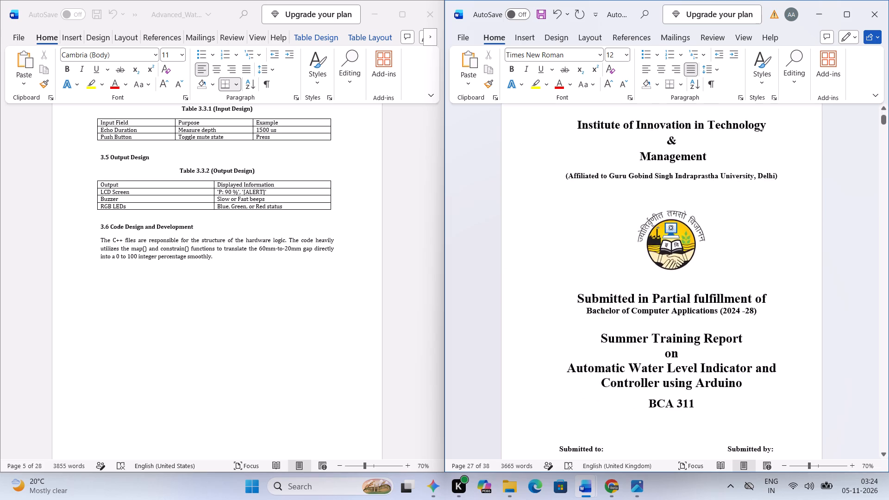
scroll(596, 240, down, 11)
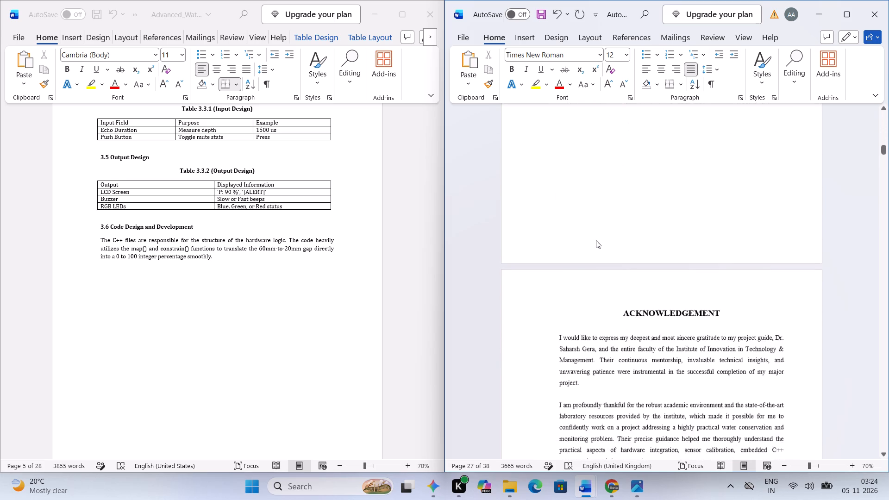
scroll(596, 240, down, 10)
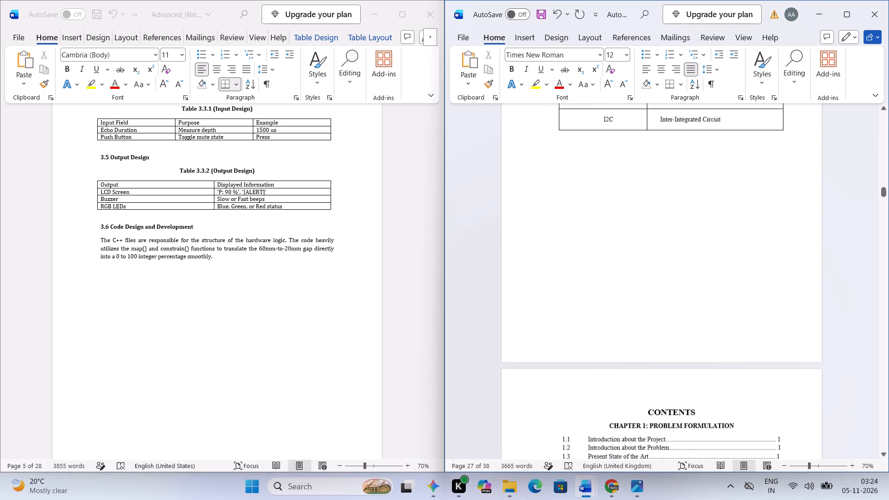
scroll(596, 240, down, 4)
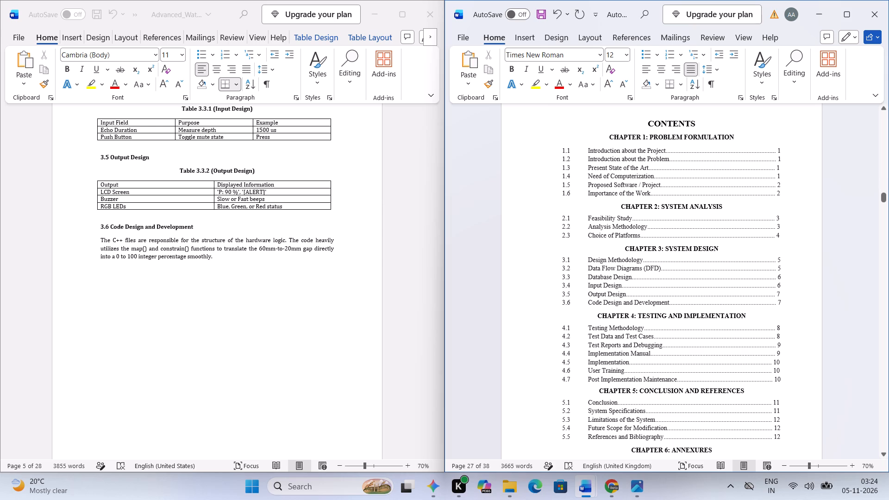
click(779, 359)
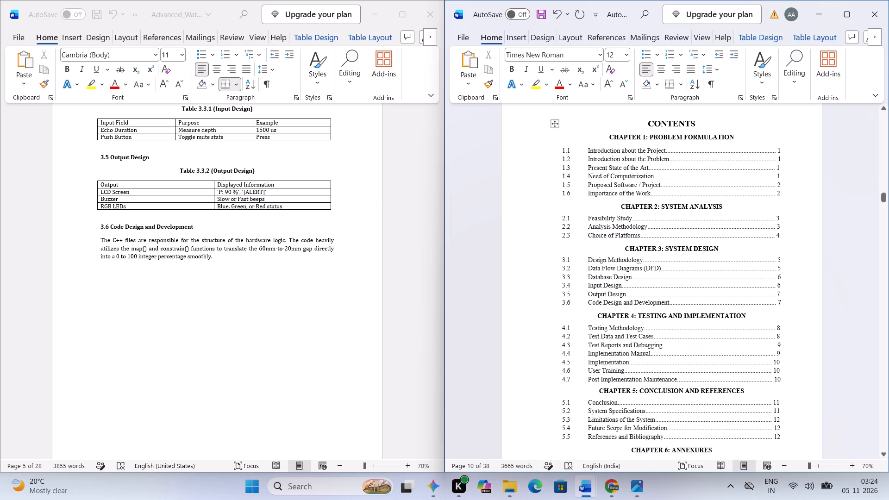
Check in the formatted report's Chapter 4 which pages sections 4.3 Test Reports and Debugging to 4.6 User Training fall on.
scroll(779, 359, down, 15)
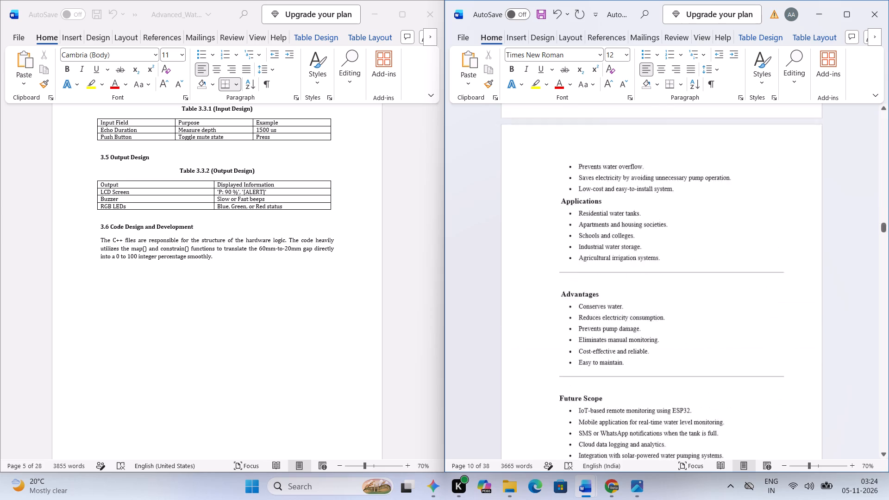
scroll(779, 359, down, 3)
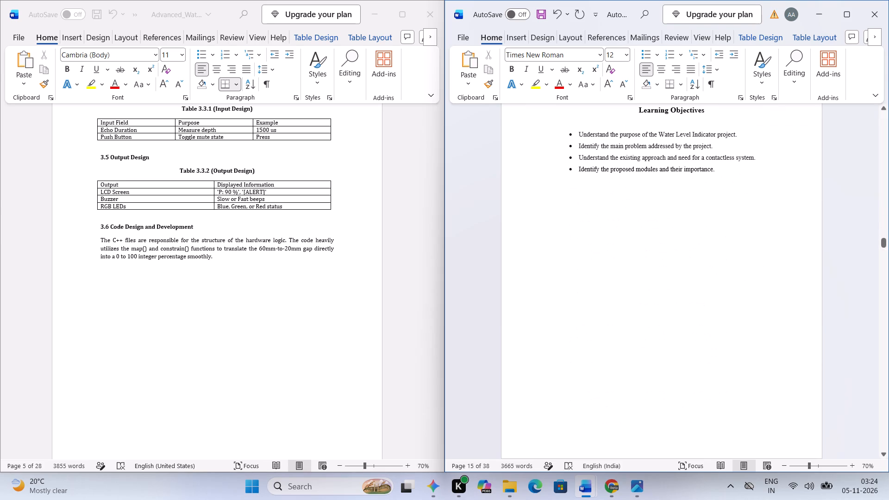
scroll(779, 359, down, 18)
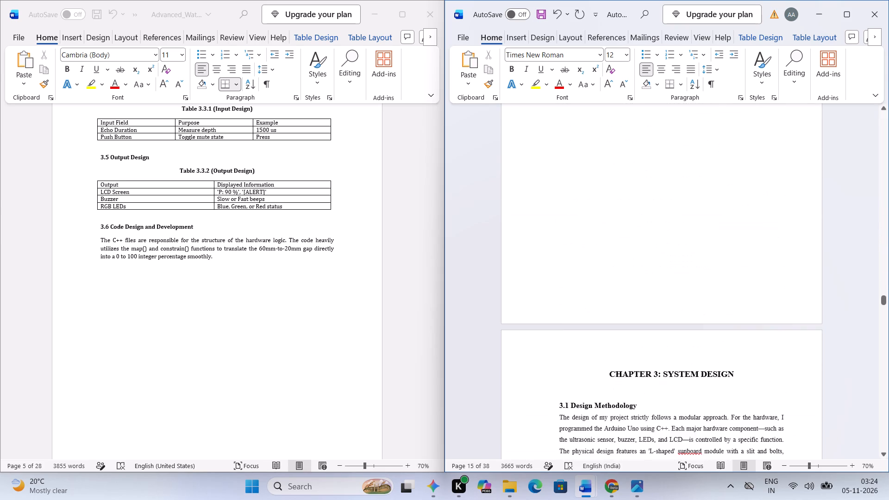
scroll(779, 359, down, 12)
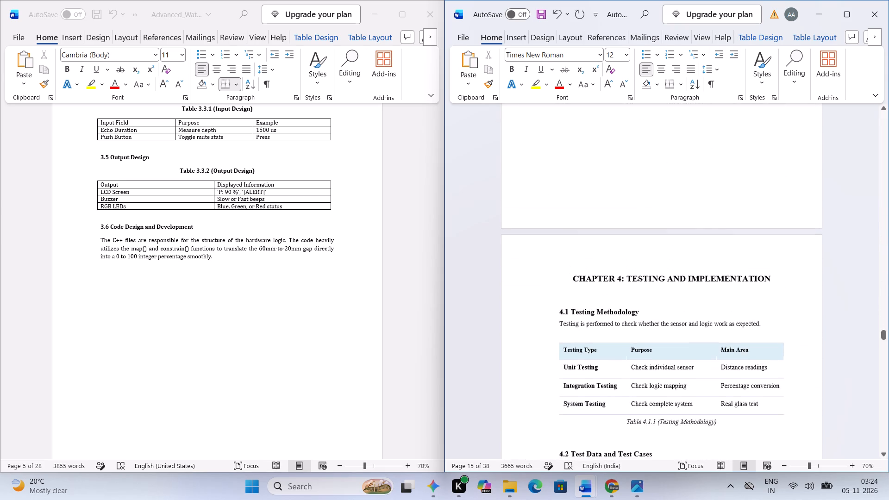
scroll(779, 359, down, 6)
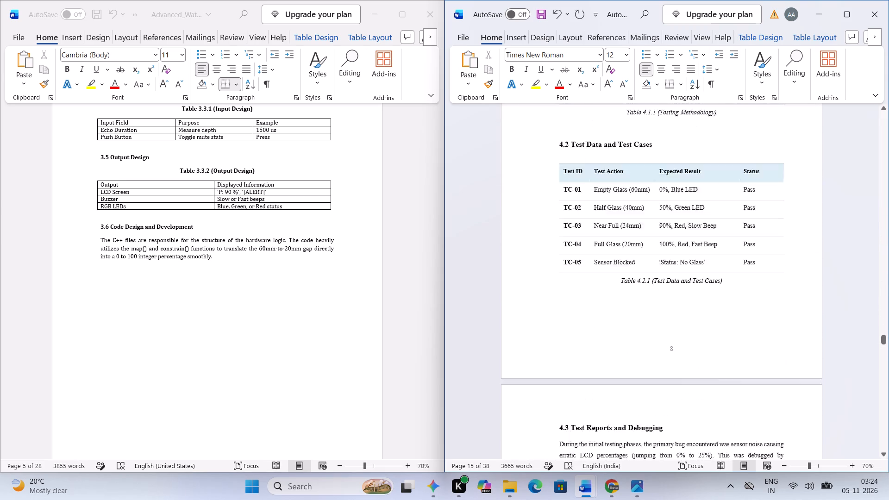
scroll(779, 359, down, 4)
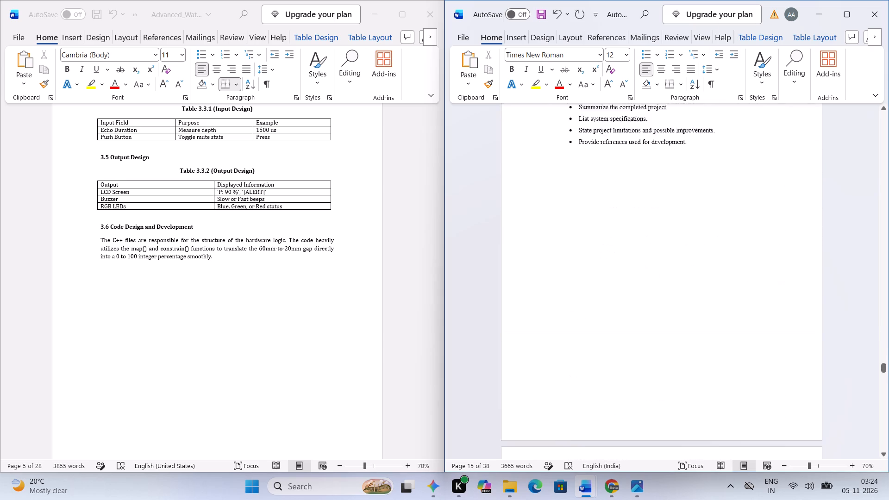
scroll(779, 359, up, 13)
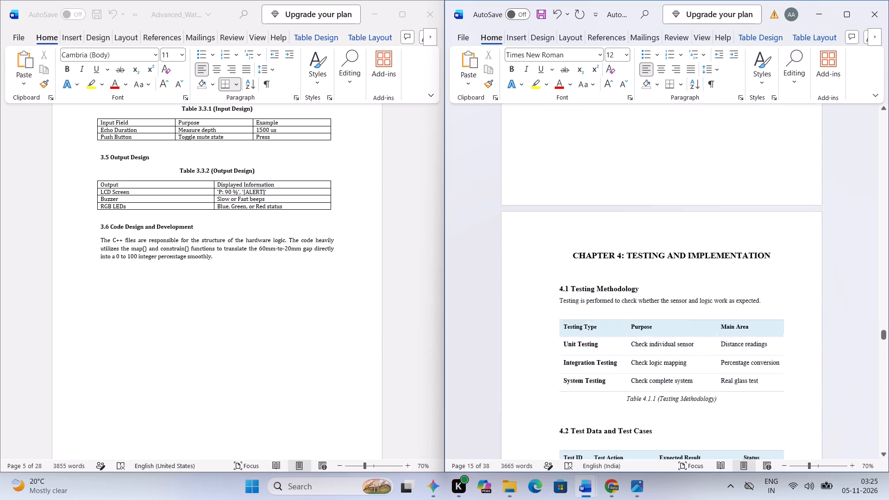
scroll(779, 359, up, 3)
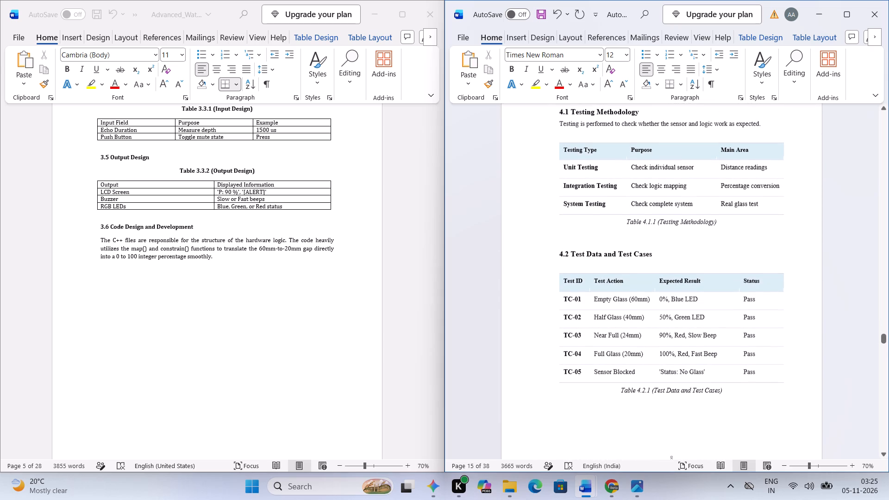
scroll(779, 359, up, 1)
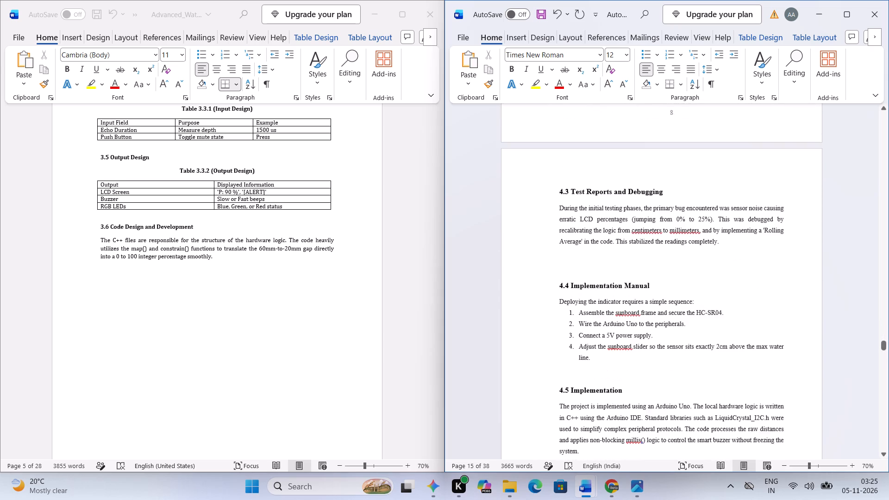
scroll(779, 359, up, 1)
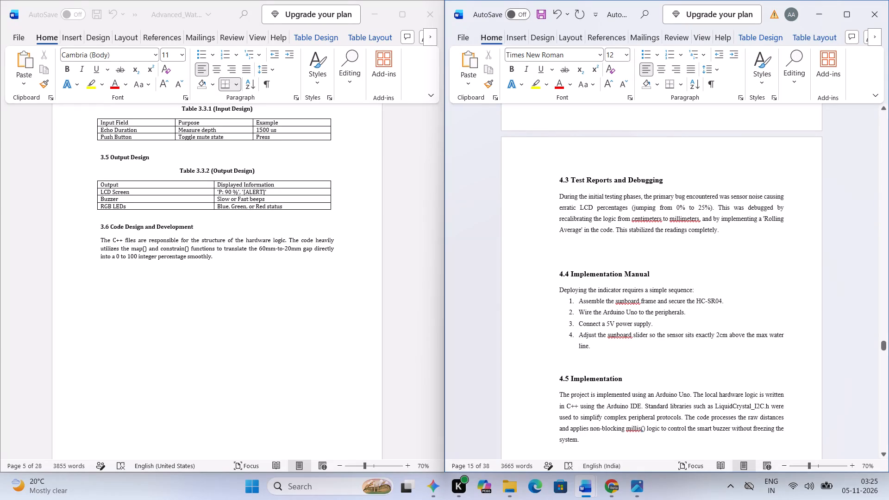
scroll(743, 339, down, 4)
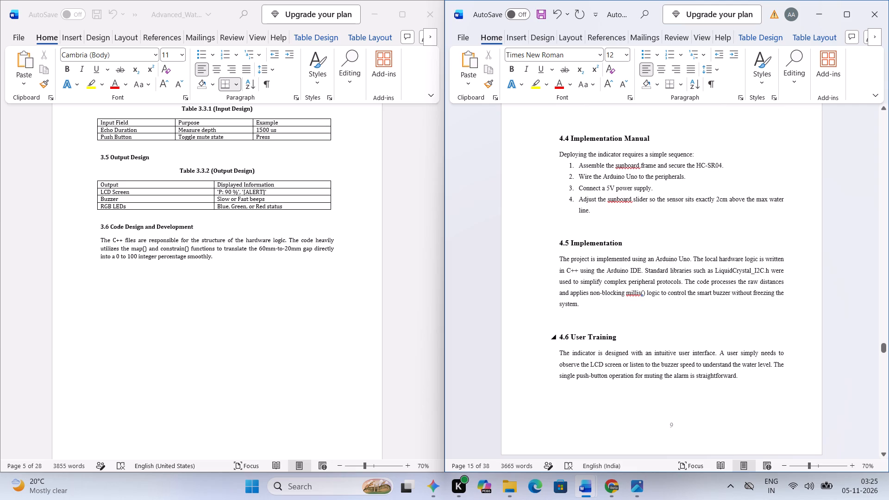
scroll(743, 339, right, 1)
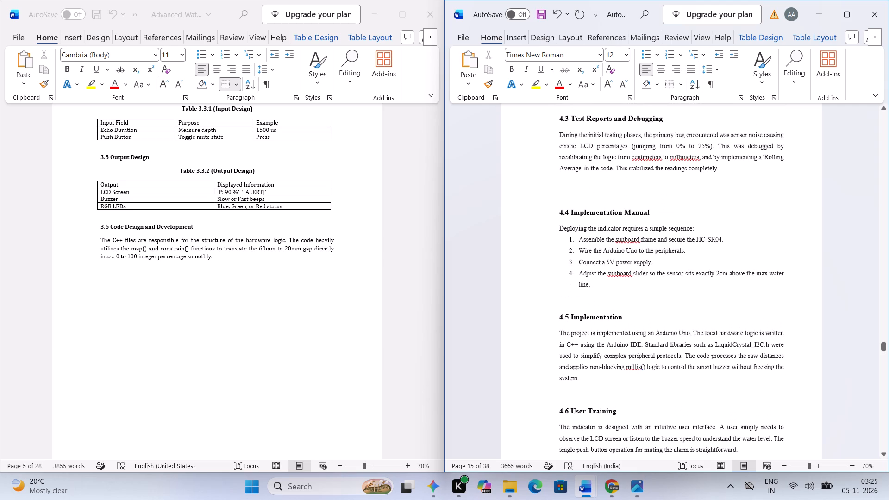
scroll(743, 339, right, 2)
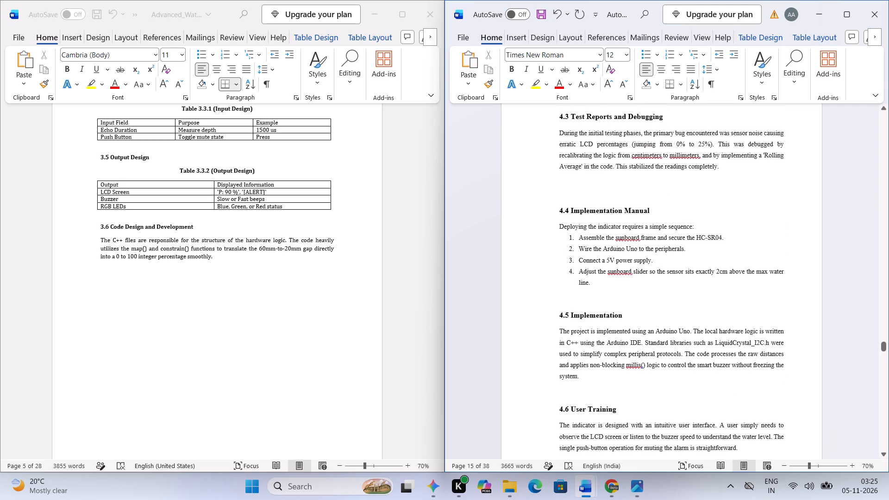
scroll(743, 339, right, 1)
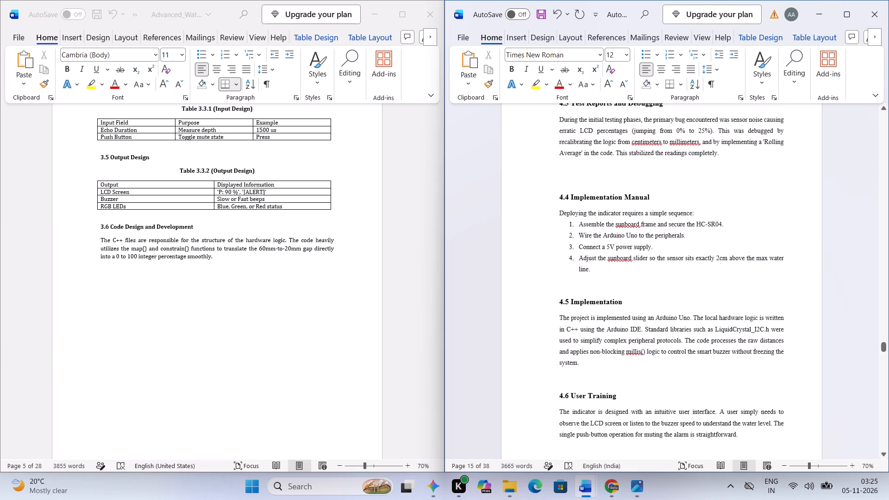
scroll(743, 339, right, 1)
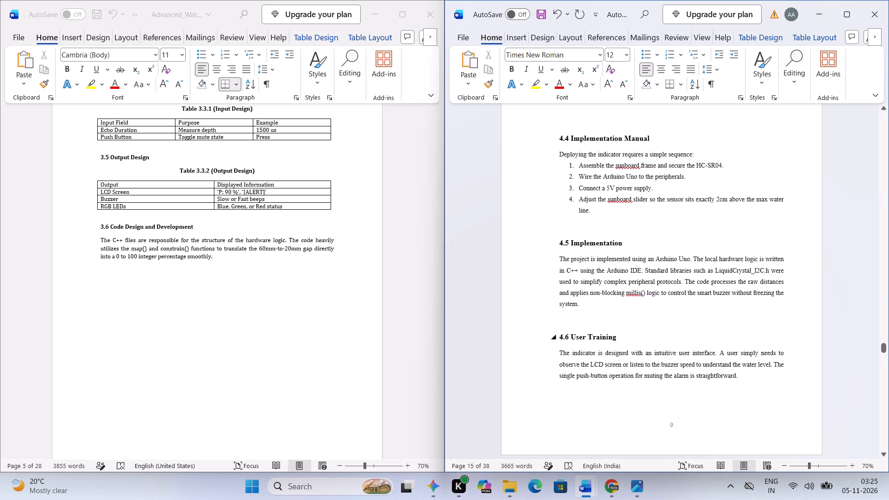
scroll(743, 339, right, 1)
Set the page number of 4.6 User Training on the formatted report's Contents page to 9.
scroll(743, 339, up, 12)
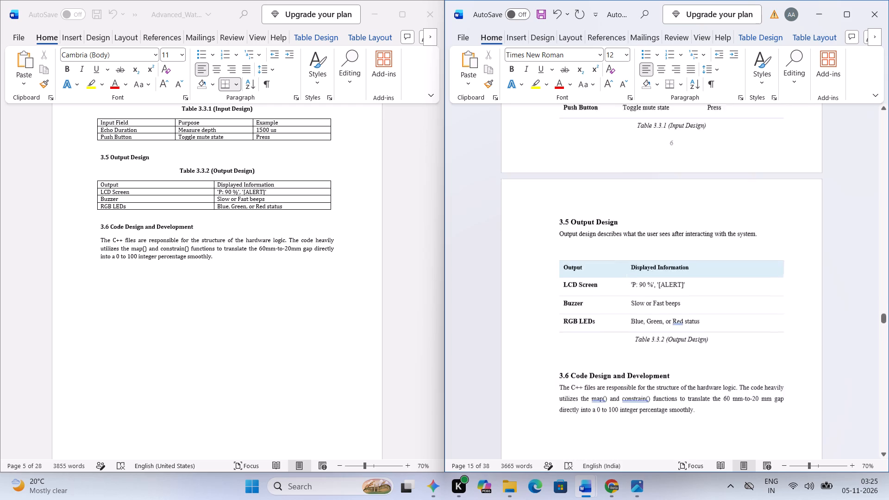
scroll(743, 339, up, 14)
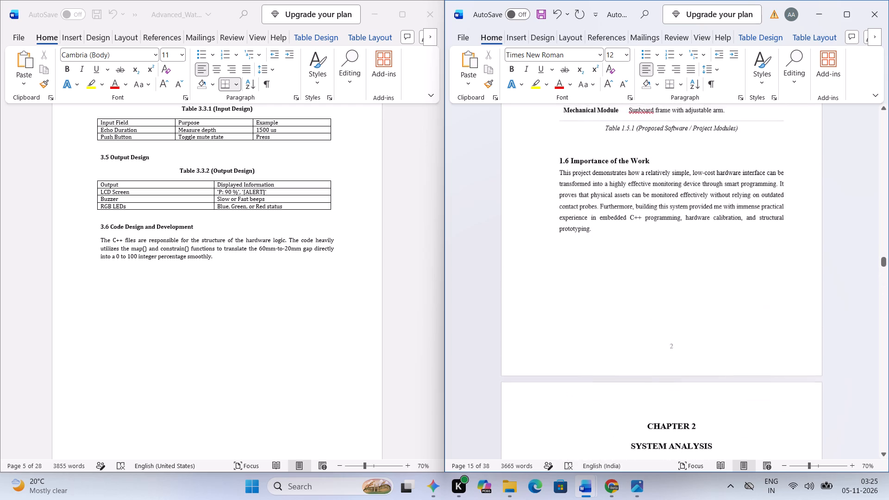
scroll(743, 339, up, 14)
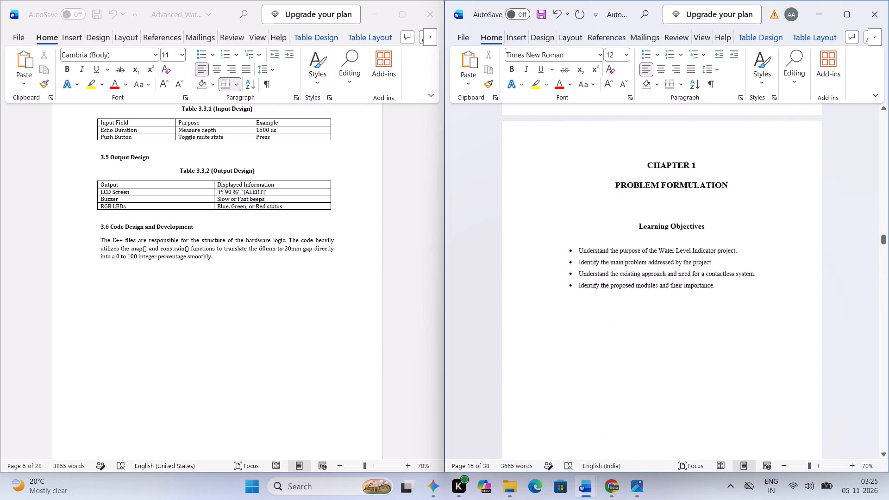
scroll(743, 339, up, 11)
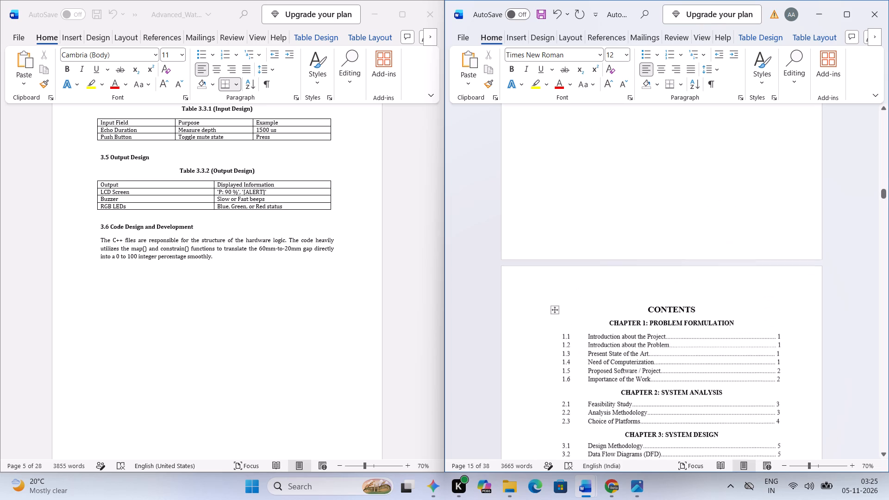
scroll(743, 339, down, 1)
click(784, 378)
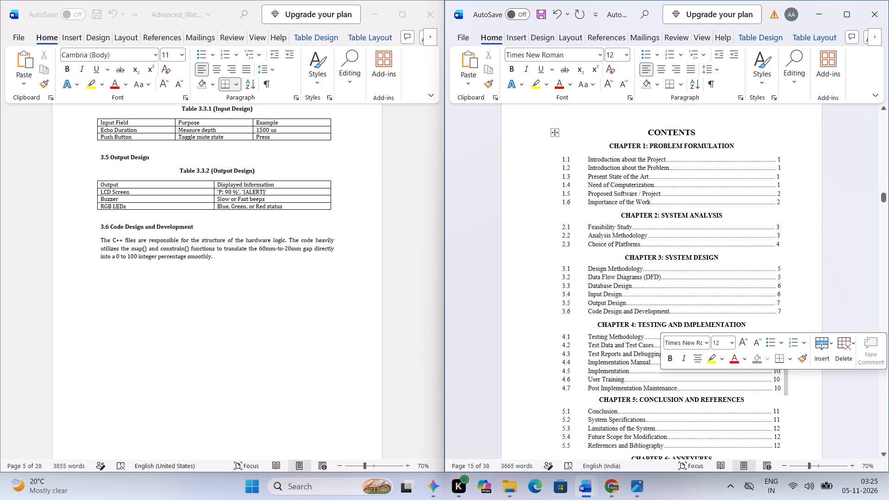
click(779, 378)
key(BackSpace)
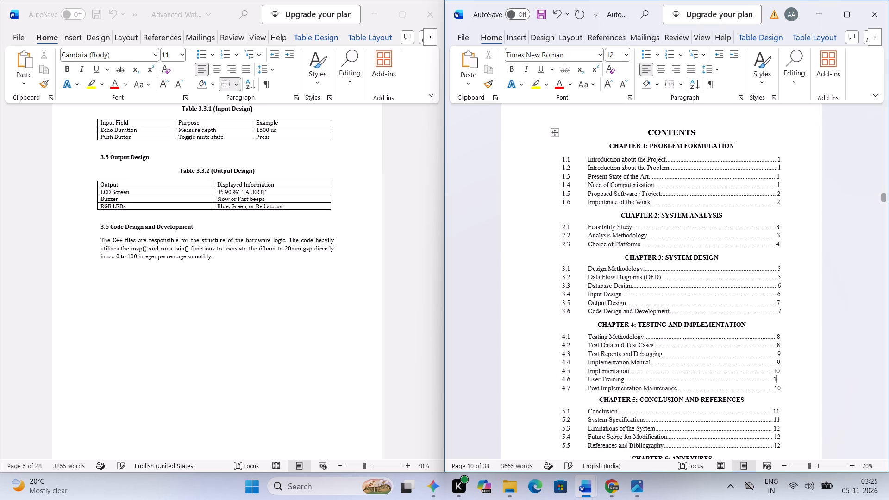
key(BackSpace)
key(9)
Set the page number of 4.5 Implementation on the Contents page to 9.
key(Up)
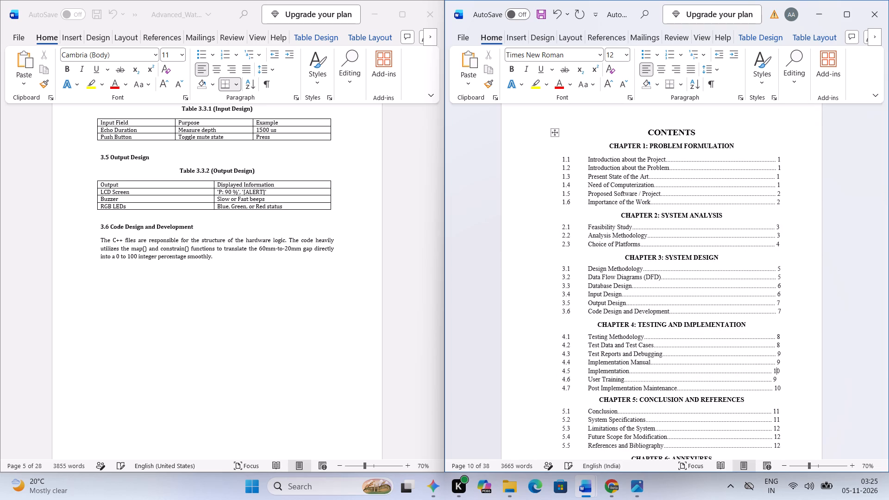
key(Right)
key(BackSpace)
key(BackSpace)
key(9)
Extend the dotted leaders of 4.5 Implementation and 4.6 User Training by two dots each to align their page numbers with the other entries.
key(Left)
key(Left)
key(Left)
key(Right)
key(period)
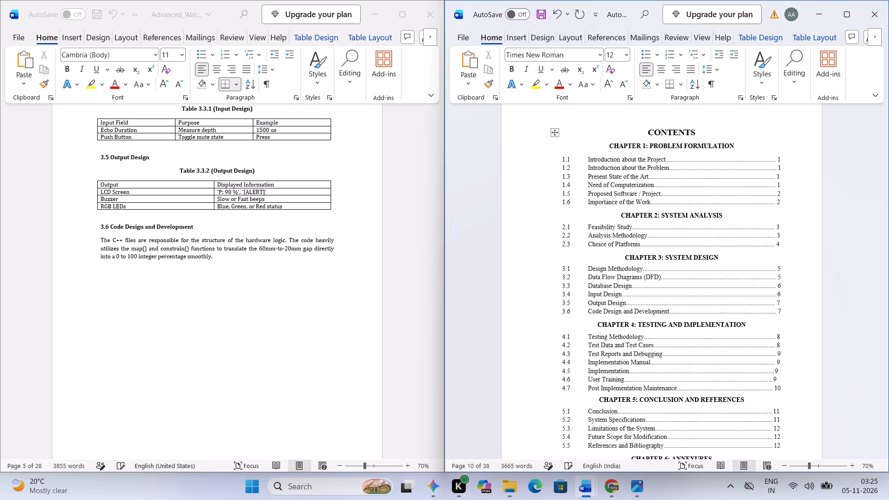
key(period)
key(period)
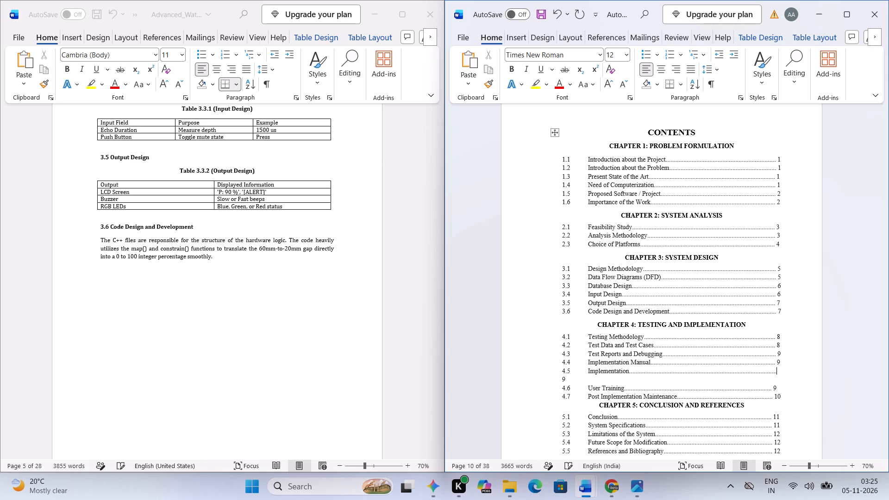
key(BackSpace)
key(Down)
key(Left)
key(Left)
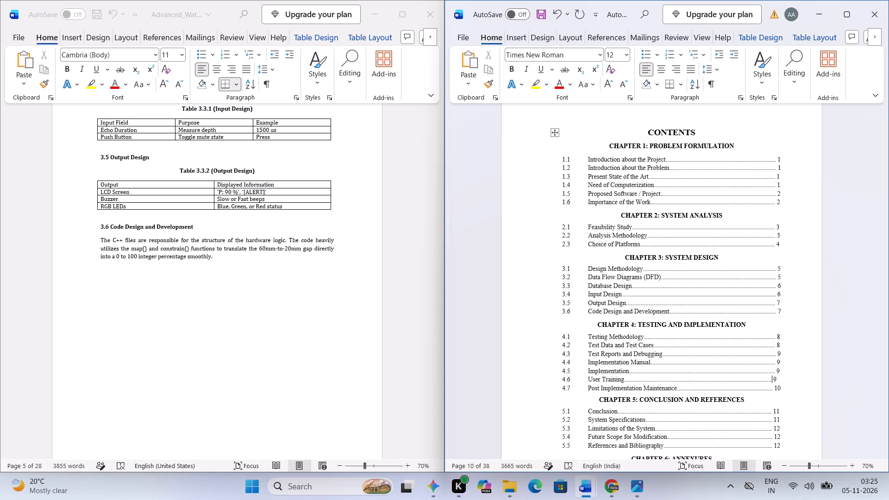
text(..)
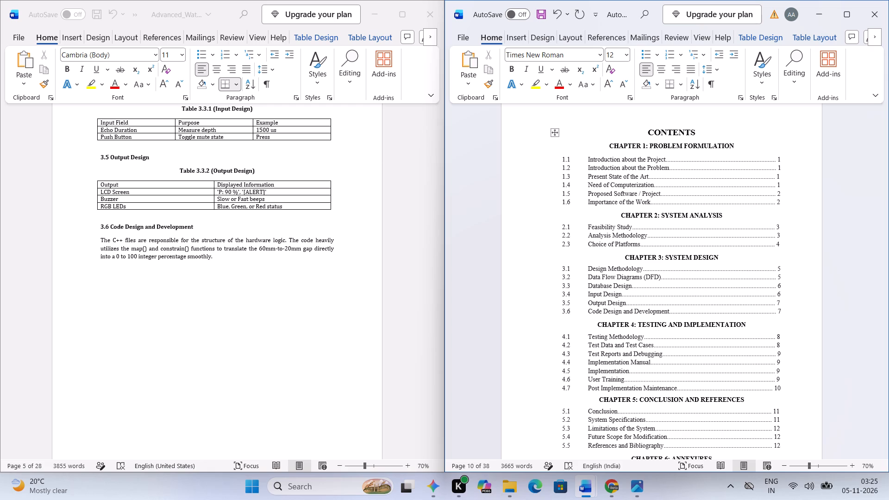
click(782, 379)
Compare sections 4.1 Testing Methodology and 4.2 Test Data and Test Cases, including their tables, between the formatted and reference reports.
scroll(780, 389, down, 3)
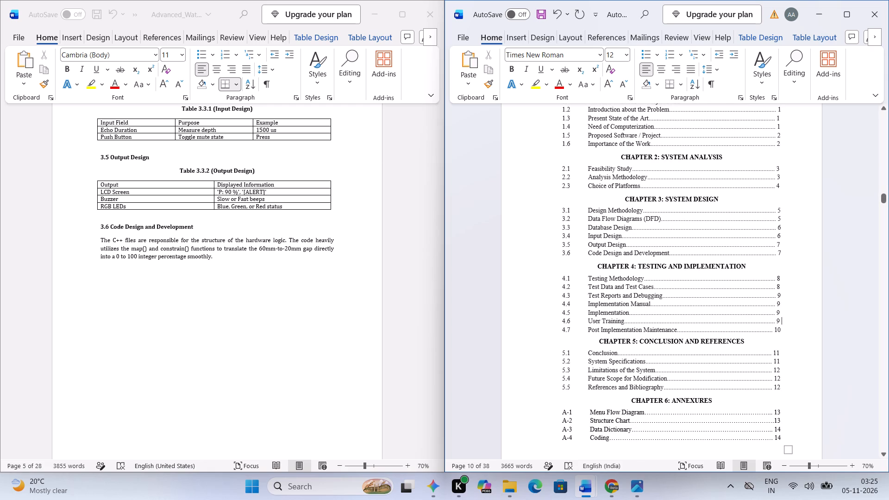
scroll(767, 397, down, 17)
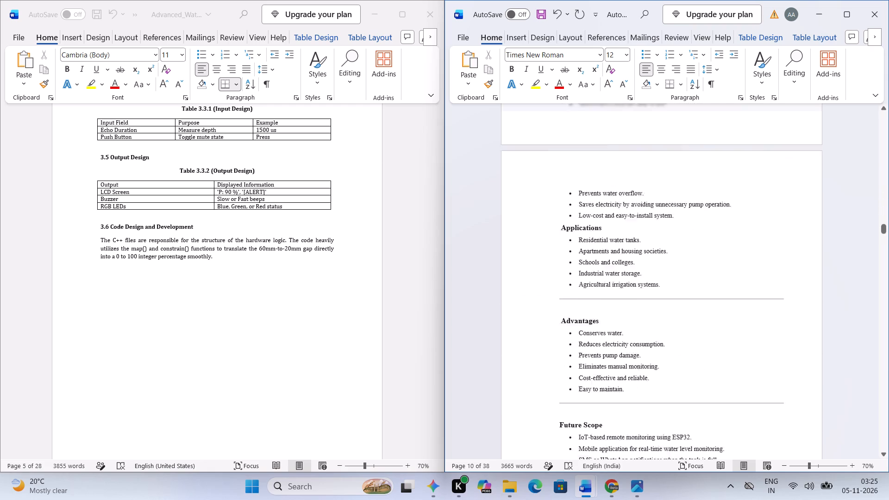
scroll(757, 394, down, 1)
drag(880, 232, 887, 311)
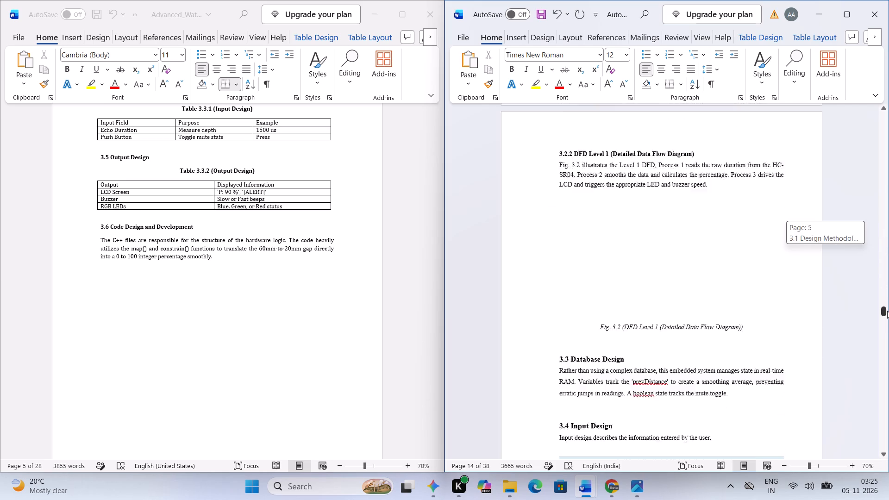
drag(887, 311, 888, 328)
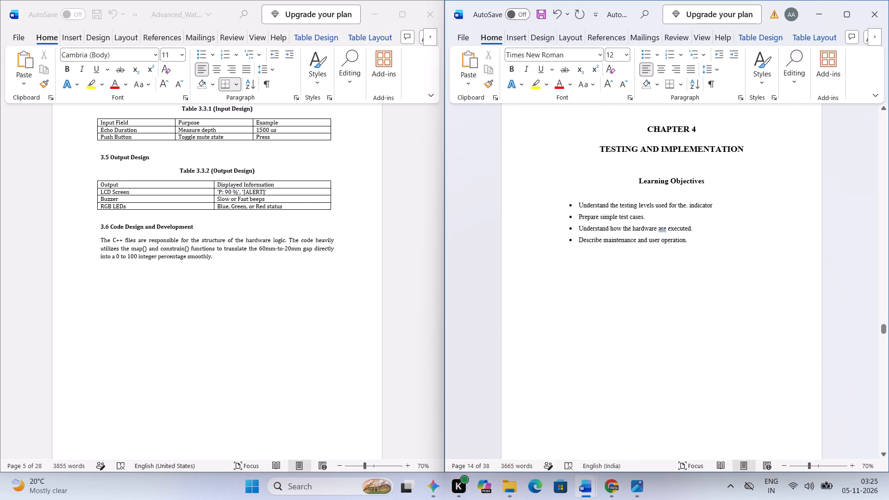
scroll(740, 280, down, 3)
scroll(740, 280, right, 1)
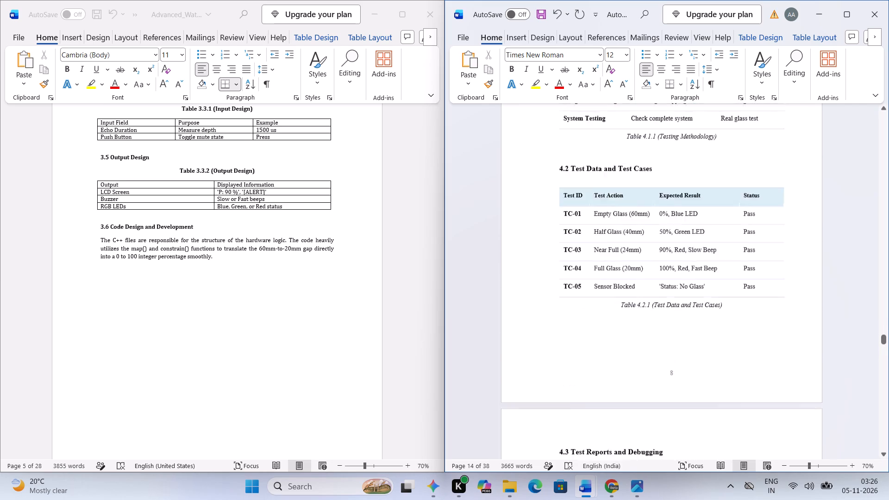
scroll(740, 280, right, 1)
scroll(740, 280, up, 2)
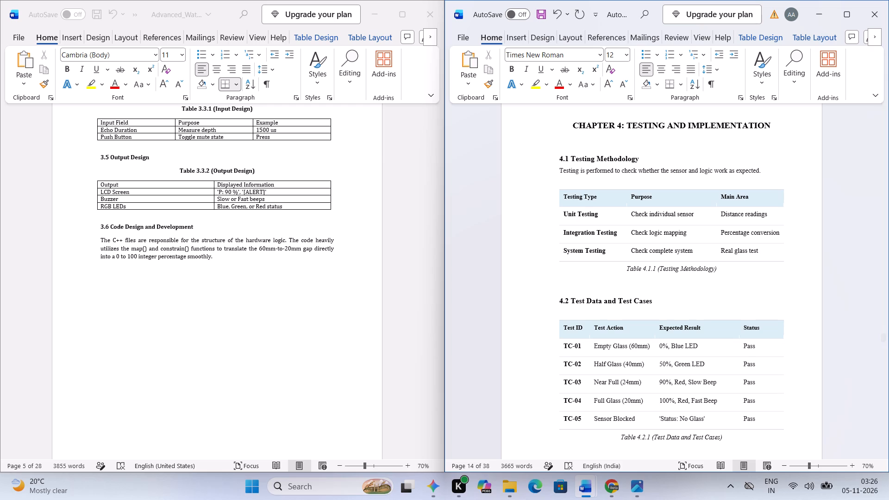
scroll(581, 149, down, 5)
scroll(581, 149, up, 5)
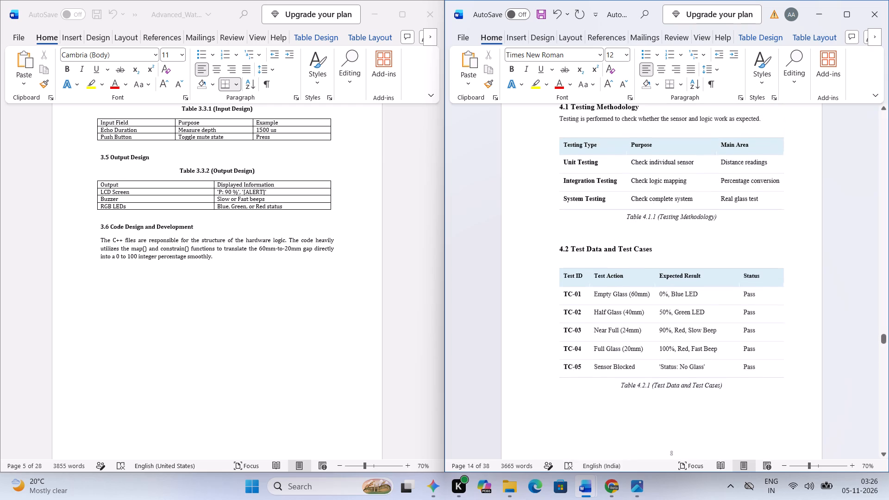
scroll(581, 149, up, 1)
scroll(319, 255, down, 5)
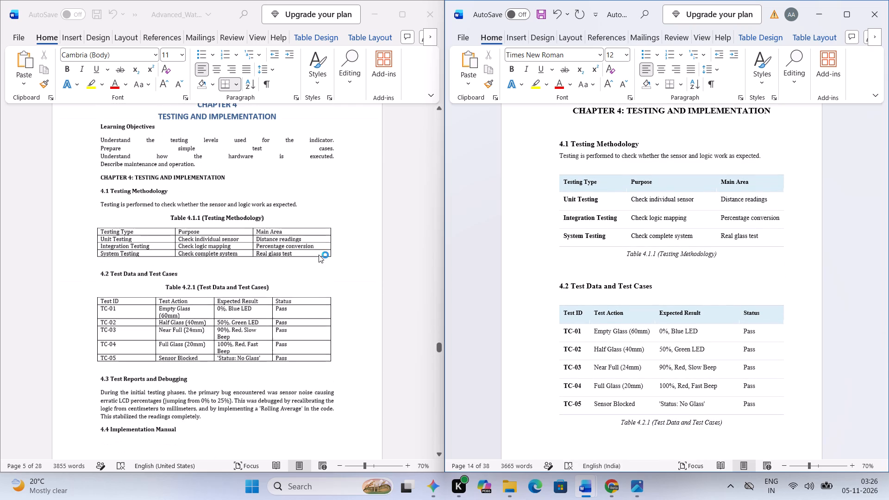
scroll(319, 255, down, 1)
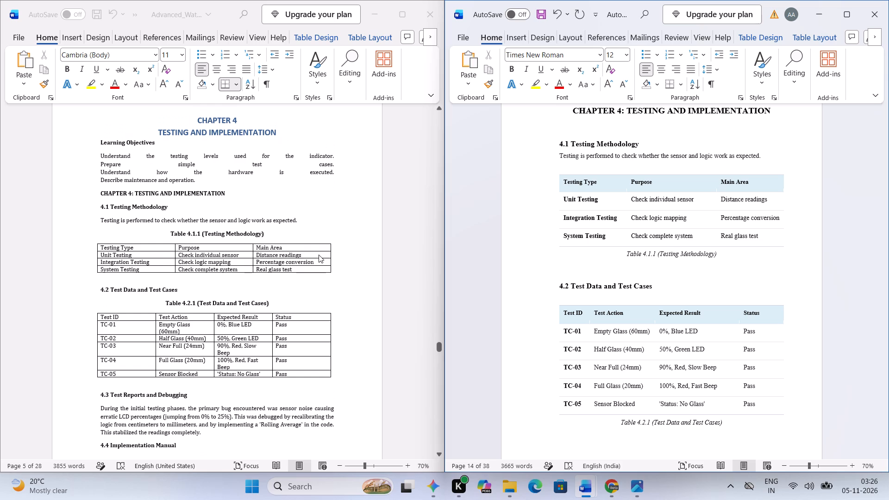
scroll(319, 255, down, 1)
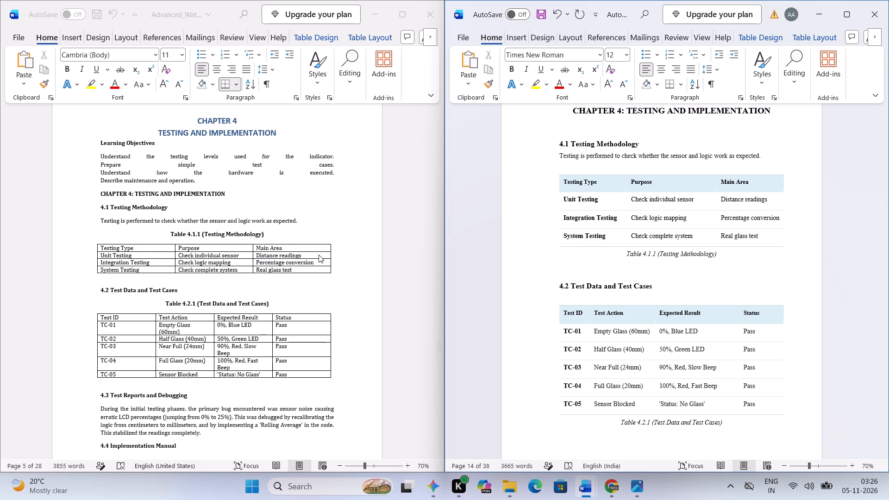
scroll(319, 255, down, 1)
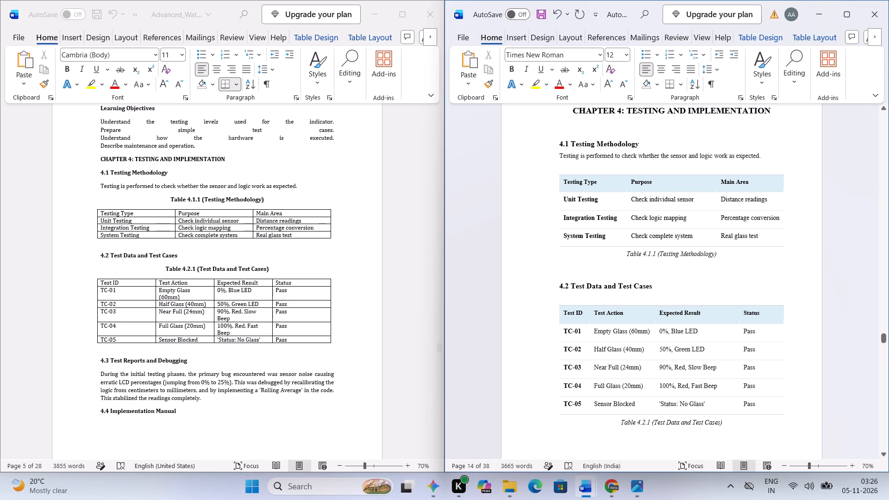
scroll(714, 267, down, 1)
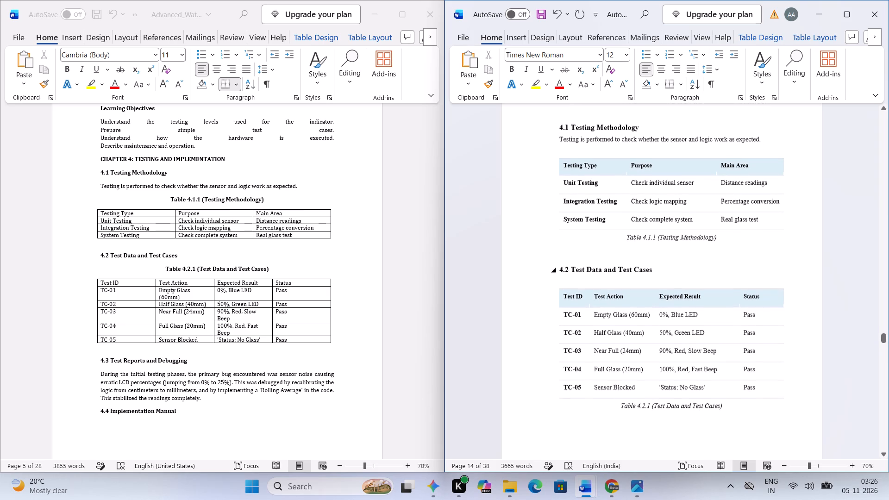
scroll(714, 267, down, 2)
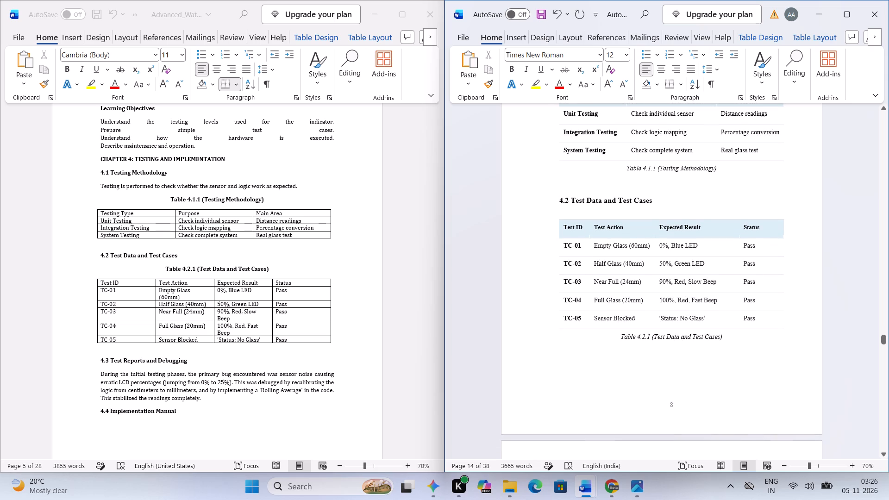
scroll(420, 331, down, 1)
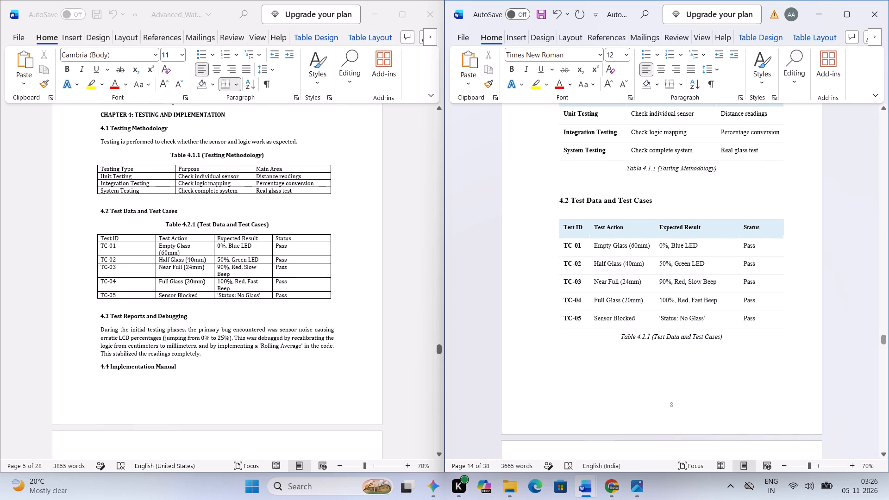
Compare the text of sections 4.3 Test Reports and Debugging through 4.7 Post Implementation Maintenance between the formatted and reference reports.
scroll(613, 326, down, 2)
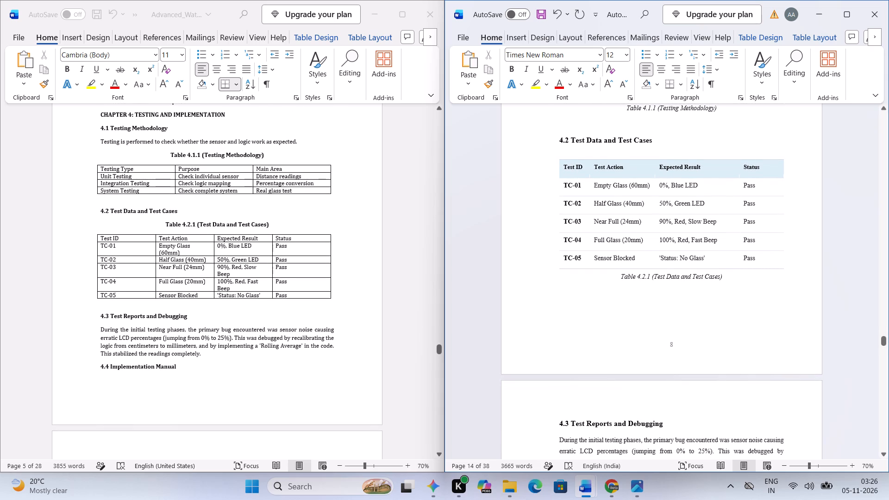
scroll(613, 326, down, 4)
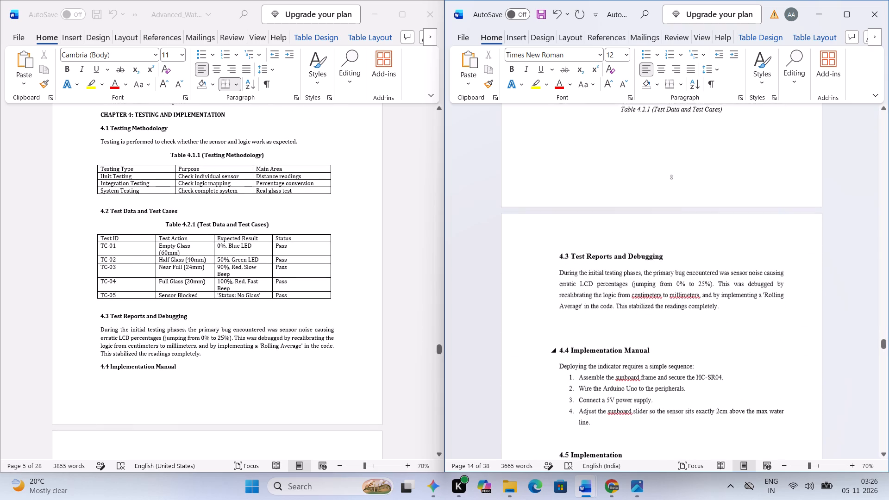
scroll(613, 326, down, 1)
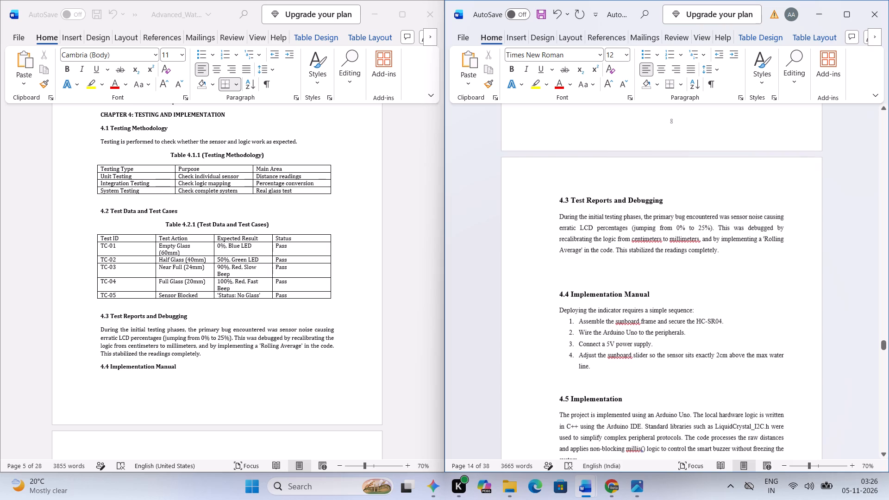
scroll(613, 326, down, 2)
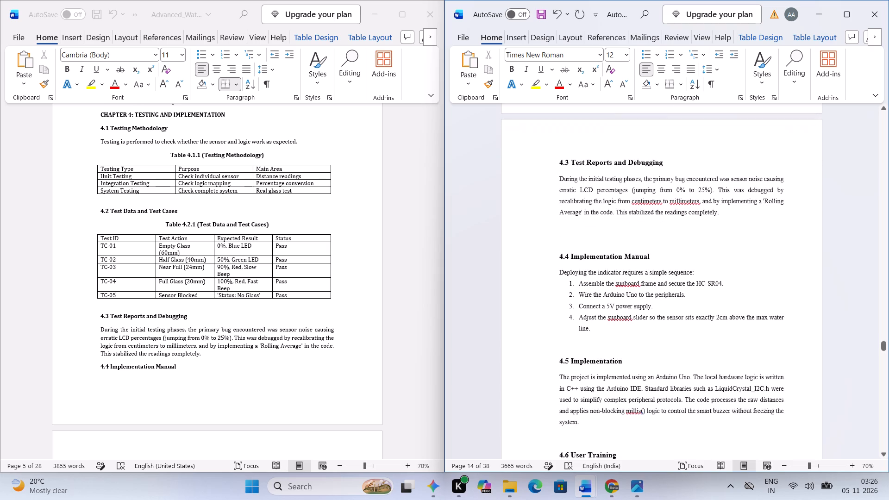
scroll(613, 326, down, 2)
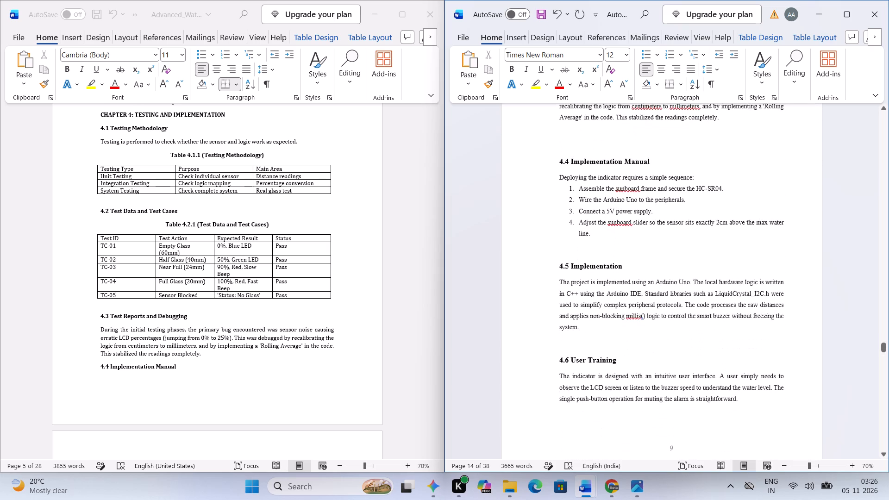
scroll(613, 326, down, 1)
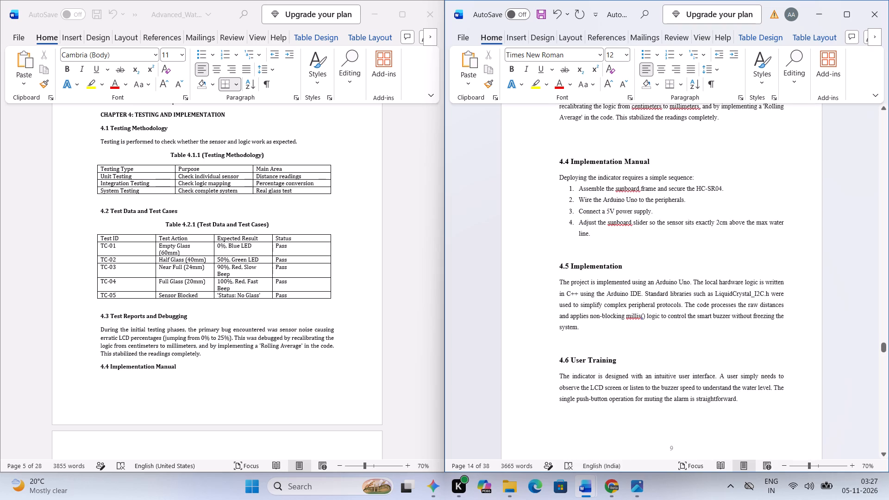
scroll(613, 326, down, 1)
scroll(299, 331, down, 4)
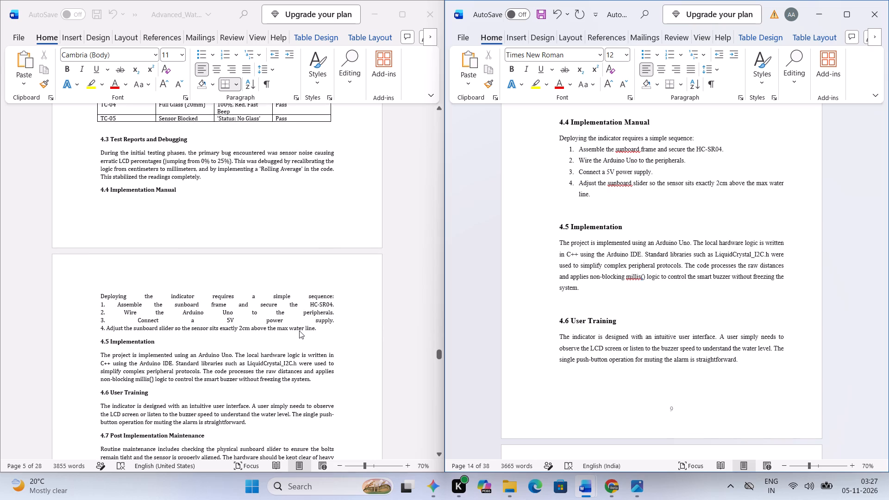
scroll(299, 331, down, 1)
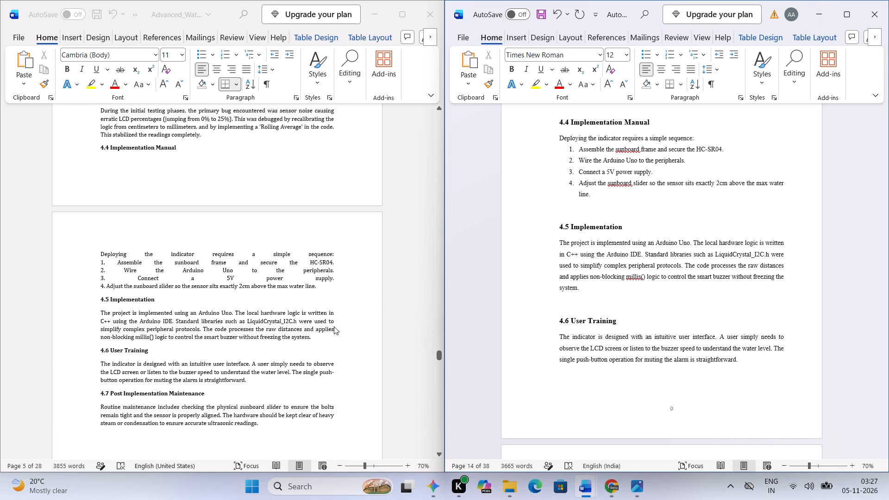
scroll(228, 322, down, 2)
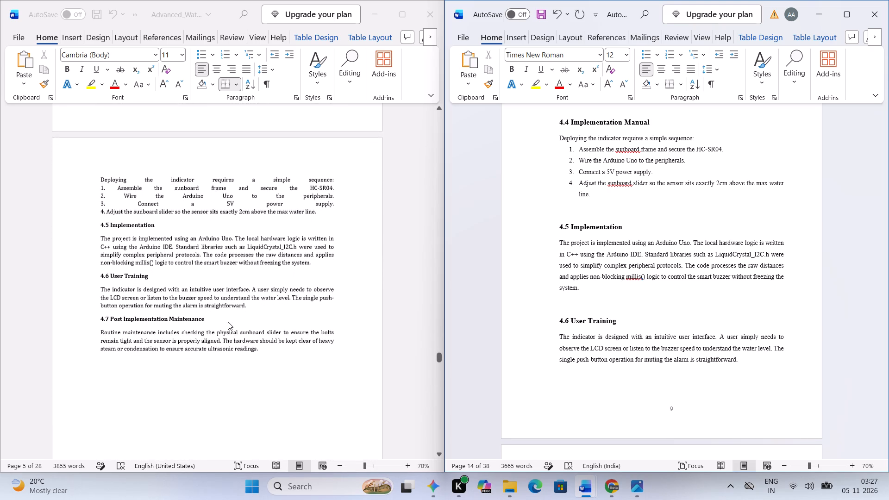
scroll(228, 322, down, 1)
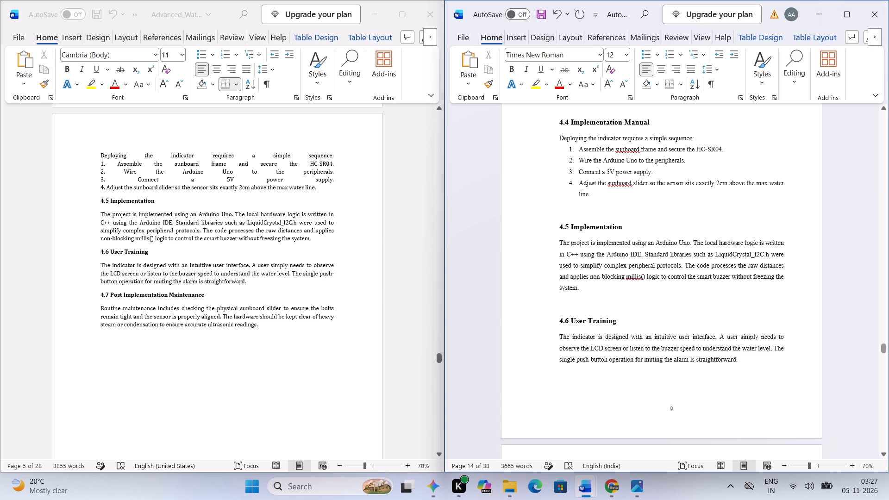
scroll(638, 294, down, 2)
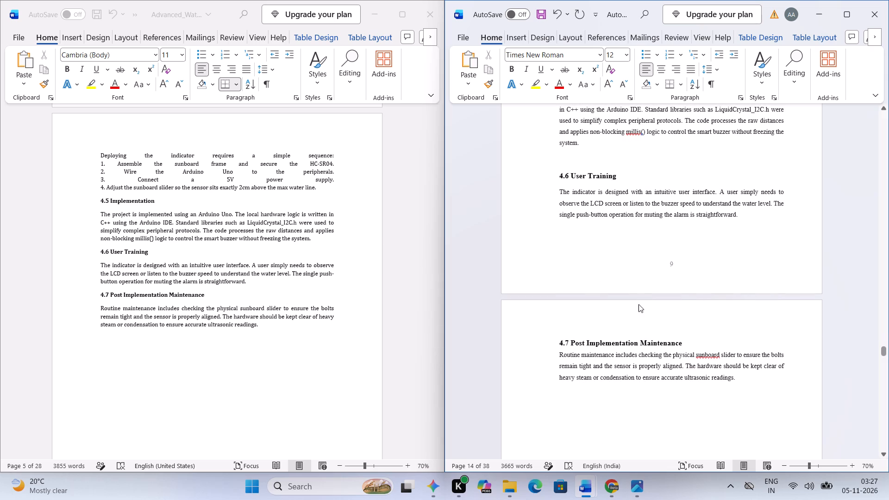
scroll(639, 304, down, 1)
scroll(315, 334, down, 1)
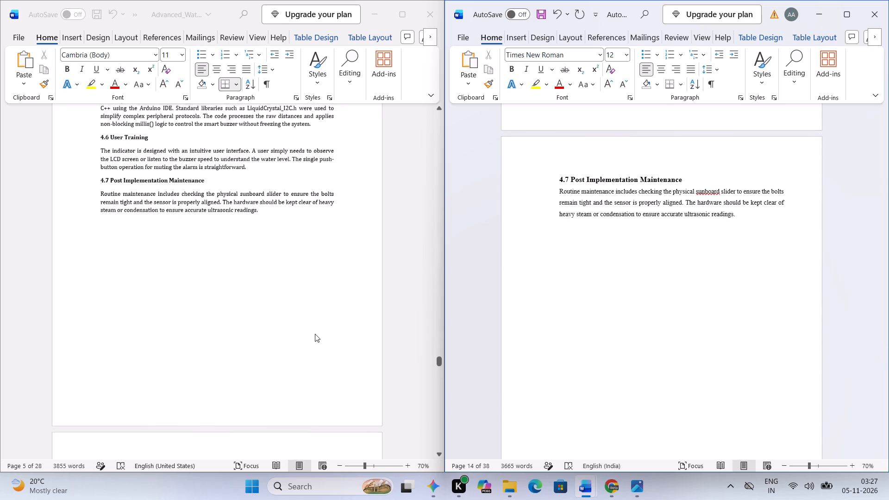
Compare Chapter 5, from the Learning Objectives through 5.5 References and Bibliography, between the reference and formatted reports.
scroll(315, 334, down, 3)
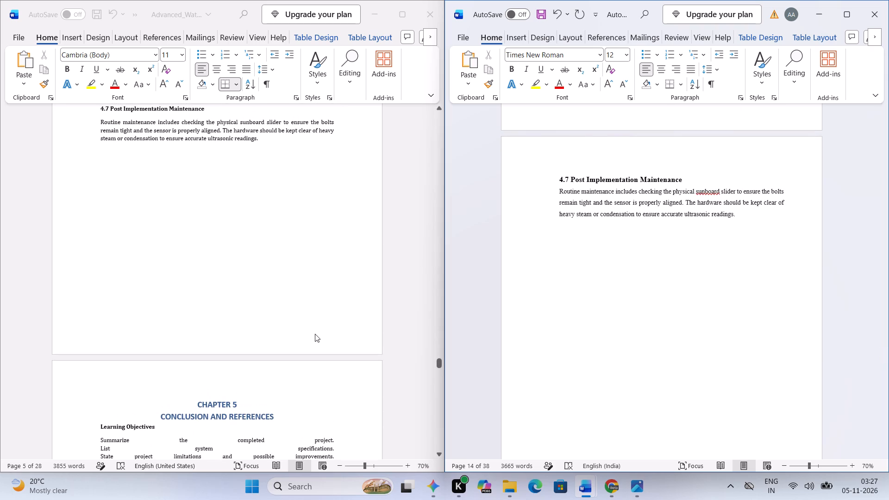
scroll(315, 334, down, 3)
scroll(315, 334, right, 1)
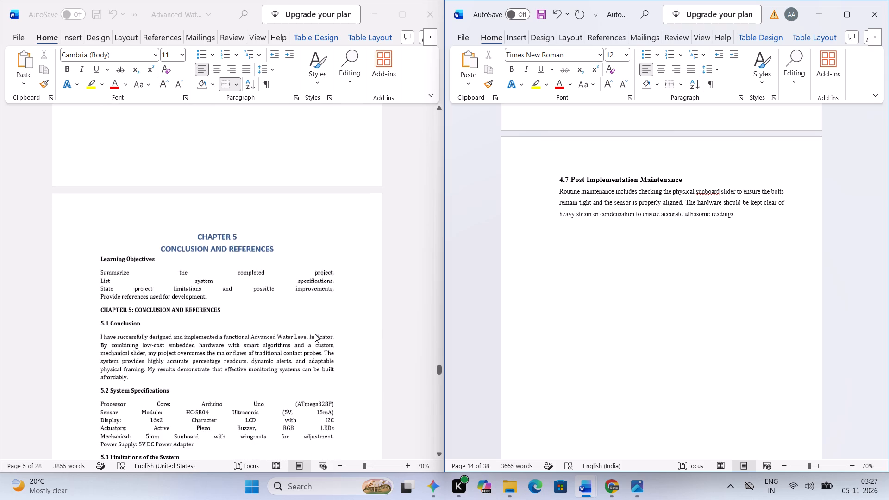
scroll(315, 334, right, 1)
scroll(603, 317, down, 1)
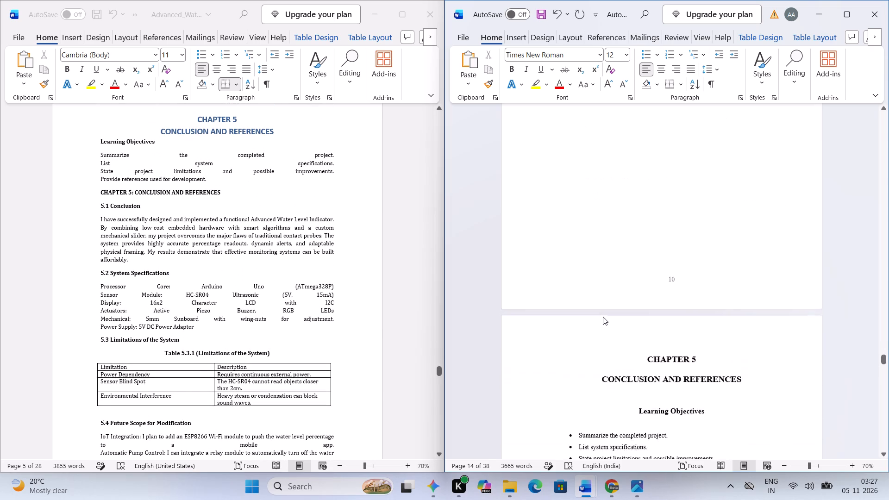
scroll(603, 317, down, 2)
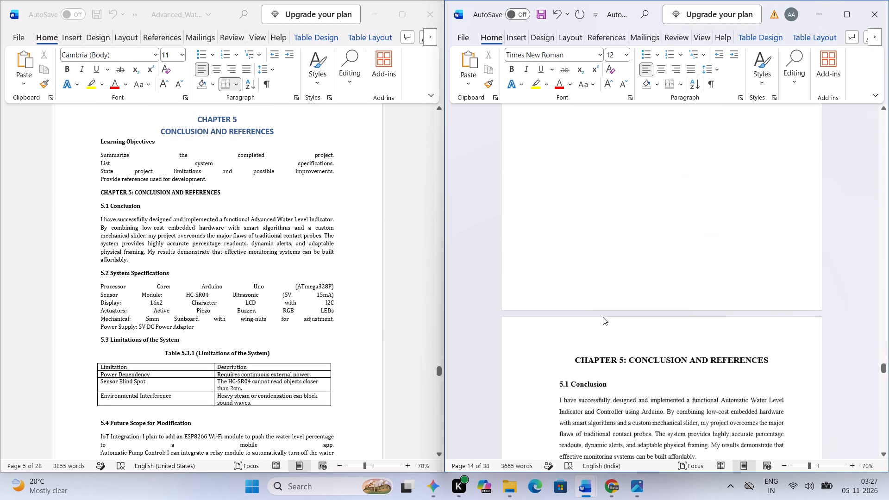
scroll(603, 317, down, 2)
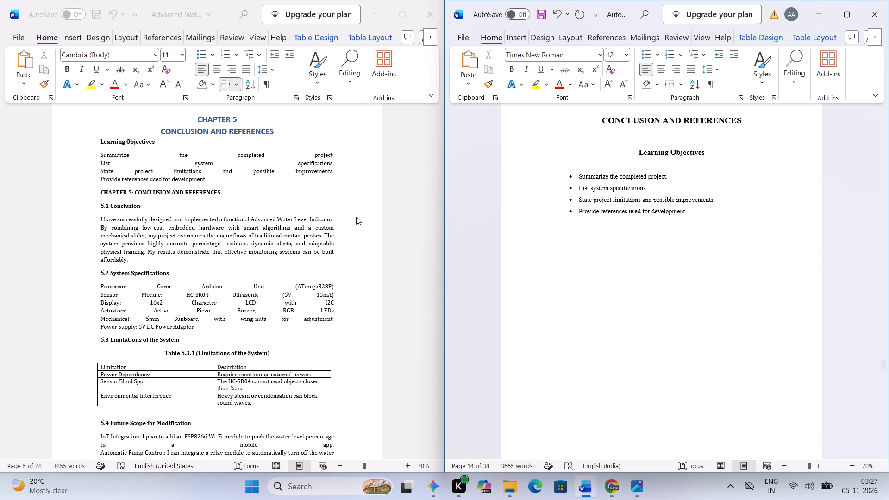
scroll(629, 239, down, 4)
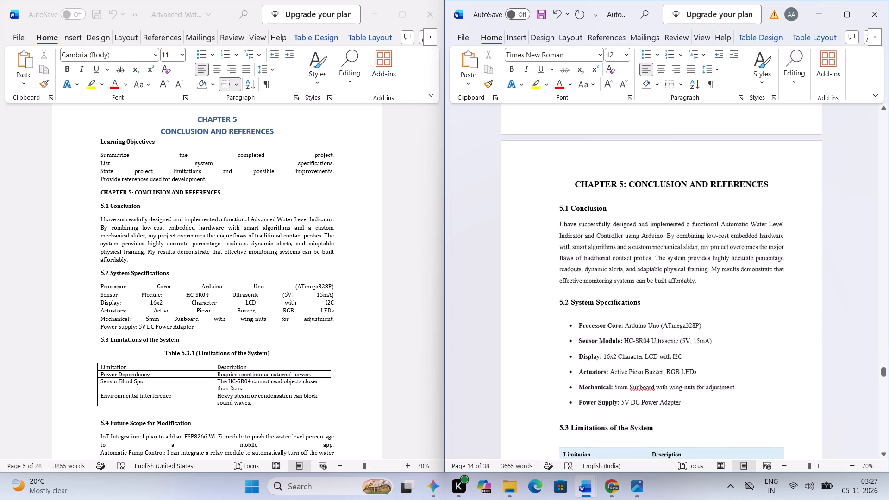
scroll(629, 239, down, 2)
scroll(280, 232, down, 1)
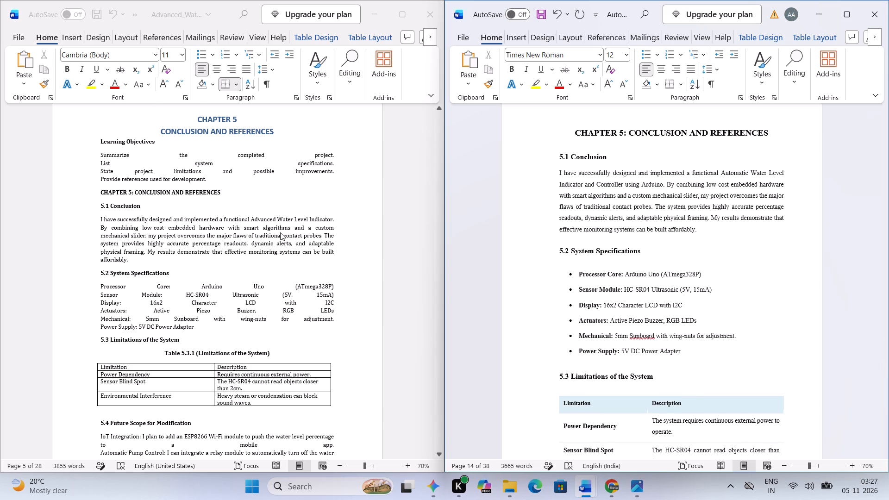
scroll(280, 232, down, 1)
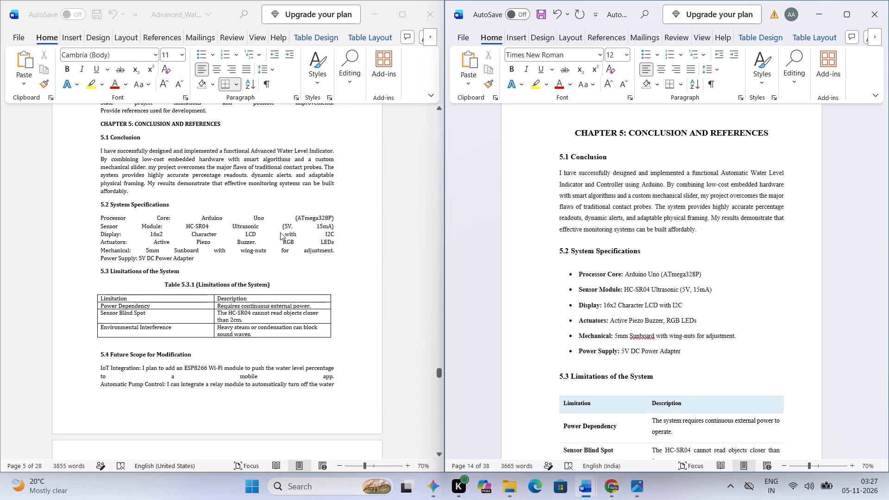
scroll(280, 232, right, 1)
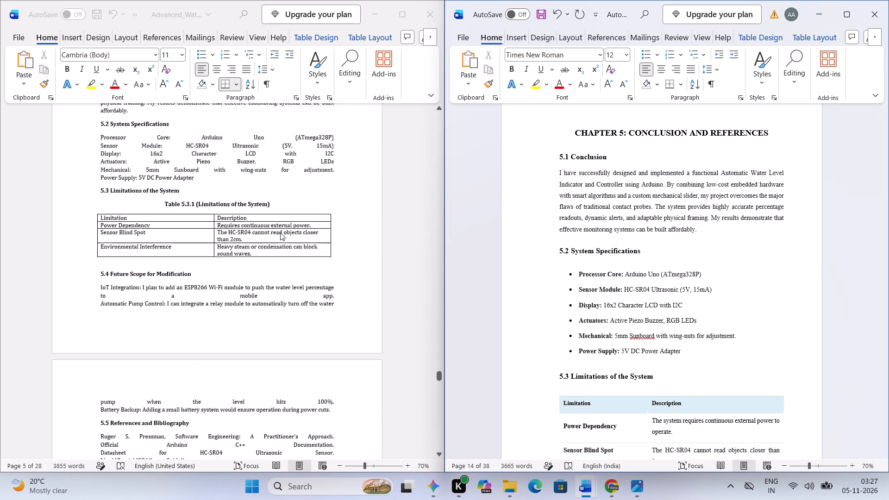
scroll(280, 232, right, 1)
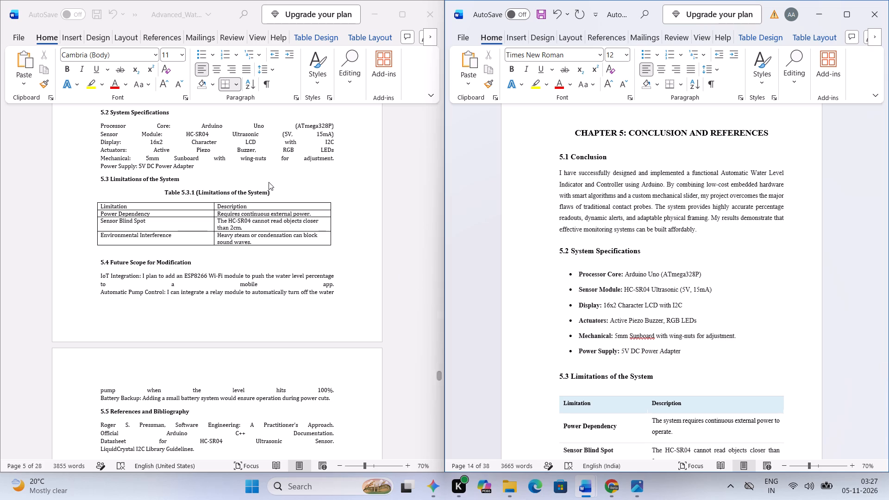
scroll(300, 323, down, 1)
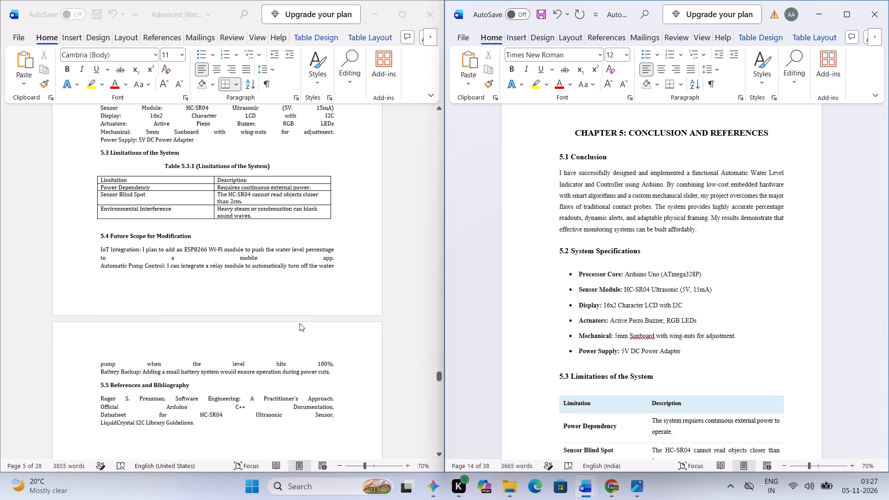
scroll(300, 323, down, 1)
scroll(582, 347, down, 1)
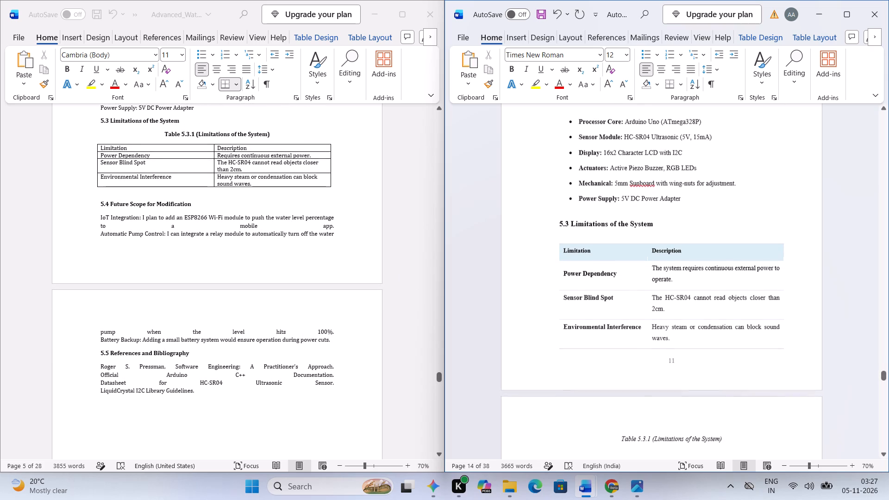
scroll(582, 347, down, 1)
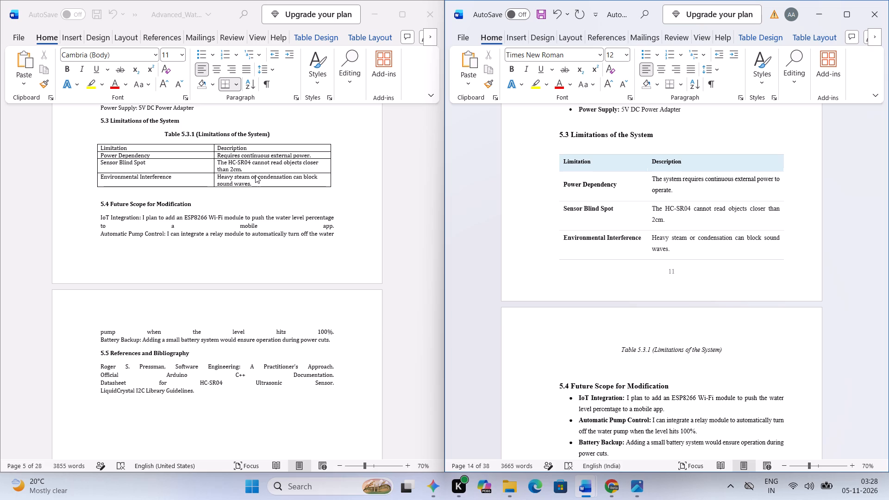
Delete the blank line below the 5.2 System Specifications heading in the formatted report.
click(691, 311)
scroll(628, 291, up, 2)
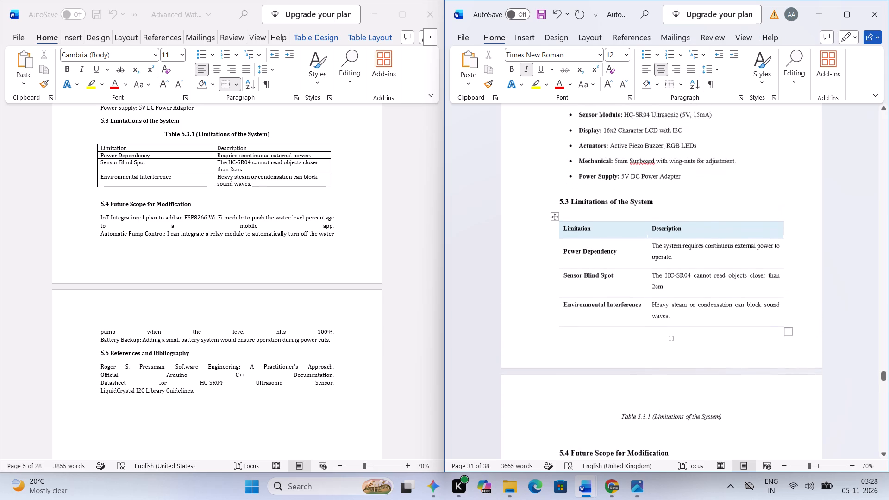
scroll(628, 291, up, 1)
click(583, 251)
scroll(583, 251, up, 1)
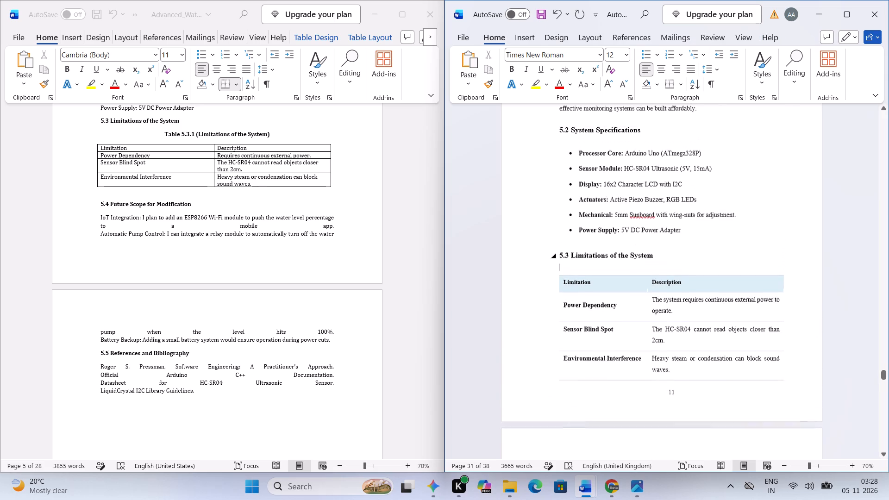
scroll(583, 251, up, 3)
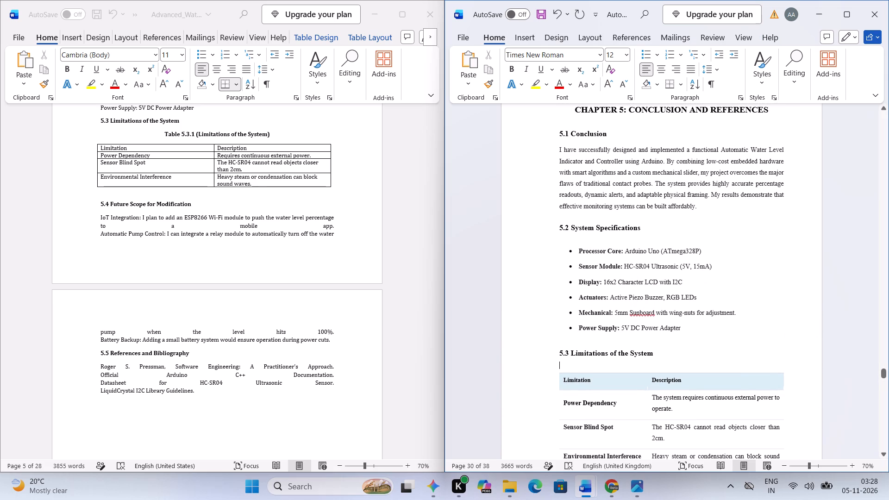
click(576, 244)
key(BackSpace)
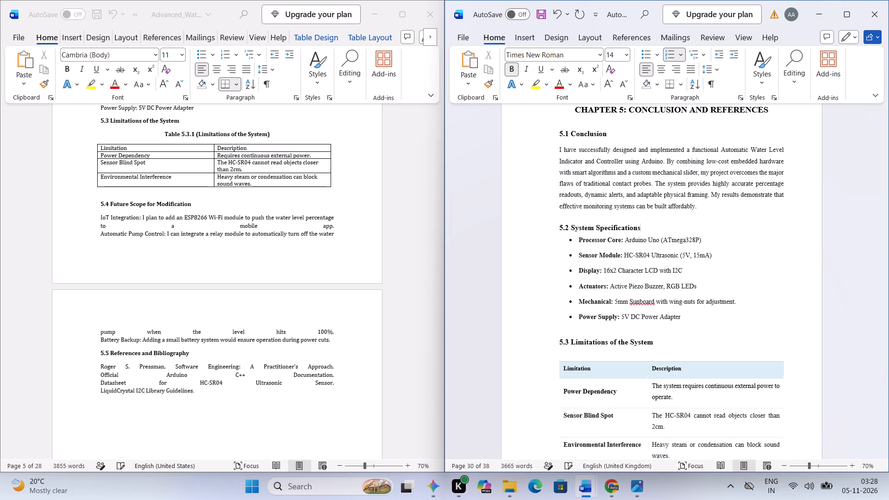
Delete the blank line between the Table 5.3.1 caption and the 5.4 Future Scope for Modification heading.
scroll(576, 244, up, 1)
ctrl+scroll(576, 244, down, 1)
ctrl+scroll(576, 244, up, 1)
scroll(576, 244, down, 4)
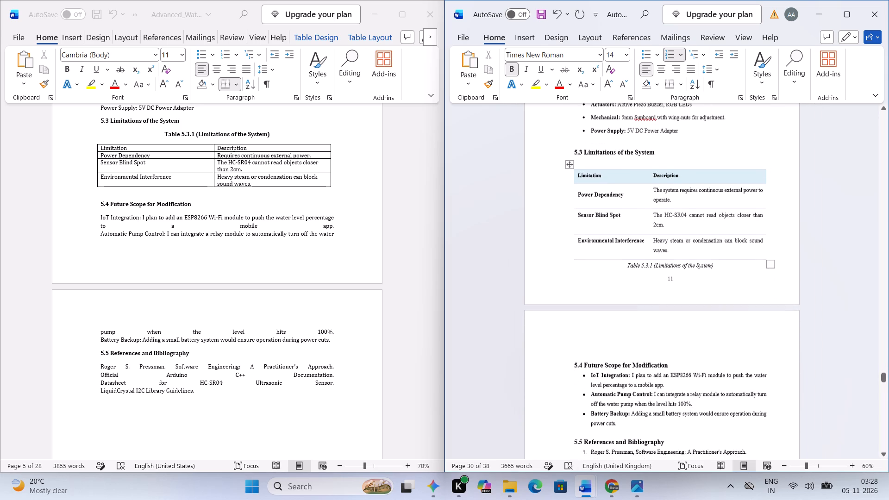
click(673, 344)
key(BackSpace)
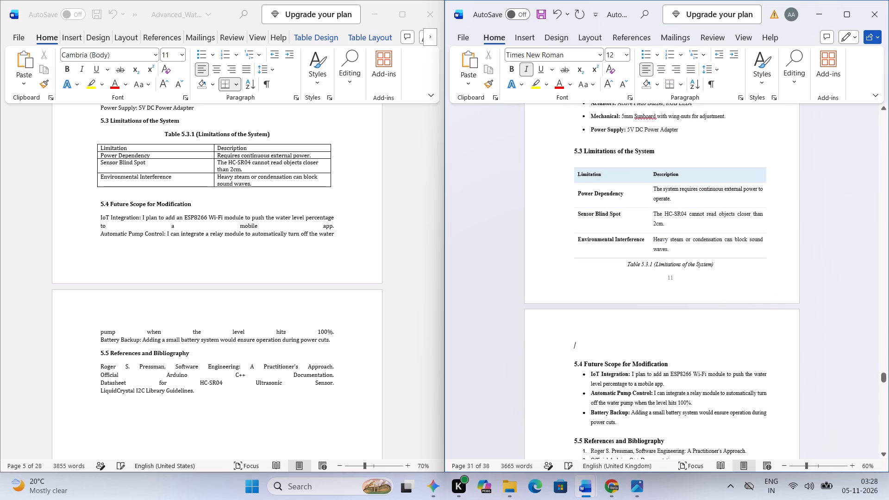
key(BackSpace)
Check the layout of sections 5.1 to 5.5 in the formatted report and the page each one falls on.
scroll(733, 366, down, 2)
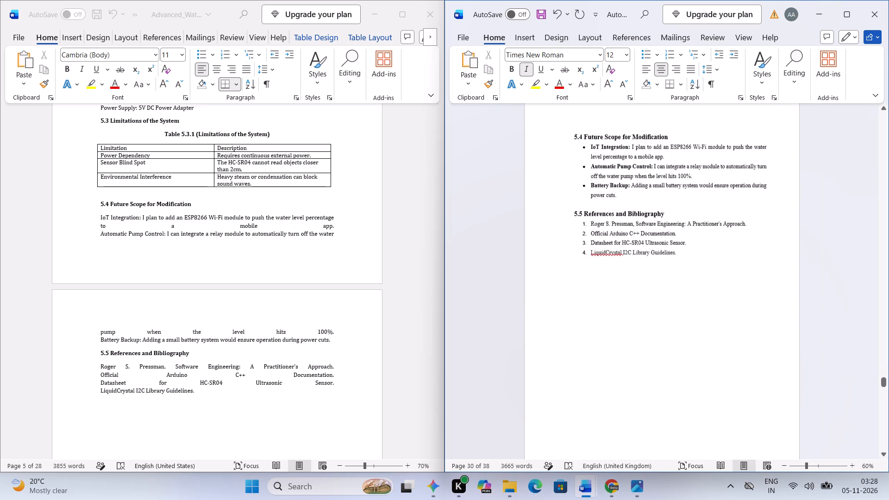
scroll(733, 366, down, 1)
scroll(733, 366, up, 1)
scroll(733, 366, down, 1)
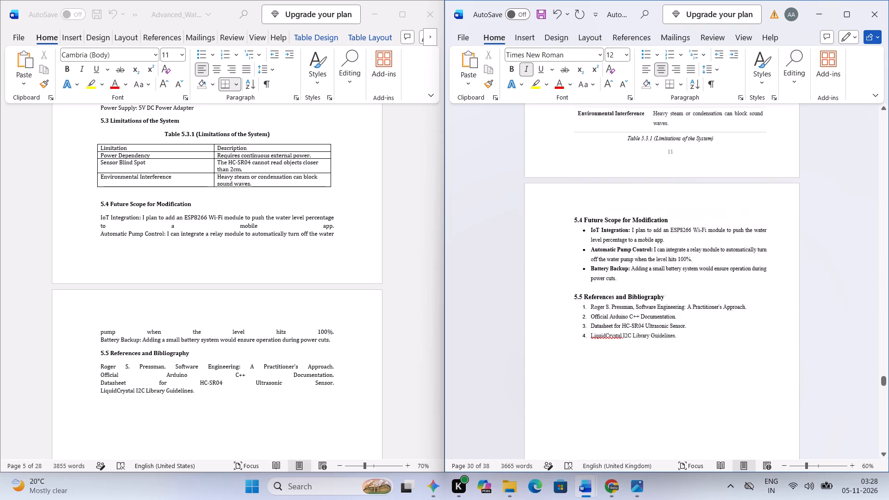
scroll(733, 366, down, 1)
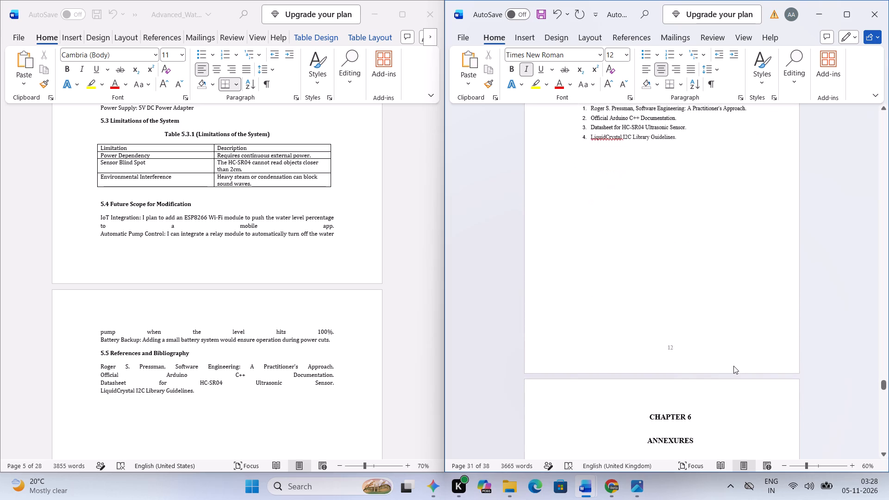
scroll(733, 366, up, 7)
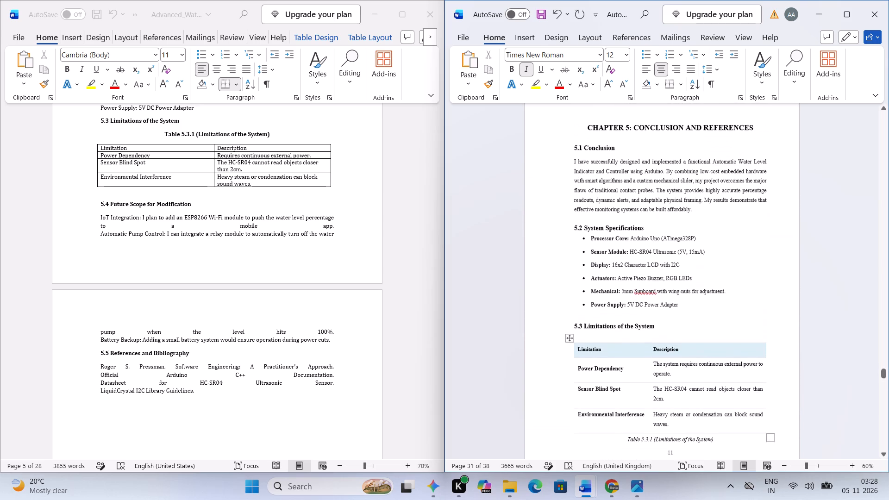
scroll(733, 366, down, 3)
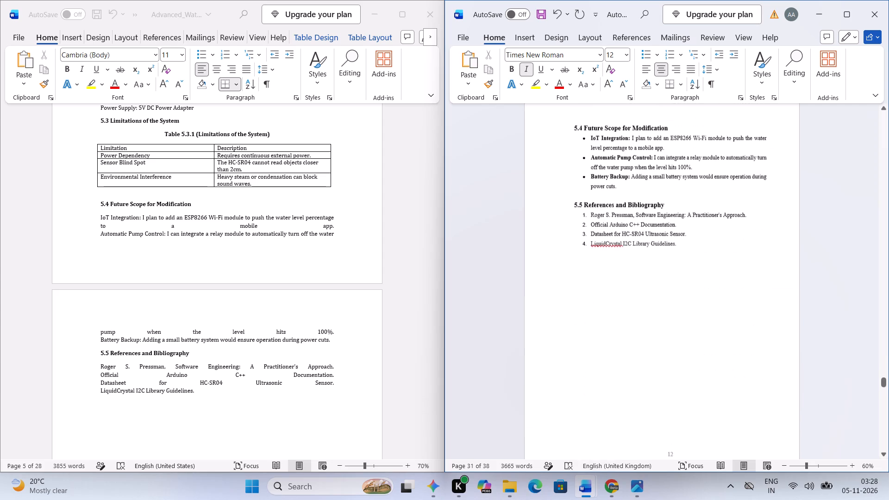
scroll(733, 366, down, 1)
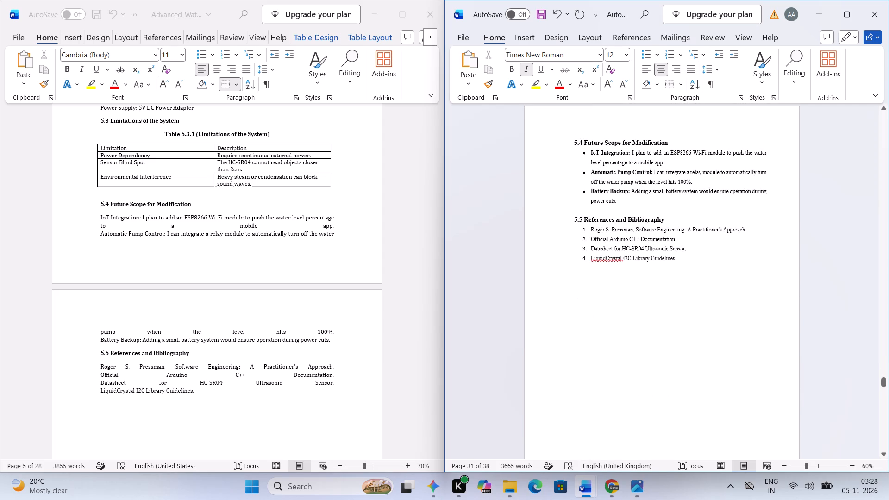
scroll(733, 366, up, 2)
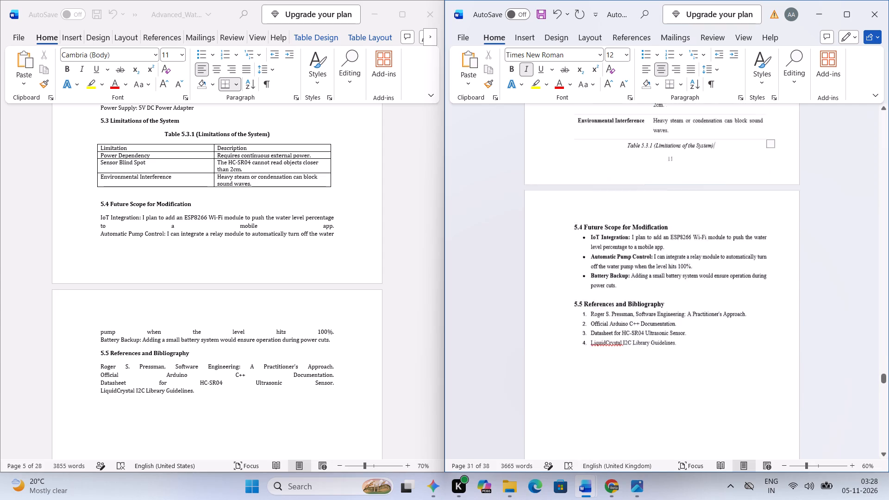
scroll(733, 366, up, 9)
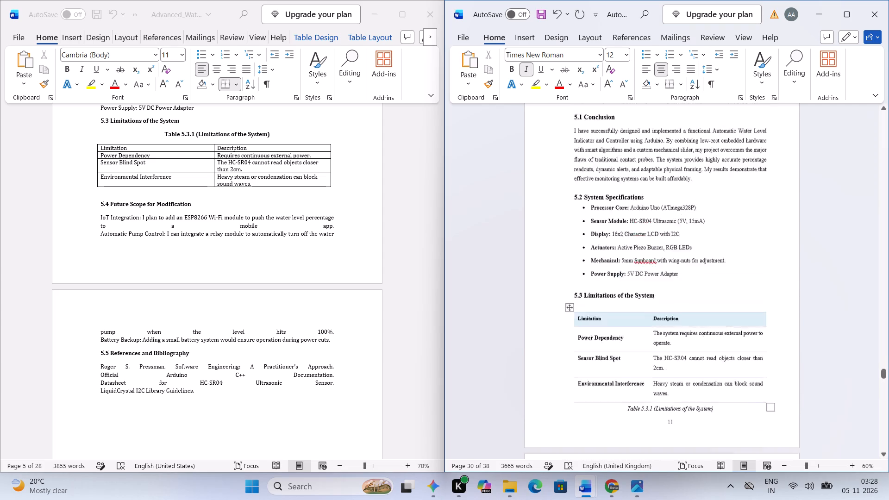
Set the page number of 5.3 Limitations of the System on the Contents page to 11.
scroll(733, 366, up, 13)
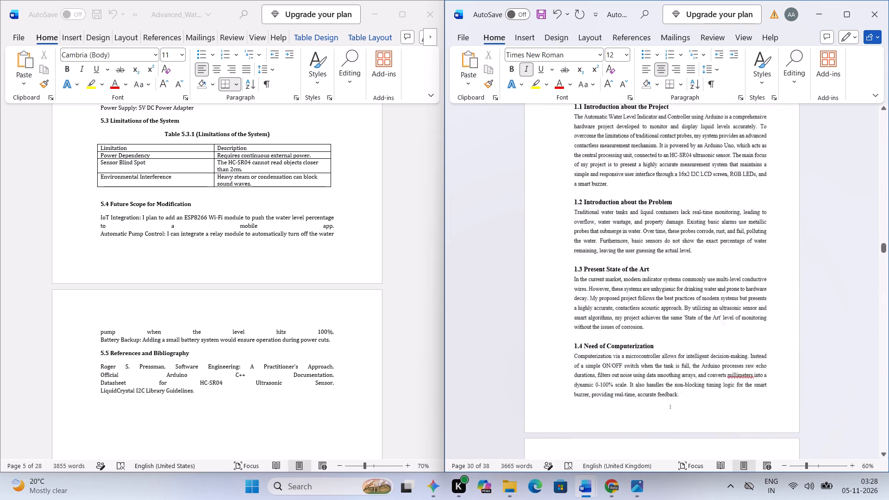
scroll(733, 366, up, 10)
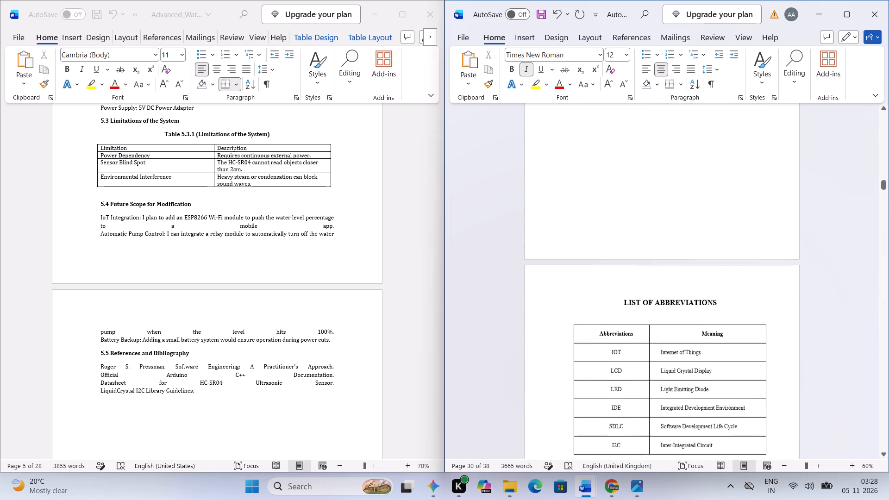
scroll(733, 366, up, 1)
scroll(733, 366, down, 16)
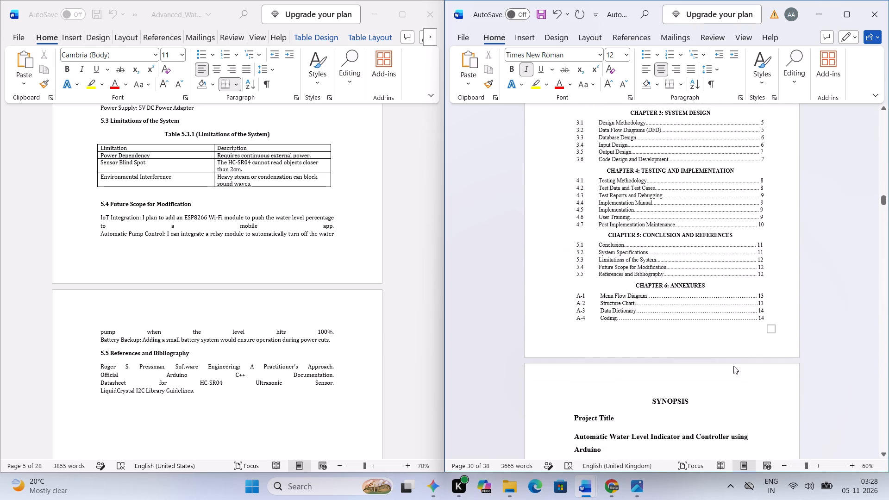
click(761, 262)
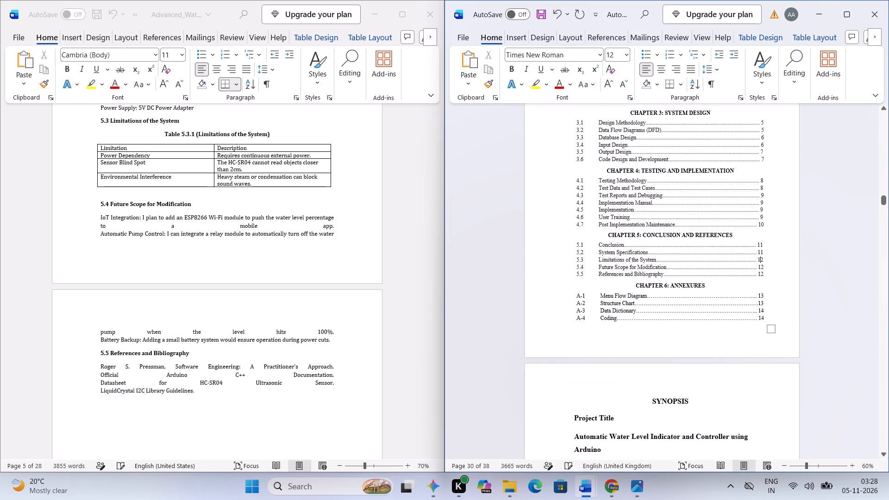
click(764, 260)
key(Left)
key(BackSpace)
key(1)
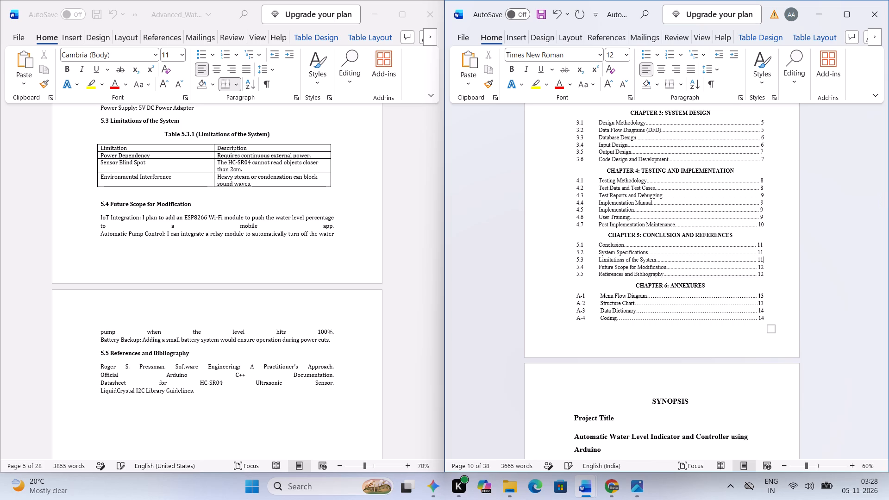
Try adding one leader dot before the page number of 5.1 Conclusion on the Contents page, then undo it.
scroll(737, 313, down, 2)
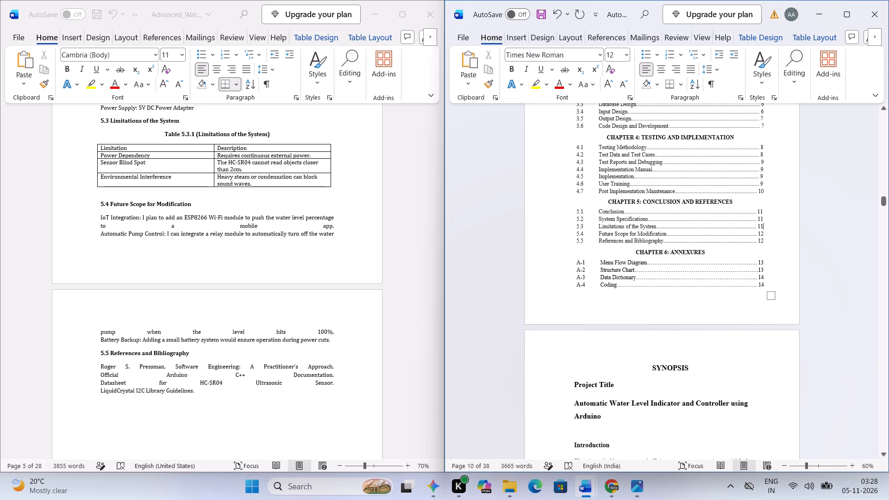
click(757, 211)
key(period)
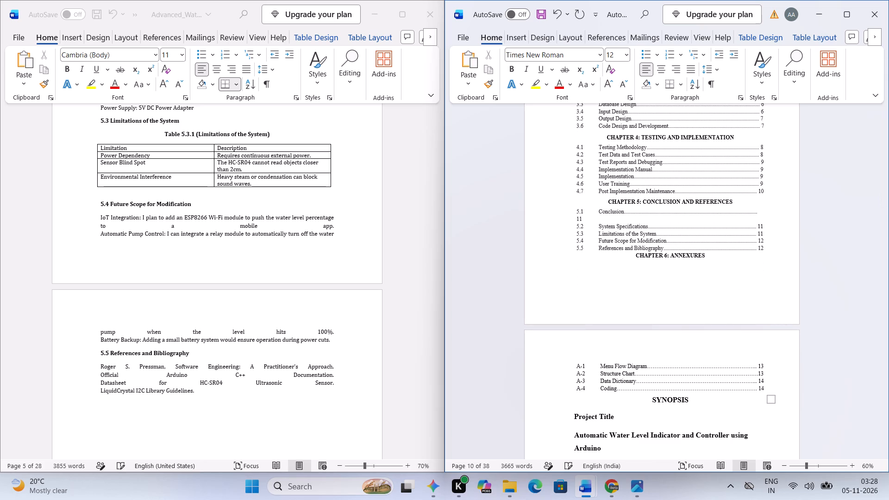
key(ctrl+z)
Check the page placement of sections 5.1 to 5.5 and the start of Chapter 6 in the formatted report.
scroll(765, 216, down, 7)
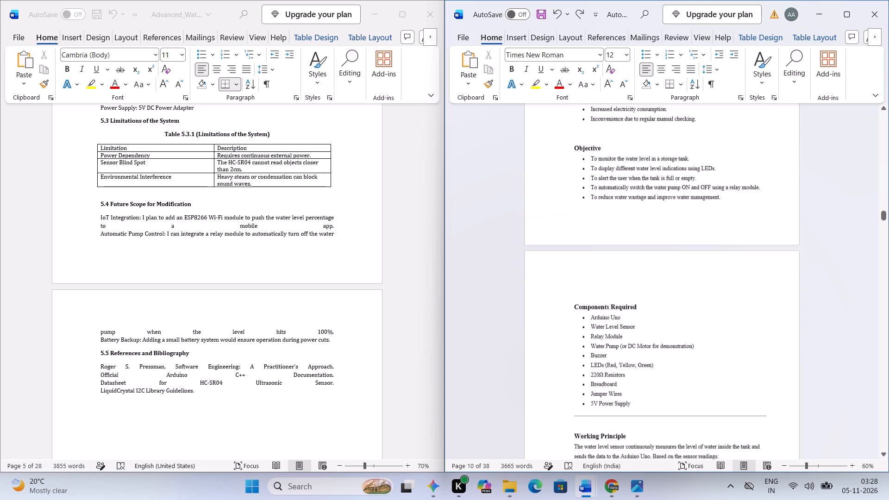
scroll(704, 302, down, 10)
scroll(703, 307, up, 15)
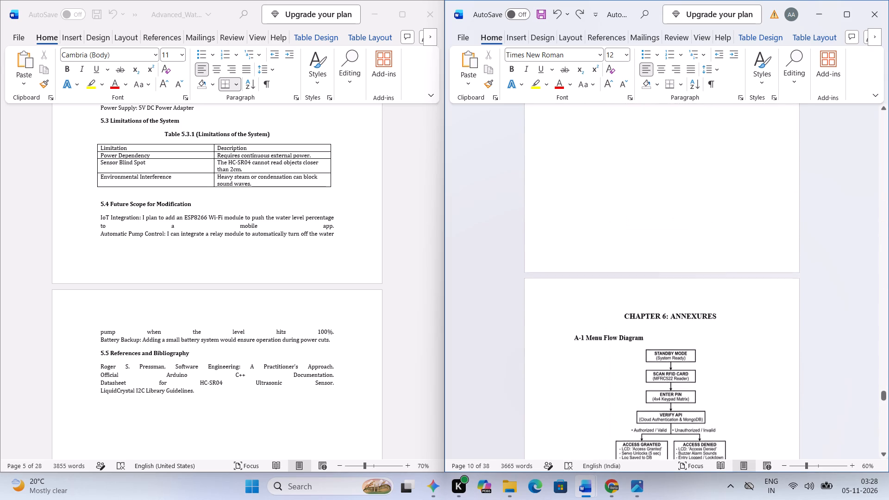
scroll(710, 314, up, 2)
scroll(705, 314, down, 1)
scroll(666, 344, up, 2)
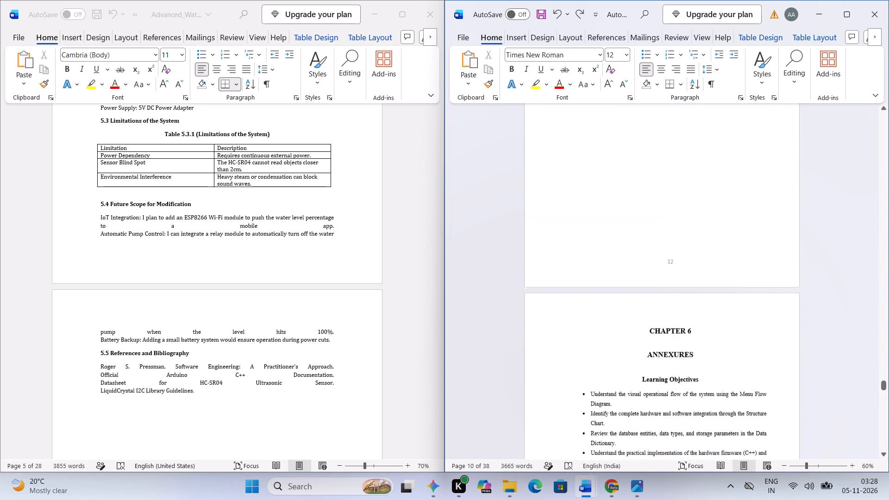
scroll(682, 277, up, 2)
scroll(653, 320, down, 1)
scroll(653, 320, up, 1)
scroll(653, 320, down, 1)
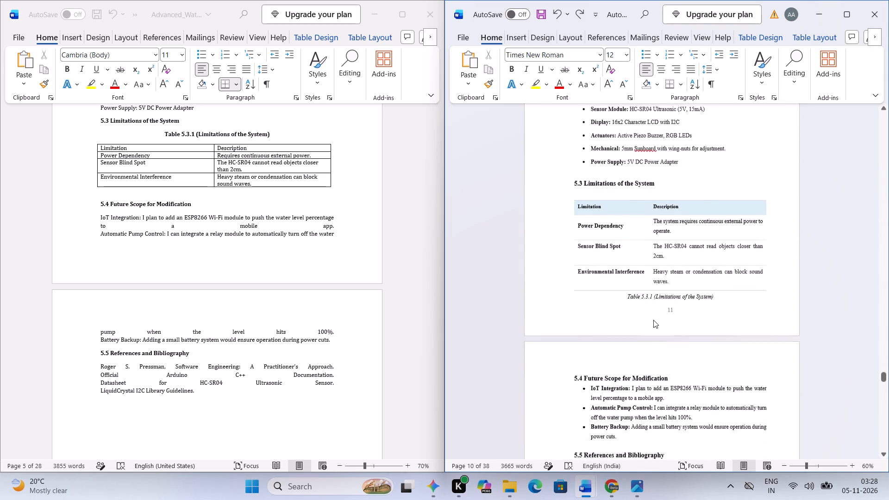
scroll(653, 320, down, 1)
click(651, 279)
click(653, 298)
scroll(655, 293, up, 12)
scroll(651, 293, down, 2)
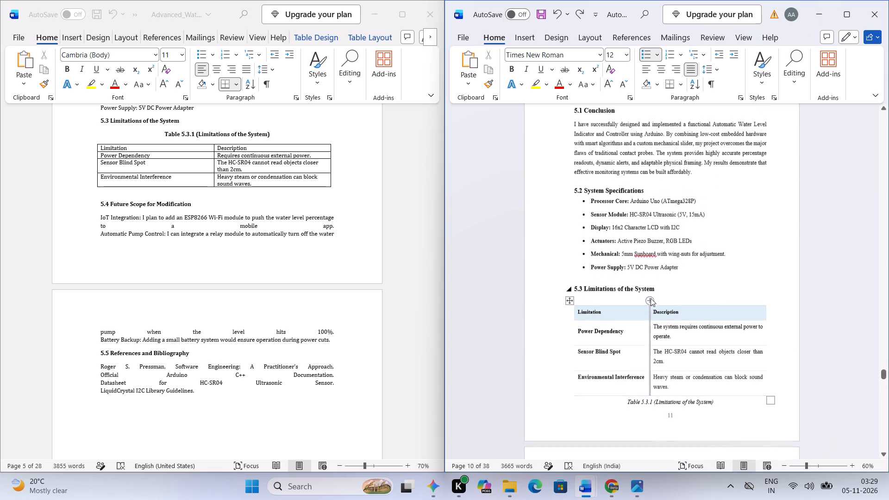
Compare sections 5.1 to 5.5 of the reference report with the same sections in the formatted report.
scroll(296, 347, up, 4)
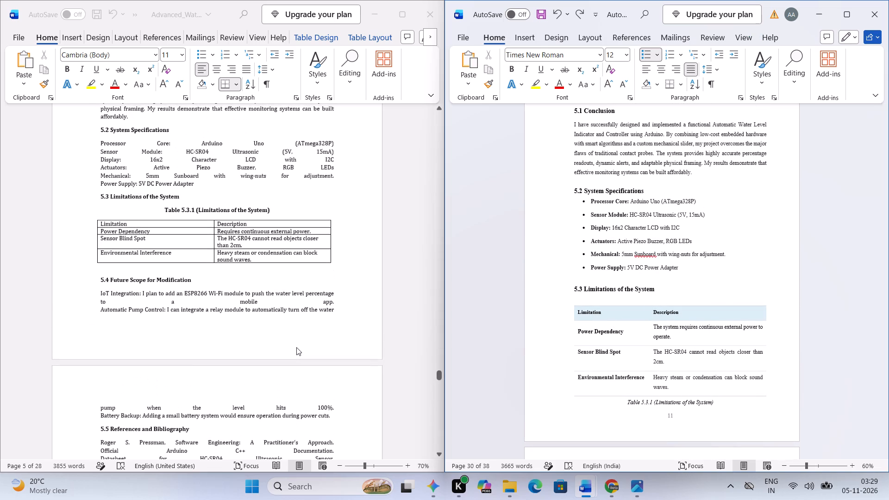
scroll(306, 344, up, 3)
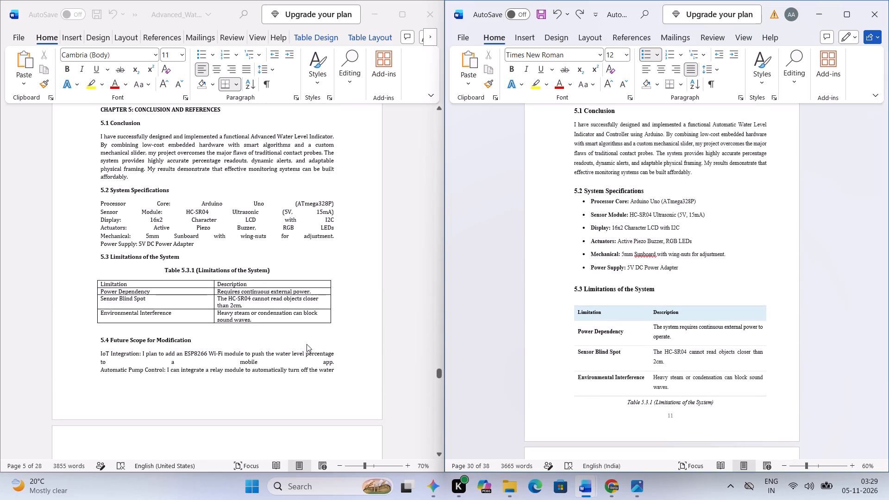
scroll(307, 344, down, 8)
scroll(307, 339, up, 2)
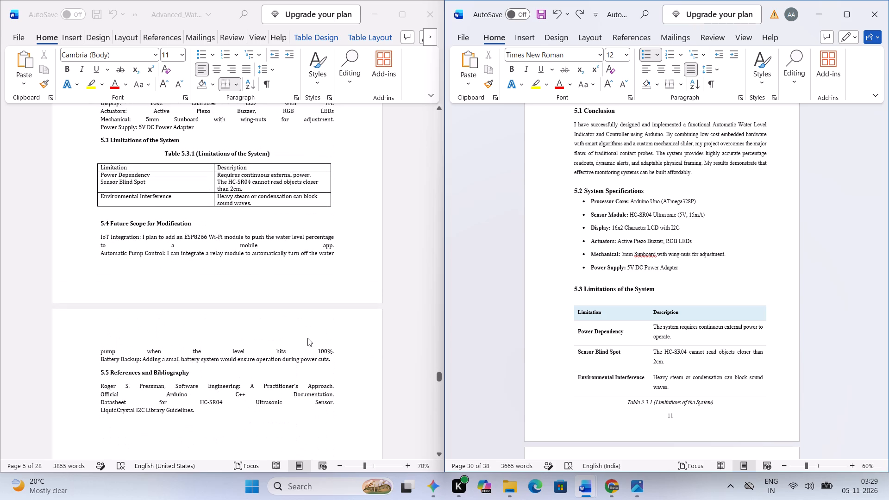
scroll(307, 338, down, 6)
scroll(489, 362, down, 5)
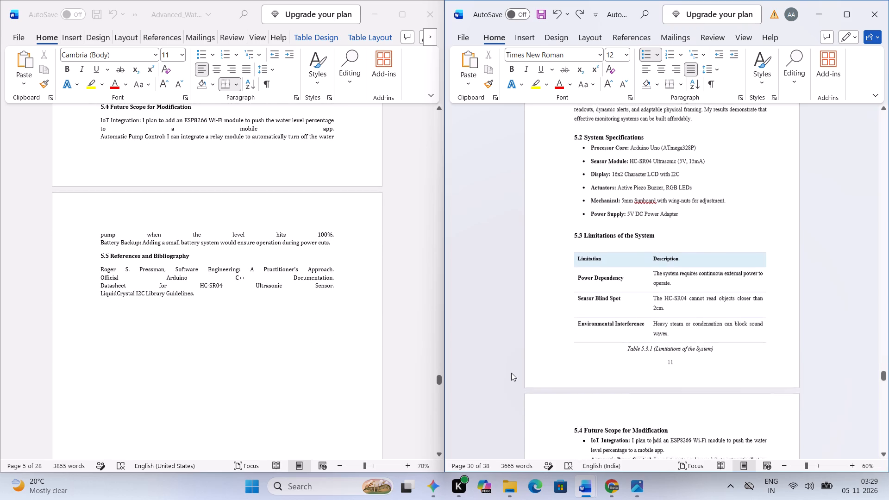
scroll(511, 373, down, 2)
scroll(225, 271, up, 8)
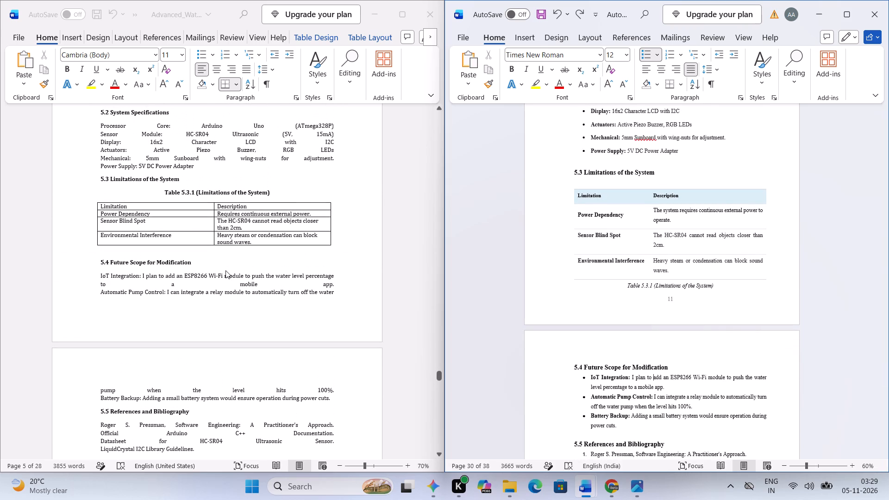
scroll(225, 270, up, 2)
scroll(225, 270, down, 9)
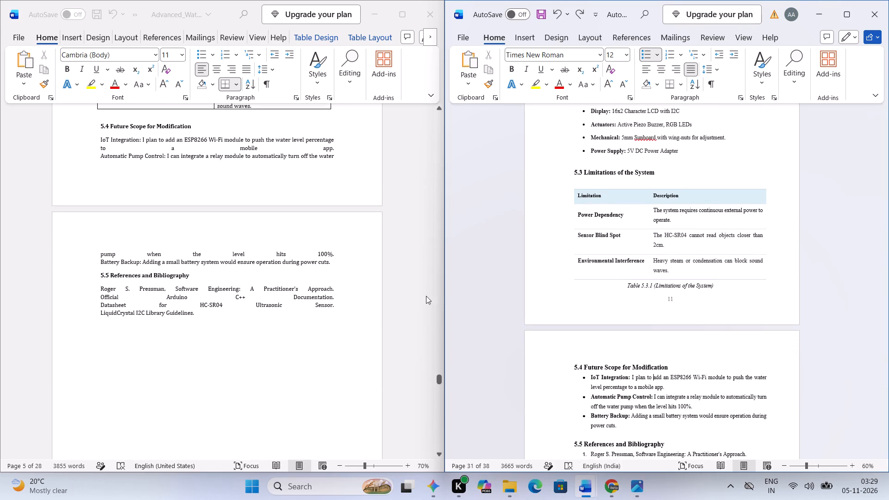
Check sections 5.4 Future Scope for Modification and 5.5 References and Bibliography in the formatted report against the reference text.
scroll(470, 316, down, 1)
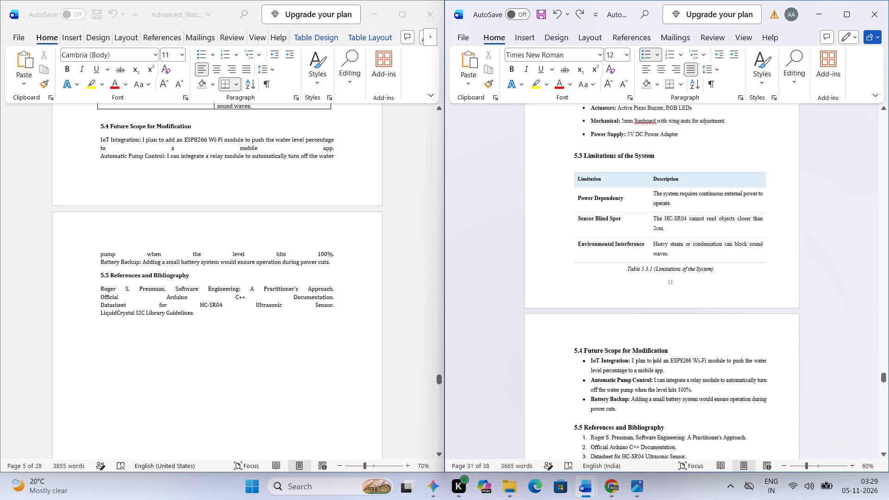
scroll(703, 369, down, 1)
click(700, 372)
click(700, 378)
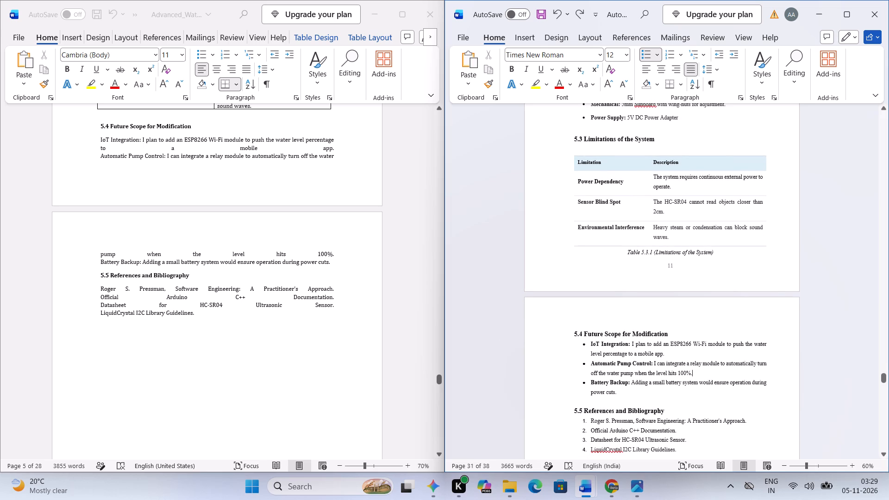
click(698, 386)
scroll(699, 383, down, 2)
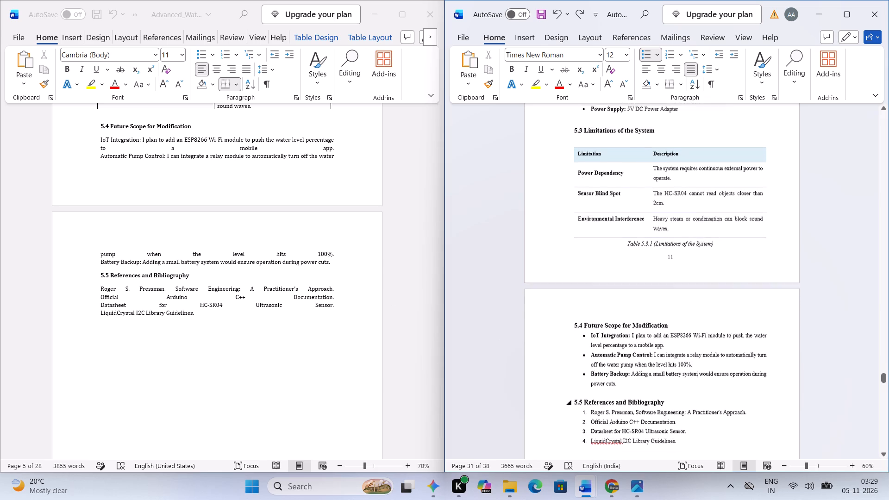
scroll(699, 383, down, 4)
click(693, 375)
click(693, 359)
scroll(681, 367, down, 6)
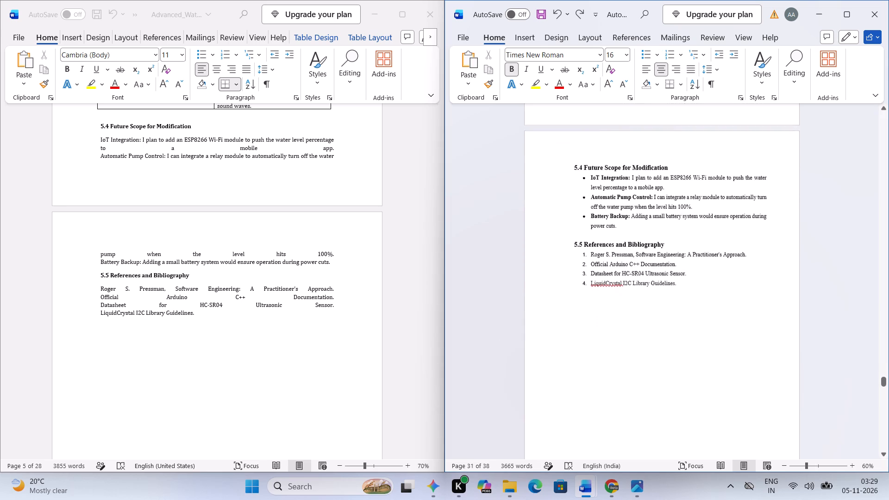
Compare the Chapter 6 Annexures opening and the A-1 Menu Flow Diagram section in the reference and formatted reports.
scroll(680, 368, down, 6)
scroll(218, 312, down, 13)
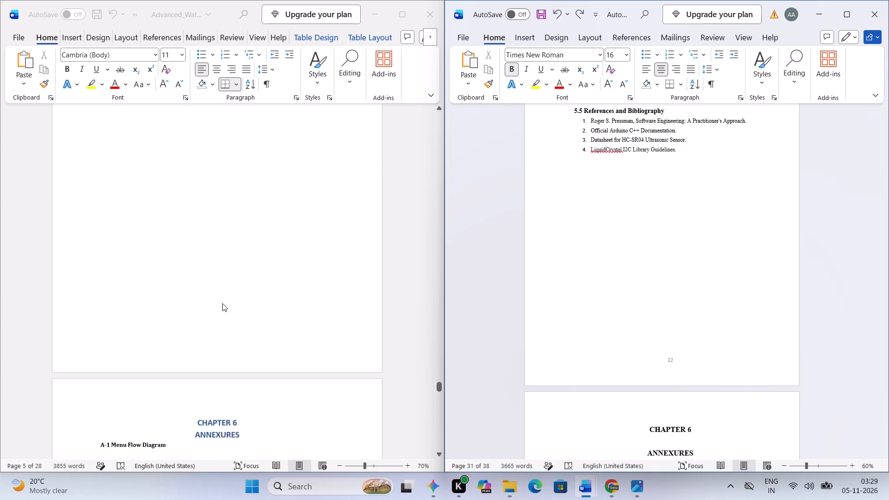
scroll(222, 303, down, 14)
scroll(806, 318, down, 10)
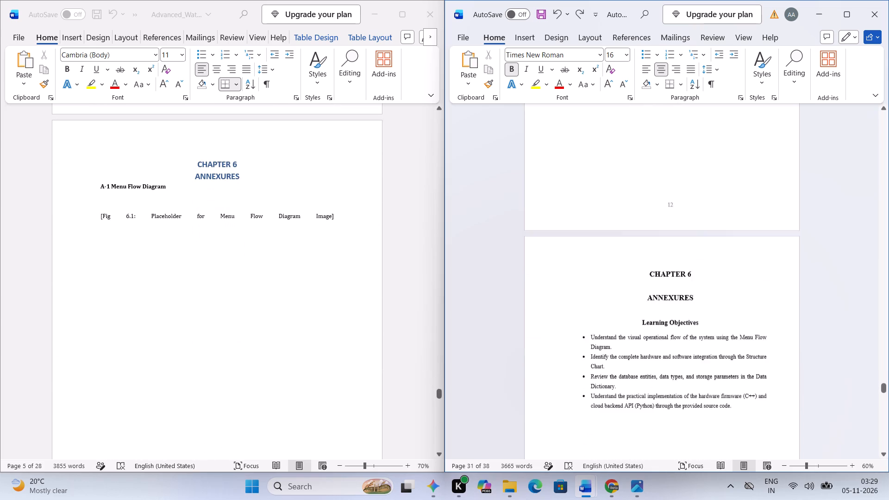
scroll(773, 315, down, 20)
scroll(773, 315, down, 8)
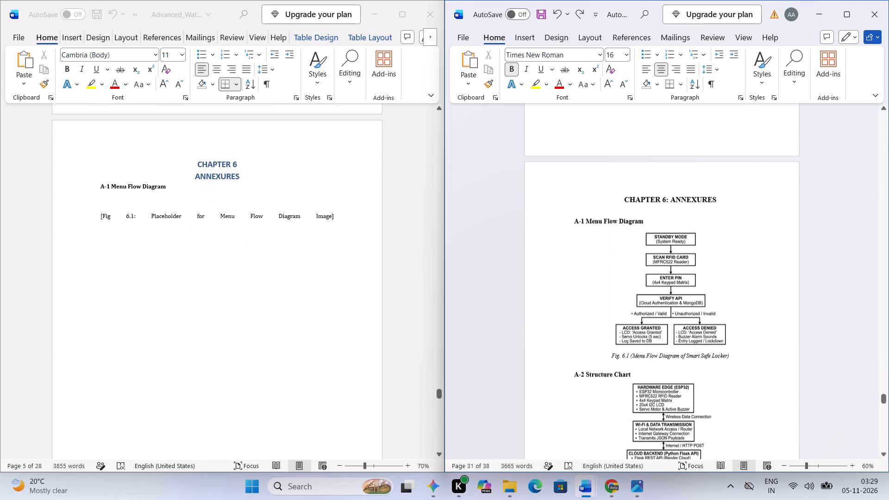
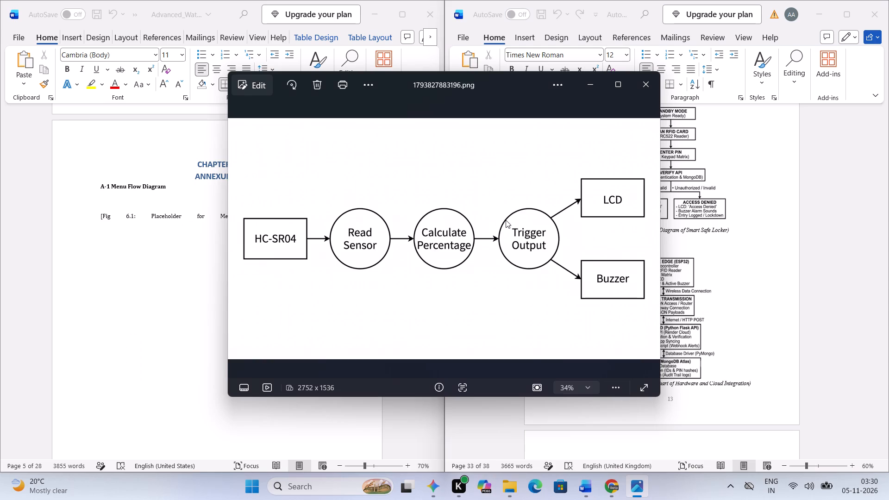
Insert the combined Chapter 6 annexures image, 1793828696282.png, under the A-1 Menu Flow Diagram heading and place it in front of text.
key(Left)
key(Left)
key(Left)
key(Left)
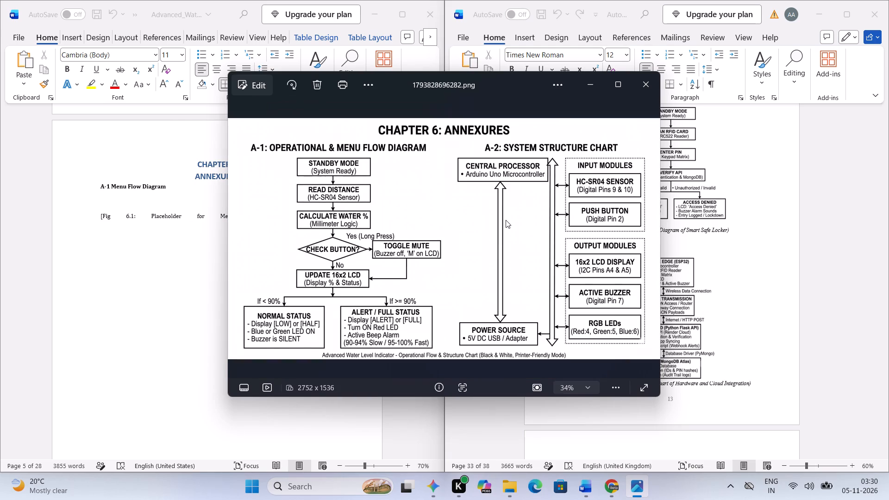
right_click(501, 238)
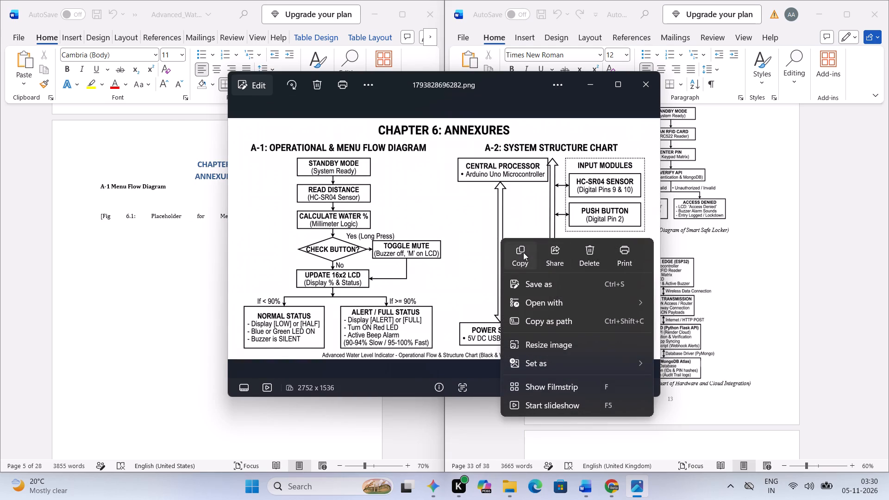
click(523, 252)
click(733, 226)
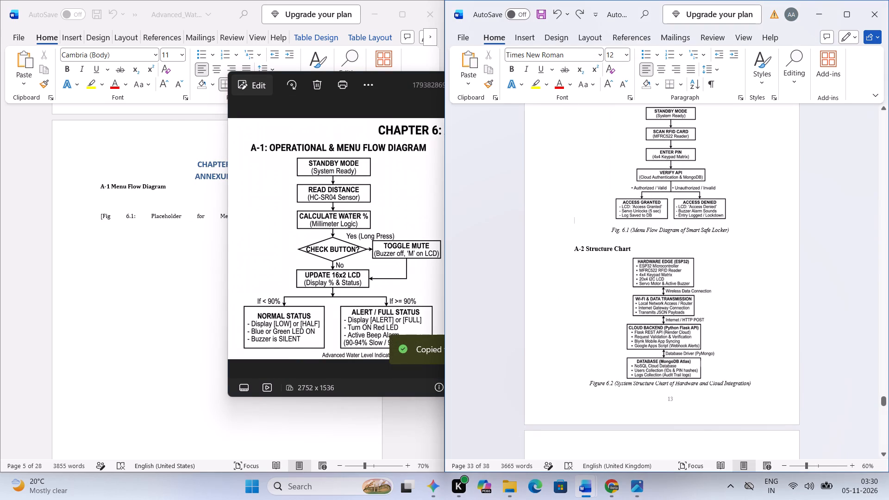
scroll(530, 139, up, 2)
click(647, 191)
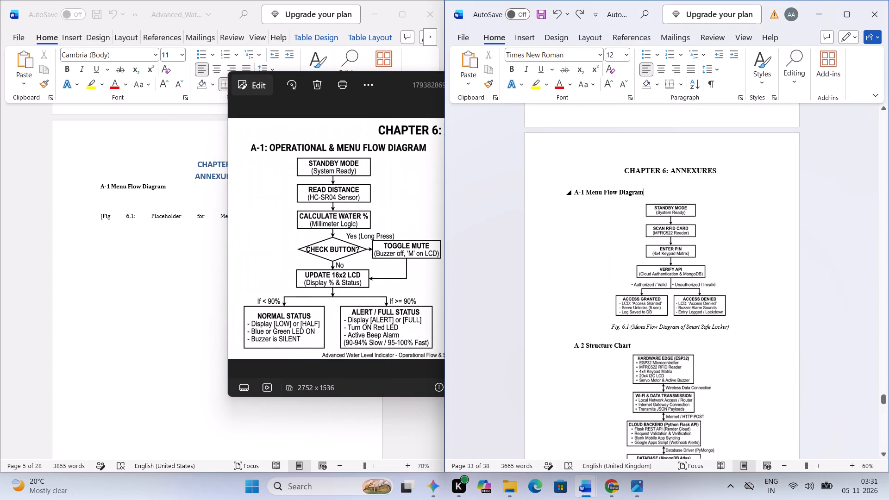
key(ctrl+v)
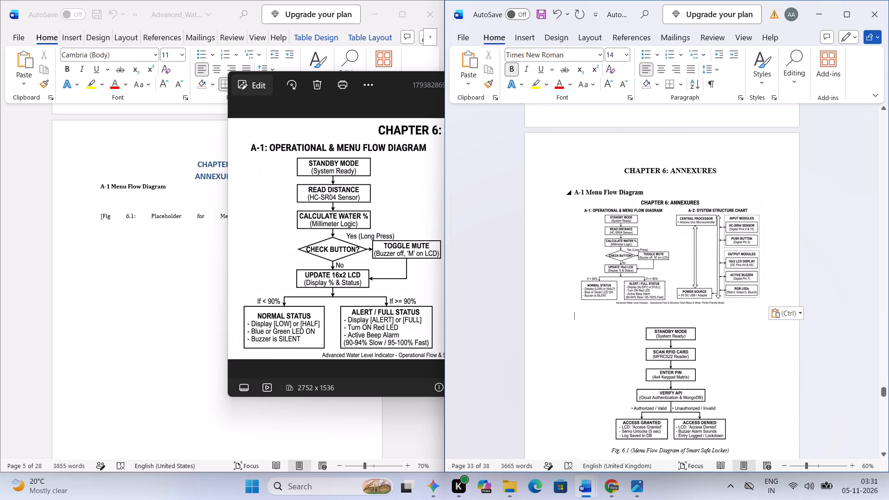
click(685, 258)
click(781, 210)
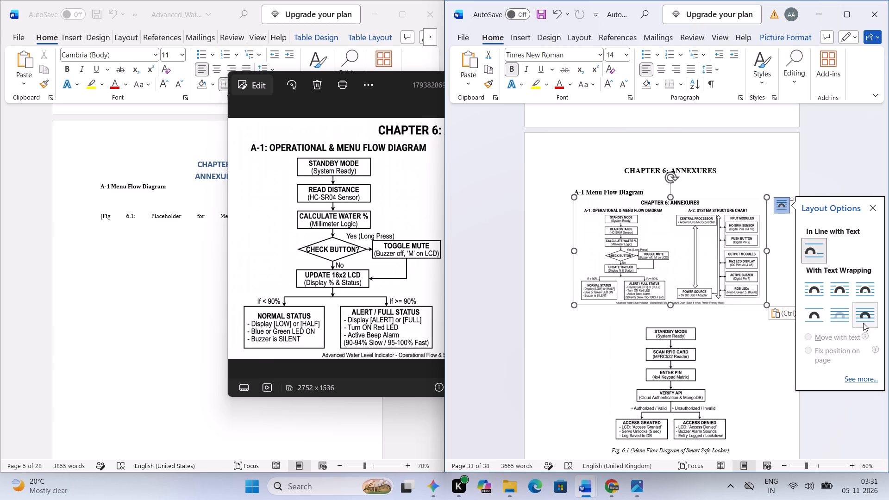
click(866, 319)
Duplicate the annexures picture and move the copy to the blank area below the learning objectives on the Chapter 6 title page.
click(707, 237)
key(ctrl+c)
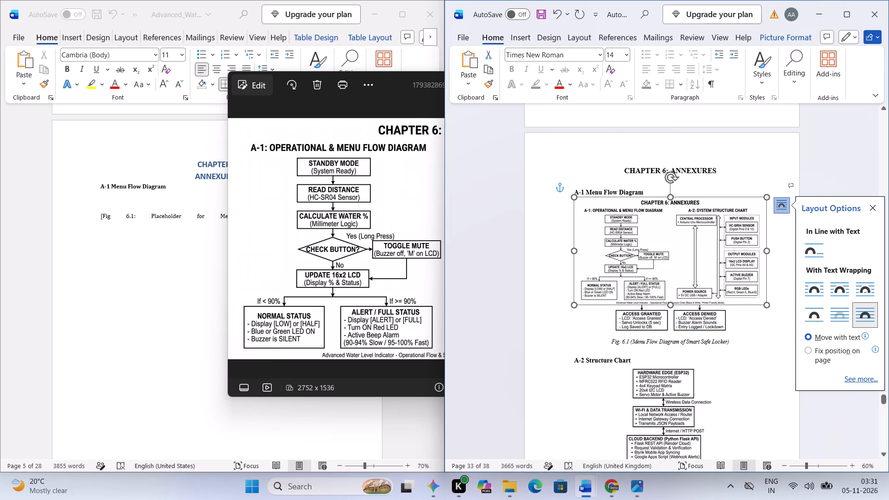
click(754, 347)
click(746, 352)
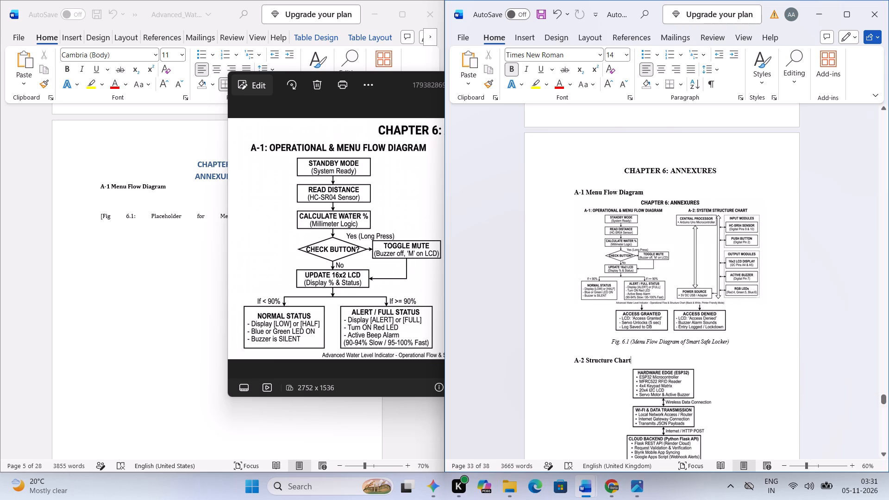
click(737, 325)
key(ctrl+v)
drag(710, 348, 719, 324)
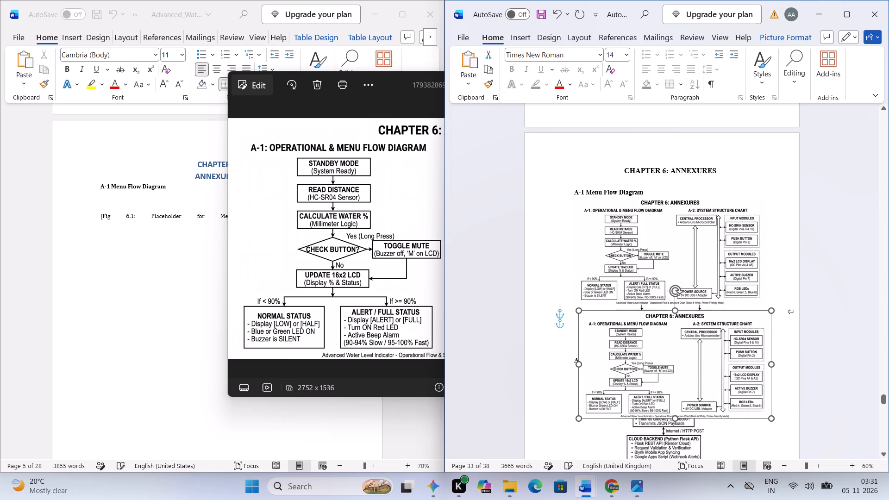
drag(719, 324, 708, 361)
ctrl+scroll(708, 362, up, 5)
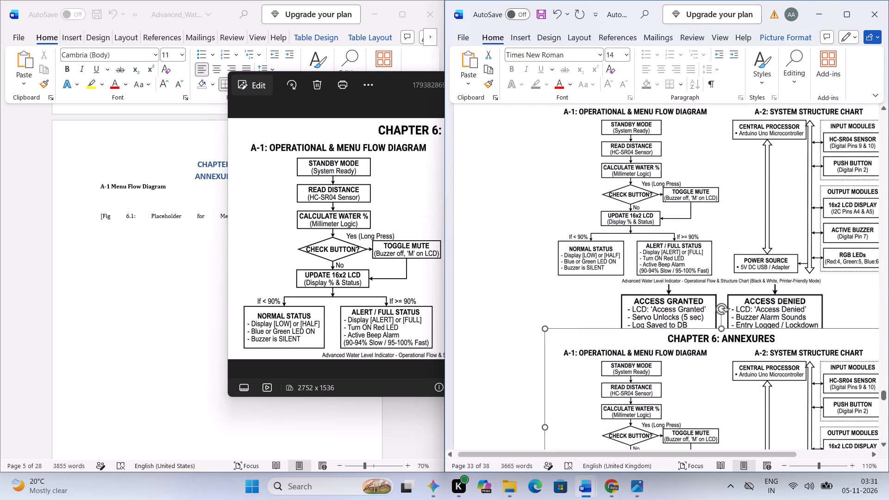
ctrl+scroll(699, 370, down, 6)
scroll(694, 384, down, 3)
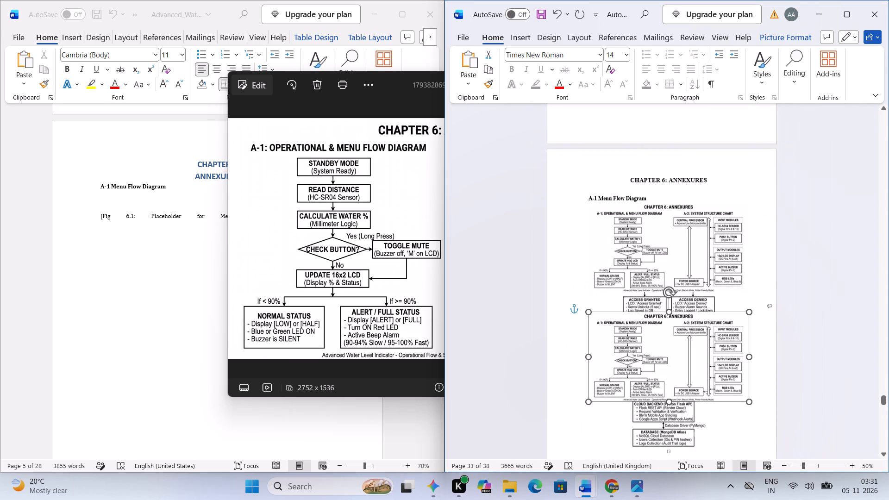
scroll(694, 377, up, 6)
ctrl+scroll(695, 374, down, 6)
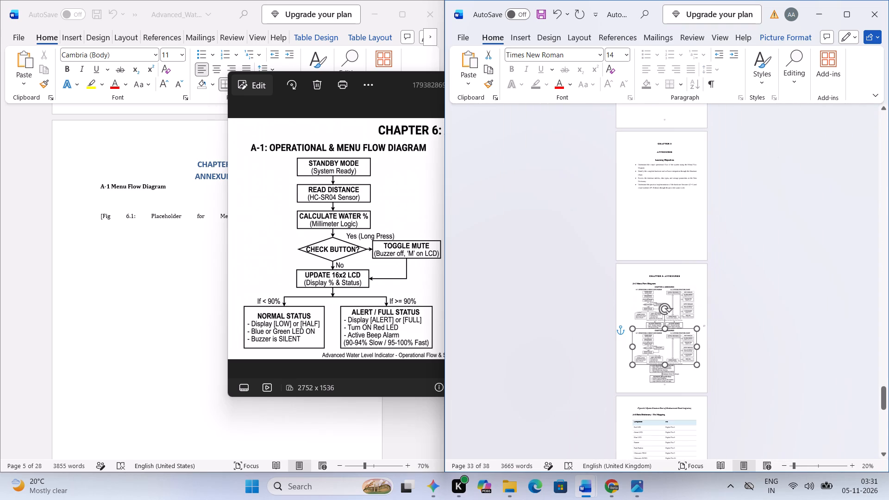
drag(663, 353, 661, 229)
ctrl+scroll(652, 324, up, 6)
ctrl+scroll(653, 322, down, 3)
scroll(671, 376, down, 2)
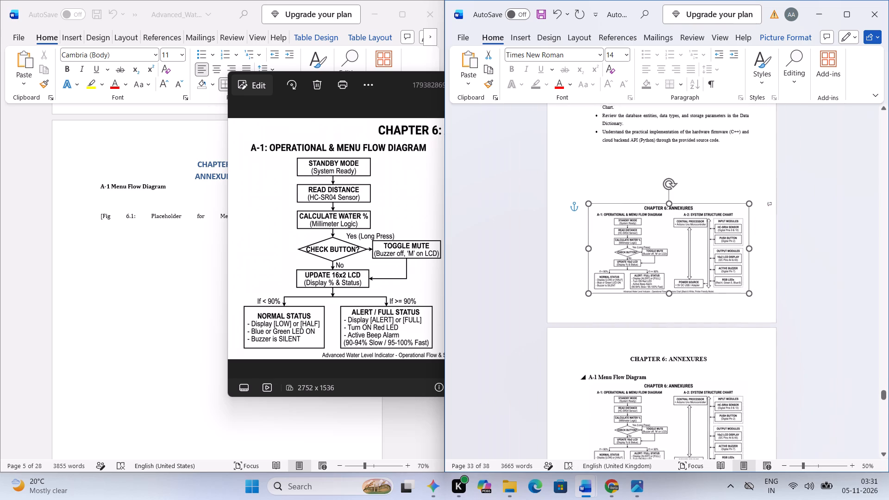
Crop the picture under A-1 to only the Operational & Menu Flow Diagram, about 7.4 cm high and 7.5 cm wide.
scroll(671, 375, down, 5)
click(704, 325)
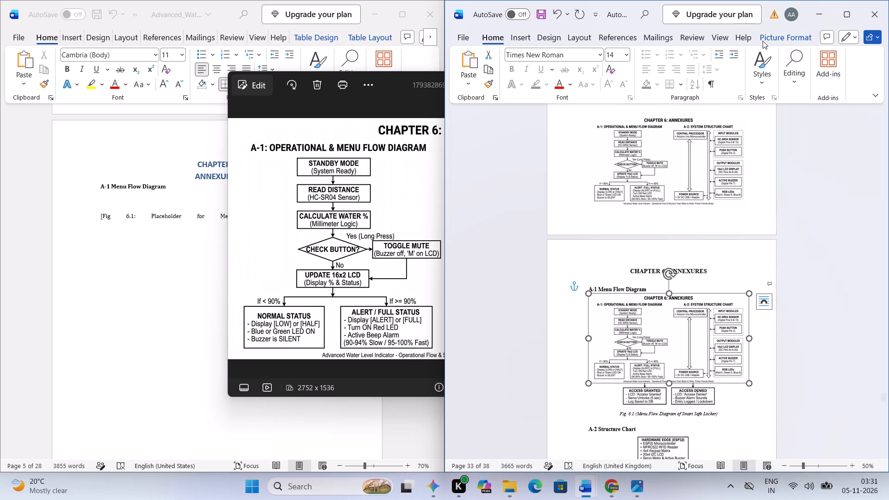
click(779, 34)
click(800, 58)
ctrl+scroll(721, 375, up, 5)
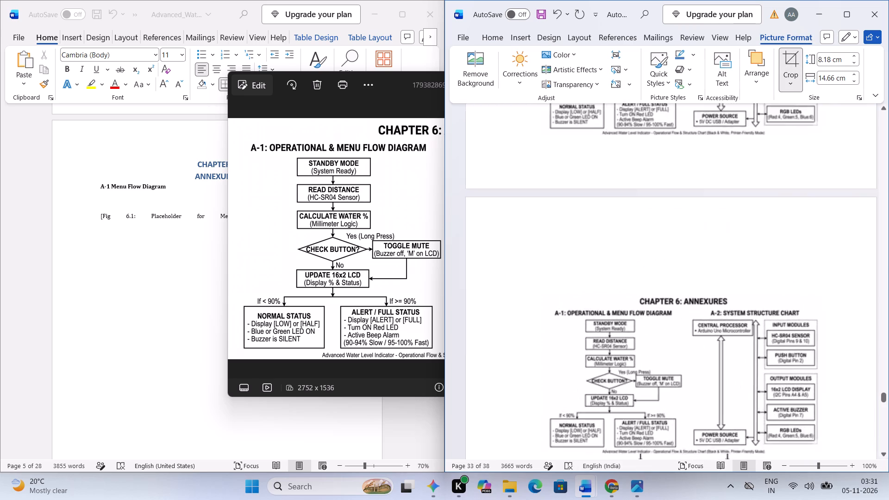
scroll(721, 375, down, 7)
ctrl+scroll(751, 350, up, 3)
scroll(779, 333, left, 1)
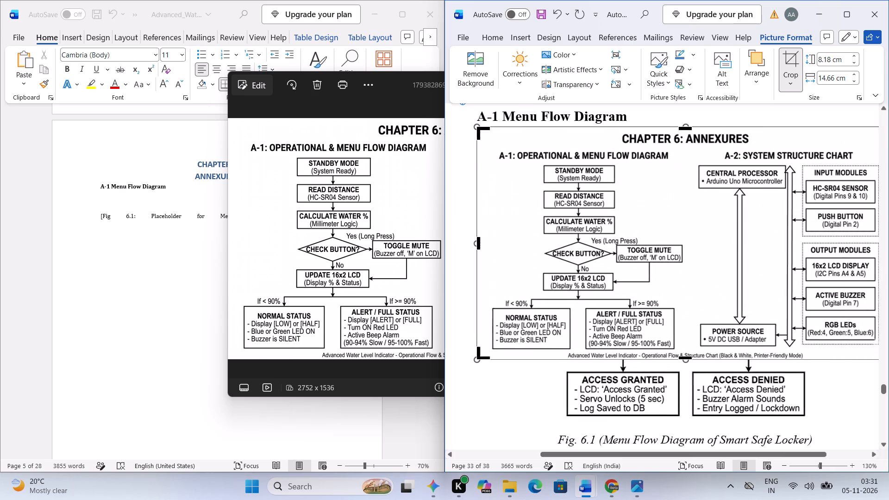
scroll(779, 333, left, 1)
drag(820, 243, 625, 277)
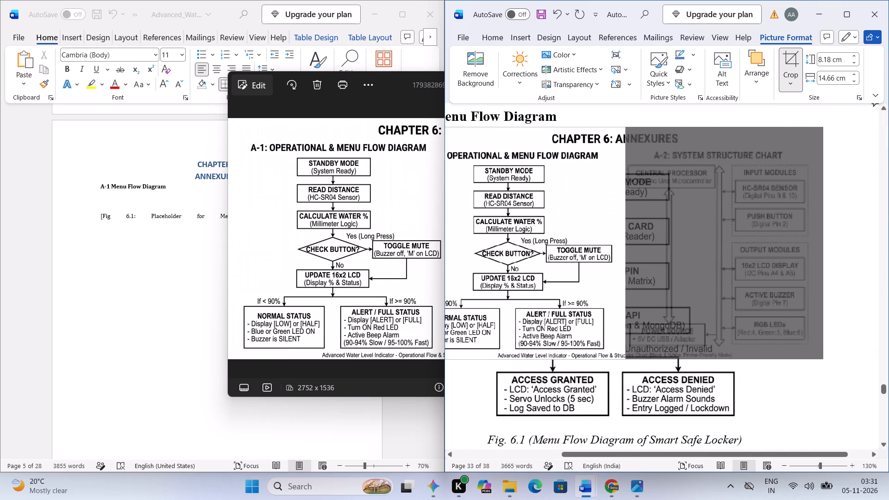
drag(625, 277, 619, 279)
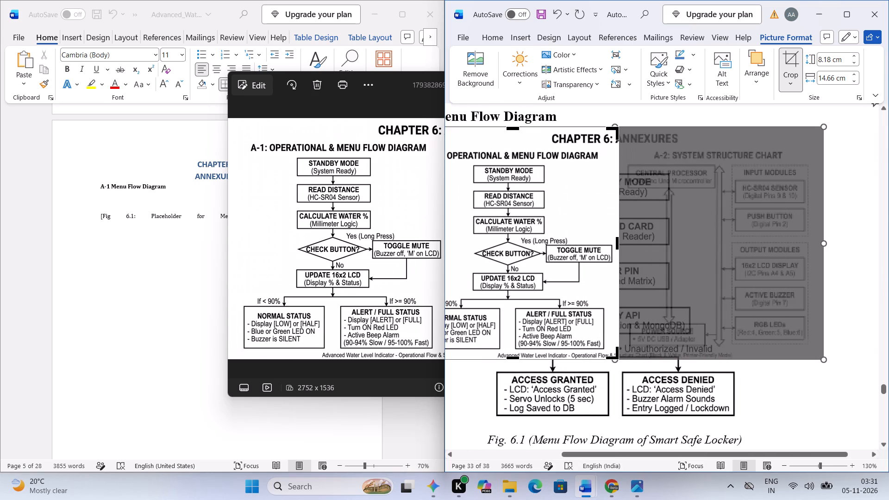
scroll(616, 284, right, 3)
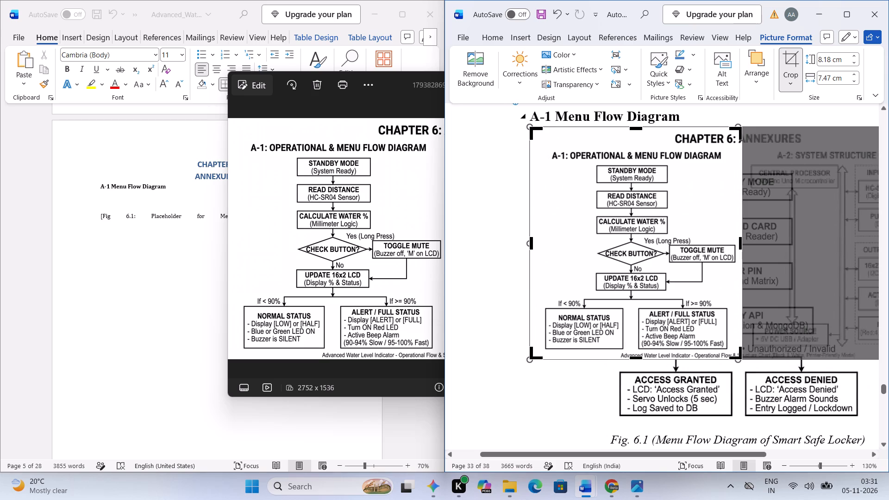
drag(635, 129, 628, 146)
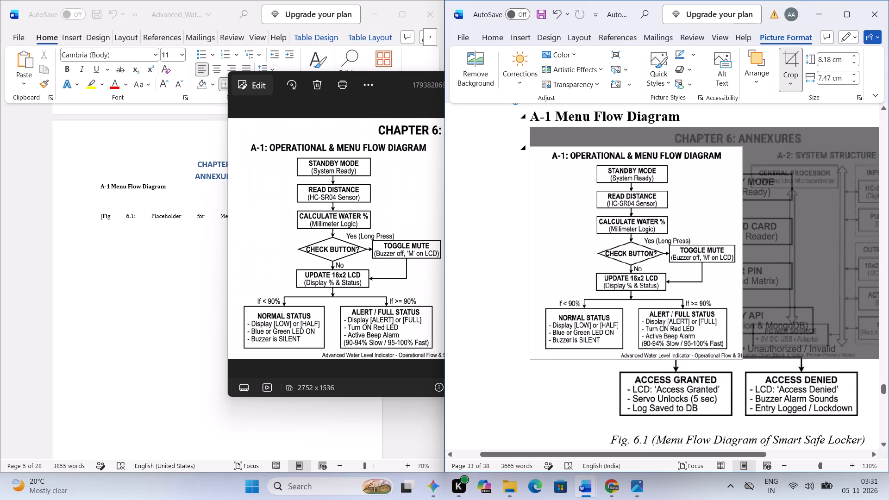
drag(628, 146, 628, 144)
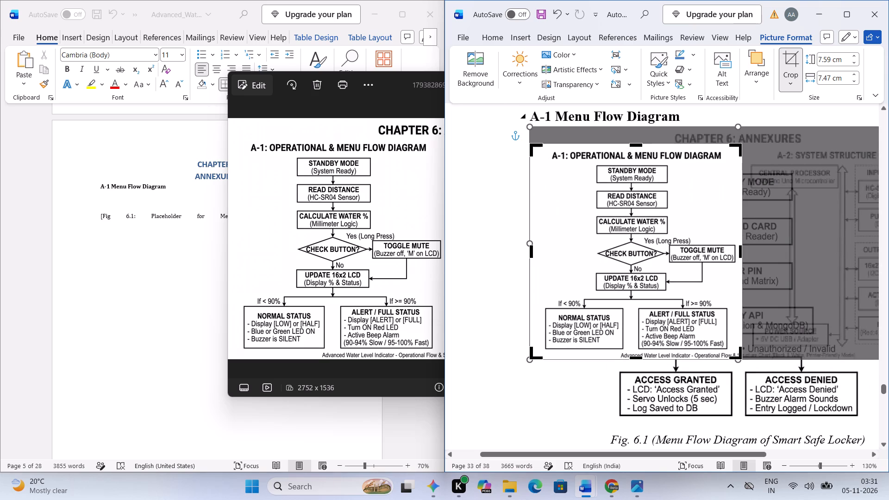
drag(631, 358, 631, 352)
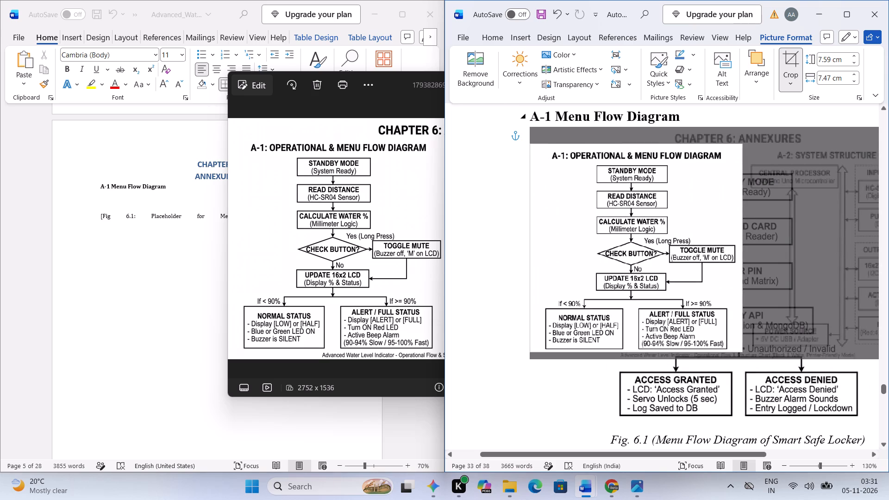
drag(631, 352, 630, 353)
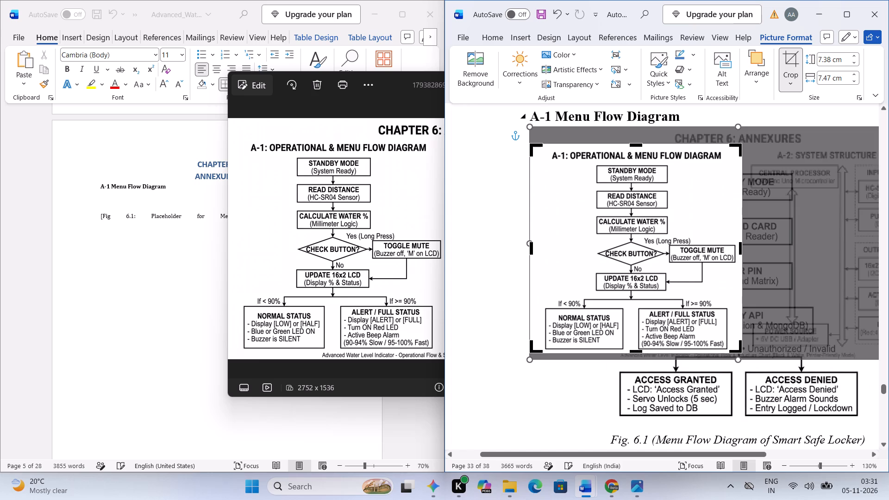
click(582, 381)
Delete the old Smart Safe Locker menu flow diagram behind the cropped A-1 picture.
click(774, 275)
scroll(774, 275, down, 1)
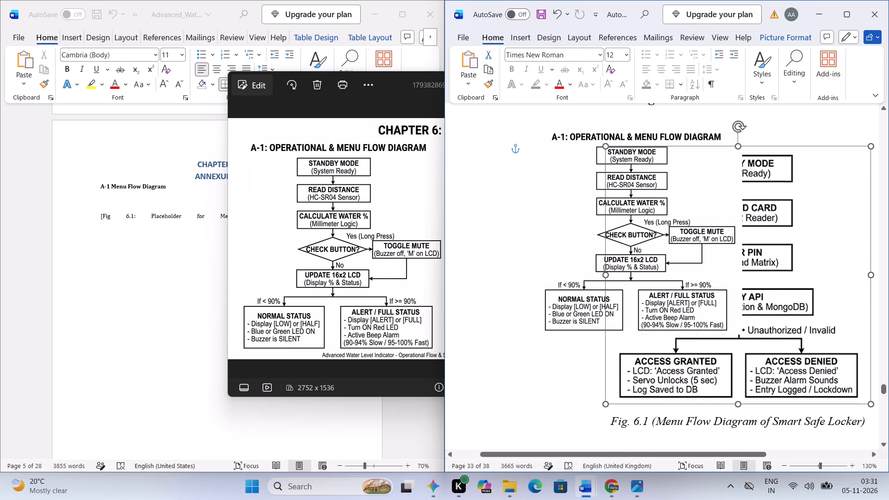
scroll(774, 275, down, 1)
ctrl+scroll(774, 275, down, 3)
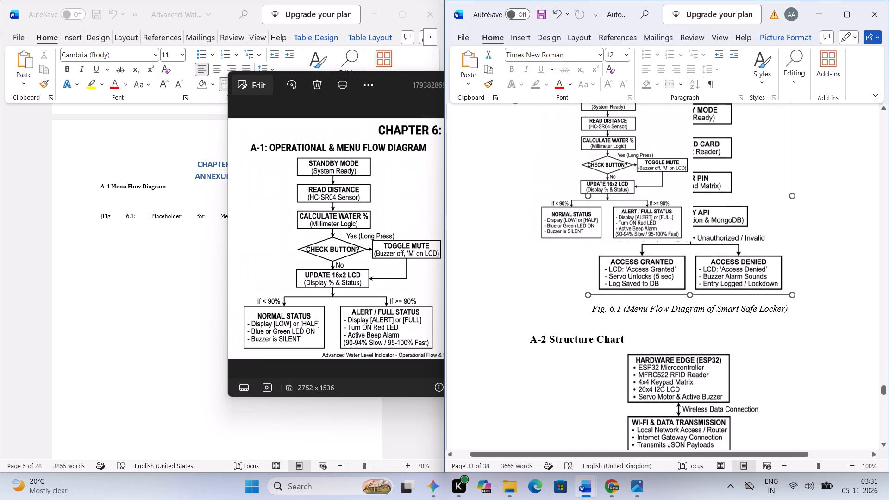
click(740, 281)
key(BackSpace)
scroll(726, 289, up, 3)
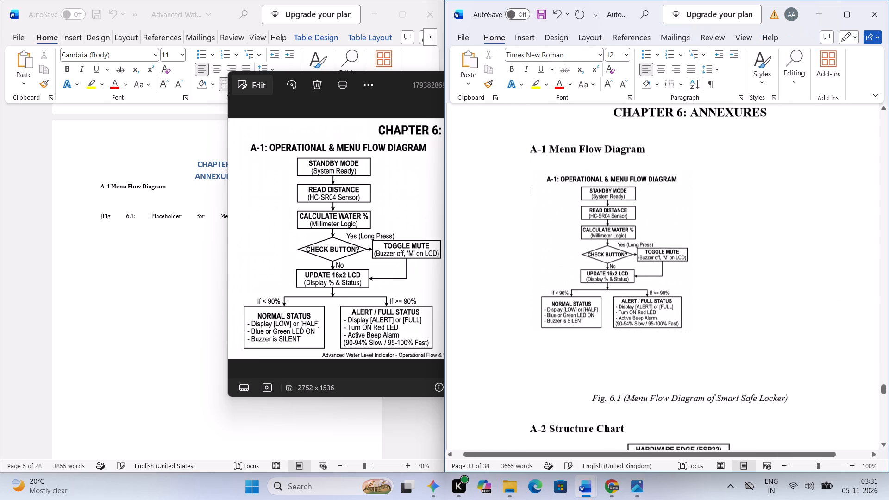
Enlarge the cropped A-1 flow diagram to fill the space above the Fig. 6.1 caption and centre it on the page.
click(606, 282)
drag(693, 345, 739, 375)
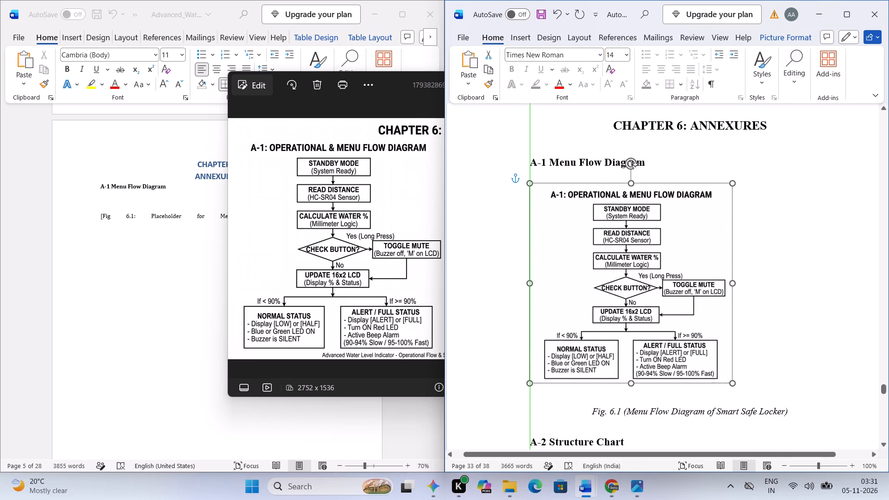
drag(739, 375, 744, 381)
drag(677, 341, 715, 337)
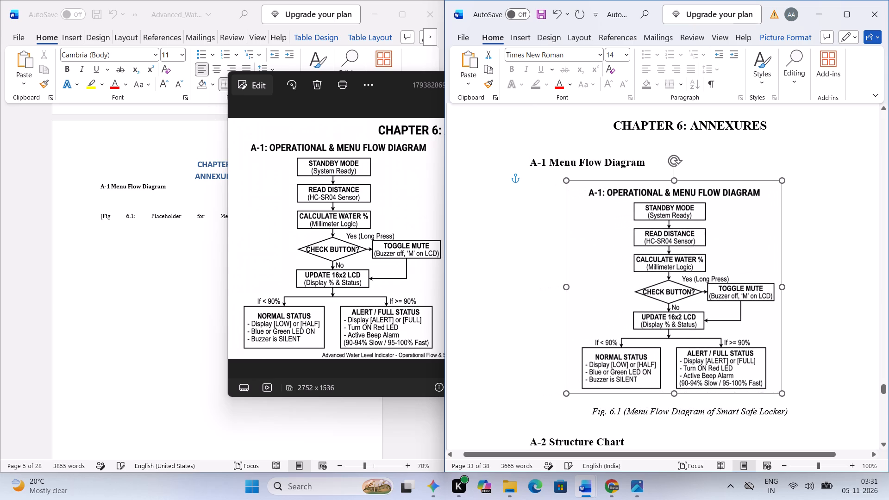
drag(715, 337, 724, 332)
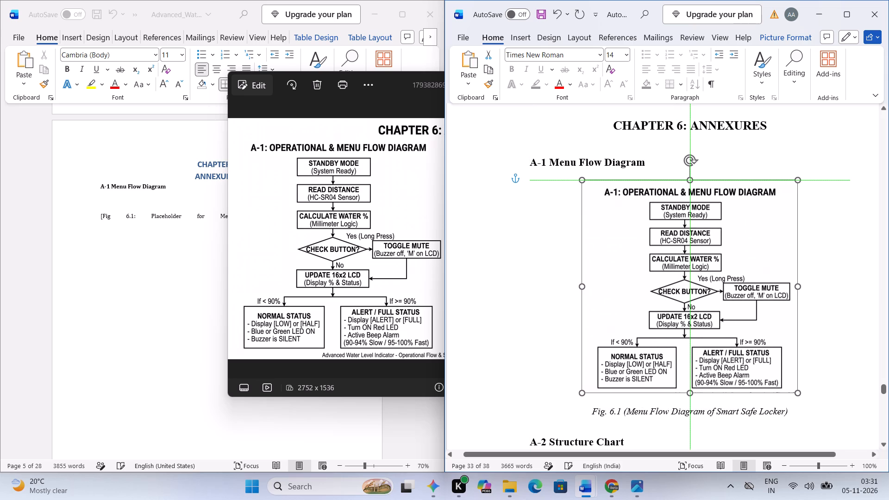
drag(724, 332, 722, 332)
Examine the old A-2 Structure Chart, its Figure 6.2 caption and the combined annexures picture on the Chapter 6 title page.
scroll(723, 331, down, 6)
ctrl+scroll(723, 331, down, 3)
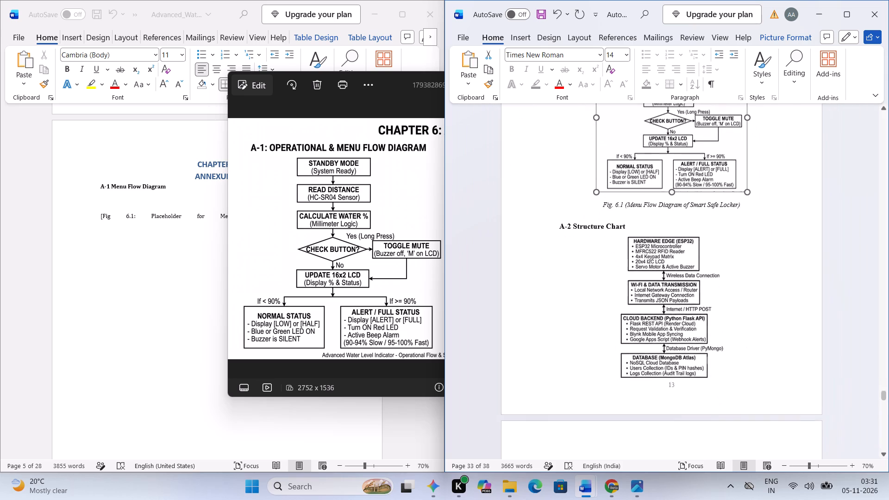
scroll(721, 331, up, 6)
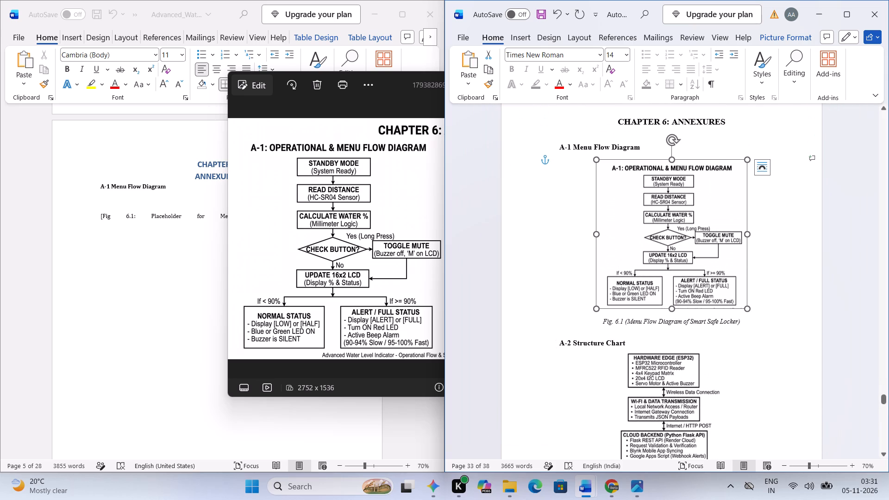
click(755, 369)
scroll(749, 370, down, 6)
click(673, 347)
scroll(674, 350, down, 4)
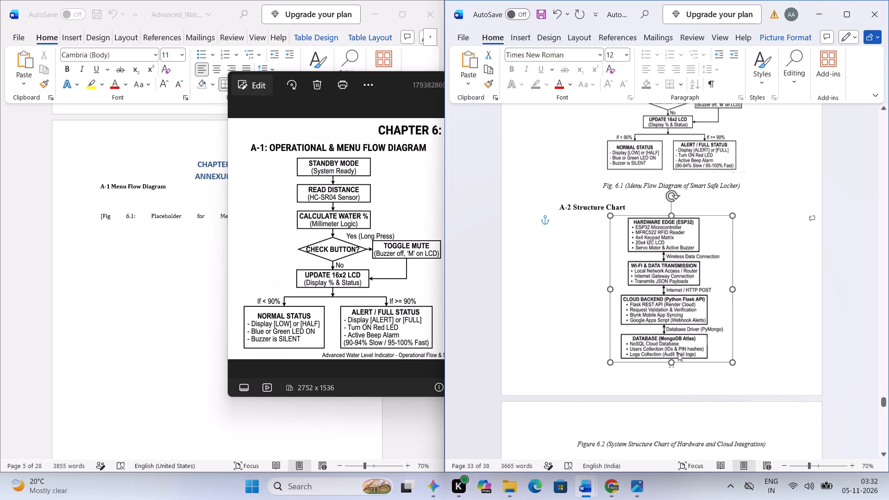
scroll(678, 353, down, 3)
scroll(678, 352, up, 6)
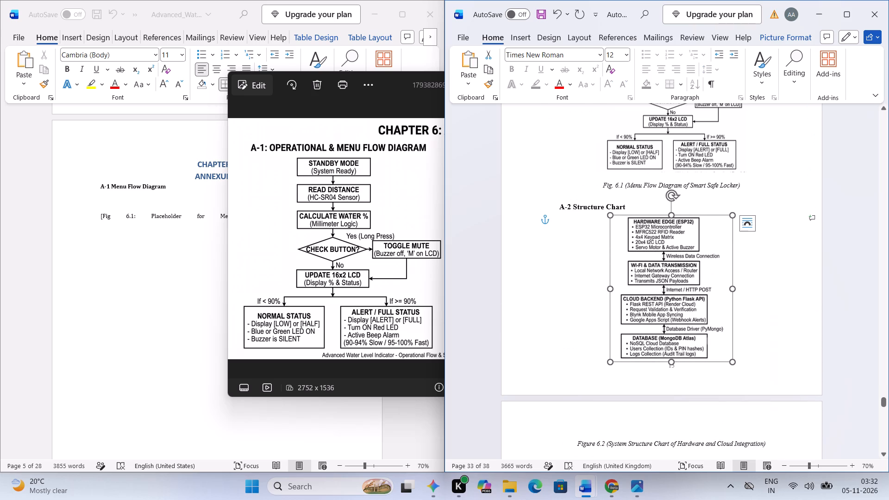
scroll(678, 352, down, 4)
scroll(675, 280, down, 3)
scroll(675, 280, up, 6)
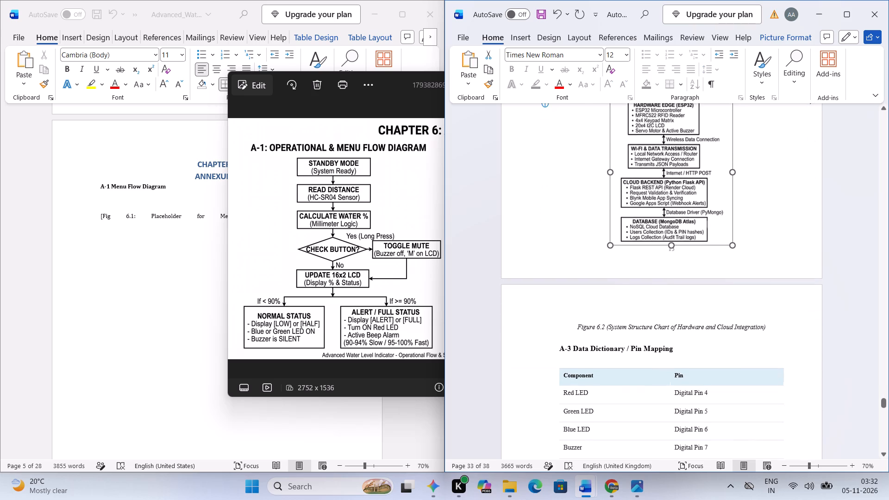
scroll(675, 280, up, 20)
scroll(675, 280, up, 1)
scroll(675, 280, down, 2)
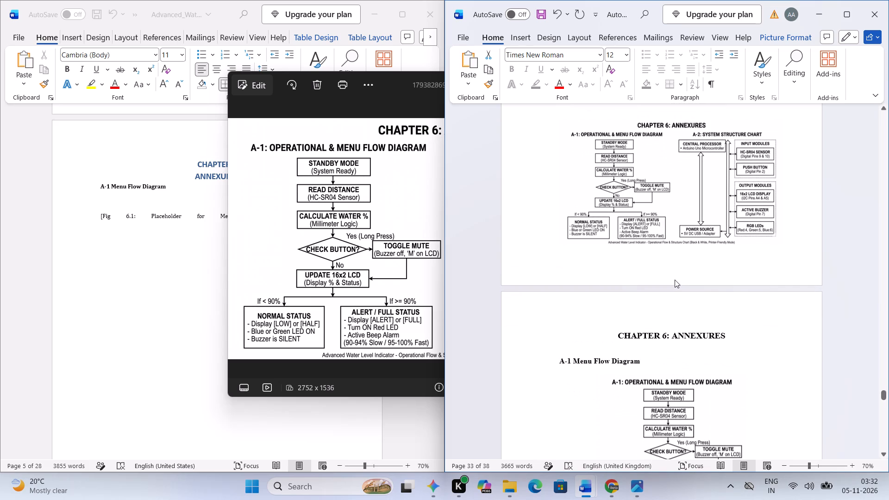
click(695, 227)
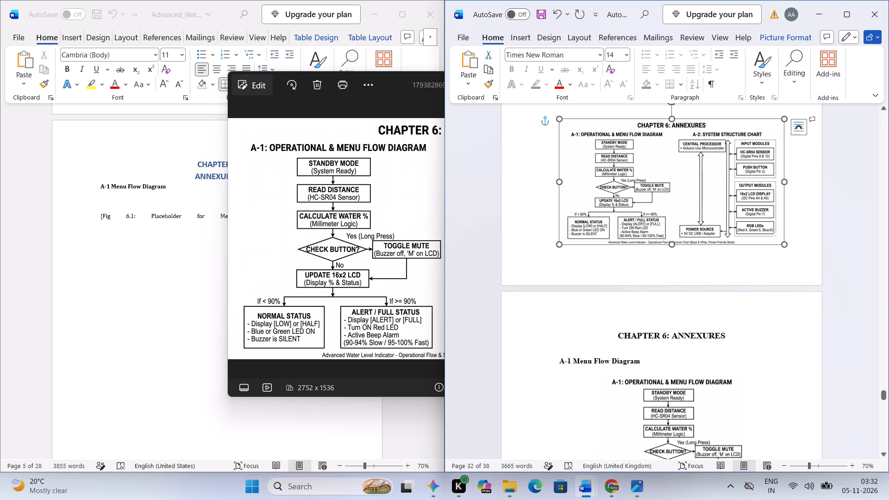
scroll(695, 226, down, 2)
scroll(695, 226, up, 2)
scroll(692, 230, down, 1)
Nudge the A-1 flow diagram picture into alignment with the page centre, directly below the A-1 Menu Flow Diagram heading.
click(672, 400)
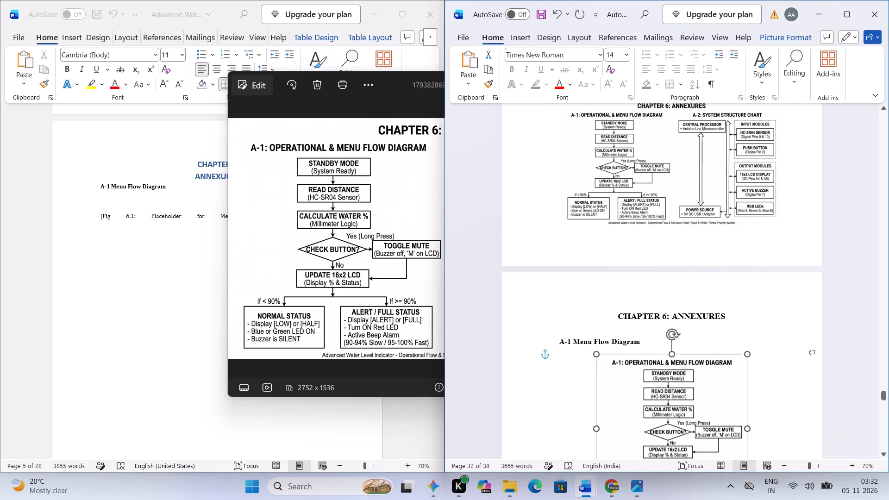
click(673, 400)
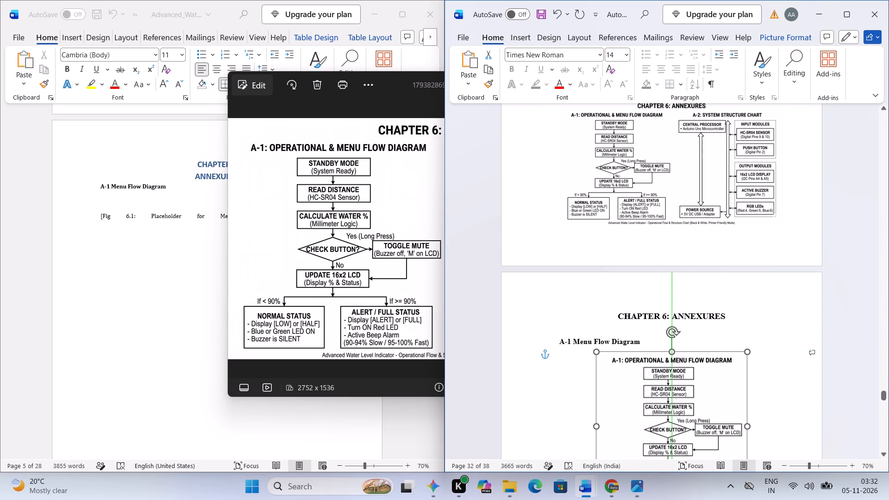
scroll(674, 399, down, 2)
drag(679, 187, 677, 194)
scroll(675, 207, up, 3)
click(675, 207)
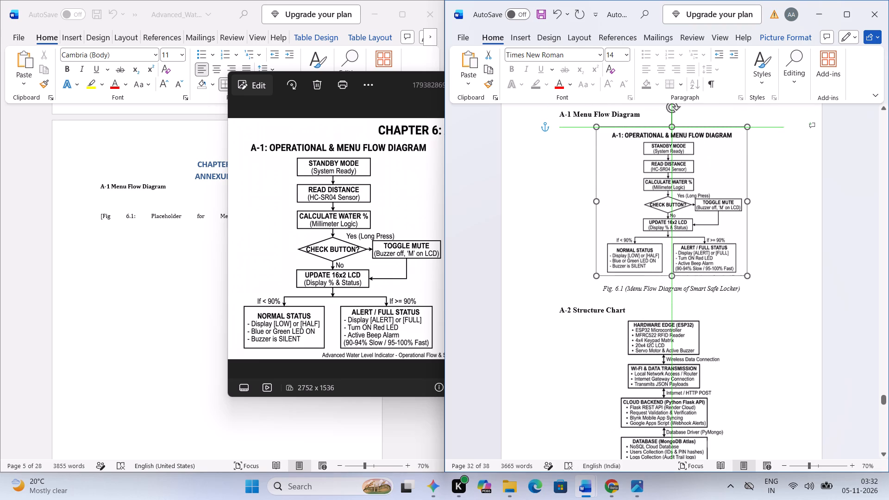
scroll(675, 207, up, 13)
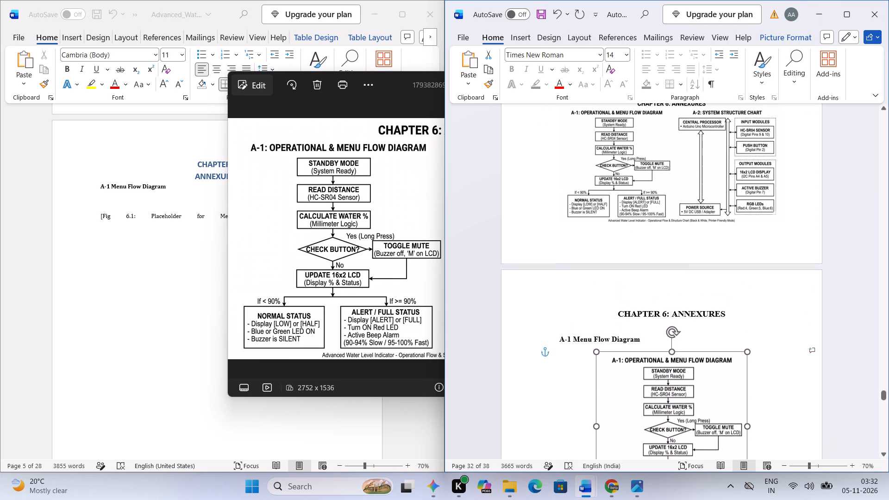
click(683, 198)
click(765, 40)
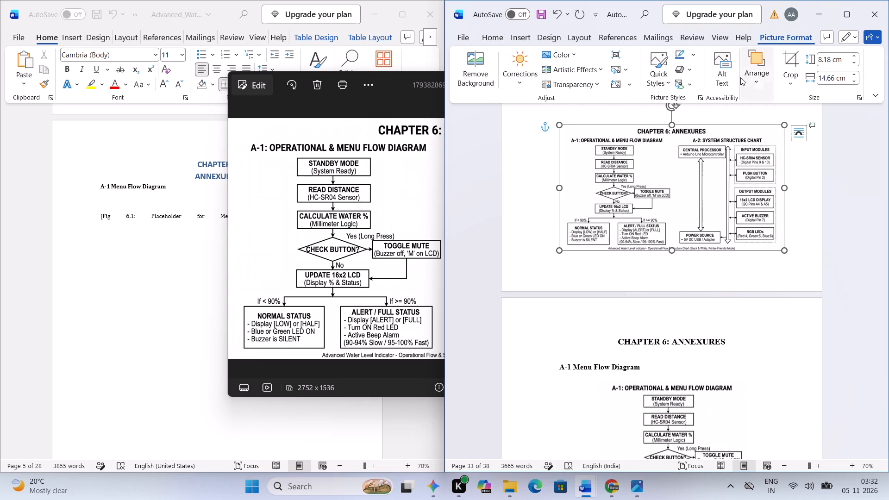
Insert seven blank lines before the A-2 Structure Chart heading to push the heading and its chart onto the next page.
scroll(643, 240, down, 20)
scroll(643, 240, down, 3)
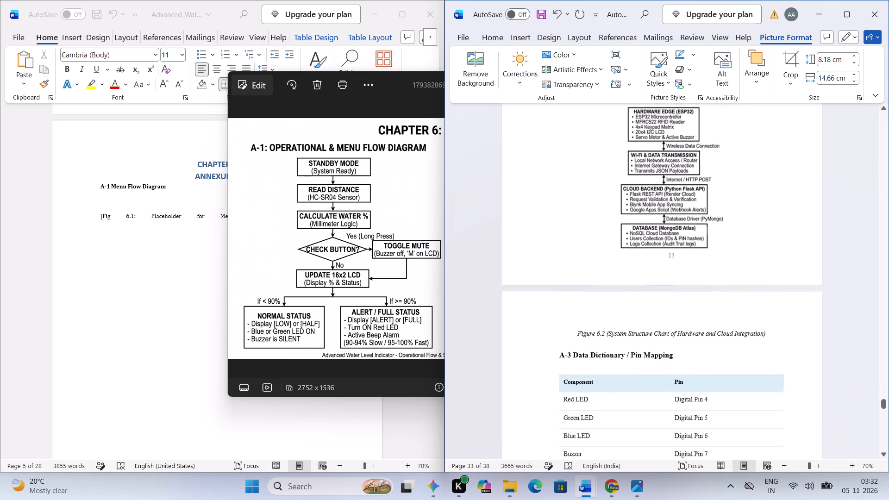
scroll(637, 242, down, 3)
ctrl+scroll(635, 252, down, 3)
scroll(635, 256, up, 12)
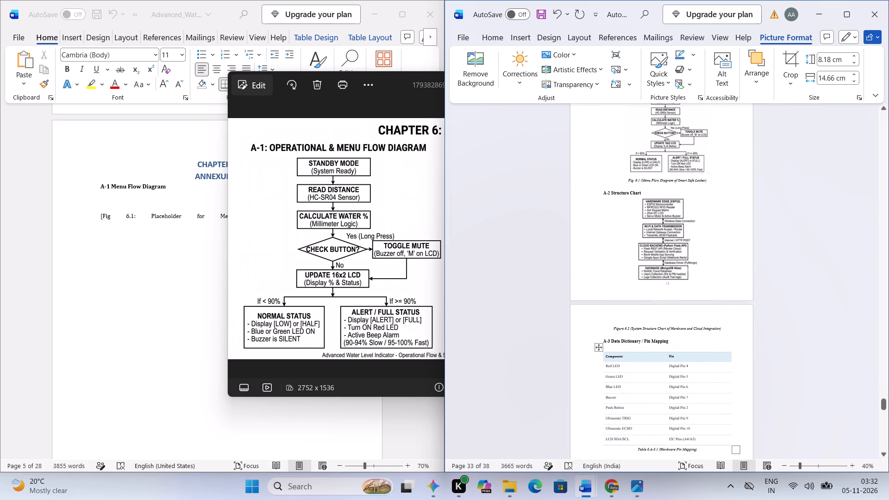
click(594, 221)
click(596, 214)
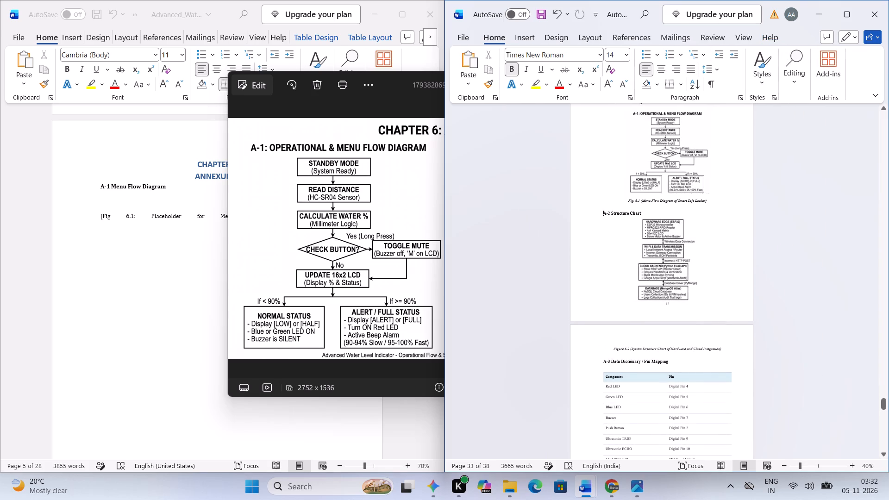
key(Return)
key(Return)
key(Return)
key(Return)
key(Return)
key(Return)
key(Return)
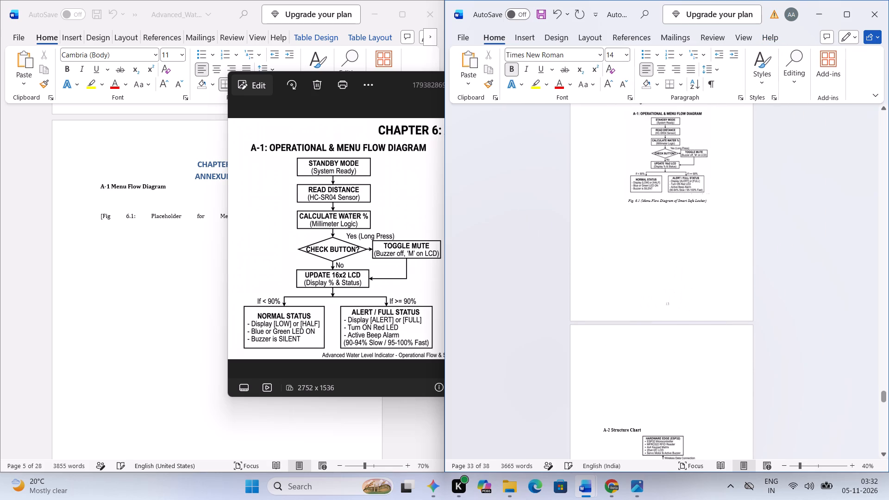
Adjust the blank lines above A-2 Structure Chart so the heading starts at the top of its page, then check the following annexure pages.
click(646, 417)
key(BackSpace)
key(BackSpace)
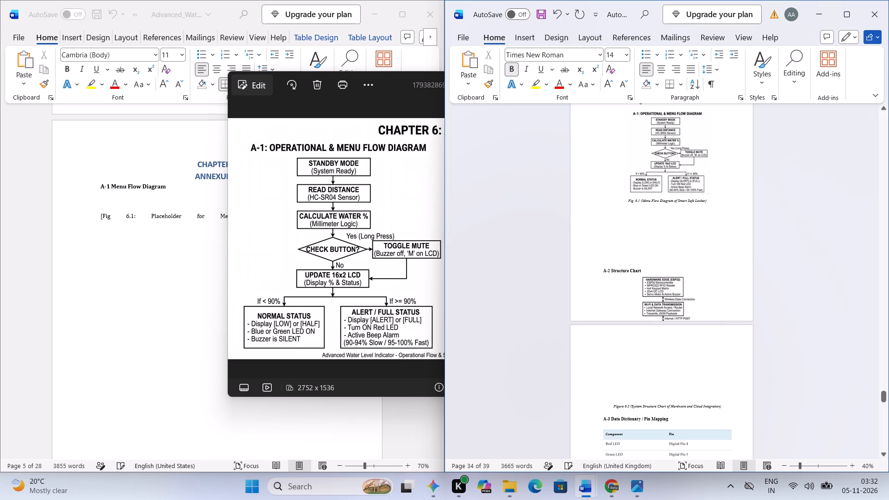
key(Return)
key(Return)
key(Return)
scroll(637, 418, down, 3)
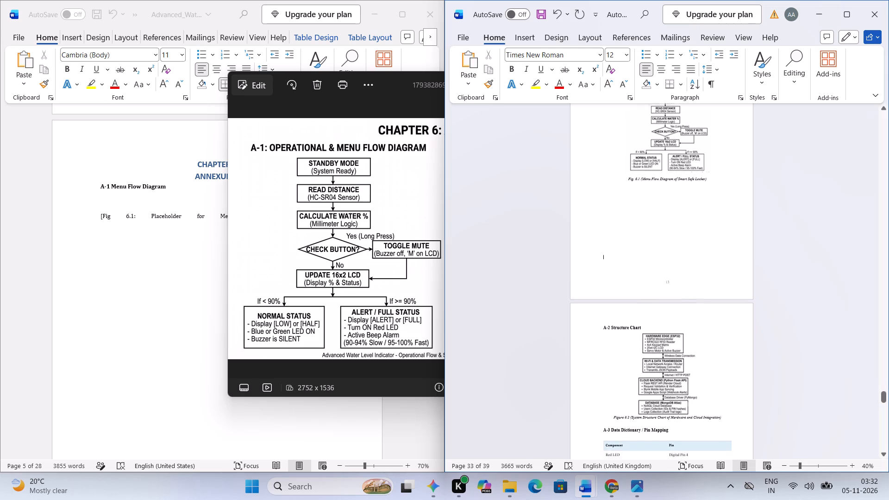
scroll(639, 415, down, 16)
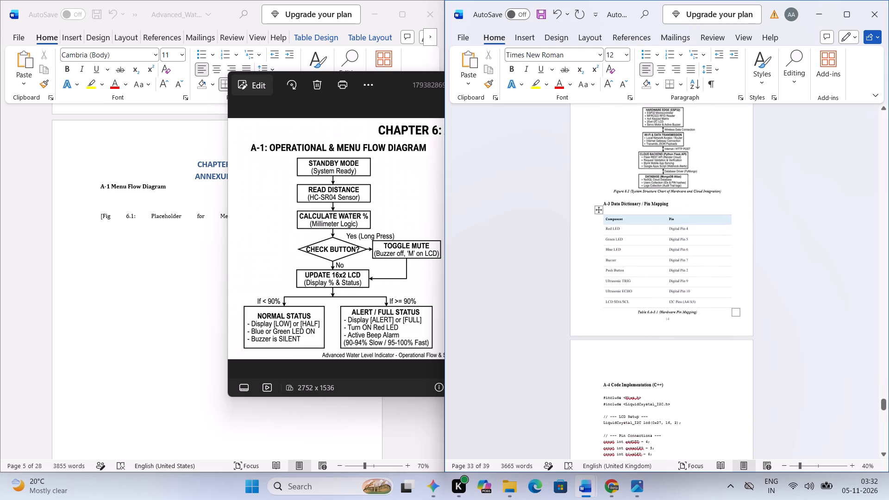
Delete the blank lines above the A-4 Code Implementation (C++) heading so it starts at the top of its page.
scroll(647, 367, down, 5)
click(628, 307)
key(BackSpace)
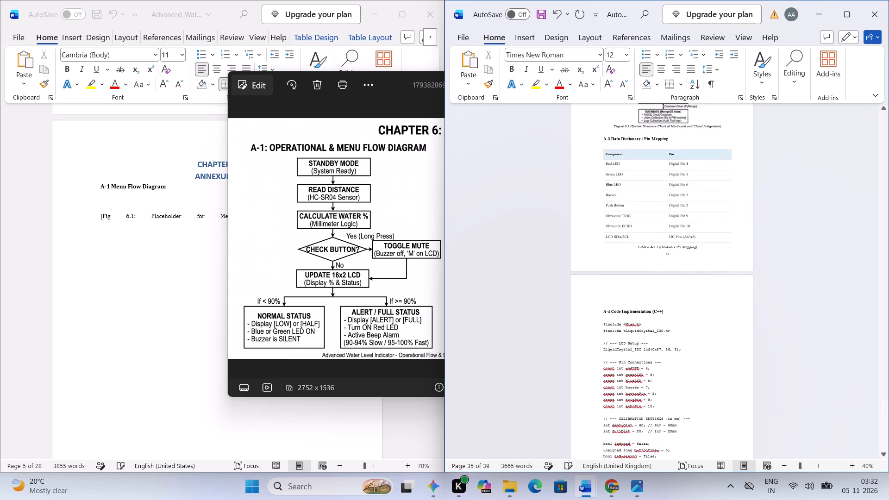
key(BackSpace)
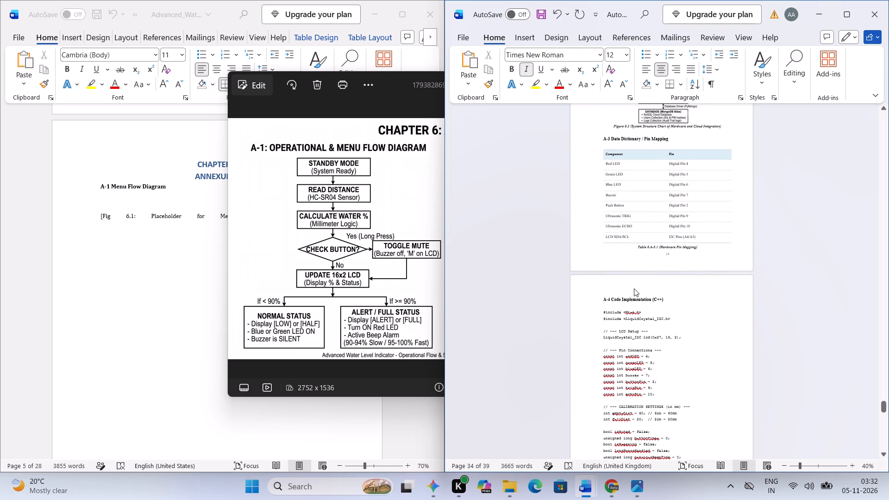
key(Return)
key(BackSpace)
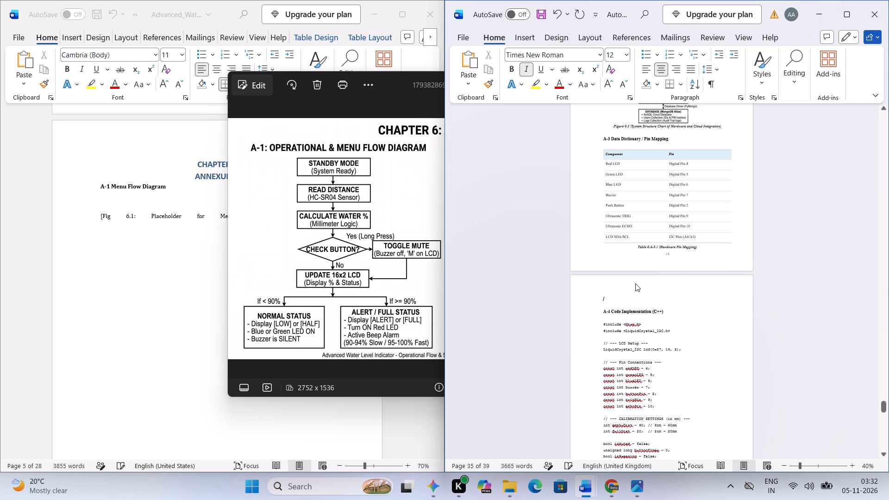
key(BackSpace)
Insert thirteen blank lines before the Fig. 6.1 caption to move it toward the page bottom and make room for a larger diagram.
scroll(653, 332, up, 13)
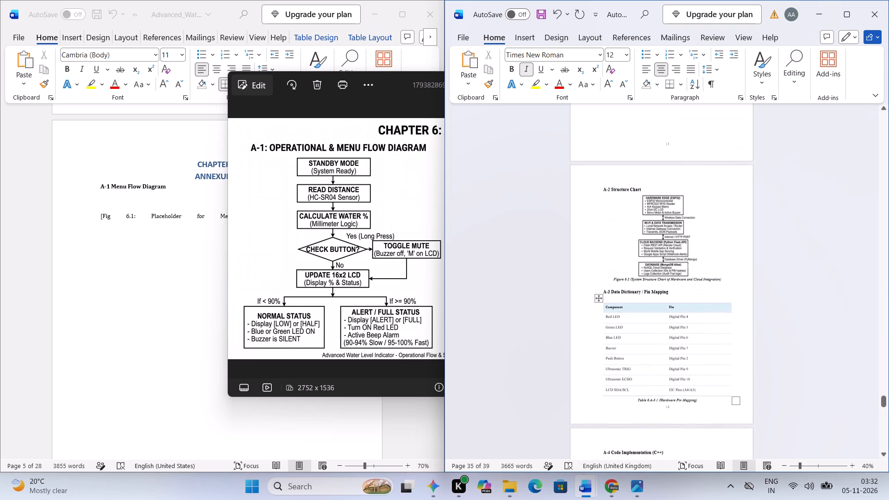
scroll(654, 324, up, 20)
scroll(654, 324, up, 2)
click(706, 275)
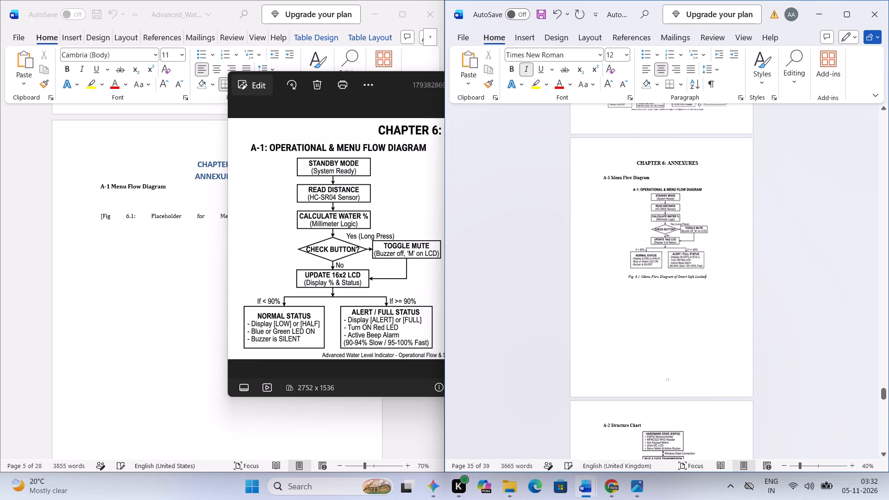
click(714, 275)
click(622, 279)
click(689, 233)
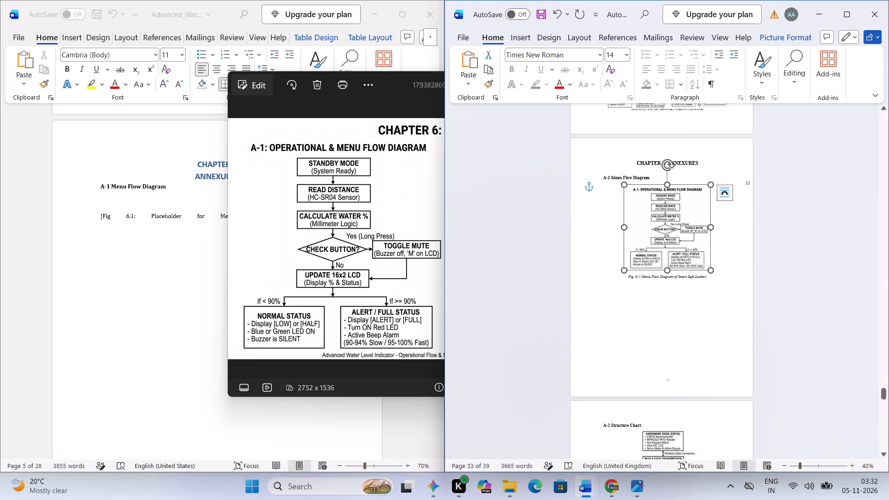
click(634, 281)
click(624, 280)
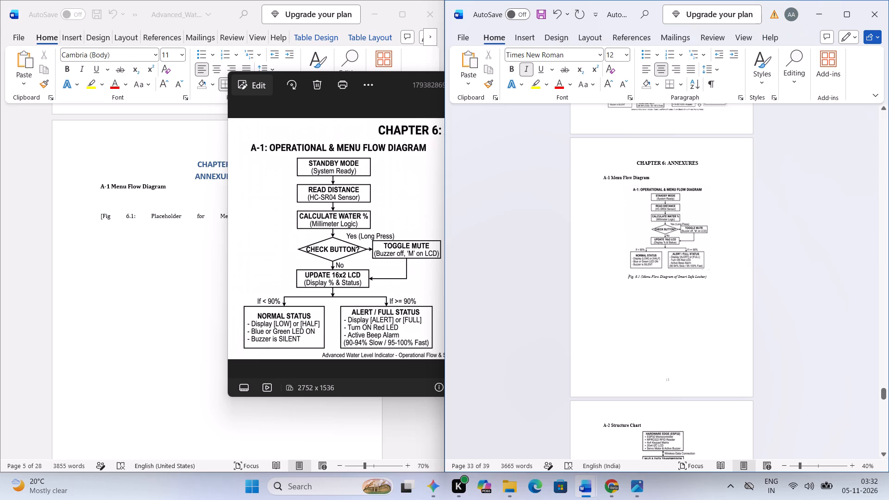
key(Return)
key(Return)
key(Return)
key(Return)
key(Return)
key(Return)
key(Return)
key(Return)
key(Return)
key(Return)
key(Return)
key(Return)
key(Return)
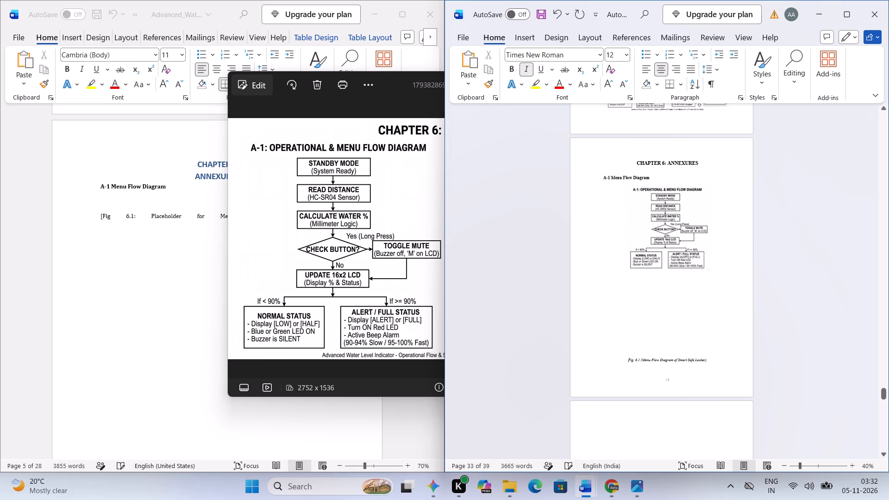
Enlarge the A-1 Operational & Menu Flow Diagram to nearly fill the space between its heading and the Fig. 6.1 caption.
click(668, 251)
drag(711, 271, 724, 326)
drag(696, 270, 694, 270)
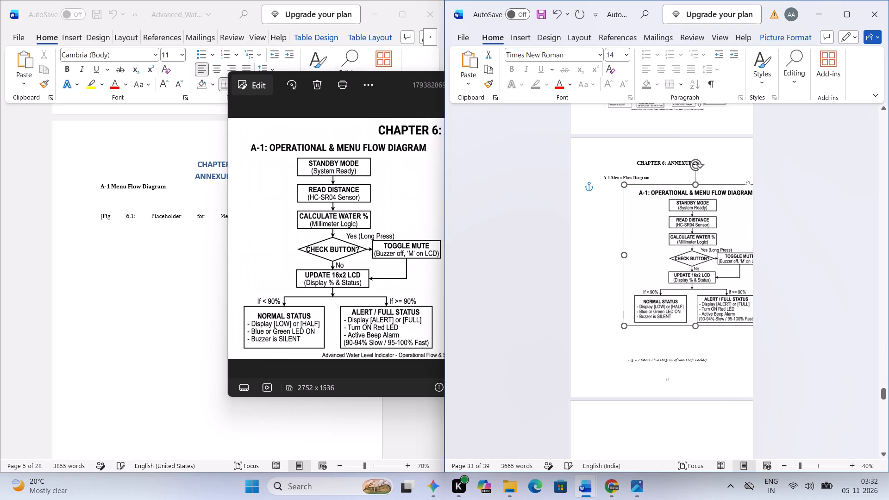
drag(694, 270, 668, 283)
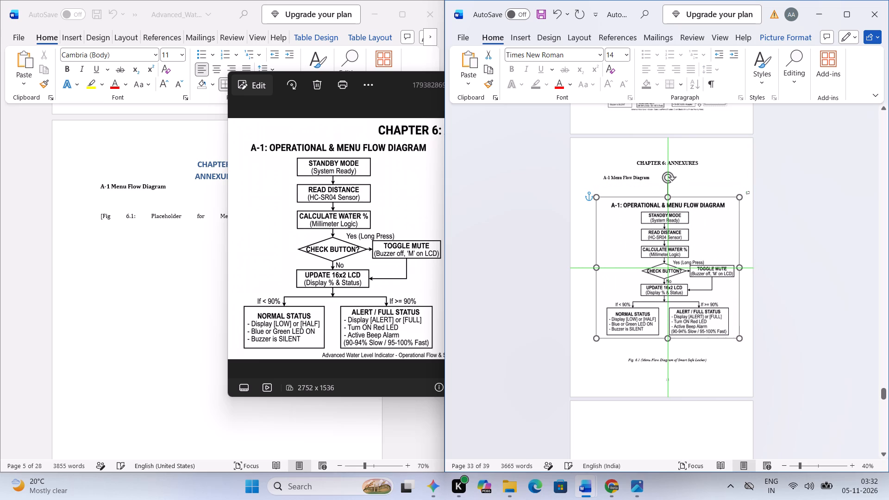
drag(668, 283, 669, 283)
drag(737, 337, 724, 325)
drag(597, 266, 626, 269)
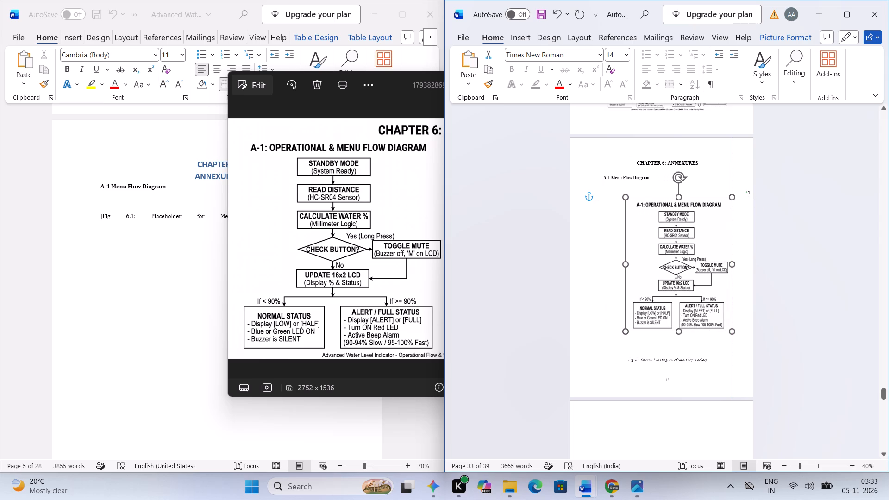
drag(626, 269, 611, 271)
drag(670, 276, 676, 275)
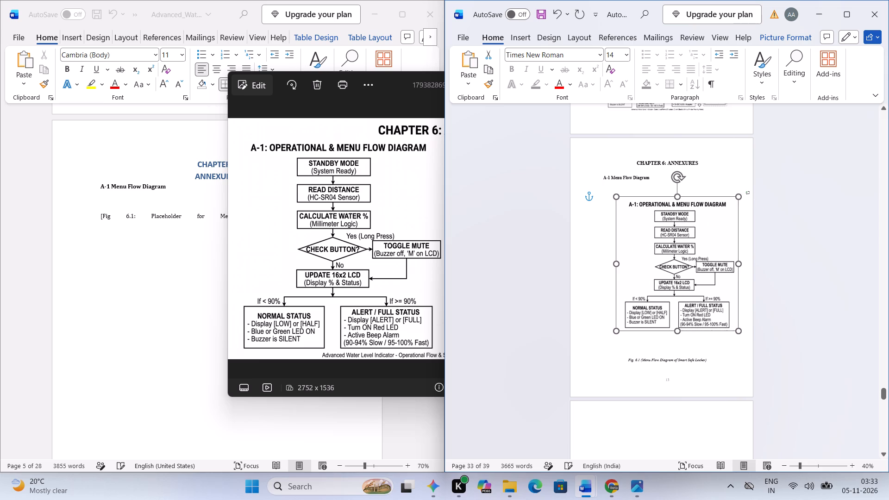
drag(676, 275, 680, 276)
click(744, 330)
Reposition the enlarged A-1 diagram so it sits roughly centred across the page, just above the Fig. 6.1 caption.
drag(728, 321, 720, 319)
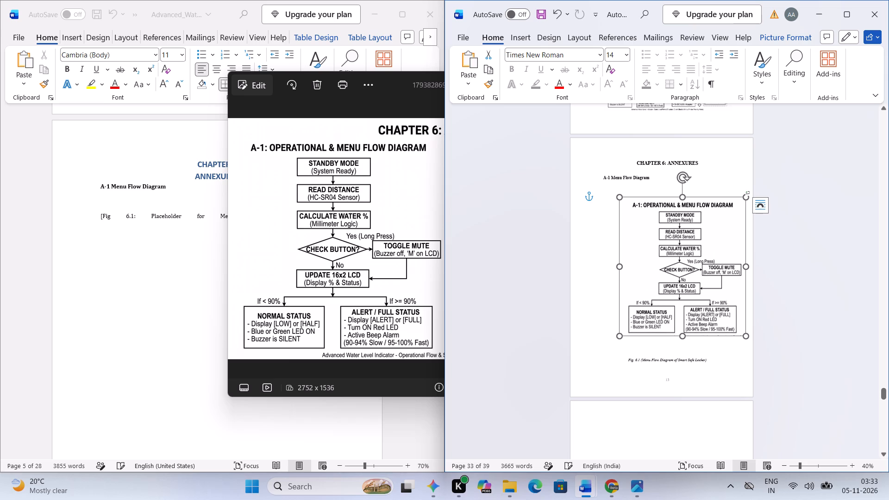
drag(720, 319, 720, 319)
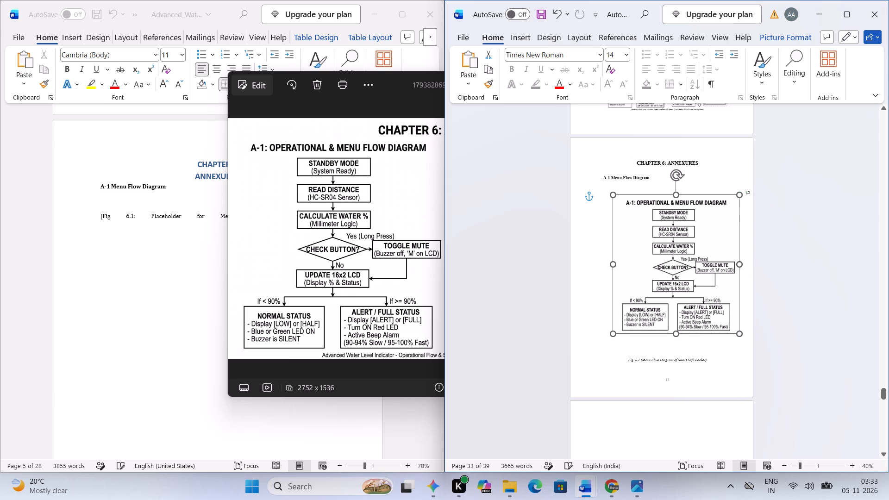
drag(720, 319, 720, 322)
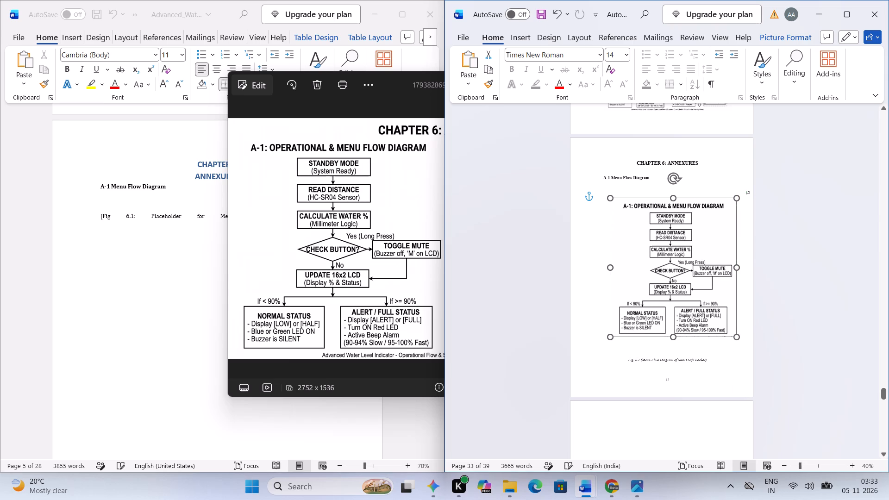
drag(720, 322, 721, 325)
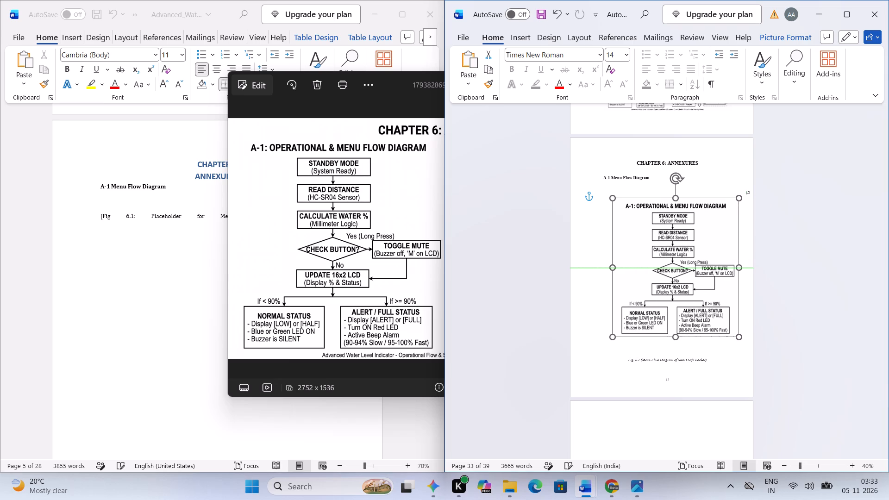
drag(721, 325, 701, 325)
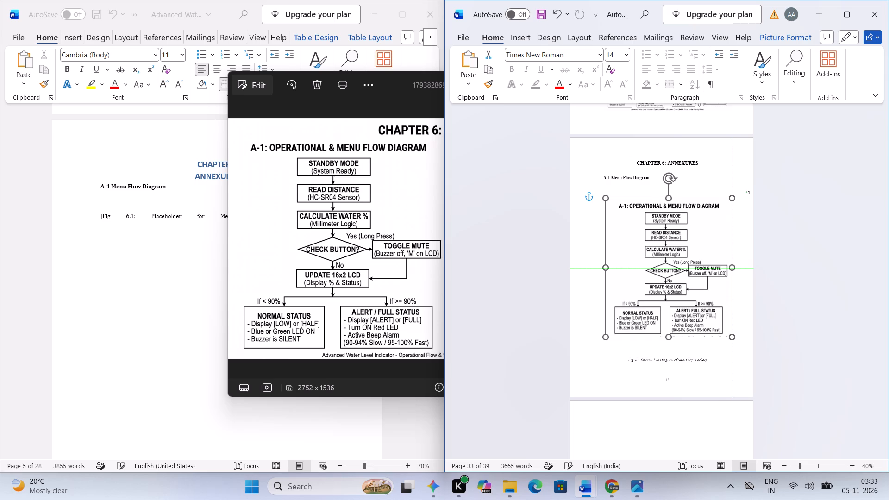
drag(701, 325, 717, 326)
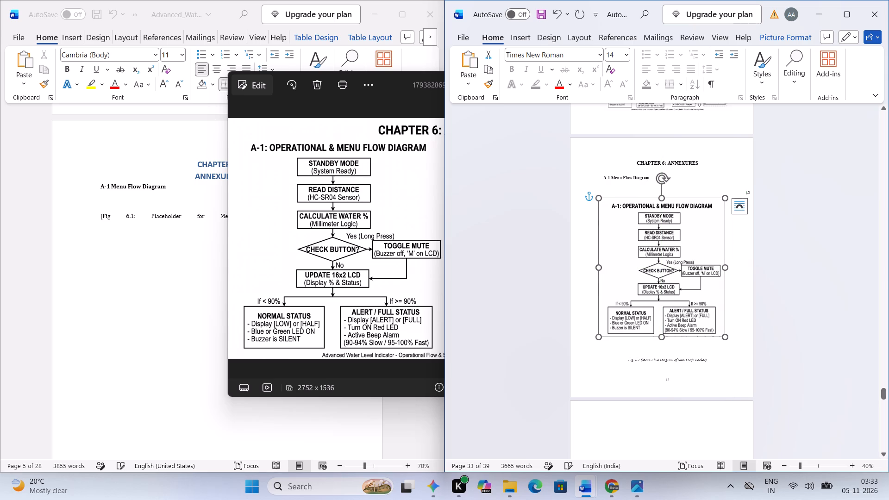
drag(712, 315, 721, 313)
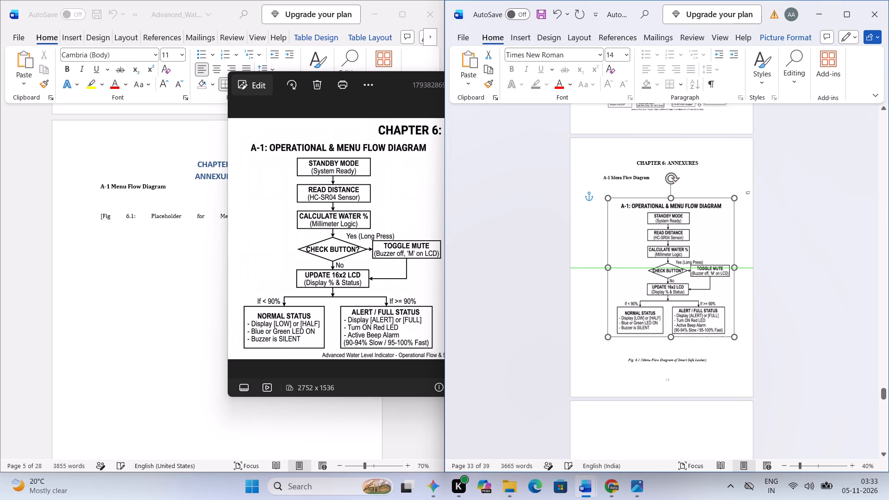
drag(721, 313, 721, 313)
click(734, 333)
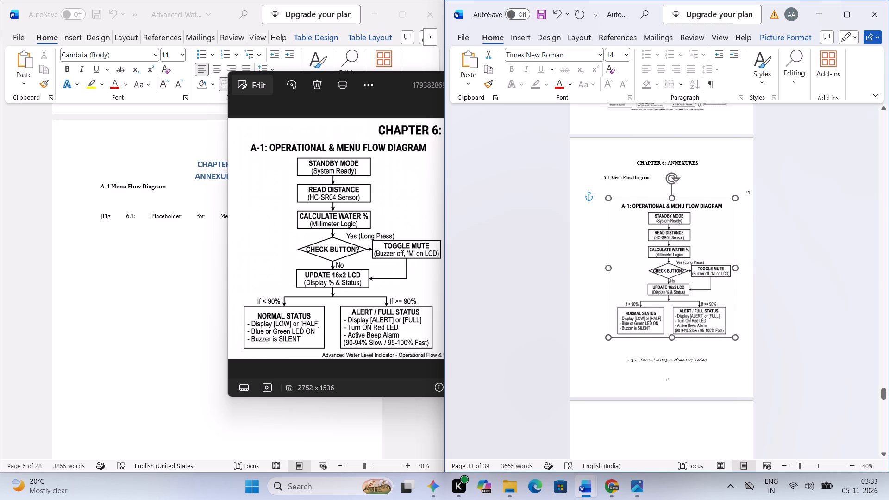
Remove the extra blank lines before the Fig. 6.1 caption so it sits directly beneath the enlarged diagram.
click(680, 353)
key(BackSpace)
drag(669, 355, 667, 357)
key(BackSpace)
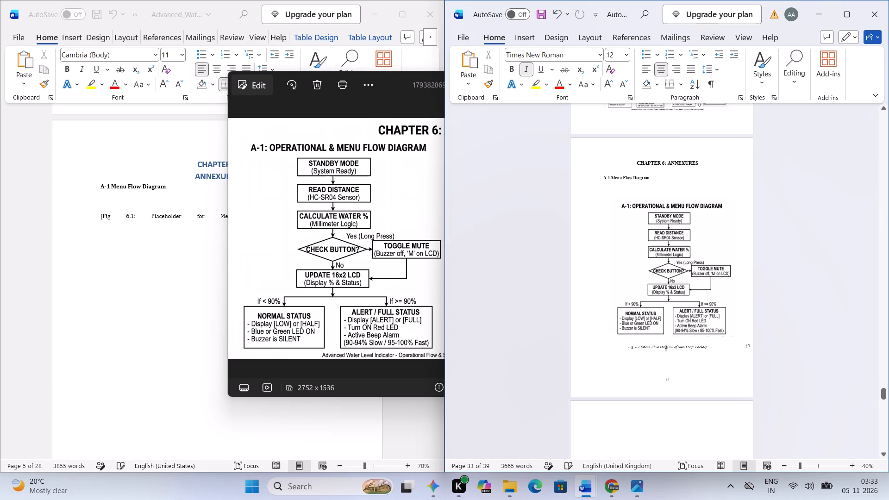
Remove the surplus blank lines above A-2 Structure Chart, keeping just enough for the heading to start at the top of its page.
drag(667, 357, 639, 411)
click(651, 401)
click(635, 414)
scroll(628, 440, down, 4)
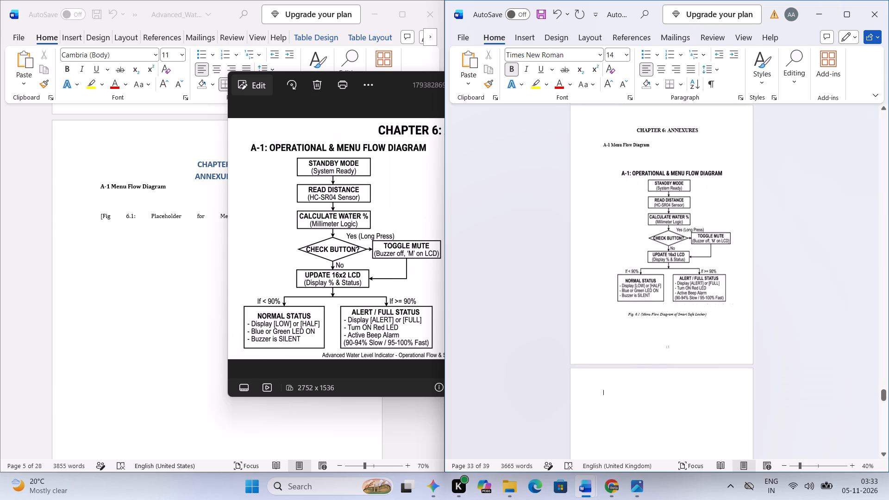
scroll(628, 439, down, 6)
click(627, 381)
click(626, 381)
click(626, 384)
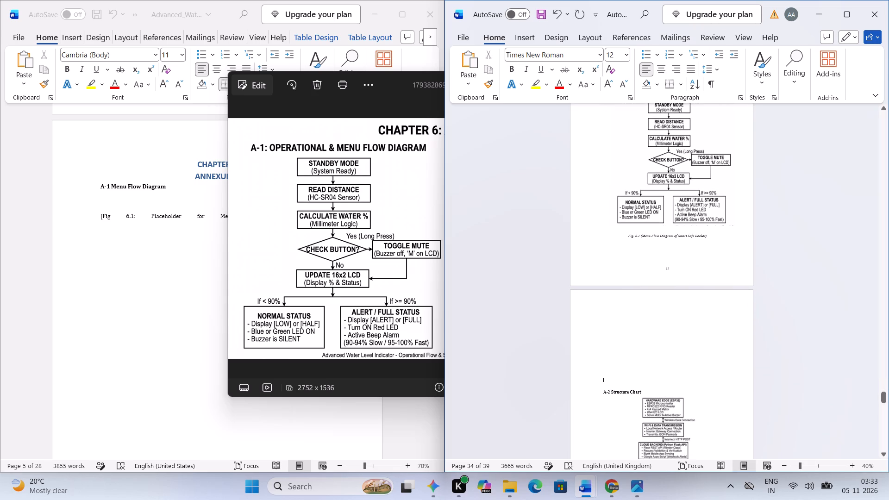
click(633, 379)
key(ctrl+shift+Up)
key(ctrl+shift+Up)
key(ctrl+shift+Up)
key(ctrl+shift+Up)
key(ctrl+shift+Up)
key(ctrl+shift+Up)
key(ctrl+shift+Up)
key(ctrl+shift+Up)
key(ctrl+shift+Up)
key(ctrl+shift+Up)
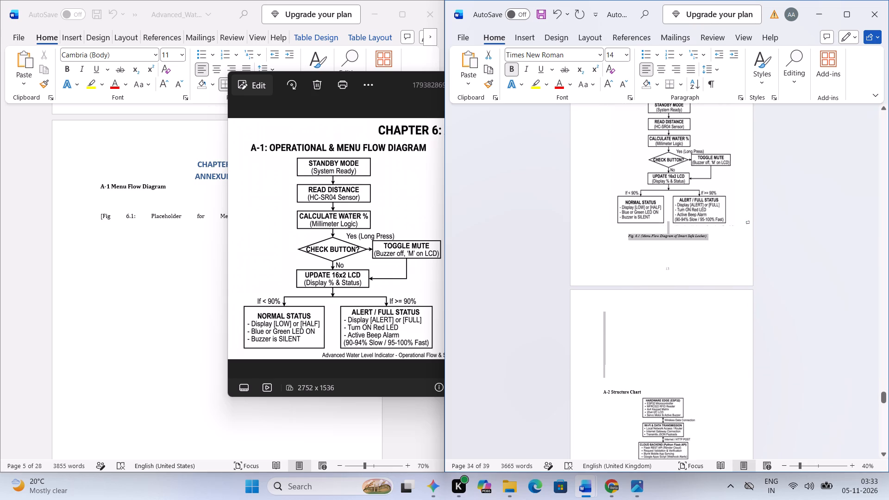
key(ctrl+shift+Down)
key(ctrl+shift+Down)
key(ctrl+shift+Down)
key(BackSpace)
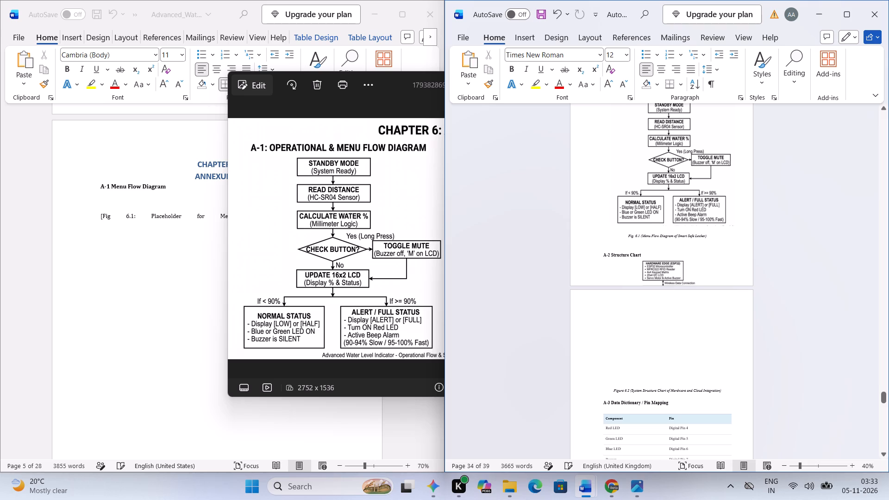
key(Return)
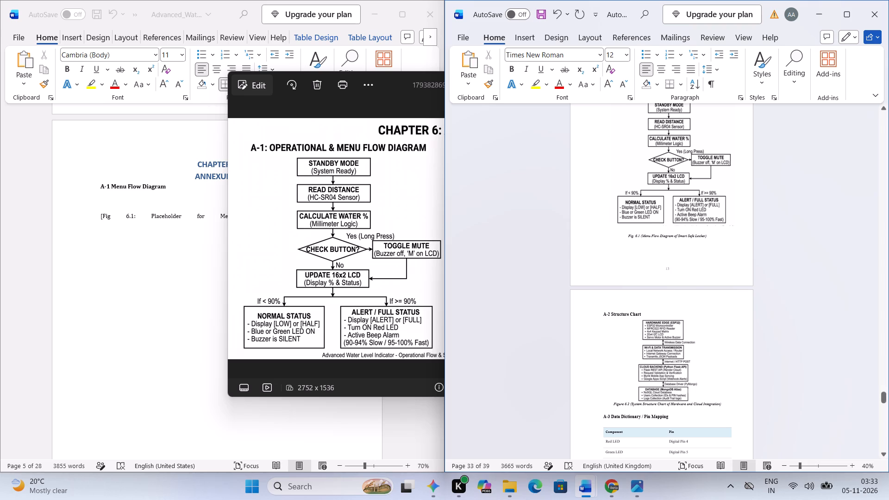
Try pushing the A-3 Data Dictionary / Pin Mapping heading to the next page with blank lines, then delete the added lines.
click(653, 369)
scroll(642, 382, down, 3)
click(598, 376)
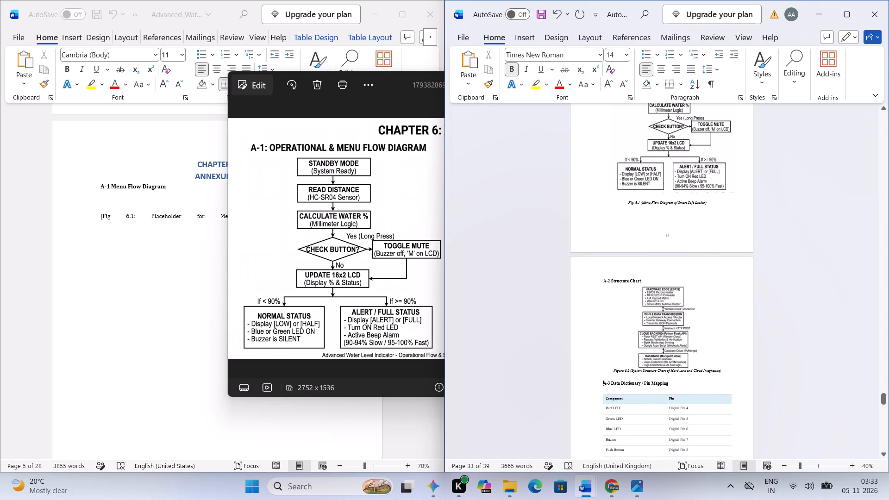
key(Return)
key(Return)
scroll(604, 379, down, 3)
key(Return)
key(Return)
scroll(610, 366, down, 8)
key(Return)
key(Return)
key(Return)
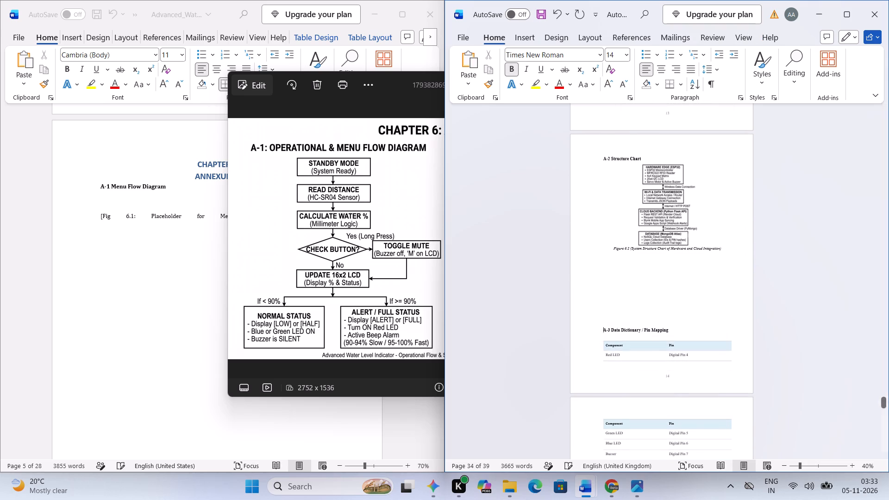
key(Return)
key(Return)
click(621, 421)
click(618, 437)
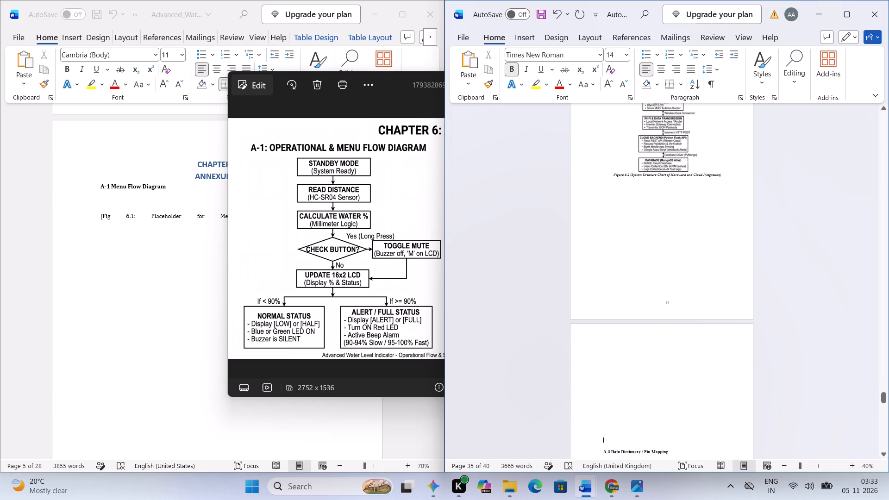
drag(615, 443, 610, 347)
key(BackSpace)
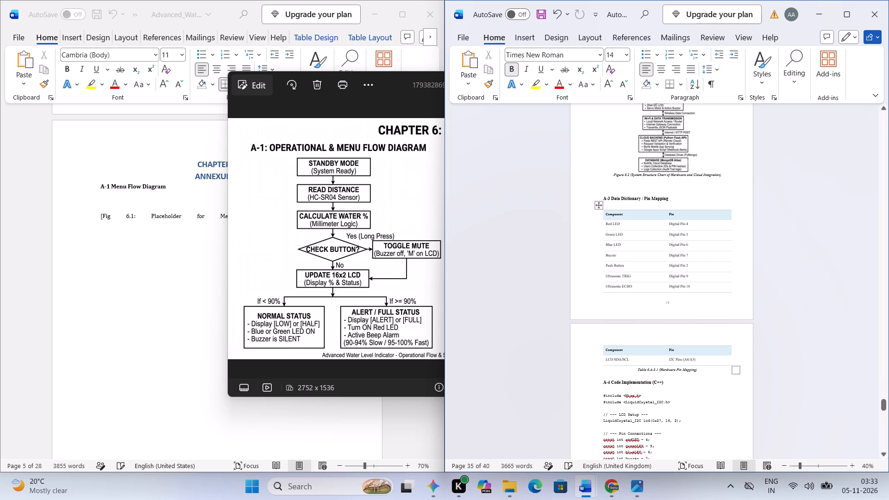
Insert fourteen blank lines above A-3 Data Dictionary / Pin Mapping so the heading and its table start on the next page.
key(Return)
key(Return)
key(Return)
key(Return)
key(Return)
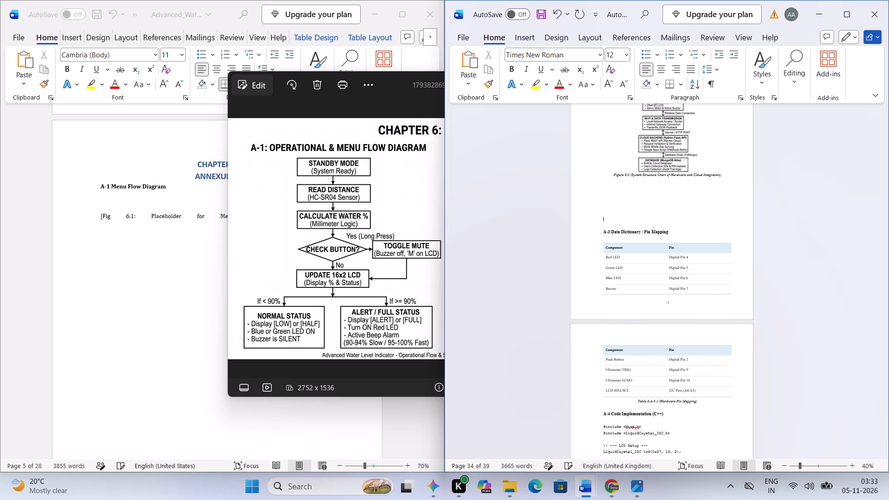
key(Return)
key(Return)
key(Return)
key(Return)
key(Return)
key(Return)
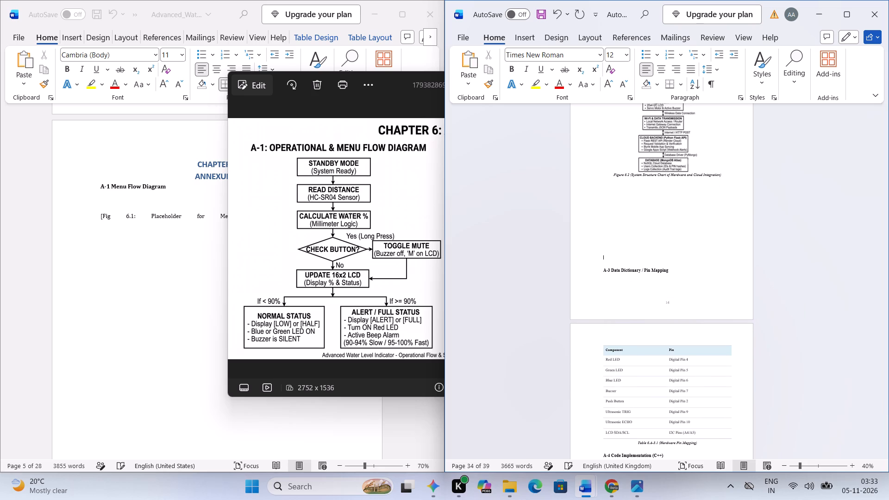
key(Return)
key(Return)
key(Return)
scroll(629, 333, down, 9)
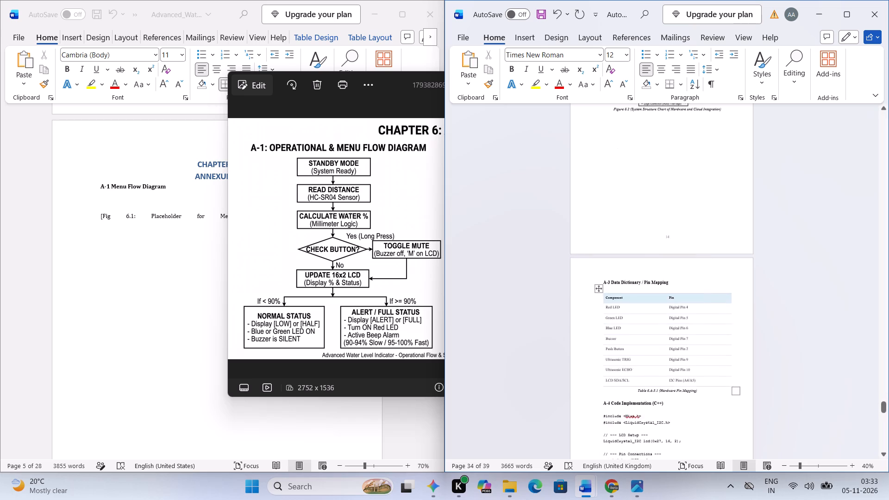
Insert one blank line above the A-4 Code Implementation (C++) heading to separate it from the pin mapping table caption.
scroll(630, 338, down, 5)
click(616, 321)
scroll(628, 330, down, 3)
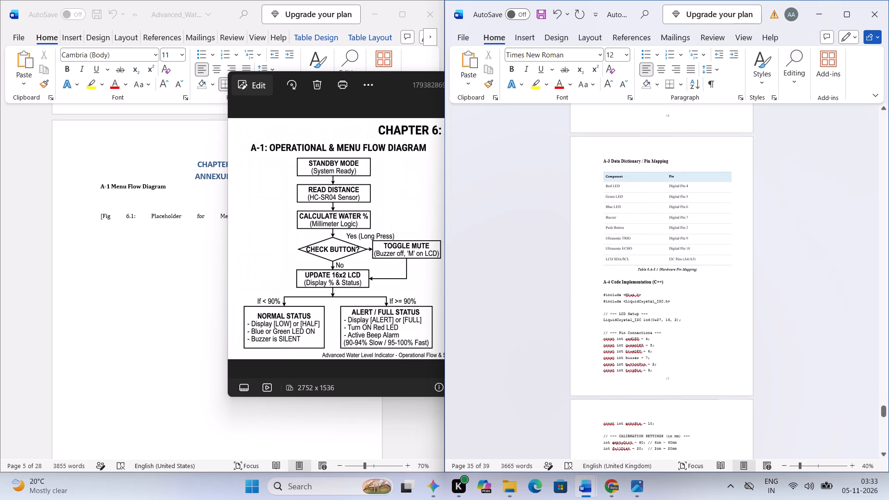
click(601, 279)
key(Return)
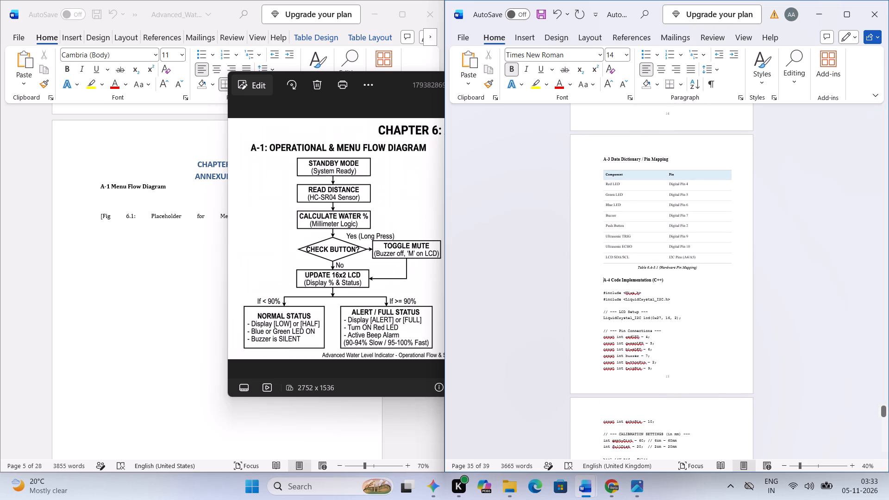
scroll(653, 340, down, 8)
scroll(653, 338, up, 3)
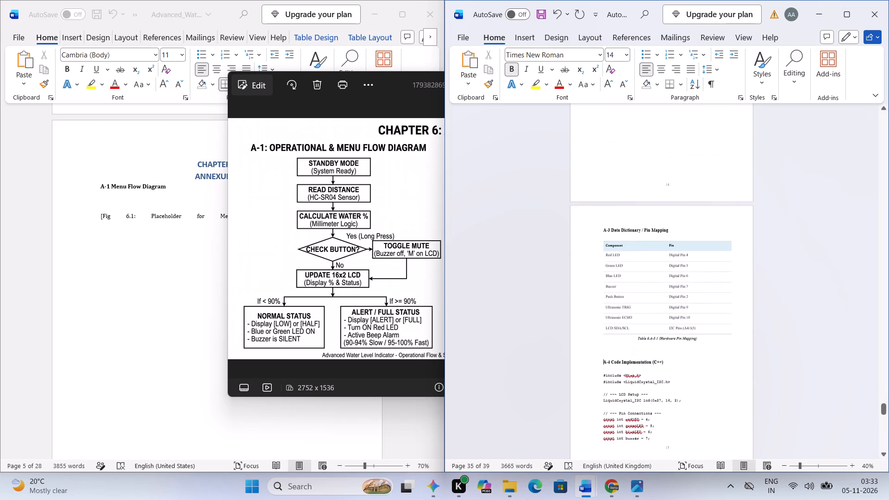
Delete the old hardware and cloud structure chart picture under the A-2 Structure Chart heading.
scroll(654, 337, up, 2)
click(654, 336)
click(646, 299)
scroll(646, 299, up, 1)
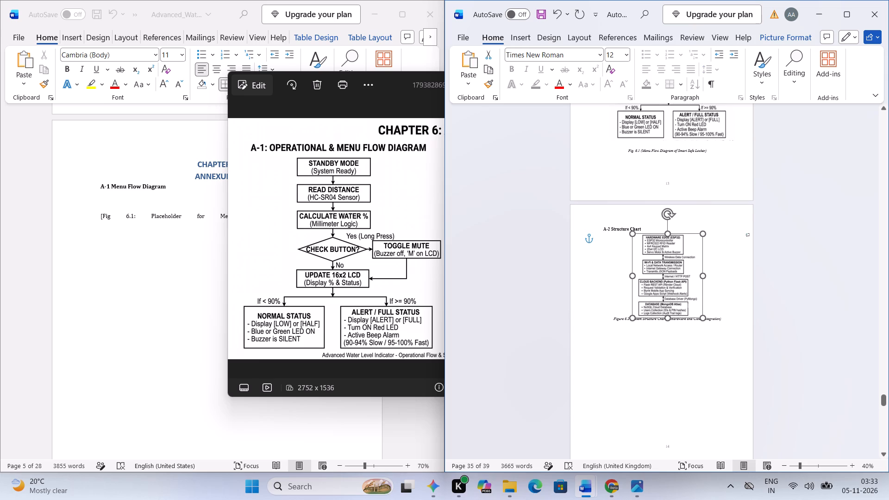
key(BackSpace)
Insert thirteen blank lines between the A-2 Structure Chart heading and the Figure 6.2 caption to make room for a larger diagram.
scroll(648, 309, down, 6)
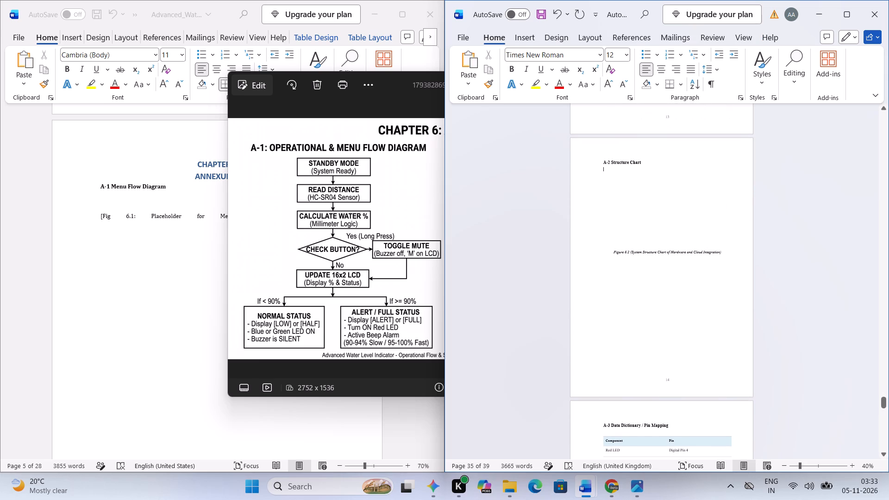
click(622, 235)
key(Return)
key(Return)
key(Return)
key(Return)
key(Return)
key(Return)
key(Return)
key(Return)
key(Return)
key(Return)
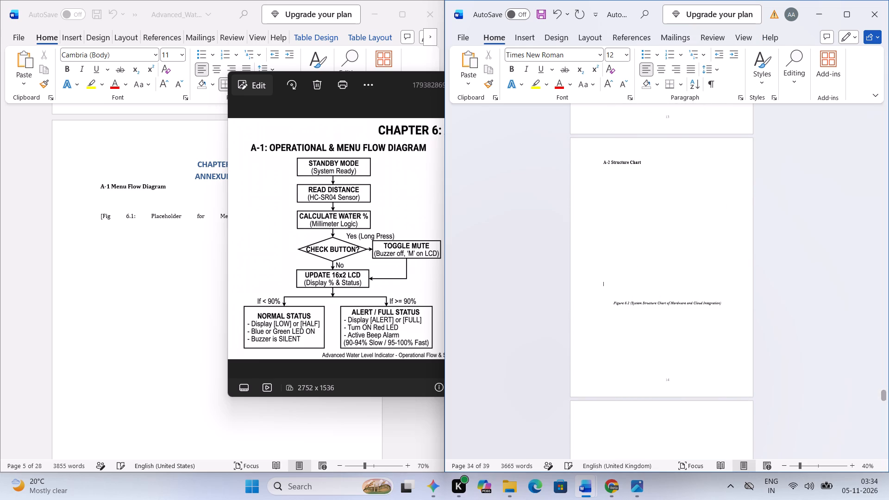
key(Return)
key(Return)
key(Return)
Crop the combined Chapter 6 annexures picture to the A-2: System Structure Chart, 7.3 cm wide, excluding the flow diagram, chapter title and footer text.
scroll(634, 269, up, 7)
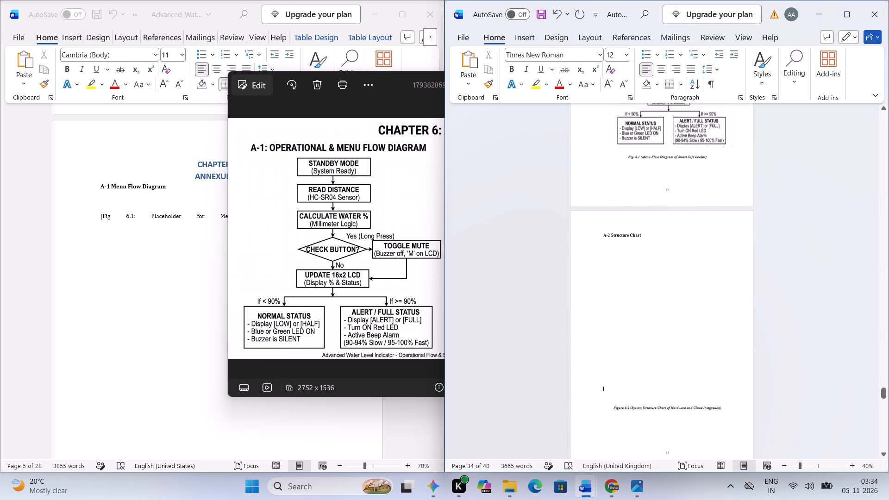
scroll(634, 264, up, 4)
click(654, 185)
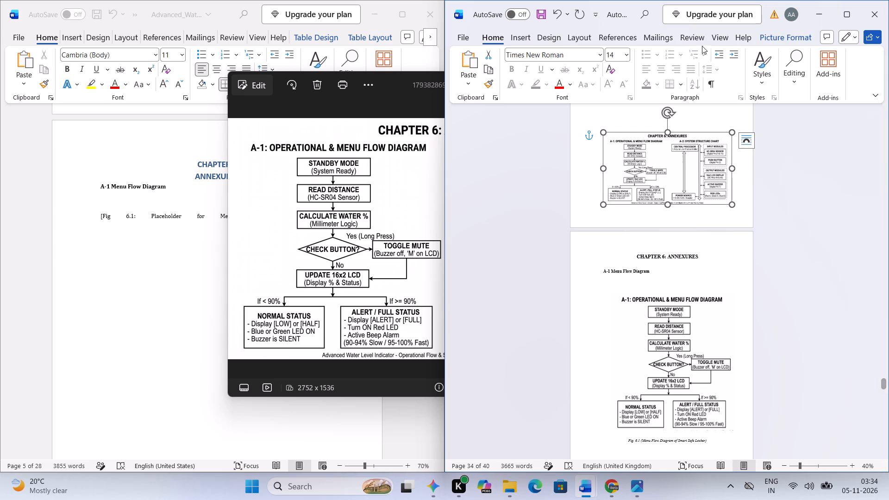
click(797, 33)
click(783, 65)
ctrl+scroll(731, 216, up, 2)
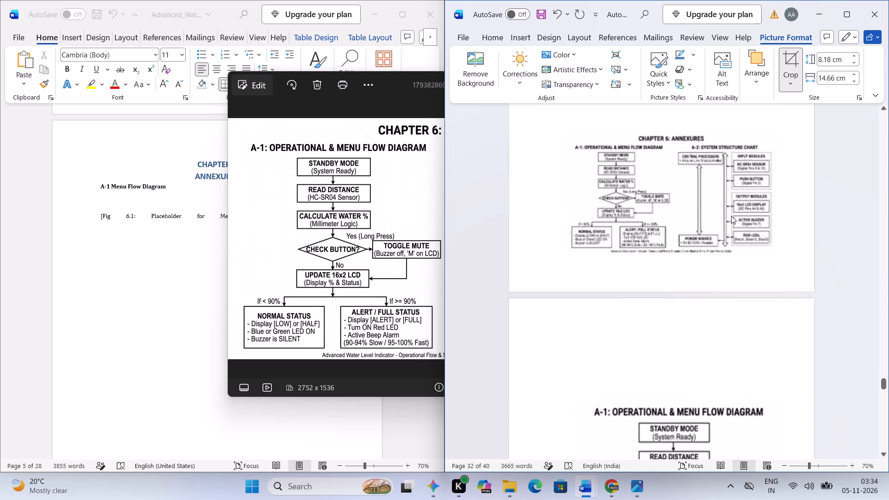
ctrl+scroll(731, 216, up, 2)
drag(545, 205, 566, 206)
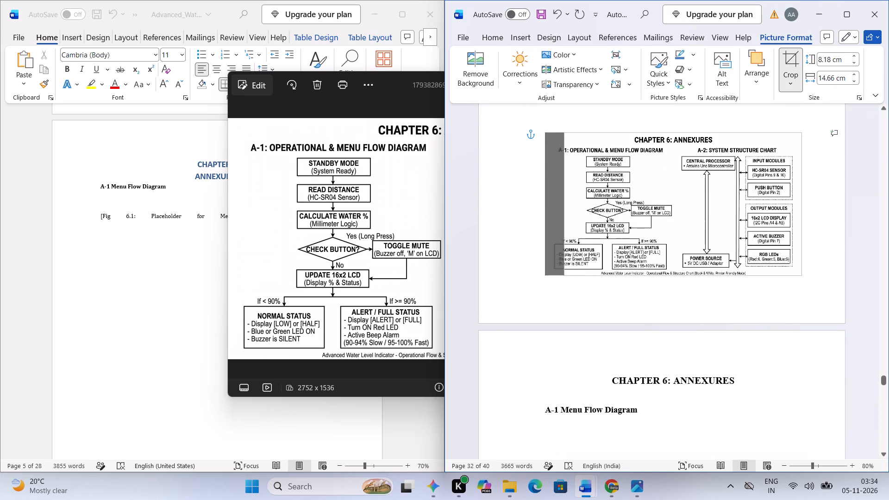
drag(566, 206, 676, 219)
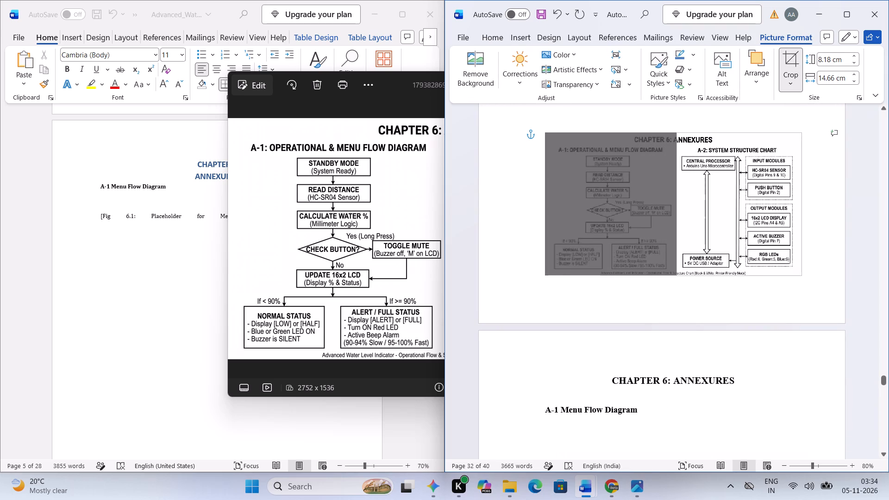
drag(676, 219, 679, 219)
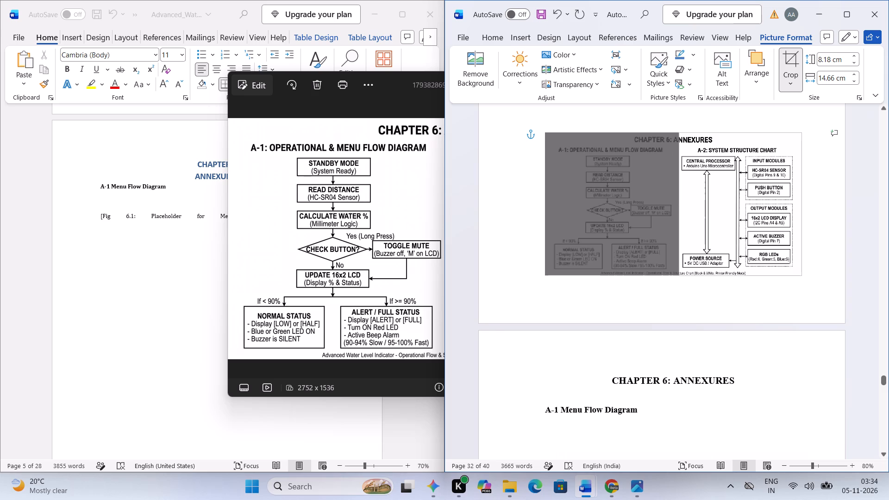
drag(679, 219, 673, 222)
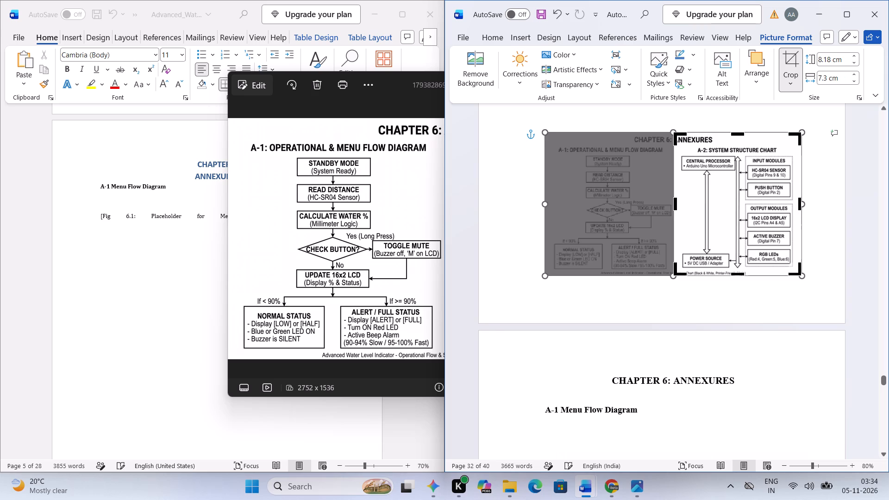
drag(739, 133, 738, 140)
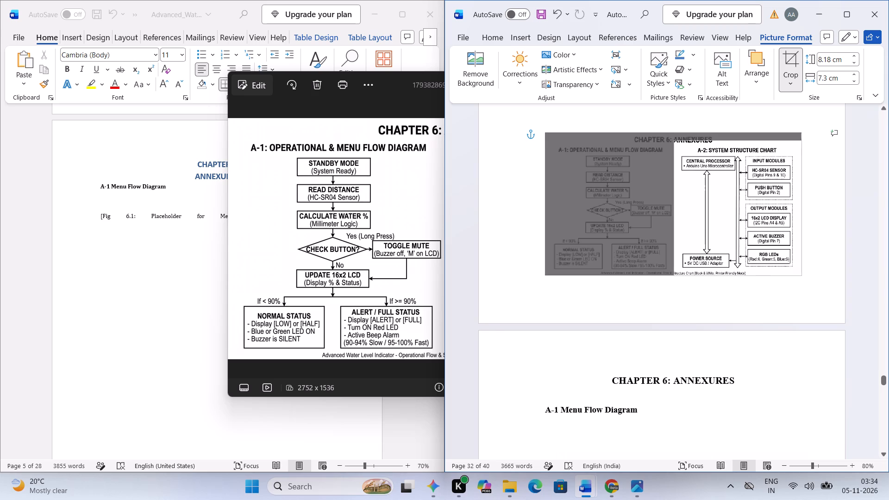
drag(738, 140, 736, 144)
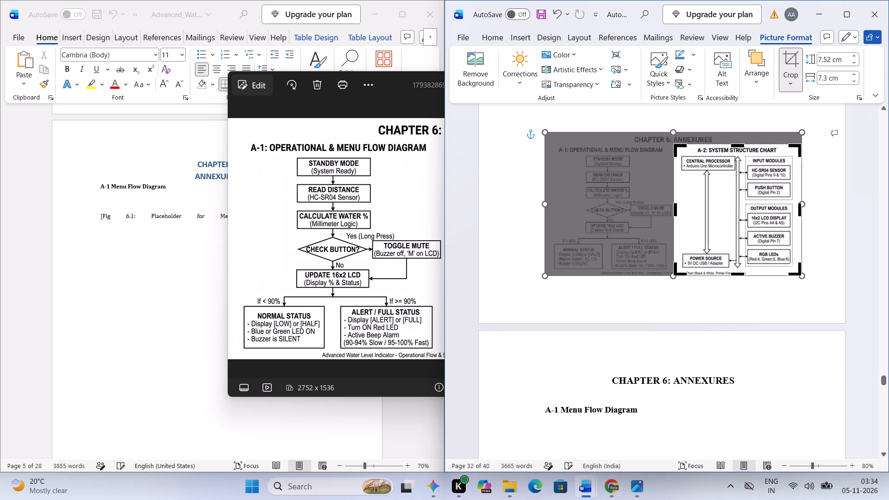
click(738, 273)
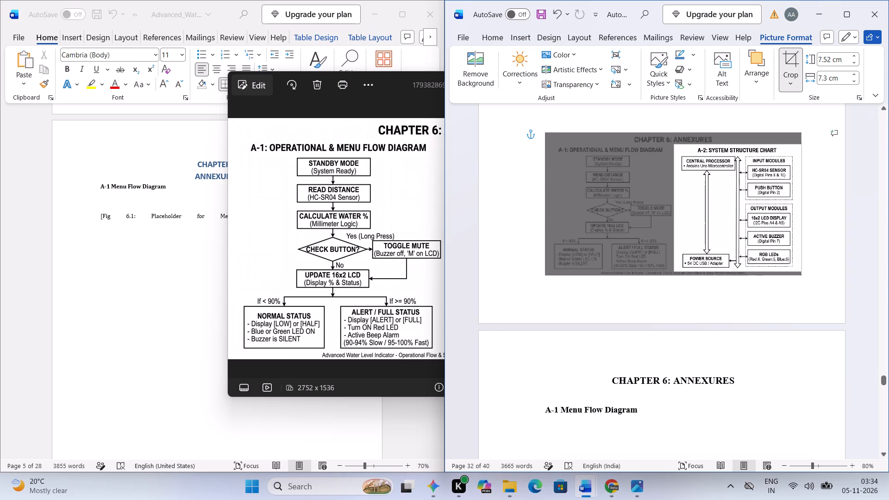
click(730, 297)
Cut the cropped A-2 system structure chart and paste it into the blank space below the A-2 Structure Chart heading.
click(726, 244)
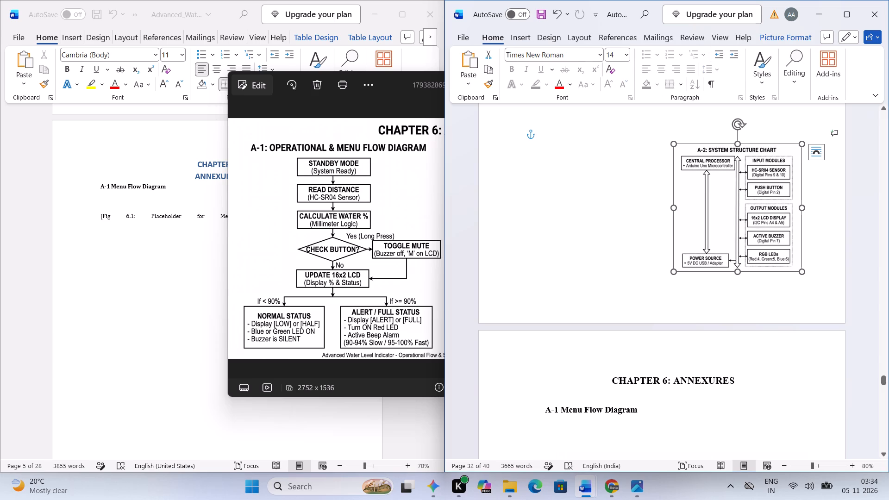
key(ctrl+x)
scroll(689, 262, down, 3)
ctrl+scroll(681, 259, down, 5)
scroll(680, 259, up, 7)
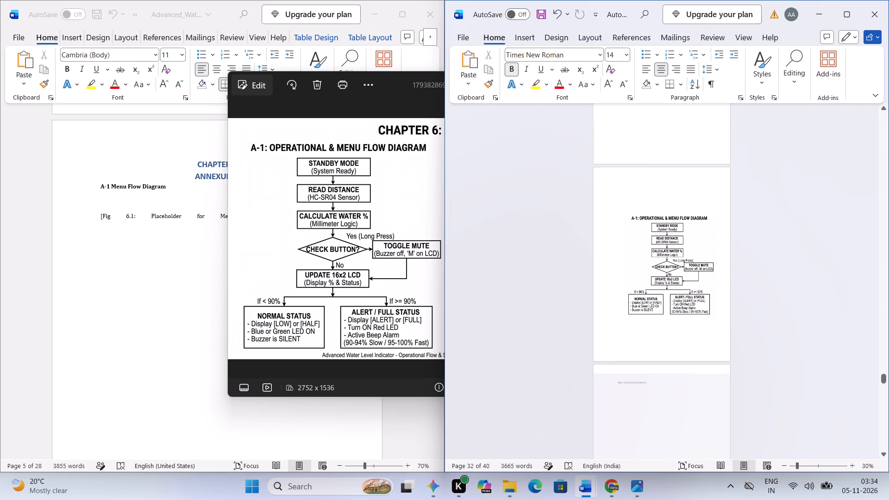
scroll(680, 259, up, 18)
scroll(680, 259, down, 10)
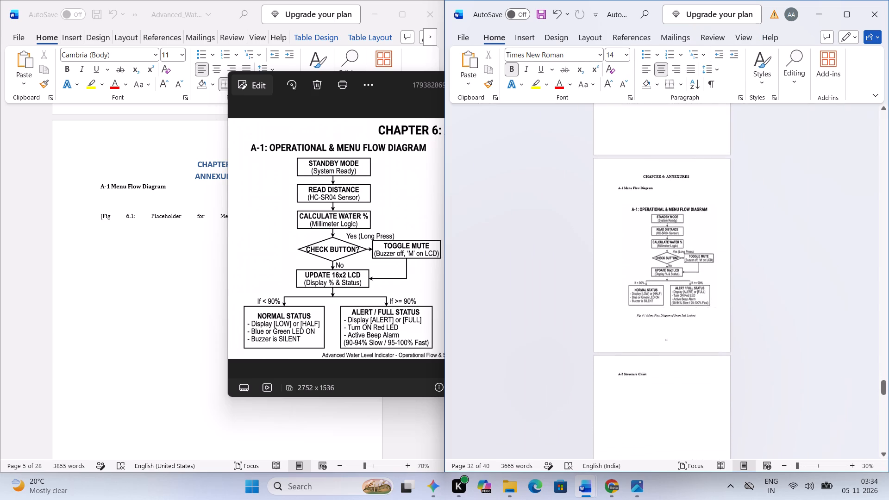
scroll(667, 284, down, 4)
click(658, 297)
click(642, 278)
click(632, 274)
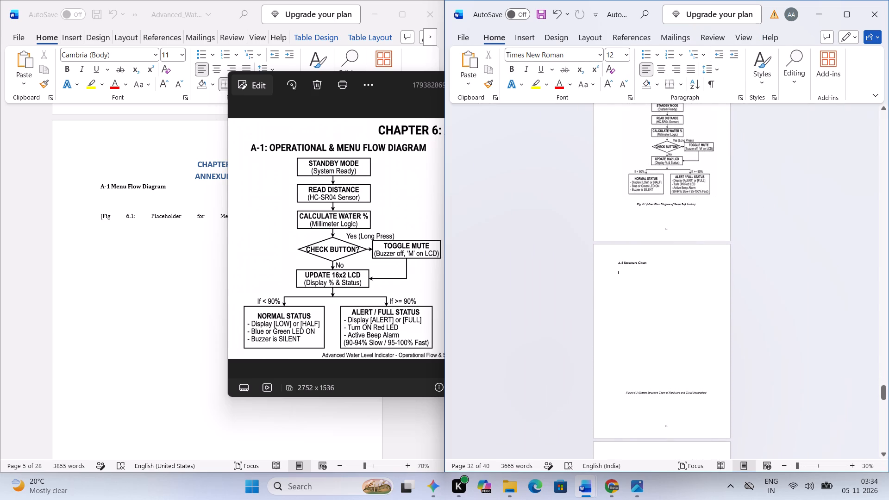
ctrl+click(638, 281)
key(ctrl+v)
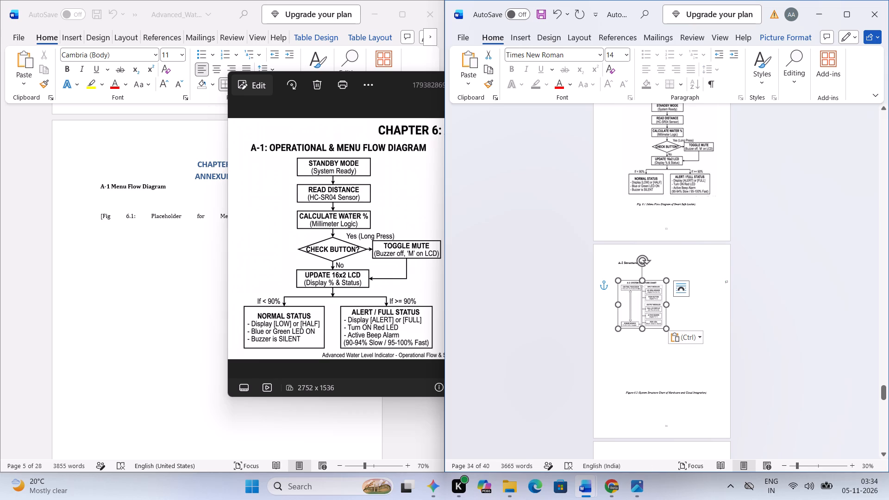
Set the pasted structure chart's text wrapping to In Front of Text and enlarge it proportionally to nearly the full text width.
drag(664, 327, 704, 358)
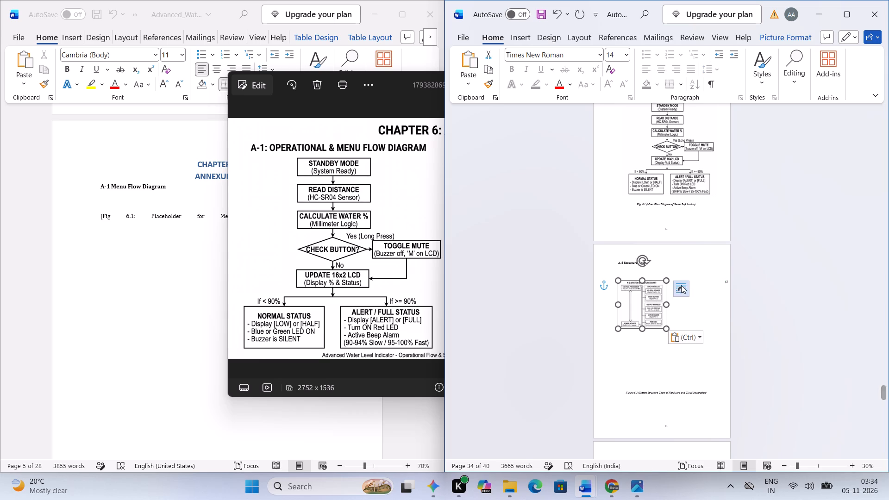
click(681, 285)
click(770, 394)
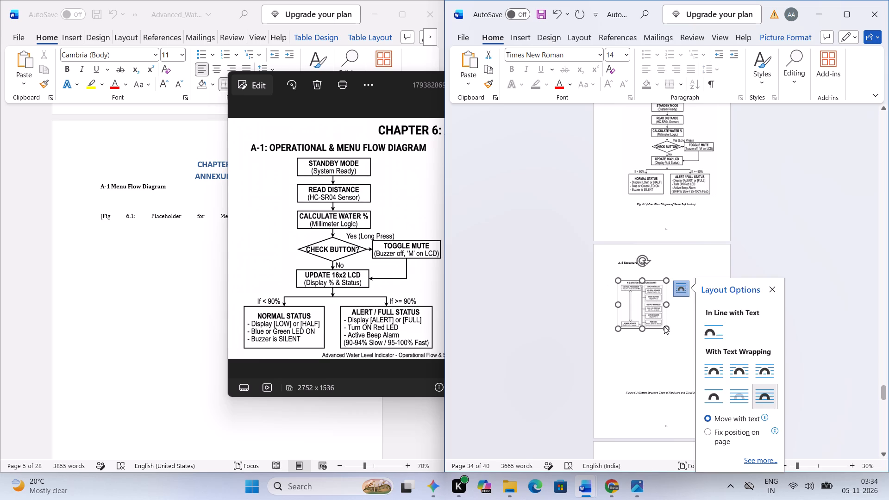
click(666, 329)
drag(664, 326, 714, 367)
Position the enlarged structure chart between the page margins, just below the A-2 Structure Chart heading.
ctrl+scroll(688, 355, up, 2)
scroll(689, 352, up, 18)
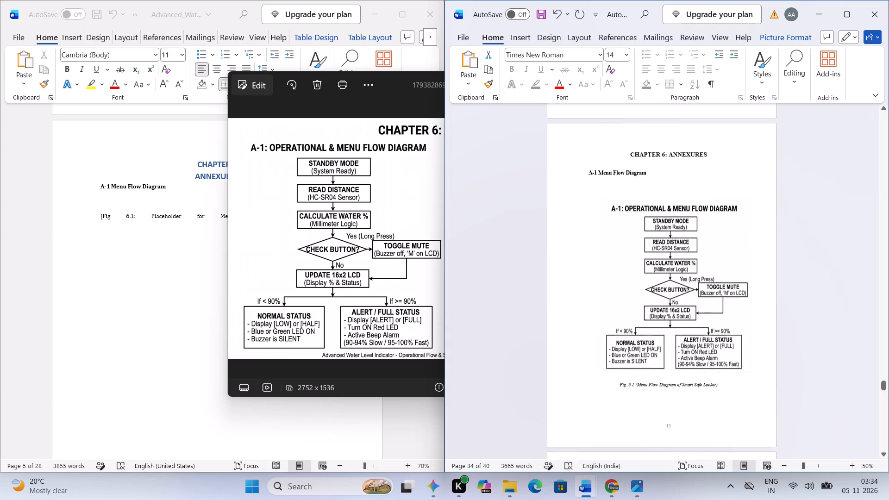
scroll(681, 343, down, 11)
drag(674, 411, 683, 379)
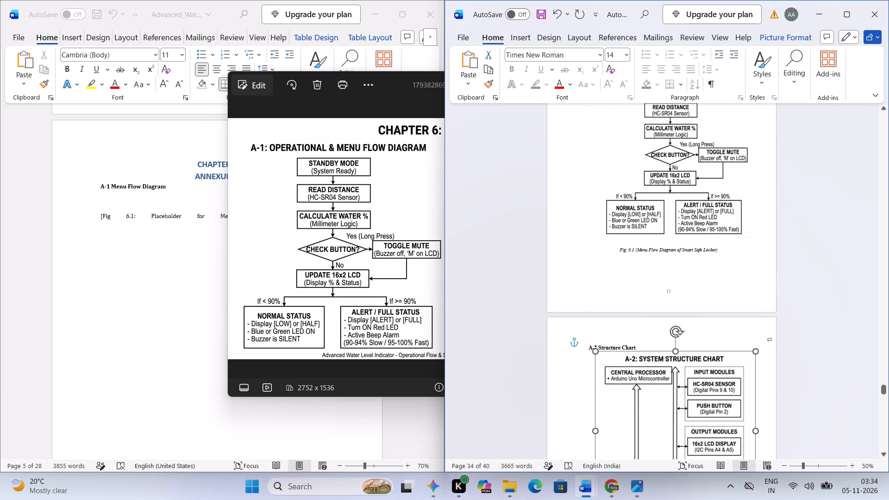
drag(683, 379, 671, 401)
Remove the surplus blank lines above the Figure 6.2 caption so it sits just beneath the enlarged structure chart.
scroll(671, 397, down, 2)
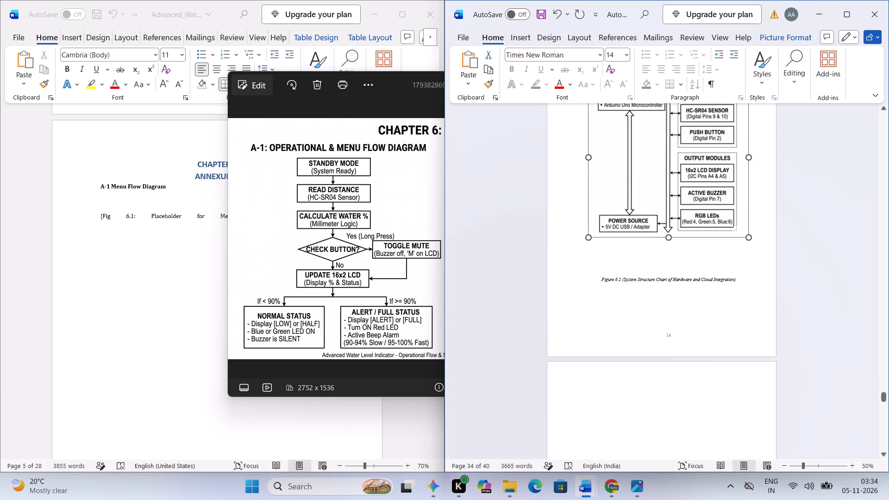
click(628, 245)
click(635, 267)
click(635, 267)
click(633, 269)
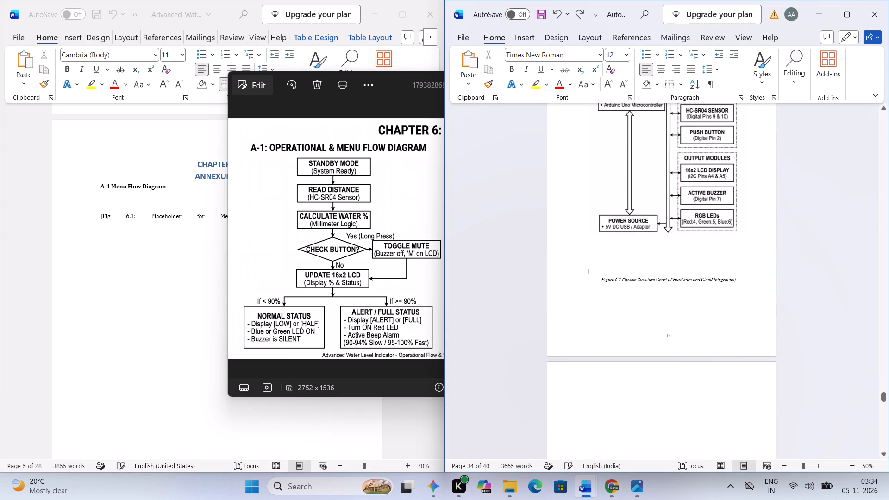
key(BackSpace)
key(BackSpace)
key(BackSpace)
key(BackSpace)
key(BackSpace)
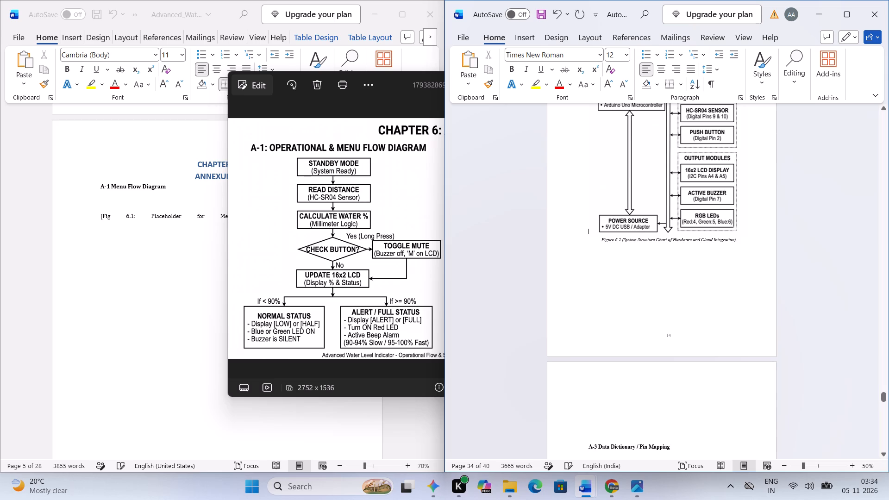
key(Return)
scroll(632, 295, up, 12)
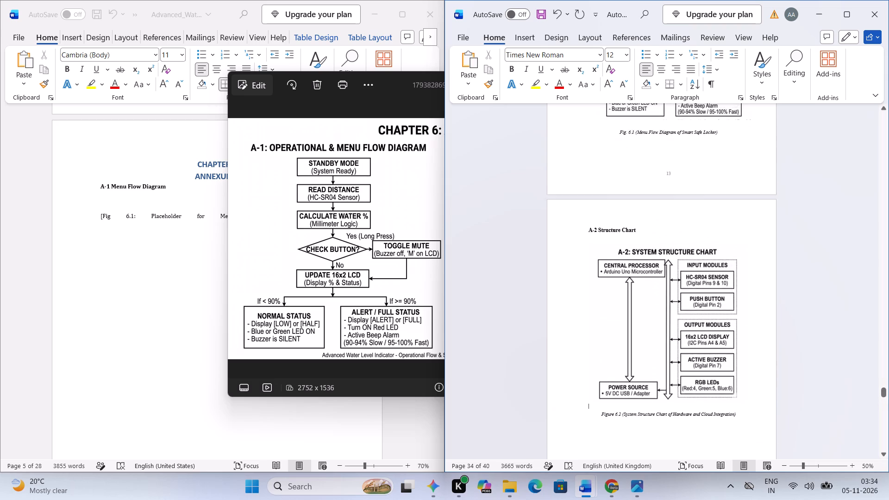
Delete two of the blank lines above the A-3 Data Dictionary / Pin Mapping heading.
scroll(630, 294, down, 20)
scroll(630, 294, down, 2)
click(626, 300)
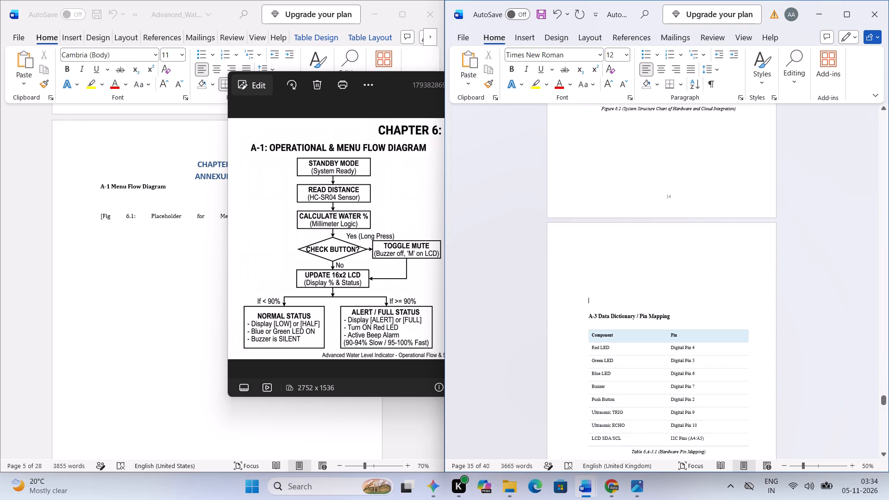
key(BackSpace)
key(BackSpace)
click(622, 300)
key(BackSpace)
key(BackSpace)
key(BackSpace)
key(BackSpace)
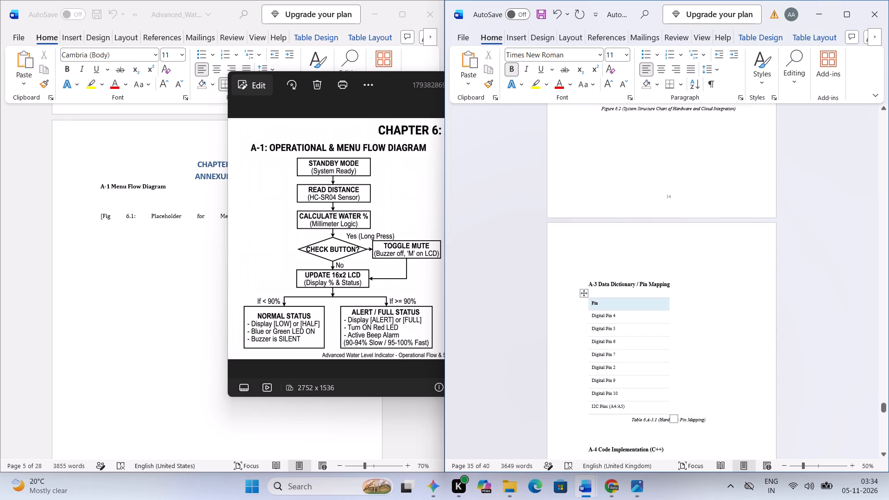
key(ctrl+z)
Remove the remaining surplus blank lines above A-3 Data Dictionary / Pin Mapping so the heading starts at the top of its page.
click(611, 275)
click(601, 263)
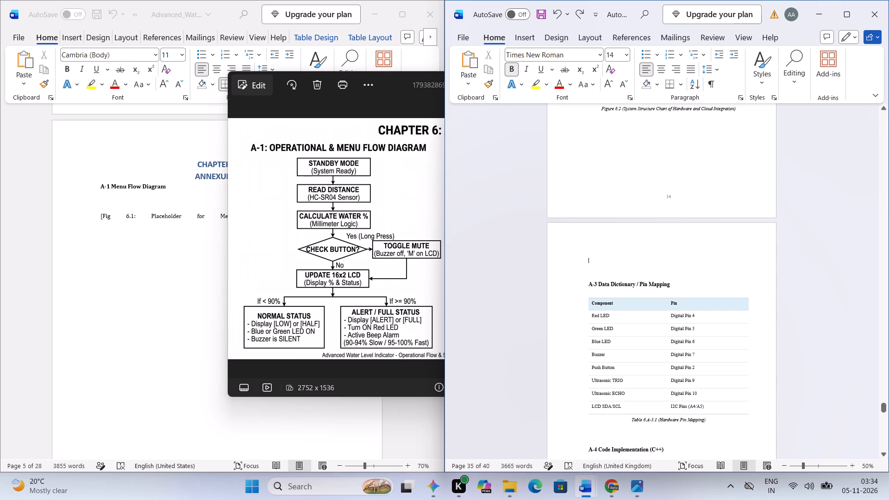
key(BackSpace)
key(BackSpace)
key(BackSpace)
key(BackSpace)
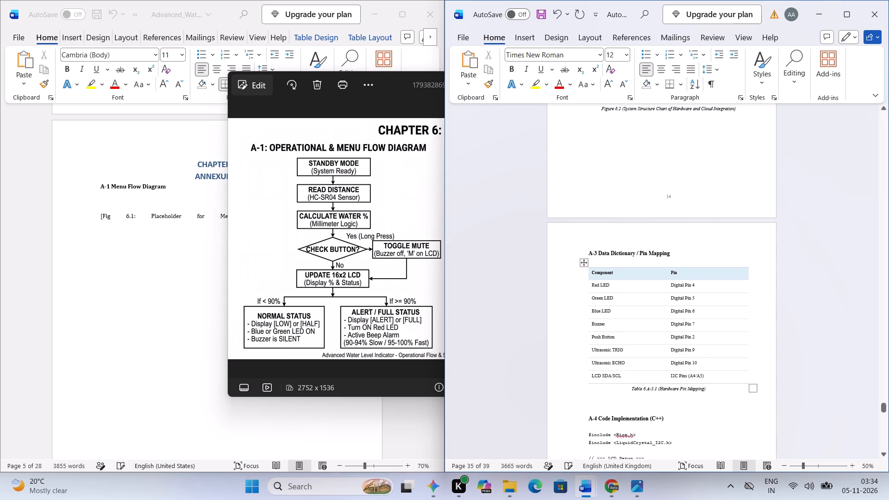
key(BackSpace)
key(BackSpace)
key(Return)
scroll(625, 275, down, 2)
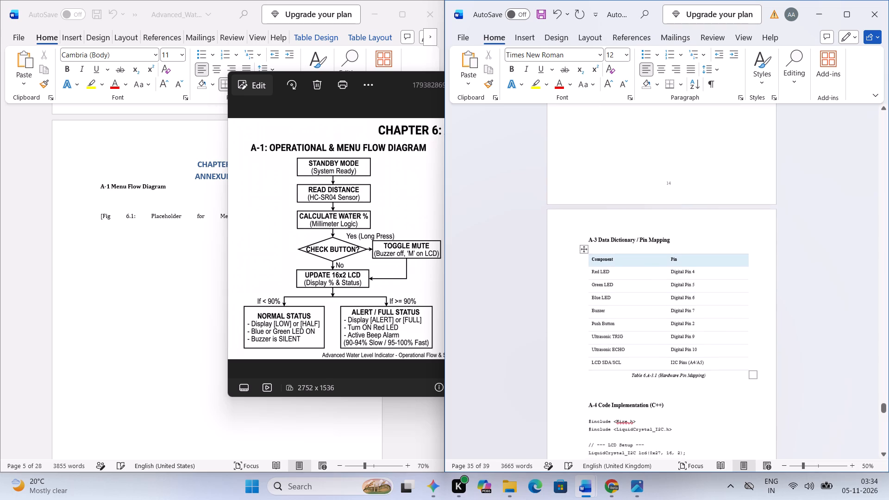
scroll(626, 276, down, 4)
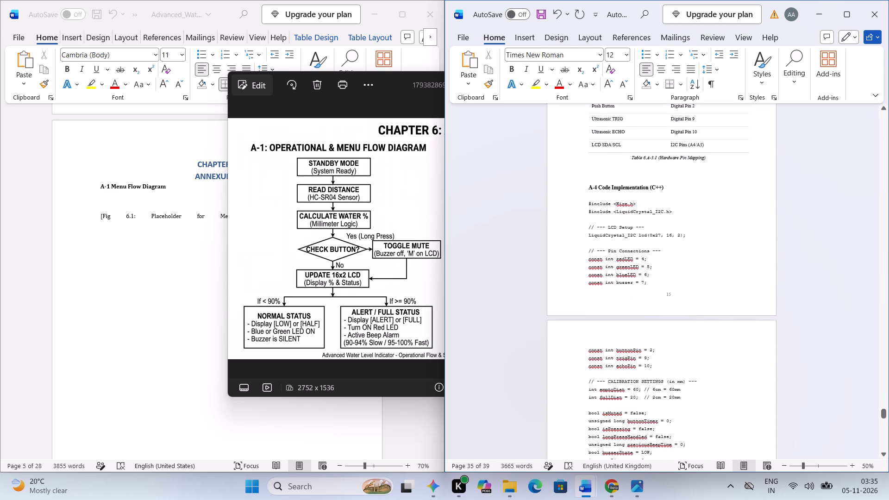
Apply the Normal style to the blank line above the A-4 Code Implementation (C++) heading.
click(619, 179)
scroll(626, 215, down, 1)
click(594, 158)
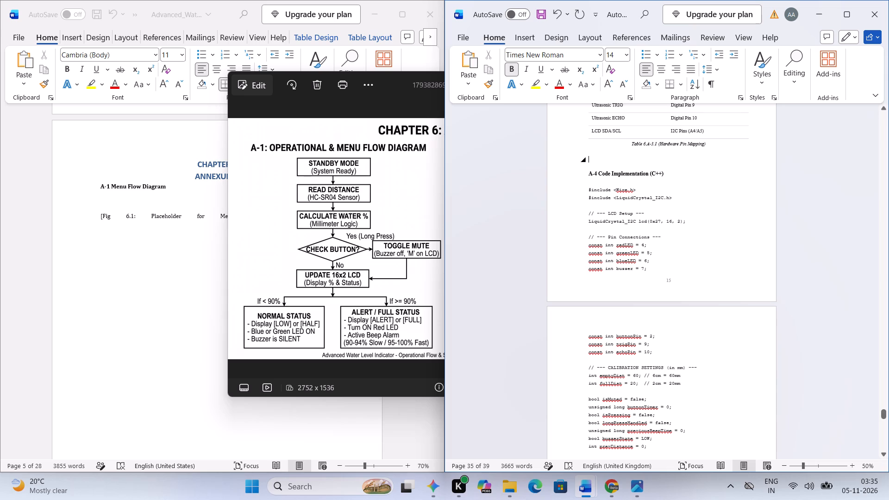
click(840, 4)
click(455, 63)
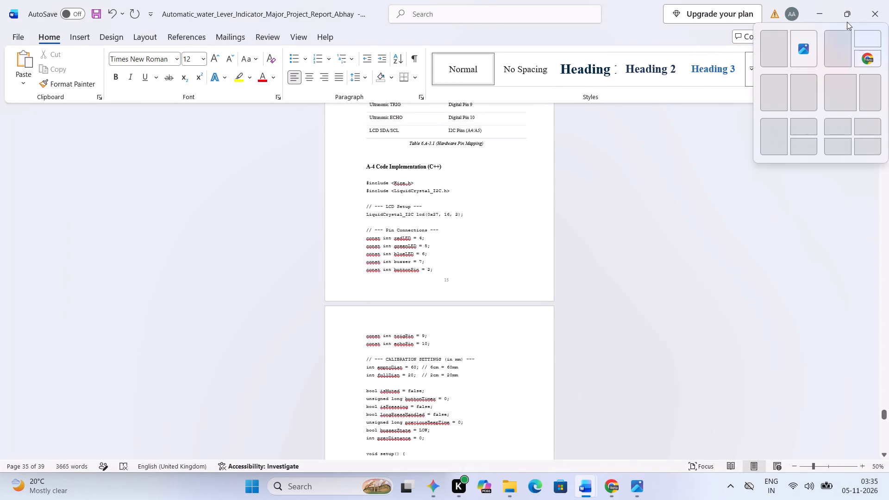
Arrange the report side by side with the Advanced_Water_Level reference document.
key(super+Right)
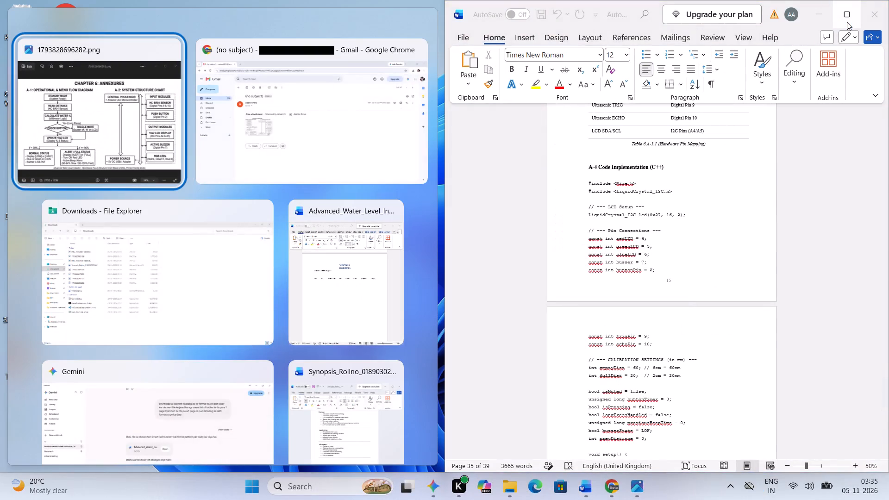
key(Right)
key(Down)
key(Return)
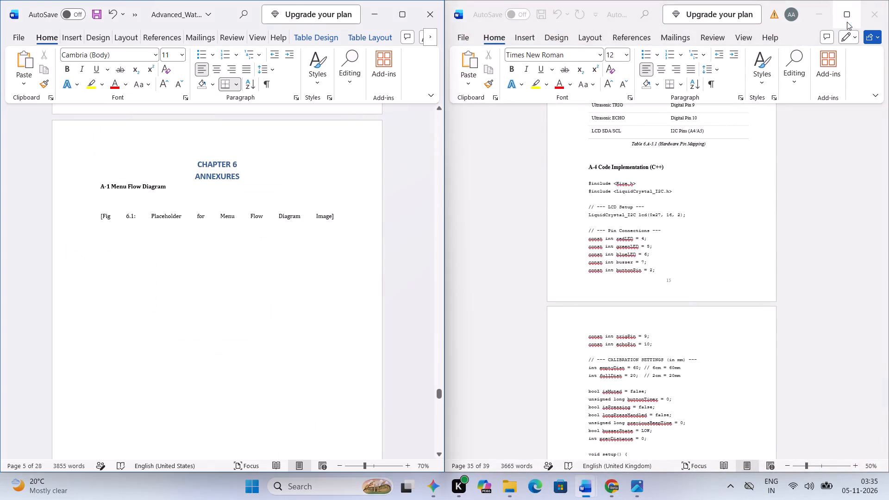
Insert two blank lines above the Figure 6.2 caption to make room for a larger structure chart.
scroll(746, 188, up, 1)
click(744, 187)
scroll(742, 187, up, 3)
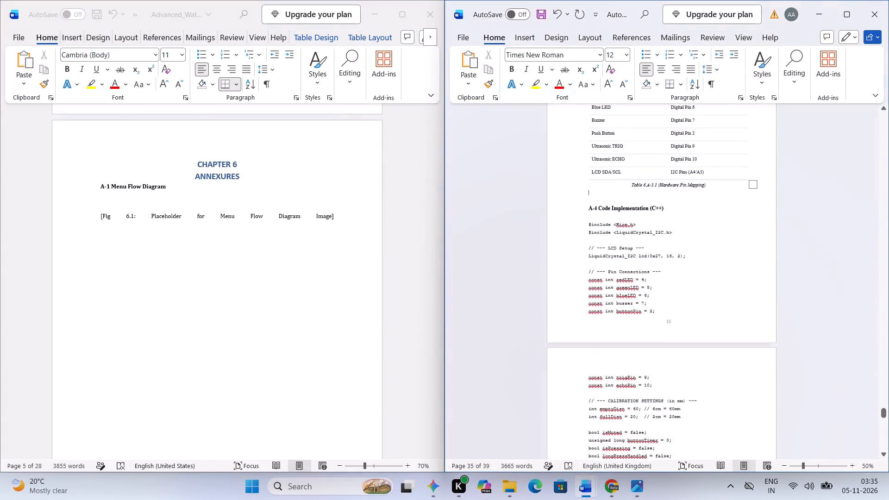
scroll(742, 187, up, 4)
click(704, 231)
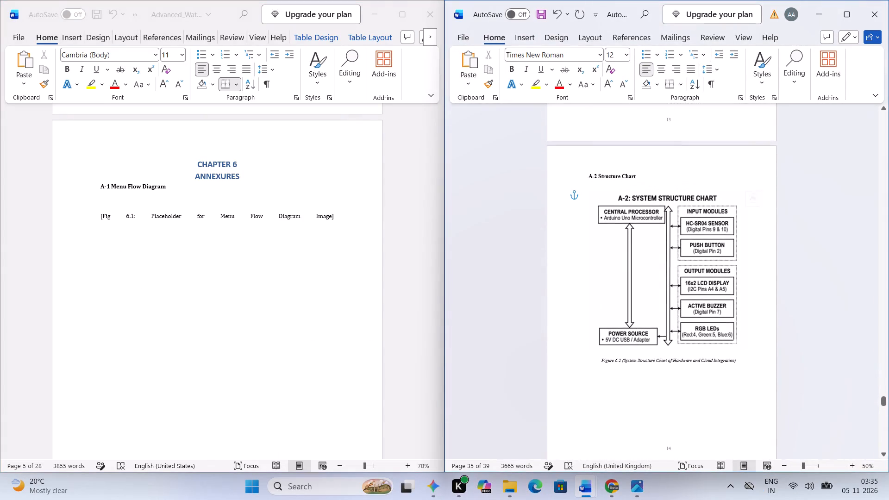
scroll(653, 389, down, 2)
scroll(654, 387, up, 14)
scroll(649, 387, down, 3)
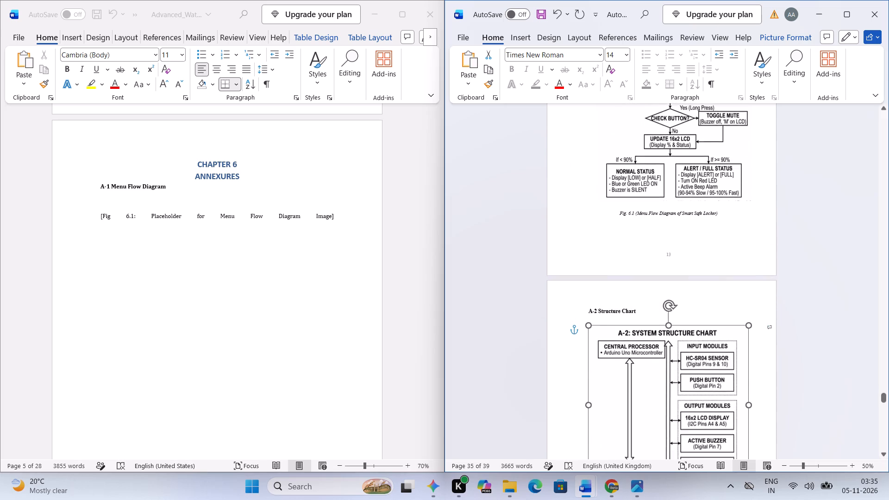
scroll(648, 387, down, 11)
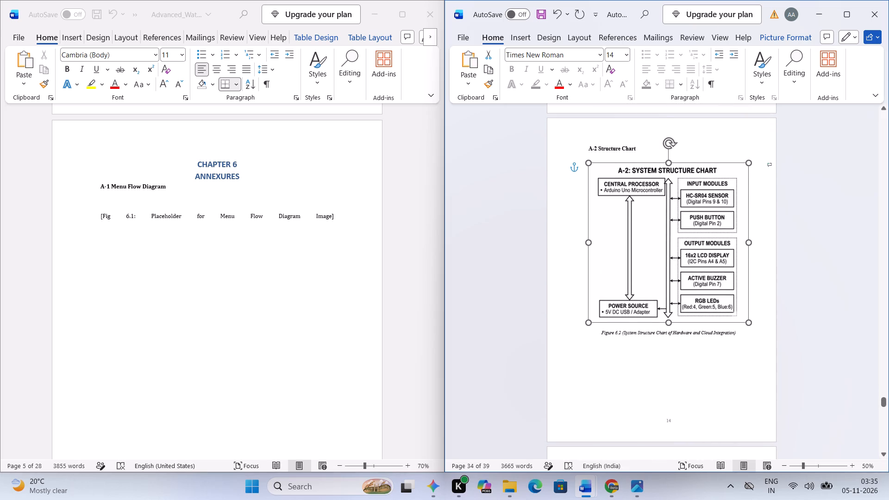
click(598, 333)
key(Return)
key(Return)
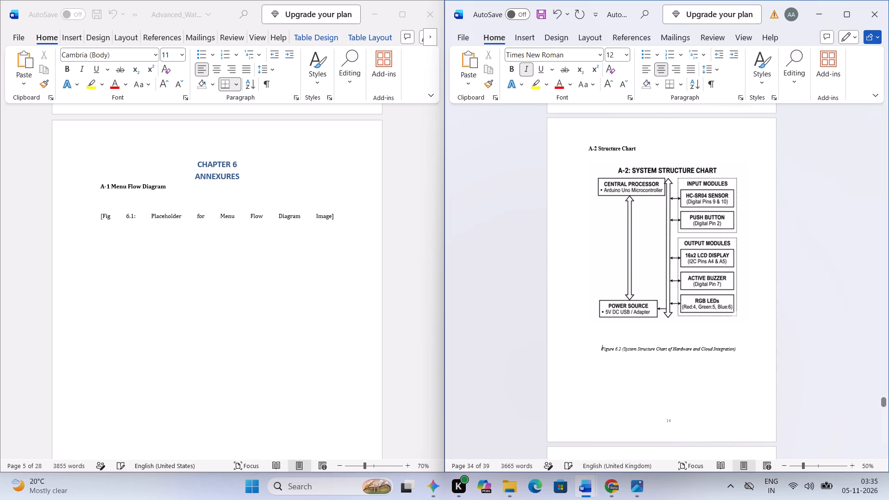
Enlarge the A-2 structure chart to about 15.88 cm high by 15.93 cm wide and centre it on the page above its caption.
click(706, 290)
drag(748, 322, 750, 335)
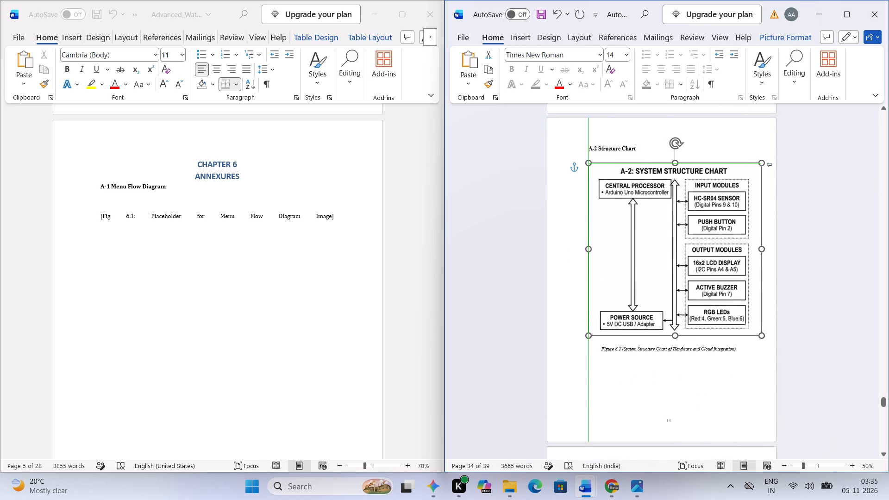
drag(750, 335, 750, 337)
click(723, 320)
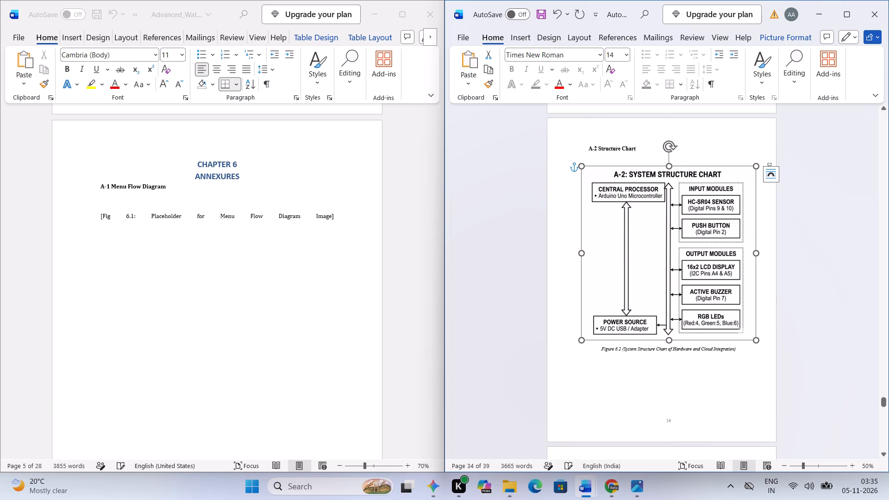
Crop the blank side edges of the structure chart so it is about 14.44 cm wide and fits between the margins.
click(771, 33)
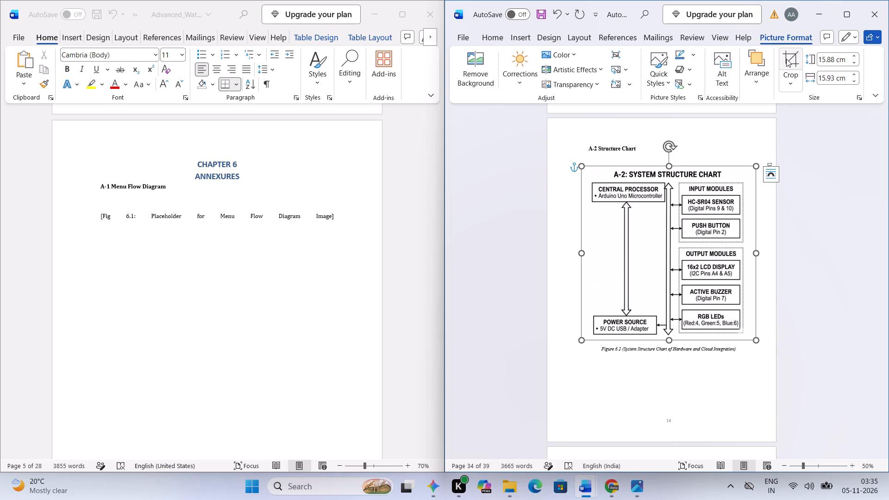
click(786, 59)
drag(583, 251, 589, 253)
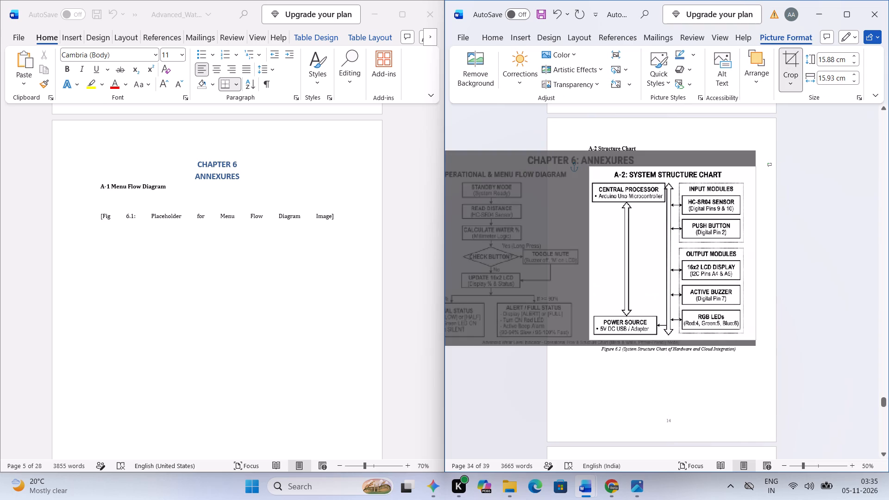
drag(589, 253, 590, 253)
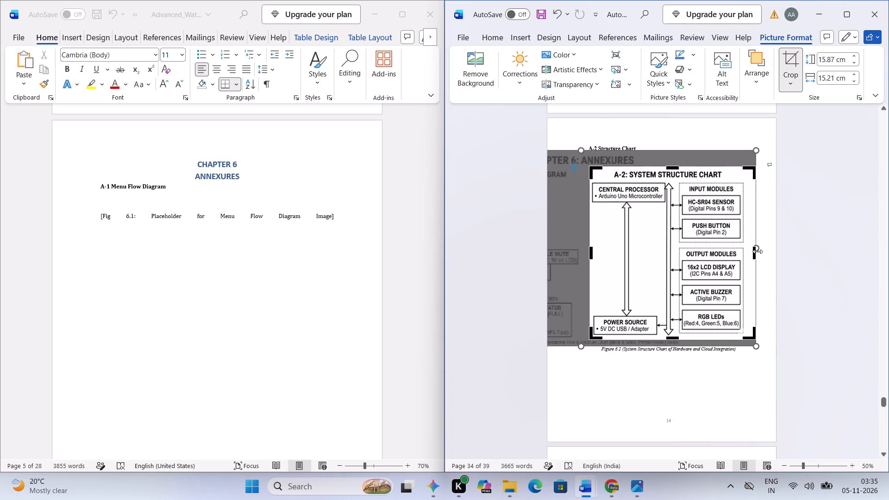
drag(755, 252, 747, 254)
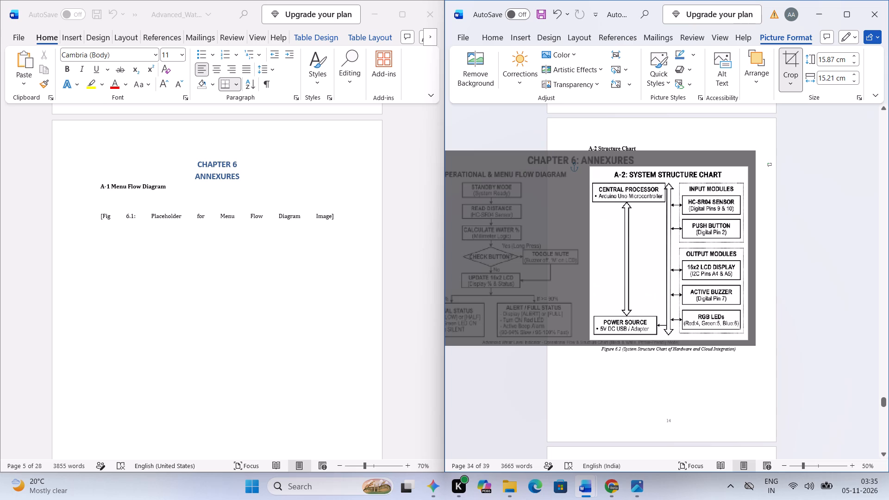
drag(747, 254, 747, 255)
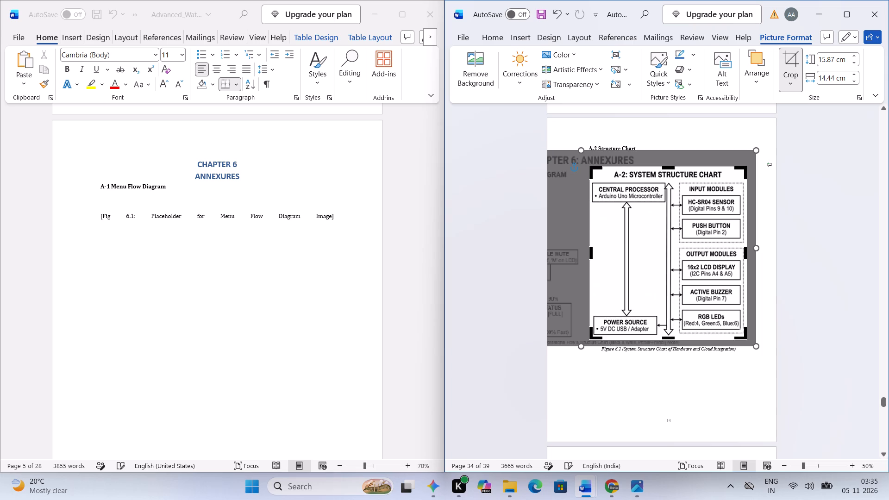
click(685, 372)
Enlarge the cropped structure chart proportionally from its lower outer corner, slightly beyond the page's text margin.
click(672, 304)
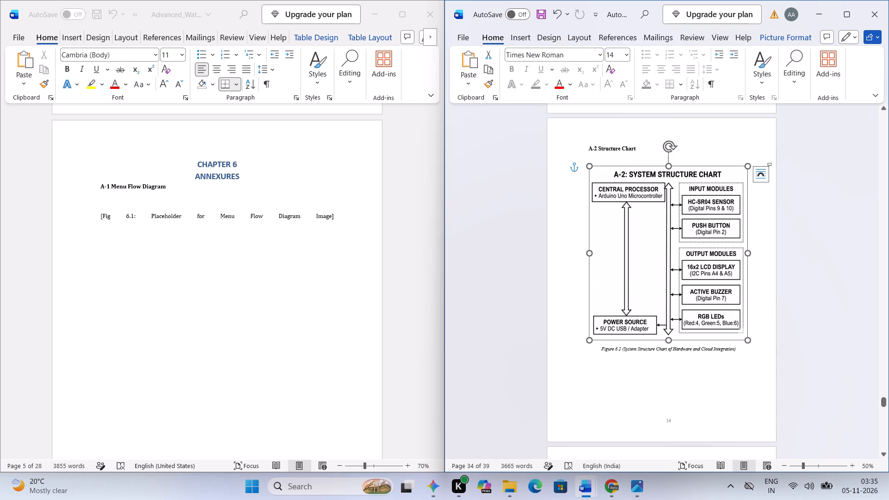
drag(748, 340, 758, 349)
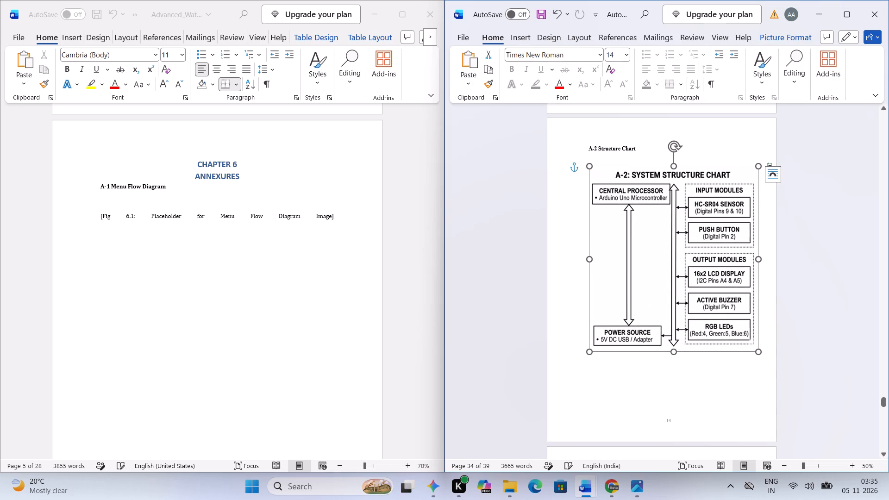
Add blank lines behind the structure chart so the Figure 6.2 caption sits just below it.
click(580, 315)
key(Return)
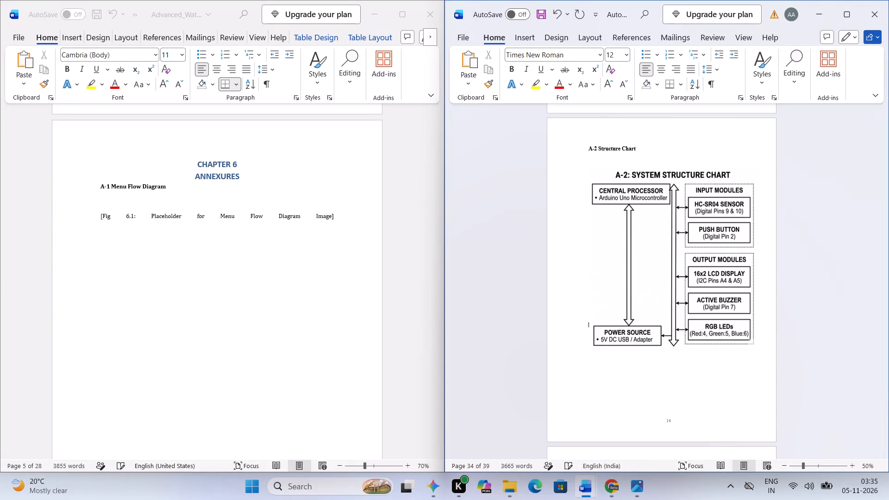
key(Return)
key(Return)
Enlarge the structure chart to about 17.4 cm high by 15.82 cm wide and align it with the A-2 heading's margin.
click(665, 309)
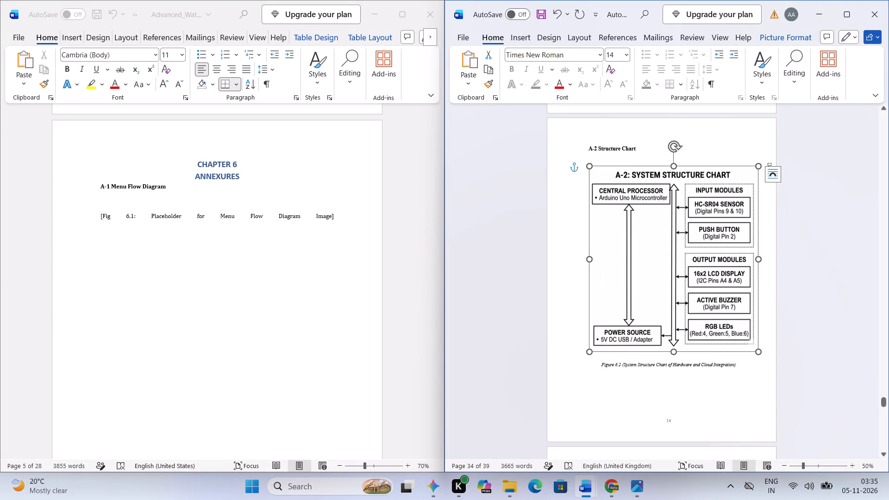
drag(756, 350, 759, 356)
click(727, 340)
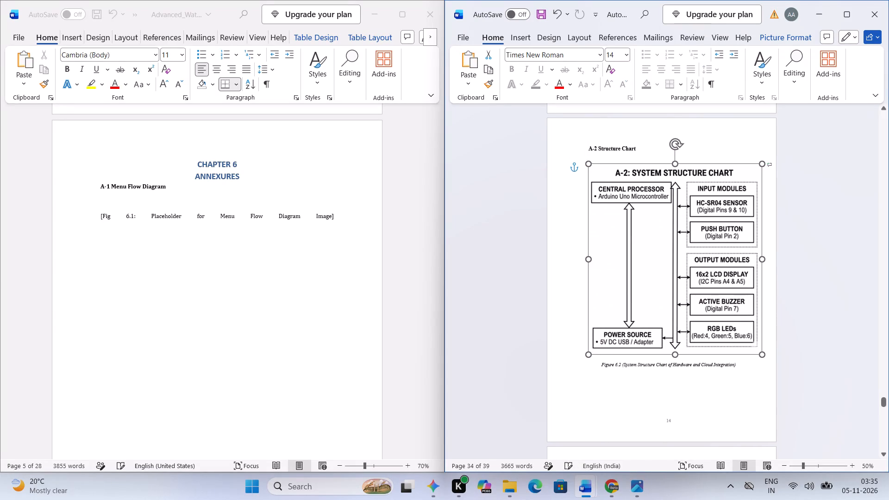
click(701, 419)
scroll(675, 374, up, 2)
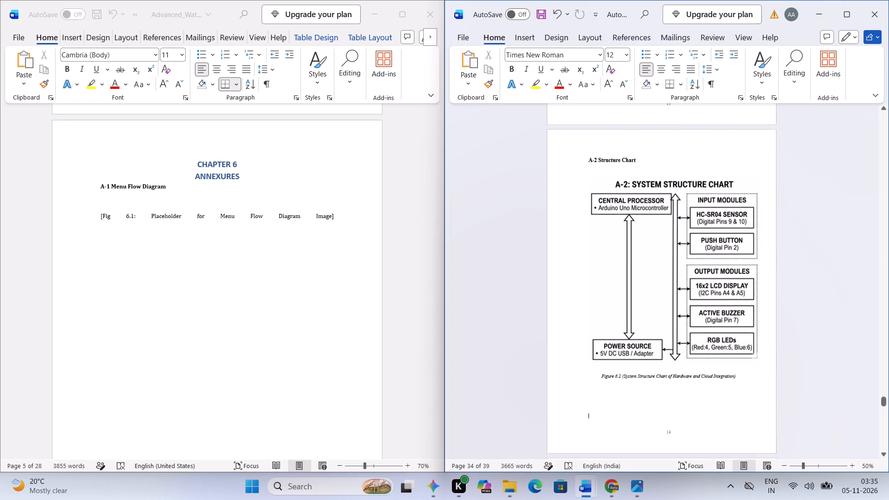
scroll(675, 374, up, 12)
scroll(668, 361, down, 2)
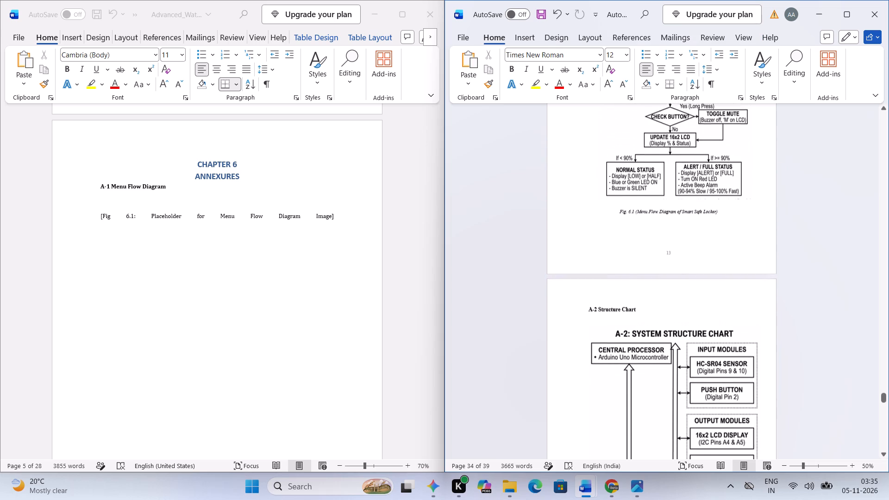
scroll(668, 361, down, 7)
click(669, 348)
drag(669, 348, 663, 349)
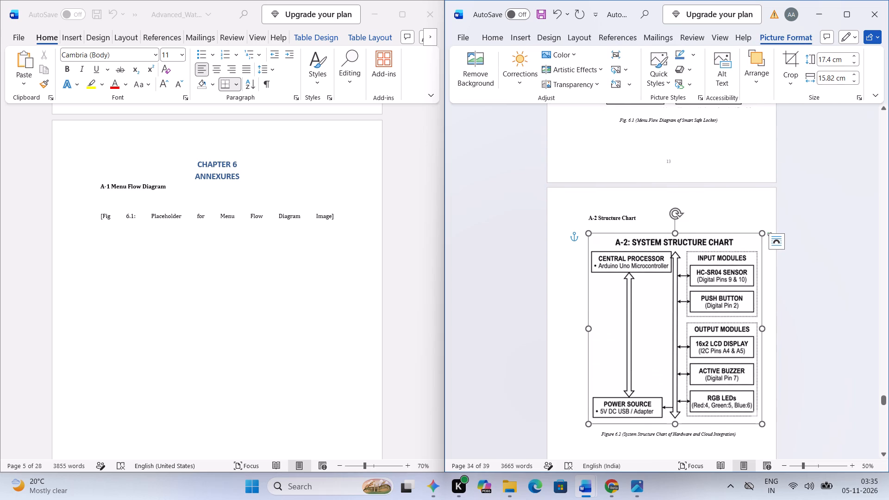
Remove the surplus blank lines above A-3 Data Dictionary / Pin Mapping, keeping only enough for the heading to start at the top of its page.
scroll(662, 349, down, 11)
click(620, 318)
click(608, 302)
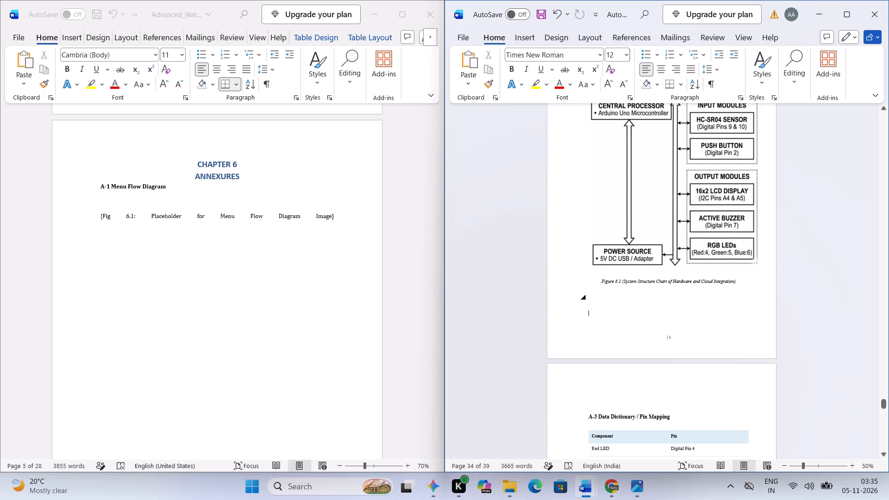
scroll(615, 205, down, 2)
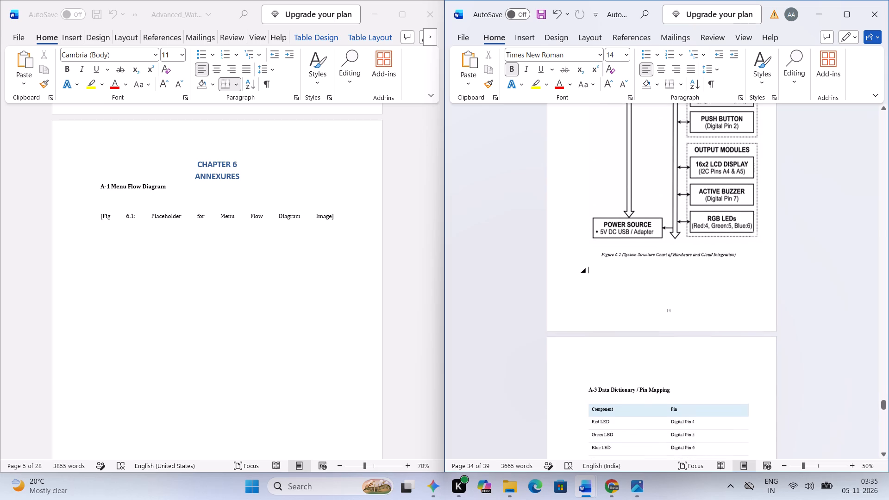
scroll(625, 356, down, 2)
click(622, 345)
key(BackSpace)
key(BackSpace)
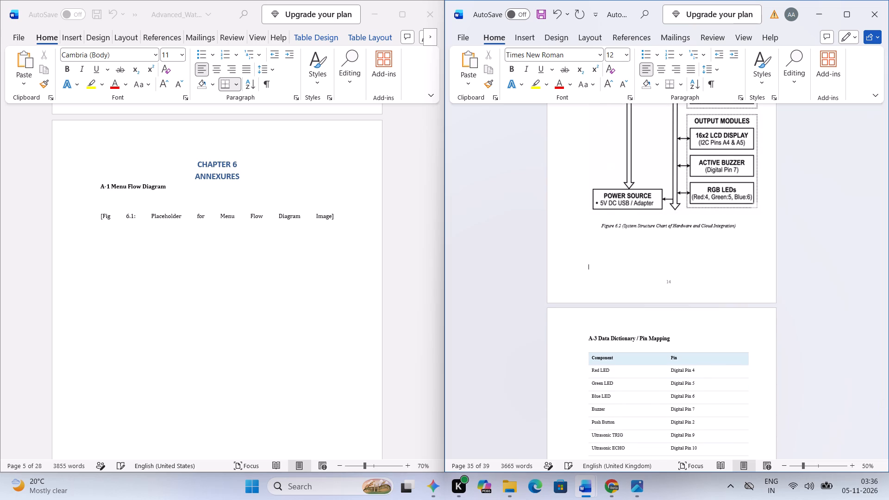
key(BackSpace)
key(BackSpace)
key(BackSpace)
key(Return)
scroll(620, 349, down, 1)
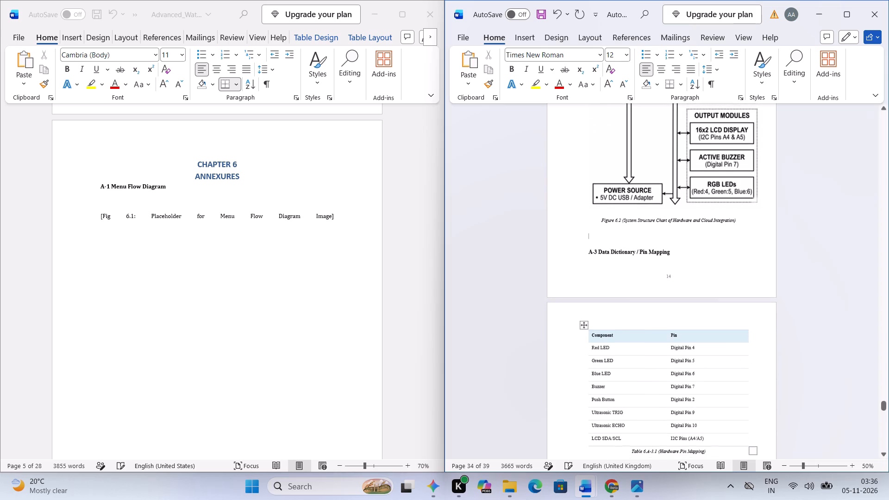
scroll(620, 349, down, 1)
key(Return)
Review the page layout of the Chapter 6 annexures, from the opening page to the A-4 Code Implementation section.
scroll(620, 348, down, 9)
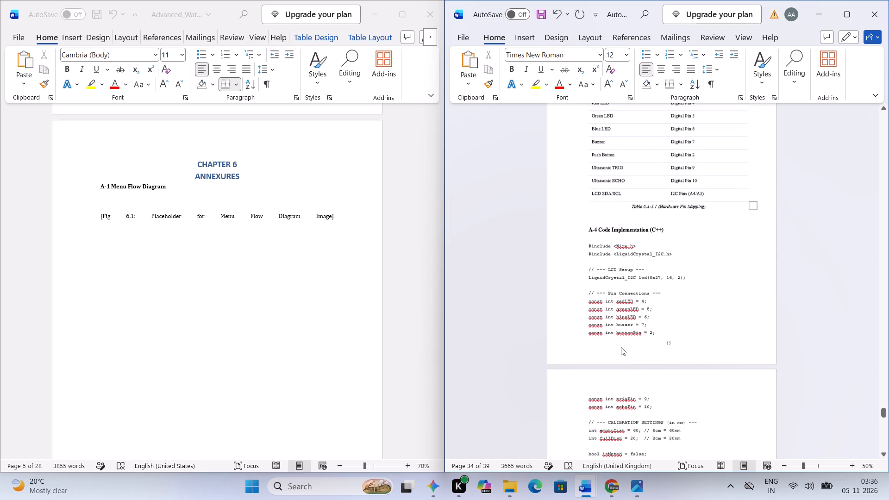
scroll(621, 347, down, 4)
scroll(621, 347, up, 5)
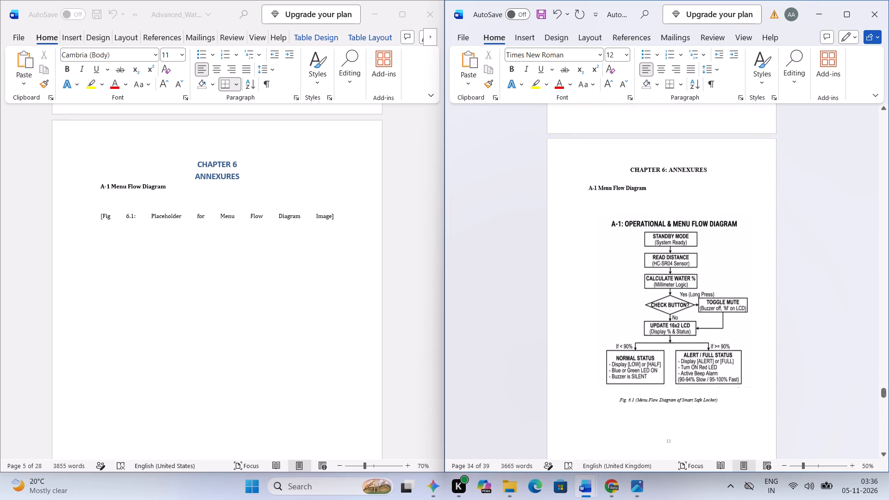
scroll(630, 339, down, 3)
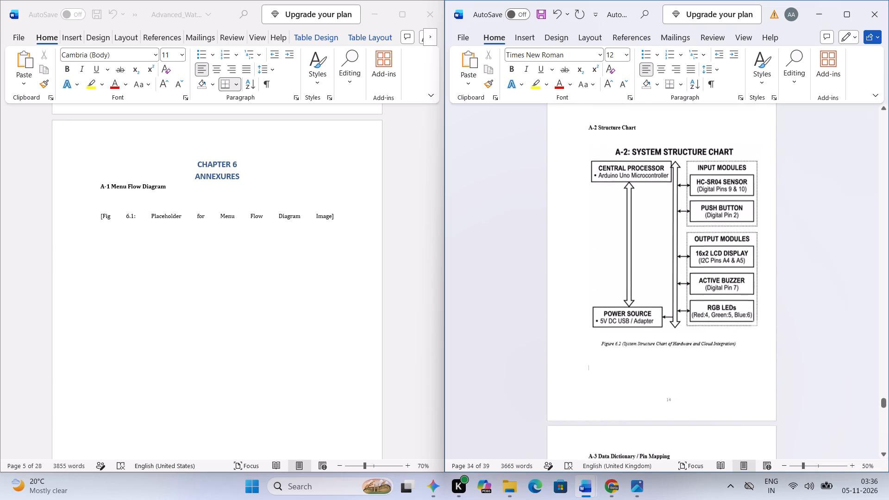
scroll(630, 339, down, 1)
scroll(630, 339, up, 2)
ctrl+scroll(672, 304, down, 1)
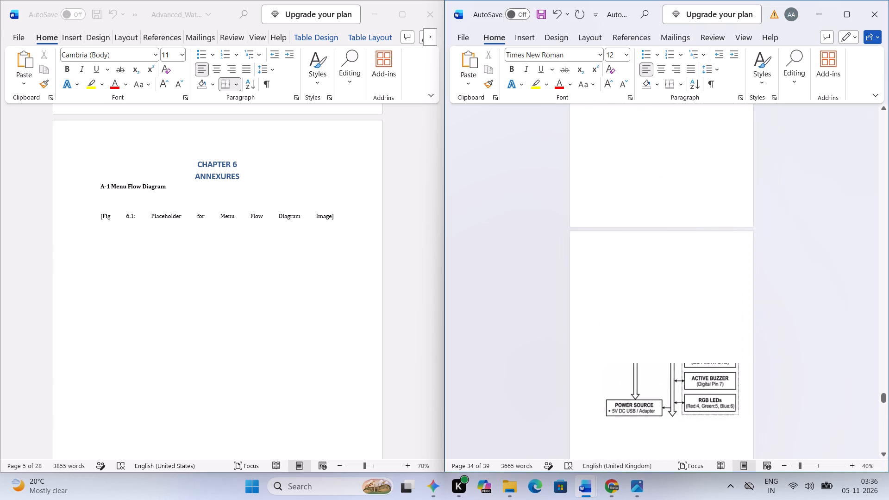
scroll(670, 306, up, 14)
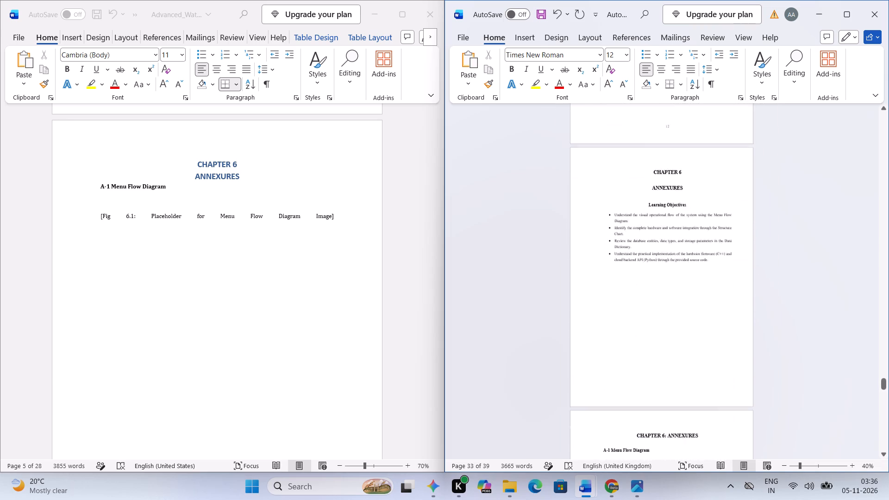
Compare the Chapter 5 Conclusion and References pages with the same chapter in the reference report.
scroll(670, 306, up, 5)
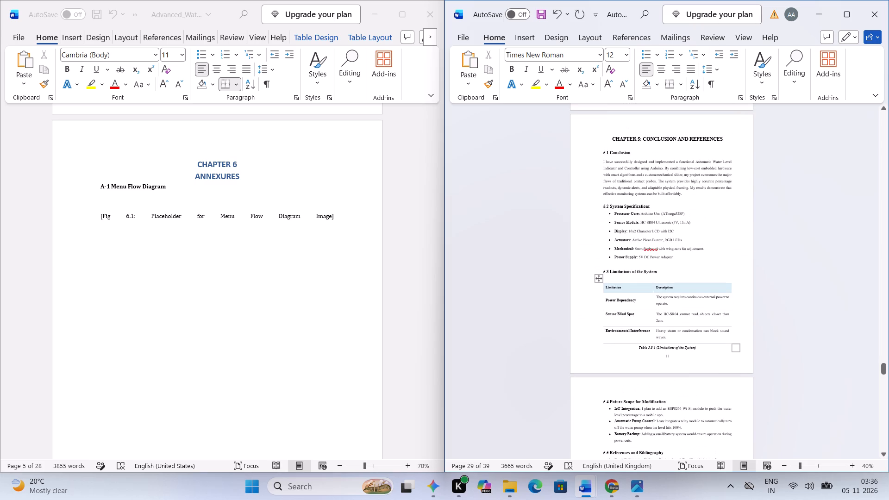
scroll(670, 306, down, 3)
scroll(670, 306, up, 2)
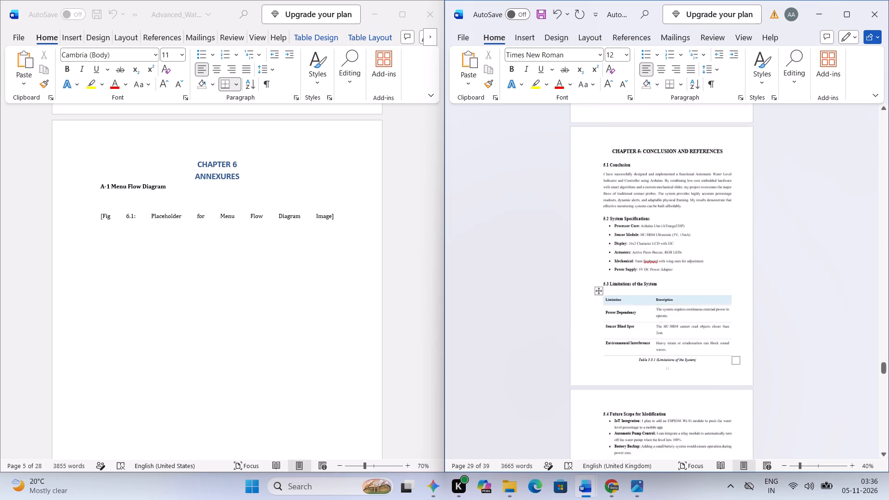
scroll(670, 306, up, 2)
scroll(670, 306, down, 6)
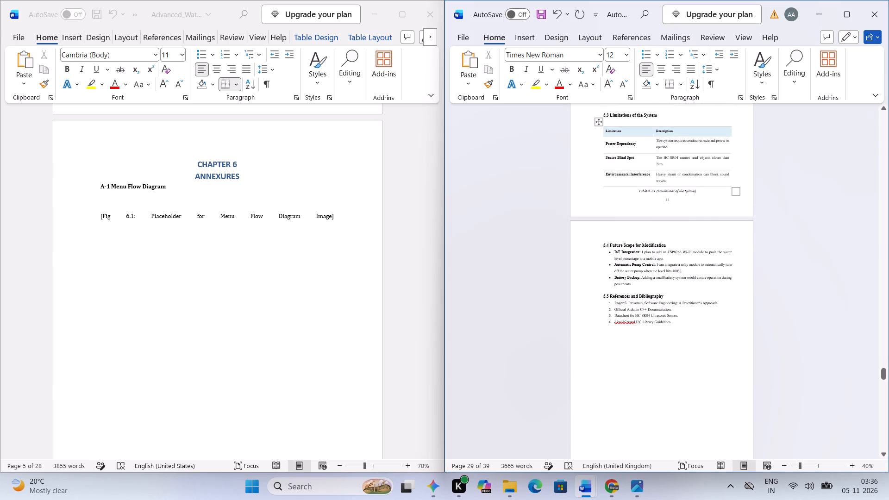
scroll(254, 317, up, 9)
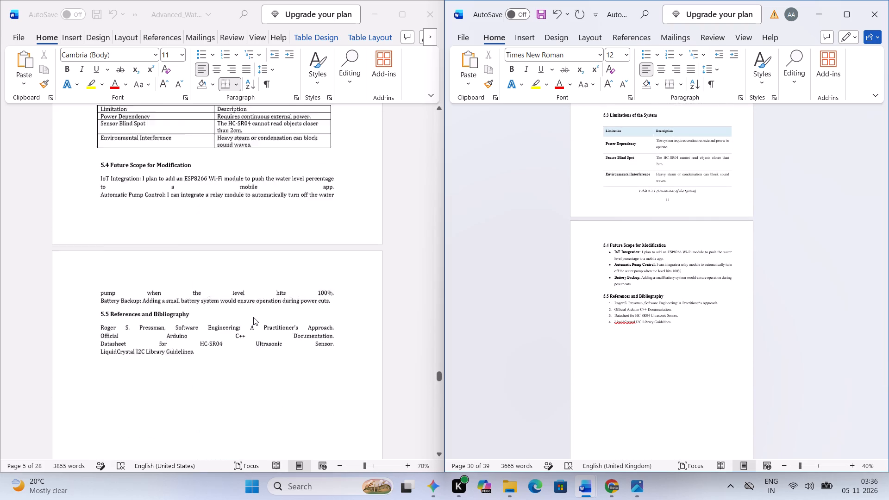
scroll(253, 317, up, 5)
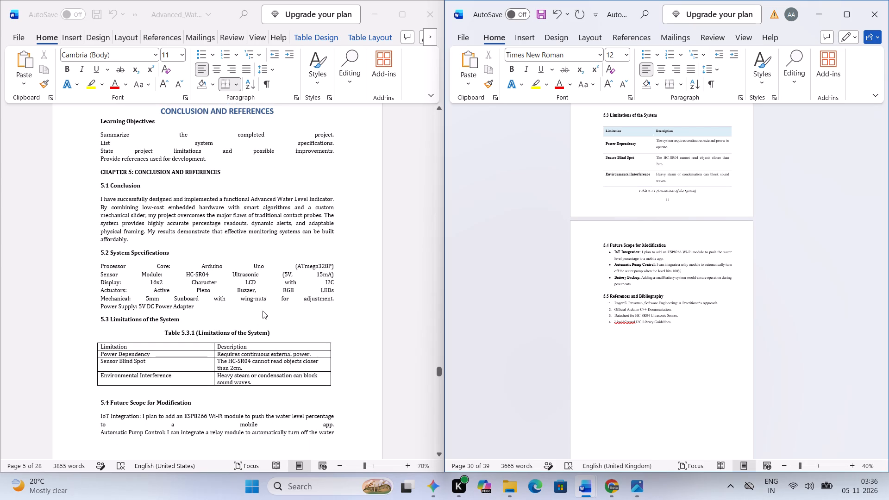
ctrl+scroll(255, 337, up, 1)
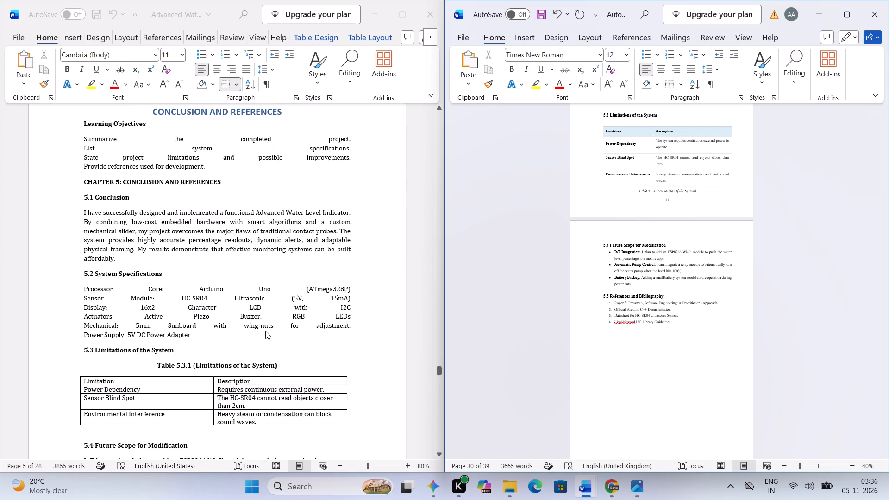
scroll(265, 331, up, 3)
scroll(608, 292, up, 1)
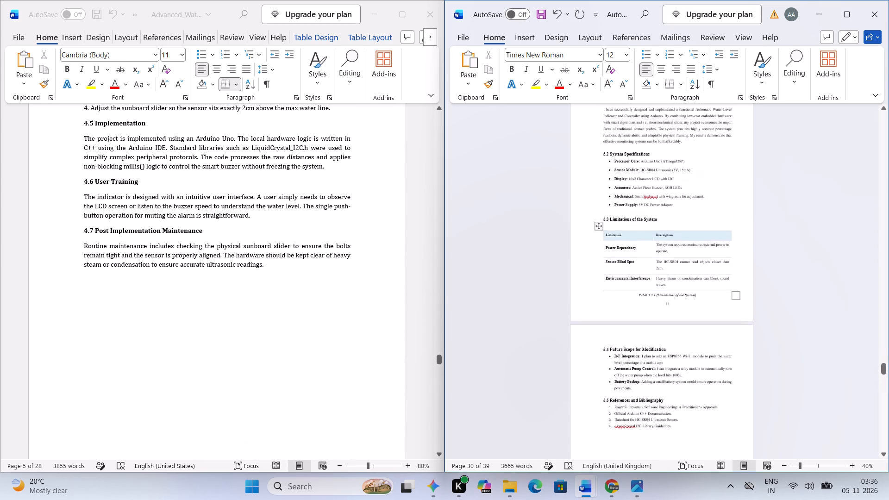
scroll(612, 289, up, 3)
scroll(251, 260, up, 9)
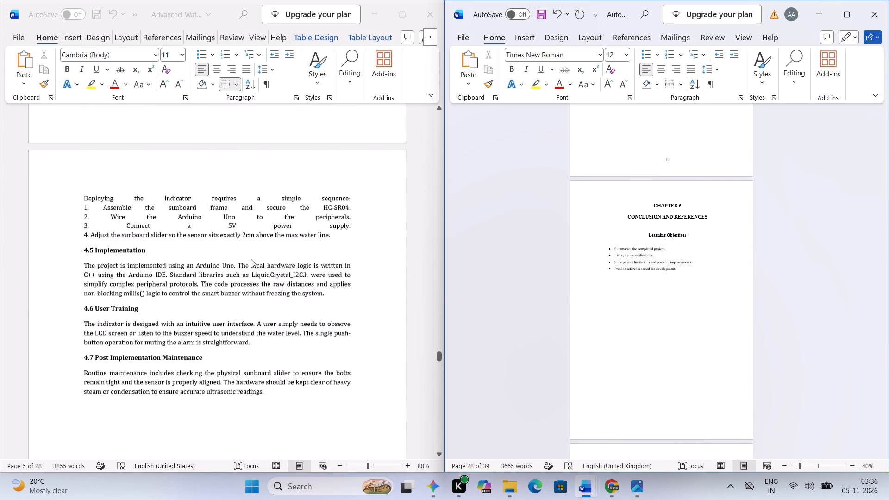
Compare Chapter 4 sections 4.4 to 4.7 with the reference report and examine the space after 4.7 Post Implementation Maintenance.
scroll(251, 259, up, 20)
scroll(251, 259, up, 2)
ctrl+scroll(243, 308, up, 2)
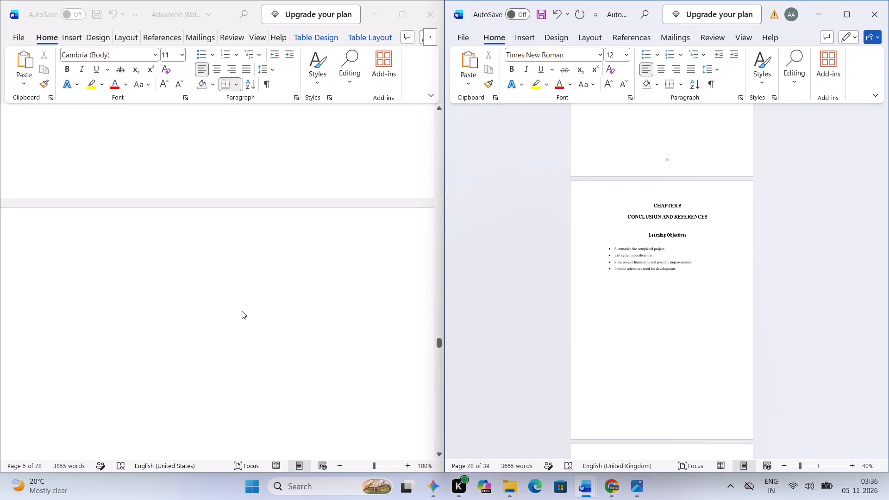
scroll(242, 311, down, 5)
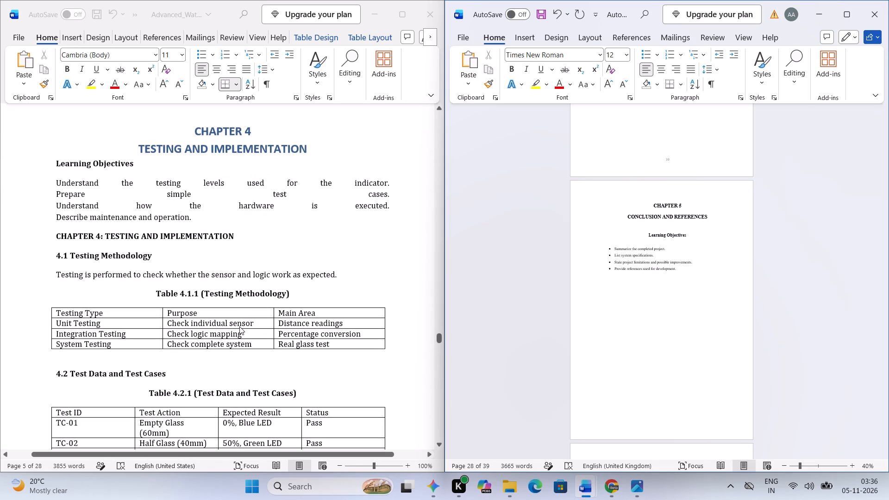
scroll(521, 322, up, 14)
scroll(647, 338, up, 1)
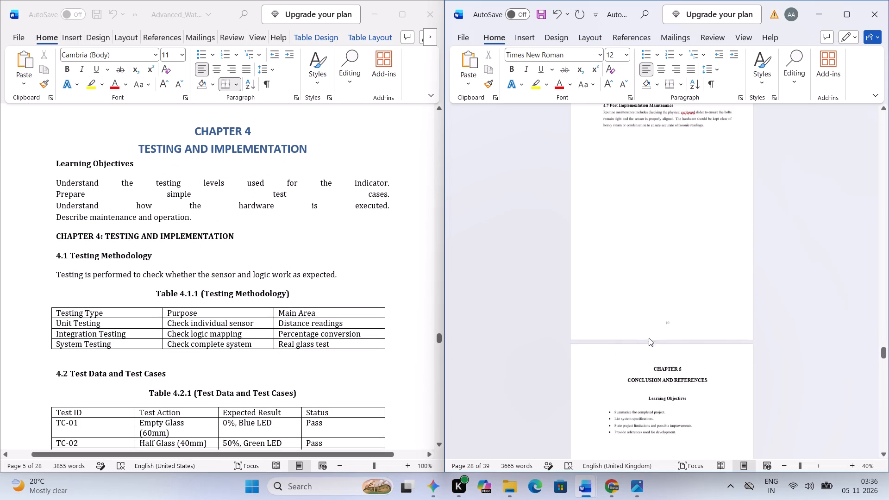
scroll(649, 339, up, 10)
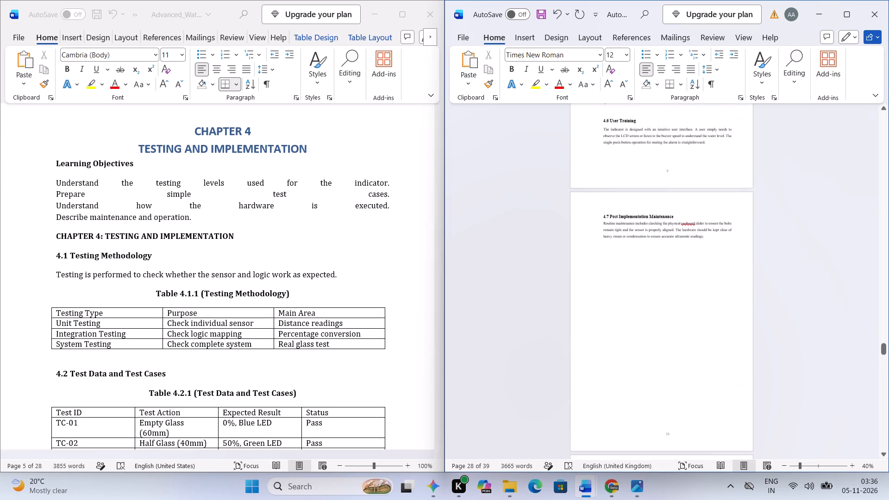
scroll(648, 339, up, 4)
scroll(648, 339, down, 1)
scroll(648, 339, left, 1)
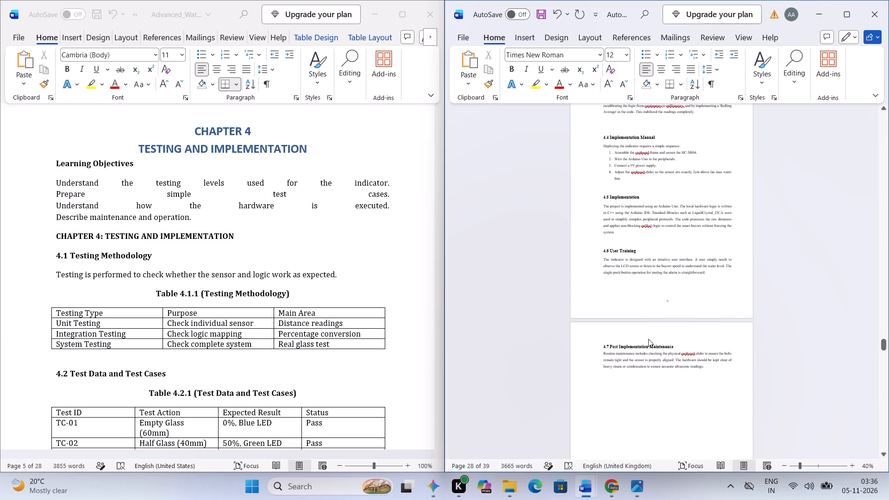
scroll(359, 369, down, 5)
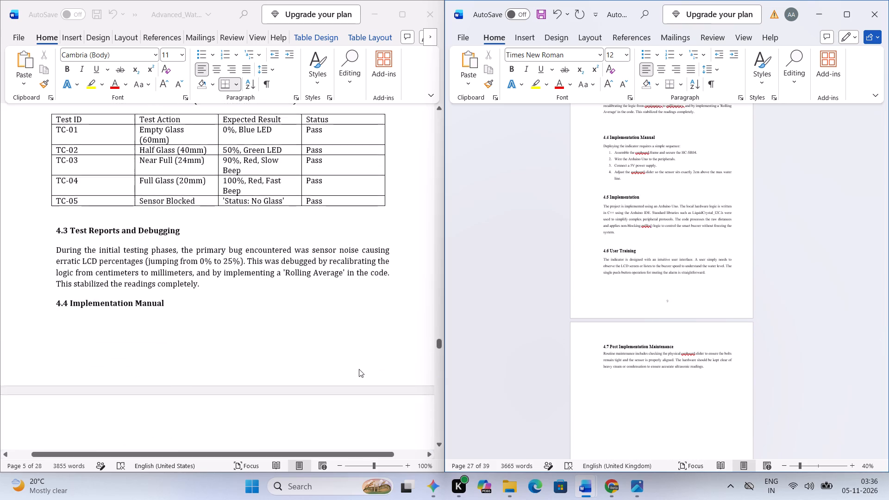
scroll(359, 369, down, 1)
scroll(568, 332, down, 2)
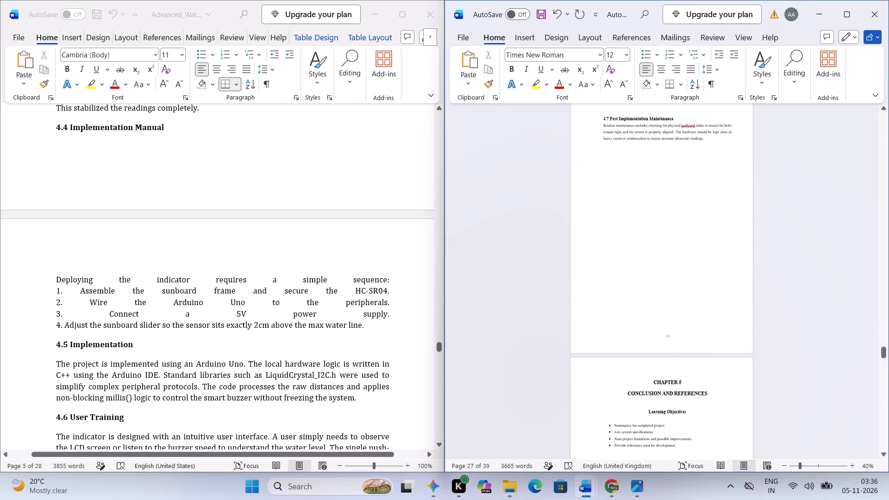
right_click(655, 302)
click(622, 262)
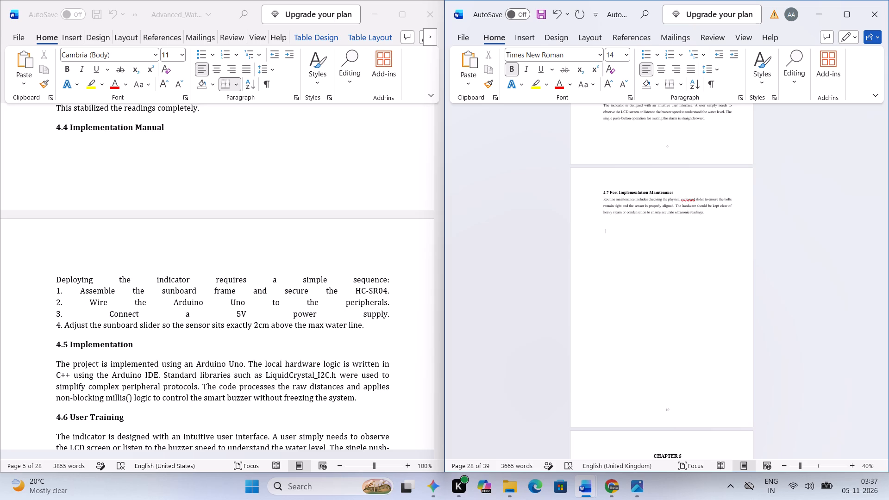
Examine the page flow from the end of Chapter 4 through Chapter 5 to the Chapter 6 opening page.
scroll(622, 262, down, 2)
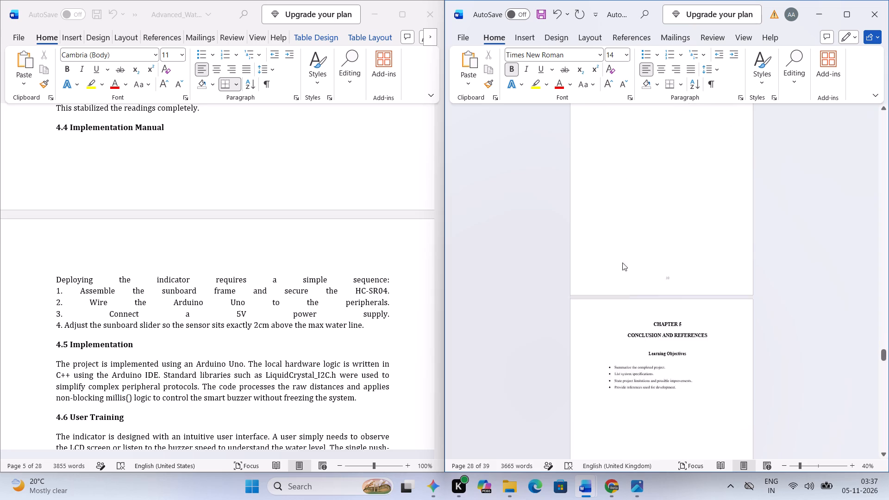
scroll(622, 262, down, 2)
scroll(622, 262, left, 1)
scroll(622, 262, down, 2)
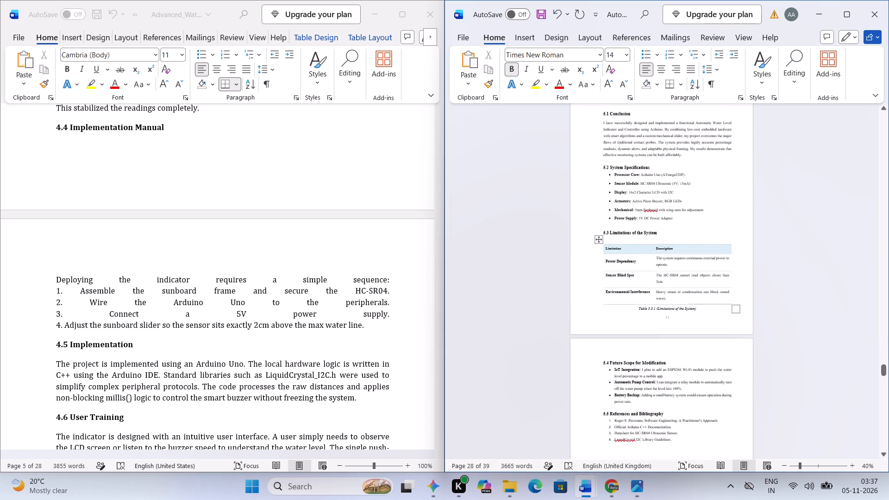
scroll(622, 262, left, 1)
scroll(622, 262, down, 1)
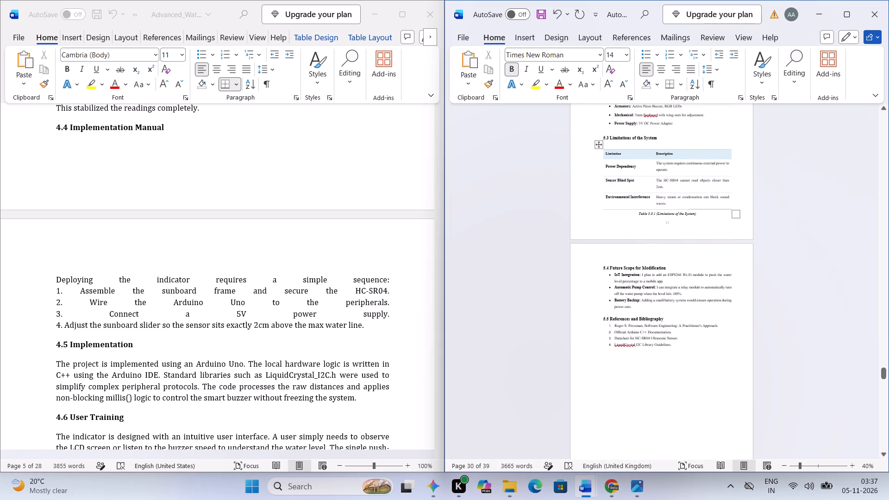
scroll(622, 262, down, 3)
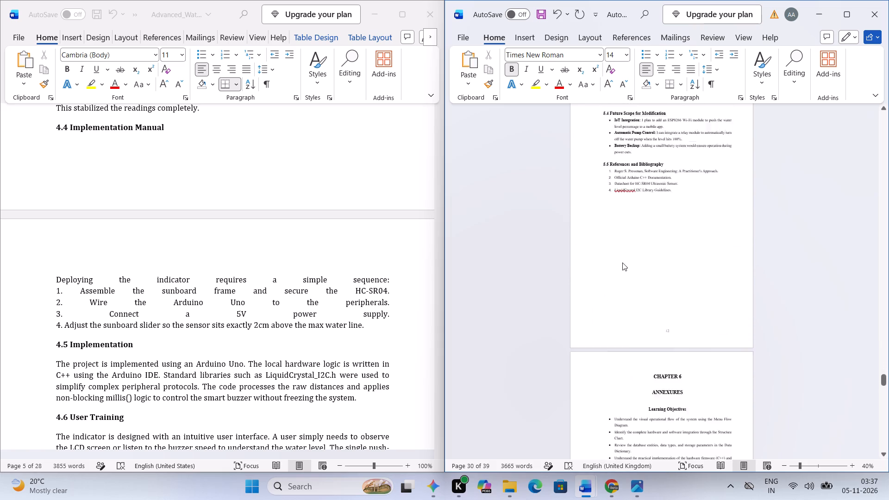
Examine the placement of the A-1 and A-2 diagrams, their captions, and the A-3 and A-4 sections across the Chapter 6 pages.
scroll(622, 262, down, 12)
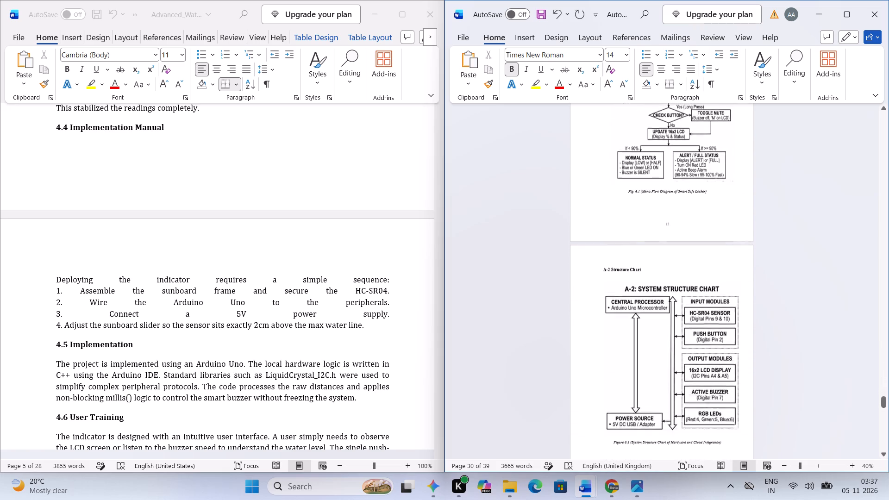
scroll(622, 262, down, 2)
scroll(622, 262, up, 5)
scroll(622, 262, right, 1)
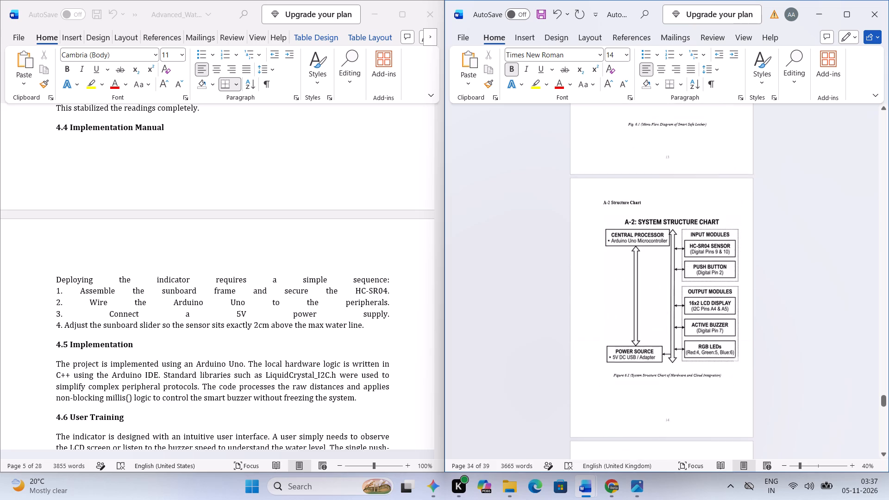
scroll(622, 262, right, 1)
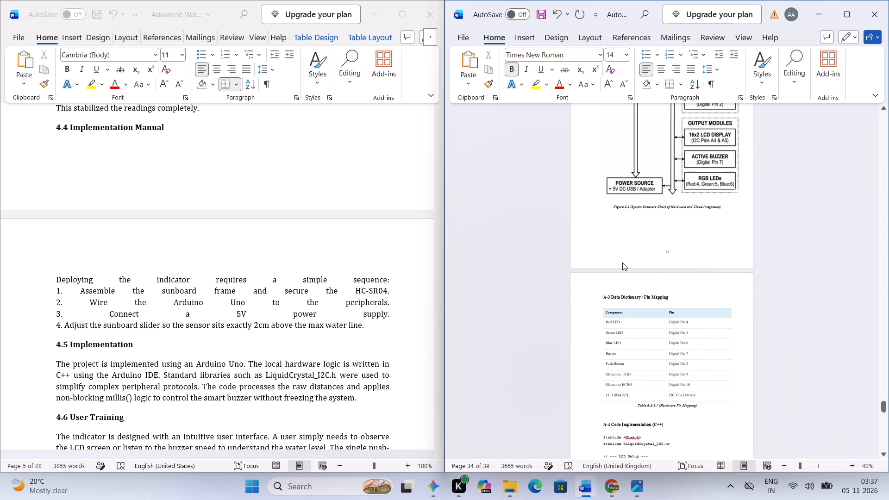
scroll(622, 262, up, 6)
scroll(622, 262, down, 1)
scroll(622, 262, up, 1)
scroll(622, 262, down, 1)
scroll(622, 262, up, 1)
scroll(622, 262, down, 1)
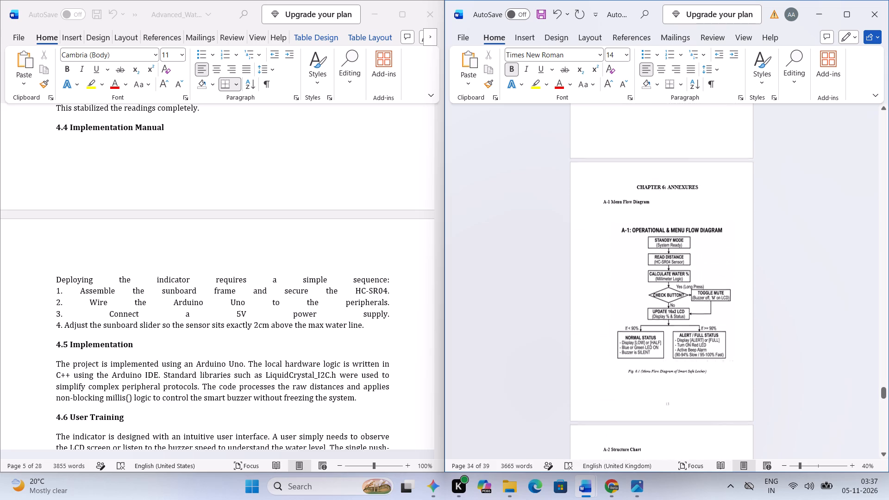
scroll(622, 262, down, 7)
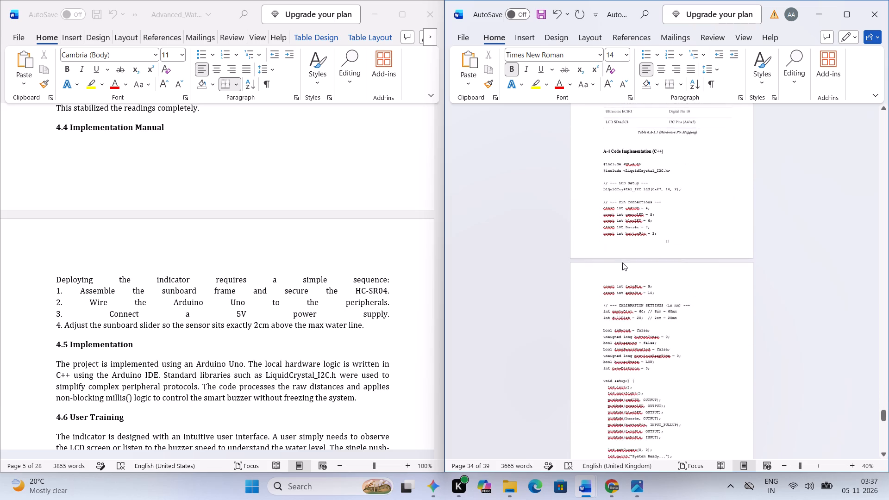
scroll(622, 262, up, 6)
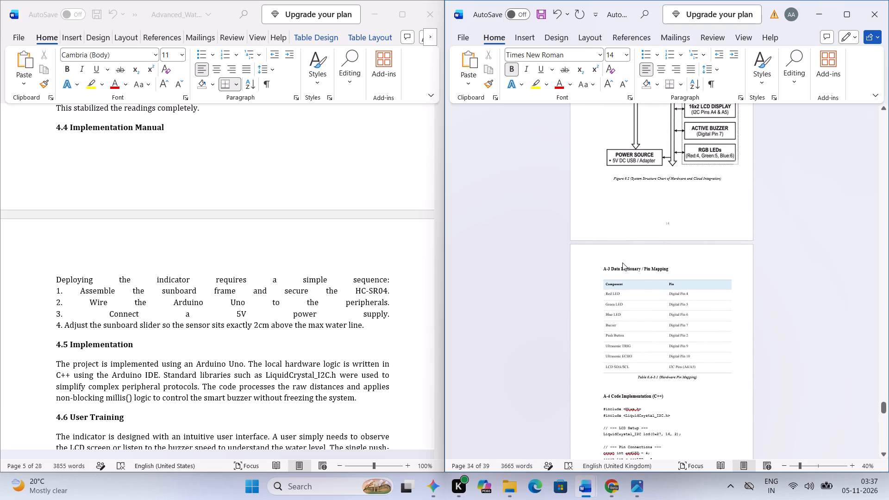
scroll(622, 262, up, 3)
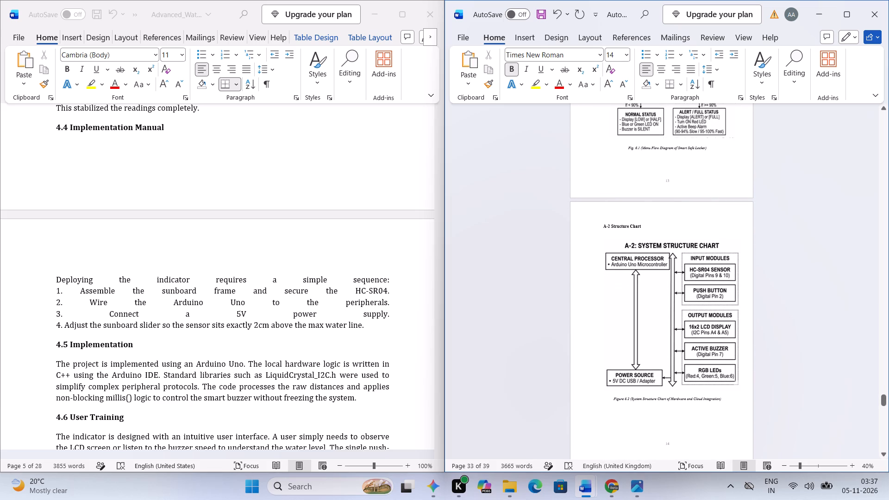
scroll(622, 262, down, 5)
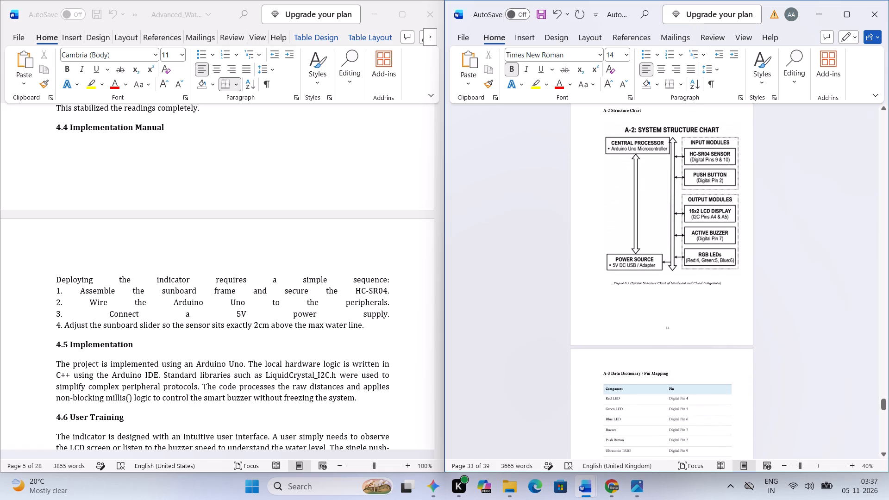
scroll(622, 262, up, 2)
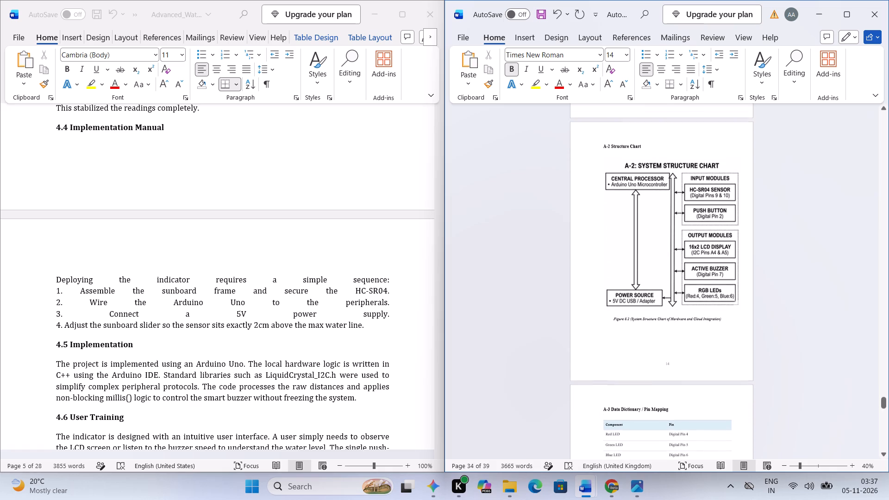
scroll(622, 262, up, 6)
scroll(622, 262, down, 6)
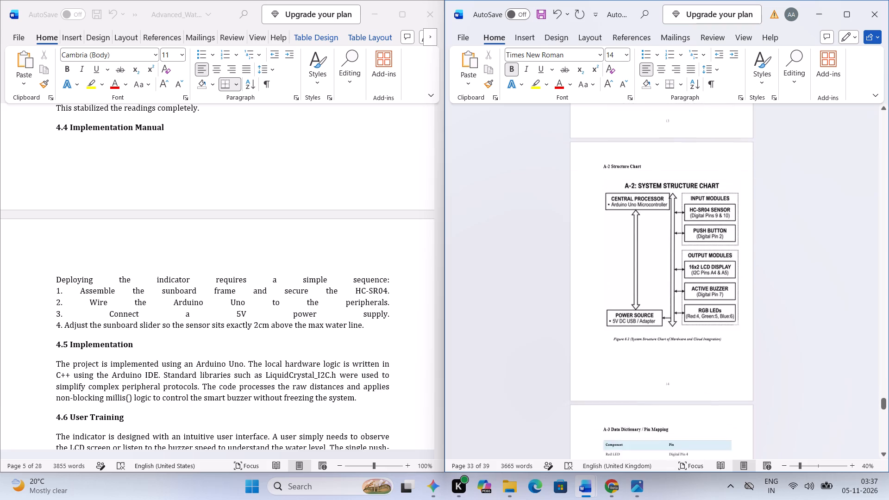
Check which page numbers the A-2 Structure Chart, A-3 Data Dictionary and A-4 Code Implementation sections fall on.
scroll(622, 262, down, 4)
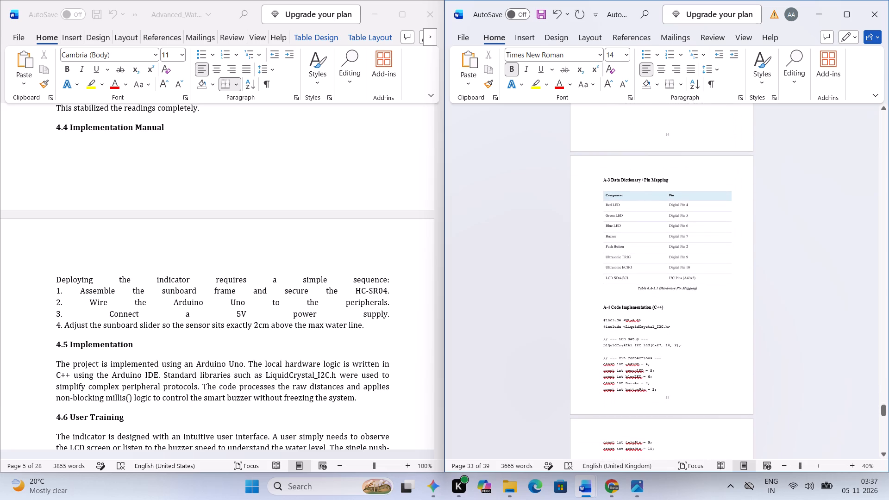
scroll(622, 262, down, 2)
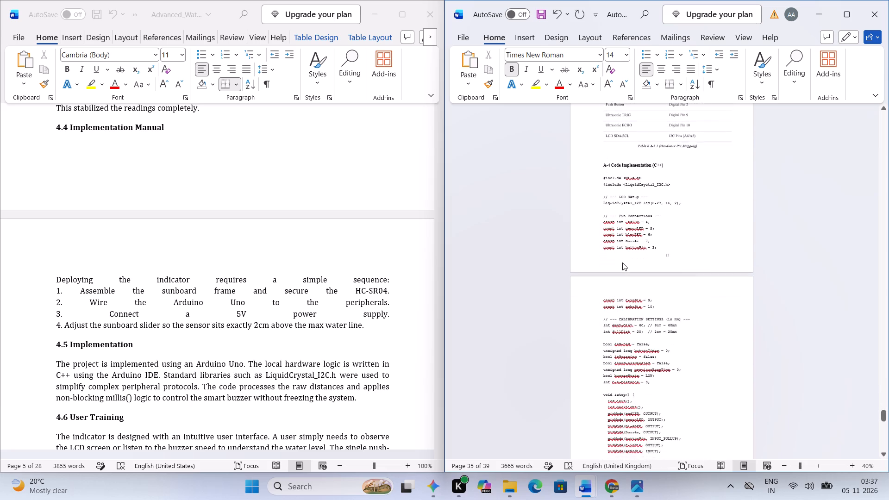
scroll(622, 262, down, 1)
scroll(622, 262, up, 4)
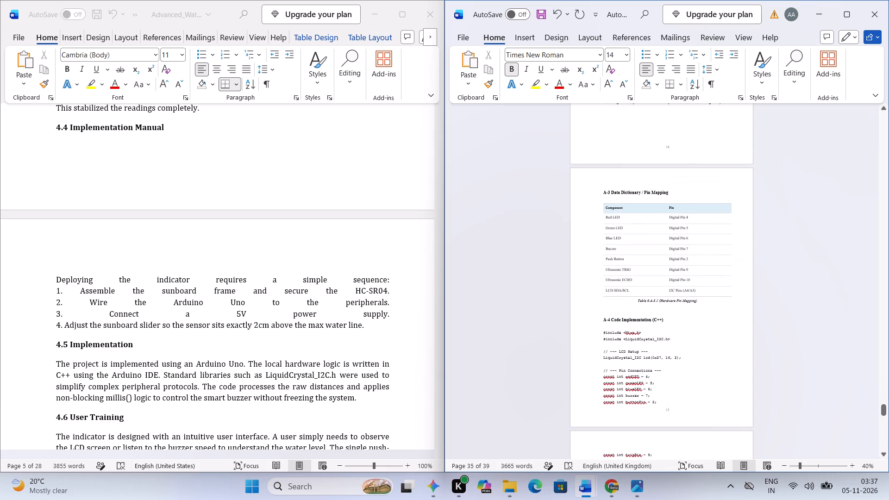
Set the Contents page number for A-2 Structure Chart to 14.
scroll(622, 262, up, 20)
scroll(622, 262, up, 20)
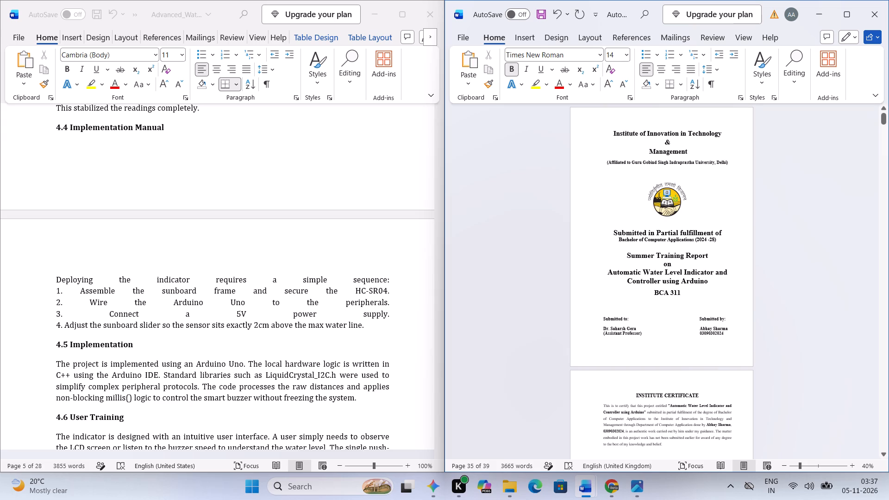
scroll(706, 341, down, 17)
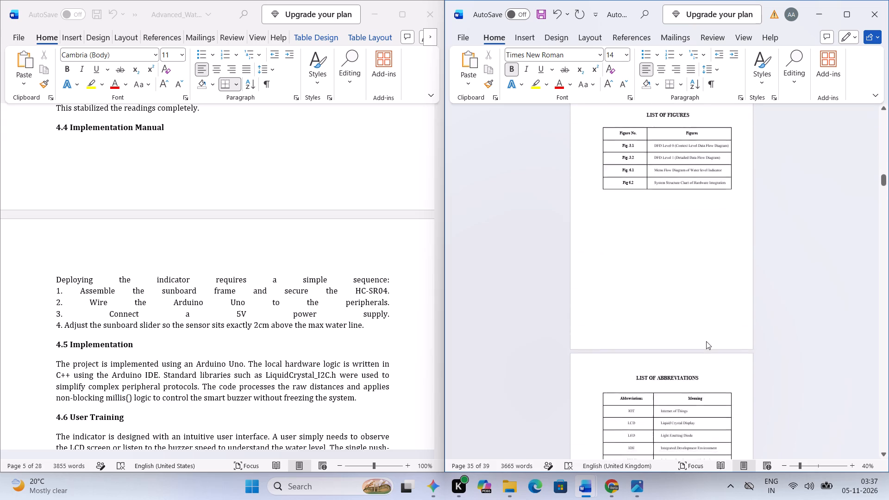
scroll(706, 341, down, 10)
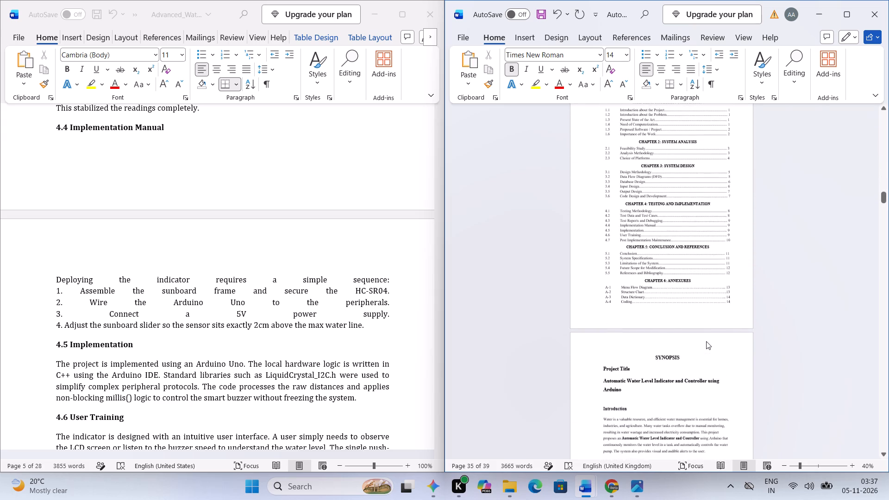
ctrl+scroll(706, 341, up, 3)
scroll(706, 341, down, 3)
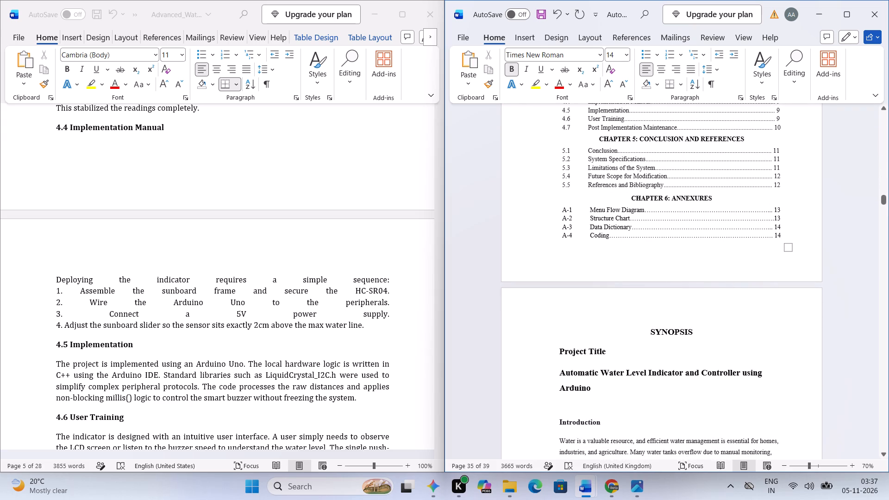
click(785, 207)
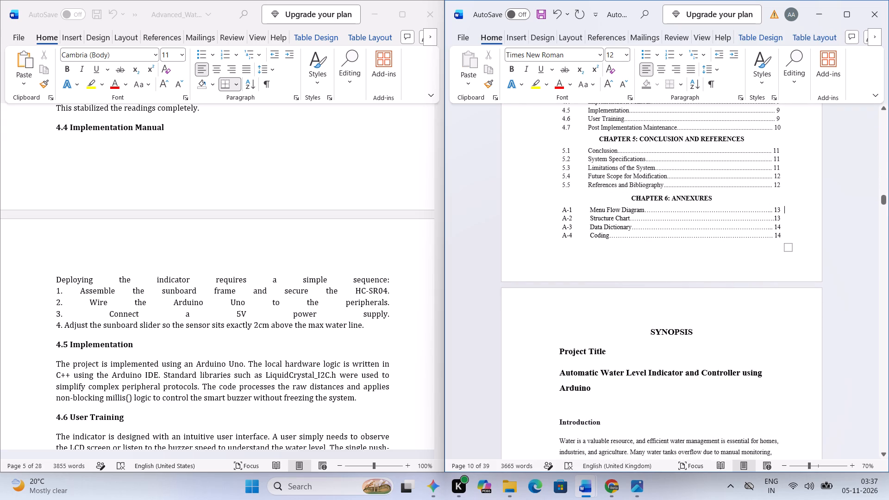
key(Down)
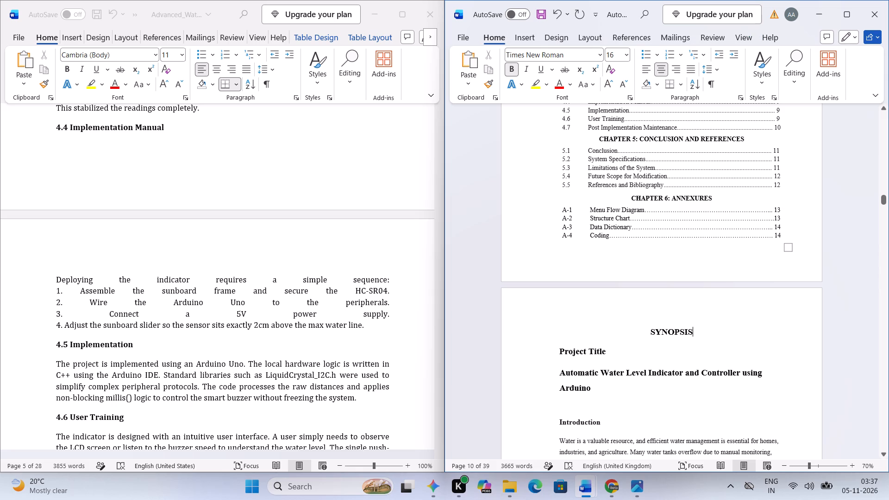
click(781, 218)
key(BackSpace)
key(4)
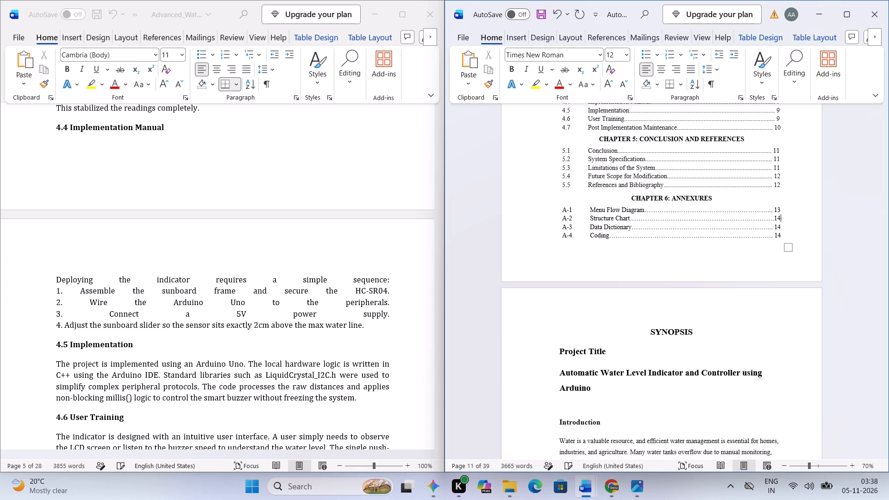
Set the Contents page numbers for A-3 Data Dictionary and A-4 Coding to 15.
key(Down)
key(BackSpace)
key(5)
key(Down)
key(BackSpace)
key(5)
click(776, 255)
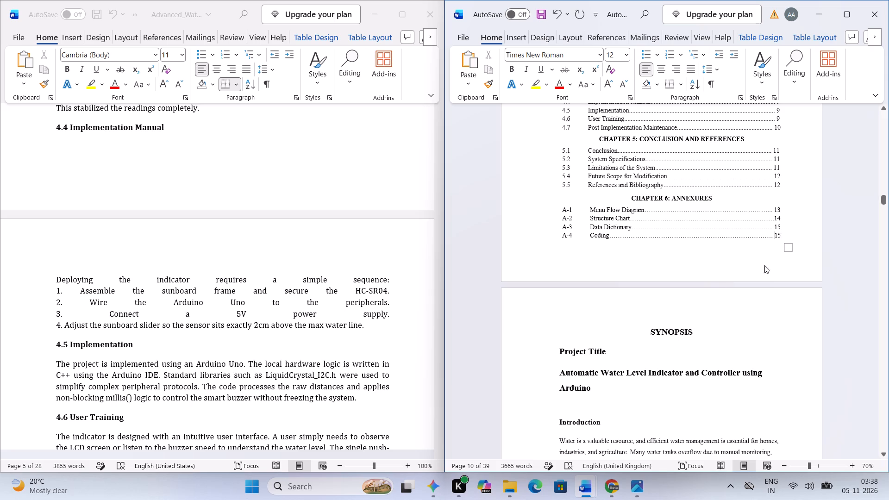
Save the report.
key(ctrl+s)
Review the report's page flow from the Synopsis through Chapters 1 to 4 and on to section 5.3 Limitations of the System.
scroll(700, 257, down, 6)
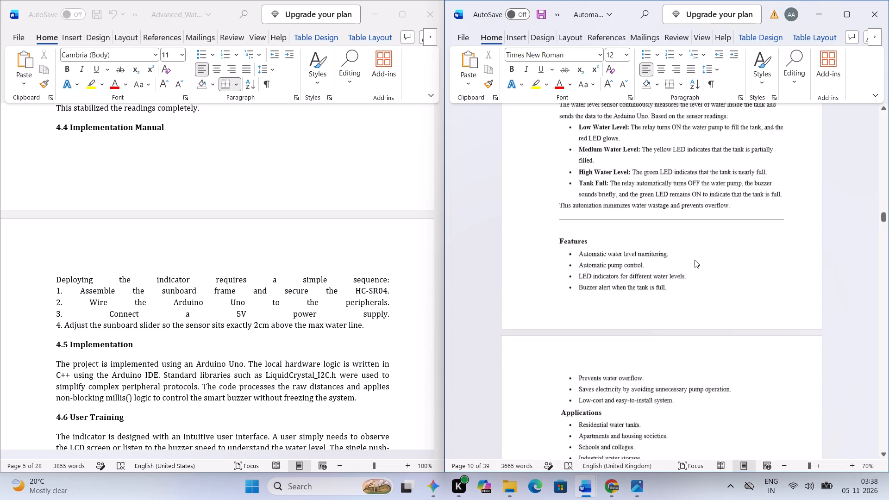
scroll(695, 260, down, 2)
ctrl+scroll(694, 260, down, 2)
scroll(694, 260, down, 12)
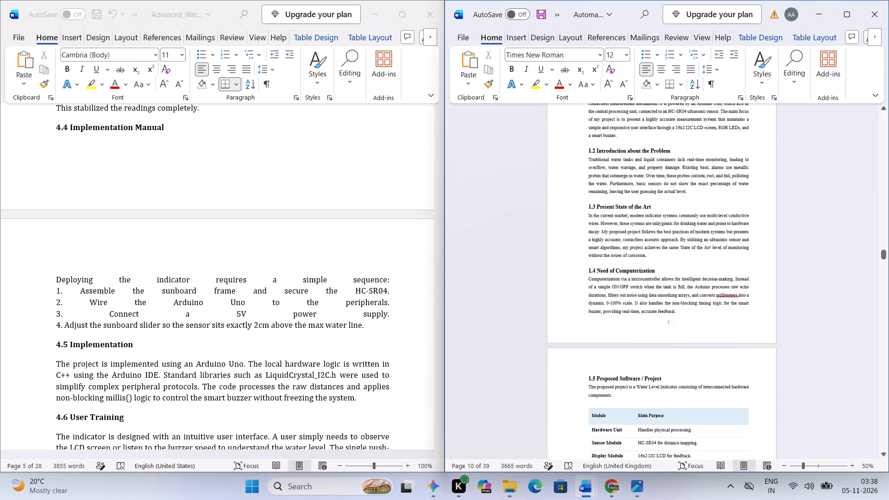
scroll(694, 260, down, 20)
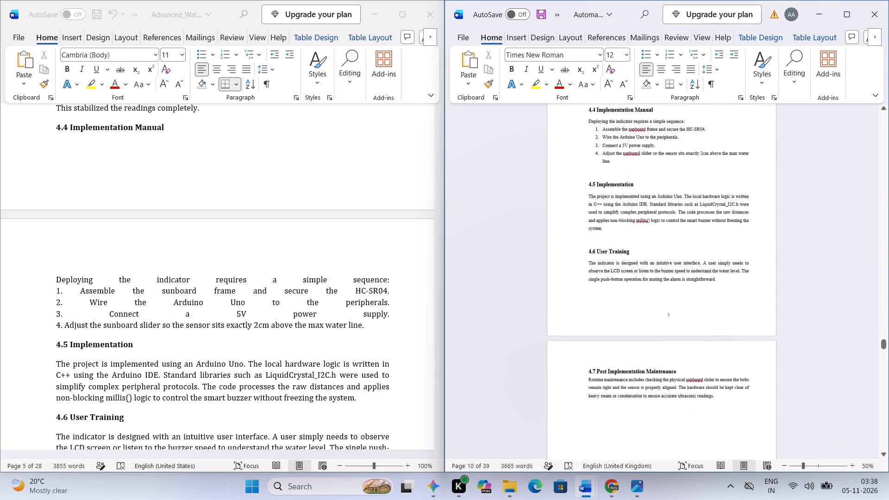
scroll(694, 261, up, 9)
scroll(694, 261, down, 1)
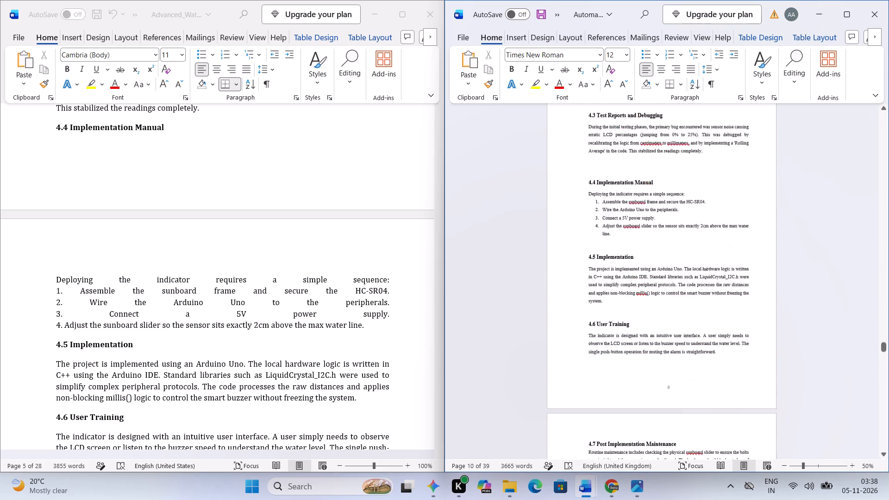
scroll(694, 261, down, 4)
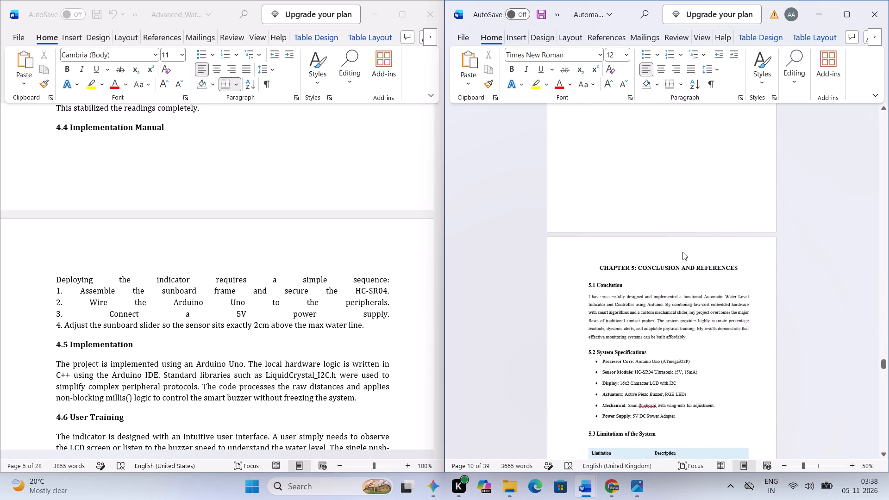
scroll(682, 252, down, 2)
scroll(682, 252, up, 1)
scroll(682, 253, down, 1)
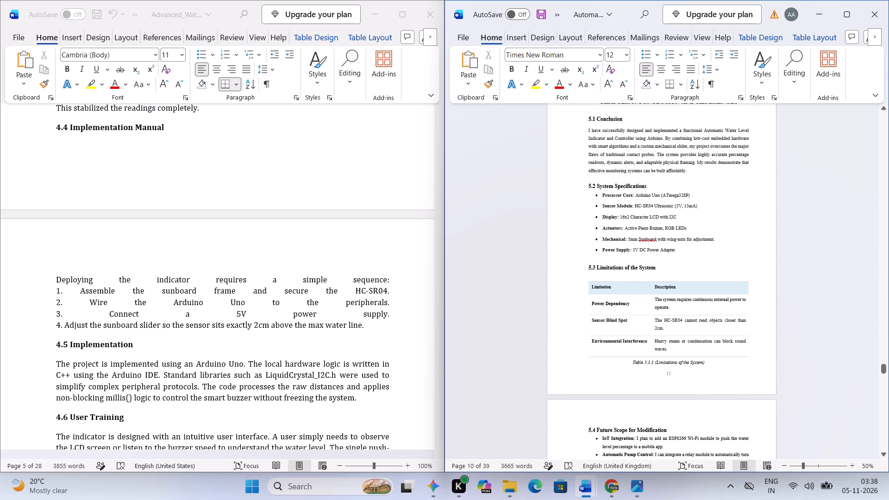
ctrl+scroll(651, 309, up, 2)
scroll(651, 309, down, 2)
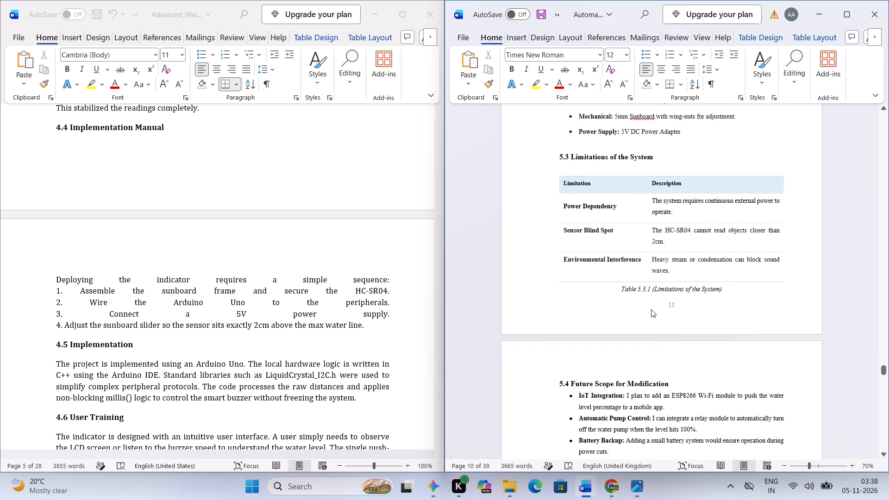
Examine the page layout around Table 5.3.1 and the Chapter 6 opening page, going back through Chapter 5 to section 4.7.
click(704, 292)
scroll(695, 302, up, 1)
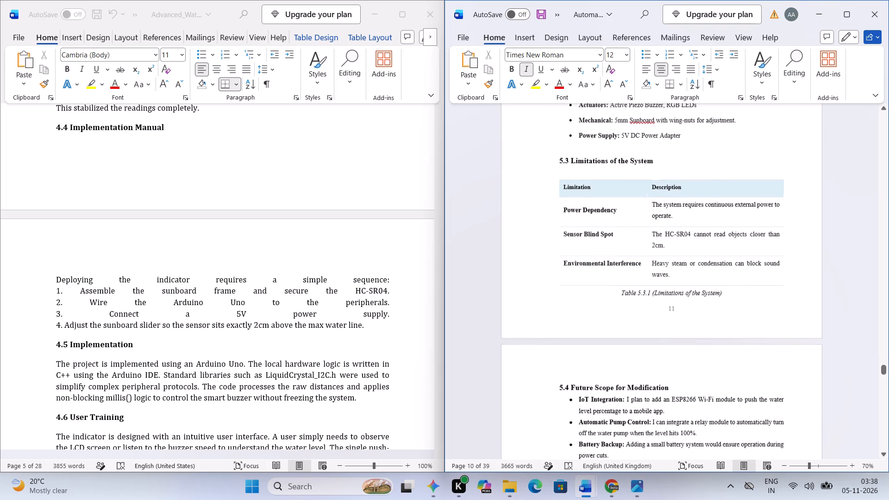
scroll(693, 306, down, 5)
scroll(690, 309, left, 1)
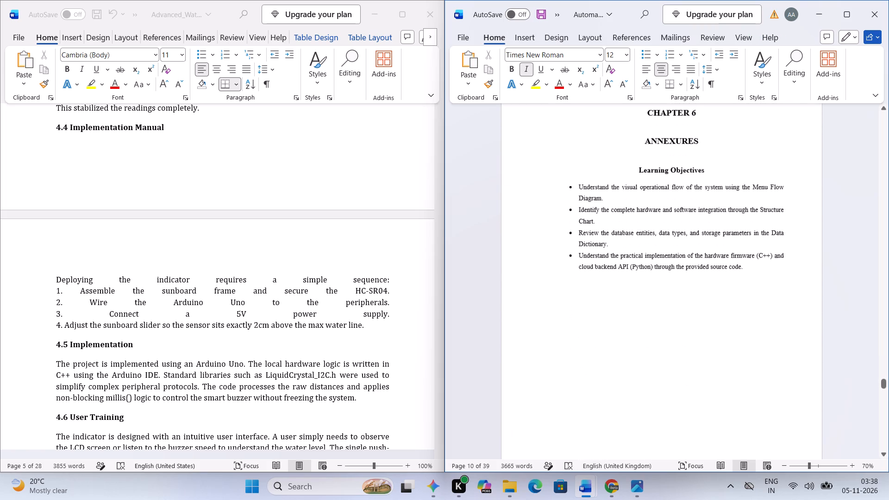
scroll(690, 308, left, 1)
scroll(690, 306, down, 1)
scroll(691, 303, up, 2)
scroll(708, 272, up, 20)
scroll(708, 272, up, 7)
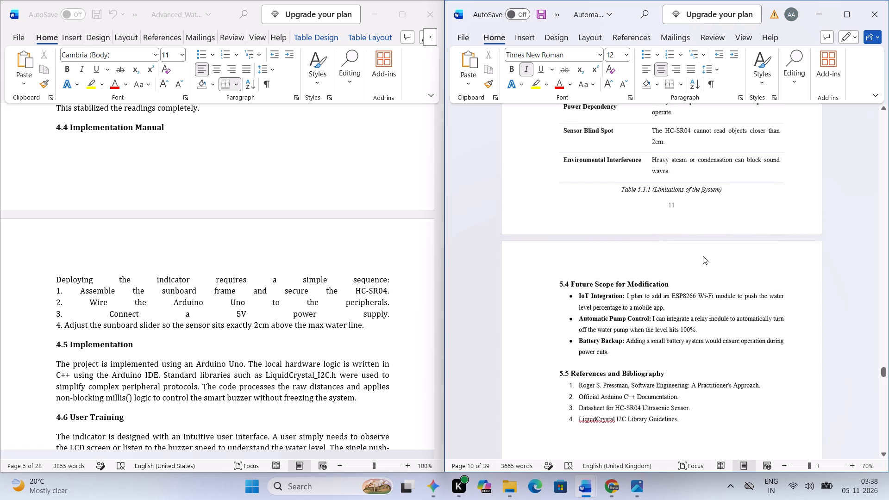
scroll(703, 256, up, 2)
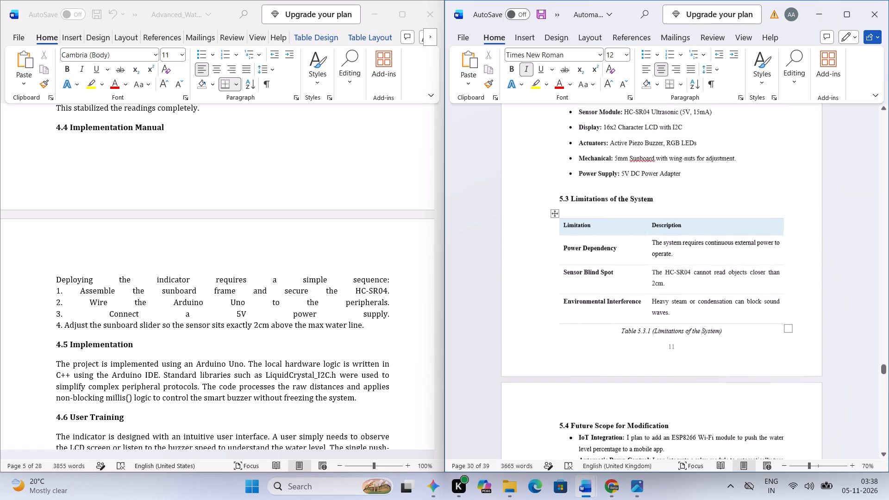
scroll(703, 256, up, 3)
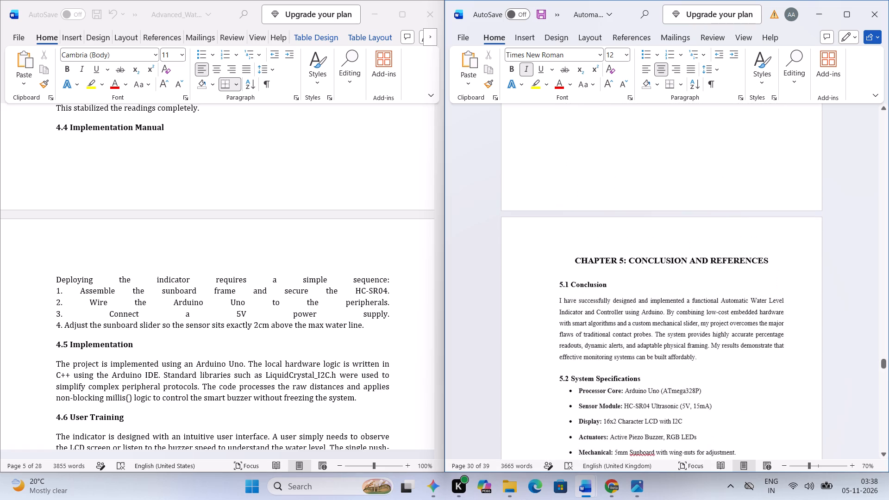
scroll(703, 256, up, 3)
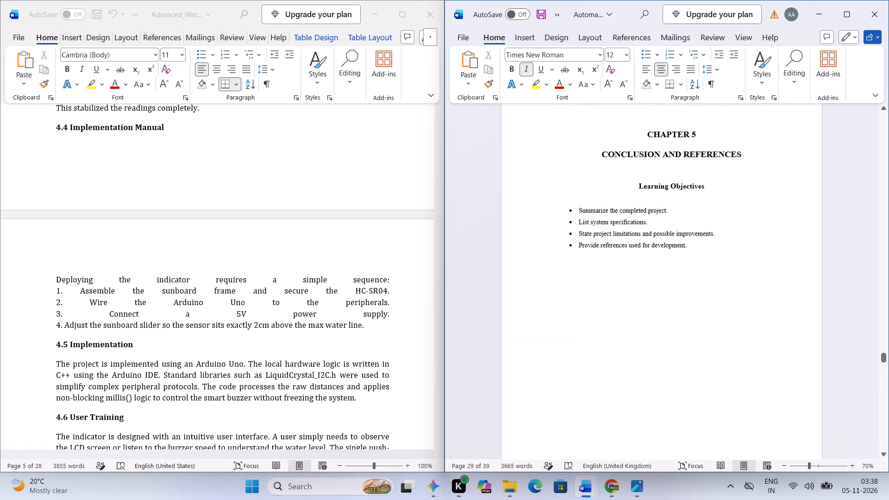
scroll(703, 256, up, 3)
scroll(703, 256, left, 3)
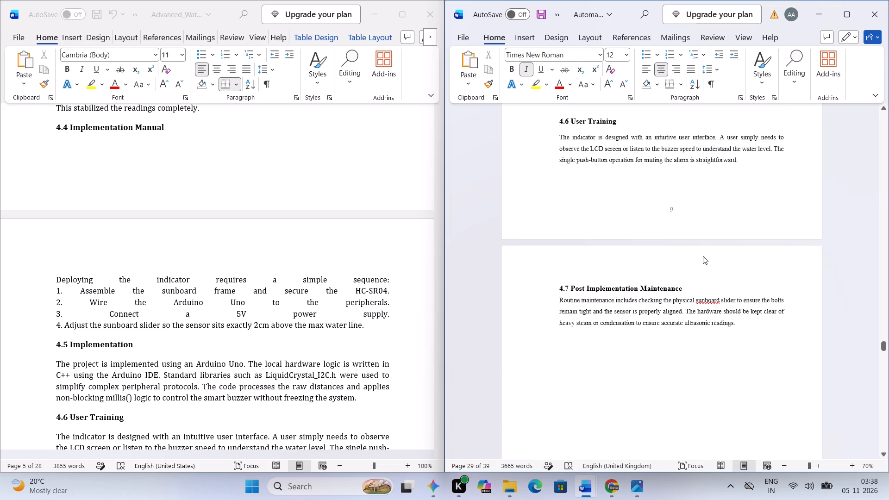
Examine Chapter 5 in the reference report, from its title and learning objectives to 5.5 References and Bibliography.
scroll(703, 256, left, 2)
scroll(385, 237, left, 1)
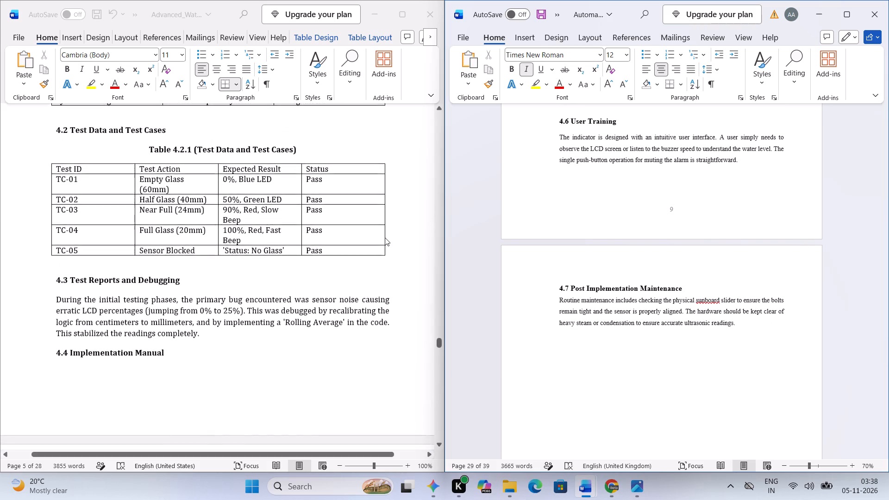
scroll(385, 237, left, 1)
scroll(385, 237, down, 1)
scroll(385, 237, left, 1)
scroll(385, 237, down, 3)
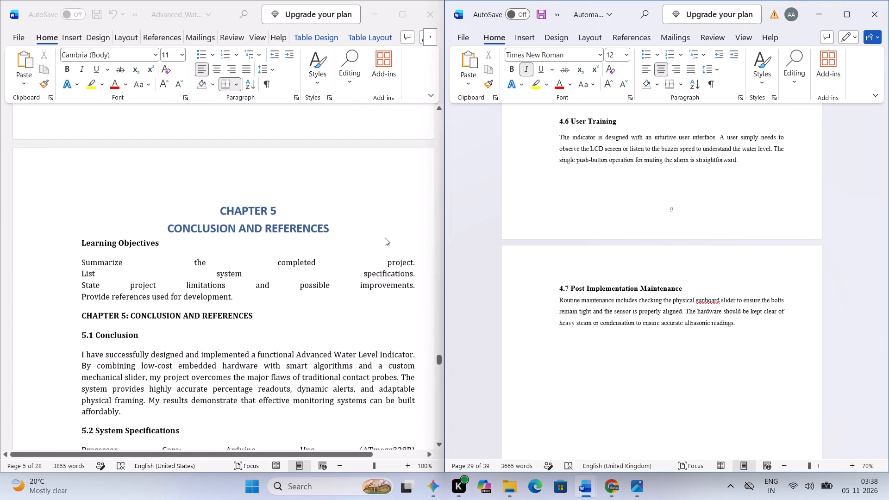
scroll(385, 237, left, 1)
ctrl+scroll(385, 237, down, 2)
scroll(385, 237, down, 1)
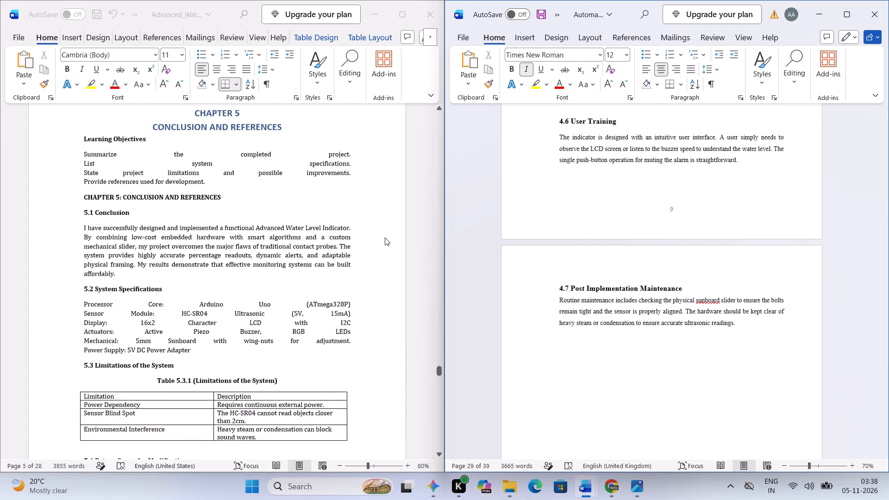
scroll(385, 237, down, 2)
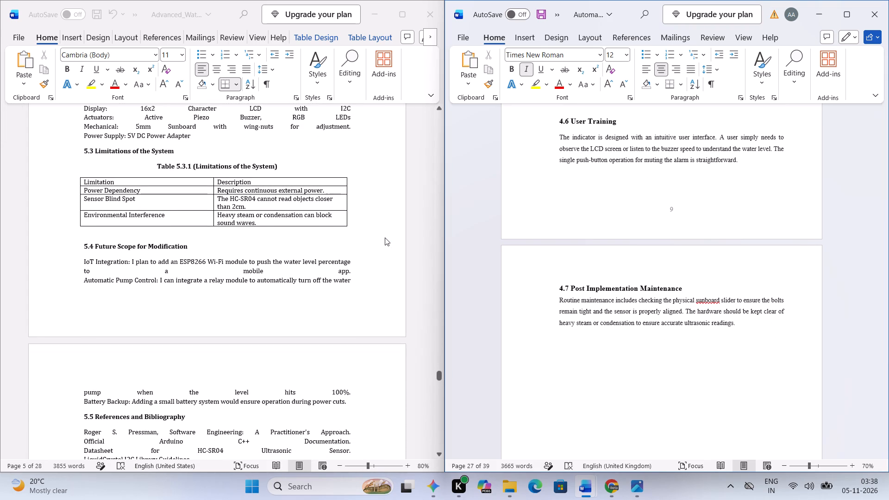
Compare the report's own Chapter 5 pages, through 5.4 Future Scope and 5.5 References and Bibliography, with the reference report.
scroll(586, 333, down, 5)
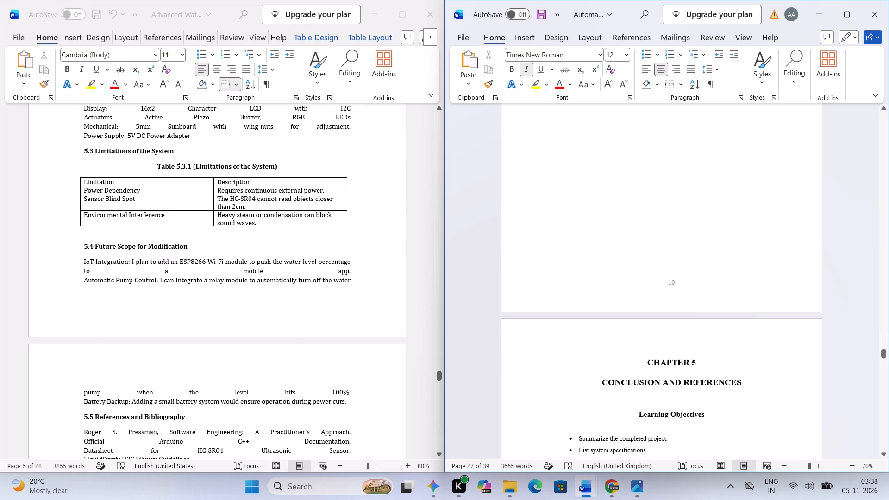
scroll(586, 333, down, 8)
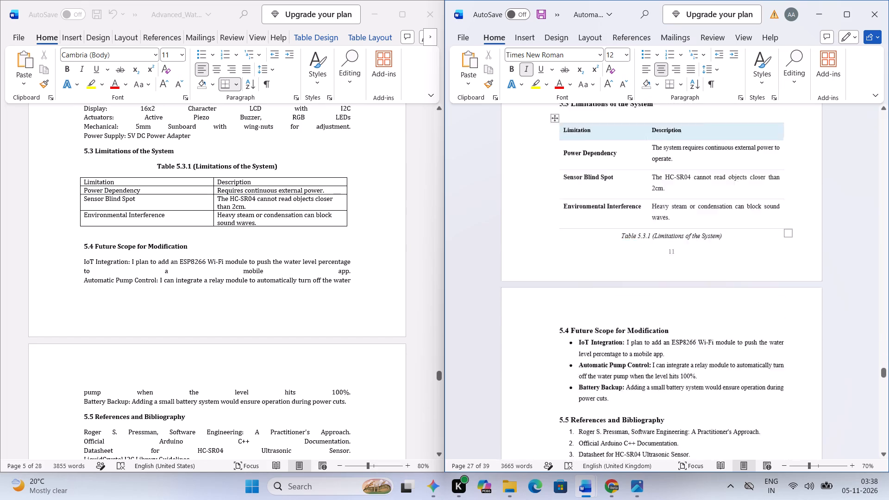
scroll(586, 333, down, 3)
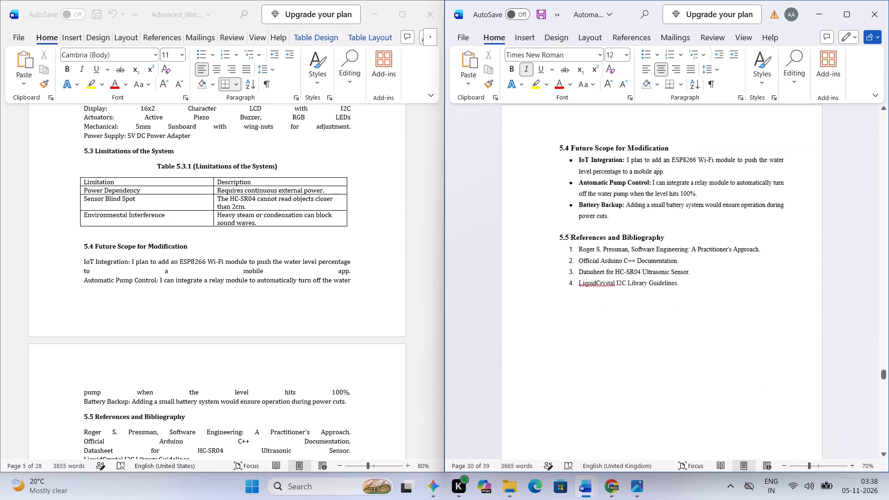
Examine the end of Chapter 5 and the opening page of Chapter 6 Annexures with its learning objectives.
scroll(586, 333, down, 4)
scroll(586, 333, up, 1)
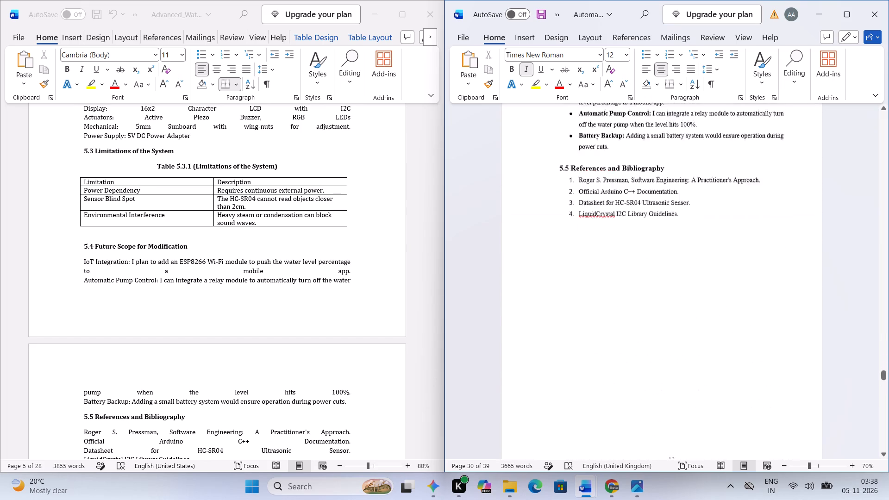
scroll(586, 333, up, 1)
scroll(326, 288, down, 2)
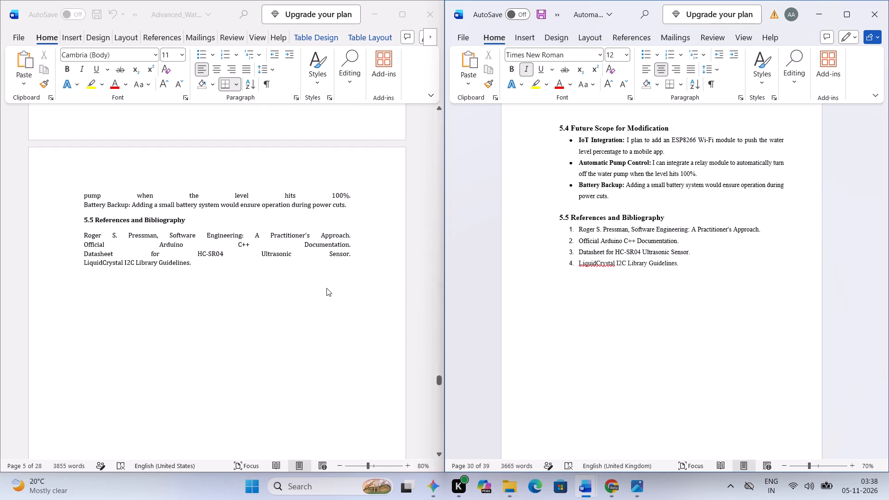
scroll(326, 288, down, 1)
scroll(522, 326, down, 2)
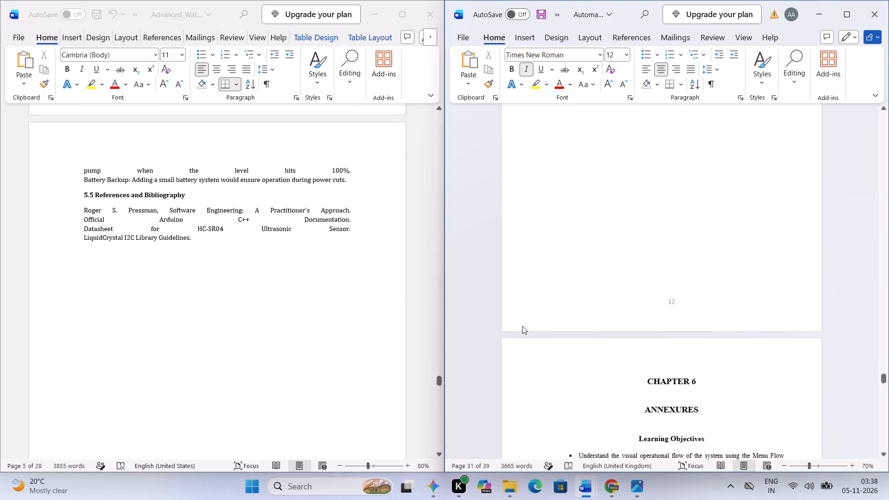
scroll(522, 326, down, 3)
scroll(522, 326, up, 1)
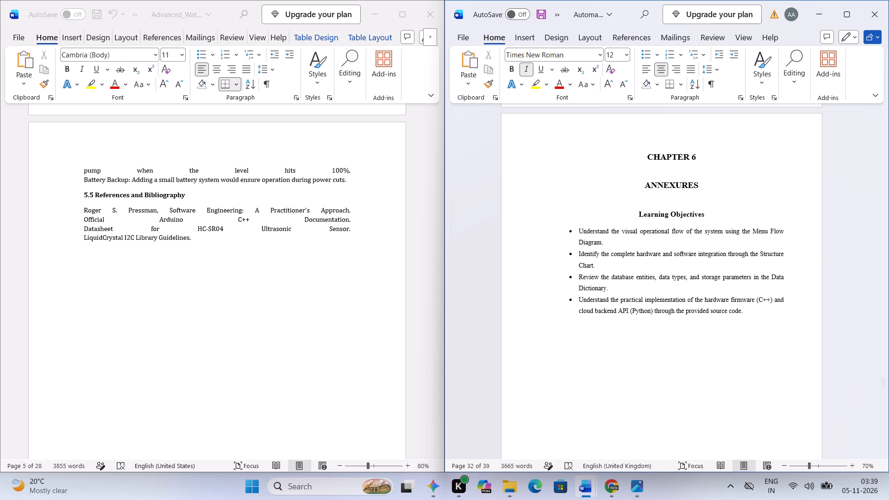
scroll(522, 326, down, 1)
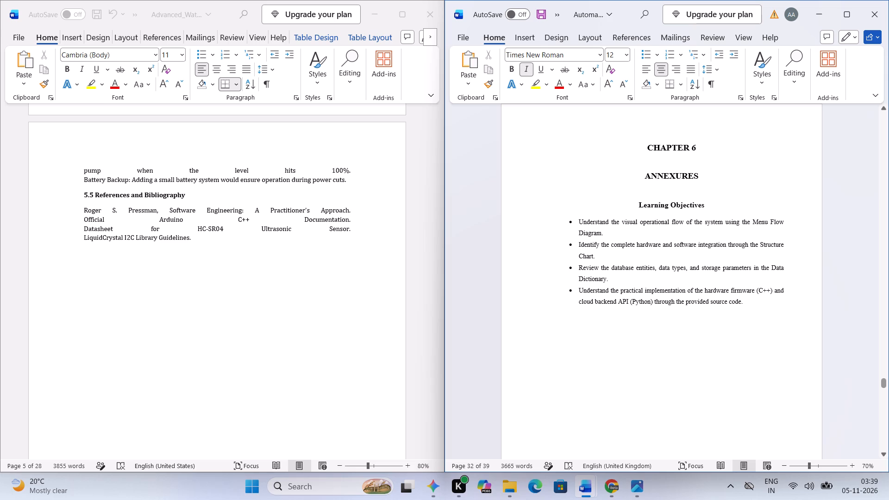
Delete "and software" from the second learning objective of Chapter 6, after "complete hardware".
click(656, 250)
click(667, 248)
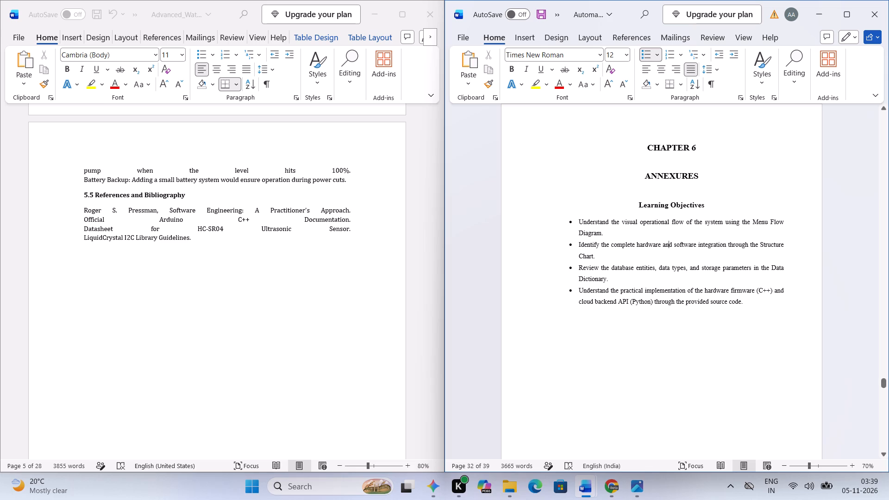
click(695, 244)
key(ctrl+BackSpace)
key(ctrl+BackSpace)
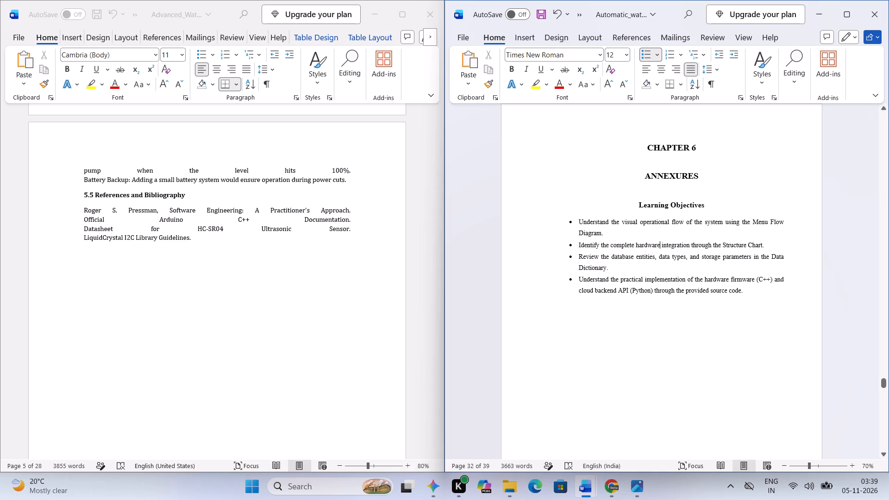
Insert "System" before "Structure Chart" in the second learning objective.
click(722, 244)
key(shift+s)
text(ystem)
key(space)
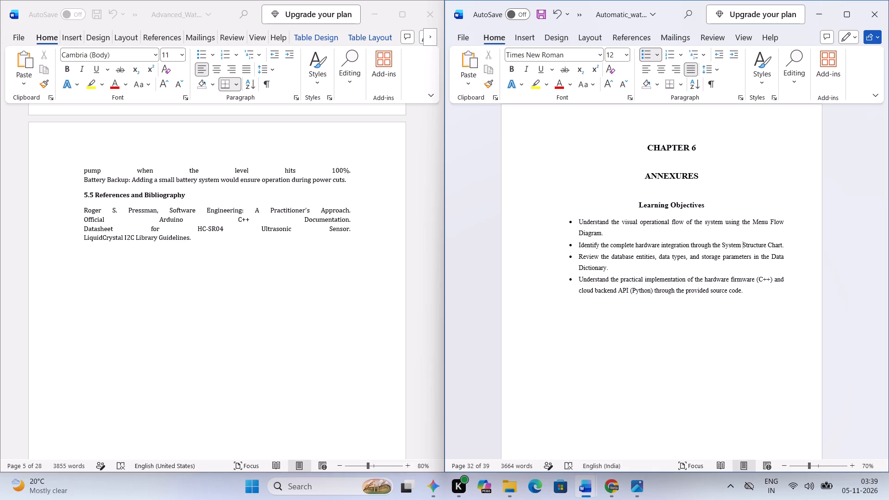
Insert "specific hardware" before "database entities" in the third learning objective of Chapter 6.
key(Down)
key(Up)
key(Down)
key(Down)
key(Up)
key(Up)
key(Down)
key(Left)
key(ctrl+Left)
key(ctrl+Left)
key(ctrl+Left)
key(ctrl+Left)
key(ctrl+Left)
key(ctrl+Left)
key(ctrl+Left)
key(ctrl+Left)
key(ctrl+Left)
key(ctrl+Left)
key(ctrl+Right)
text(specific)
key(space)
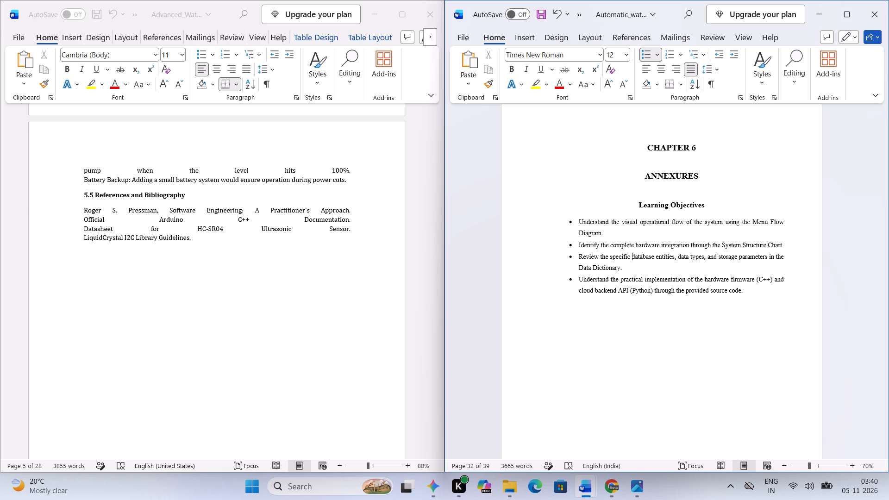
text(hardware)
key(space)
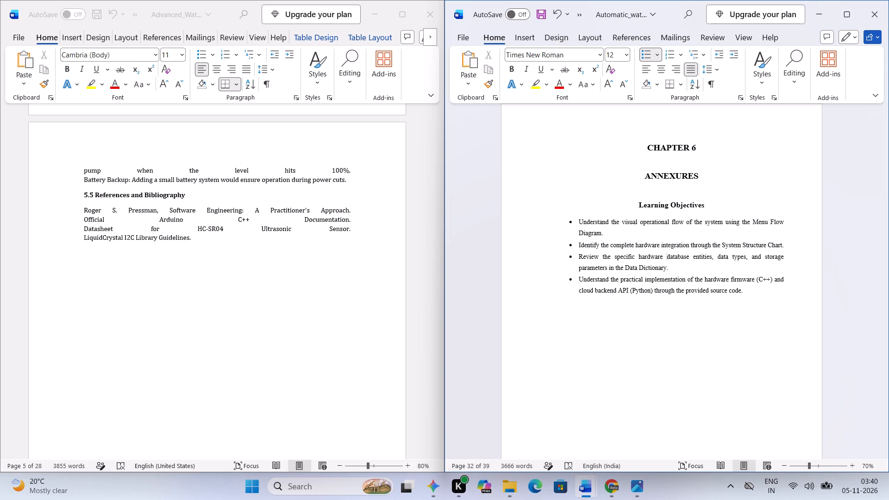
Replace "database entities" in the third learning objective with "peripherals and their microcontroller pin assignments".
key(Left)
key(Left)
key(Left)
key(Right)
key(Right)
key(Right)
key(Left)
key(Right)
key(ctrl+Delete)
key(ctrl+Delete)
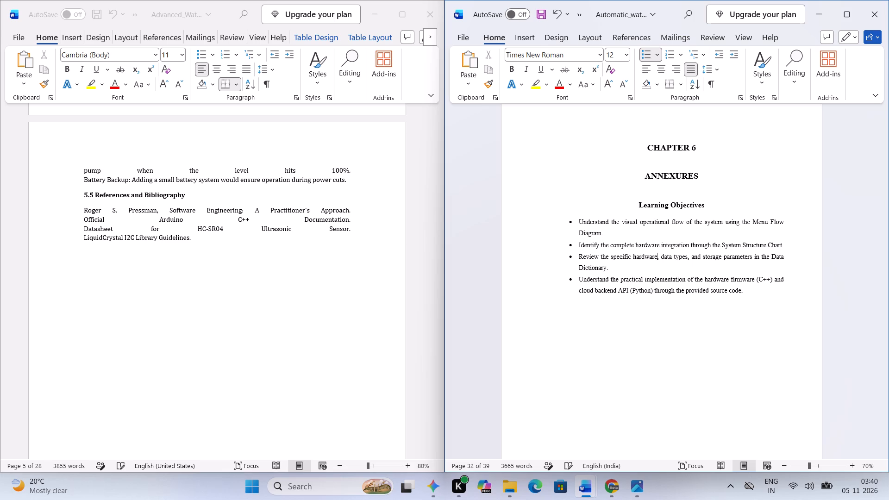
key(space)
text(per)
text(ip)
text(he)
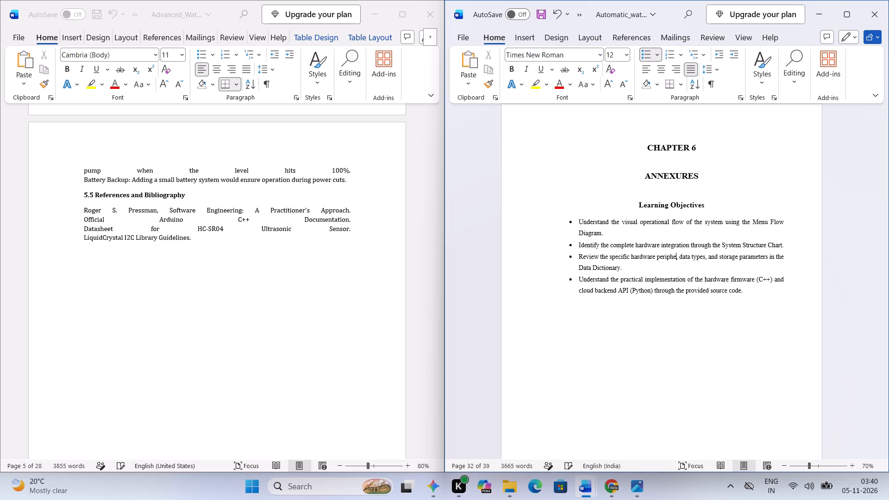
text(rals)
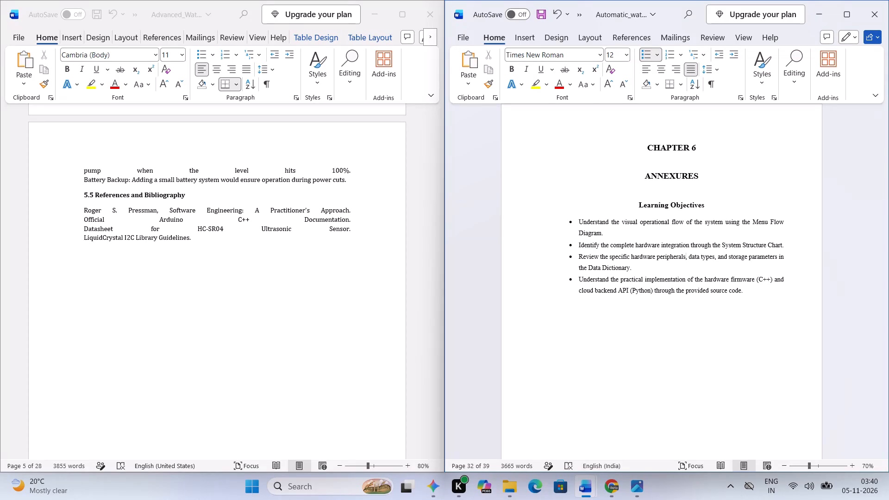
key(space)
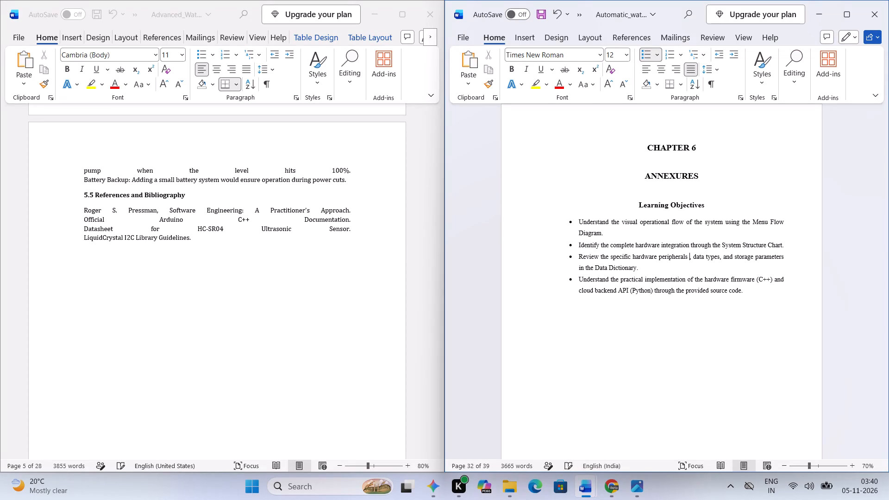
text(and)
key(space)
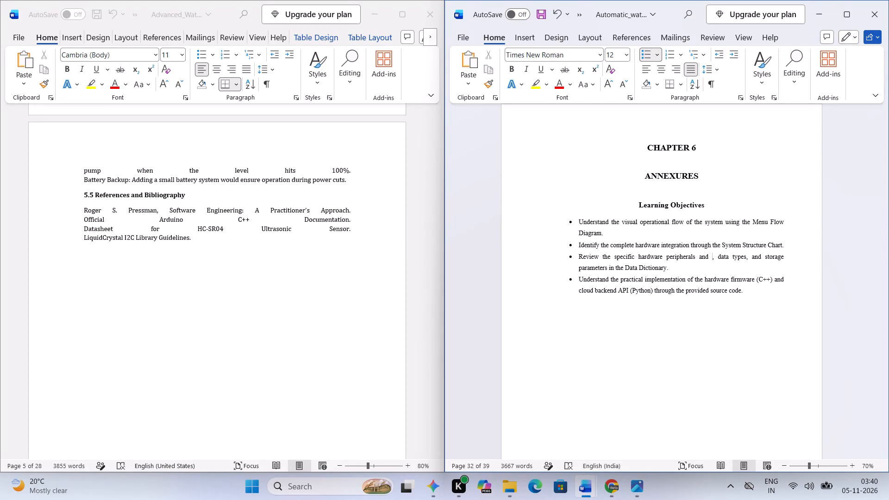
text(their)
key(space)
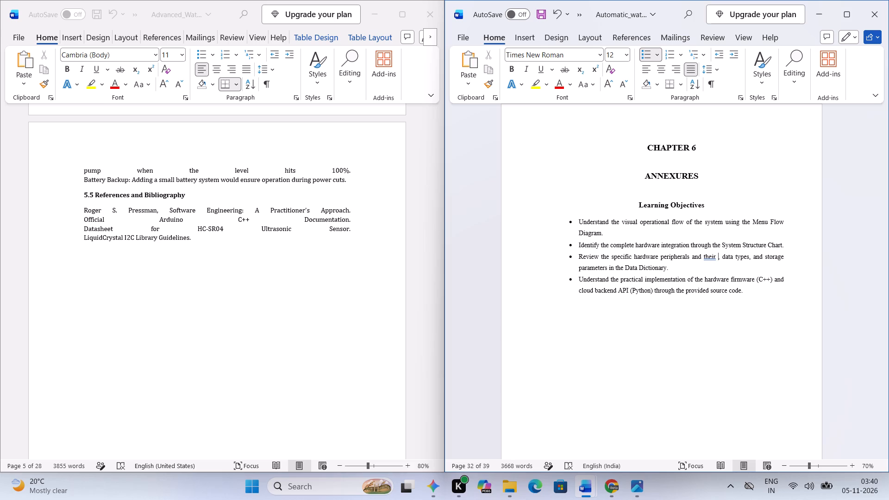
text(micro)
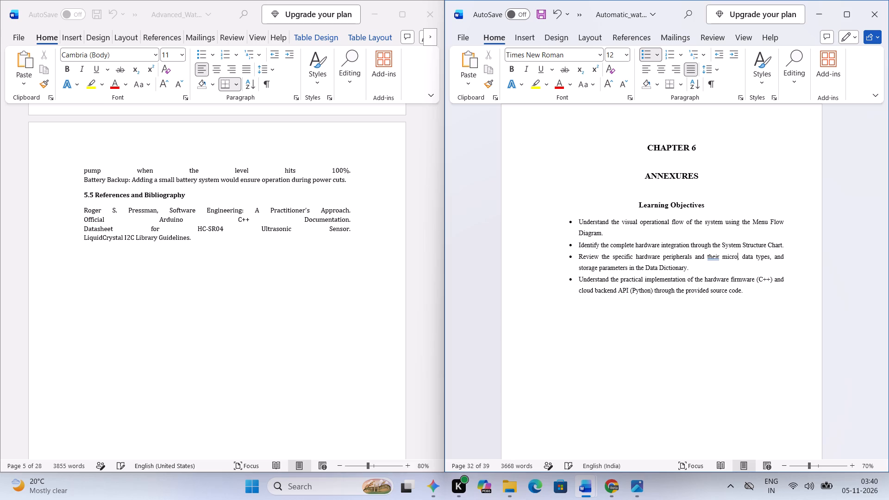
text(con)
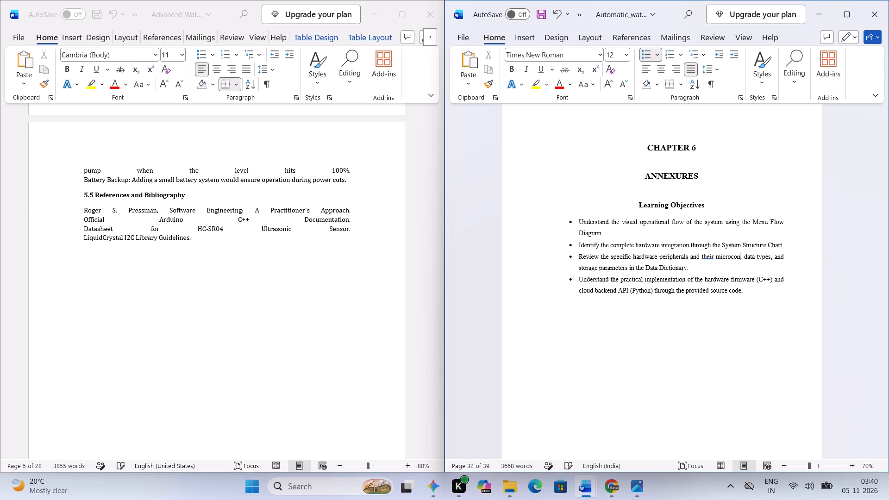
text(troller)
key(space)
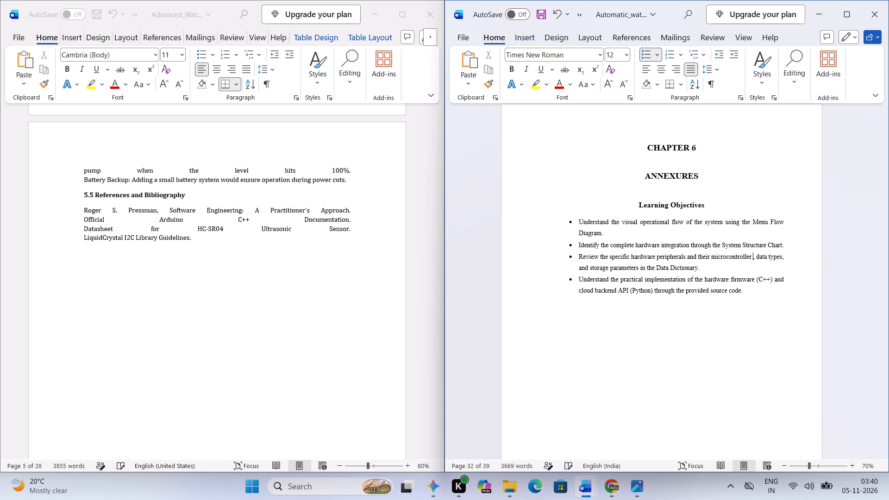
text(pin)
key(space)
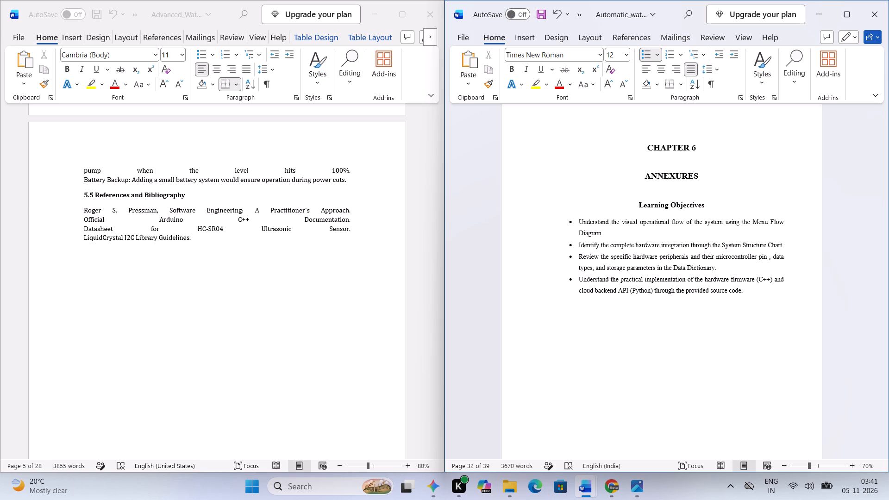
text(assi)
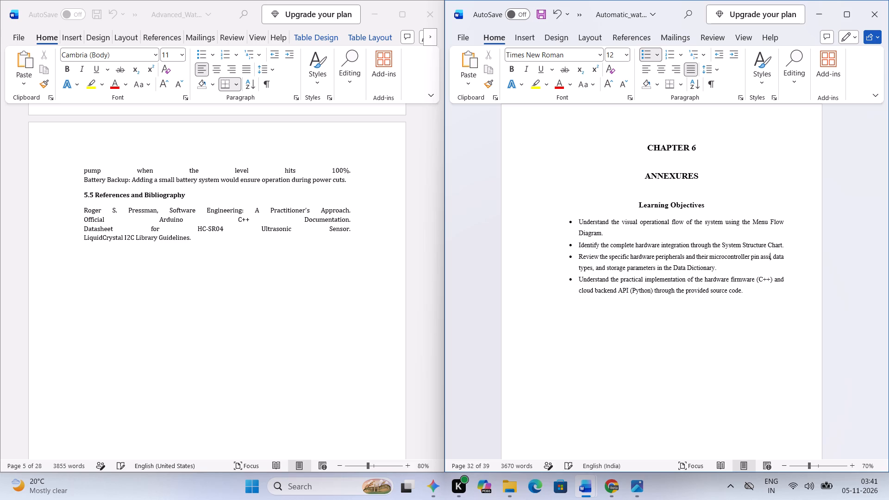
text(gnments)
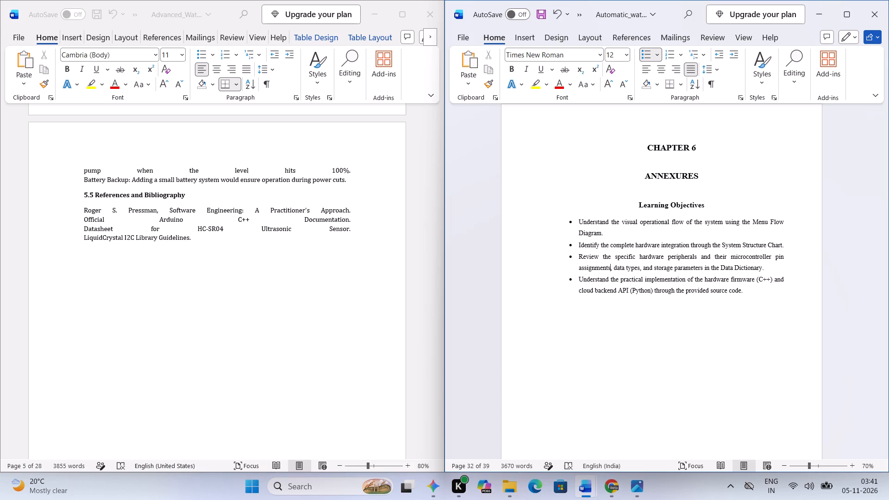
Delete ", data types, and storage parameters in the Data Dictionary" from the third learning objective of Chapter 6.
key(ctrl+Delete)
key(ctrl+Delete)
key(ctrl+Delete)
key(ctrl+Delete)
key(ctrl+Delete)
key(ctrl+Delete)
key(ctrl+Delete)
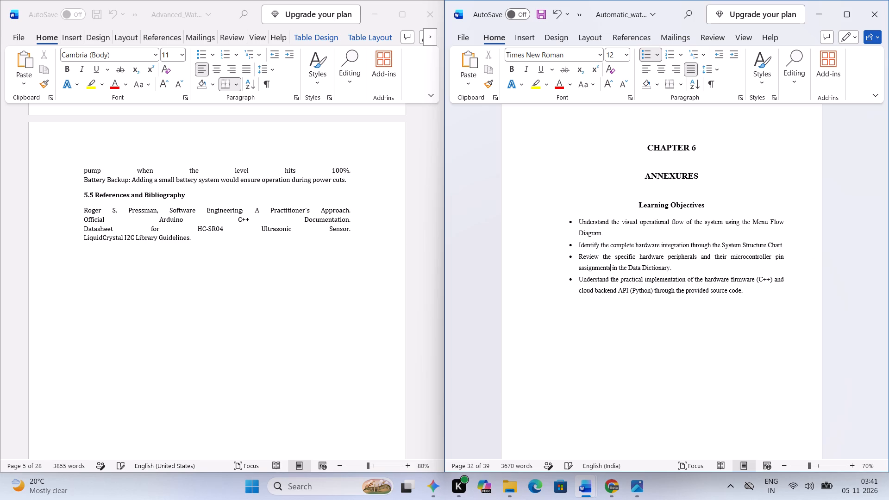
key(ctrl+Delete)
key(ctrl+Delete)
key(ctrl+Delete)
key(ctrl+Delete)
Add "in the Hardware Pin Mapping" after "pin assignments" at the end of the third learning objective.
key(space)
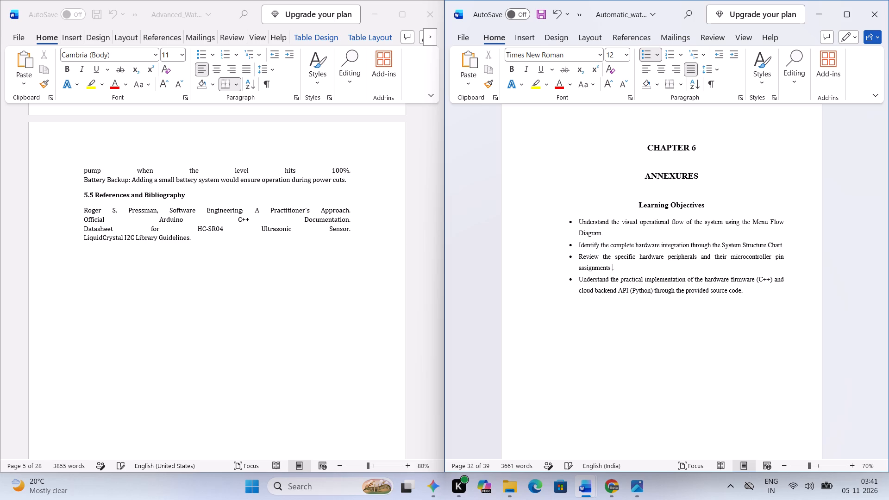
text(in the)
key(space)
text(Har)
text(dware)
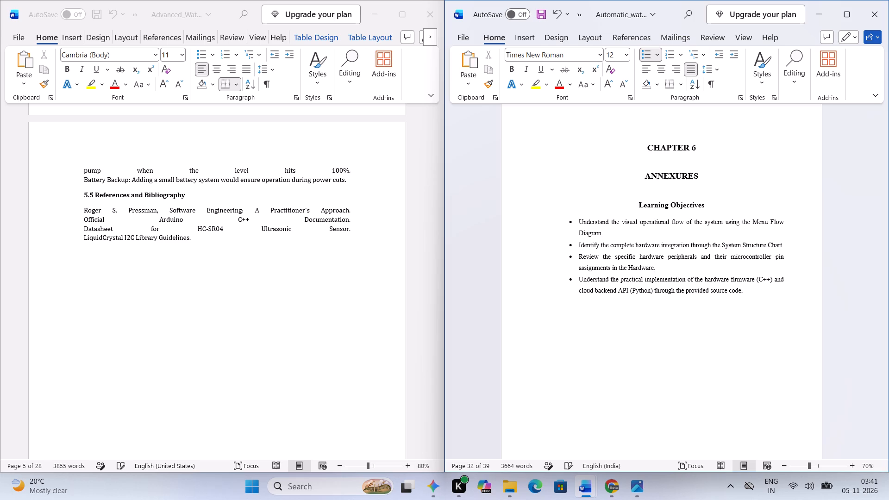
key(space)
text(Pin Mapping)
key(space)
key(BackSpace)
Delete "cloud backend API (Python" from the fourth learning objective of Chapter 6.
key(Down)
key(Down)
key(Down)
key(Up)
key(ctrl+Left)
key(ctrl+Left)
key(ctrl+Up)
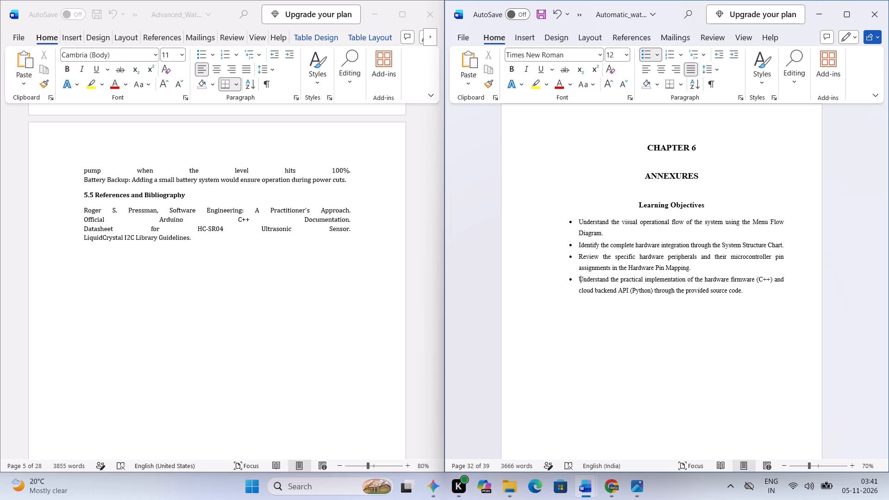
key(ctrl+Right)
key(ctrl+Right)
key(ctrl+Right)
key(ctrl+Right)
key(ctrl+Right)
key(ctrl+Right)
key(ctrl+Right)
key(ctrl+Right)
key(ctrl+Right)
key(ctrl+Right)
key(Right)
key(ctrl+Right)
key(ctrl+Right)
key(ctrl+Right)
key(ctrl+Left)
key(ctrl+Delete)
key(ctrl+Delete)
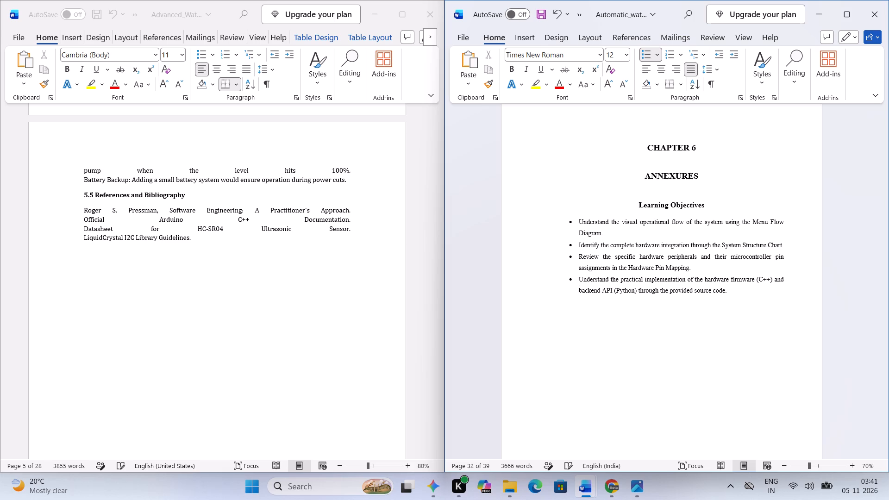
key(ctrl+Delete)
key(ctrl+Delete)
key(ctrl+Delete)
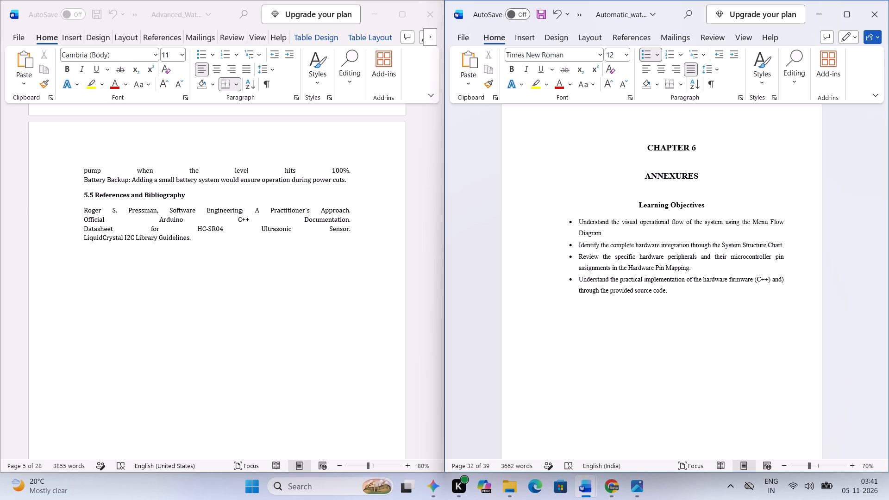
Remove the leftover "and" and closing parenthesis after "(C++)" in the fourth learning objective.
text(se)
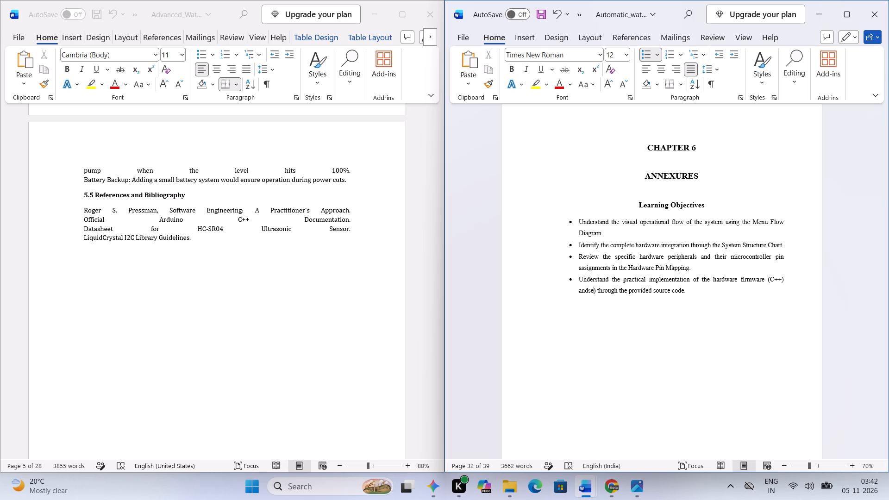
key(BackSpace)
key(BackSpace)
key(space)
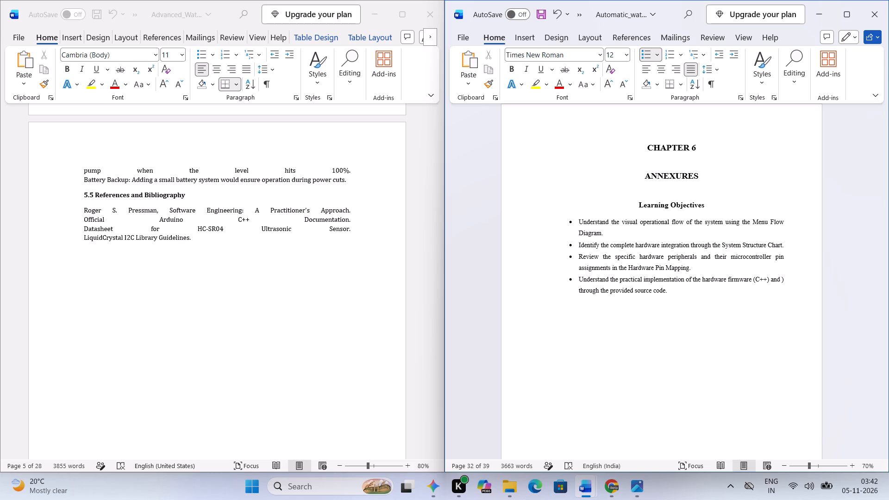
key(ctrl+z)
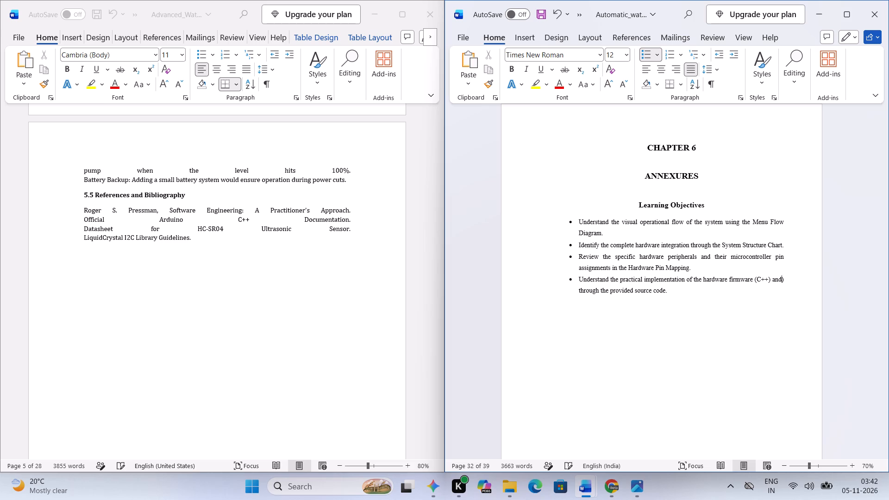
key(ctrl+z)
key(ctrl+z)
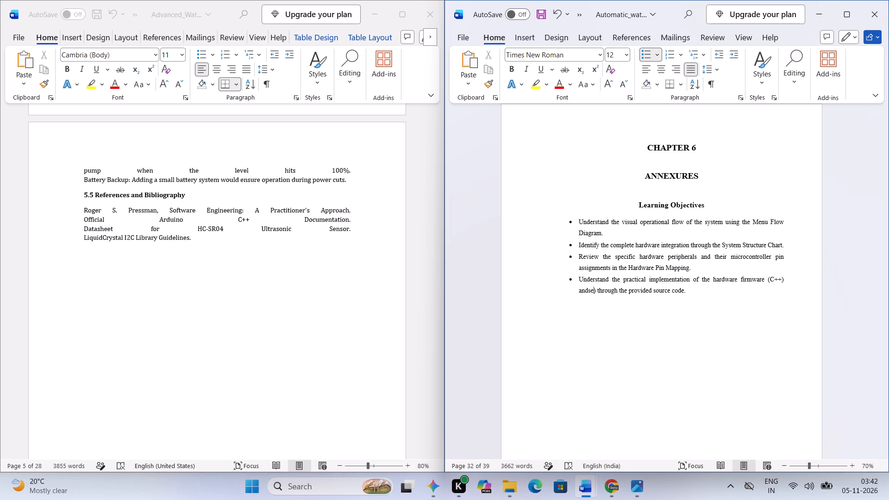
key(Right)
key(ctrl+BackSpace)
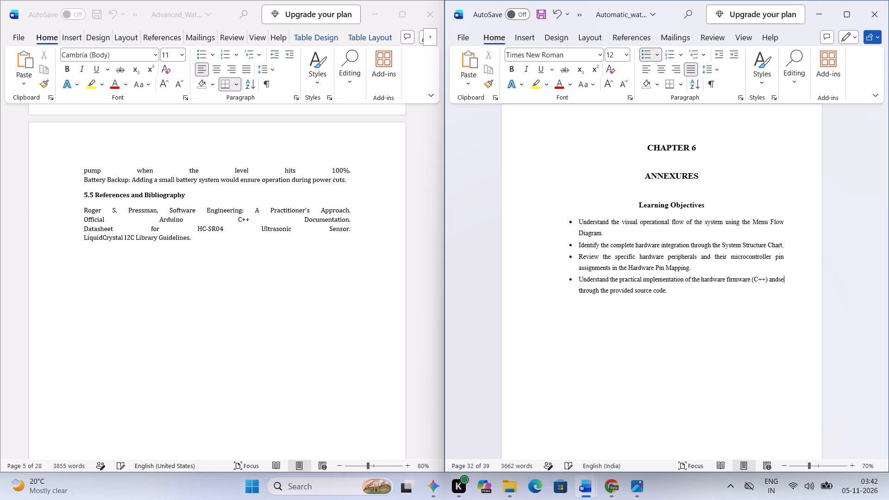
key(ctrl+BackSpace)
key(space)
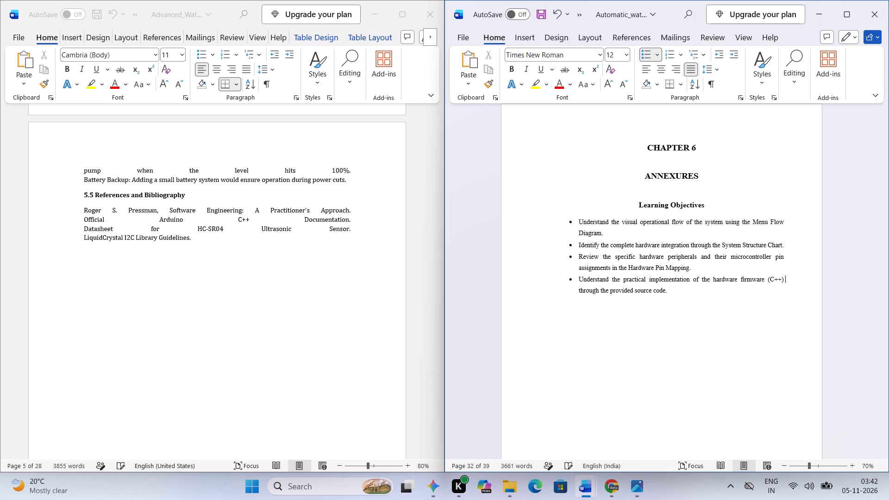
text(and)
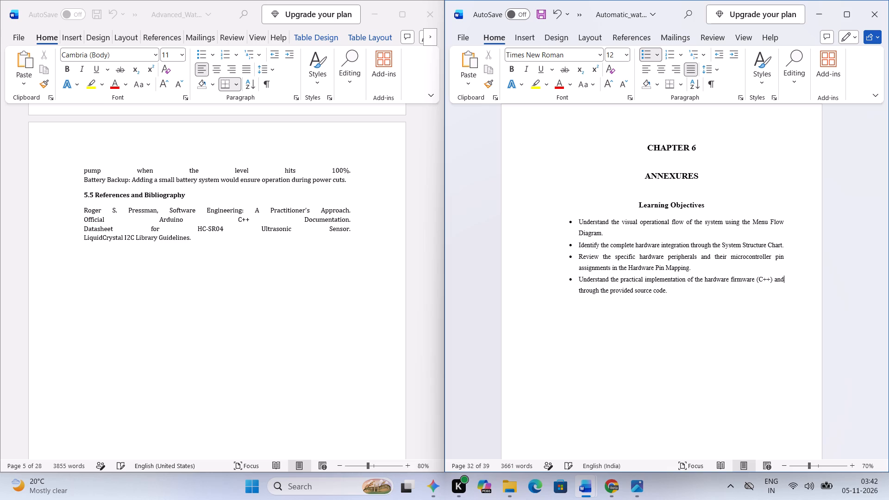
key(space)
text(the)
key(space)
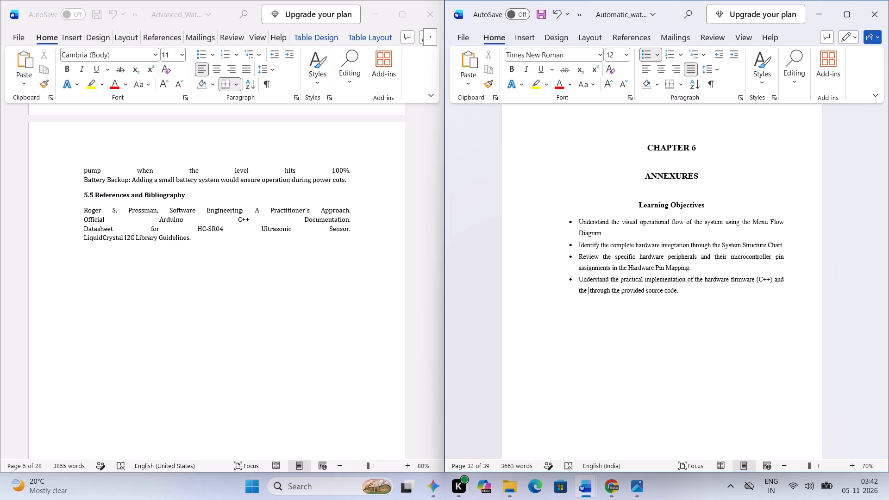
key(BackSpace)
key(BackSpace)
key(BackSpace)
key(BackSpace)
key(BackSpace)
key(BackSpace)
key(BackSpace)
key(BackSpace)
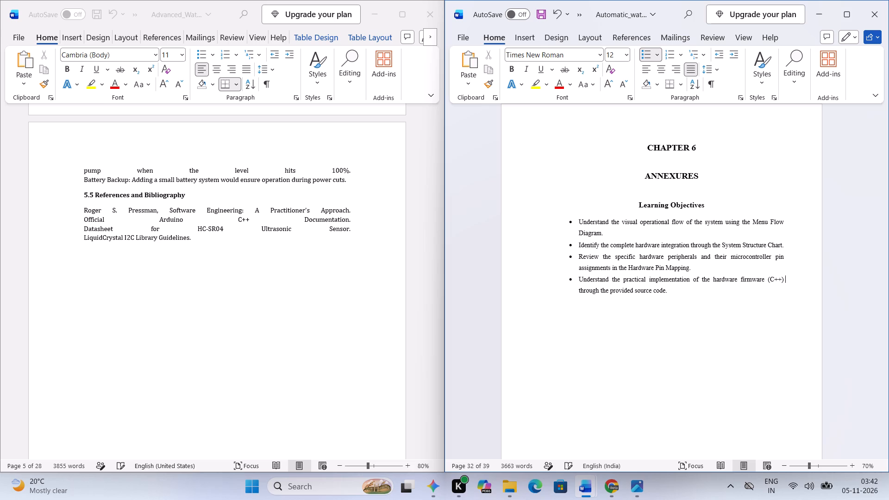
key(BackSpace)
Add ", sensor calibration" after "(C++)" in the fourth learning objective of Chapter 6.
text(,)
key(space)
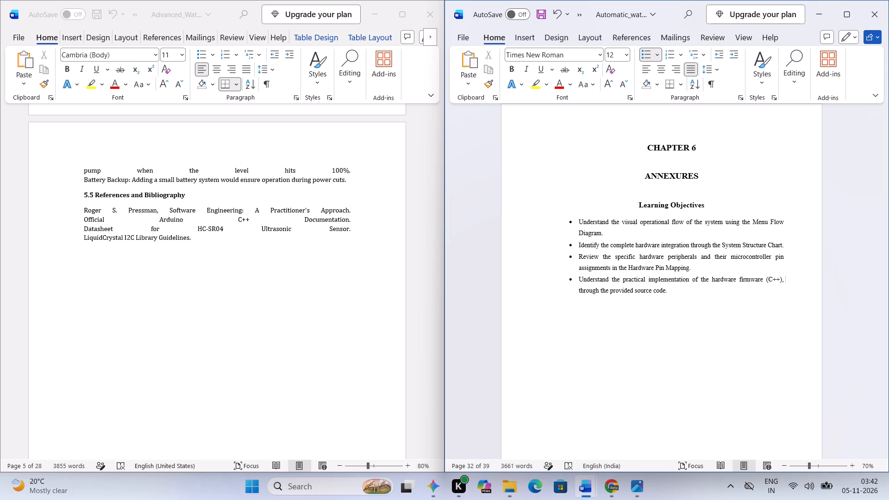
text(Se)
key(BackSpace)
key(BackSpace)
text(se)
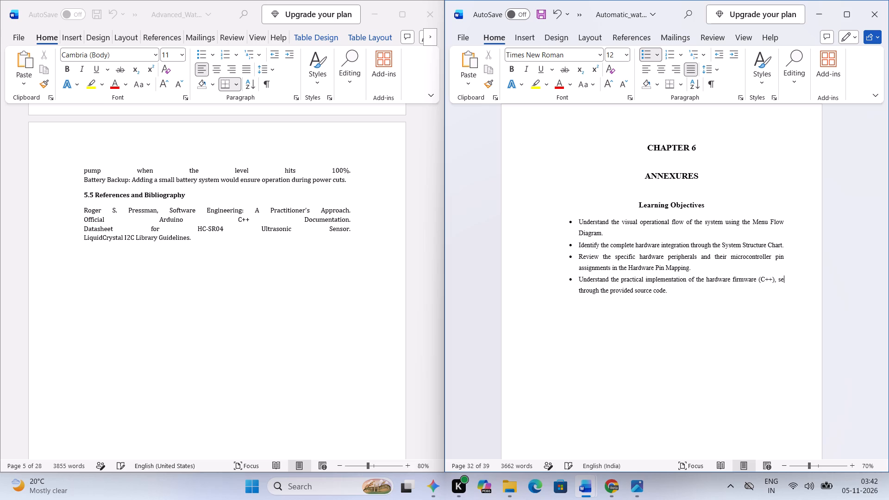
text(nsors)
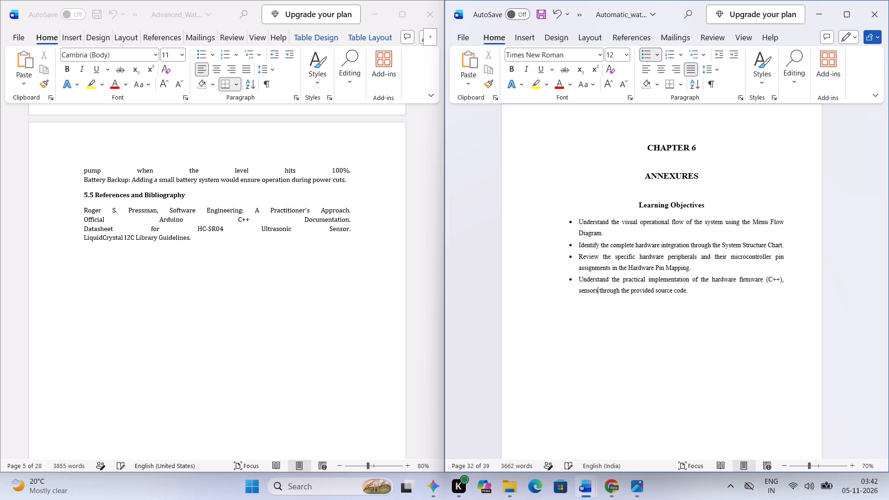
key(BackSpace)
key(space)
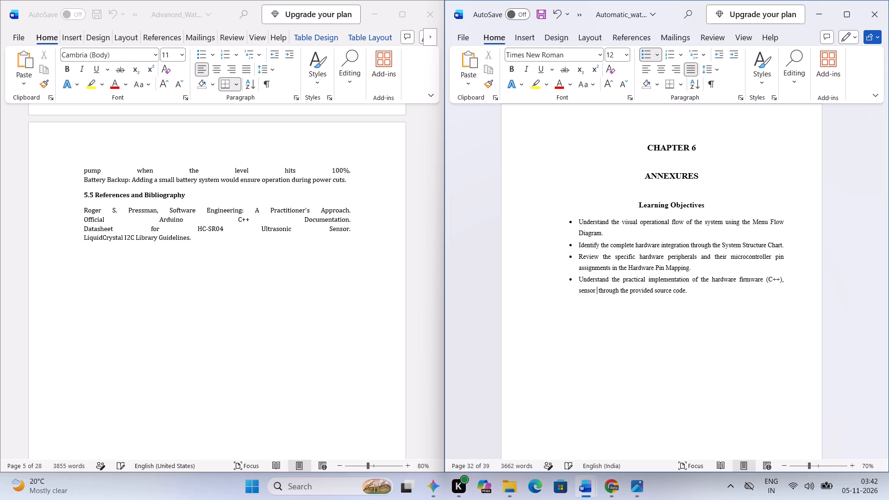
text(cal)
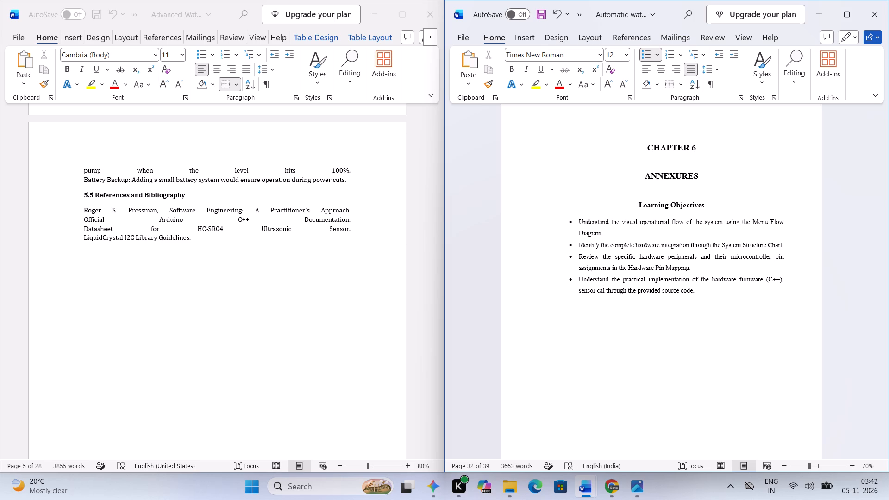
key(i)
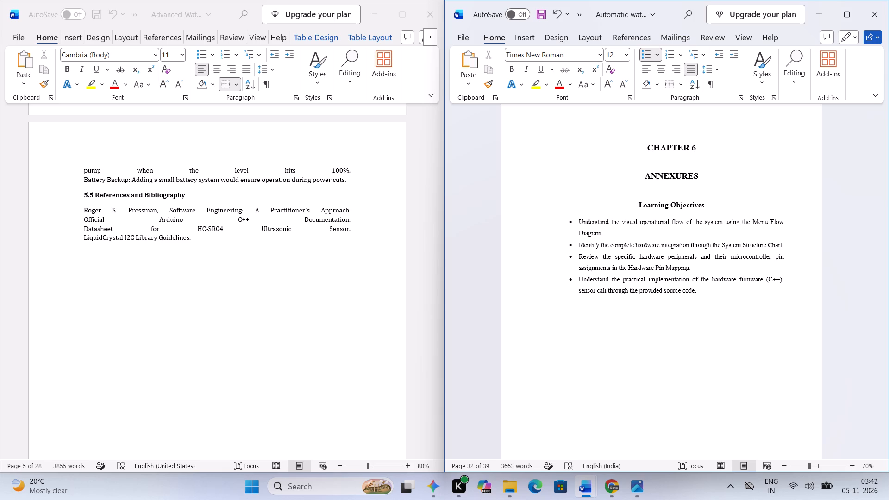
text(bration)
key(space)
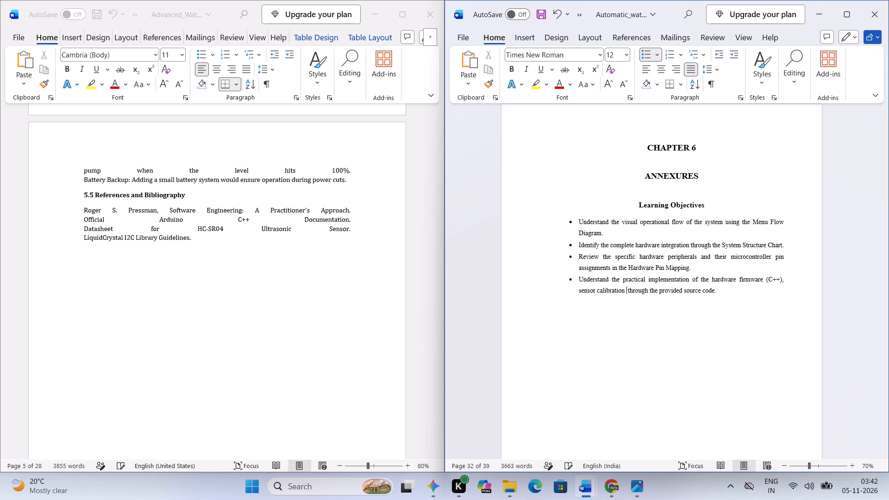
key(BackSpace)
key(space)
Continue the fourth learning objective with "and smart alarm Logic" before "through the provided source code".
text(and)
key(space)
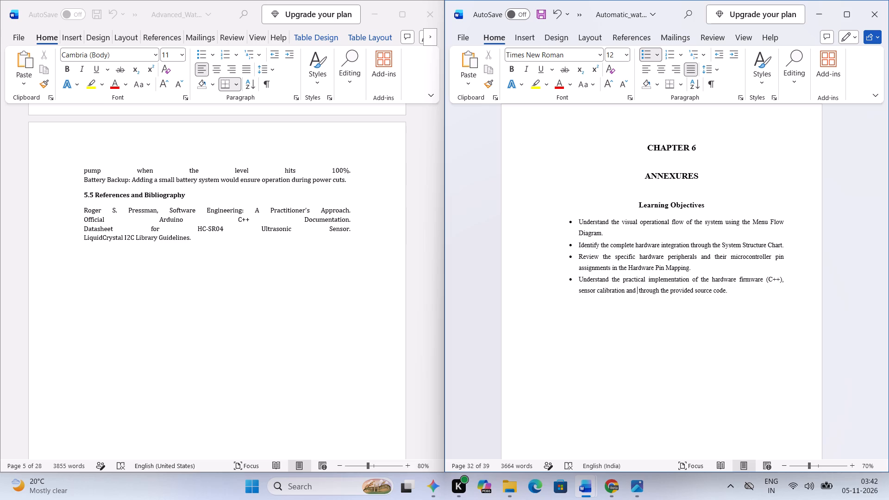
key(s)
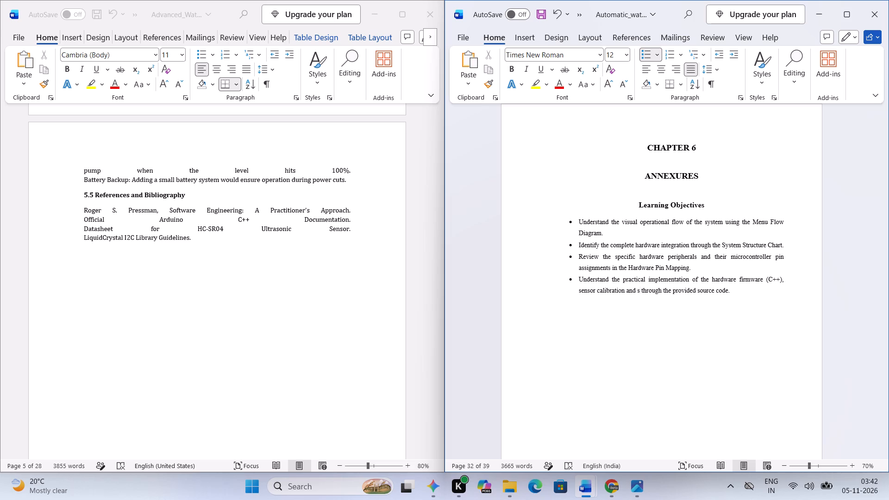
text(ma)
text(rt alasrm)
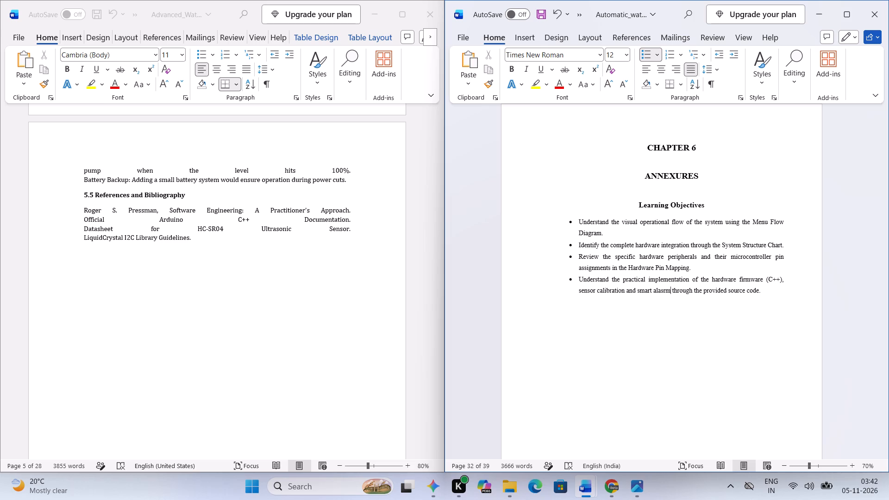
key(BackSpace)
key(BackSpace)
key(BackSpace)
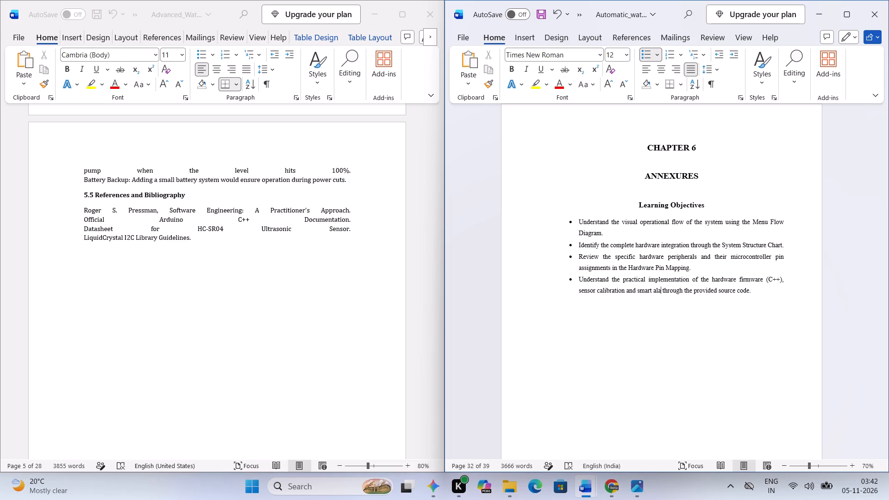
text(rm)
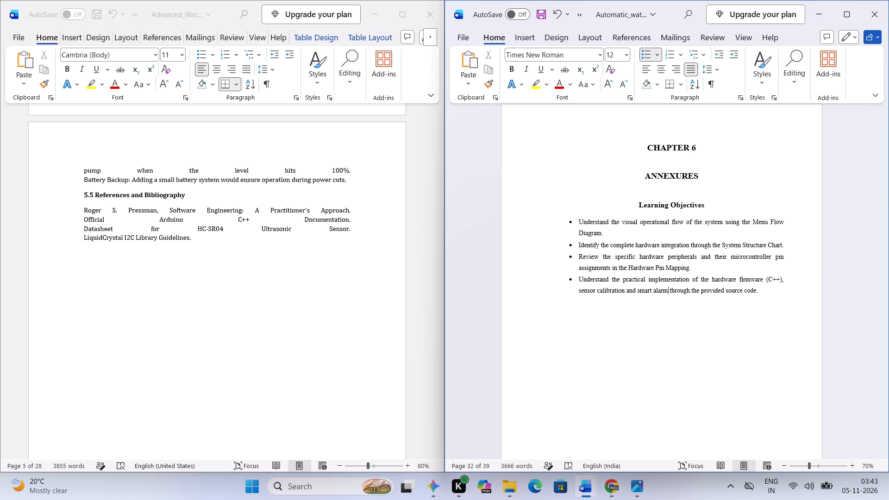
key(space)
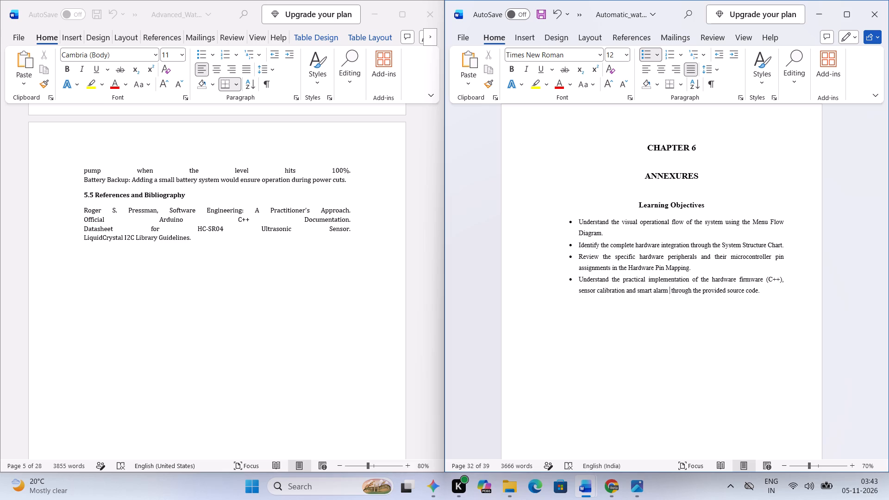
text(Lo)
text(gic)
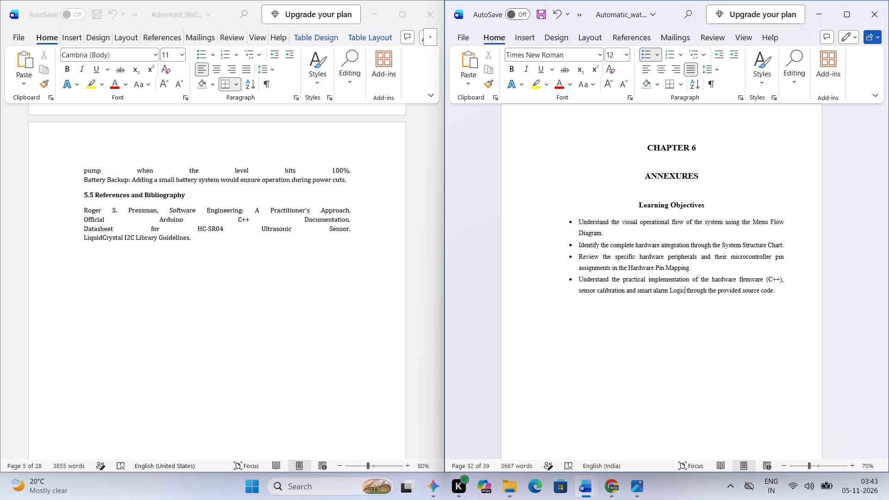
Move the Menu Flow Diagram picture slightly up and left under the A-1 heading, aligning its right edge with the page's text margin.
scroll(757, 243, down, 6)
scroll(699, 288, down, 4)
scroll(736, 168, up, 4)
scroll(722, 184, down, 11)
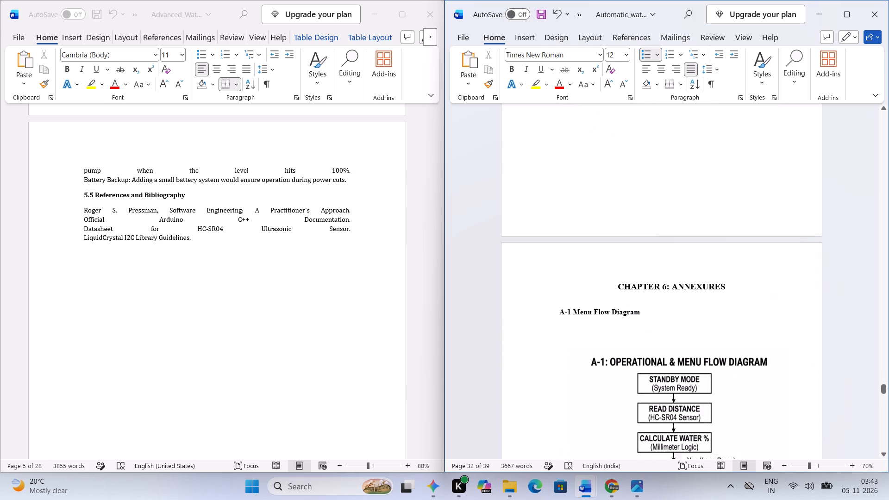
scroll(721, 185, down, 10)
scroll(721, 185, up, 2)
click(704, 212)
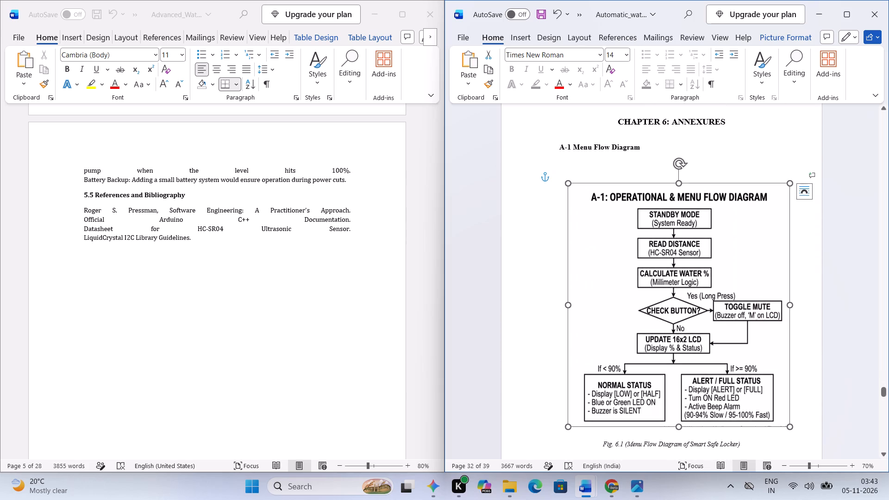
scroll(688, 178, down, 17)
scroll(682, 193, up, 2)
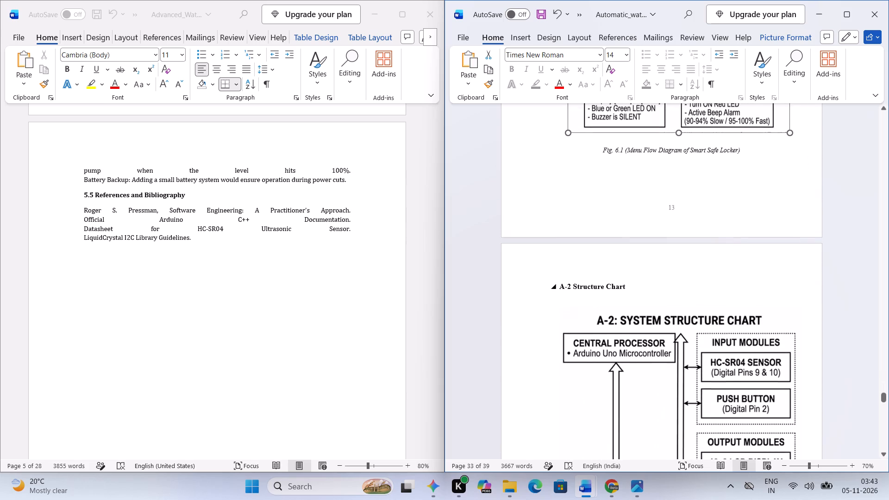
click(647, 319)
scroll(646, 312, up, 6)
scroll(669, 237, up, 4)
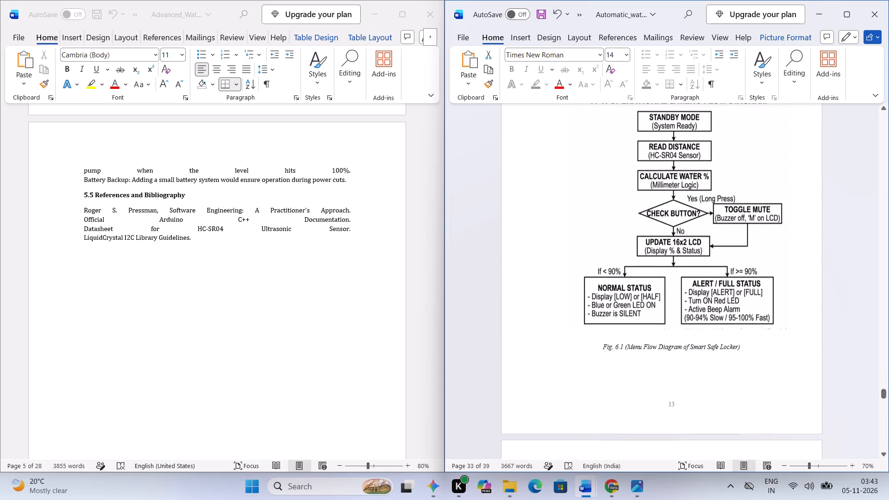
scroll(668, 248, up, 3)
drag(666, 248, 667, 234)
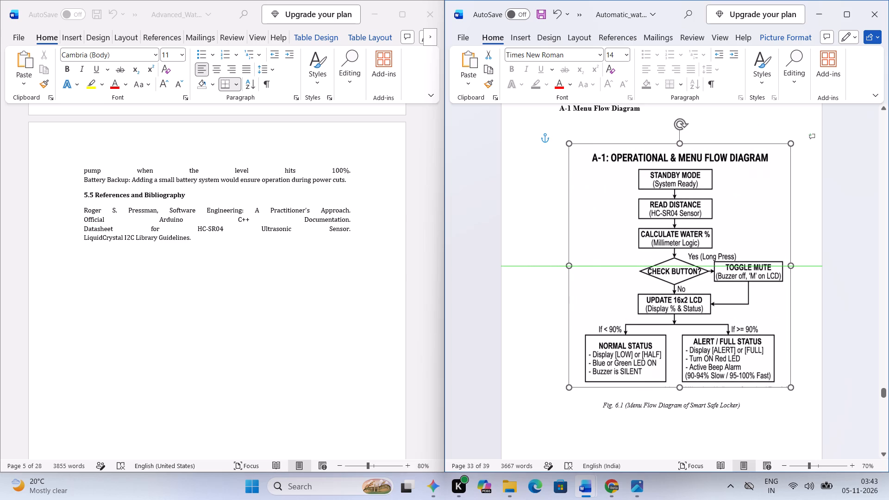
drag(667, 234, 665, 237)
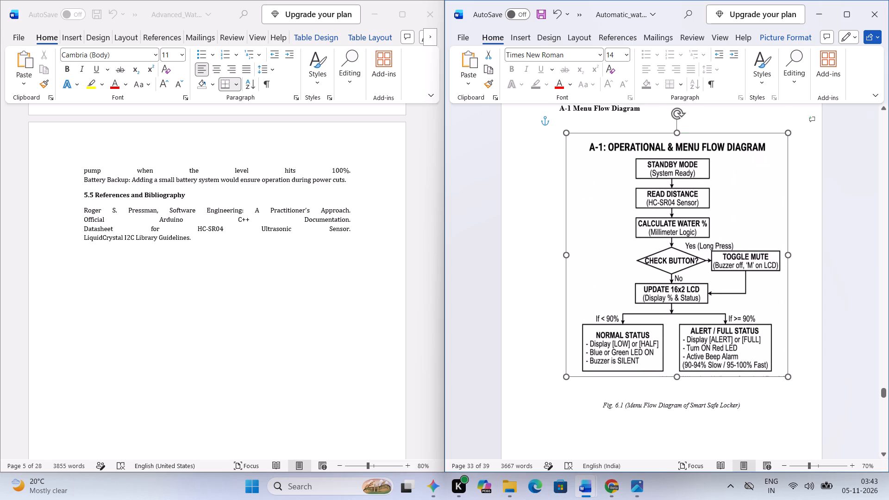
drag(665, 237, 653, 240)
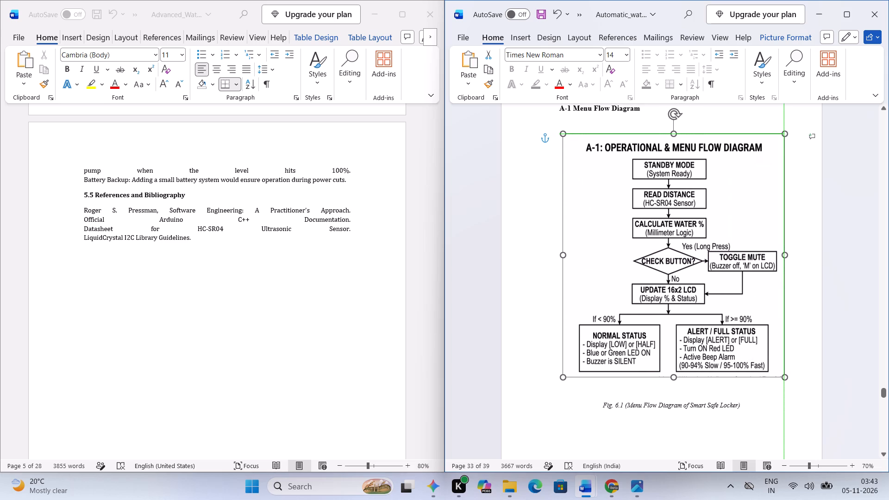
drag(653, 240, 652, 240)
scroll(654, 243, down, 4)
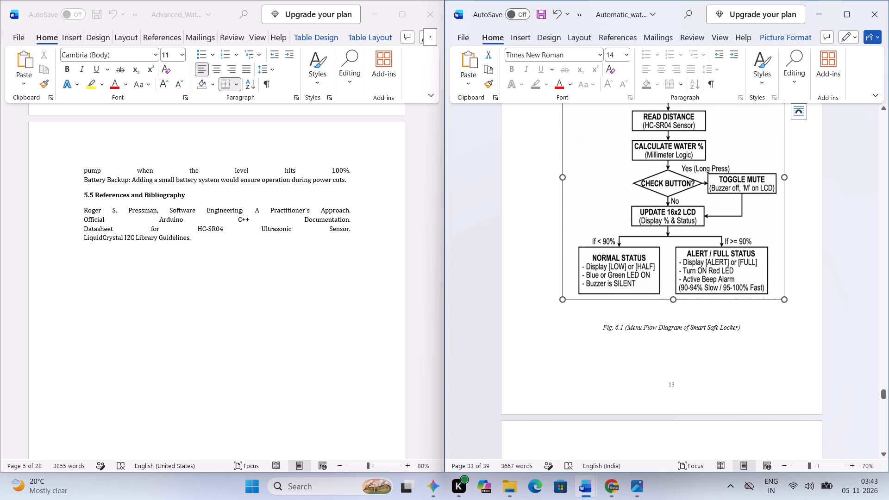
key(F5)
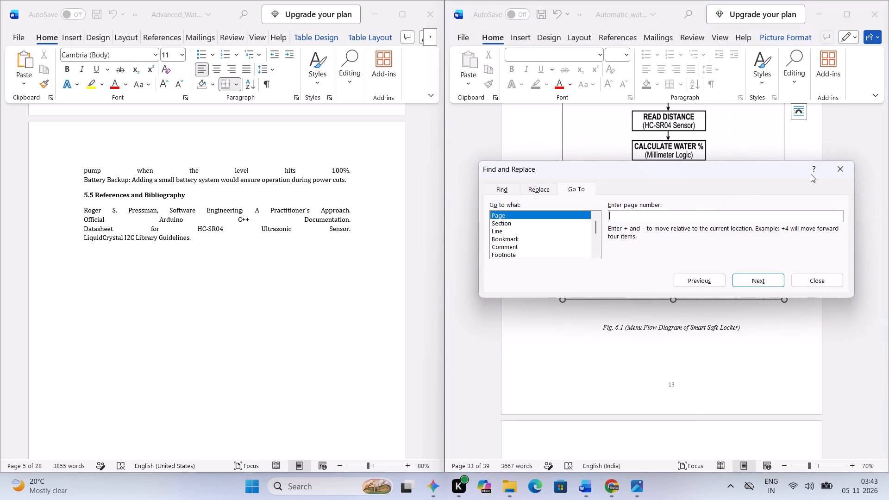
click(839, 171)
Compare Chapter 5 and the Chapter 6 annexures of the reference report with the figures and captions in the water level report's annexures.
scroll(368, 225, up, 6)
scroll(261, 237, up, 1)
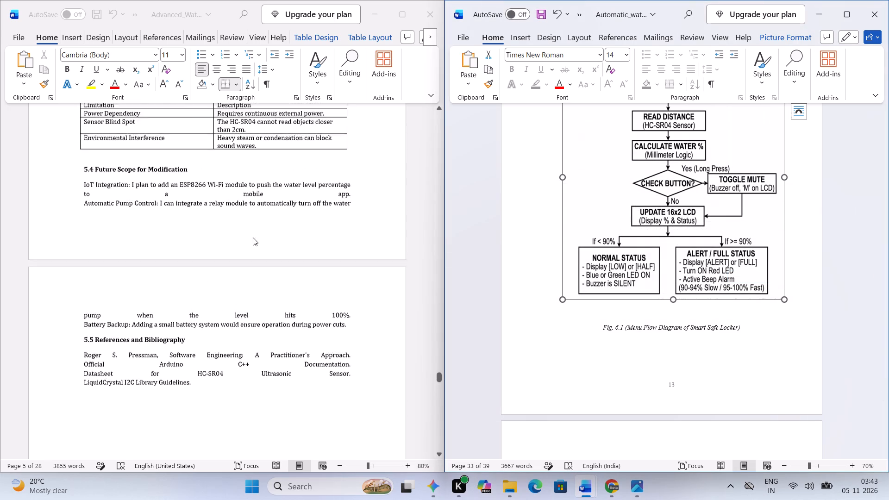
scroll(253, 237, up, 17)
scroll(253, 237, down, 5)
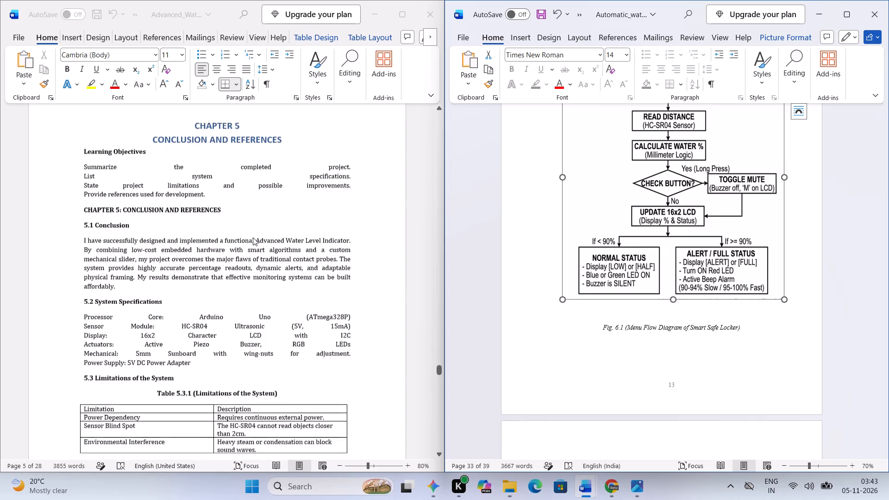
scroll(253, 237, down, 6)
scroll(553, 301, up, 5)
scroll(553, 301, down, 6)
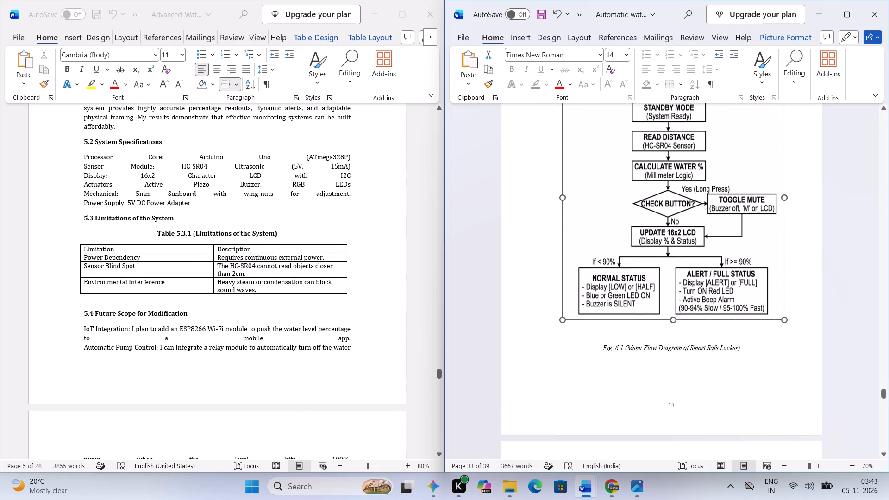
scroll(553, 301, down, 20)
scroll(553, 301, down, 11)
scroll(553, 301, up, 5)
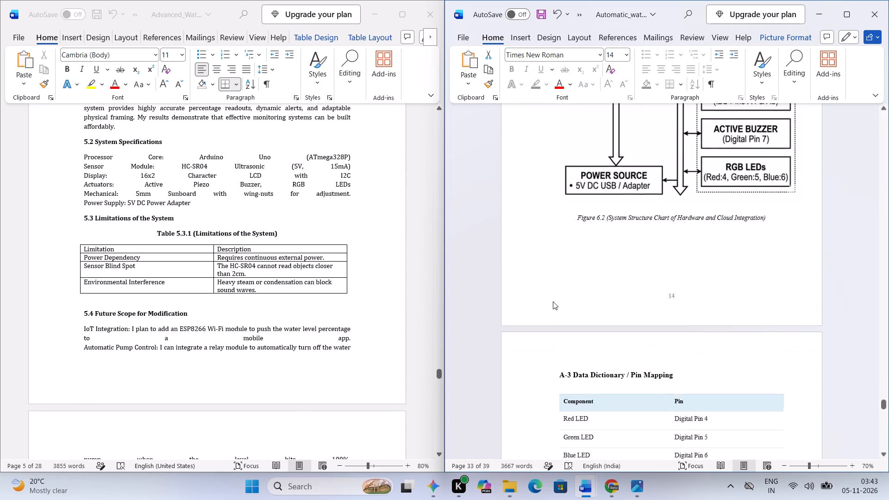
scroll(553, 301, up, 20)
scroll(553, 301, up, 2)
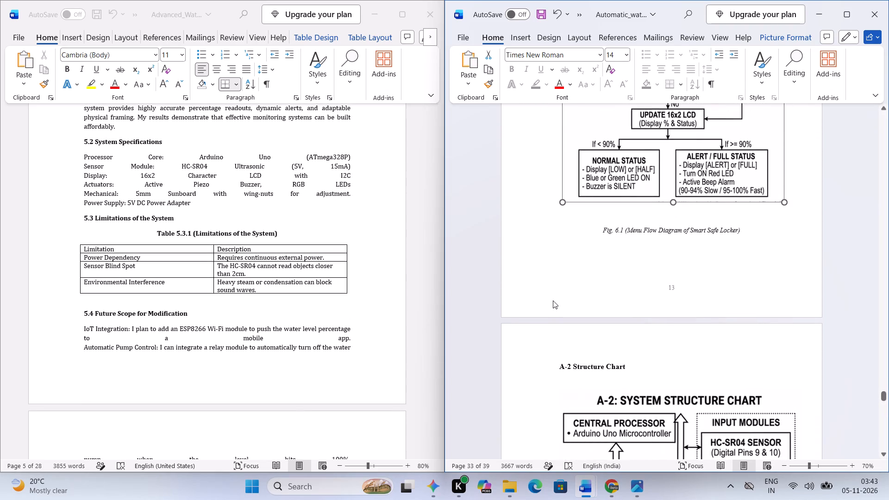
scroll(284, 283, down, 3)
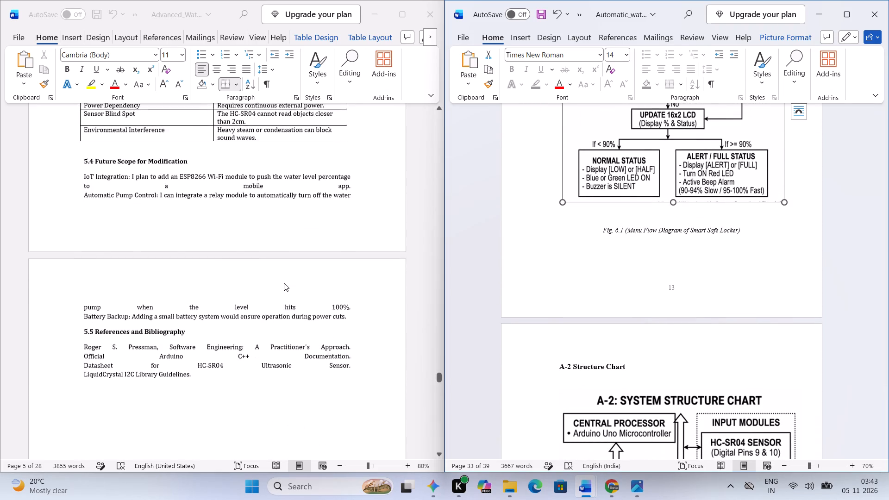
scroll(284, 283, down, 5)
scroll(284, 283, right, 1)
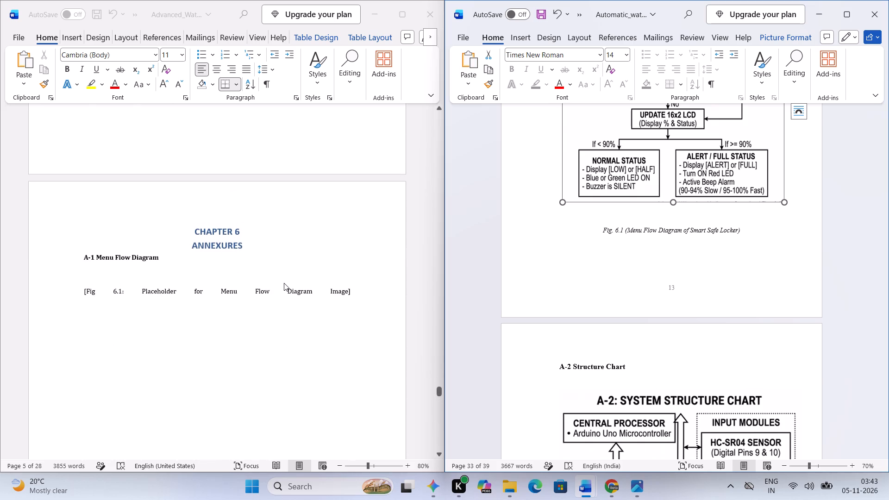
scroll(284, 283, right, 1)
click(166, 294)
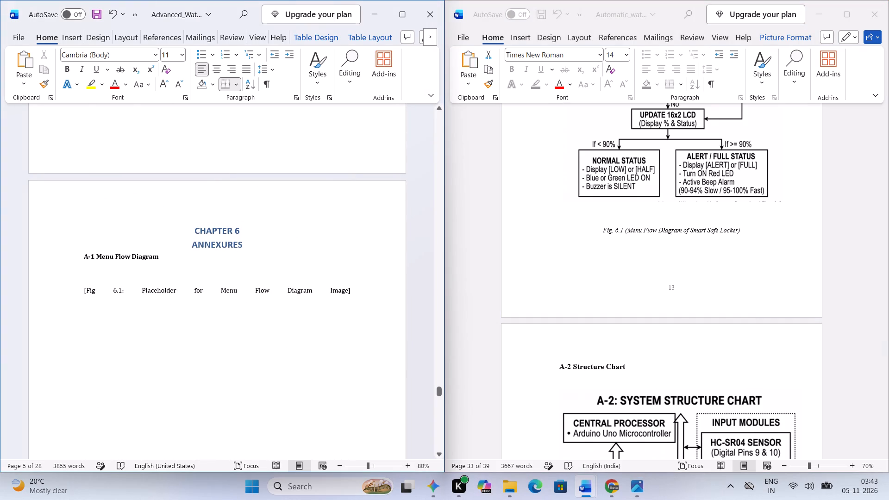
Check the reference report's list of figures, tables and annexures against the A-2 Structure Chart and Figure 6.2 caption in the water level report.
scroll(308, 287, up, 7)
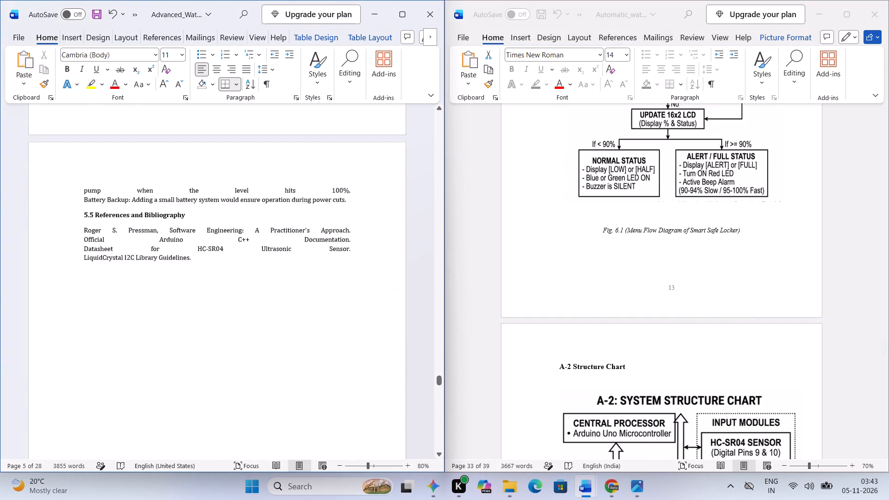
scroll(308, 287, up, 13)
scroll(308, 287, up, 12)
scroll(308, 287, up, 13)
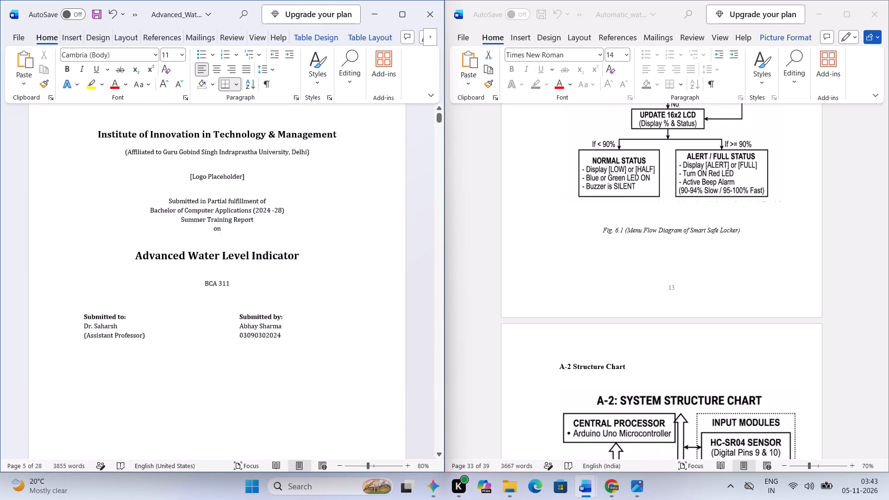
scroll(308, 287, down, 18)
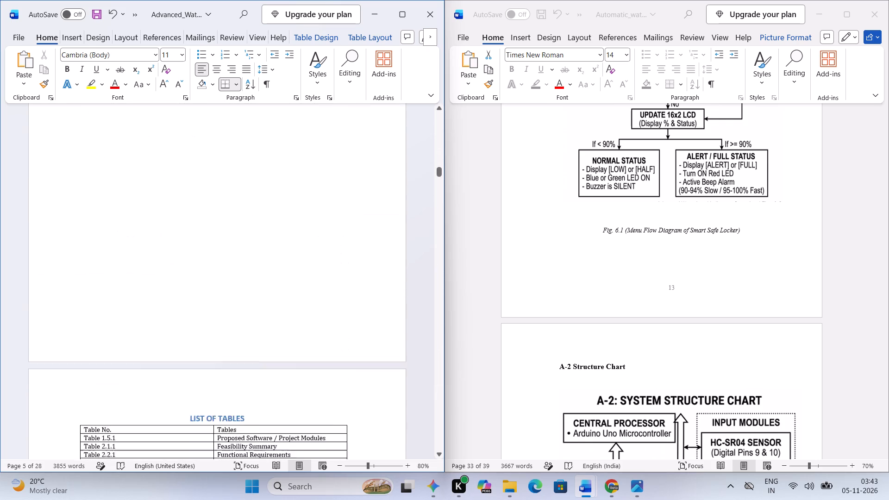
scroll(308, 287, down, 4)
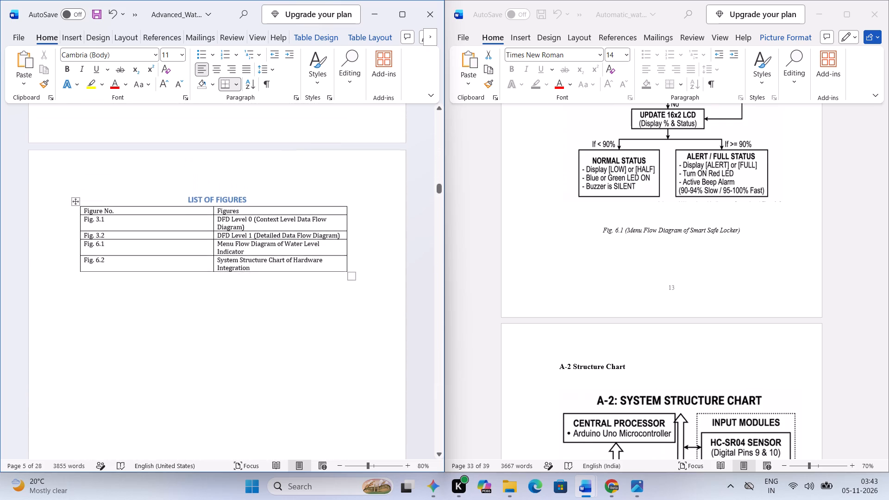
scroll(308, 287, down, 1)
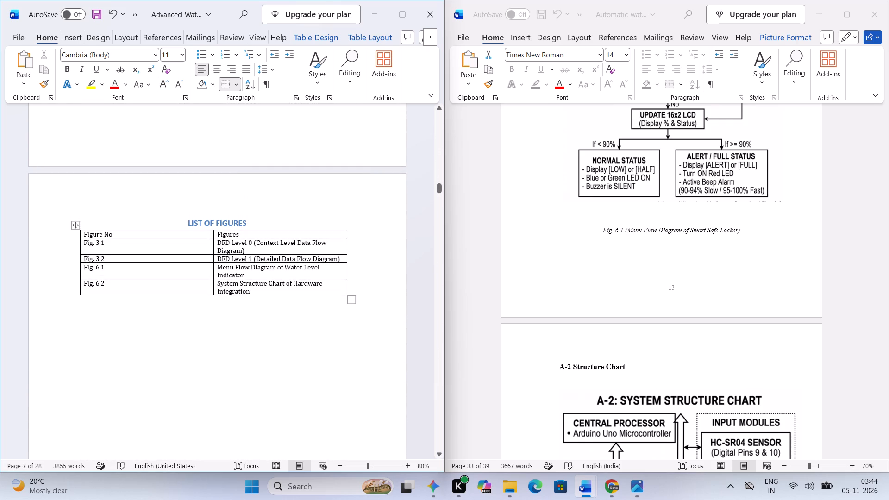
scroll(295, 305, down, 6)
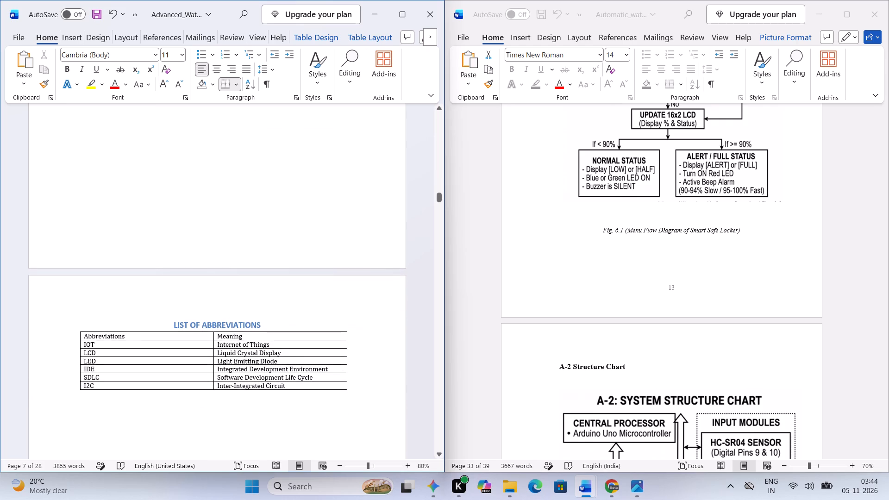
scroll(295, 305, down, 2)
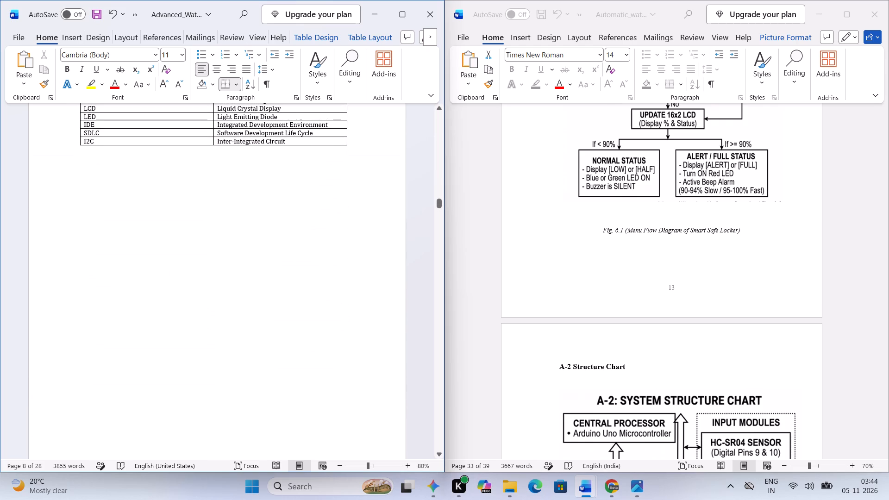
scroll(295, 305, down, 20)
scroll(295, 305, down, 4)
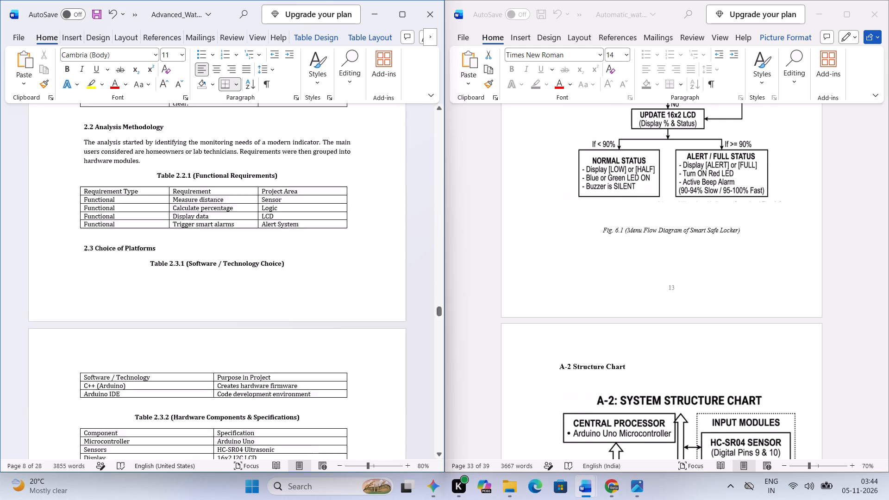
scroll(295, 305, down, 3)
scroll(295, 305, down, 18)
scroll(295, 305, up, 9)
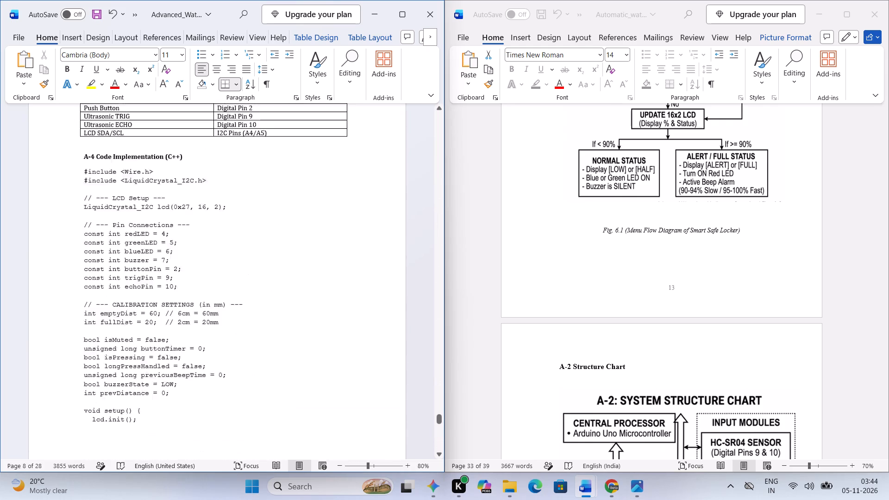
scroll(295, 305, up, 5)
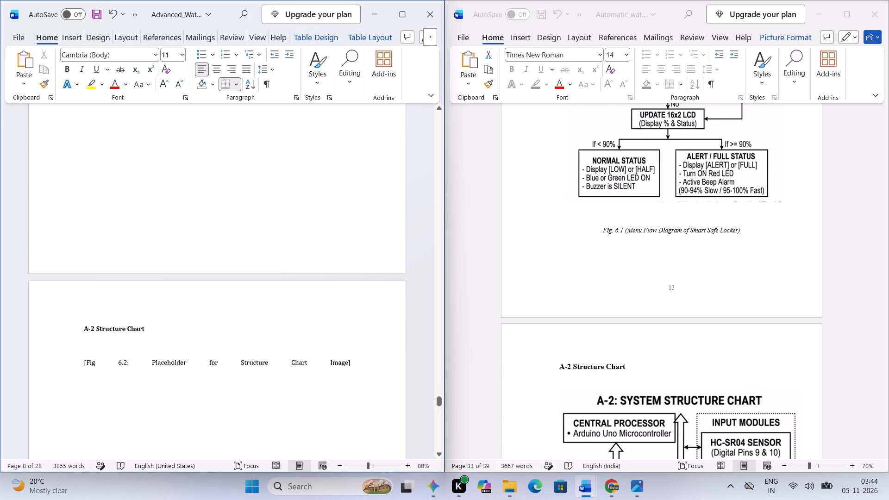
scroll(295, 305, up, 1)
scroll(295, 305, down, 1)
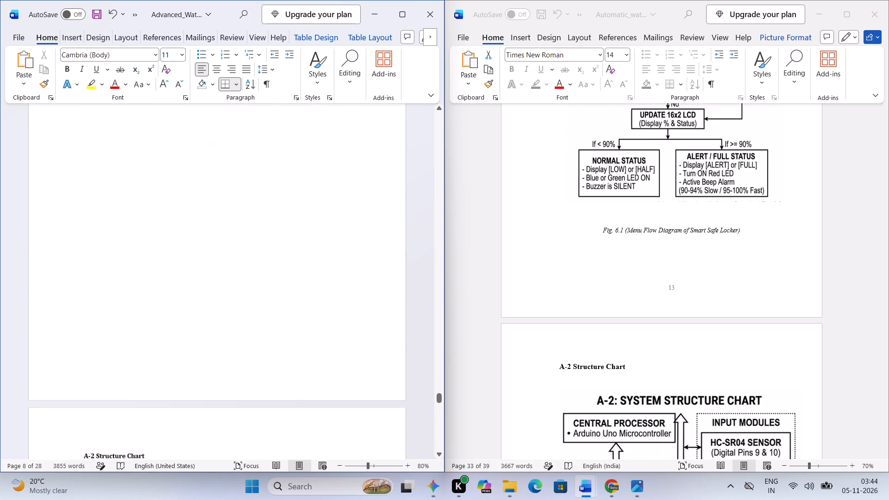
scroll(295, 305, down, 1)
scroll(541, 372, down, 3)
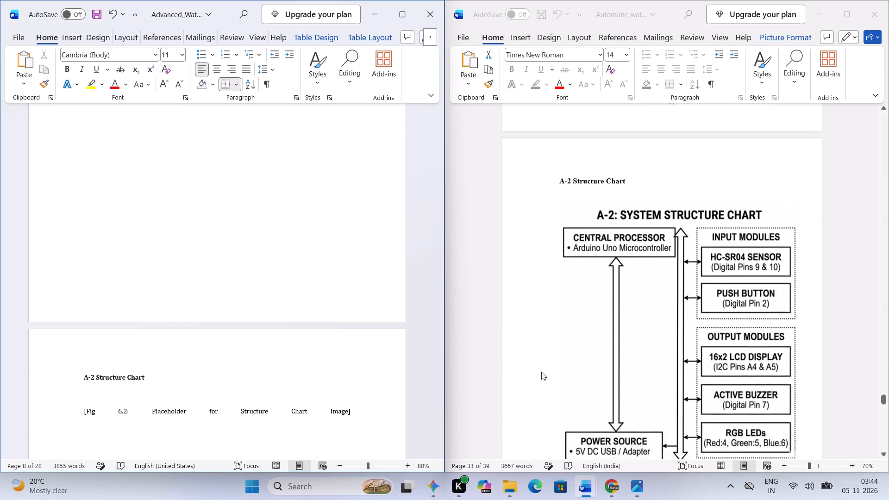
scroll(541, 372, down, 5)
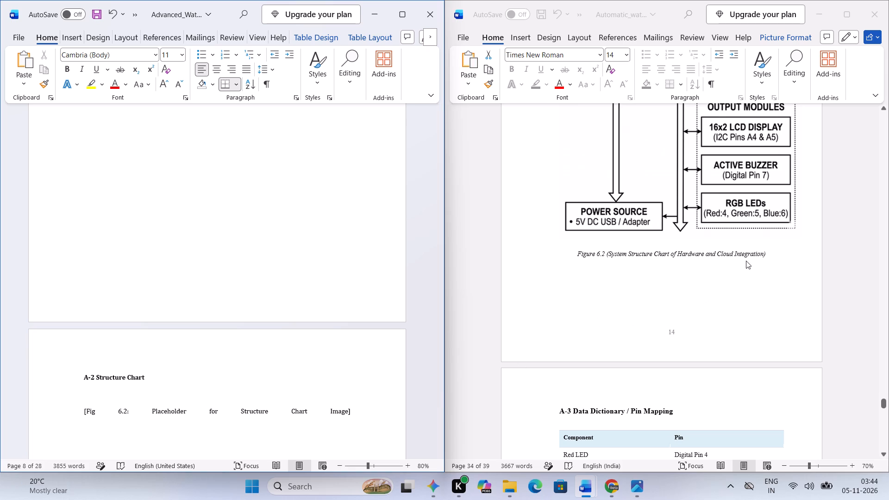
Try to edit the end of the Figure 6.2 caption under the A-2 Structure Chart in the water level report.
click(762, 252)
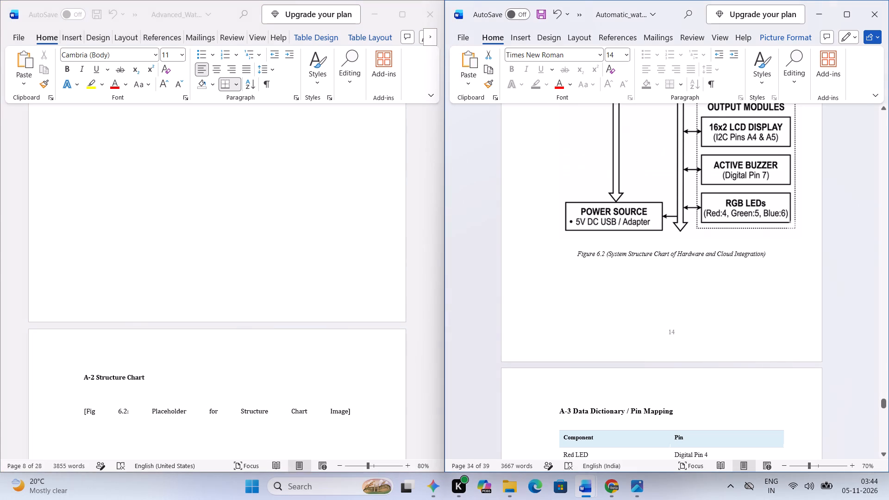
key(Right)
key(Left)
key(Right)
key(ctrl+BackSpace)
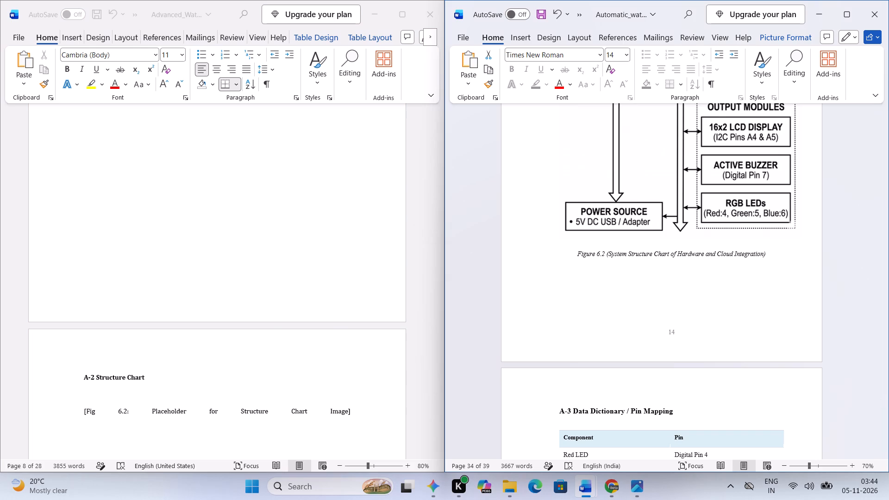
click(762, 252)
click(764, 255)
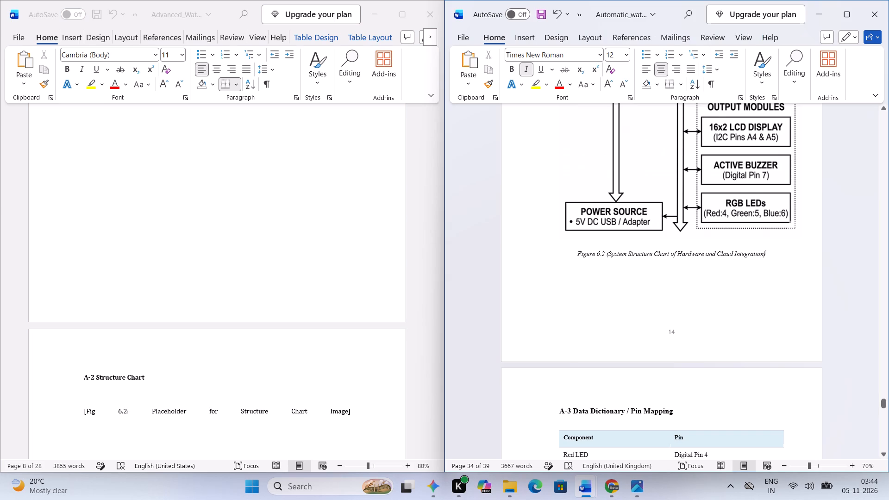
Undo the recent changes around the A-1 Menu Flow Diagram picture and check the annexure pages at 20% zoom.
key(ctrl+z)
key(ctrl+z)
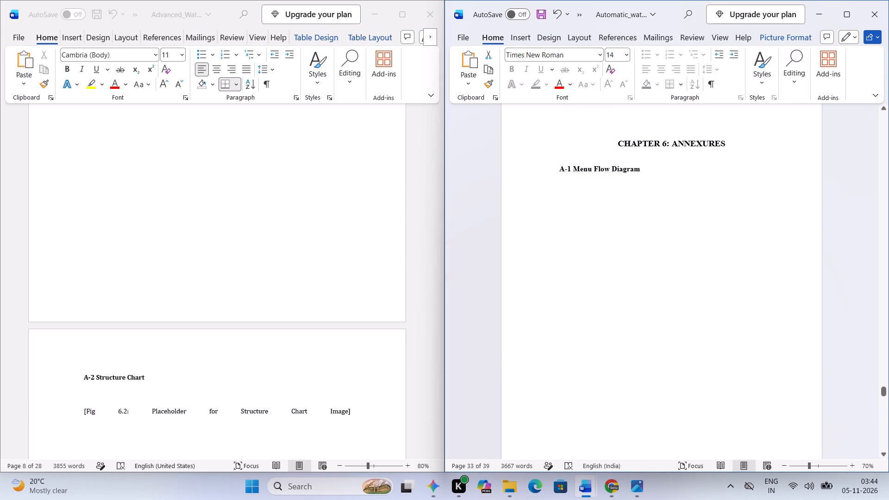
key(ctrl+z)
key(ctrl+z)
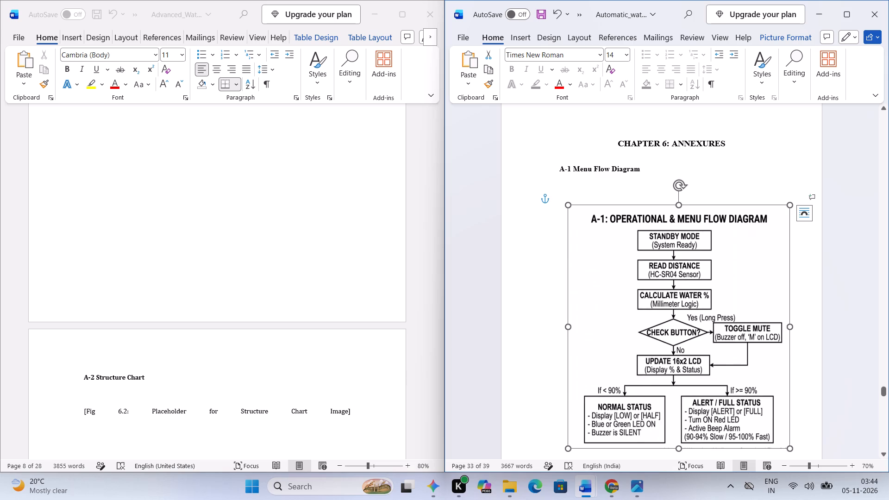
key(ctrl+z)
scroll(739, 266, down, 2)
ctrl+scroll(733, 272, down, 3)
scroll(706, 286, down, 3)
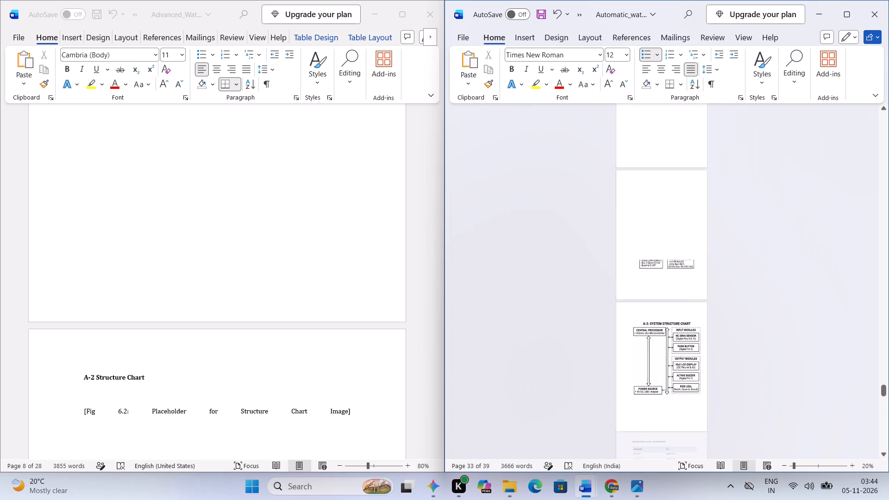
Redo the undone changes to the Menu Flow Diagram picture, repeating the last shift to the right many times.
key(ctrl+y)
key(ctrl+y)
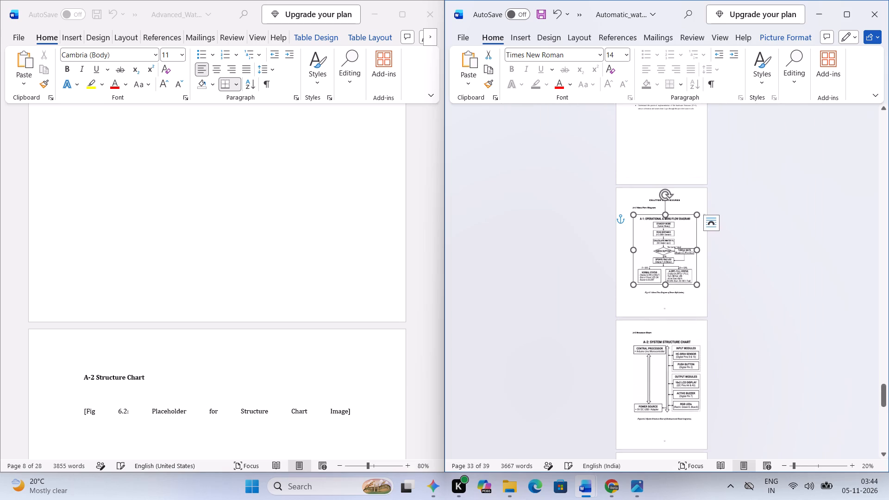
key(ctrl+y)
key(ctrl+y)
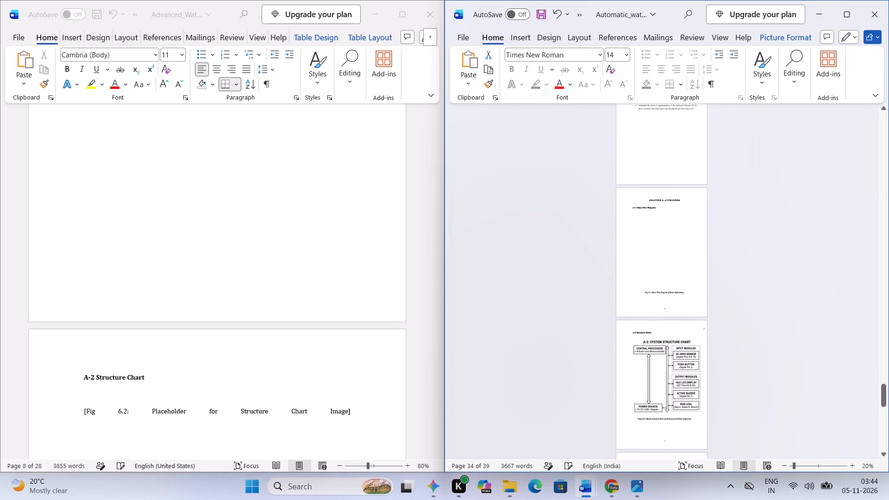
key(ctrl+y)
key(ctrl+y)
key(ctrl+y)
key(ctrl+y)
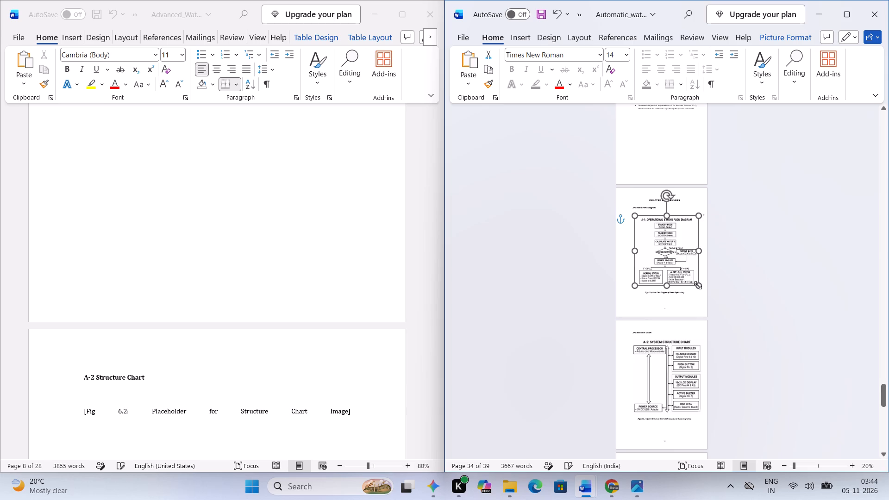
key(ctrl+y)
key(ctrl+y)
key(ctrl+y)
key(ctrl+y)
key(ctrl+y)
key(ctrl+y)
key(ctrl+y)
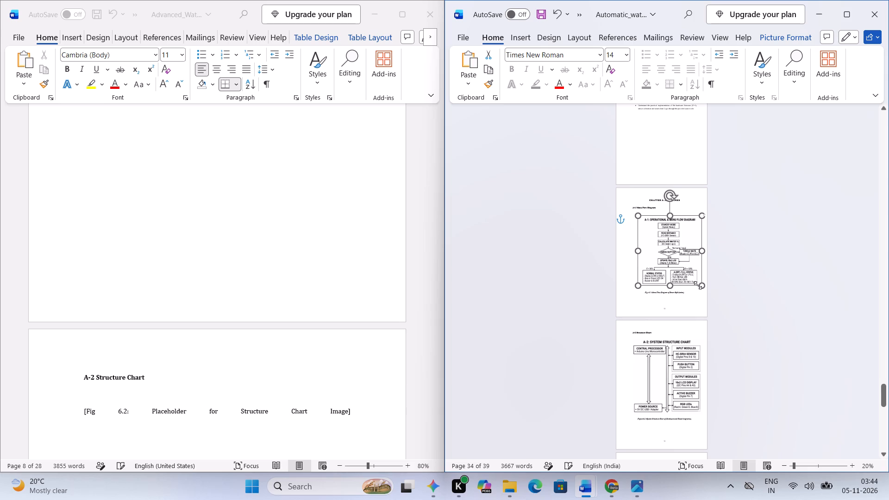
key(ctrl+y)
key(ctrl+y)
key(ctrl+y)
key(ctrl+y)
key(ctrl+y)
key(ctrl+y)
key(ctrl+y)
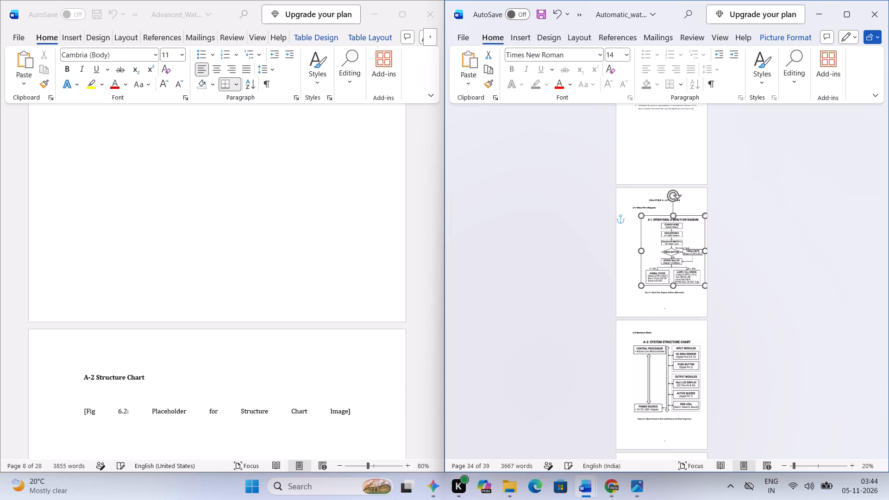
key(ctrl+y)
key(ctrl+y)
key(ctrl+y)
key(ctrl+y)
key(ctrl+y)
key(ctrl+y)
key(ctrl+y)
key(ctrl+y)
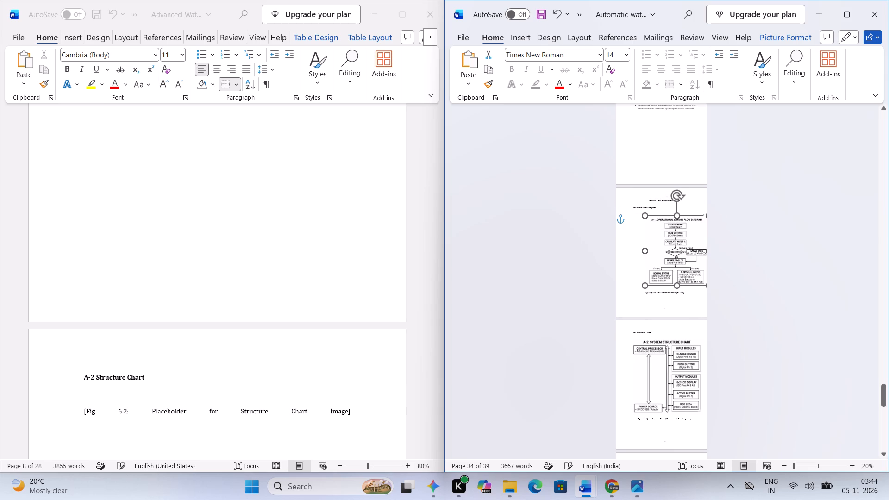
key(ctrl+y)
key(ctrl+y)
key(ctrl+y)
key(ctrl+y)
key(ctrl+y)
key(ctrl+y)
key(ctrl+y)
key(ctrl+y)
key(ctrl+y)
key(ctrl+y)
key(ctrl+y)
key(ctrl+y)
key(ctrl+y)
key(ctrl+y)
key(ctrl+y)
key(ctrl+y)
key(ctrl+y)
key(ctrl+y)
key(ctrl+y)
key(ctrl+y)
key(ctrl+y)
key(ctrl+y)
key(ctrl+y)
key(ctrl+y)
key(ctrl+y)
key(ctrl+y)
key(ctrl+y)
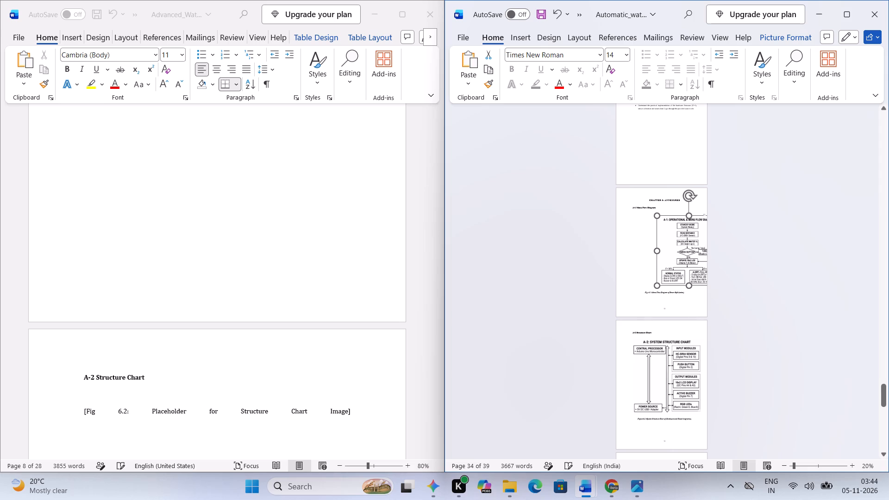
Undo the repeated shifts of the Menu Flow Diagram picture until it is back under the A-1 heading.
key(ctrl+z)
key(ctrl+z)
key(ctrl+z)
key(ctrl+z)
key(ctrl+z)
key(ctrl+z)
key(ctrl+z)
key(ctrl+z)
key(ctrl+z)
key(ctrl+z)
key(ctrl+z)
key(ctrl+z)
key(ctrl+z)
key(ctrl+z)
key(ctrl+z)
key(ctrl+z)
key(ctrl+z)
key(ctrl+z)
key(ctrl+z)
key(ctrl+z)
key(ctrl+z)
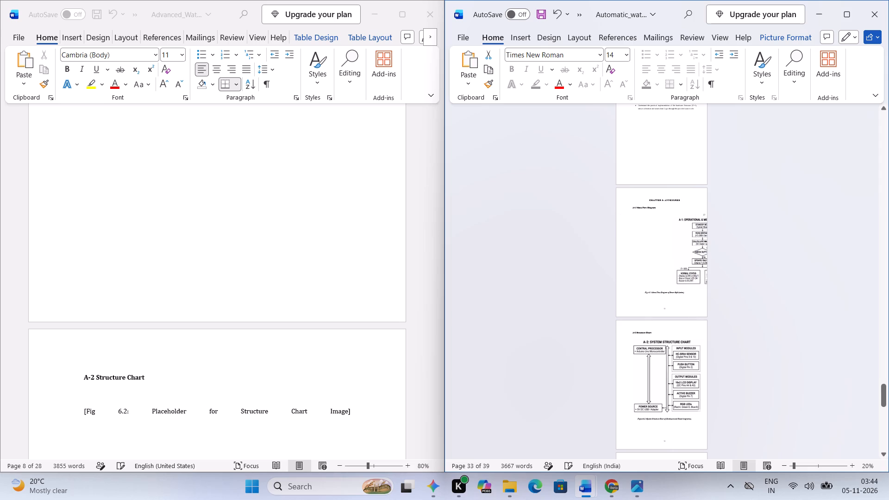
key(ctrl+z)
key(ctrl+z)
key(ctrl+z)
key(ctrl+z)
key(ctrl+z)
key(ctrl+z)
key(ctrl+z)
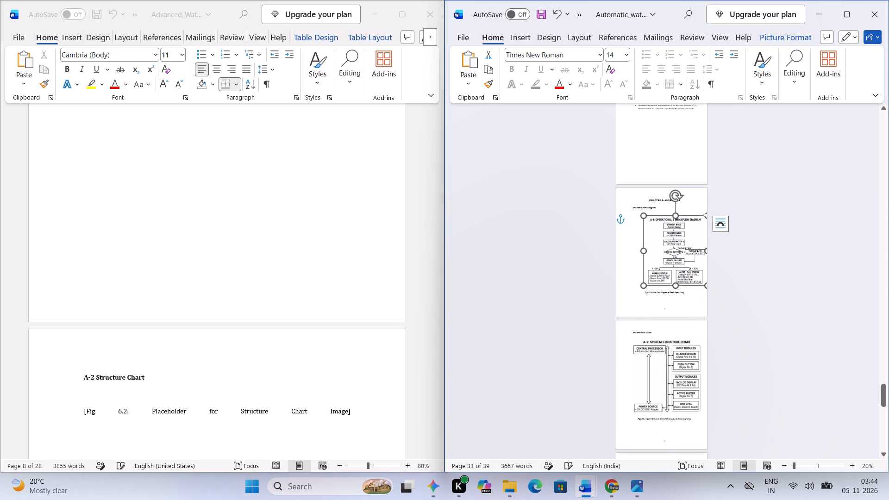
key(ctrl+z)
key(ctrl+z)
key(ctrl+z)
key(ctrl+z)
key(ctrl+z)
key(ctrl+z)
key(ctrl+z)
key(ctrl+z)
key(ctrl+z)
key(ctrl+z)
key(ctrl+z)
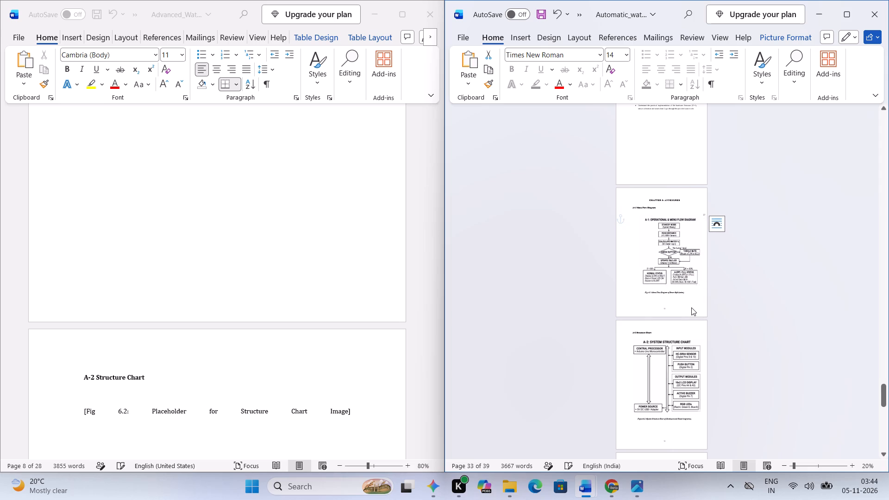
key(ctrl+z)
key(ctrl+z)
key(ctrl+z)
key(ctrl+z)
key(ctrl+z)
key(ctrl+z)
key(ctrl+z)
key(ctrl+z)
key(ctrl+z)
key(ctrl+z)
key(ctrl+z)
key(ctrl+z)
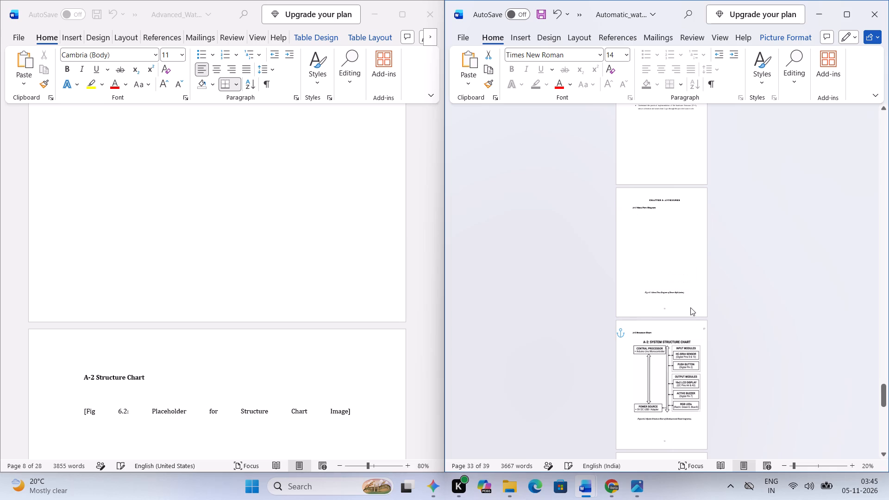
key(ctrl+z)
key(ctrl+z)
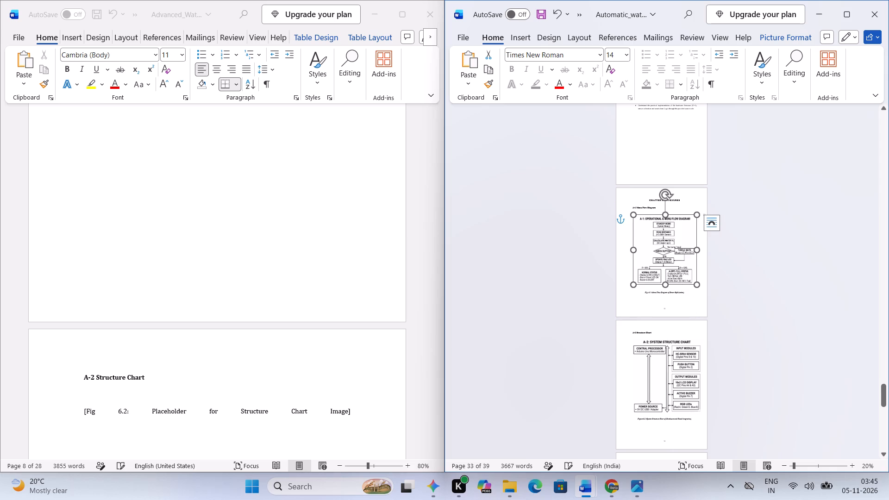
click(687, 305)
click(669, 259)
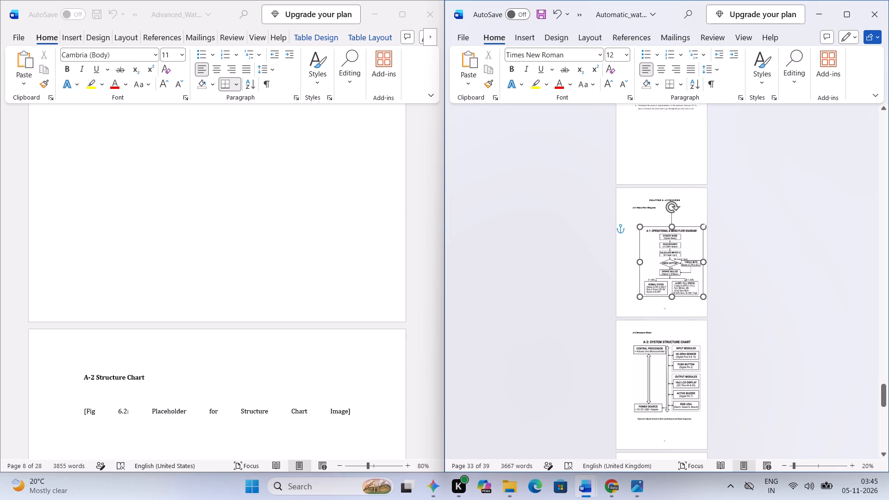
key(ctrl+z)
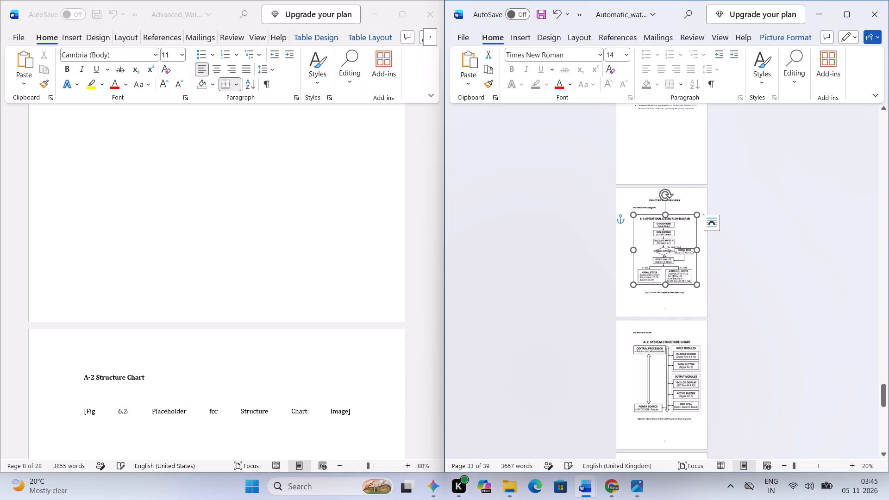
Move the Menu Flow Diagram picture slightly left under the A-1 heading, aligning its right edge with the page's text margin.
drag(670, 249, 658, 248)
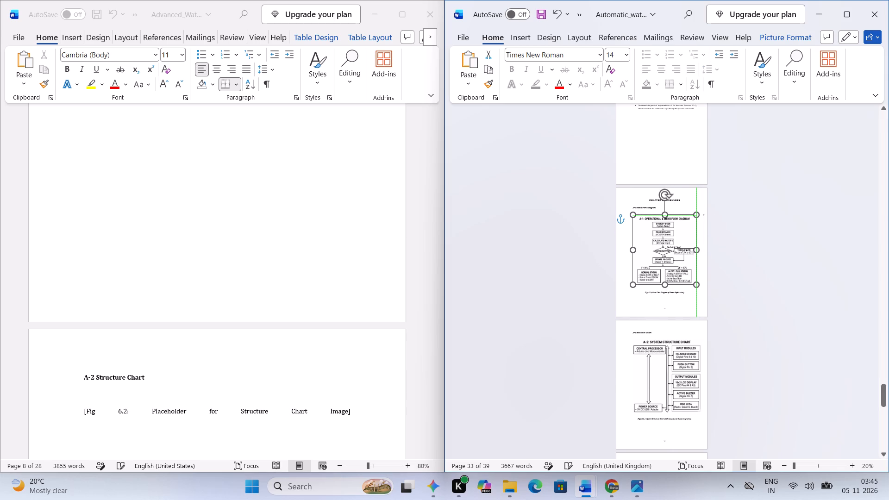
Adjust the width of the A-1 Menu Flow Diagram picture so both side edges align with the page's text margins.
drag(658, 248, 674, 250)
key(ctrl+z)
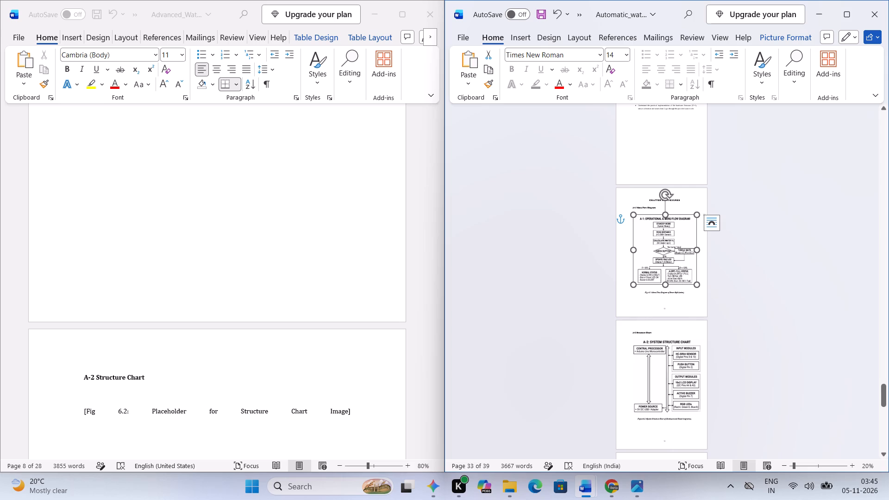
drag(633, 248, 628, 248)
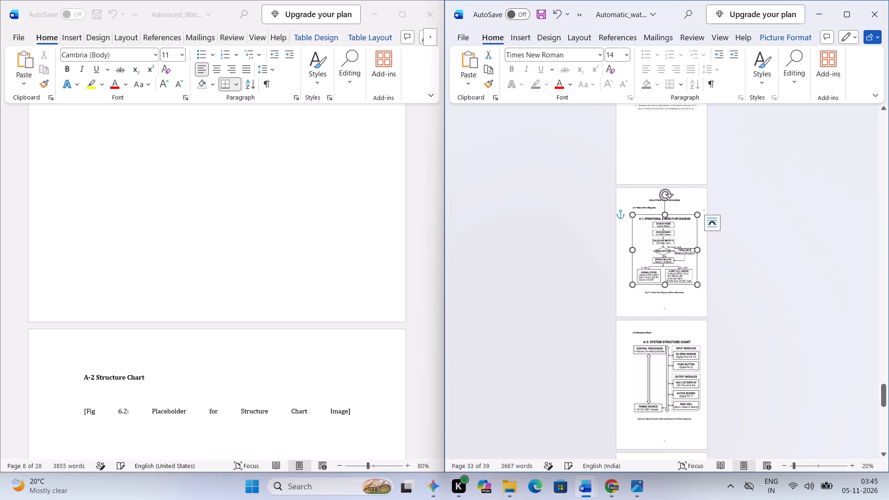
click(696, 251)
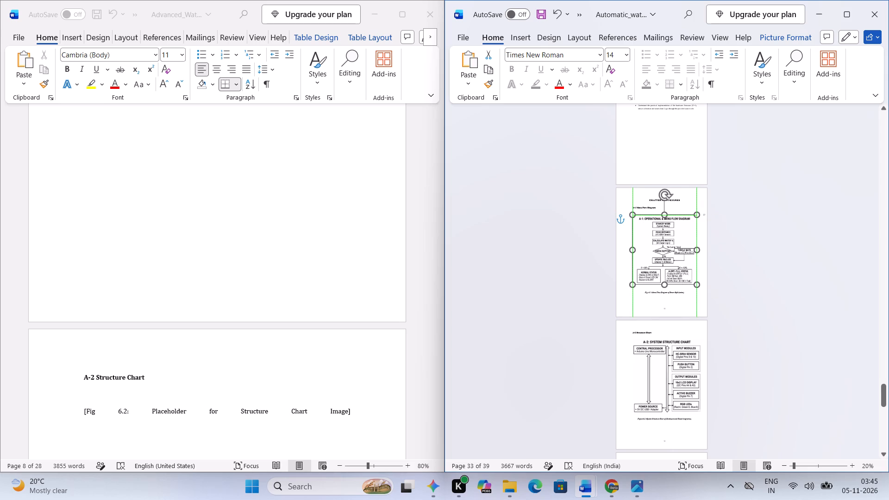
Narrow the A-2 System Structure Chart picture slightly from its outer edge, leaving it under its heading.
click(677, 369)
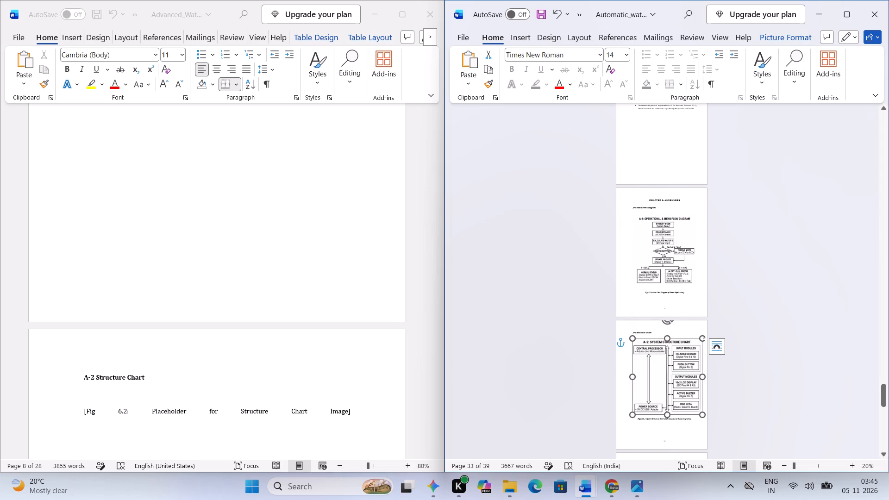
click(703, 375)
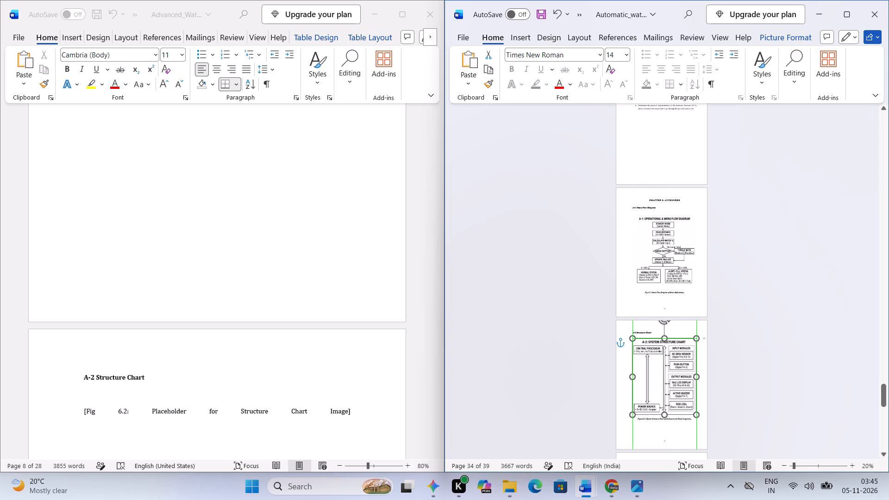
click(685, 428)
Delete "and Cloud Integration" from the Figure 6.2 caption so it reads "Figure 6.2 (System Structure Chart of Hardware)".
scroll(685, 431, down, 3)
ctrl+scroll(678, 401, up, 2)
scroll(679, 400, down, 3)
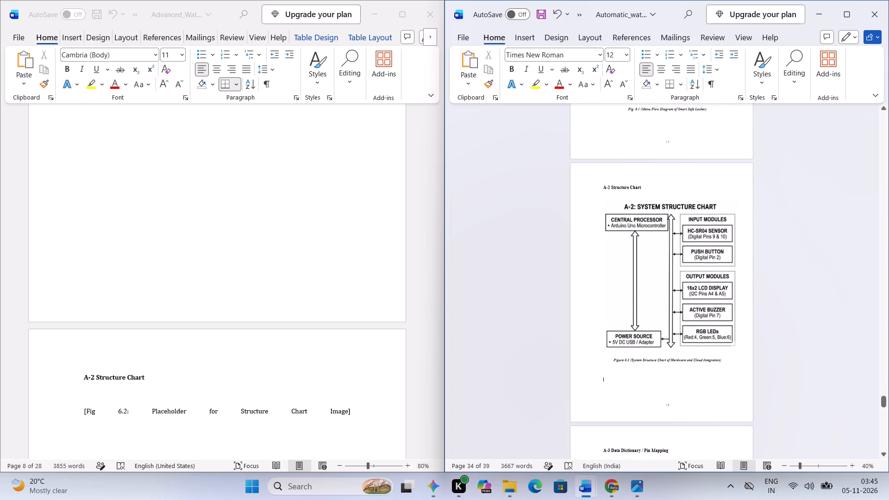
click(707, 362)
ctrl+click(687, 361)
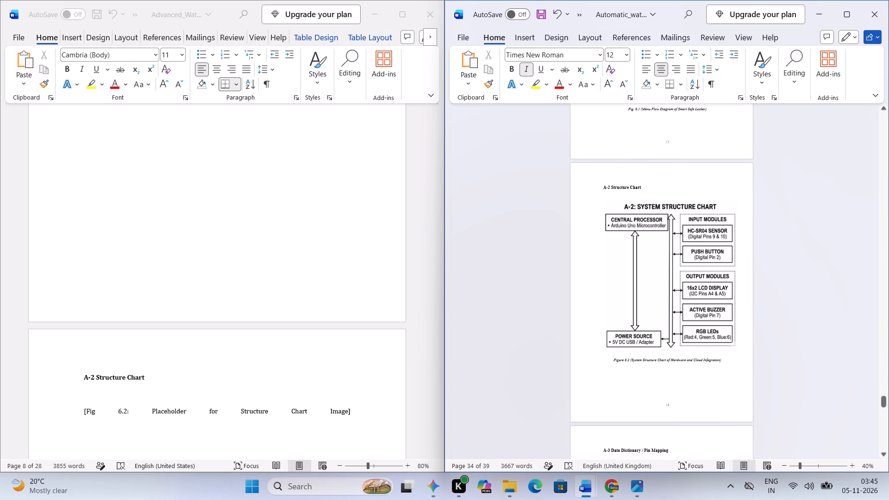
click(685, 360)
key(Right)
key(ctrl+Delete)
key(ctrl+Delete)
key(ctrl+Delete)
Delete "of Smart Safe Locker" from the menu flow caption so it reads "Fig. 6.1 (Menu Flow Diagram)".
click(680, 356)
scroll(688, 359, up, 2)
scroll(688, 359, down, 2)
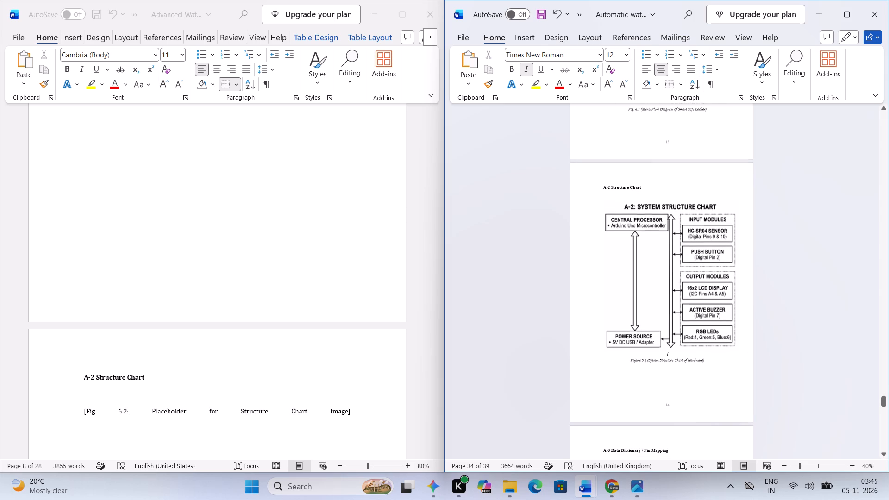
scroll(680, 248, up, 4)
scroll(451, 322, up, 11)
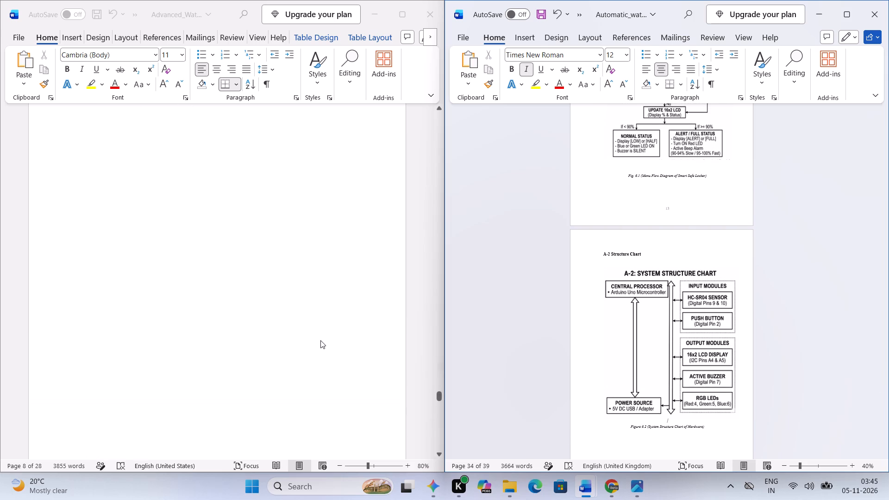
scroll(320, 340, up, 5)
ctrl+scroll(883, 347, up, 2)
scroll(833, 337, up, 3)
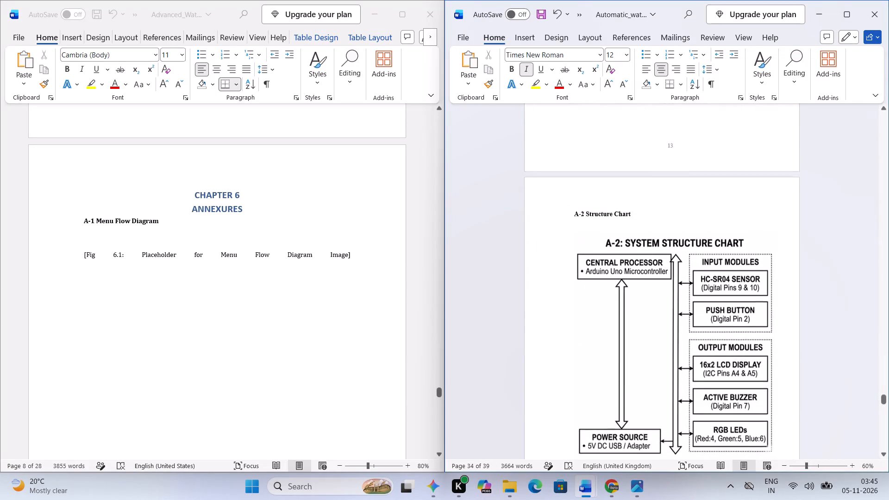
scroll(833, 337, up, 3)
scroll(294, 337, up, 4)
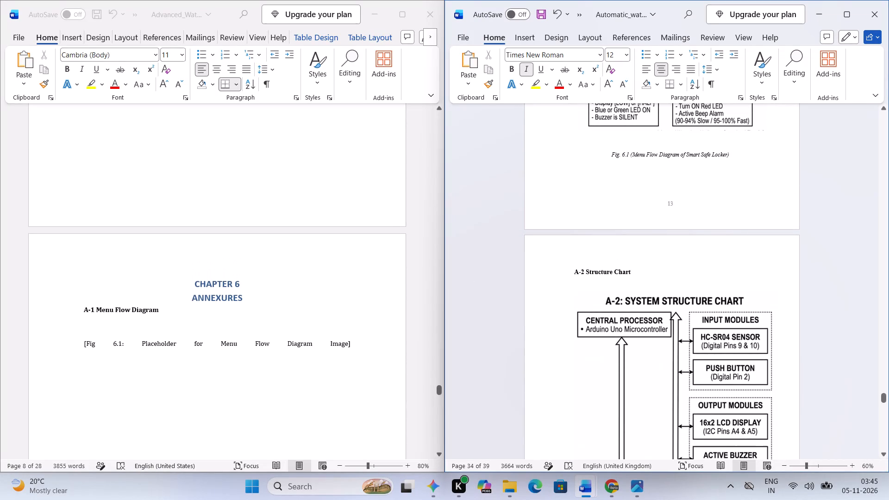
click(719, 155)
click(727, 155)
key(ctrl+BackSpace)
key(ctrl+BackSpace)
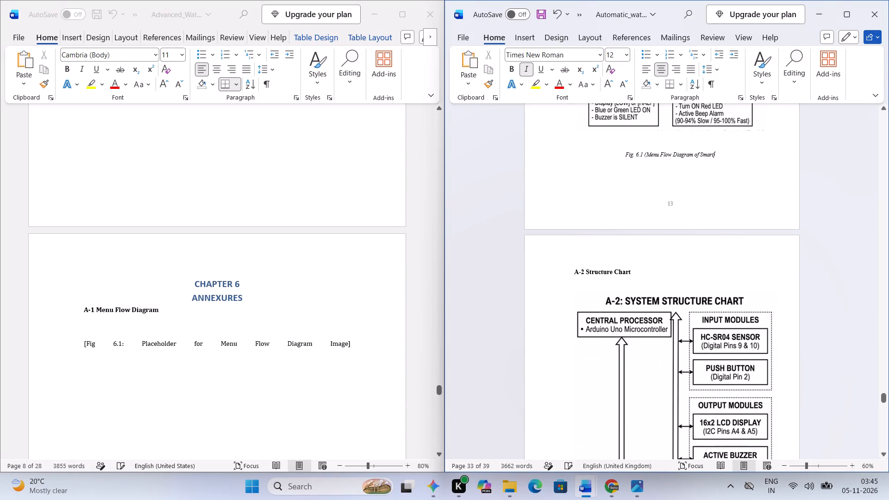
key(ctrl+BackSpace)
key(ctrl+BackSpace)
Remove the empty line above the Fig. 6.1 caption and add one below it, keeping the A-2 heading on the following page.
scroll(697, 242, down, 3)
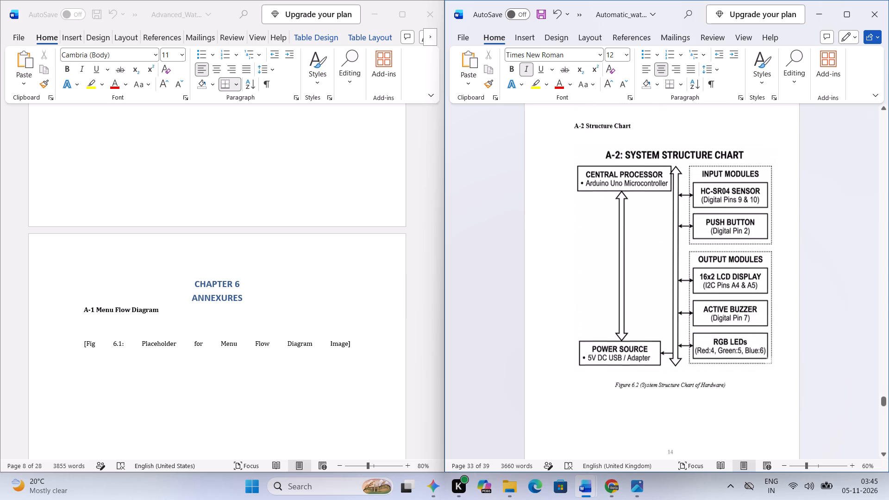
scroll(695, 242, up, 2)
click(662, 245)
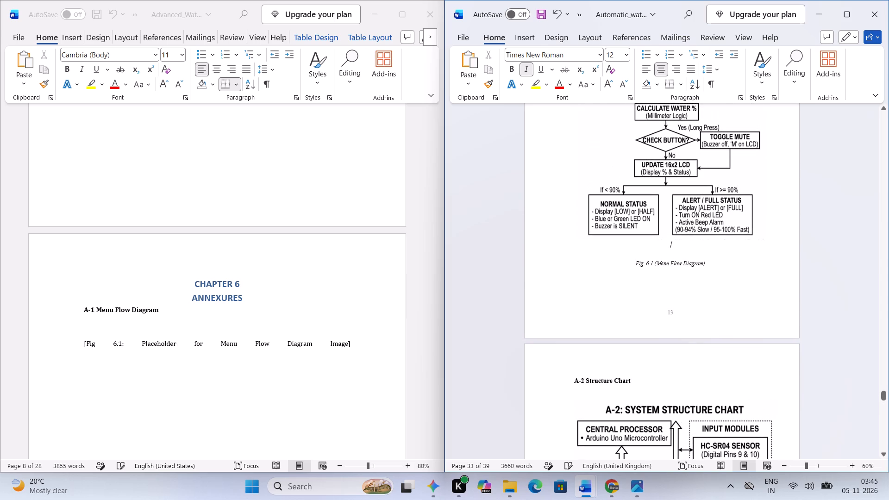
key(BackSpace)
click(661, 256)
key(BackSpace)
key(BackSpace)
click(620, 283)
click(620, 283)
click(628, 281)
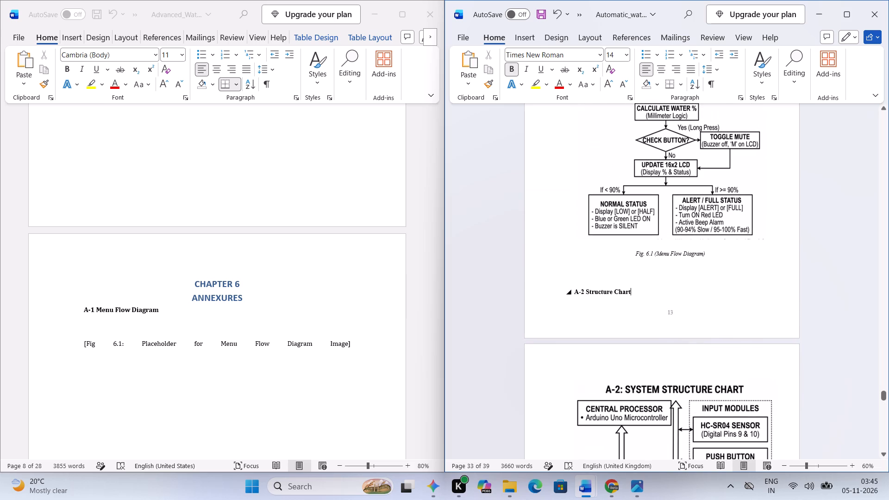
click(662, 276)
key(Return)
Compare the report's annexure sections A-2 to A-4, including the pin mapping table and caption, with the reference report and view the cover page.
scroll(647, 290, down, 3)
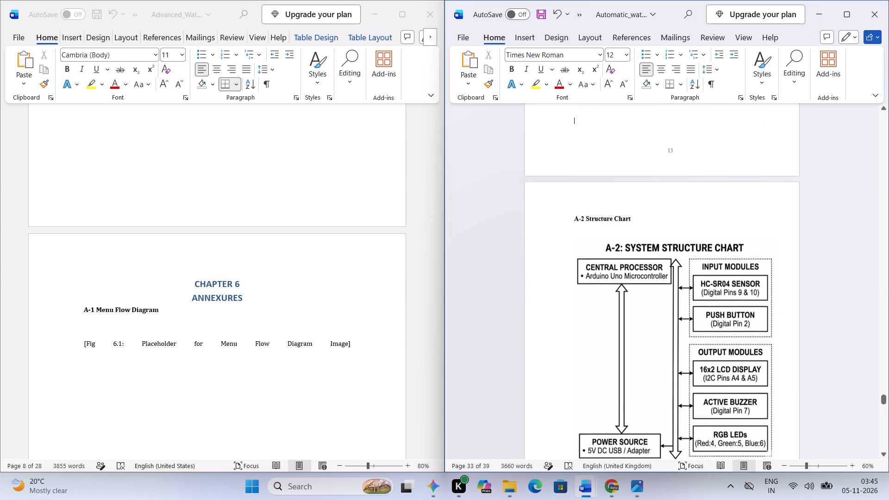
scroll(642, 299, down, 2)
scroll(641, 299, left, 1)
click(714, 206)
scroll(689, 239, down, 1)
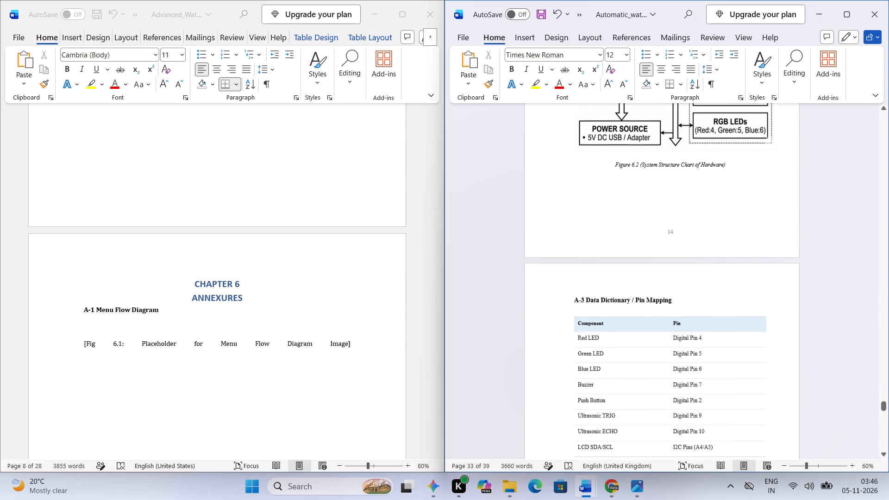
scroll(689, 239, down, 1)
scroll(349, 316, down, 1)
scroll(254, 329, down, 1)
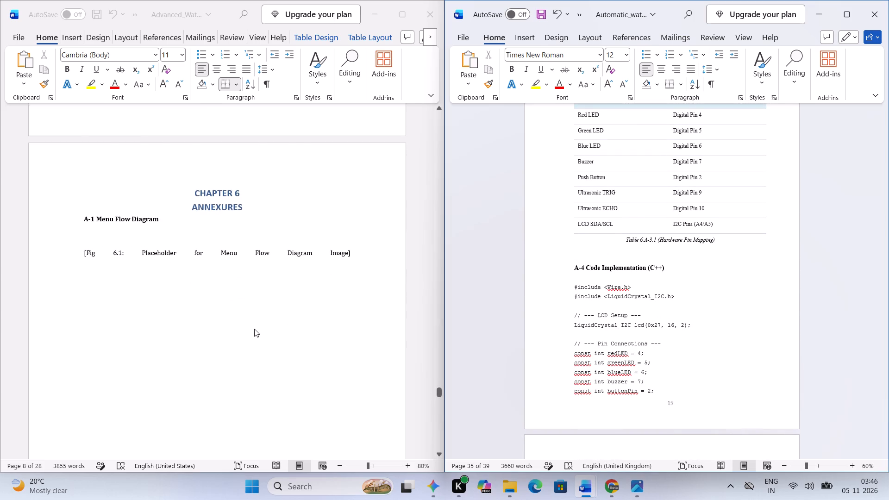
scroll(254, 329, down, 2)
click(291, 229)
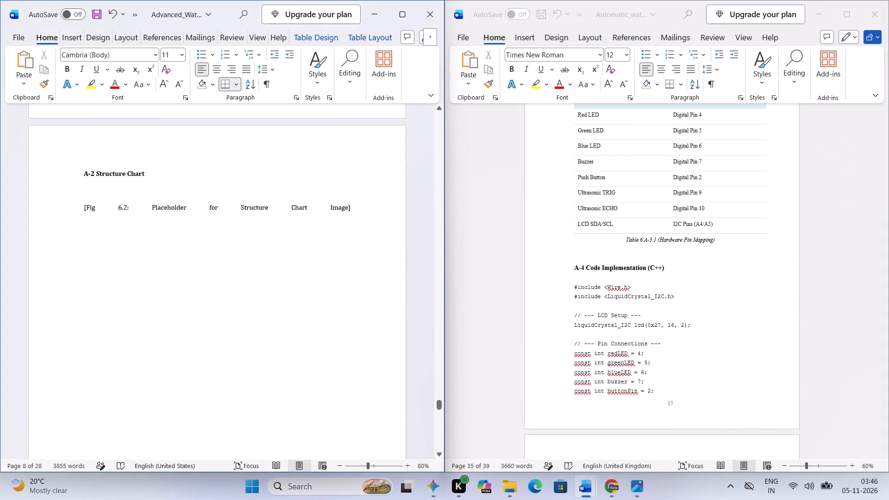
click(170, 181)
click(181, 196)
click(232, 207)
scroll(260, 227, down, 10)
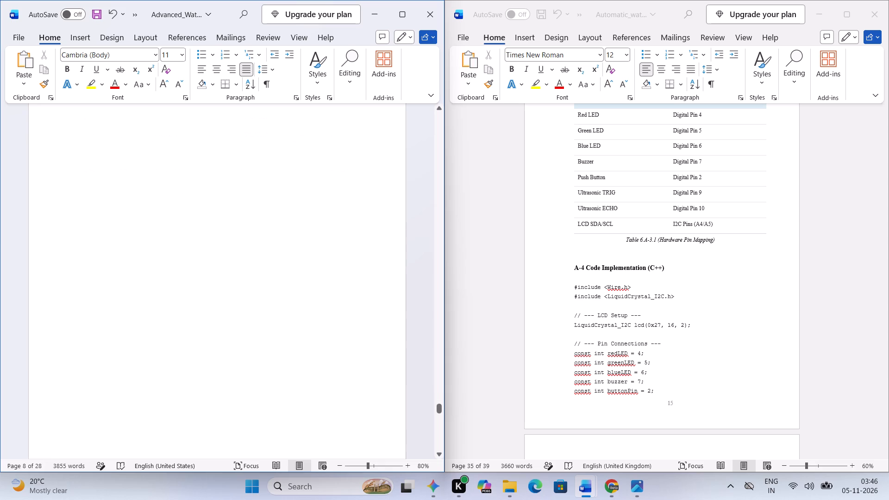
scroll(259, 228, down, 16)
scroll(259, 227, up, 12)
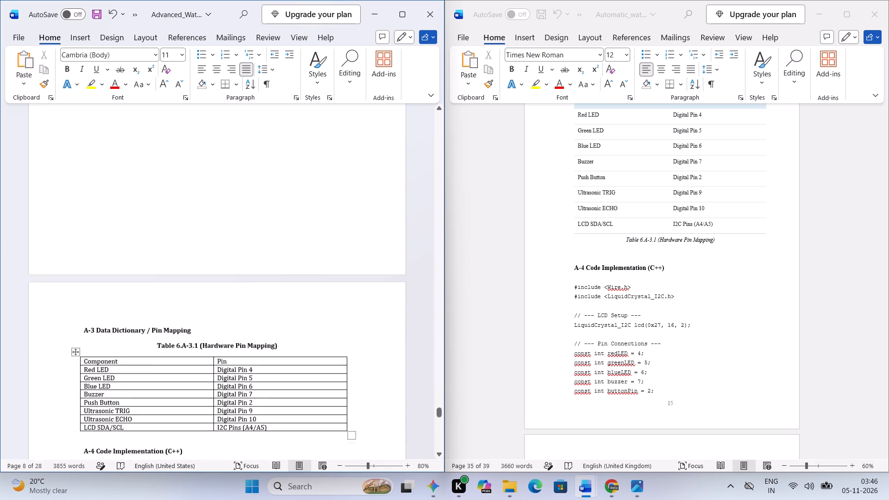
scroll(259, 227, up, 9)
scroll(259, 227, down, 2)
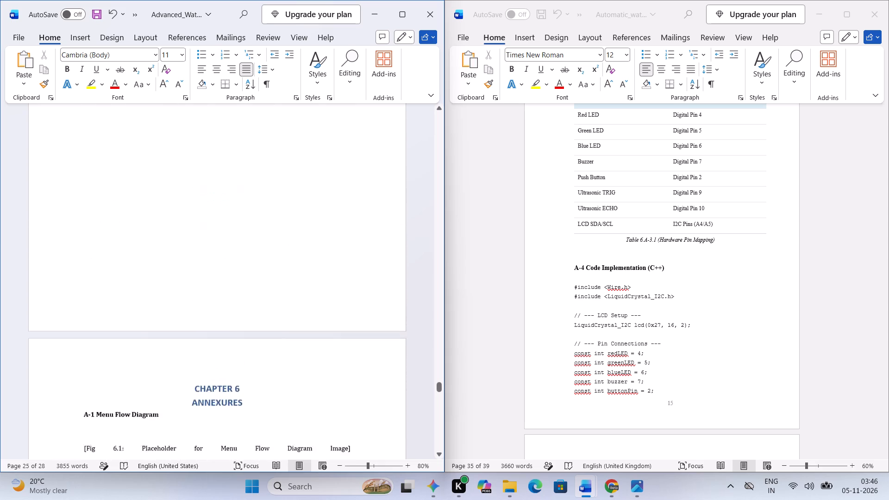
scroll(259, 227, down, 2)
scroll(259, 227, up, 5)
scroll(259, 227, right, 1)
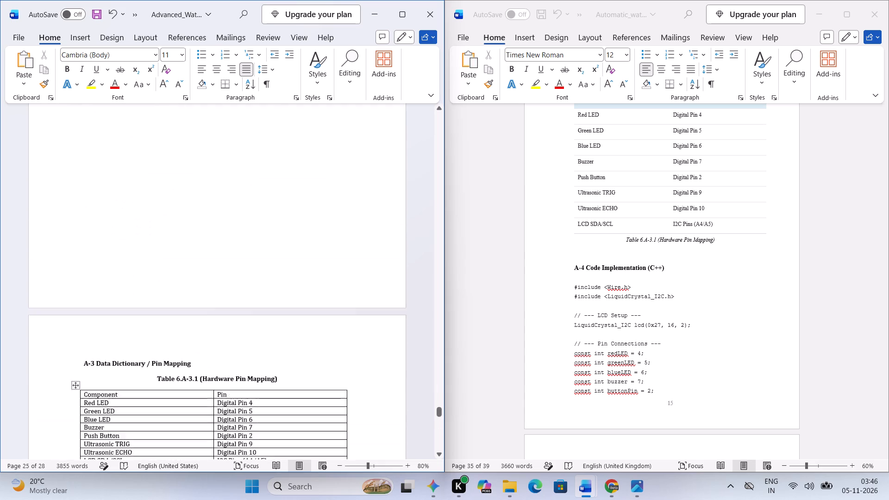
scroll(259, 227, right, 1)
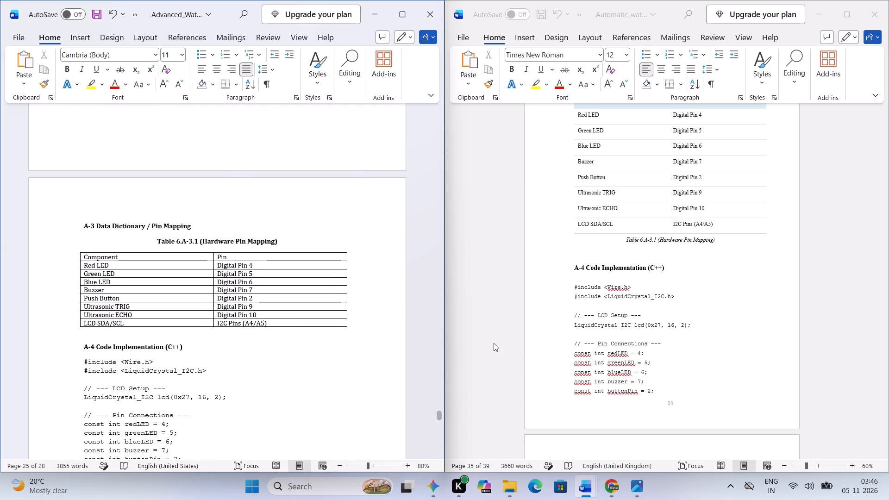
scroll(616, 338, up, 3)
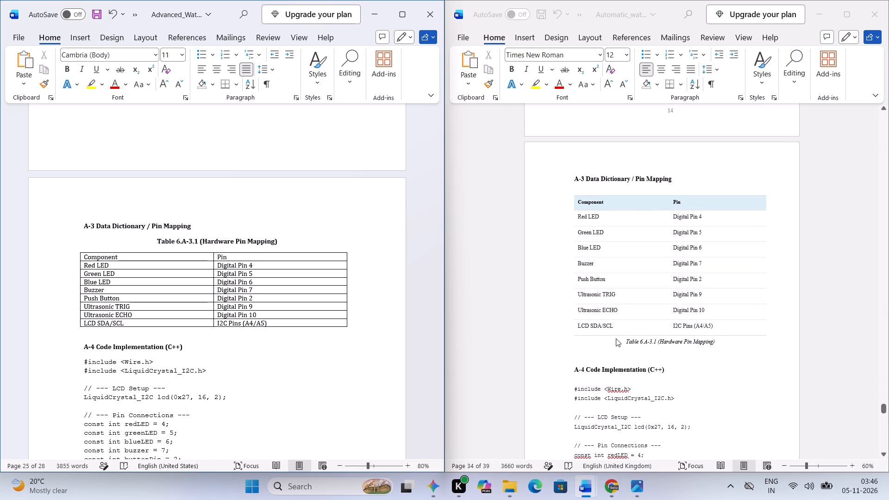
scroll(616, 338, up, 9)
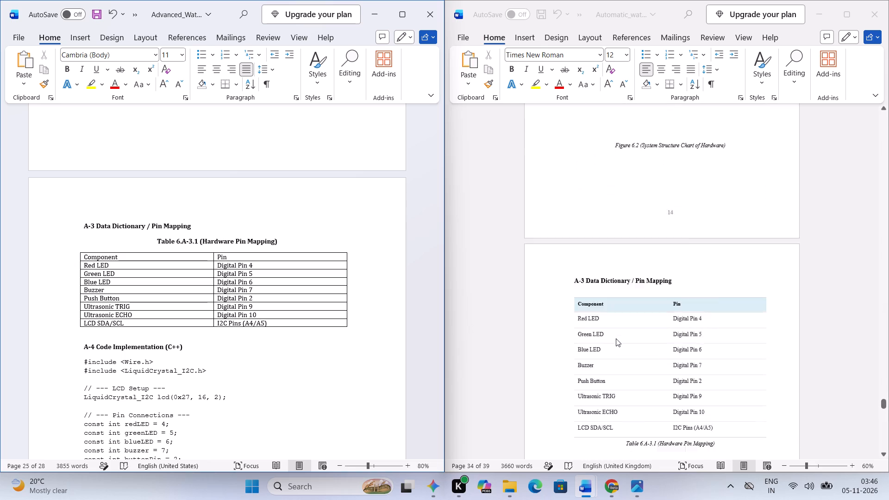
scroll(616, 338, up, 2)
scroll(616, 338, down, 12)
scroll(616, 338, up, 1)
scroll(616, 338, down, 1)
scroll(616, 338, up, 3)
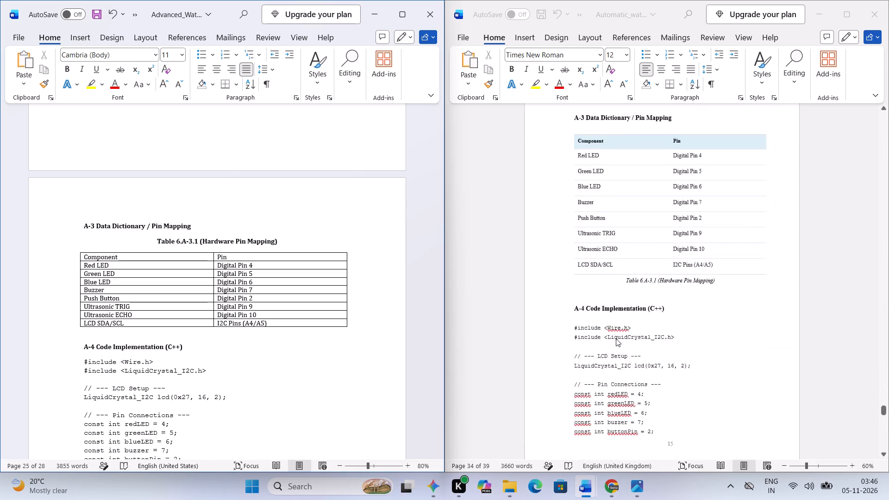
scroll(616, 338, up, 20)
scroll(616, 338, up, 7)
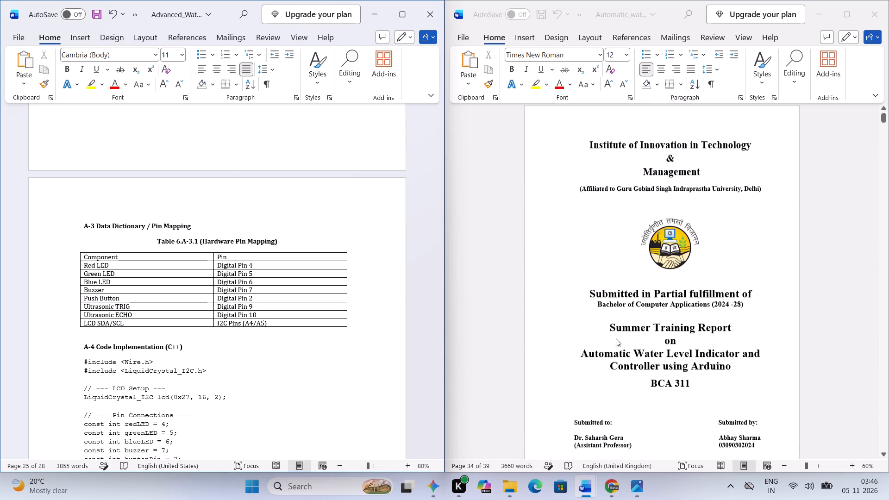
scroll(624, 297, down, 2)
scroll(625, 285, up, 1)
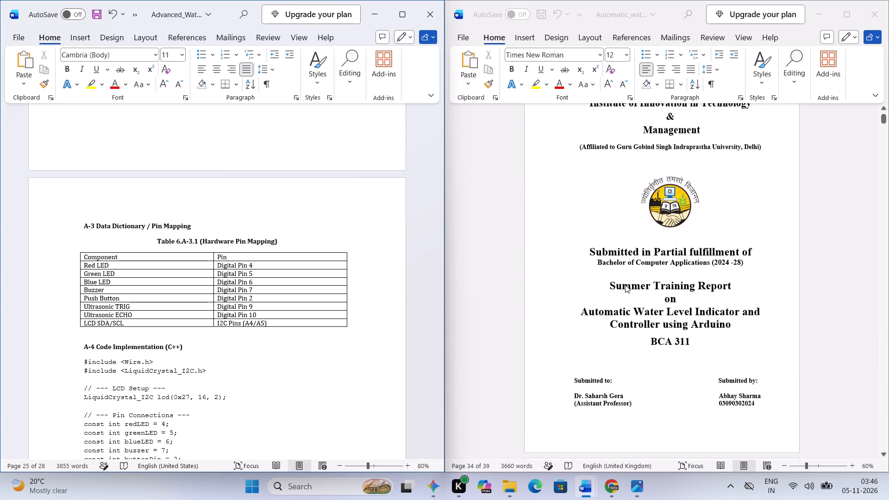
Save the Automatic Water Level Indicator report.
click(625, 285)
key(ctrl+s)
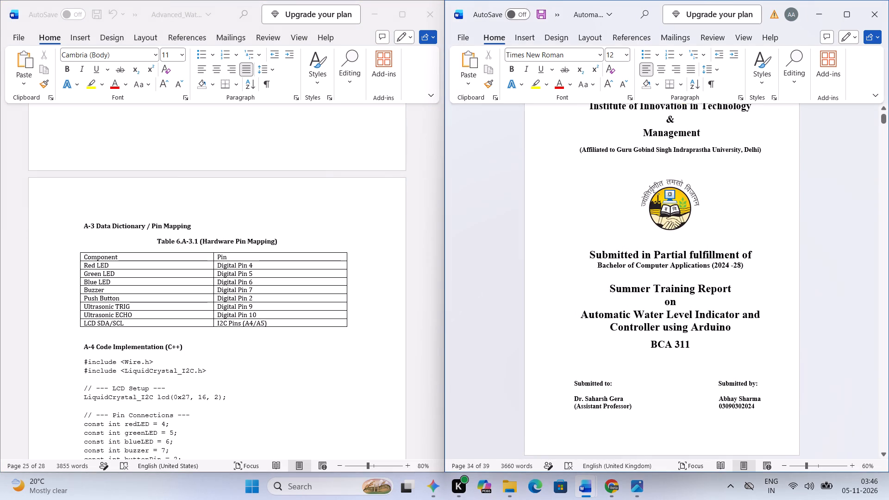
Examine the reference report's front matter, from the cover page through the lists of tables and figures to the contents pages.
scroll(384, 219, up, 4)
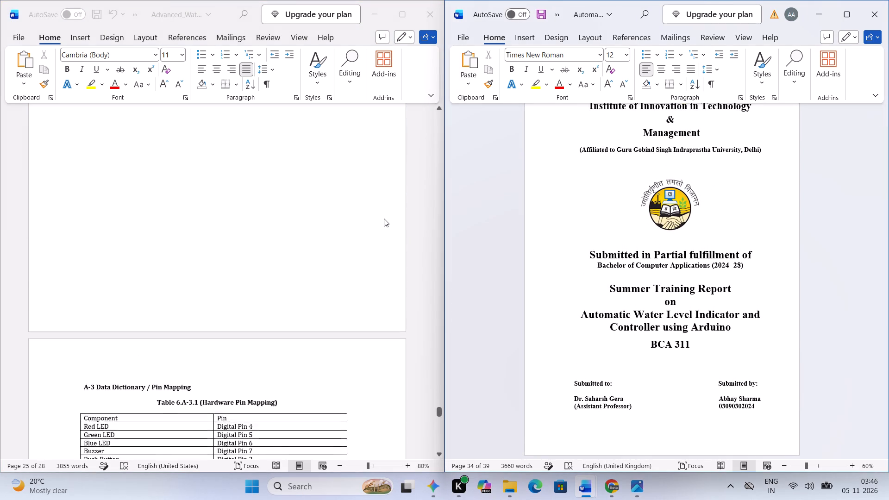
scroll(384, 219, up, 4)
scroll(384, 219, up, 20)
scroll(384, 219, up, 20)
scroll(384, 219, up, 9)
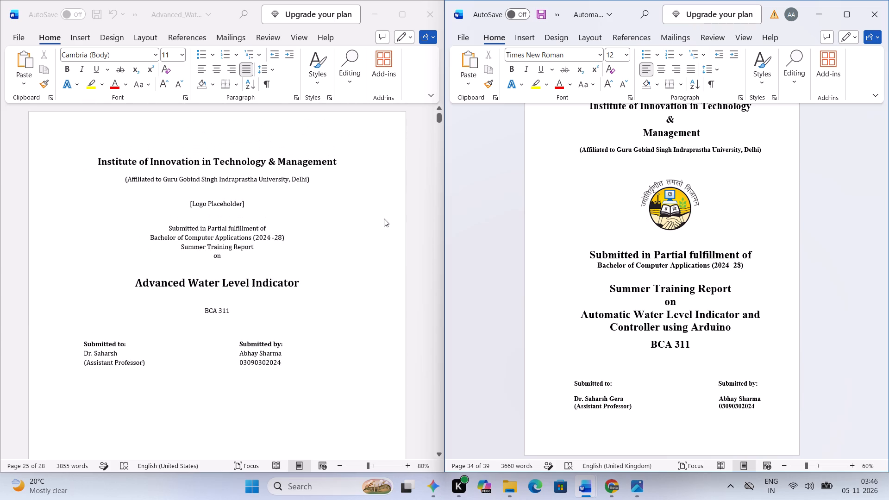
scroll(384, 219, right, 1)
scroll(384, 219, up, 4)
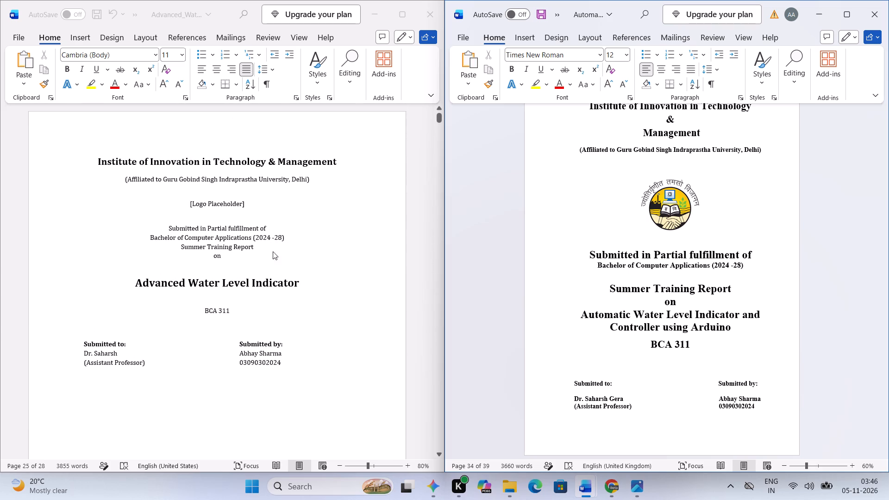
click(148, 266)
drag(148, 266, 273, 320)
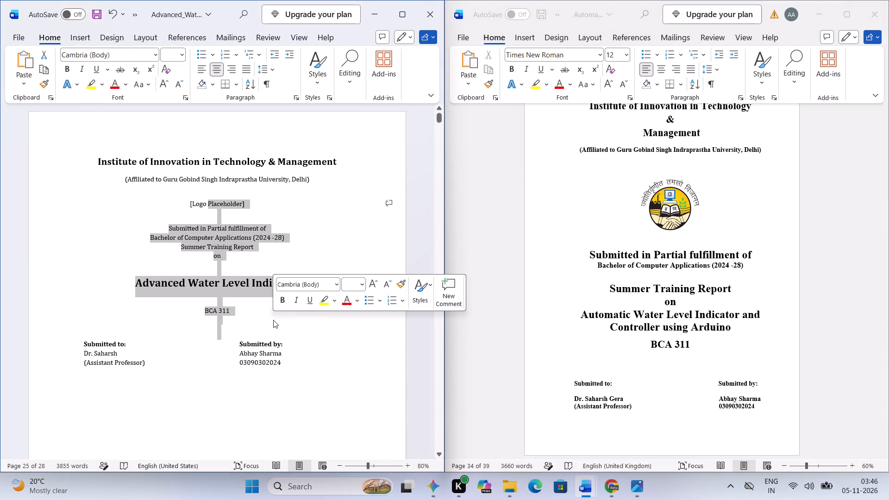
click(273, 320)
scroll(273, 320, down, 3)
scroll(273, 320, up, 1)
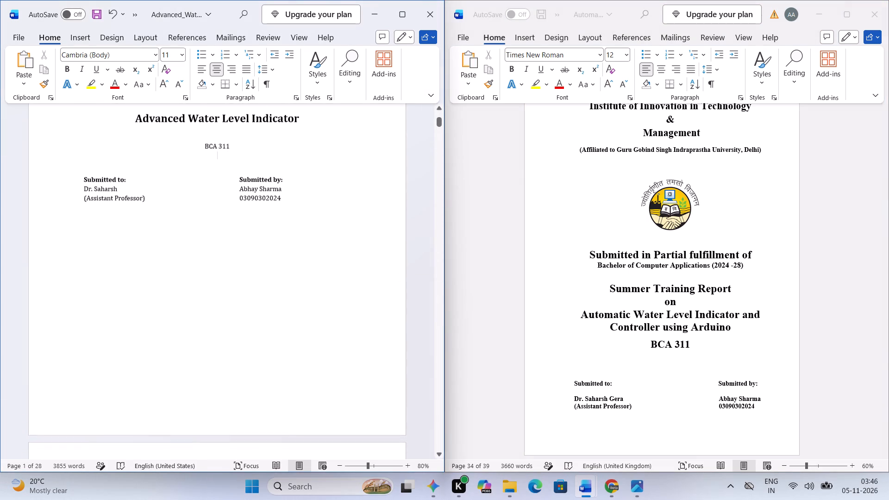
scroll(273, 320, up, 1)
scroll(273, 320, down, 7)
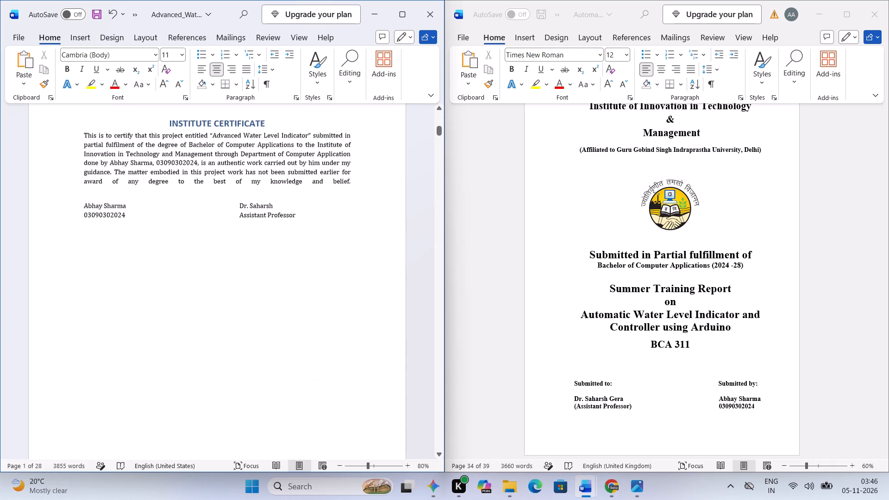
scroll(273, 320, down, 9)
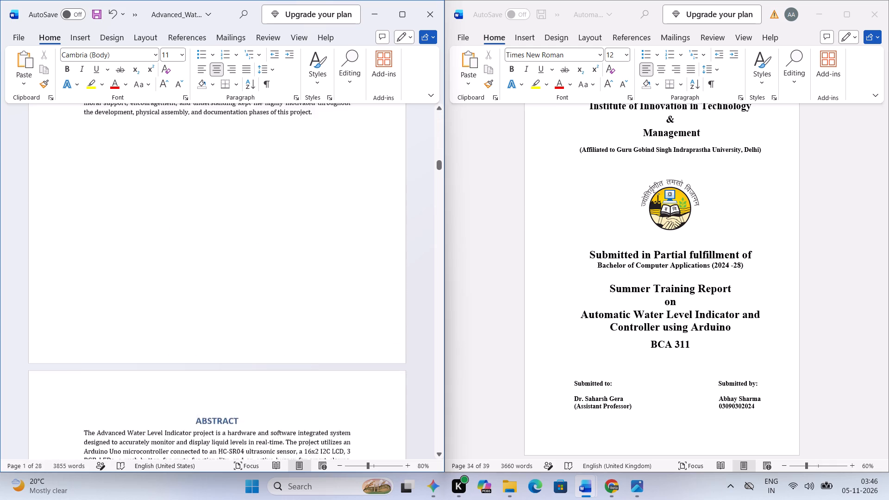
scroll(273, 320, down, 7)
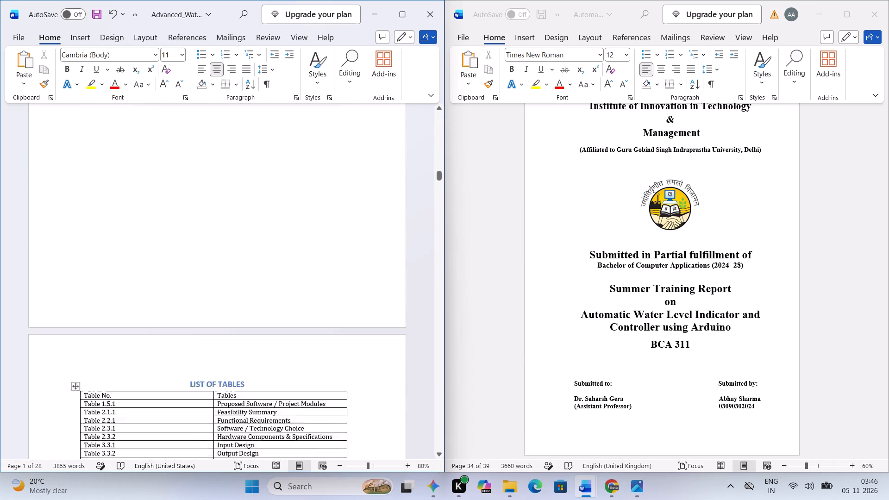
scroll(273, 320, down, 2)
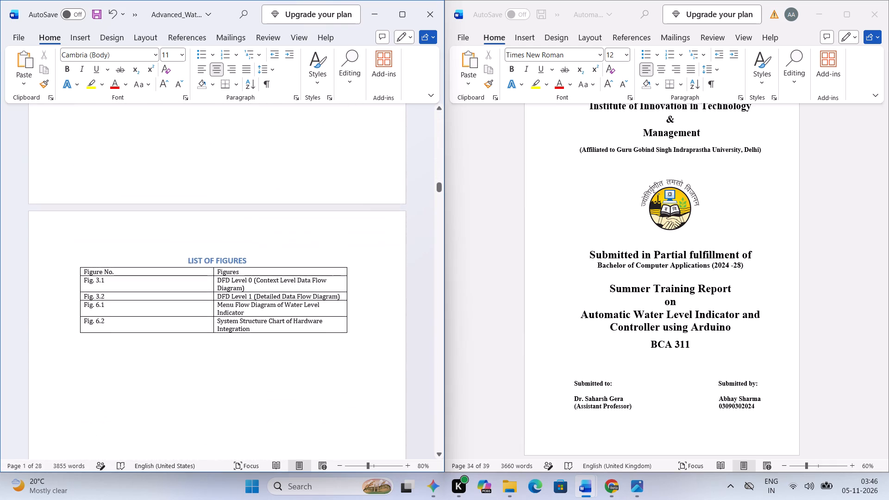
scroll(273, 320, down, 10)
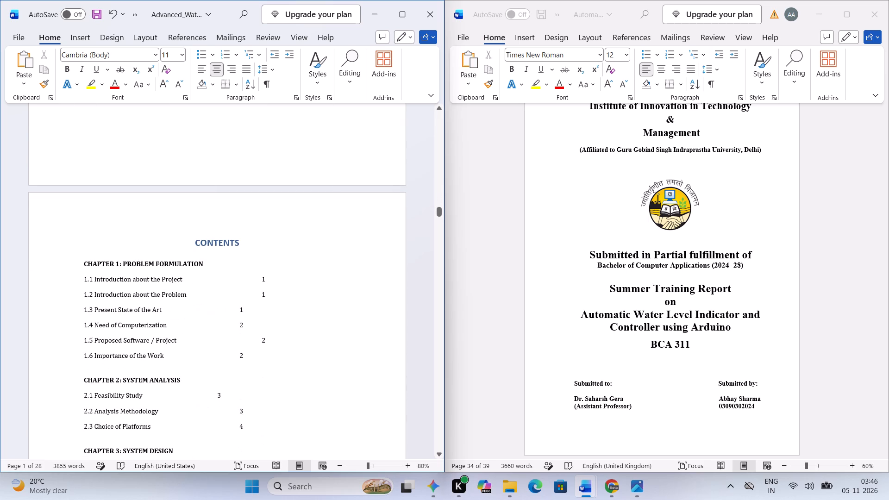
scroll(273, 320, down, 4)
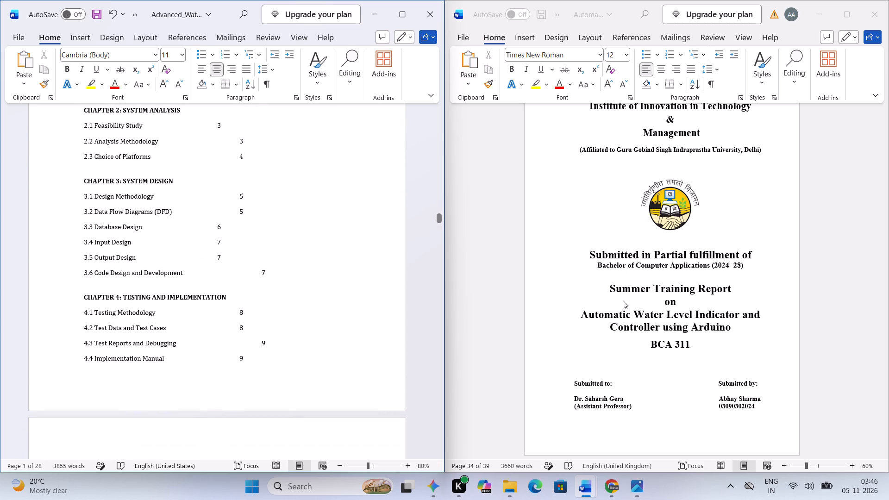
Review the Automatic Water Level Indicator report's front matter, from the certificates through the abstract and List of Tables to the List of Figures.
scroll(642, 311, down, 10)
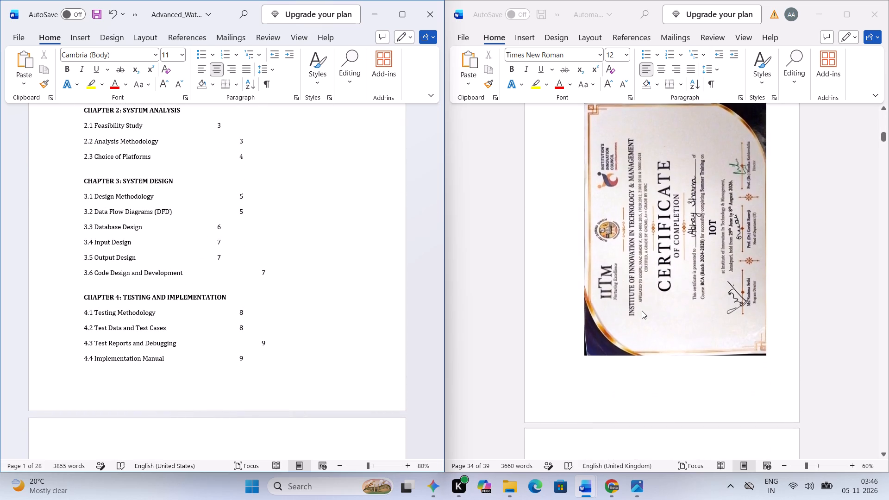
scroll(642, 311, down, 4)
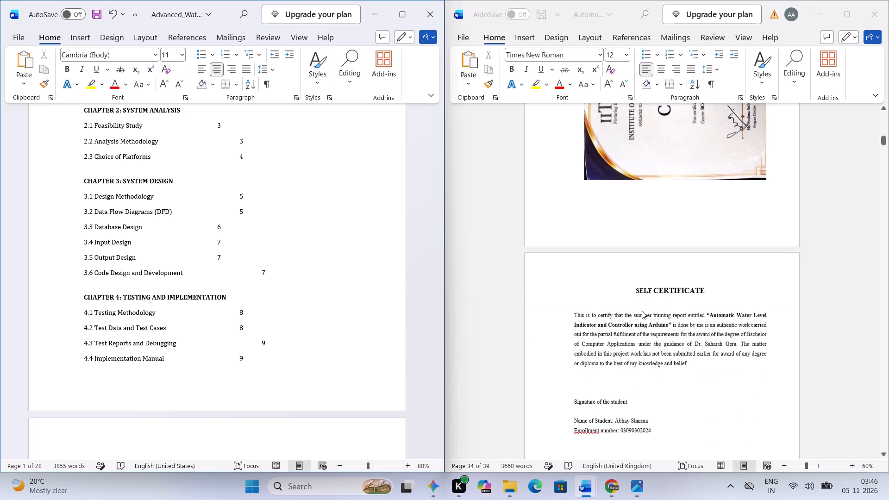
scroll(642, 311, down, 3)
scroll(642, 311, right, 1)
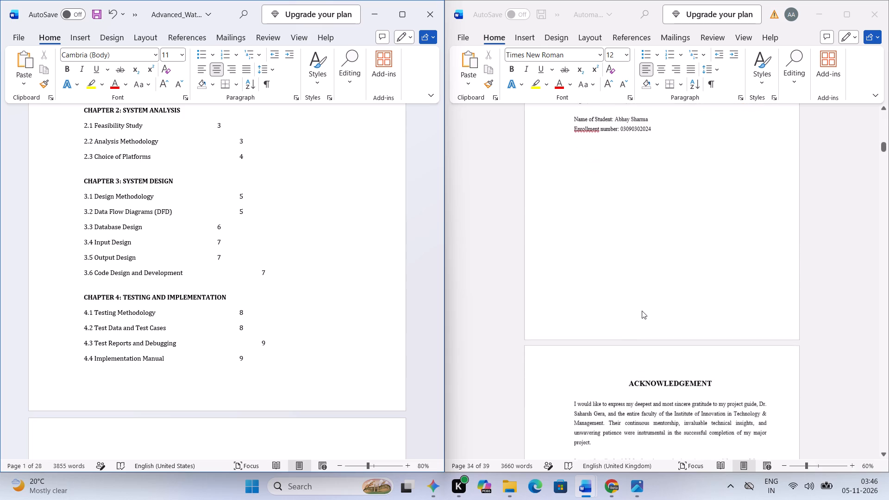
scroll(642, 311, right, 1)
scroll(642, 311, down, 3)
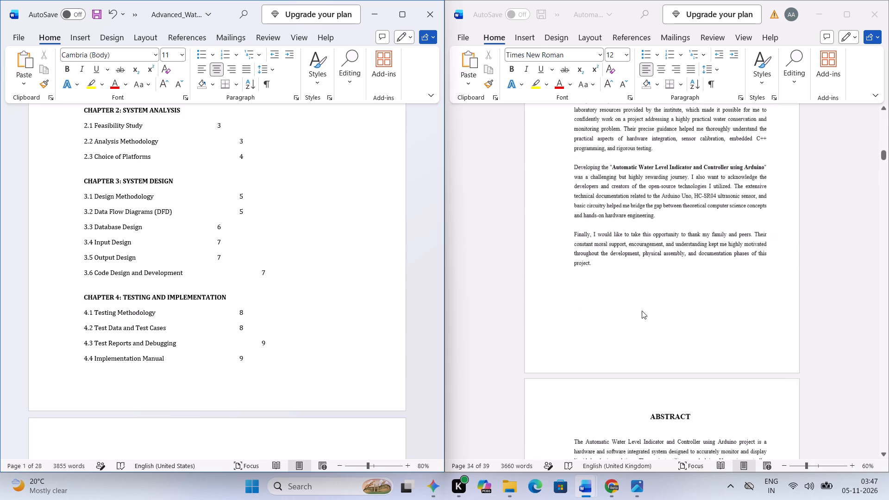
scroll(642, 311, down, 7)
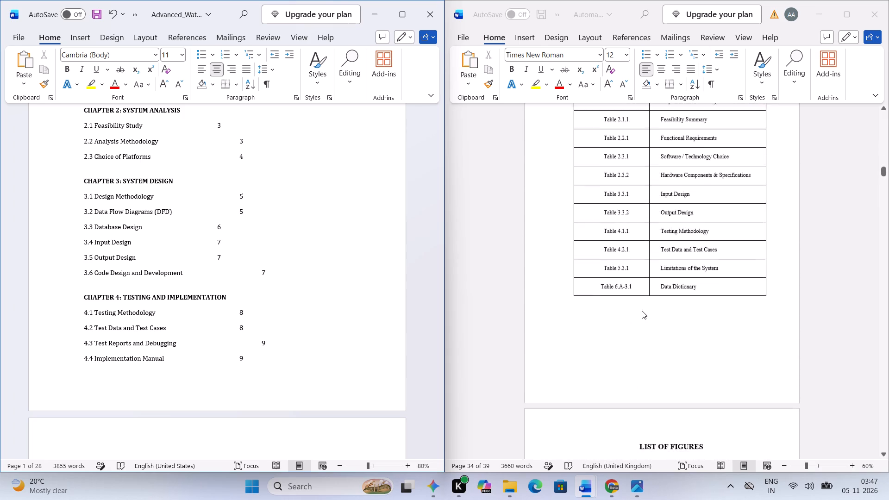
scroll(642, 311, down, 3)
scroll(642, 311, up, 4)
scroll(642, 311, down, 1)
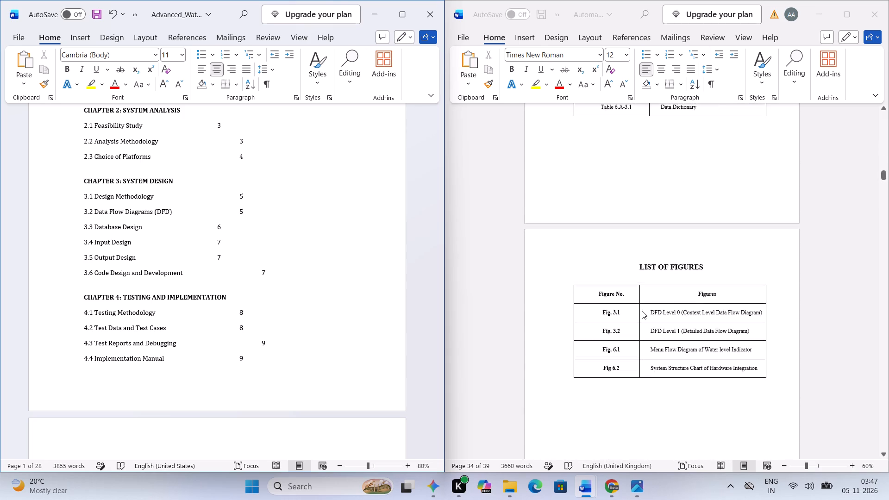
scroll(642, 311, down, 1)
Copy "of Water level Indicator" from the List of Figures into the menu flow caption, making it "Fig. 6.1 (Menu Flow Diagram of Water level Indicator)".
click(752, 348)
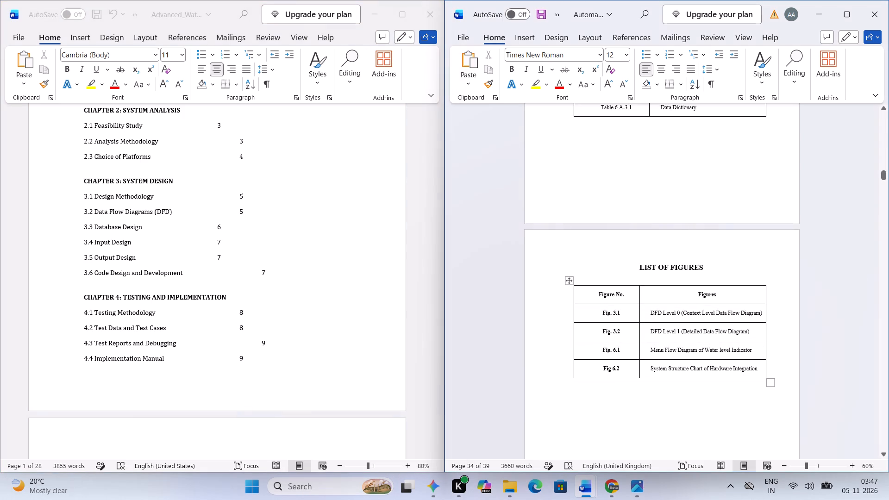
click(749, 349)
click(753, 352)
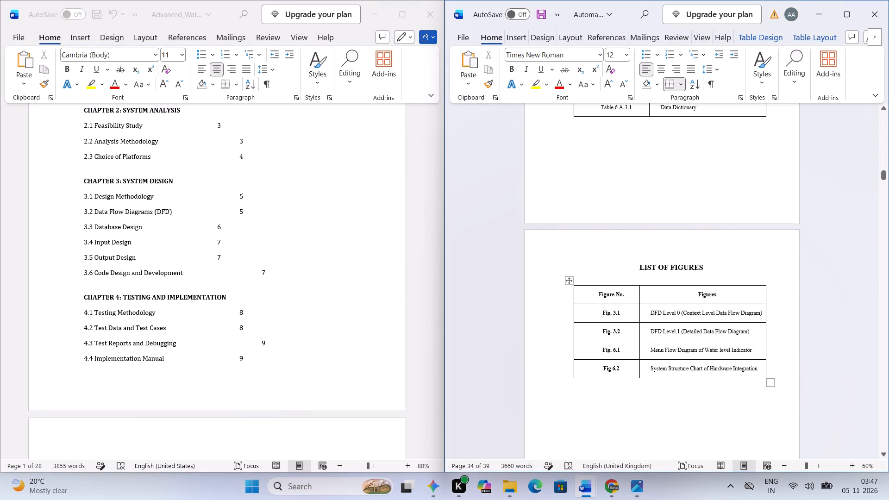
key(ctrl+shift+Left)
key(ctrl+shift+Left)
key(ctrl+shift+Left)
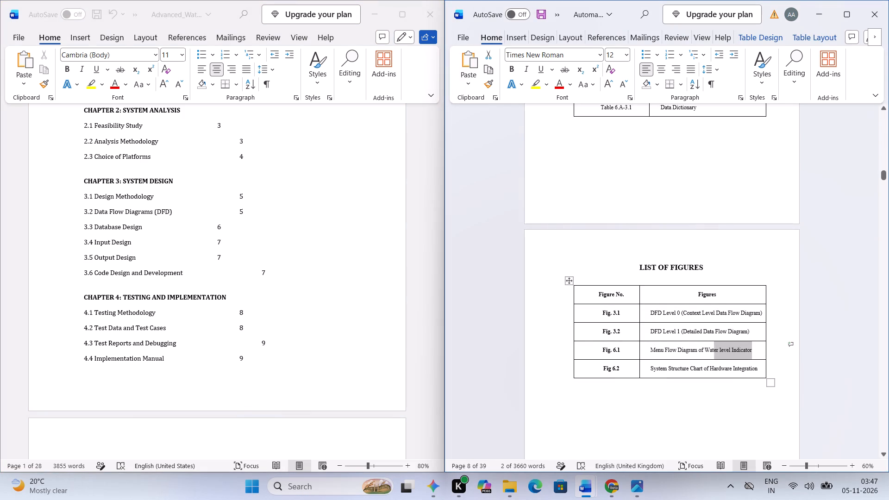
key(ctrl+shift+Left)
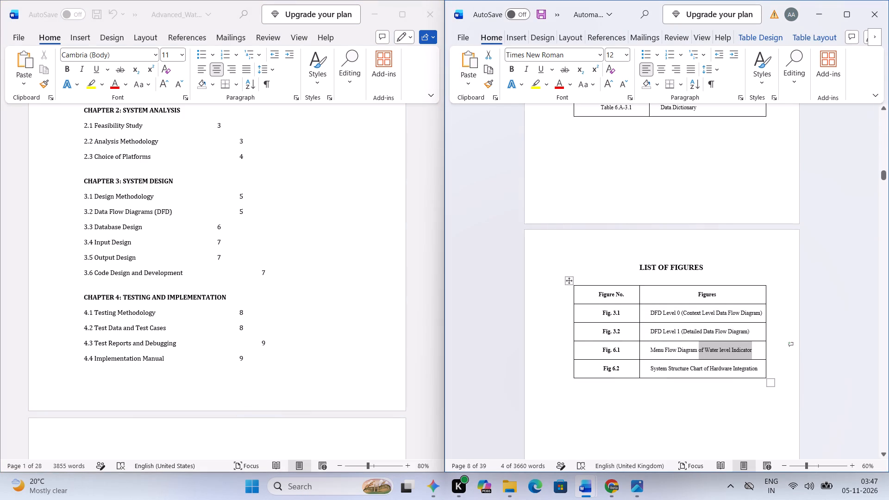
key(ctrl+c)
right_click(753, 352)
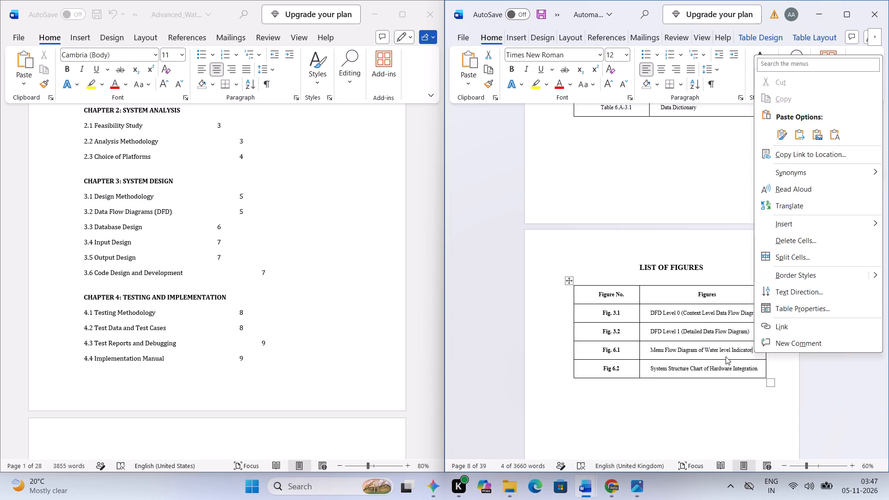
click(726, 356)
drag(887, 175, 853, 421)
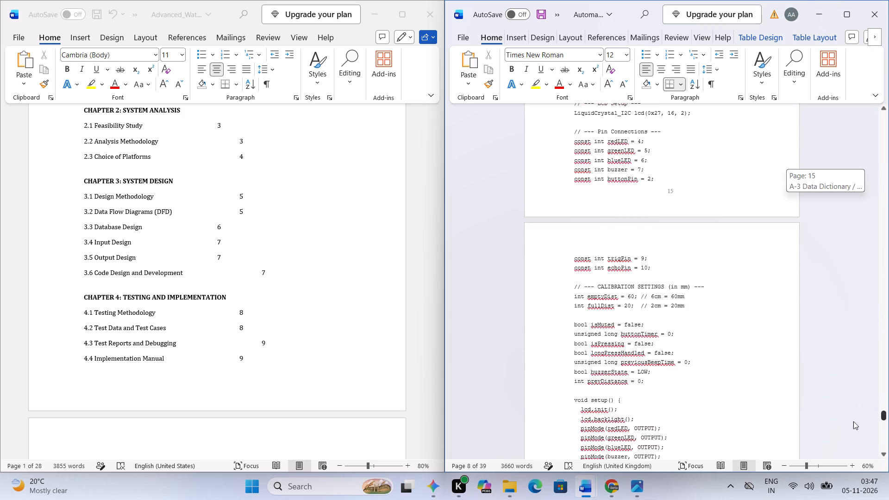
drag(853, 421, 831, 401)
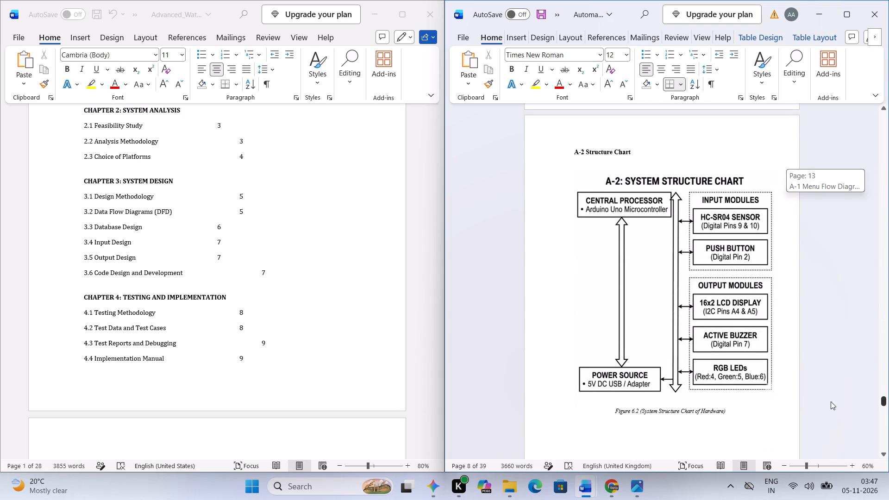
drag(831, 401, 830, 402)
scroll(723, 343, up, 9)
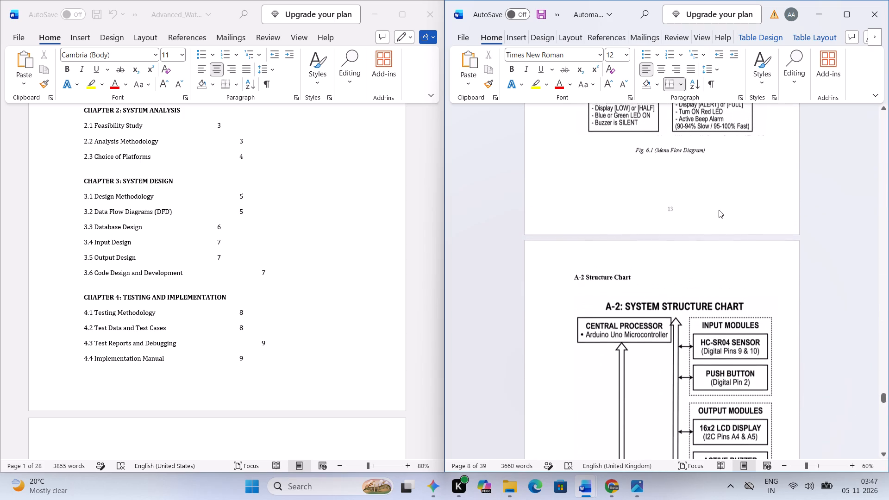
click(704, 155)
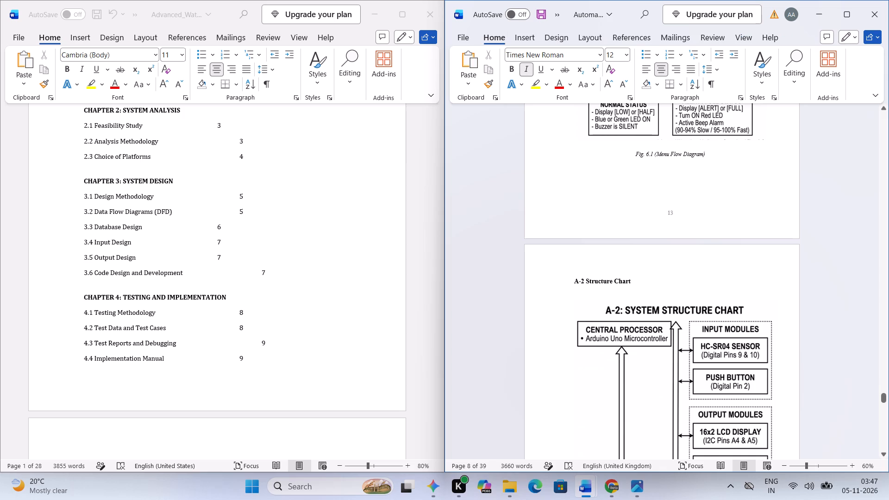
key(ctrl+v)
click(726, 182)
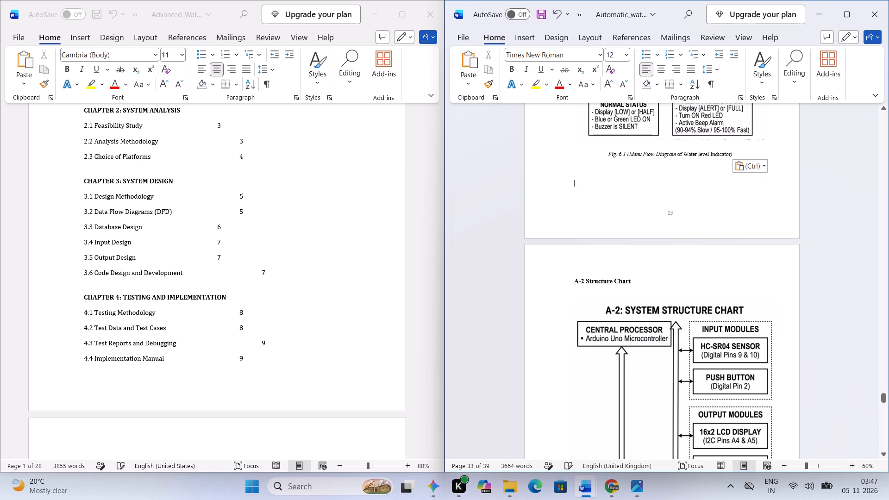
Copy the Fig 6.2 title entry, "System Structure Chart of Hardware Integration", from the List of Figures table.
drag(887, 397, 886, 293)
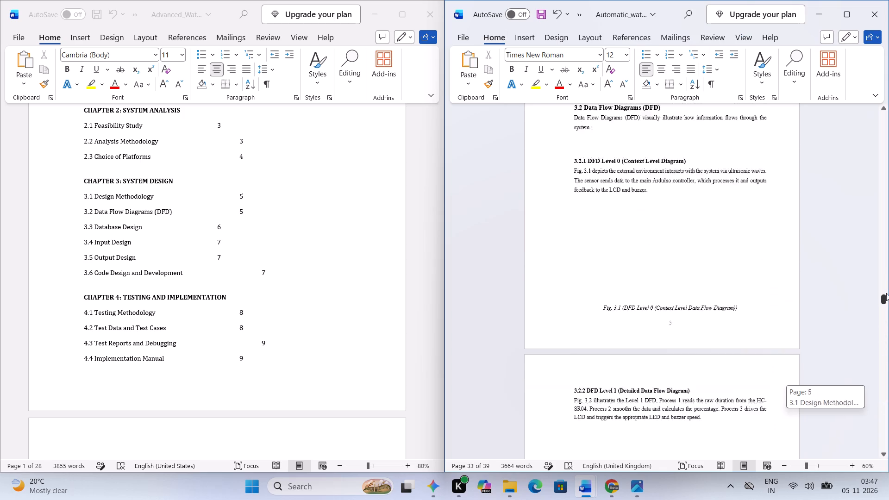
drag(886, 293, 888, 219)
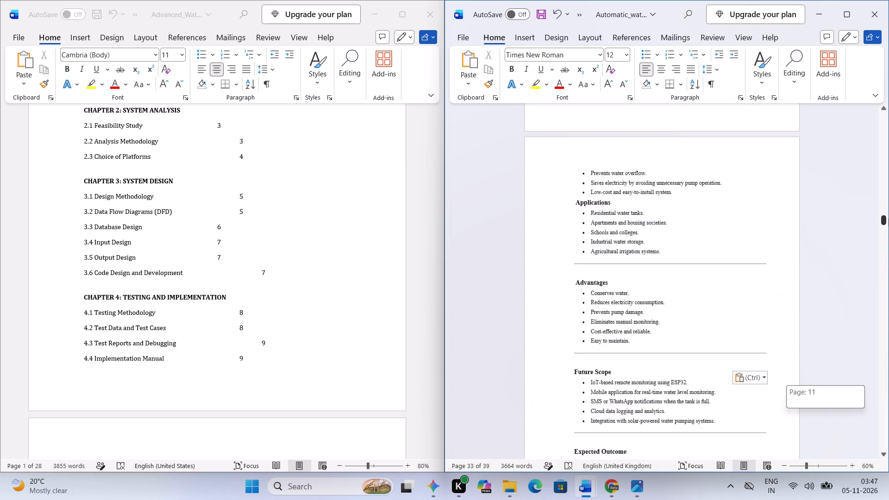
drag(888, 219, 888, 181)
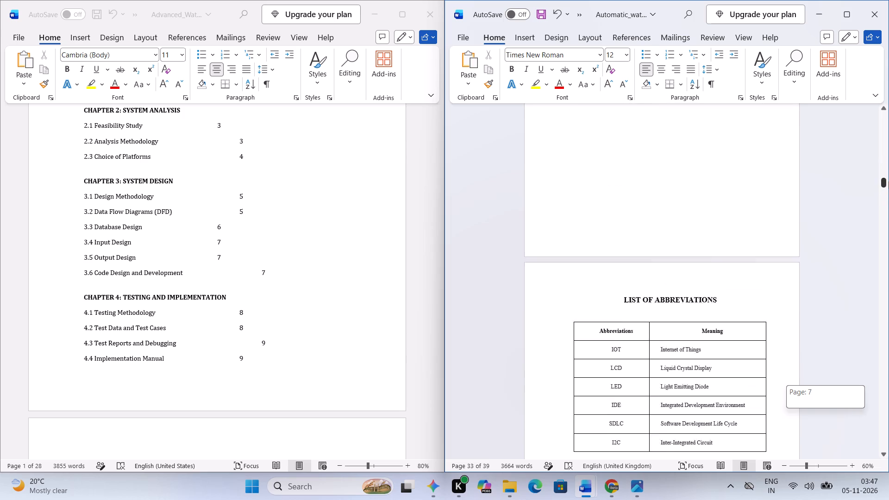
drag(888, 181, 888, 175)
scroll(674, 374, down, 1)
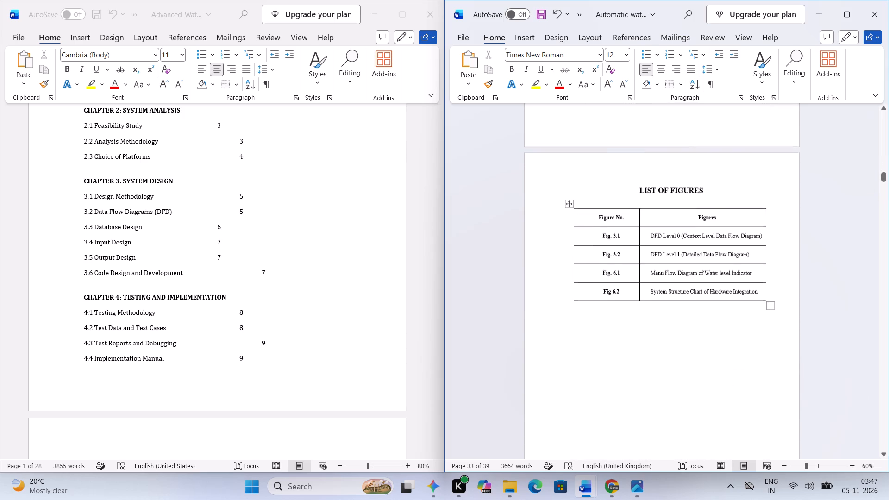
scroll(656, 381, down, 1)
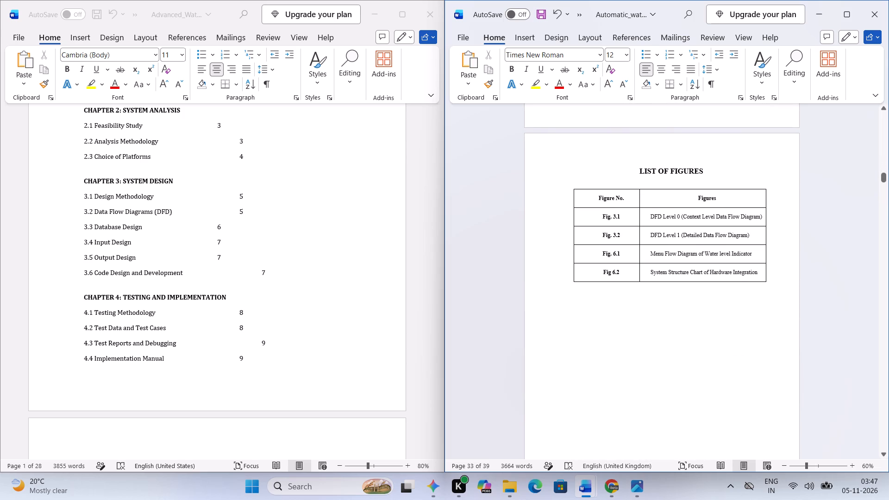
click(748, 272)
click(760, 270)
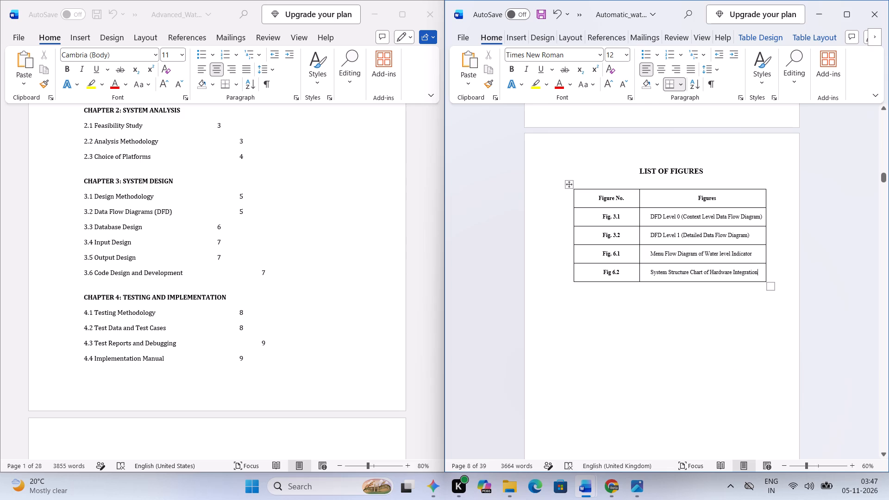
key(ctrl+shift+Down)
key(ctrl+c)
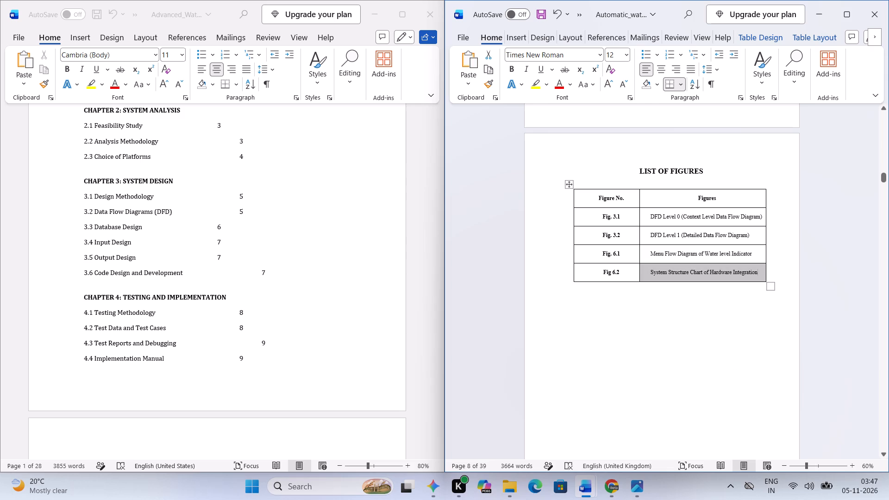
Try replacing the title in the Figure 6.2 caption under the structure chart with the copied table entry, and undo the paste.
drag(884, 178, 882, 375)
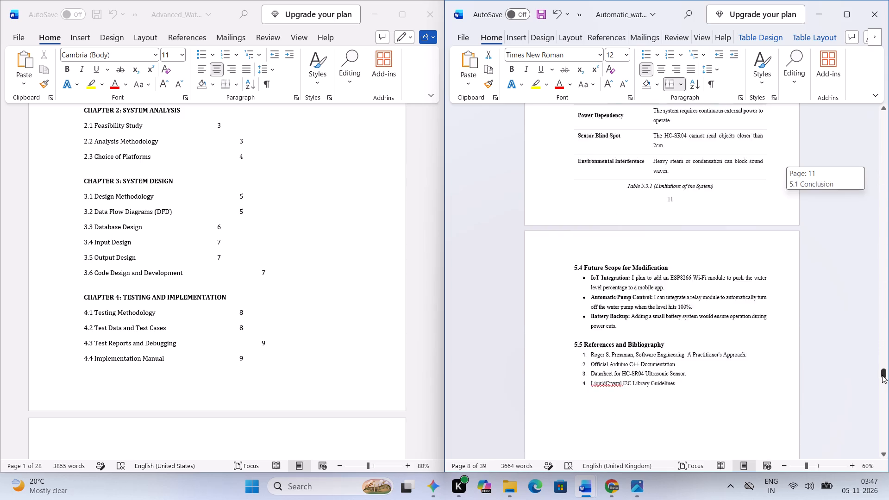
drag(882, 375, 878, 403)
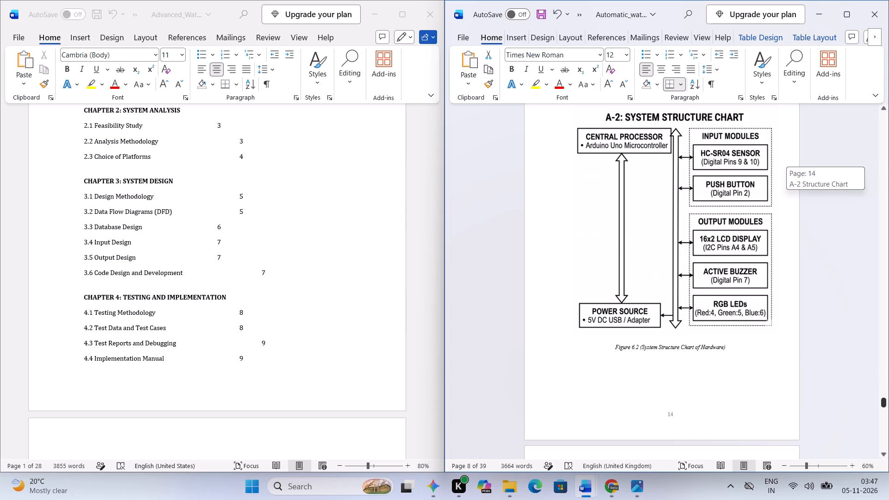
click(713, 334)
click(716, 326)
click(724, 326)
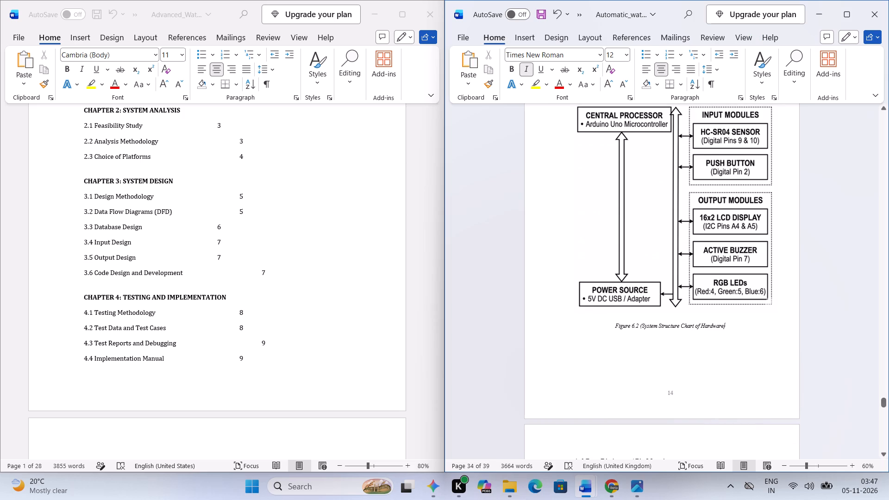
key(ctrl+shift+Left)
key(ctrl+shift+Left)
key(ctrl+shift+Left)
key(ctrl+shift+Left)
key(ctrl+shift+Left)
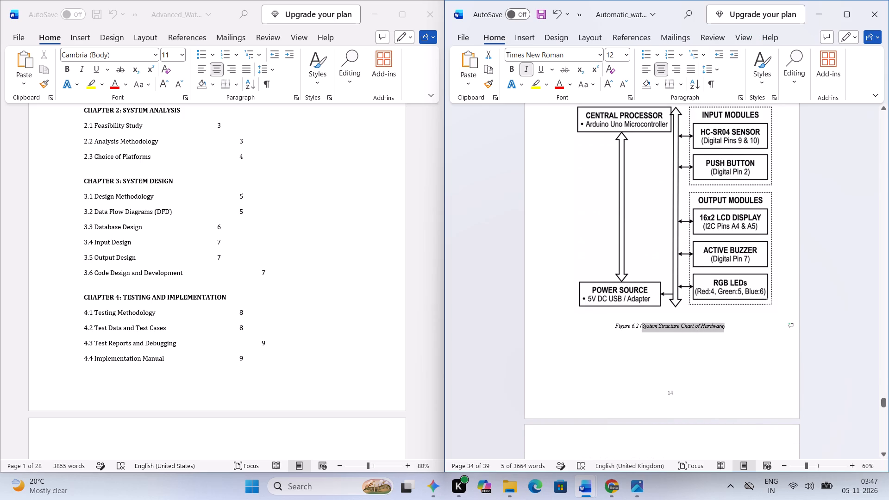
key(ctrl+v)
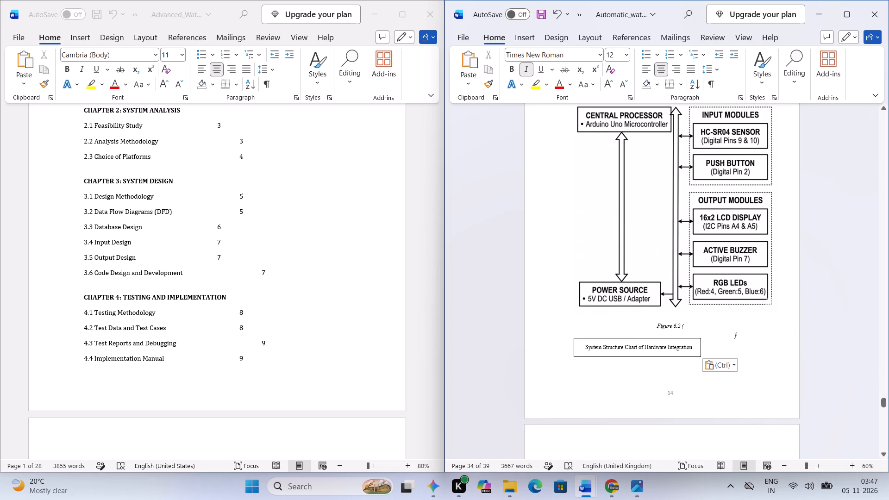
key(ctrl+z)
Paste the entry below the Figure 6.2 caption, copy only its text "System Structure Chart of Hardware Integration", and delete the pasted table.
click(690, 350)
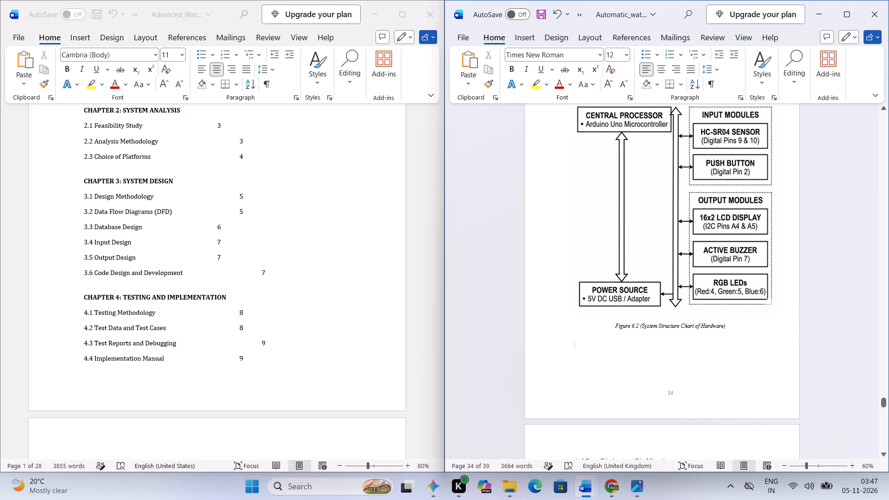
key(ctrl+v)
click(667, 356)
drag(694, 357, 594, 358)
key(ctrl+c)
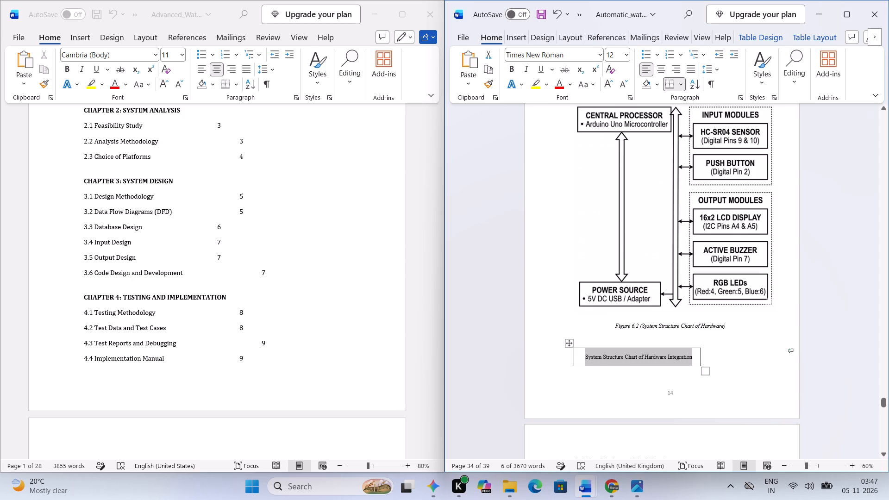
click(568, 343)
key(BackSpace)
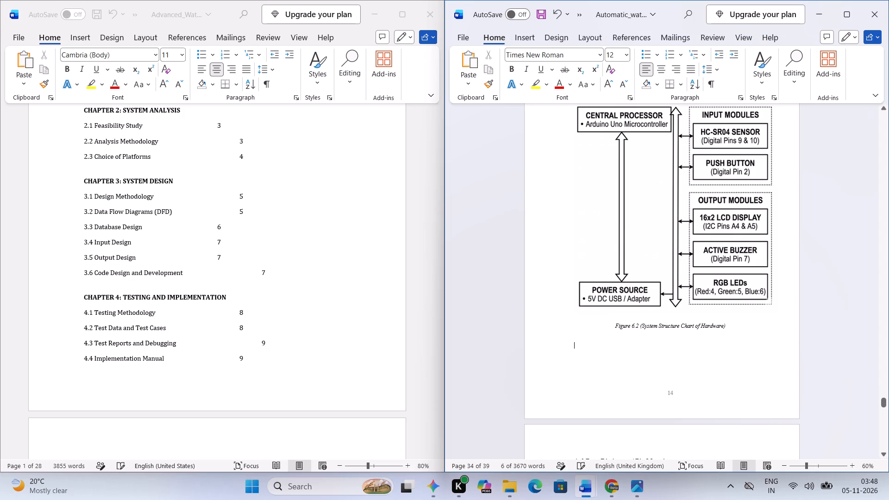
Replace the caption's title with the copied text, making it "Figure 6.2 (System Structure Chart of Hardware Integration)".
click(724, 325)
key(ctrl+v)
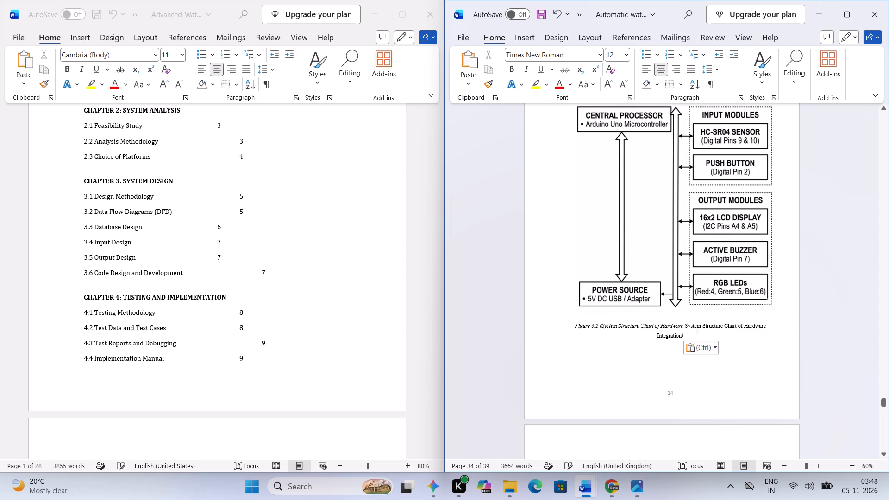
key(ctrl+z)
key(ctrl+shift+Left)
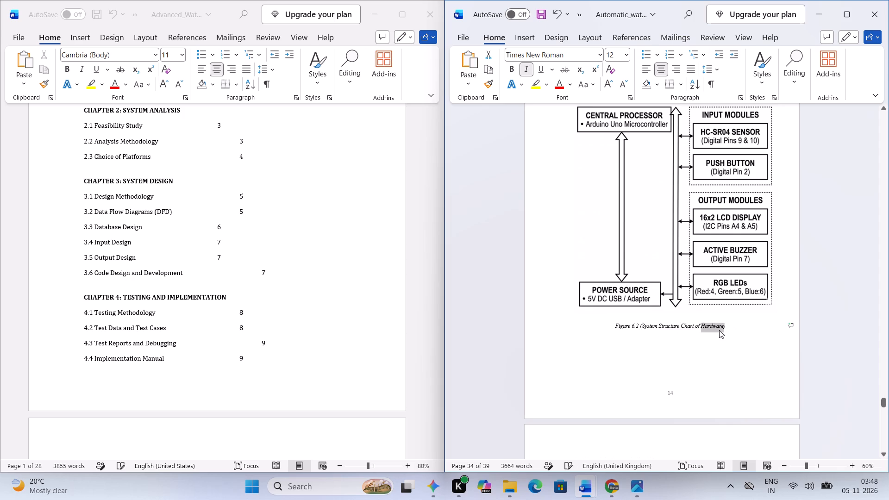
key(ctrl+shift+Left)
key(ctrl+shift+Left)
key(ctrl+shift+Left)
key(ctrl+shift+Left)
key(ctrl+v)
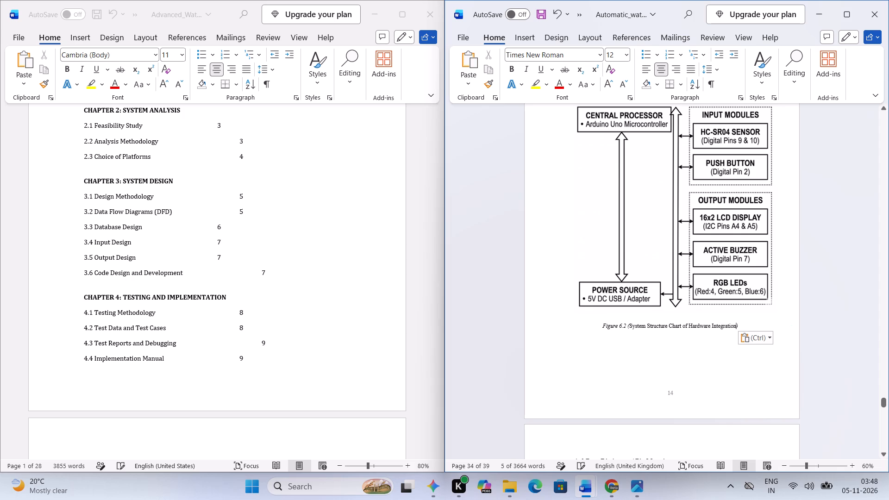
click(683, 362)
Review the Chapter 6 figure captions and the report's front matter, from the cover page through the List of Tables and List of Figures.
scroll(683, 372, up, 6)
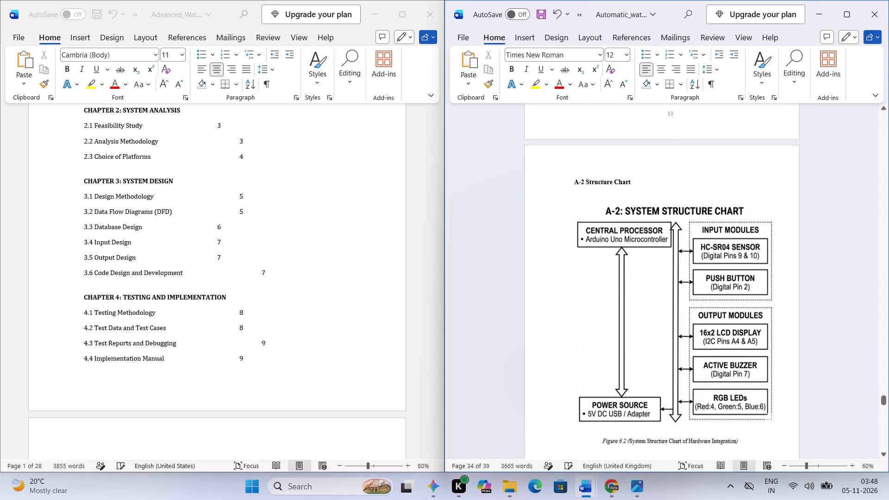
scroll(682, 372, up, 2)
scroll(682, 372, down, 4)
scroll(683, 372, up, 6)
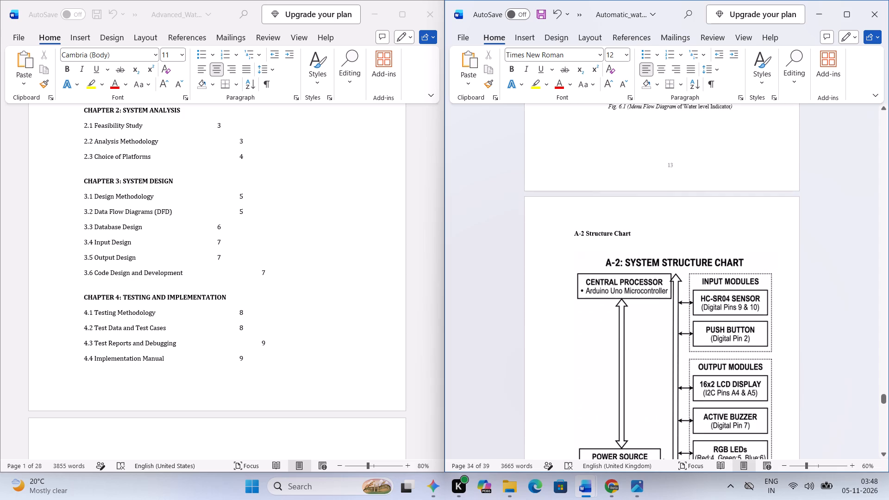
scroll(683, 372, up, 16)
scroll(683, 372, up, 18)
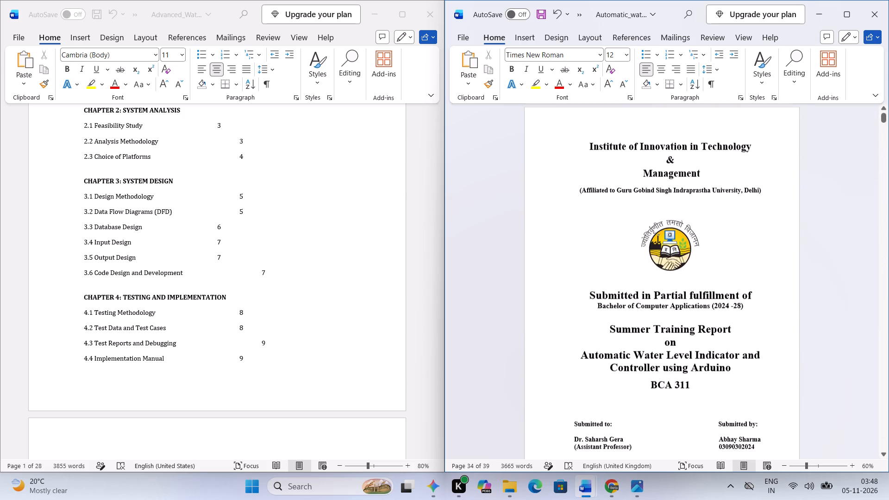
scroll(683, 372, down, 13)
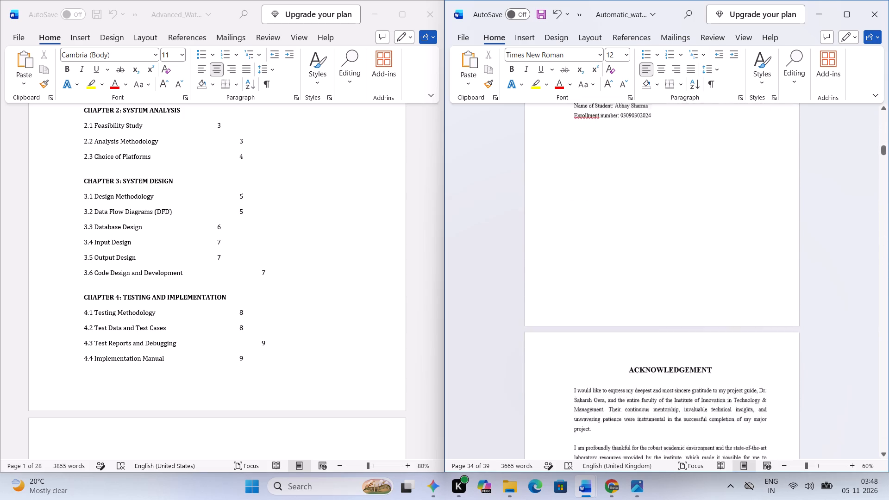
scroll(683, 372, down, 2)
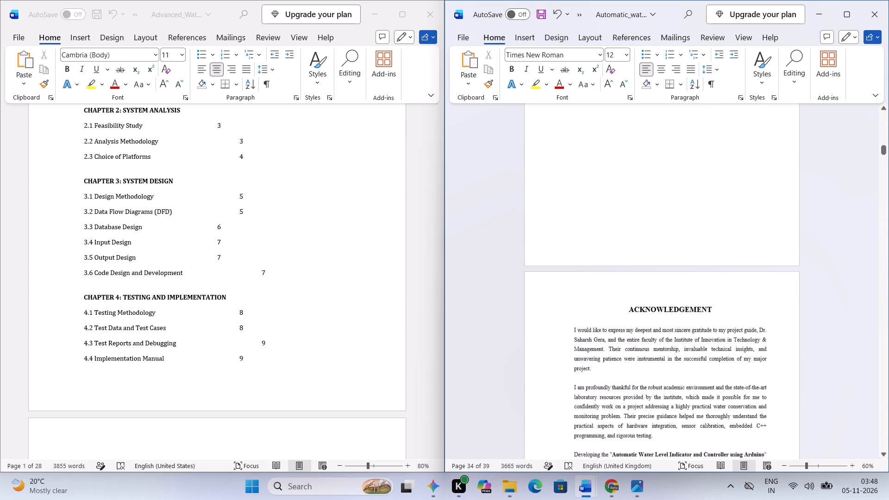
scroll(683, 372, down, 6)
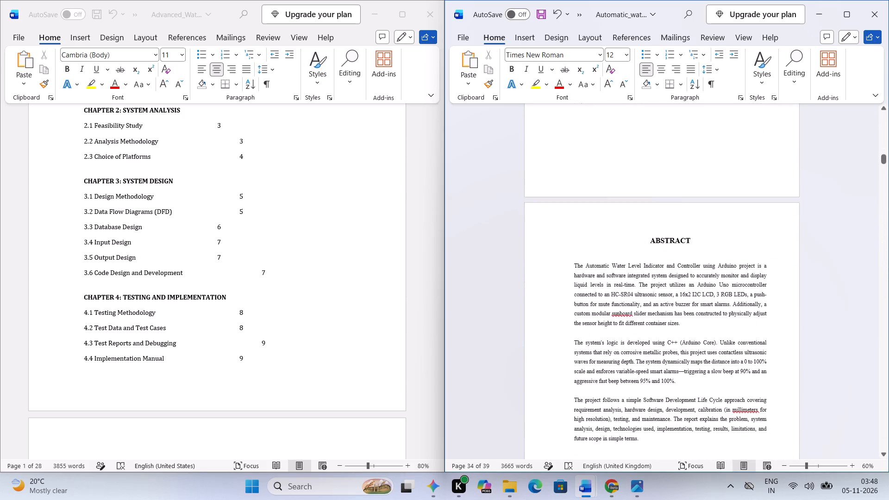
scroll(683, 372, down, 6)
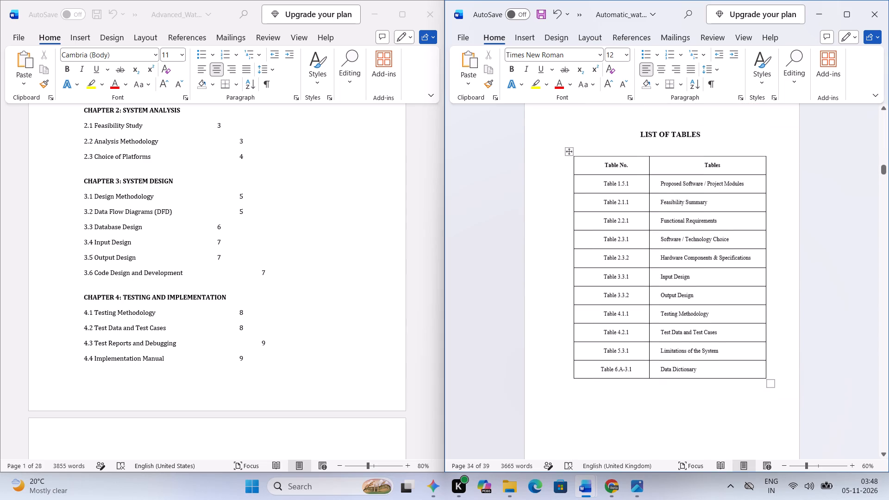
click(683, 372)
click(685, 393)
scroll(685, 393, down, 3)
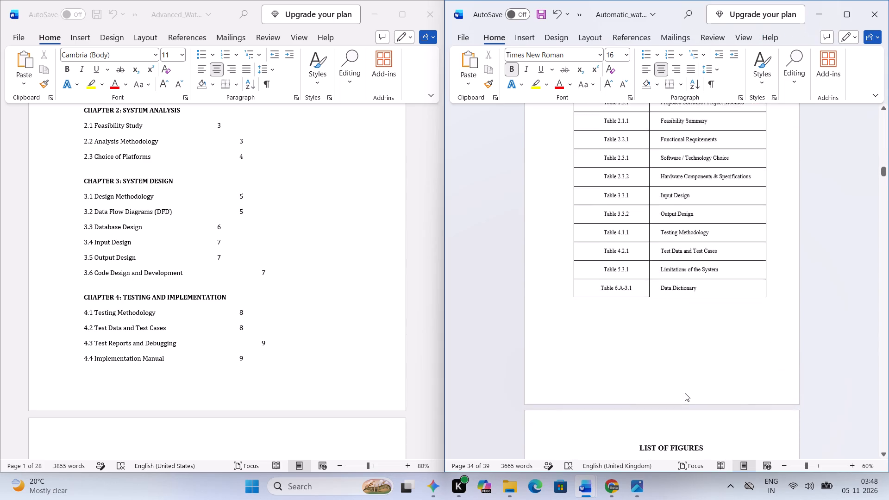
scroll(685, 393, down, 5)
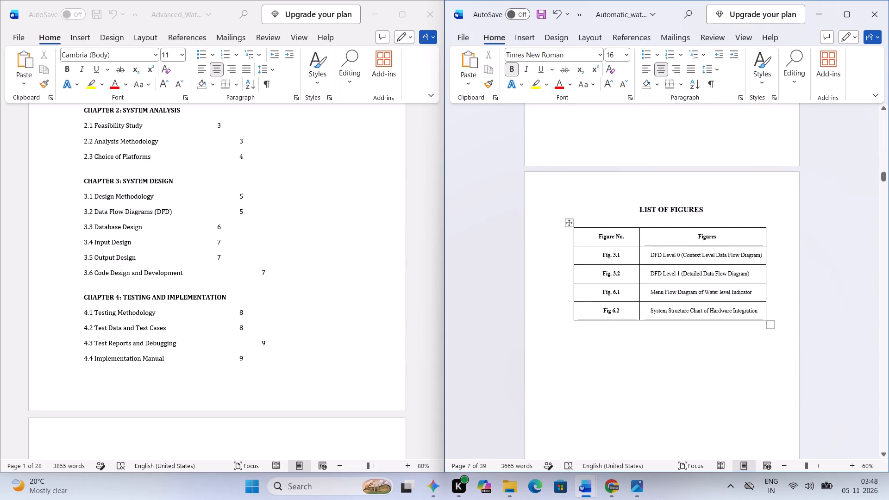
scroll(685, 393, up, 4)
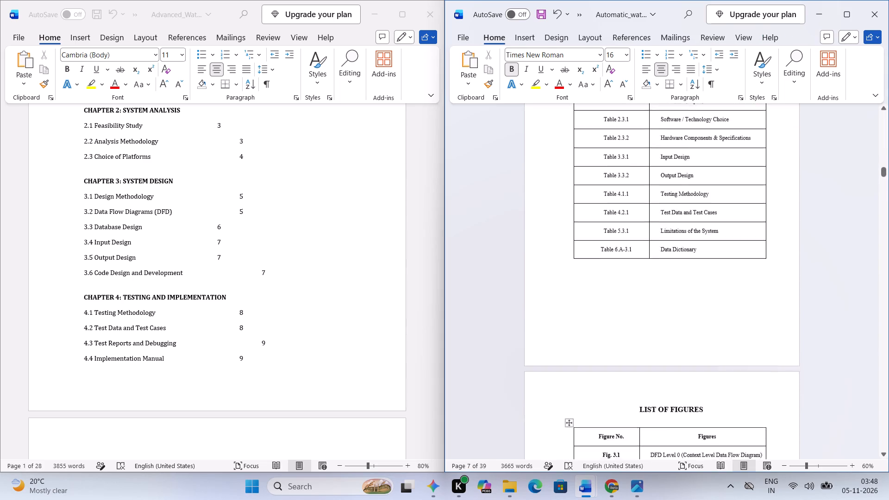
scroll(685, 393, up, 3)
scroll(685, 393, down, 3)
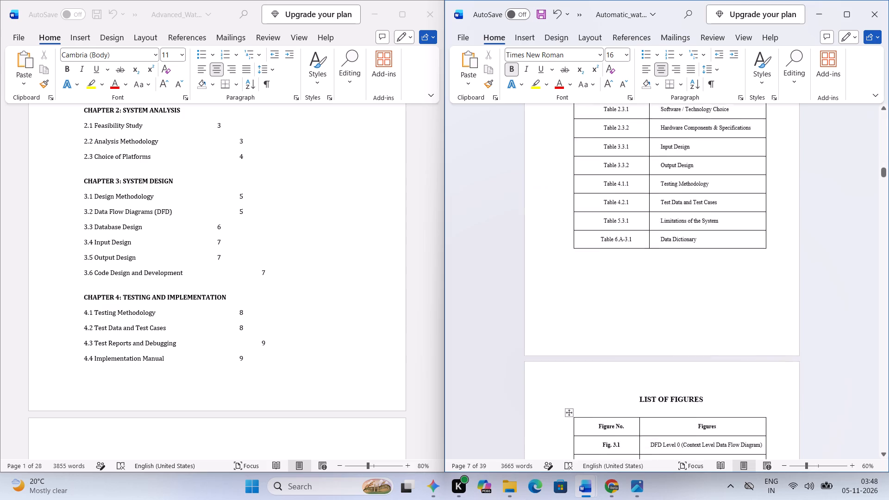
scroll(685, 393, down, 7)
scroll(685, 393, up, 5)
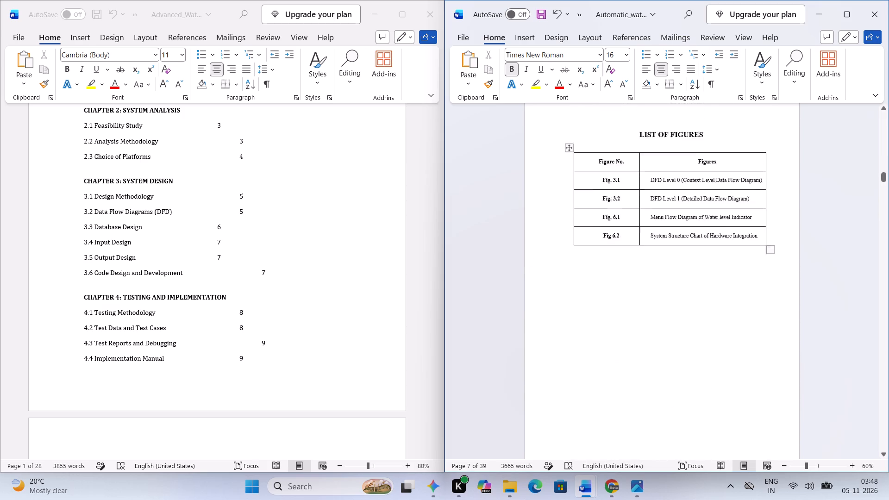
scroll(685, 393, up, 1)
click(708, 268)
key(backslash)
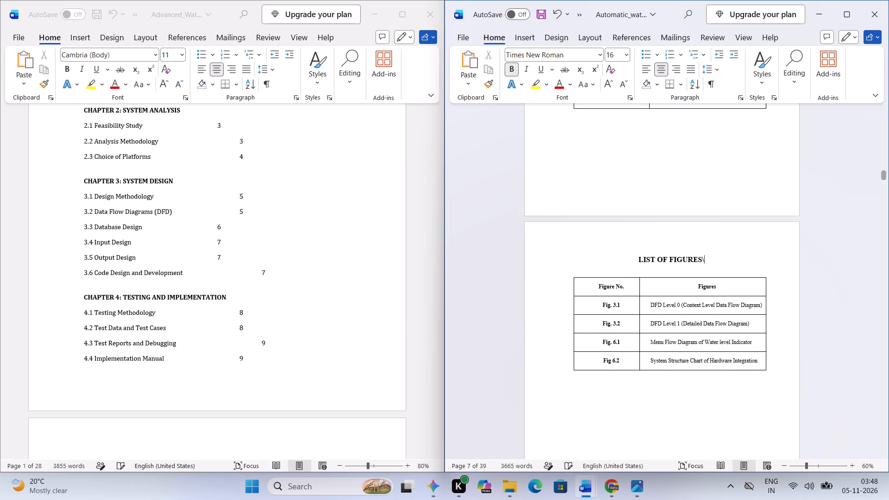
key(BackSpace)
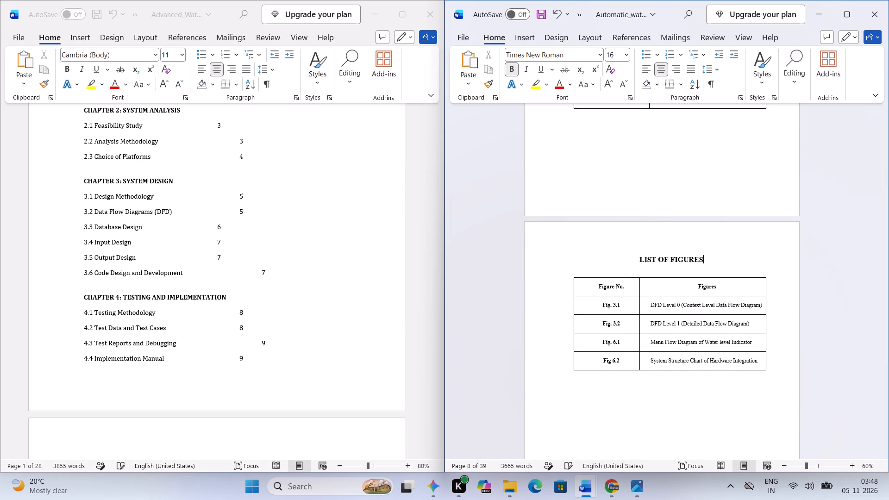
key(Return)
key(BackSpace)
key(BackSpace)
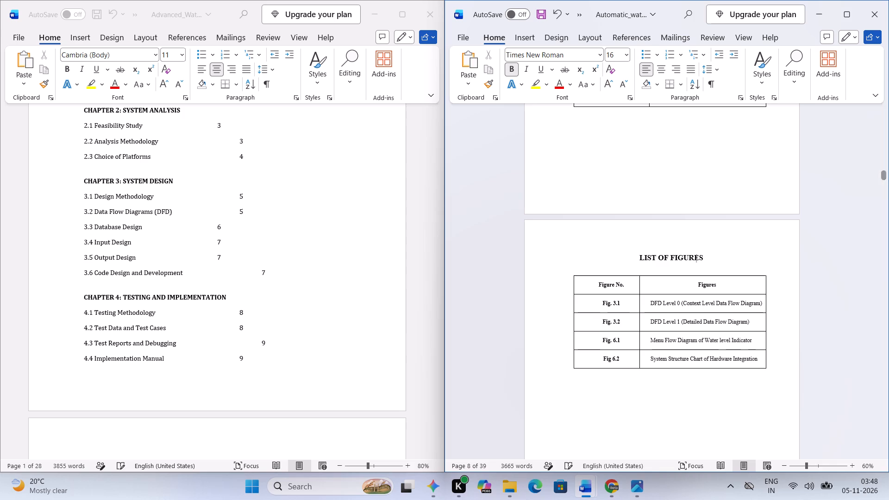
Check the line spacing of the List of Figures heading and review the List of Abbreviations and Contents pages.
scroll(708, 268, down, 1)
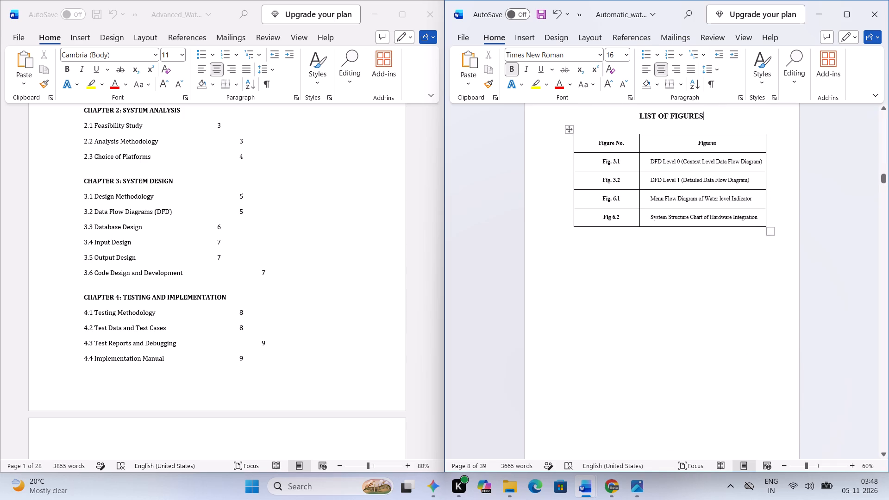
click(704, 73)
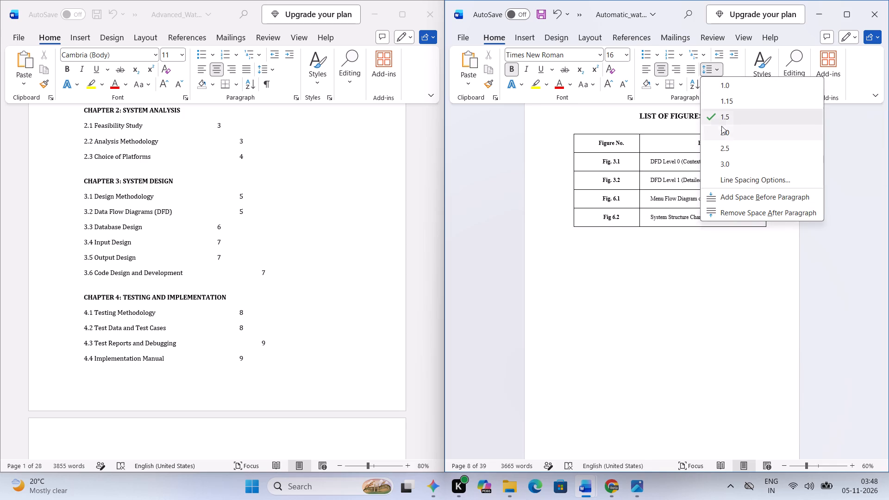
click(600, 261)
scroll(600, 261, down, 6)
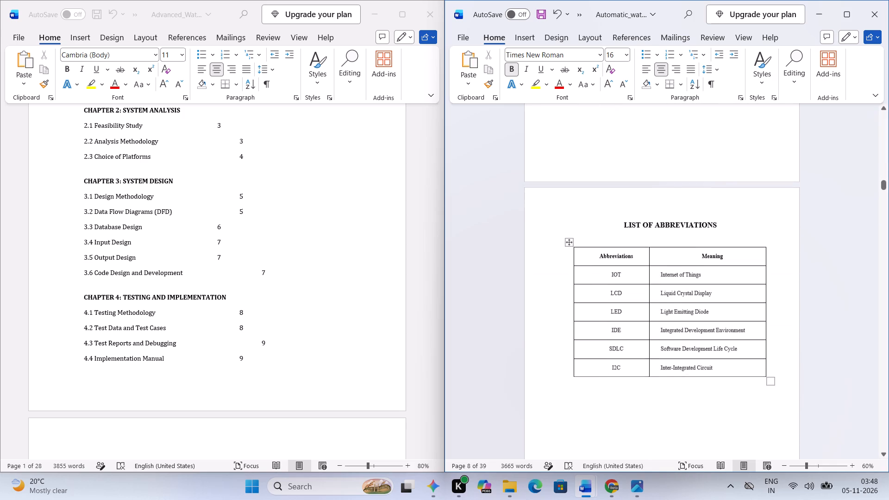
scroll(600, 261, down, 6)
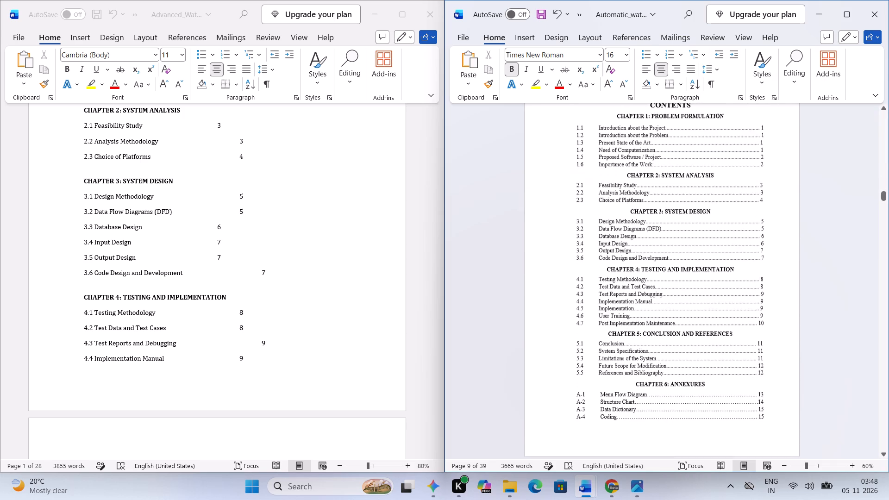
scroll(600, 261, down, 1)
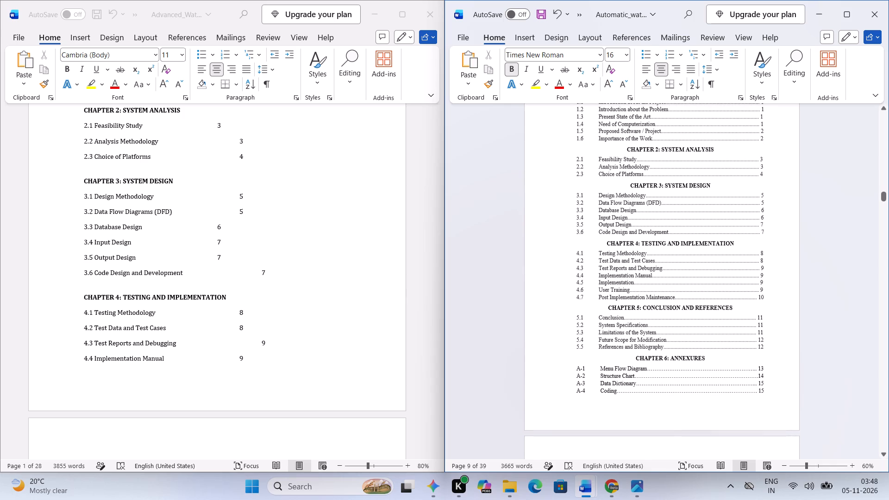
scroll(600, 261, down, 1)
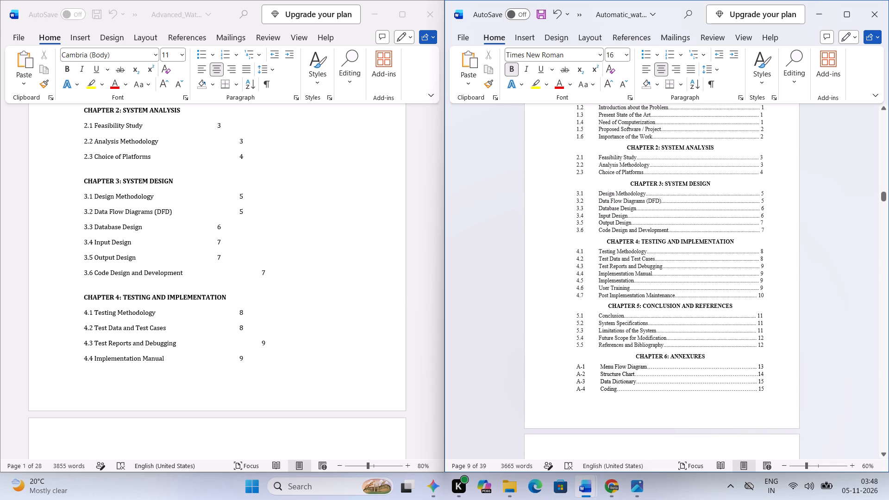
scroll(600, 261, down, 1)
Compare the chapter entries and page numbers in the reference report's contents list with the report's Contents page.
scroll(298, 331, down, 1)
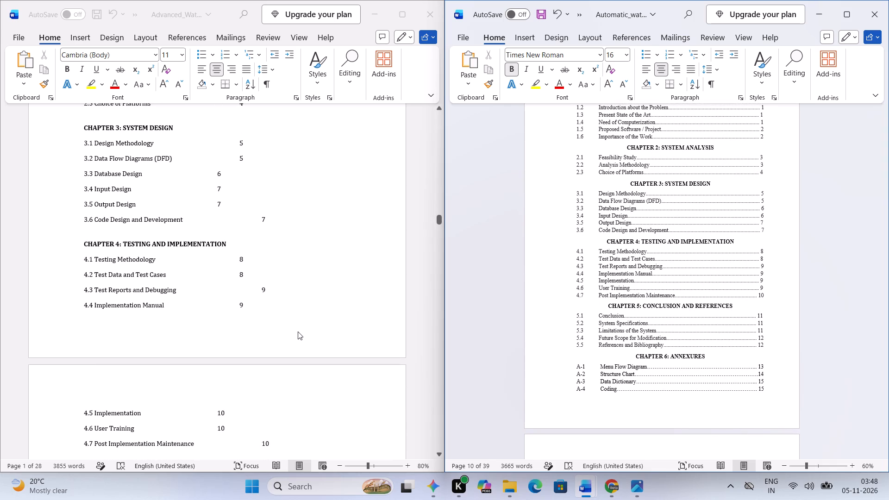
scroll(298, 331, down, 2)
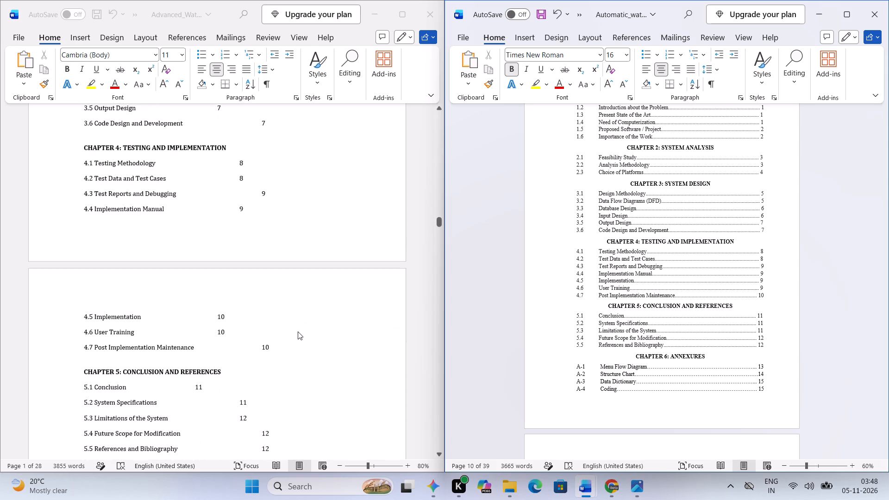
scroll(298, 331, right, 1)
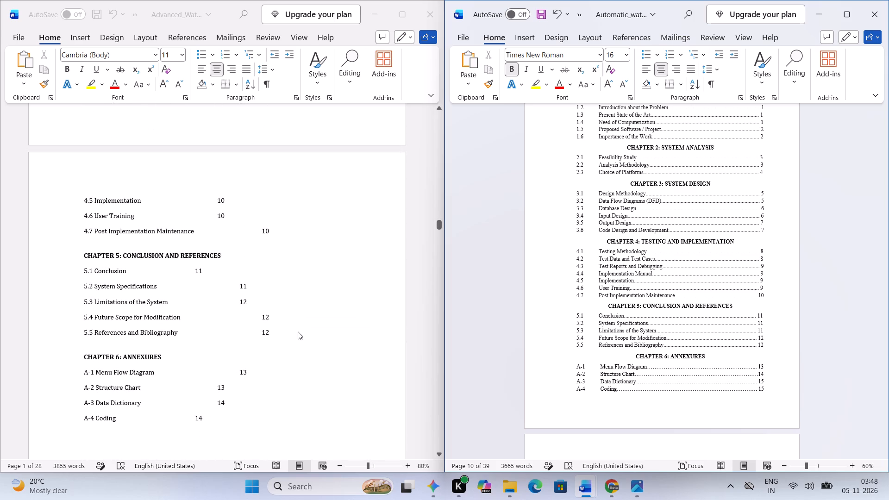
scroll(298, 331, right, 1)
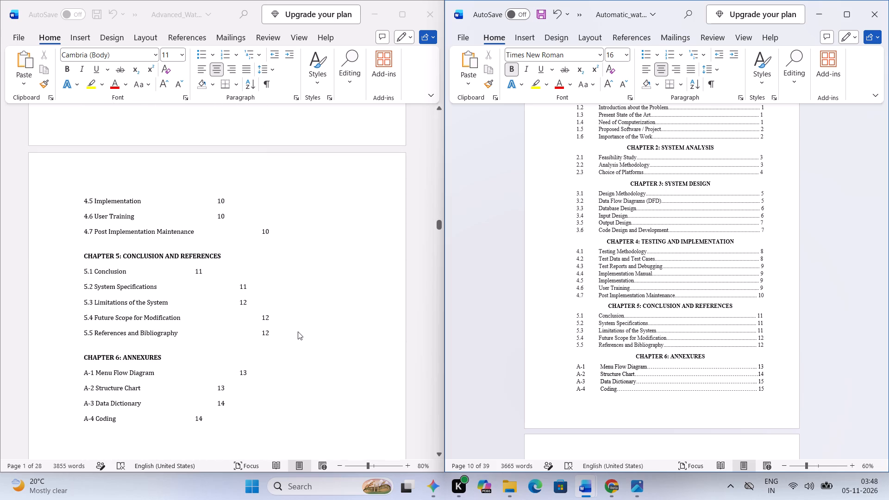
scroll(298, 331, right, 4)
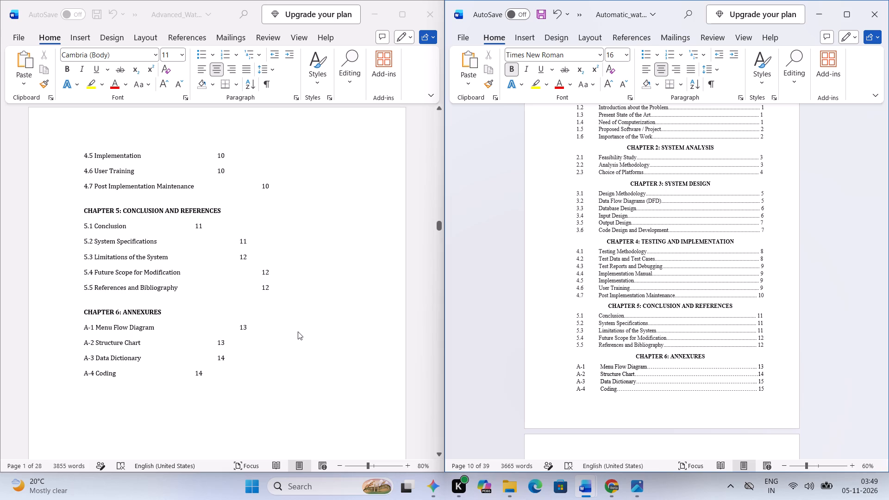
scroll(298, 331, right, 1)
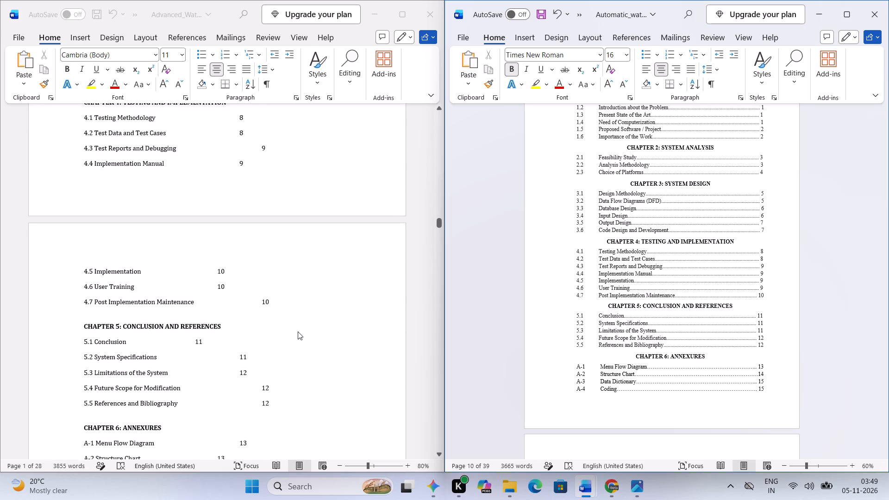
scroll(298, 331, right, 1)
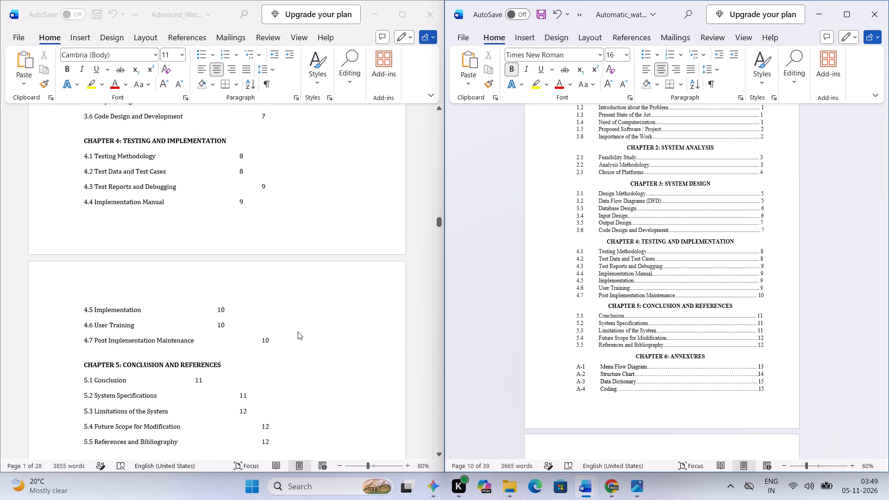
scroll(298, 331, up, 1)
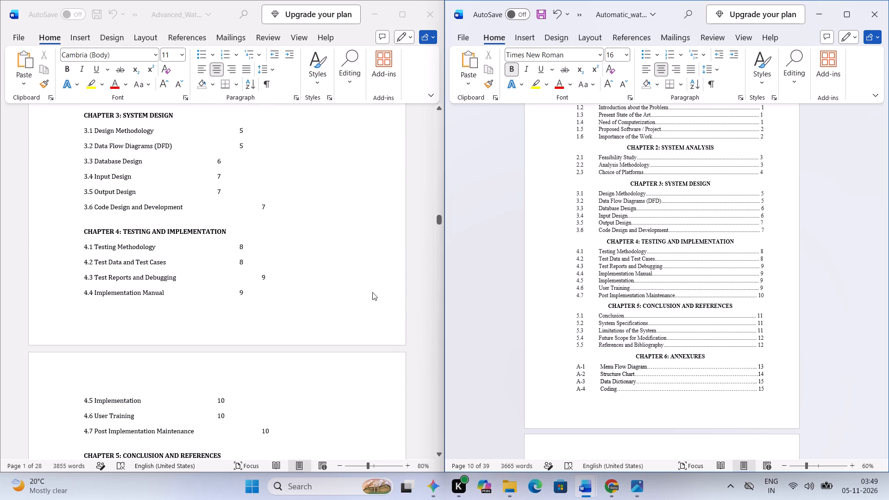
Save the water level indicator report.
click(597, 301)
key(ctrl+s)
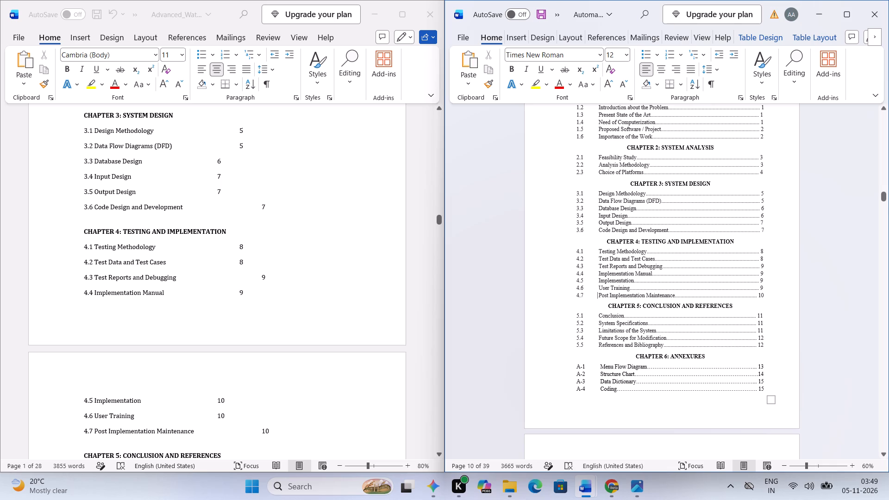
Maximize the report's window and save a PDF copy under the same file name in the SUMMER TRAINING 2 folder.
scroll(596, 308, up, 8)
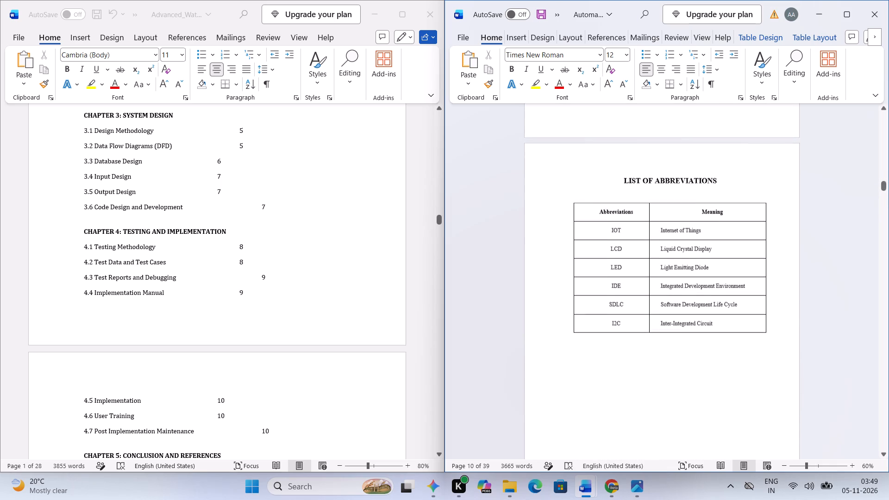
scroll(596, 308, up, 17)
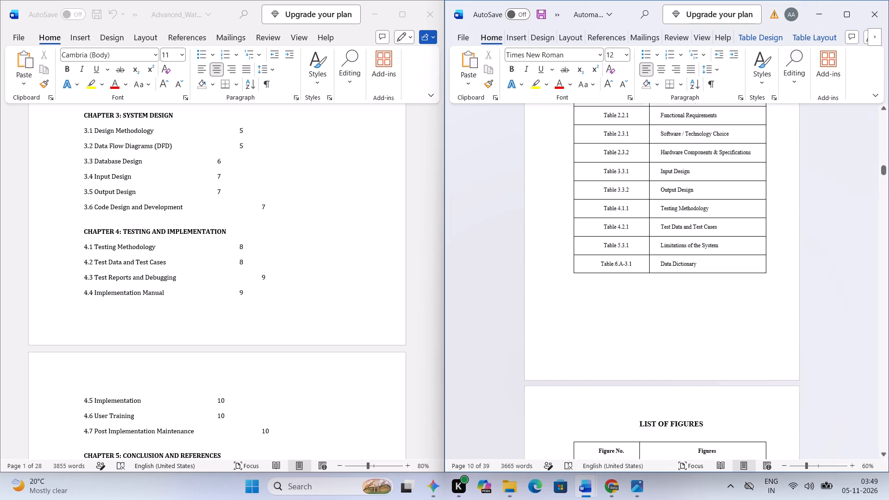
scroll(596, 308, up, 16)
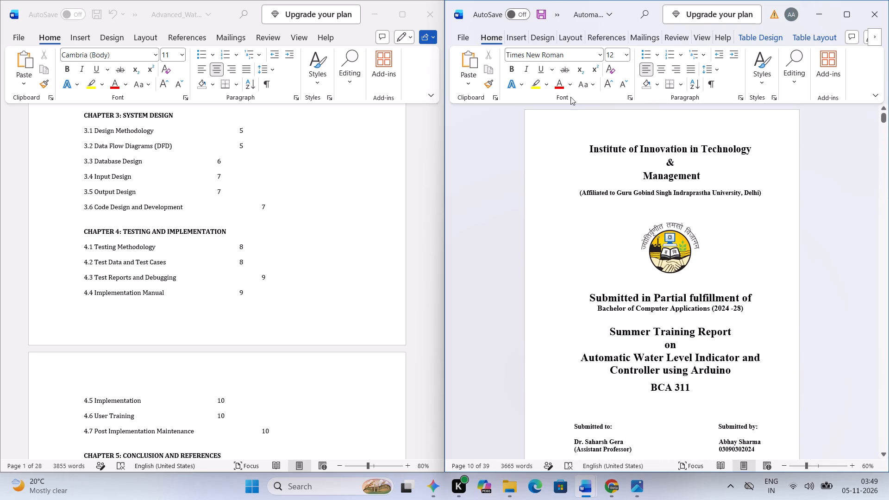
click(855, 4)
scroll(855, 4, up, 1)
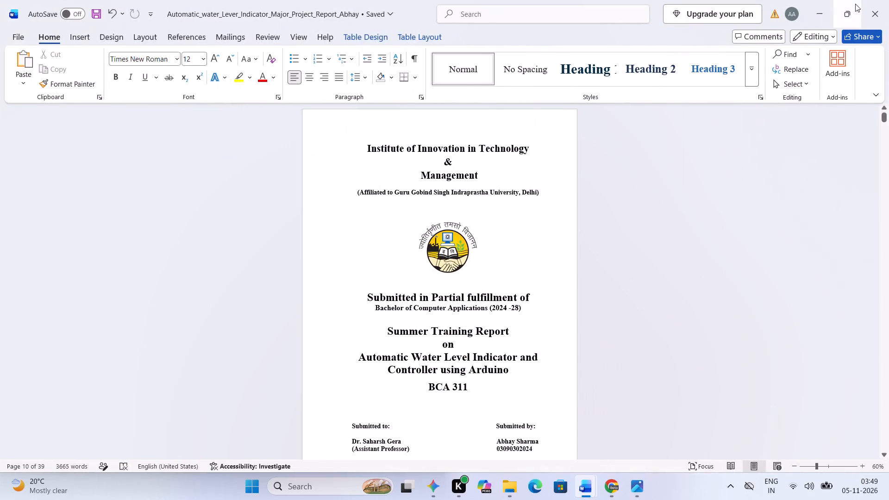
click(8, 31)
click(31, 212)
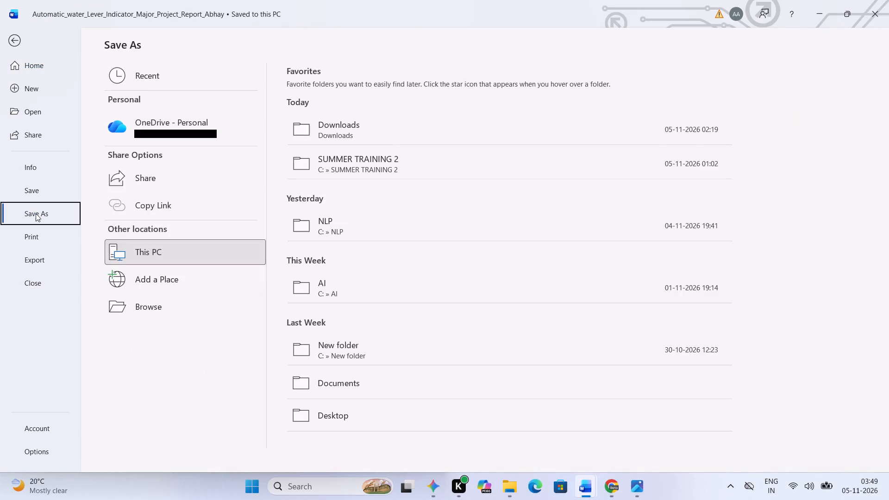
click(138, 311)
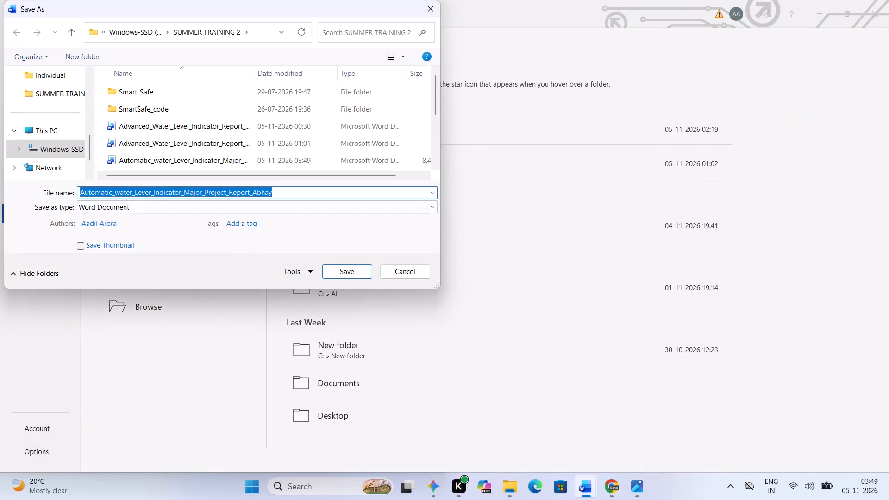
click(305, 202)
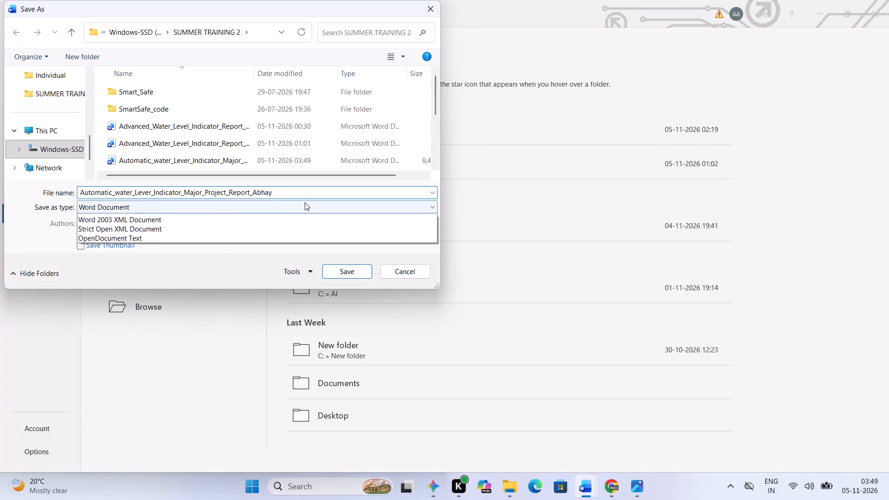
key(p)
key(Return)
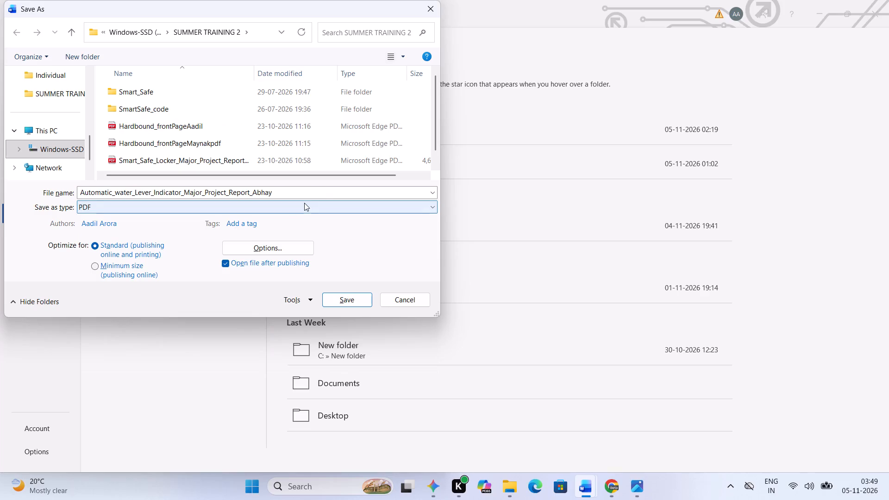
click(354, 301)
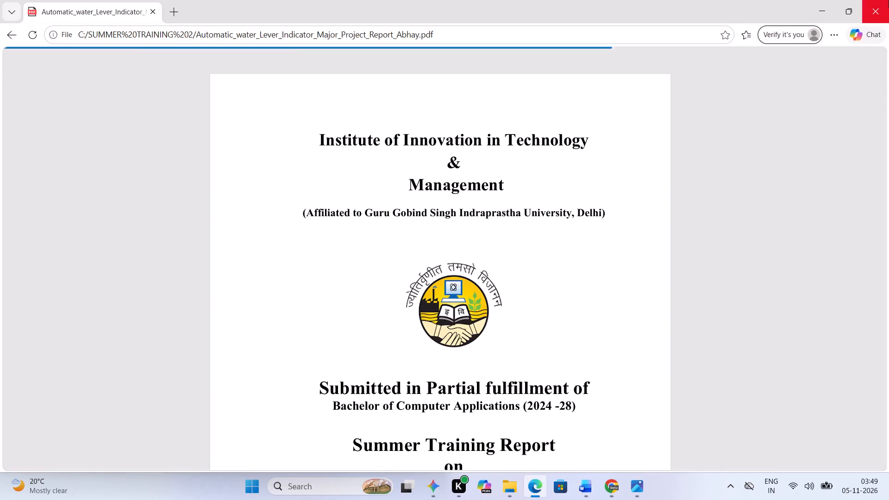
Review the exported PDF's front matter from the cover page through the certificate, acknowledgement and abstract to the list of tables.
click(164, 86)
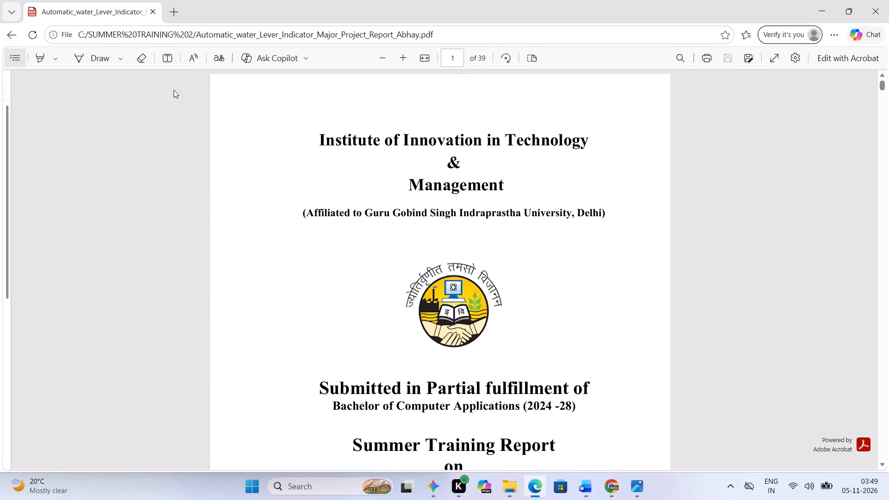
scroll(288, 169, down, 17)
scroll(299, 188, up, 1)
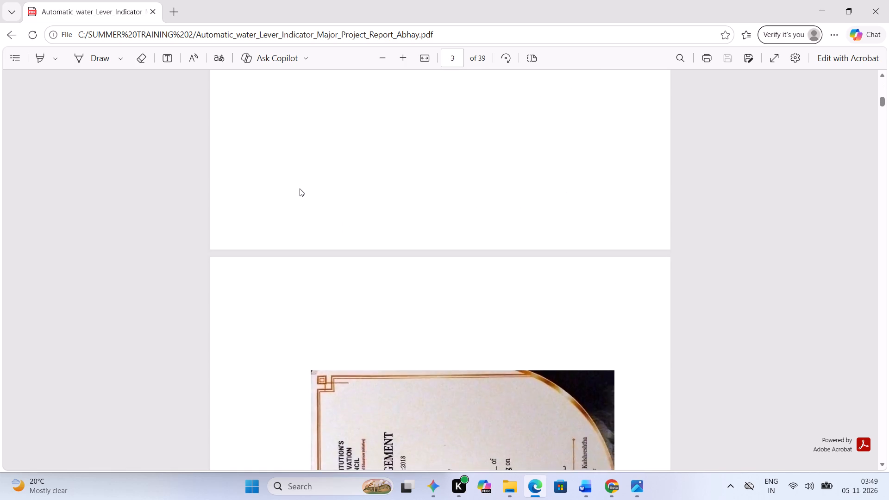
scroll(300, 188, up, 1)
scroll(300, 188, down, 4)
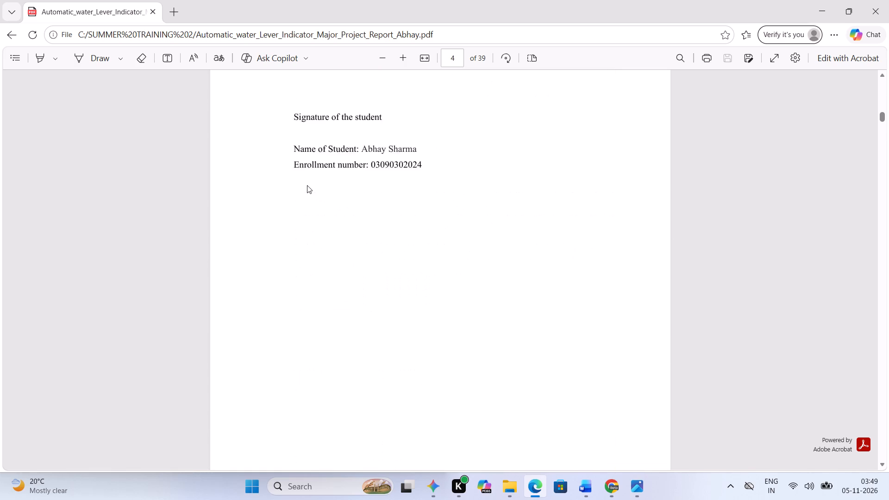
scroll(307, 185, down, 3)
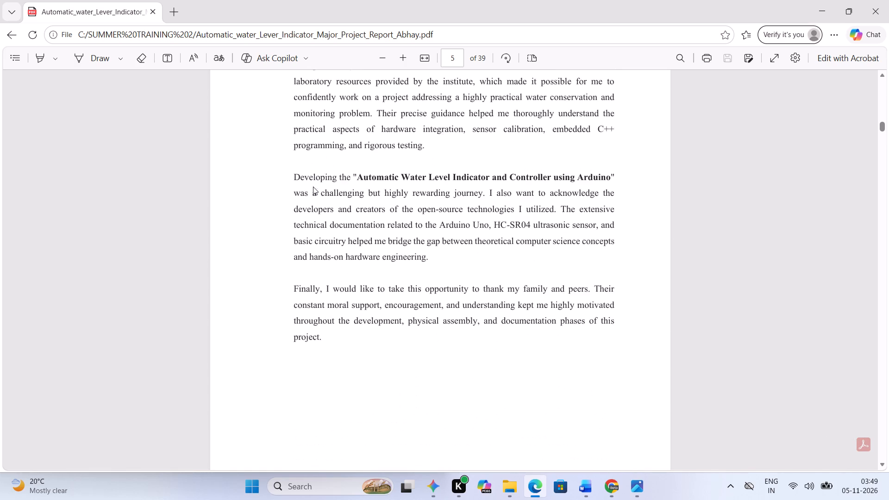
scroll(313, 187, down, 2)
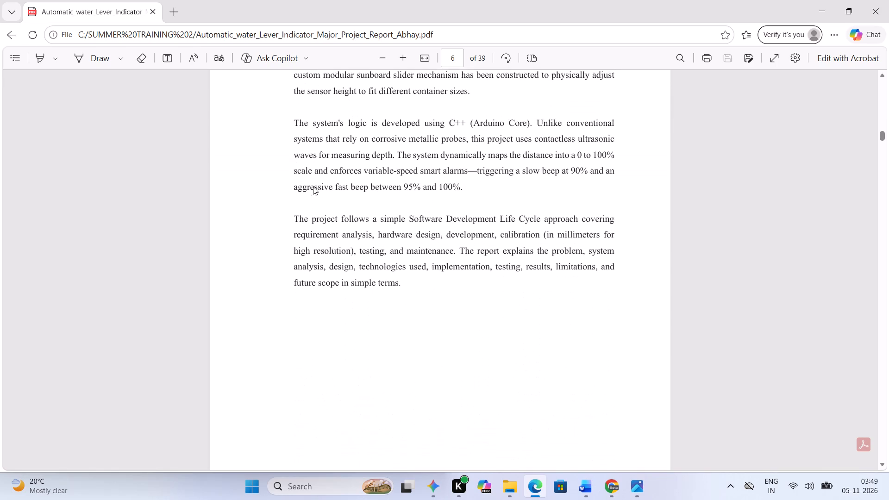
scroll(313, 187, up, 1)
scroll(313, 186, down, 8)
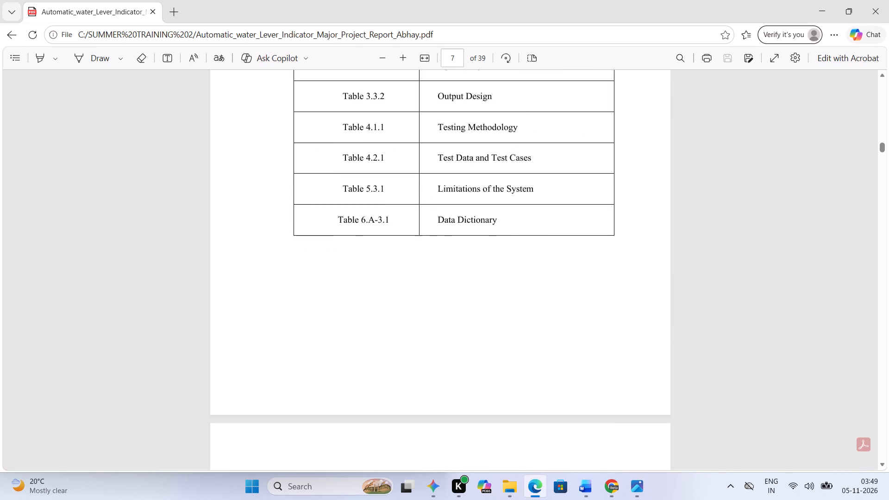
Examine the PDF's annexure pages, checking the code listing, pin mapping table, structure chart, menu flow diagram and their captions.
scroll(313, 186, down, 20)
scroll(313, 186, down, 20)
scroll(313, 186, down, 20)
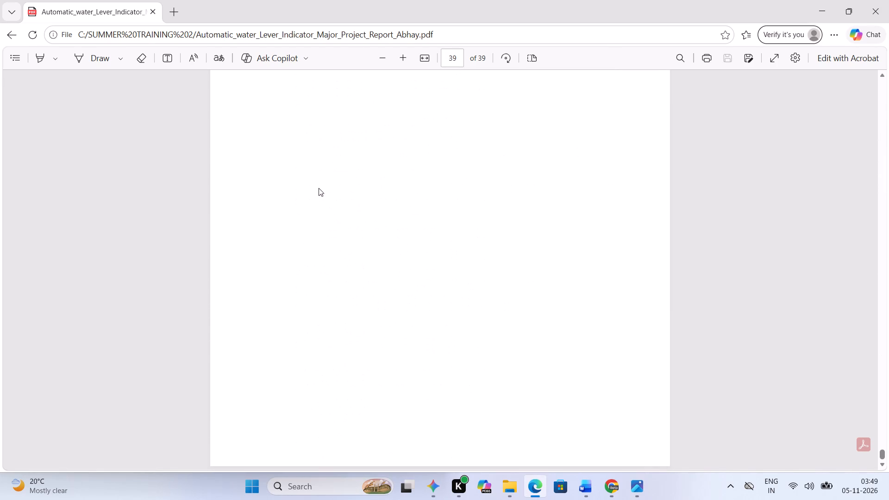
scroll(319, 188, down, 6)
scroll(319, 188, up, 10)
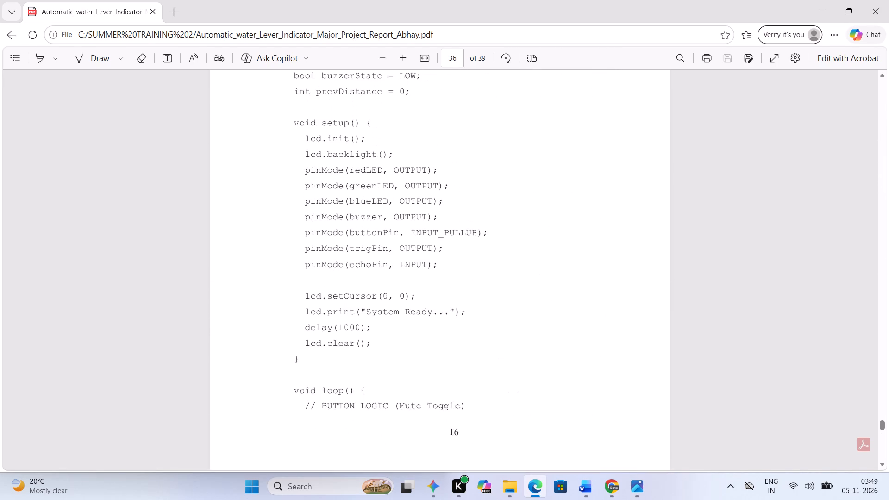
scroll(377, 206, up, 20)
scroll(377, 206, up, 1)
scroll(377, 206, down, 4)
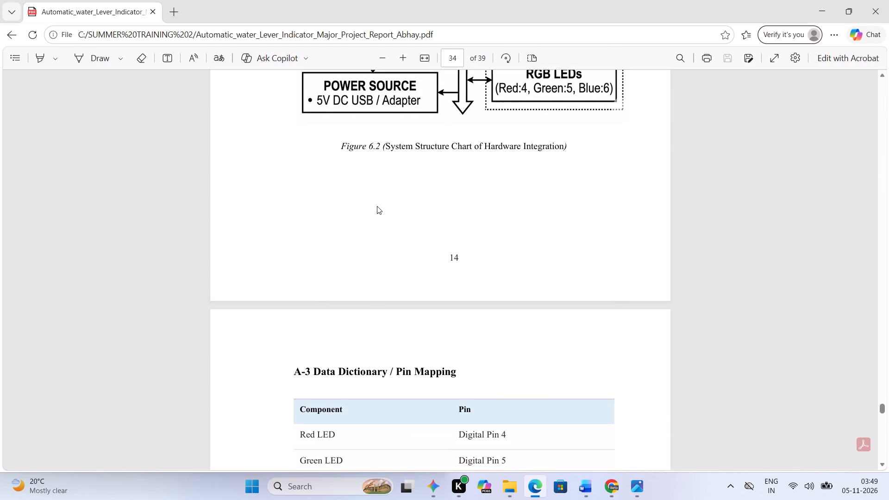
scroll(377, 206, down, 14)
scroll(437, 295, down, 11)
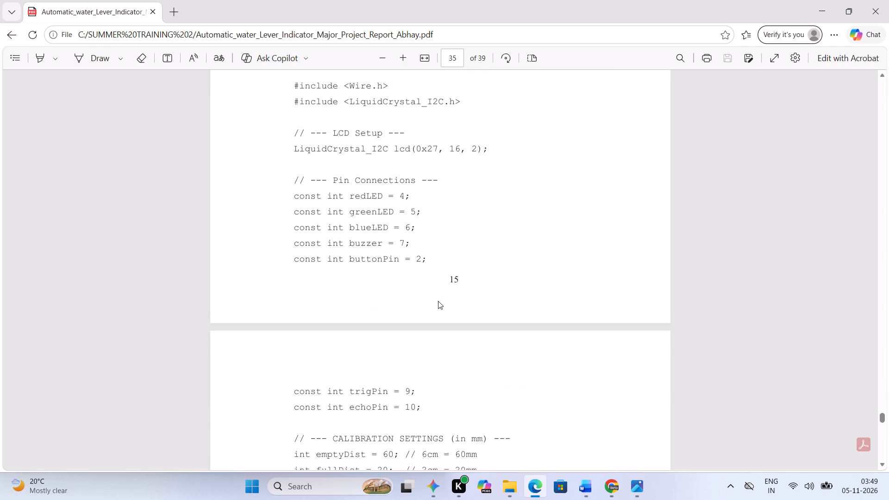
scroll(438, 301, up, 3)
drag(373, 263, 423, 342)
click(381, 300)
scroll(445, 268, up, 1)
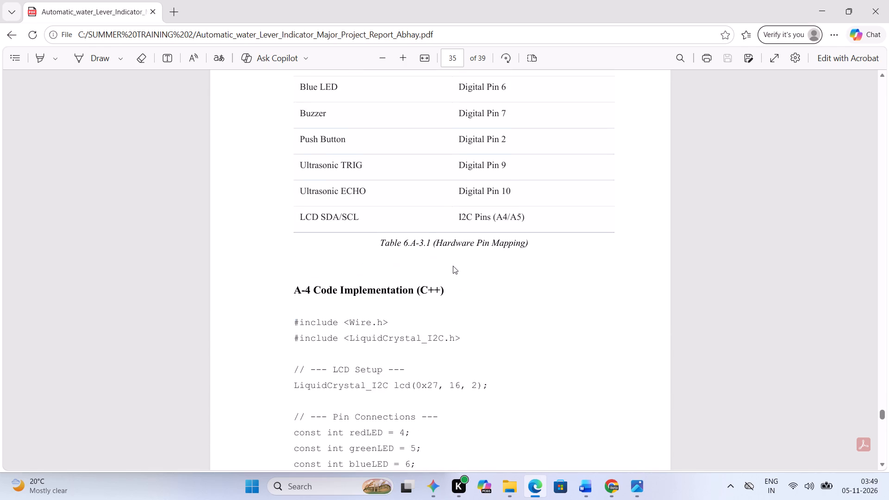
scroll(453, 266, up, 5)
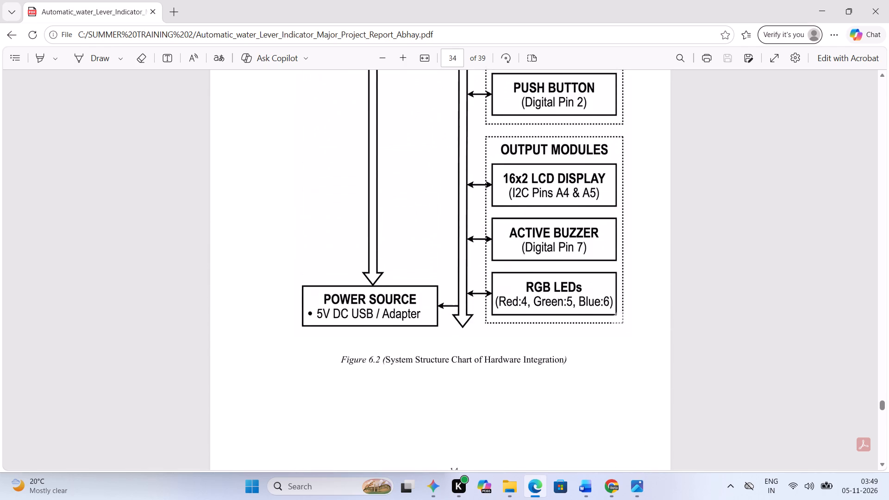
scroll(459, 263, up, 3)
scroll(459, 263, down, 8)
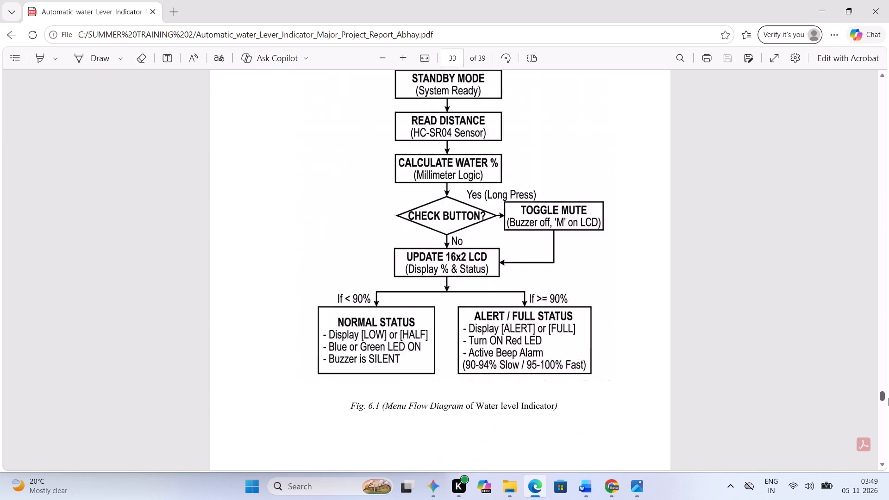
Check page numbering and layout in the PDF from the References and Bibliography section through the annexures to the last code page.
drag(883, 424, 884, 469)
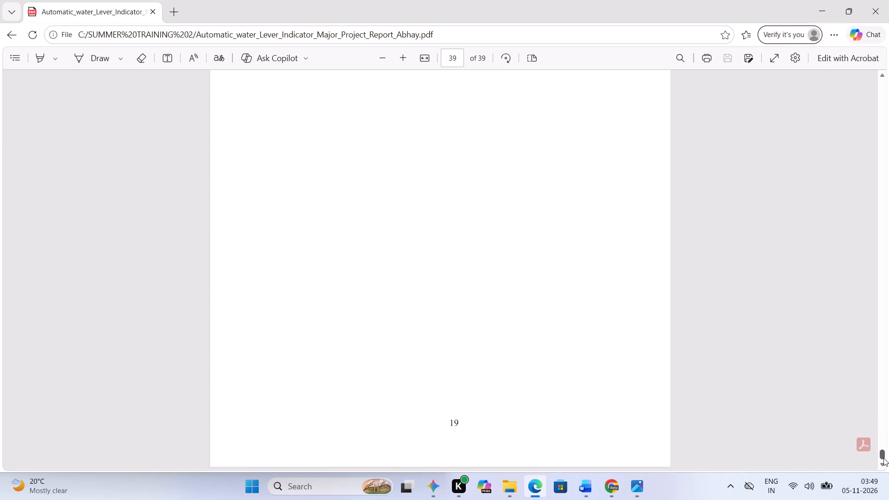
drag(883, 457, 888, 472)
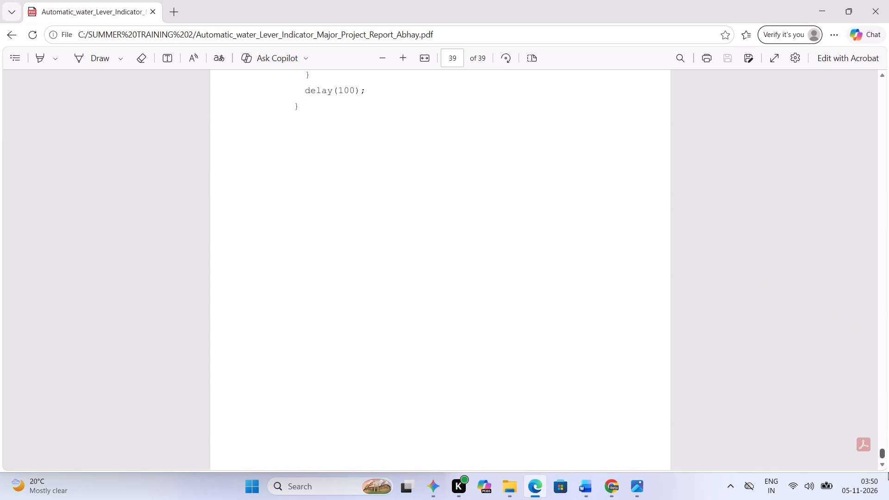
drag(888, 472, 884, 424)
scroll(571, 350, down, 8)
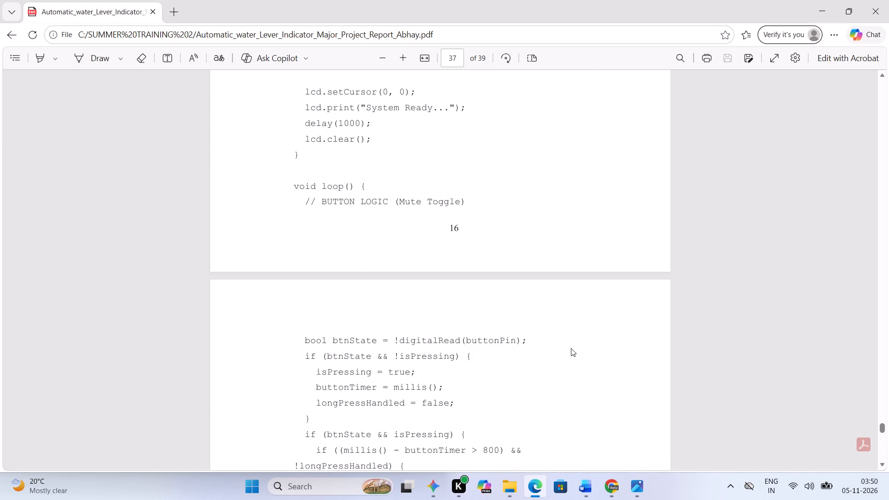
scroll(571, 348, down, 2)
scroll(571, 348, up, 11)
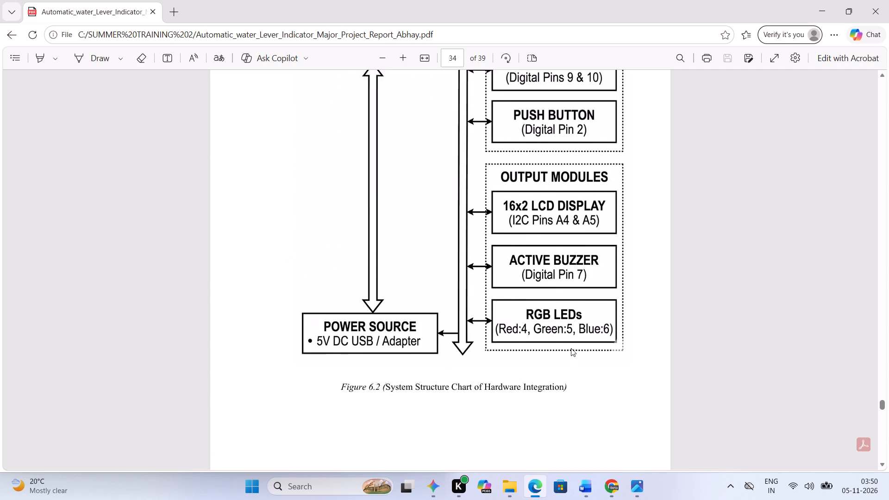
scroll(571, 348, down, 5)
scroll(571, 348, right, 1)
scroll(571, 348, up, 10)
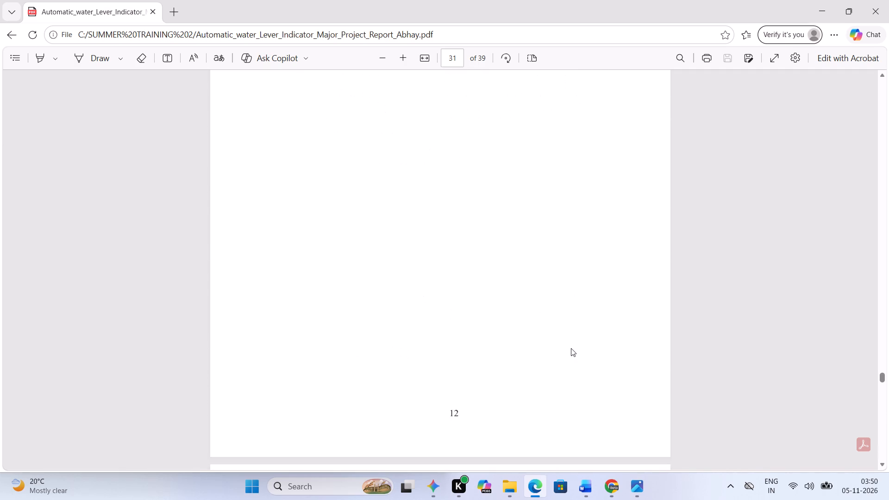
scroll(571, 348, up, 1)
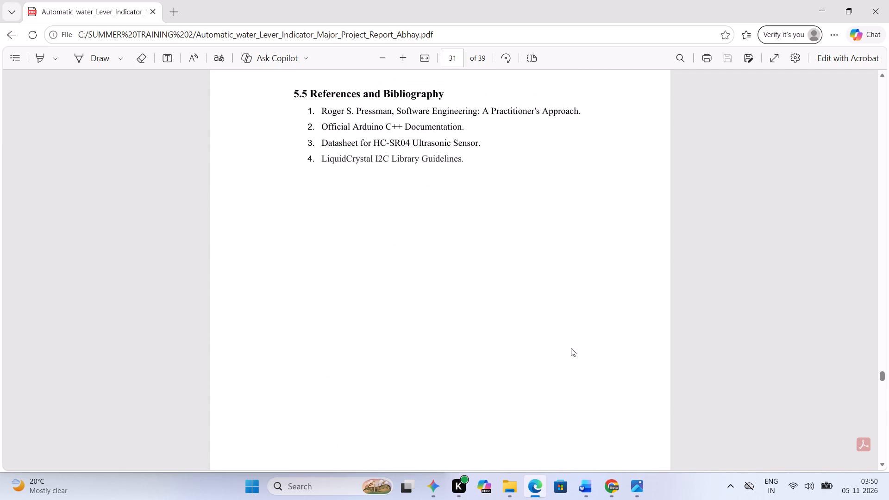
scroll(571, 348, up, 2)
scroll(571, 348, down, 20)
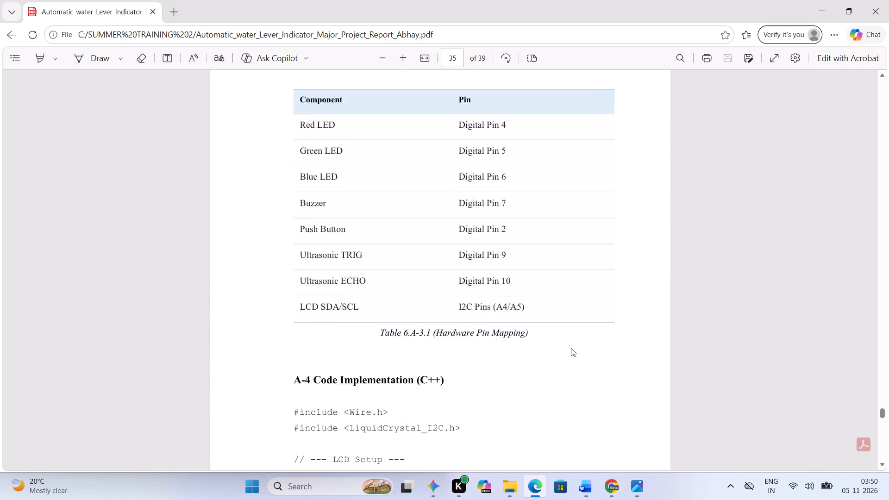
scroll(571, 348, down, 11)
scroll(571, 348, up, 5)
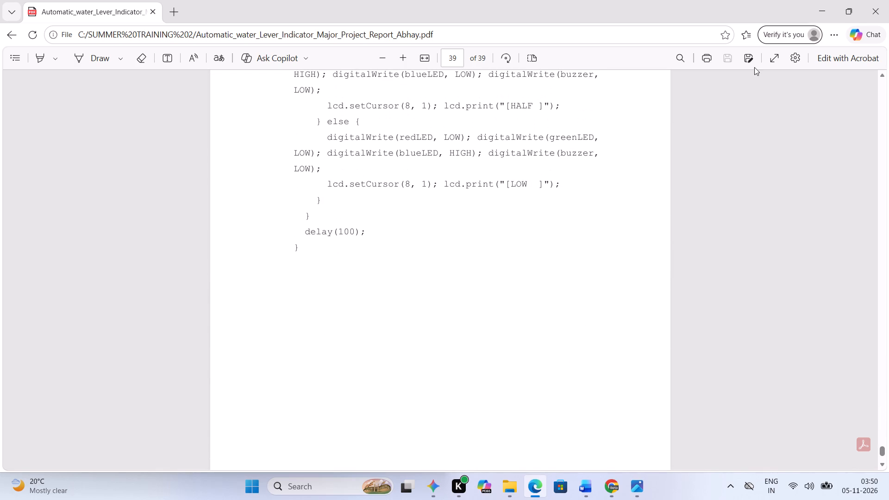
Close the exported PDF and the saved water level indicator report.
click(888, 0)
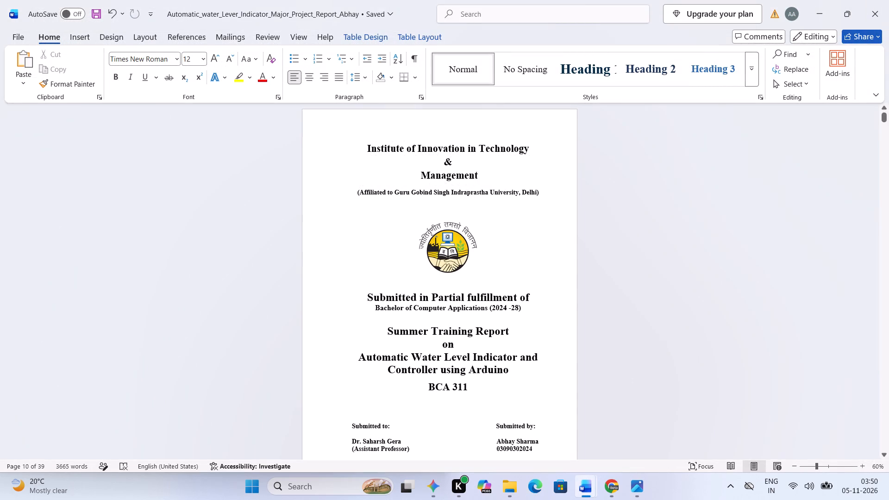
scroll(543, 318, right, 1)
scroll(543, 318, up, 8)
click(888, 0)
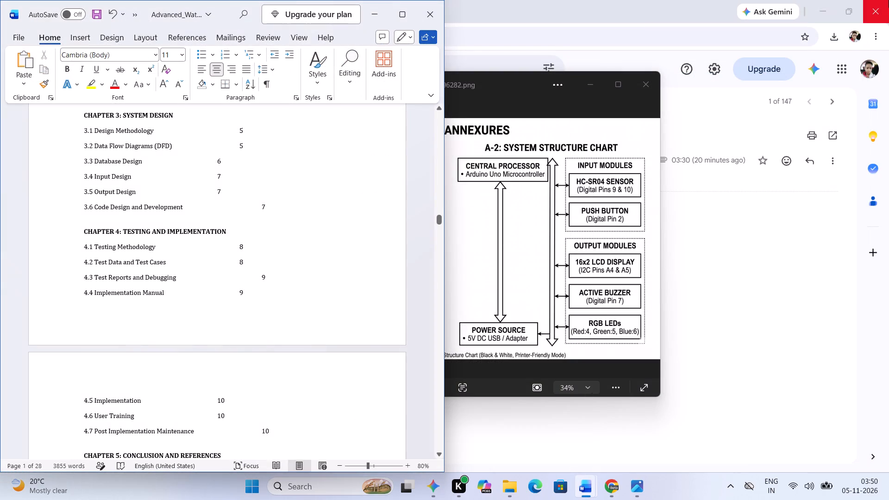
Close the reference report without saving its changes.
click(432, 7)
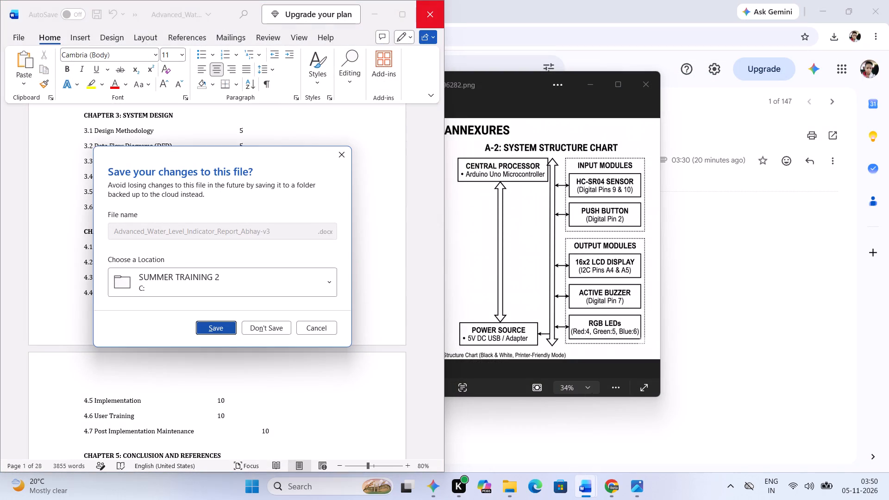
click(323, 224)
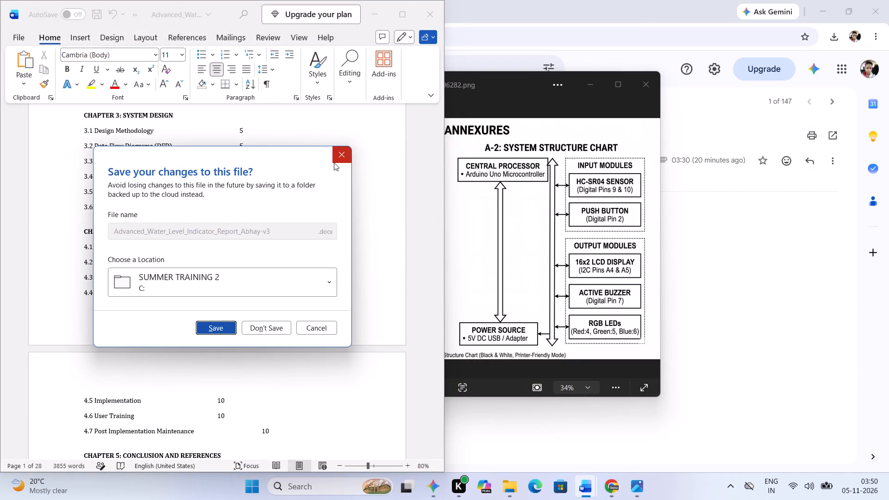
click(334, 162)
drag(446, 13, 441, 14)
click(419, 15)
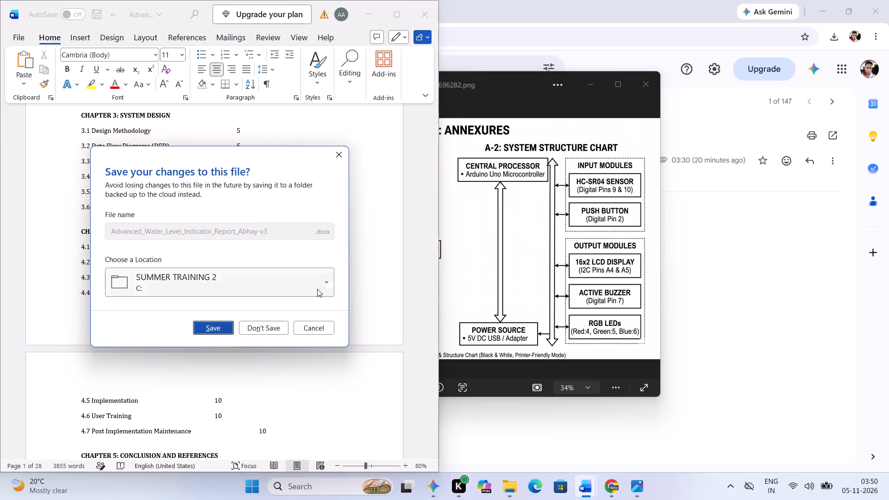
click(282, 325)
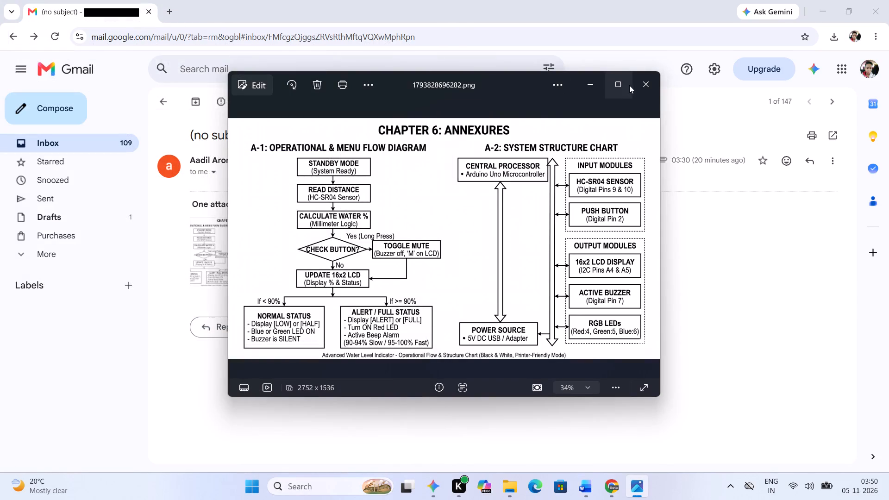